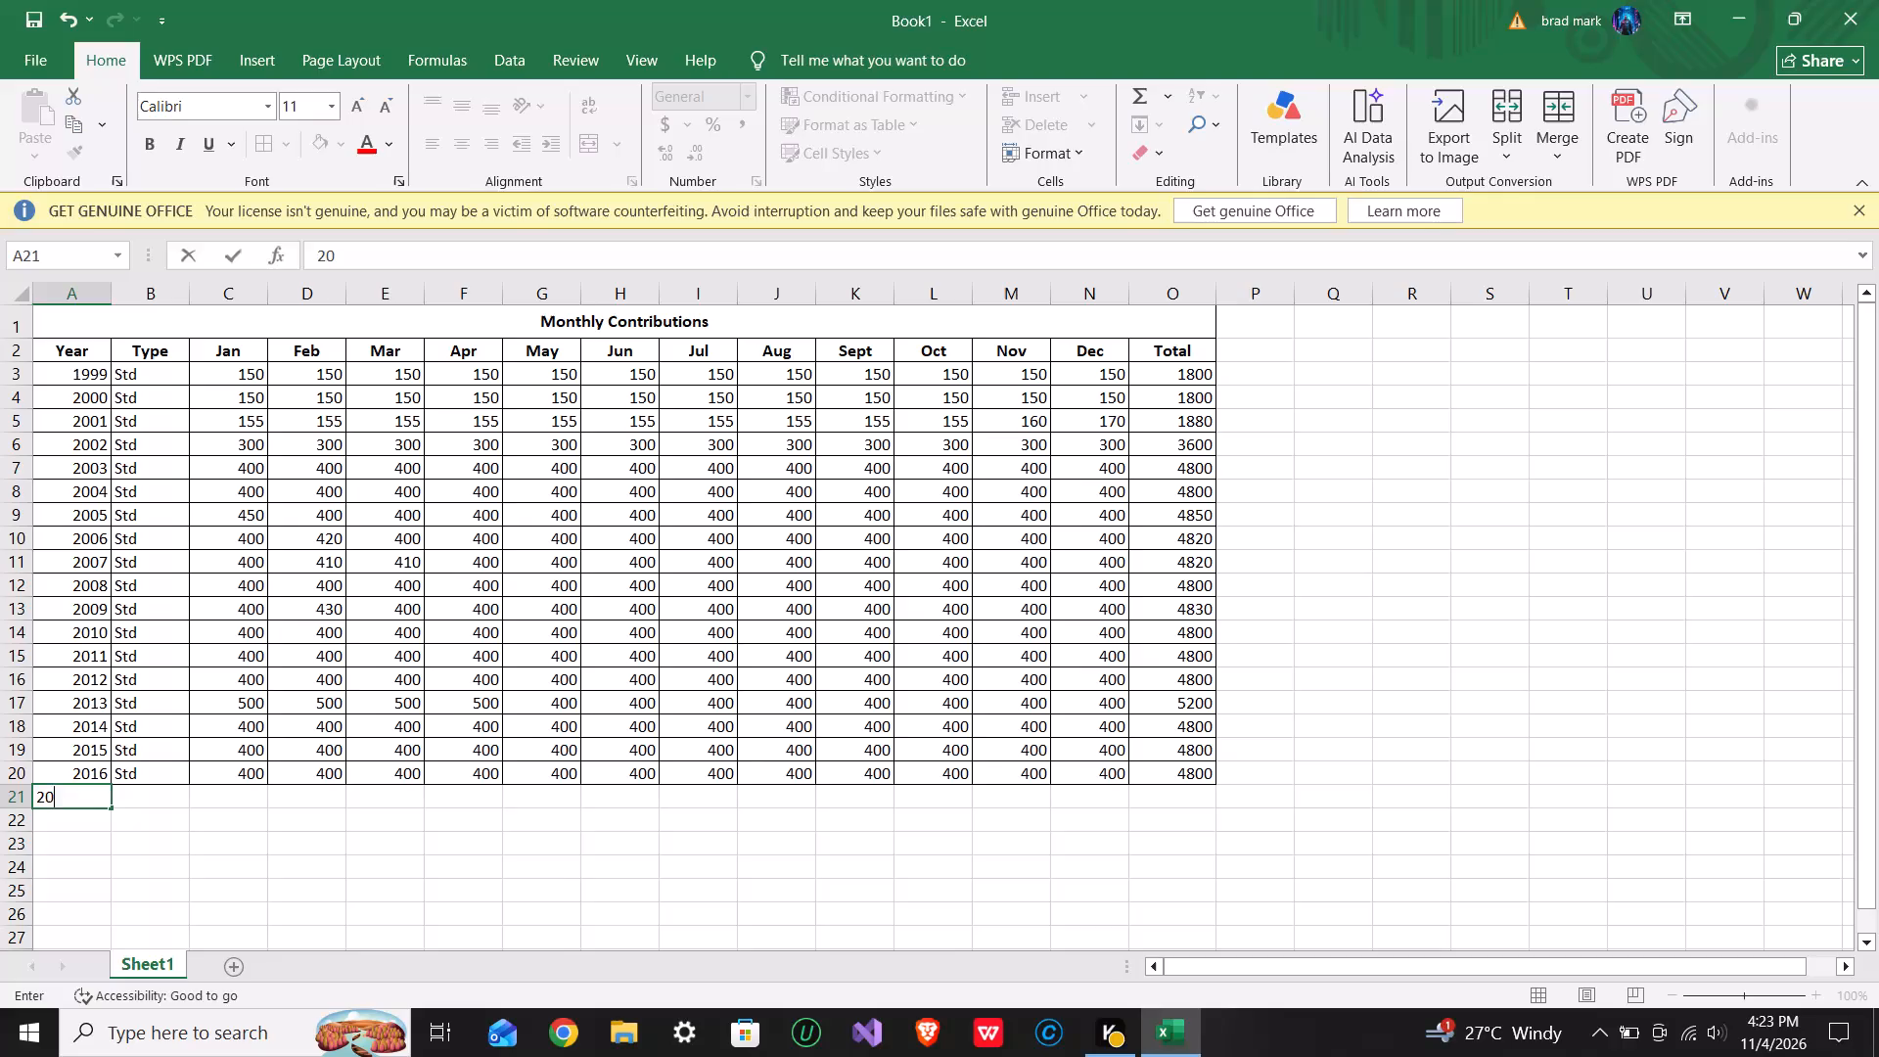
# Complete the first new Year entry as 2017 and continue the Year column below it with 2018 through 2023.
pyautogui.press('7')
pyautogui.press('Return')
pyautogui.write('2018')
pyautogui.press('Return')
pyautogui.write('2019')
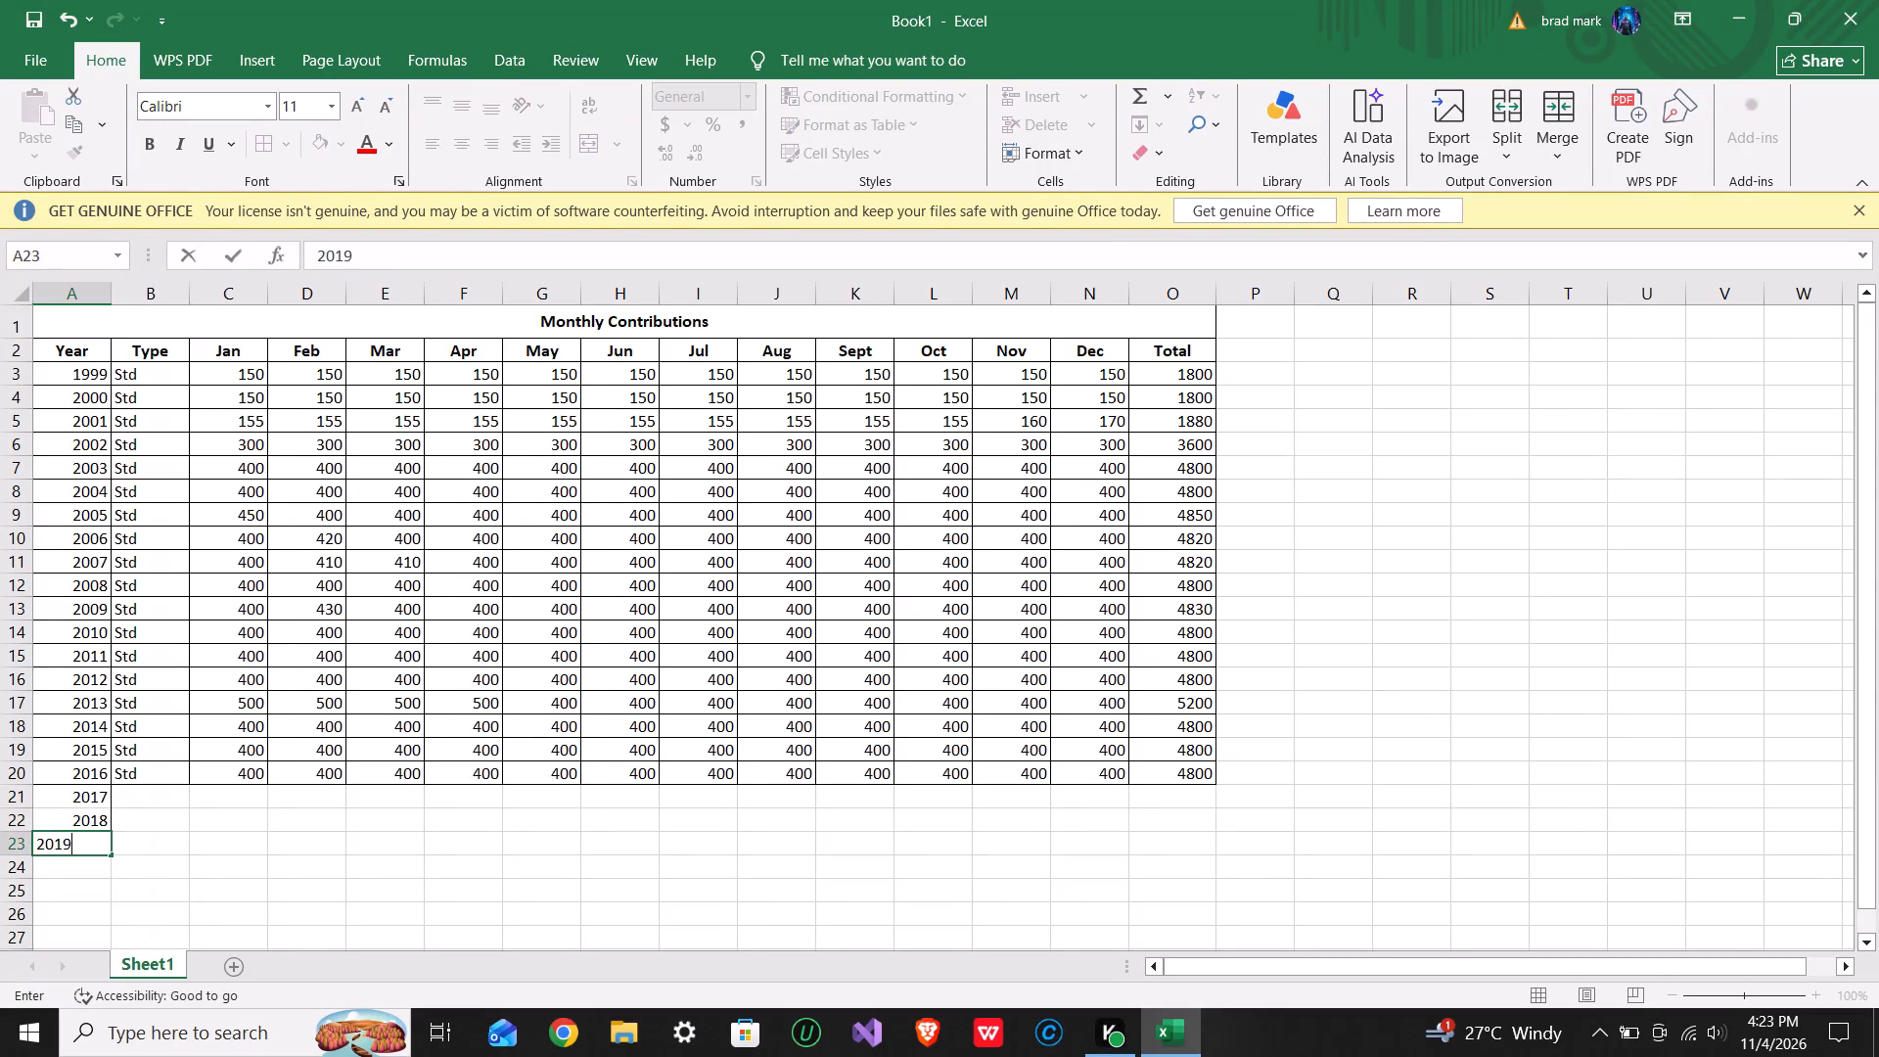
pyautogui.press('Return')
pyautogui.write('2020')
pyautogui.press('Return')
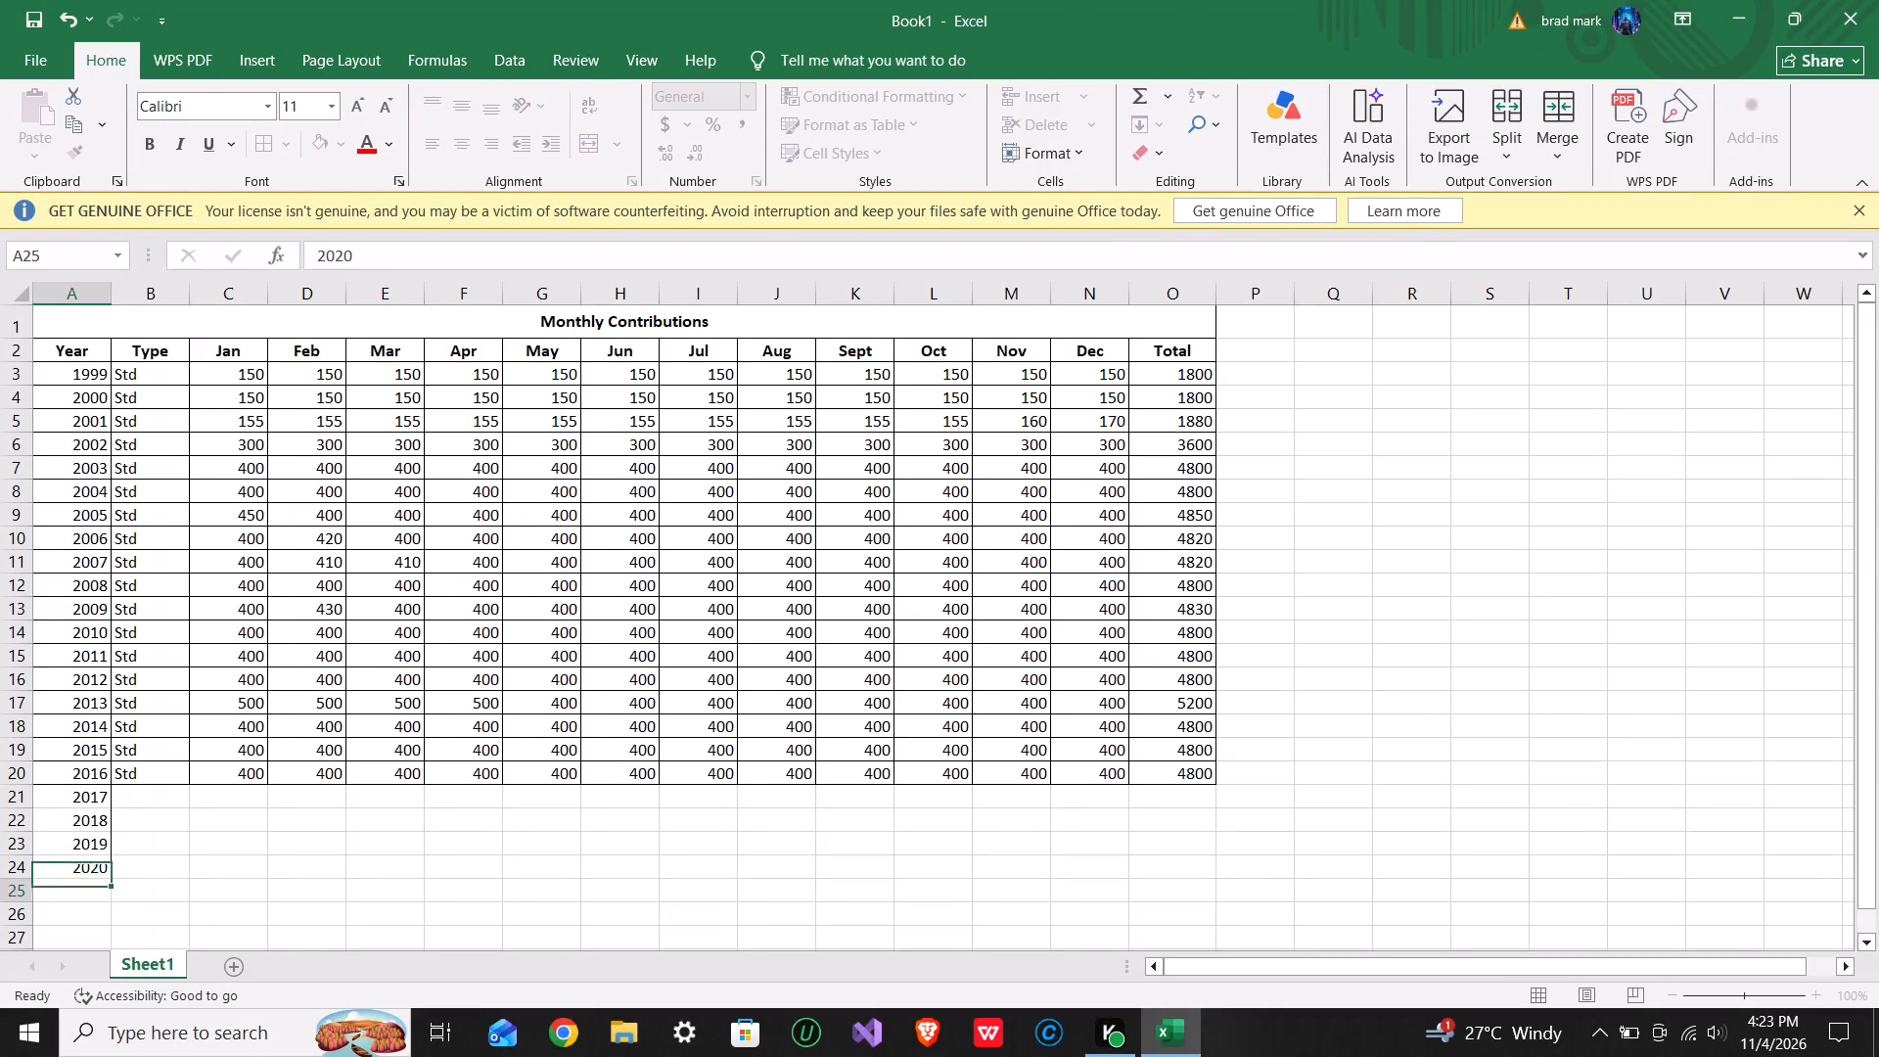
pyautogui.write('2021')
pyautogui.press('Return')
pyautogui.write('2022')
pyautogui.press('Return')
pyautogui.write('2023')
pyautogui.press('Return')
# Add the years 2024 and 2025 at the end of the Year column.
pyautogui.write('2032')
pyautogui.press('BackSpace')
pyautogui.press('BackSpace')
pyautogui.press('2')
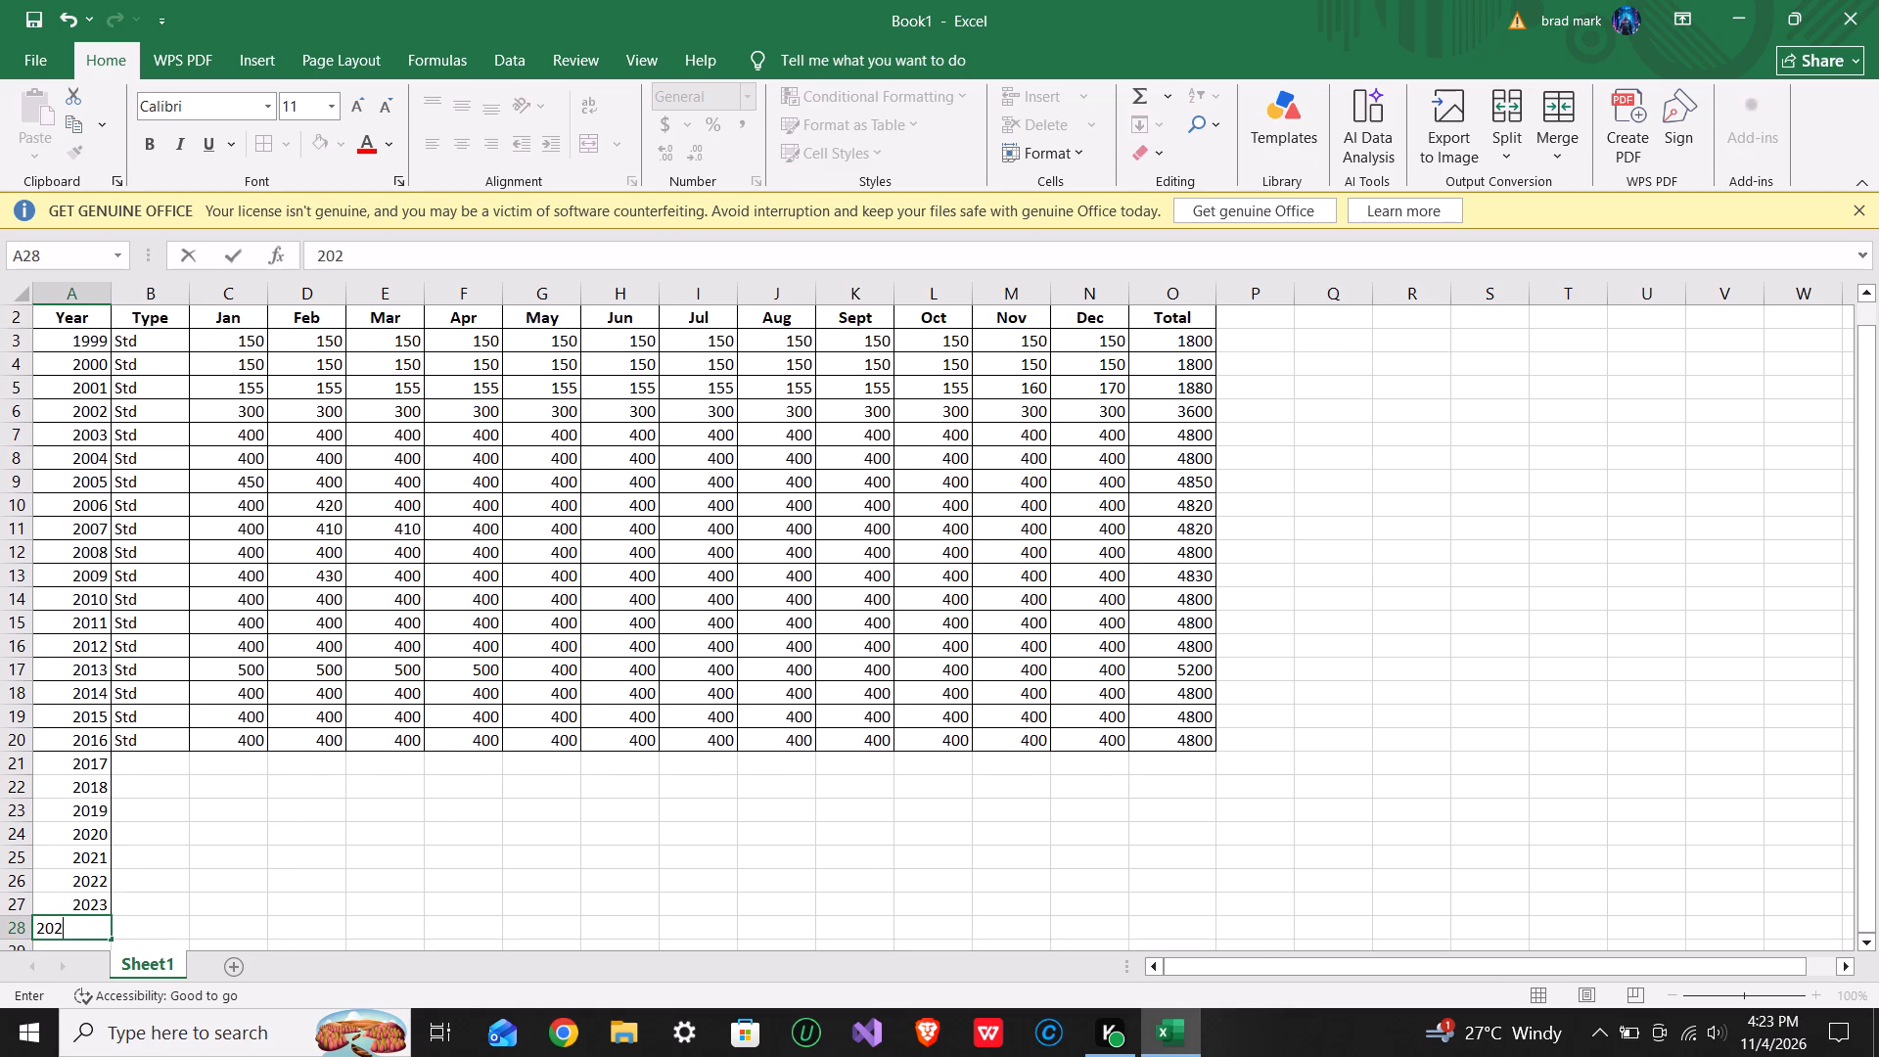
pyautogui.press('4')
pyautogui.press('Return')
pyautogui.press('2')
pyautogui.write('02')
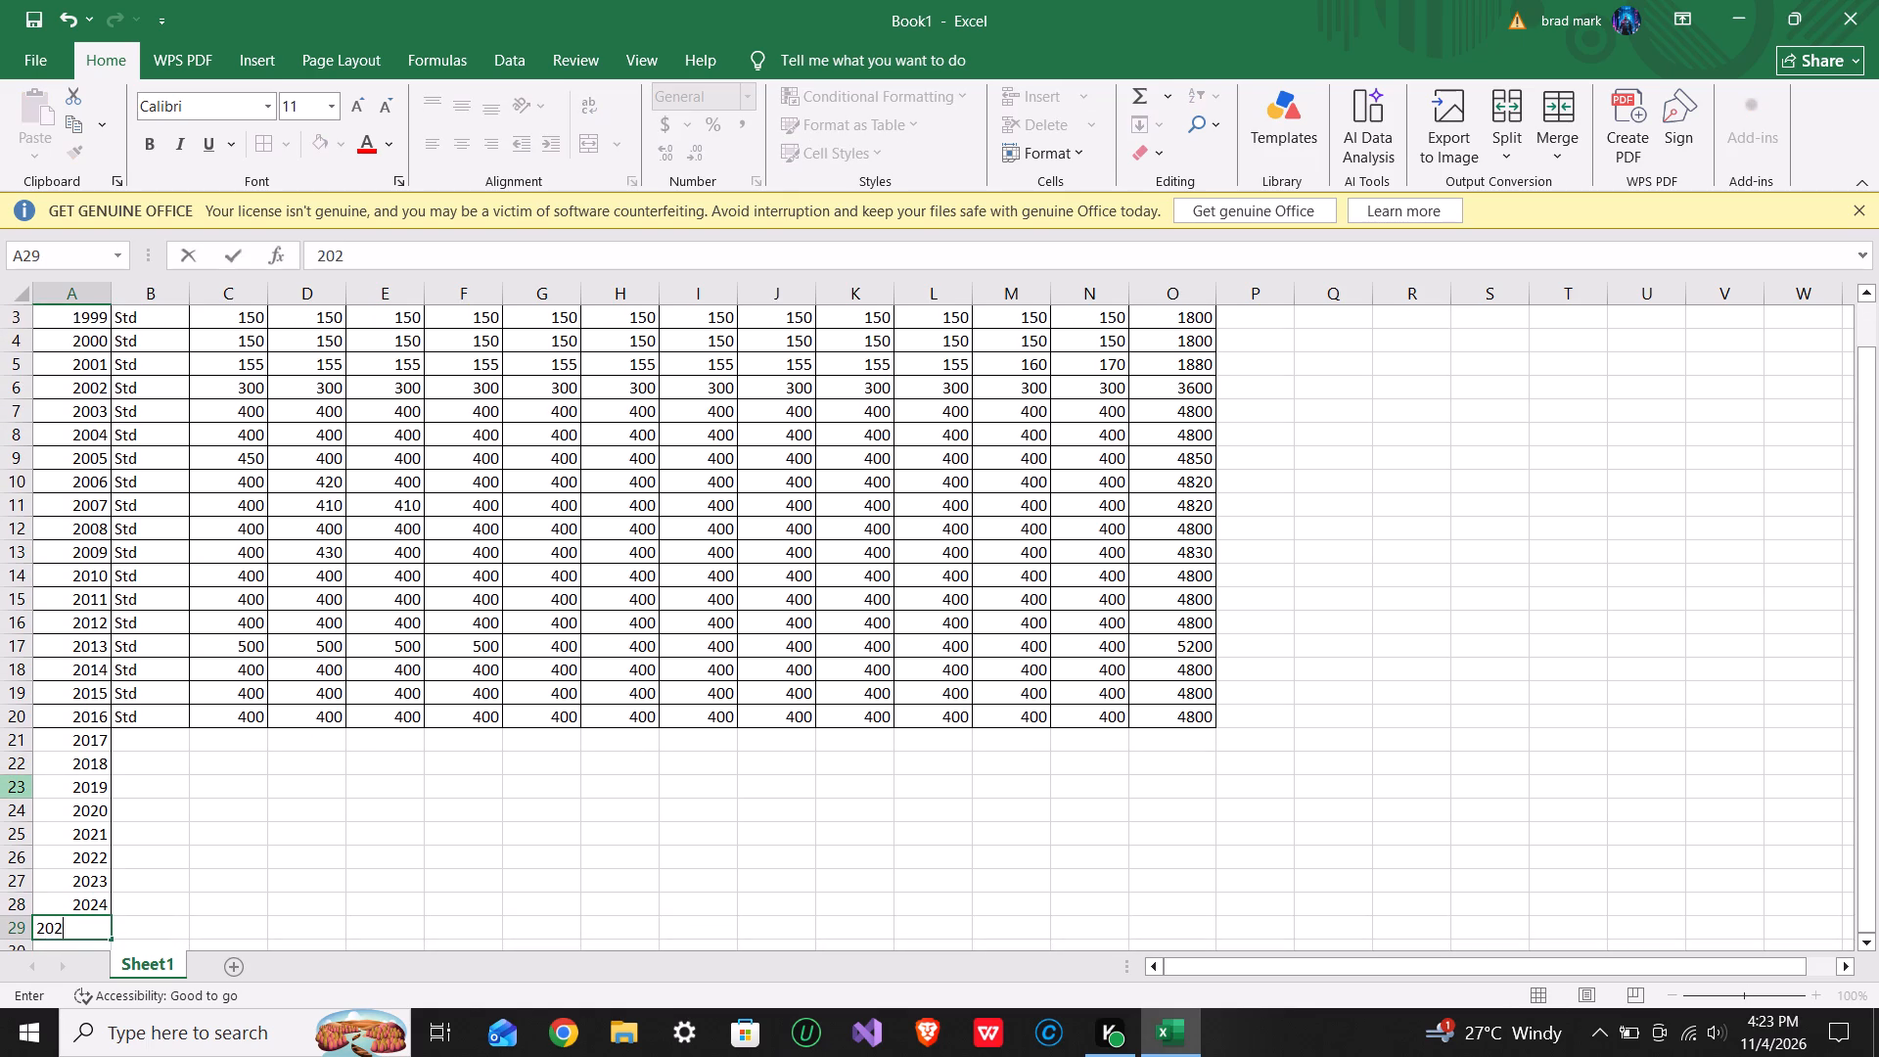
pyautogui.press('5')
pyautogui.press('Return')
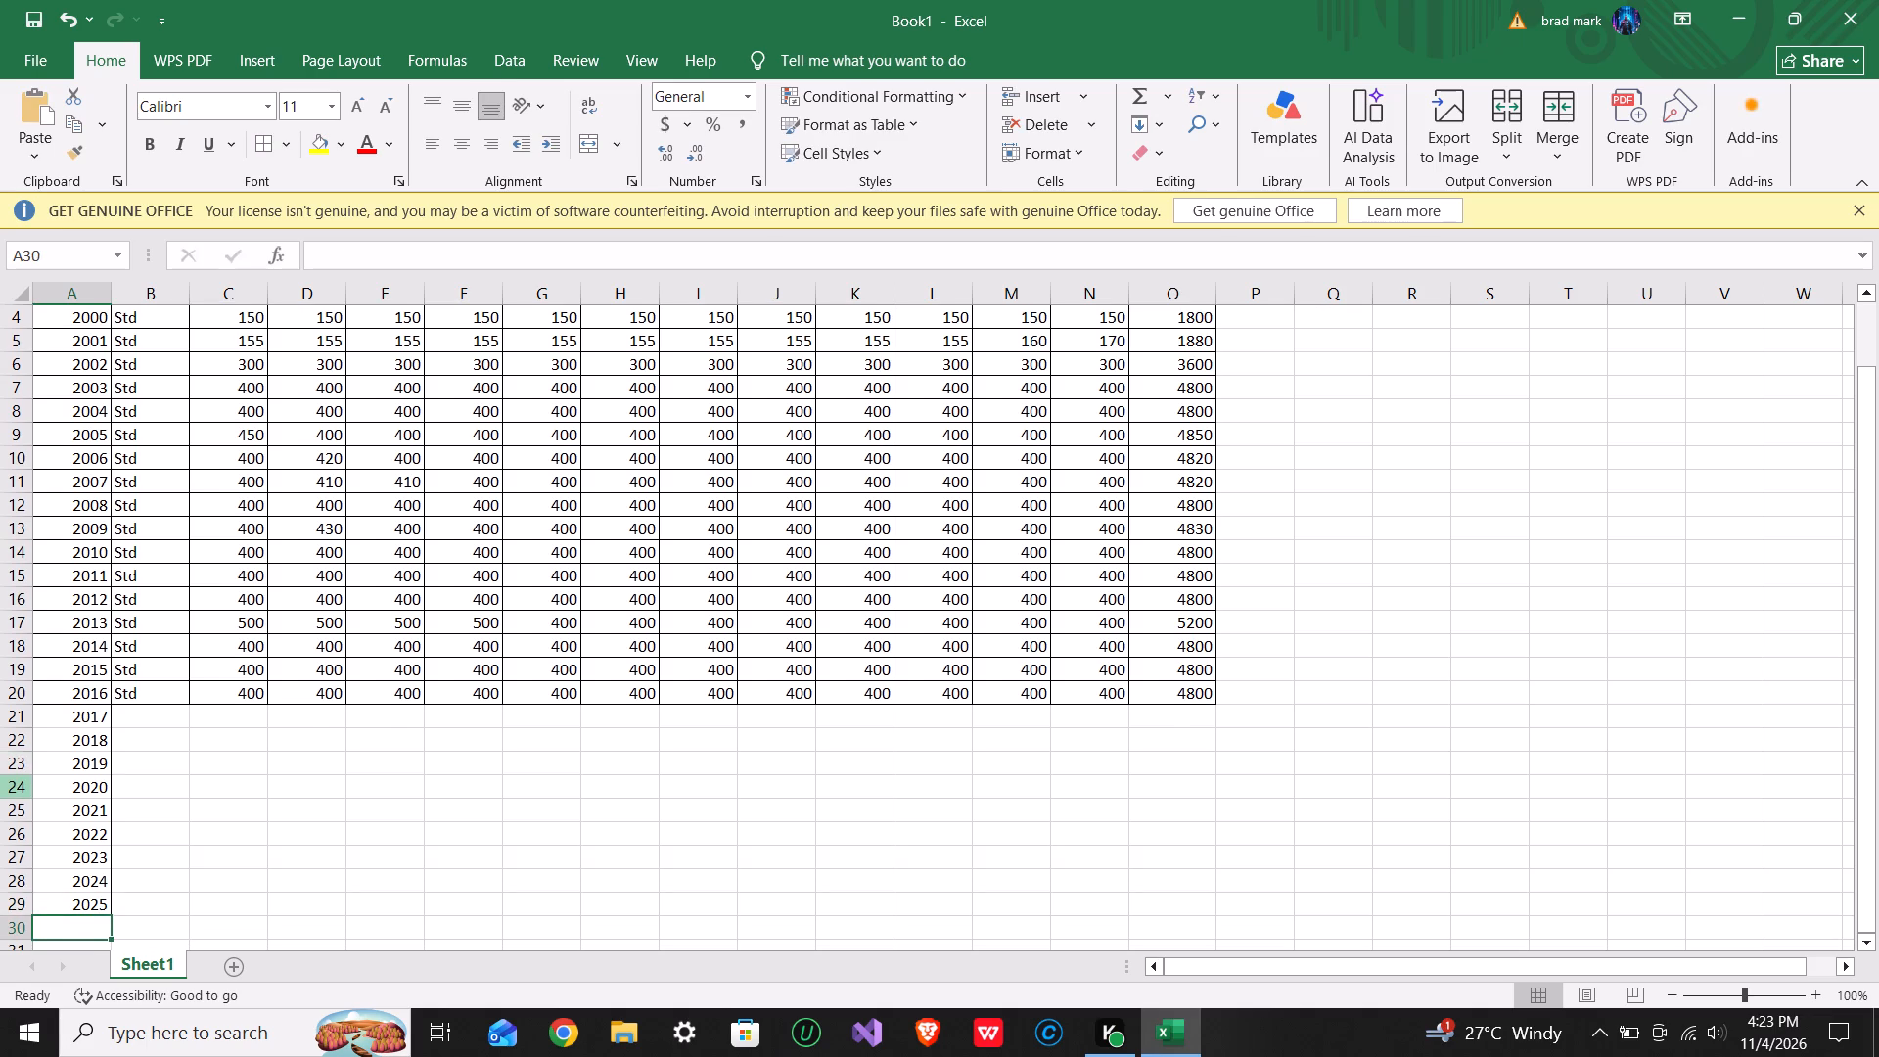
pyautogui.press('2')
pyautogui.press('BackSpace')
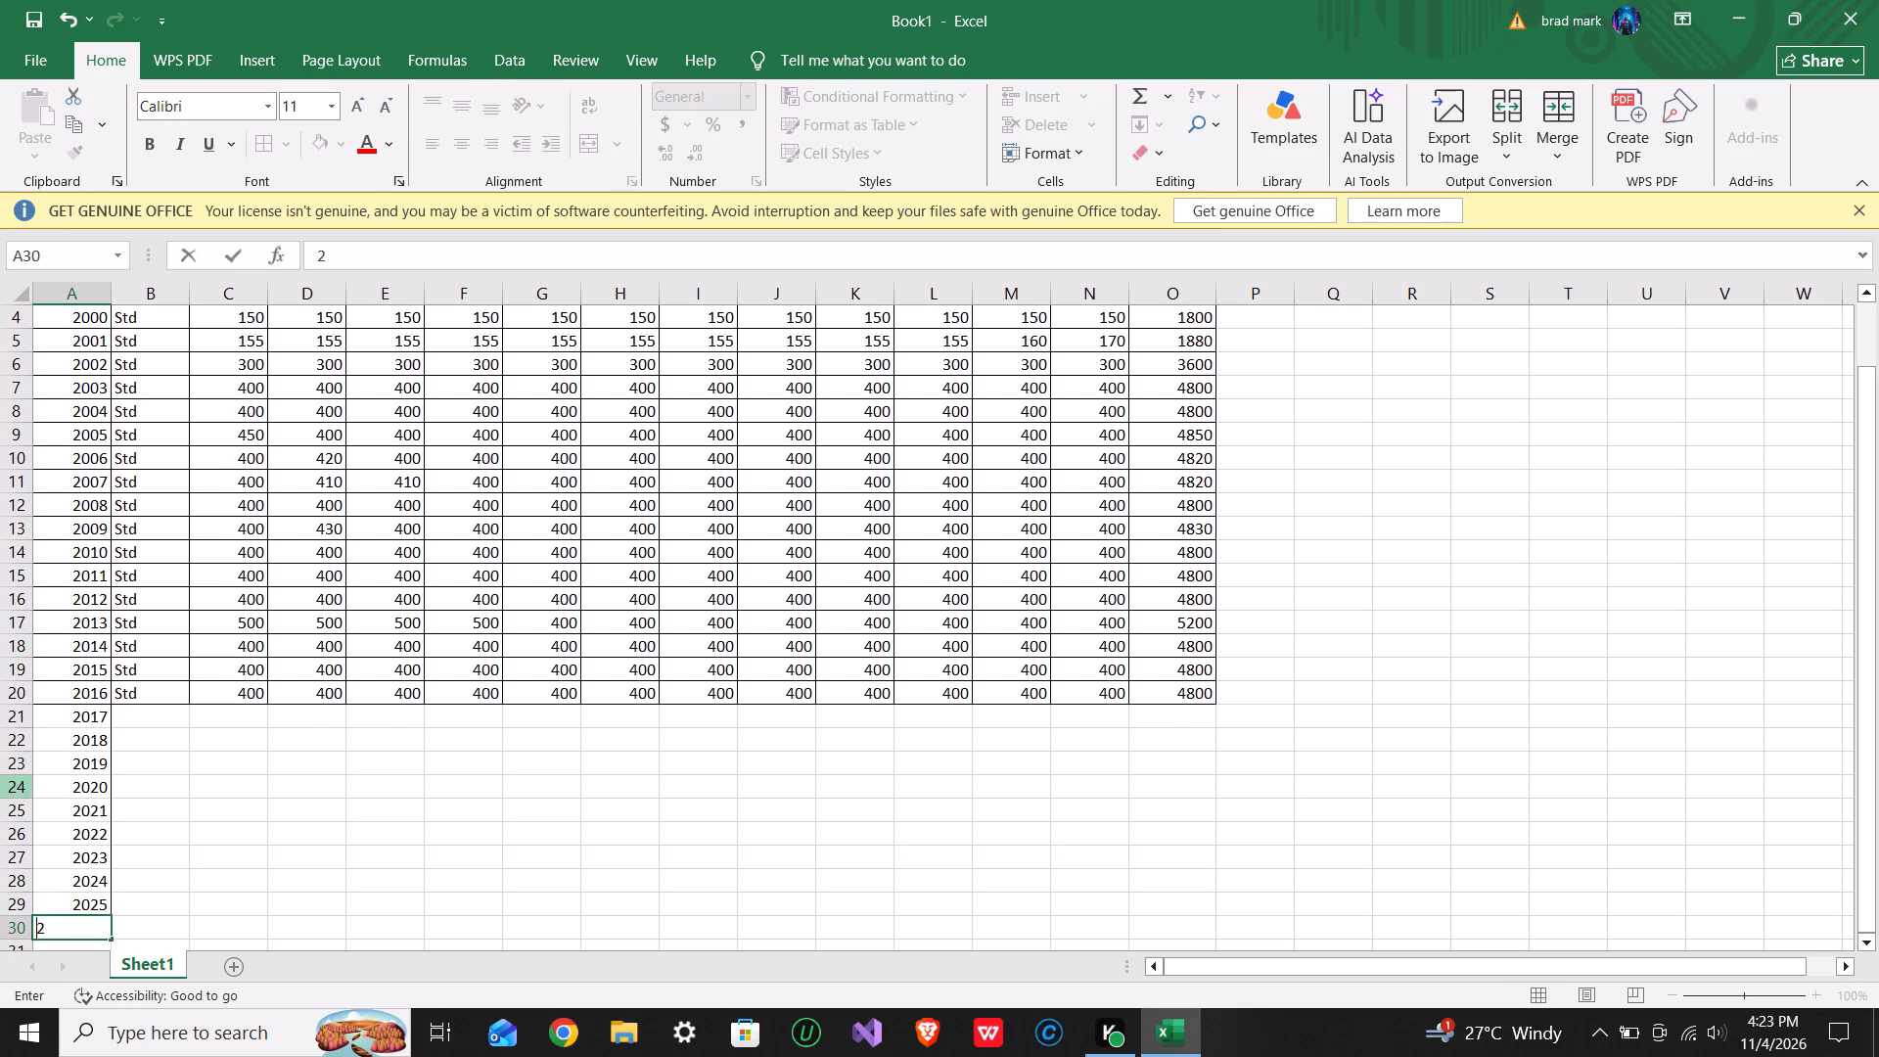
pyautogui.press('BackSpace')
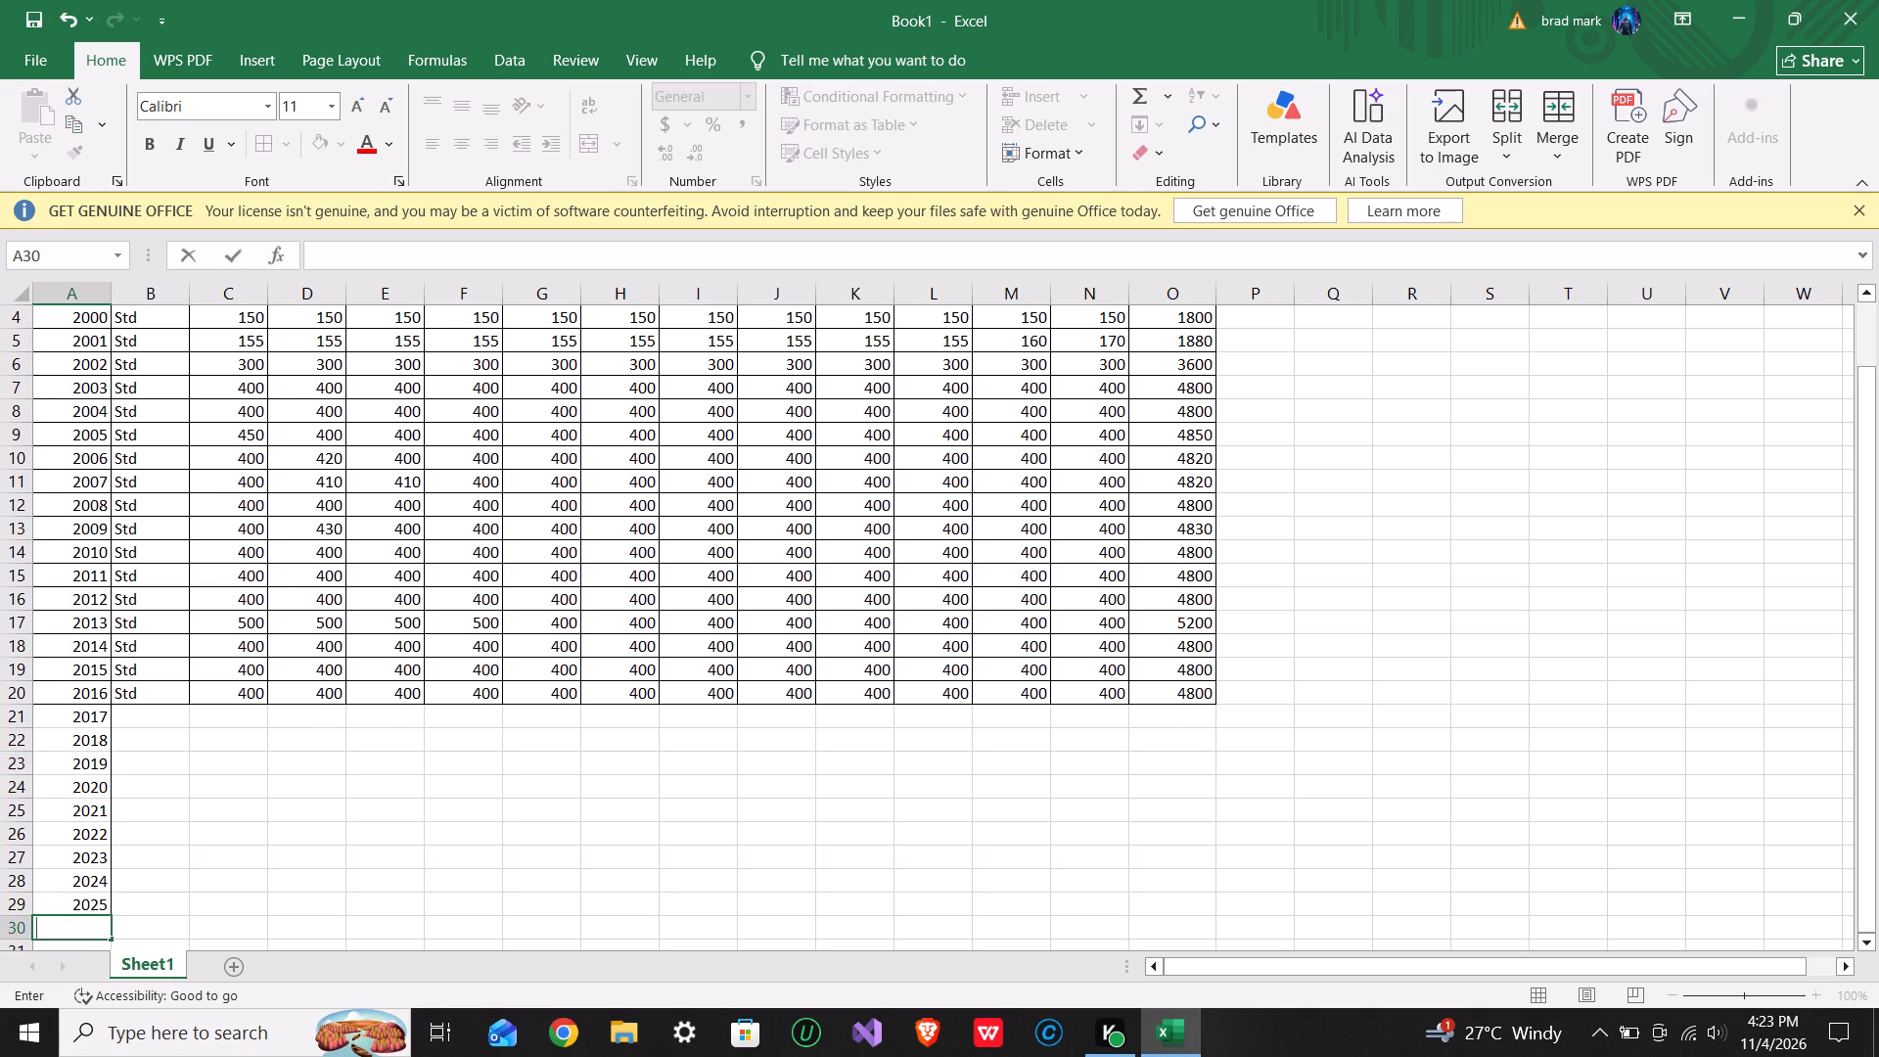
# Enter Std as the Type for 2017 and fill it down through the 2025 row.
pyautogui.click(91, 719)
pyautogui.click(146, 719)
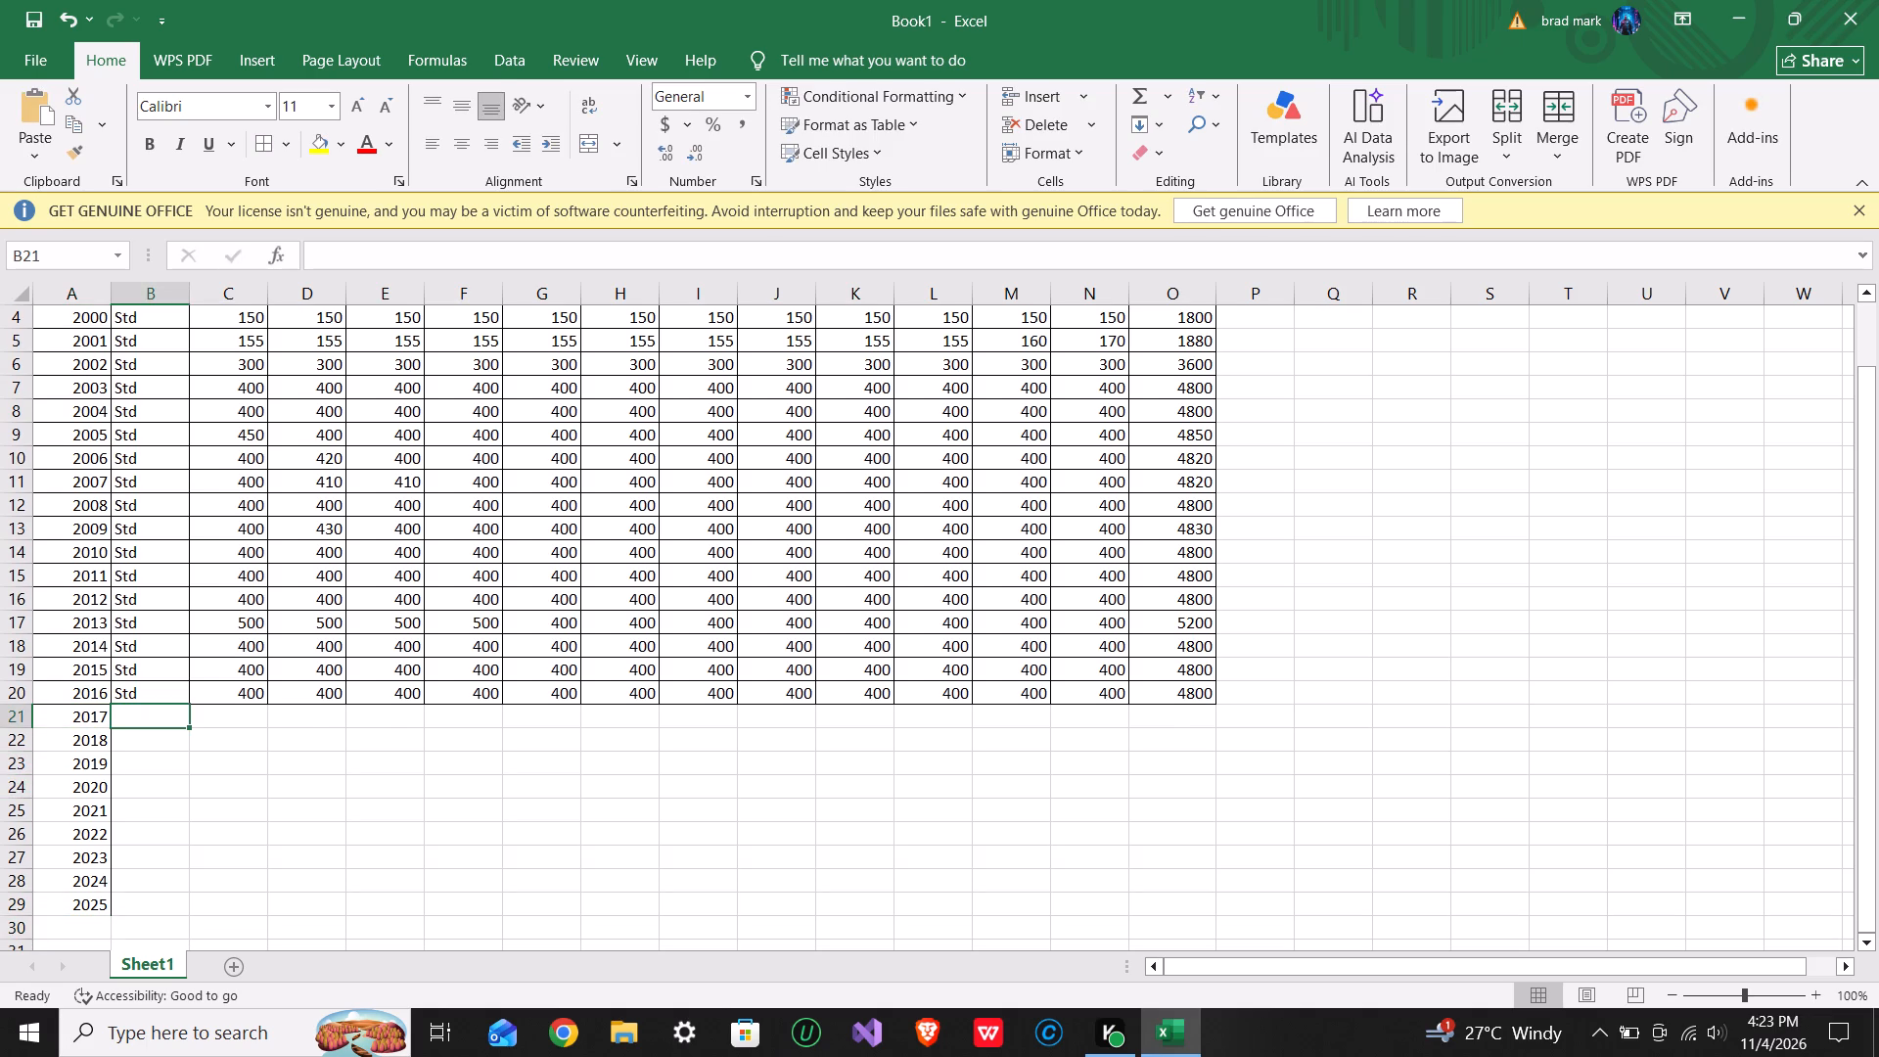
pyautogui.hotkey('shift', 's')
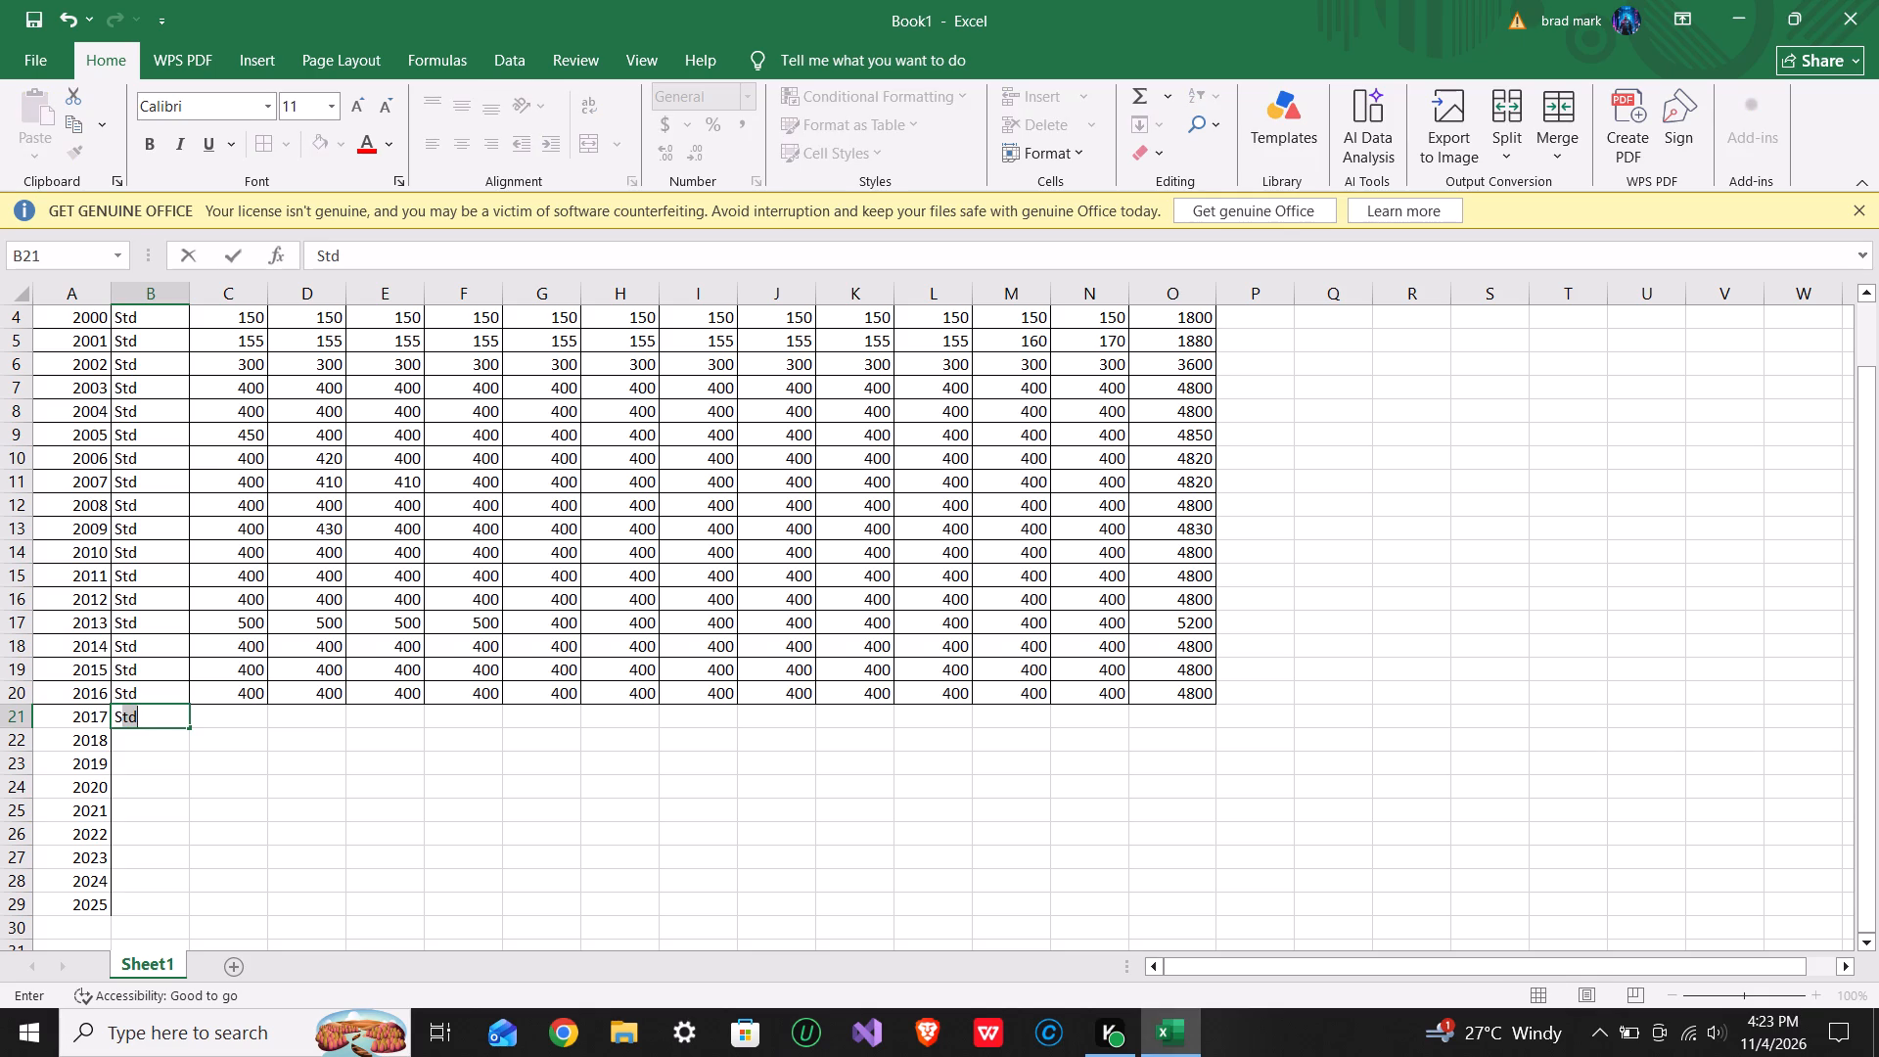
pyautogui.click(168, 732)
pyautogui.click(157, 711)
pyautogui.moveTo(187, 723); pyautogui.dragTo(178, 910)
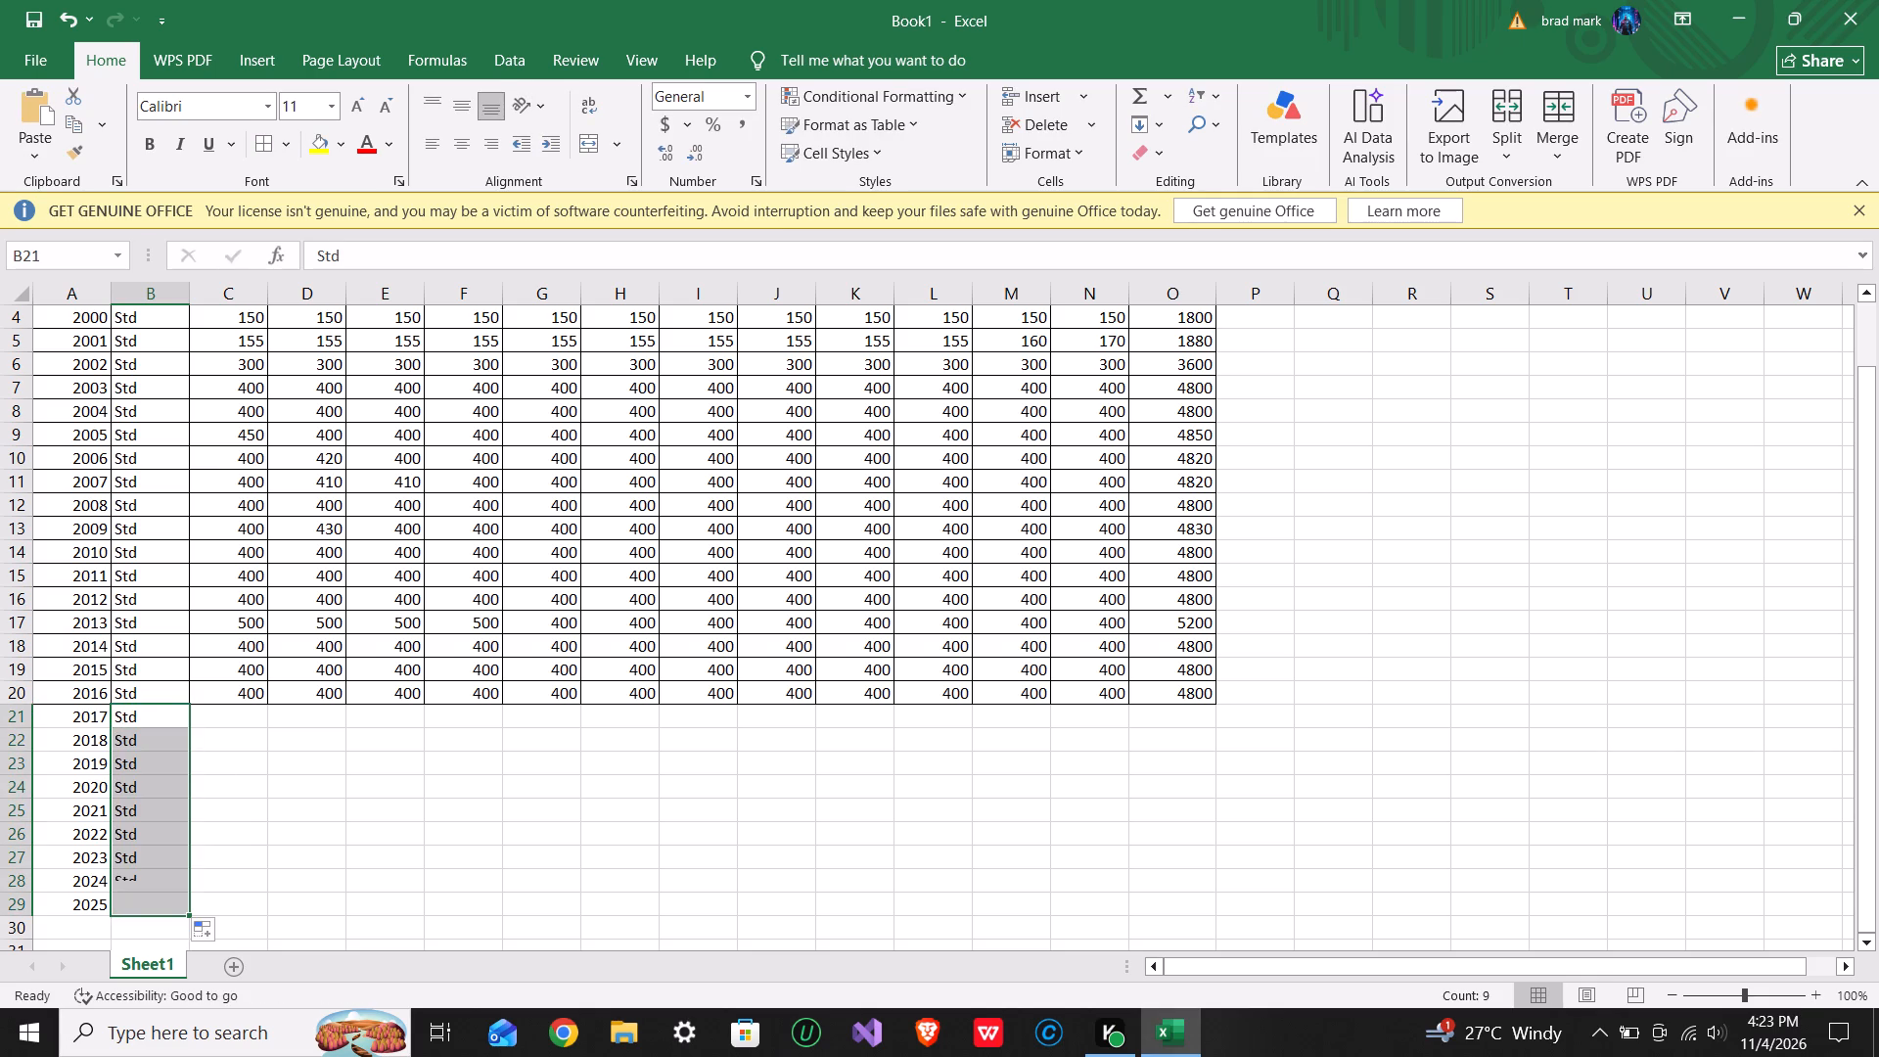
# Enter 400 as the Jan contribution for 2017 and fill it across the row through the Total column.
pyautogui.click(252, 722)
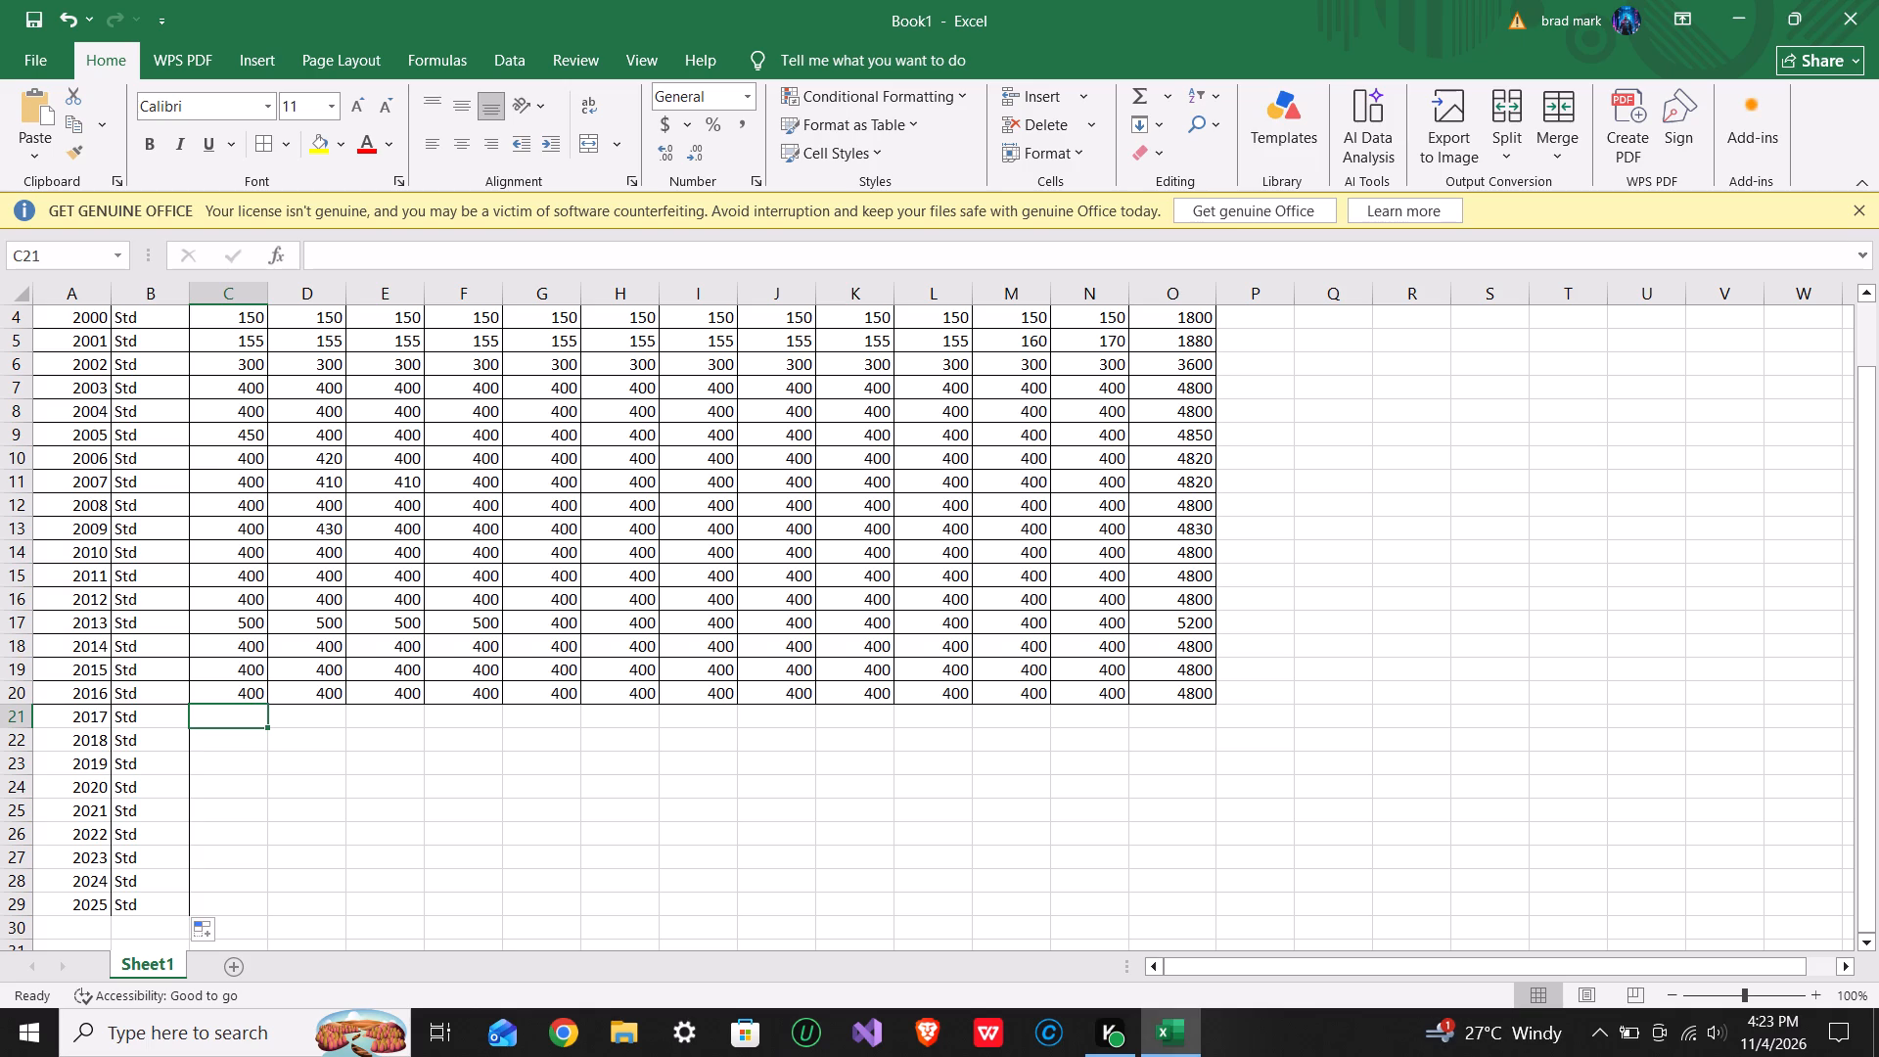
pyautogui.click(248, 717)
pyautogui.click(248, 717)
pyautogui.press('4')
pyautogui.write('00')
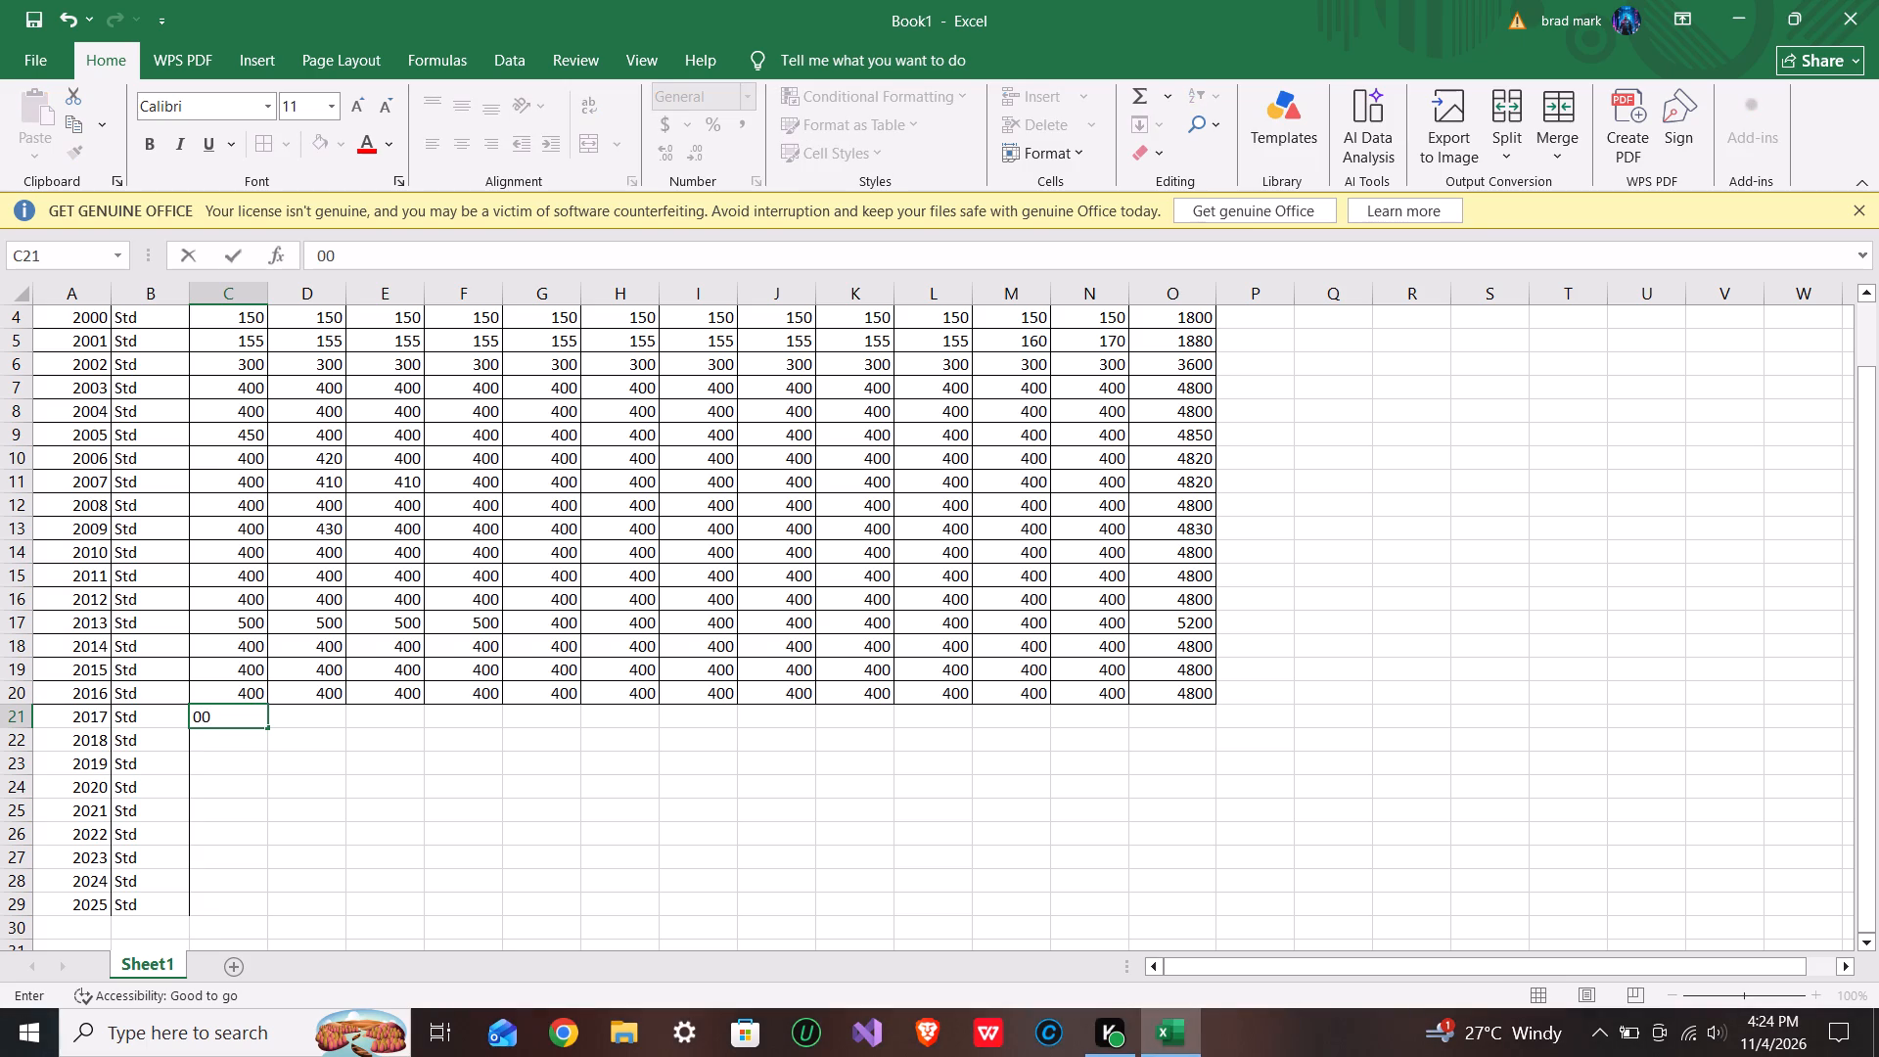
pyautogui.press('BackSpace')
pyautogui.press('BackSpace')
pyautogui.write('400')
pyautogui.click(281, 789)
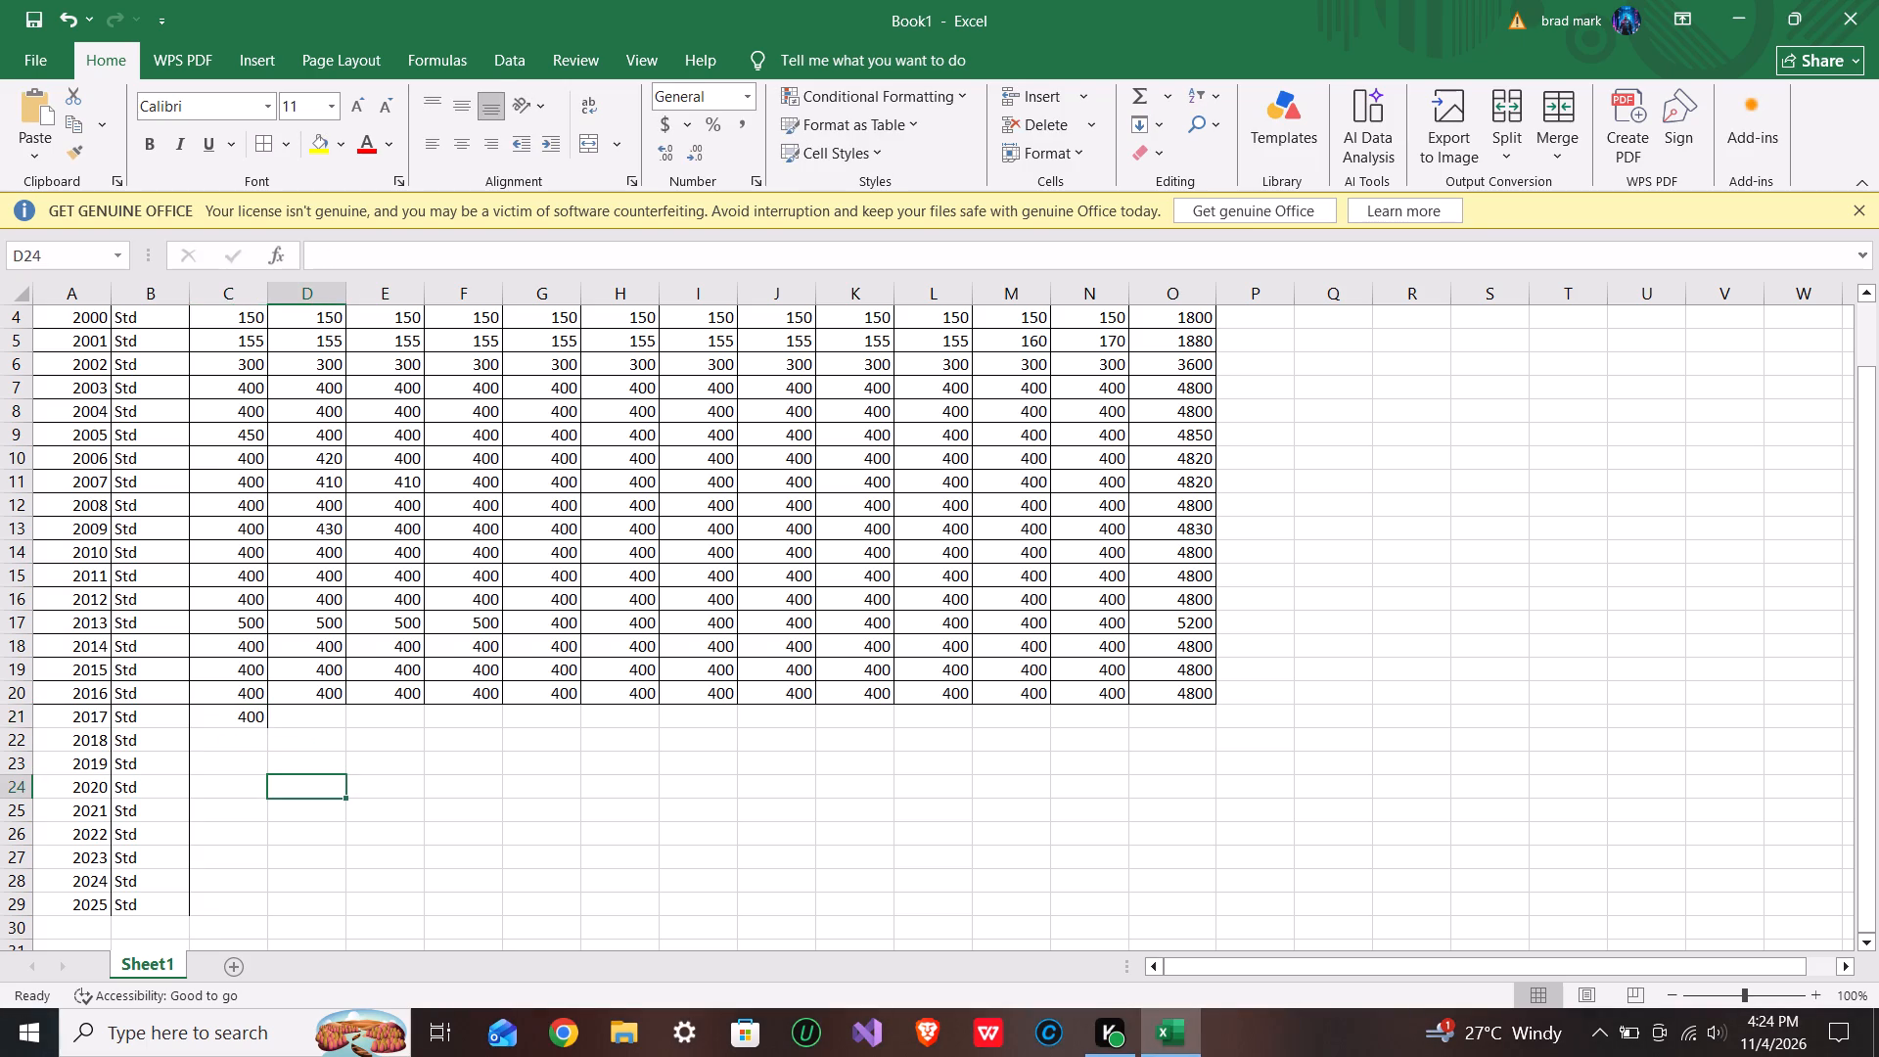
pyautogui.click(253, 717)
pyautogui.moveTo(266, 724); pyautogui.dragTo(612, 698)
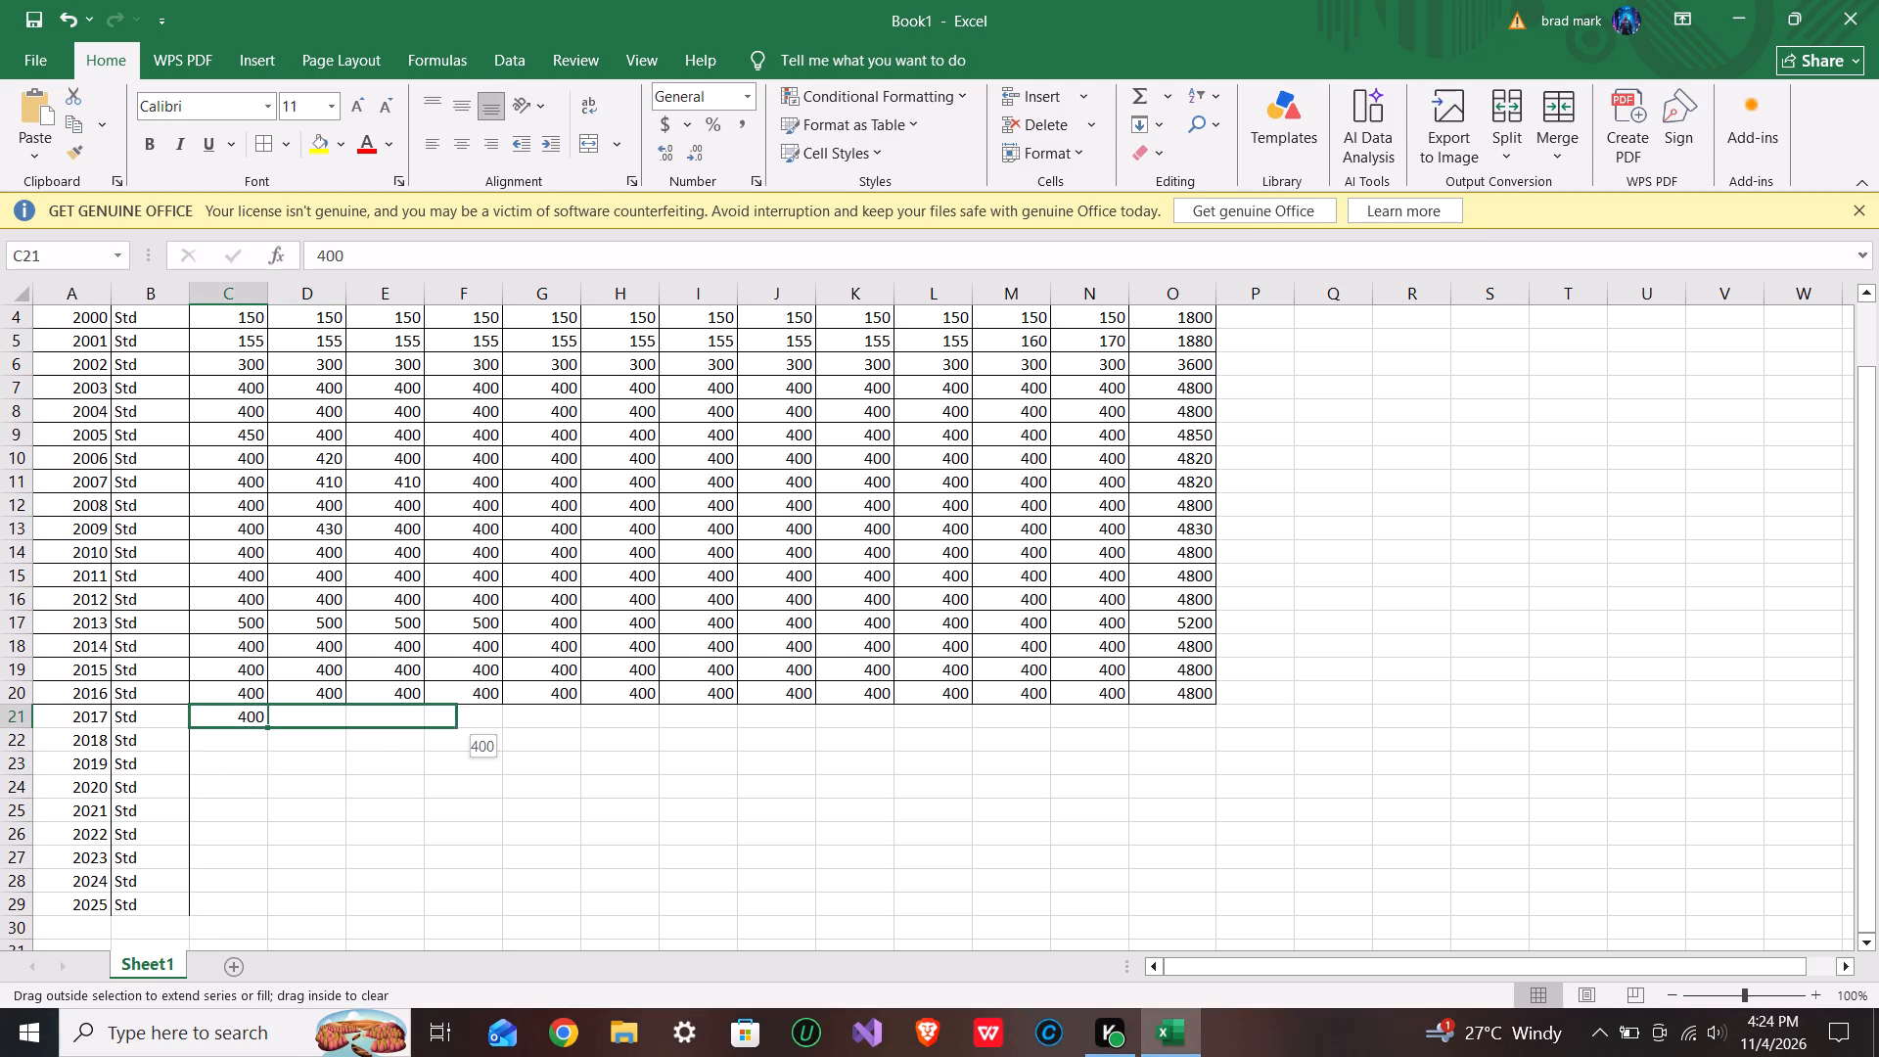
pyautogui.moveTo(612, 698); pyautogui.dragTo(1225, 709)
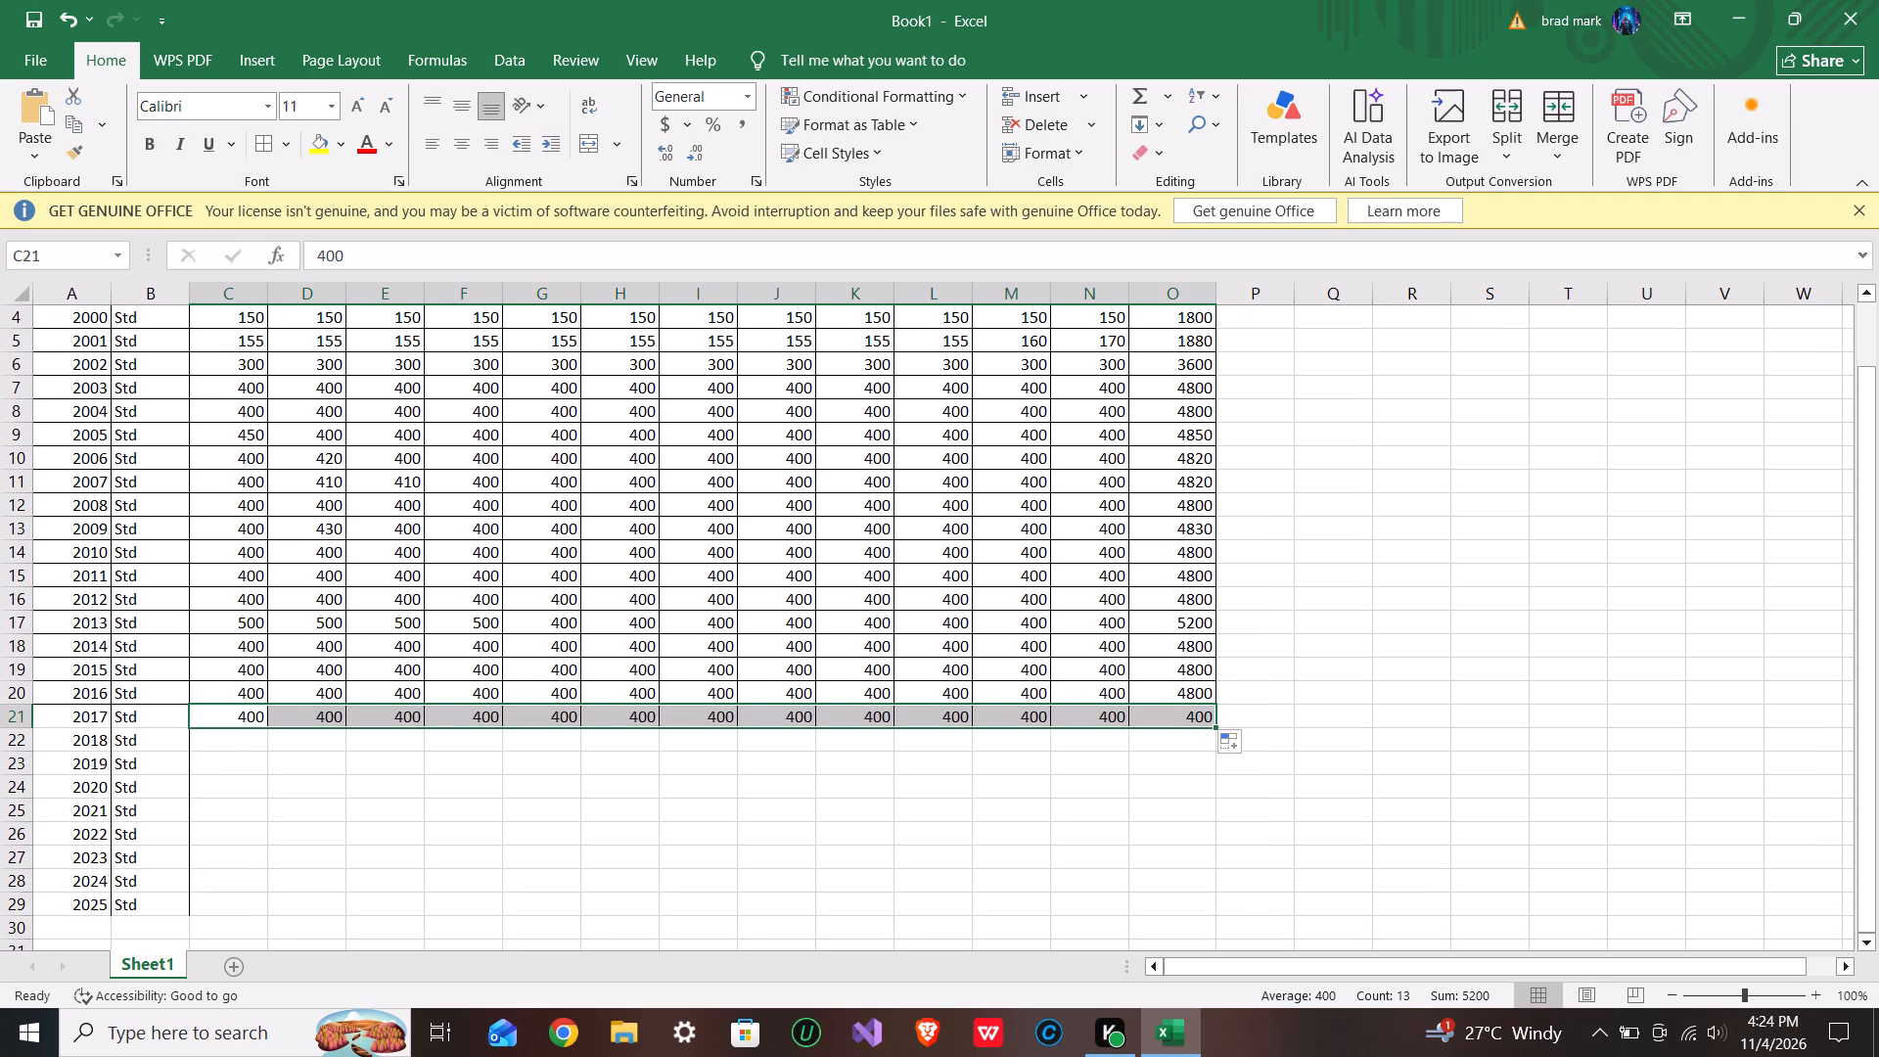
# Apply All Borders to the entire Monthly Contributions table, including the new rows through 2025.
pyautogui.hotkey('ctrl', 'a')
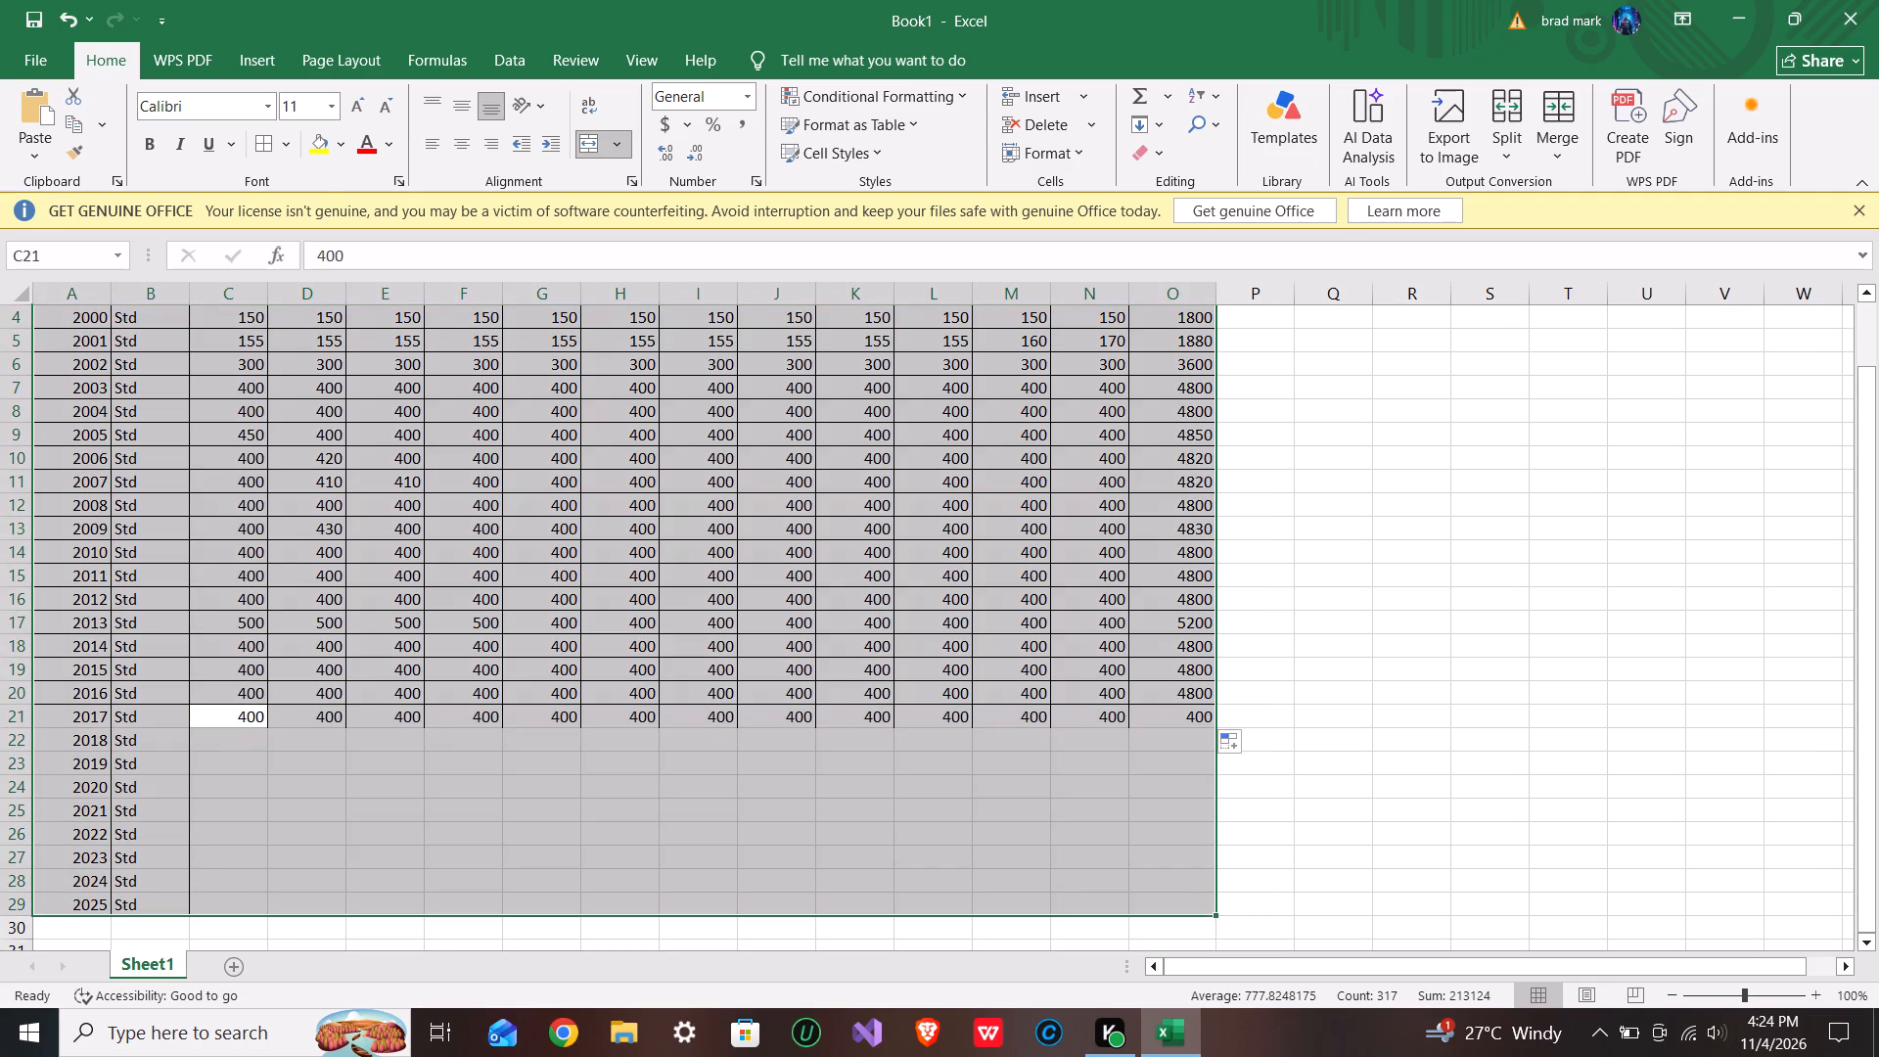
pyautogui.click(294, 142)
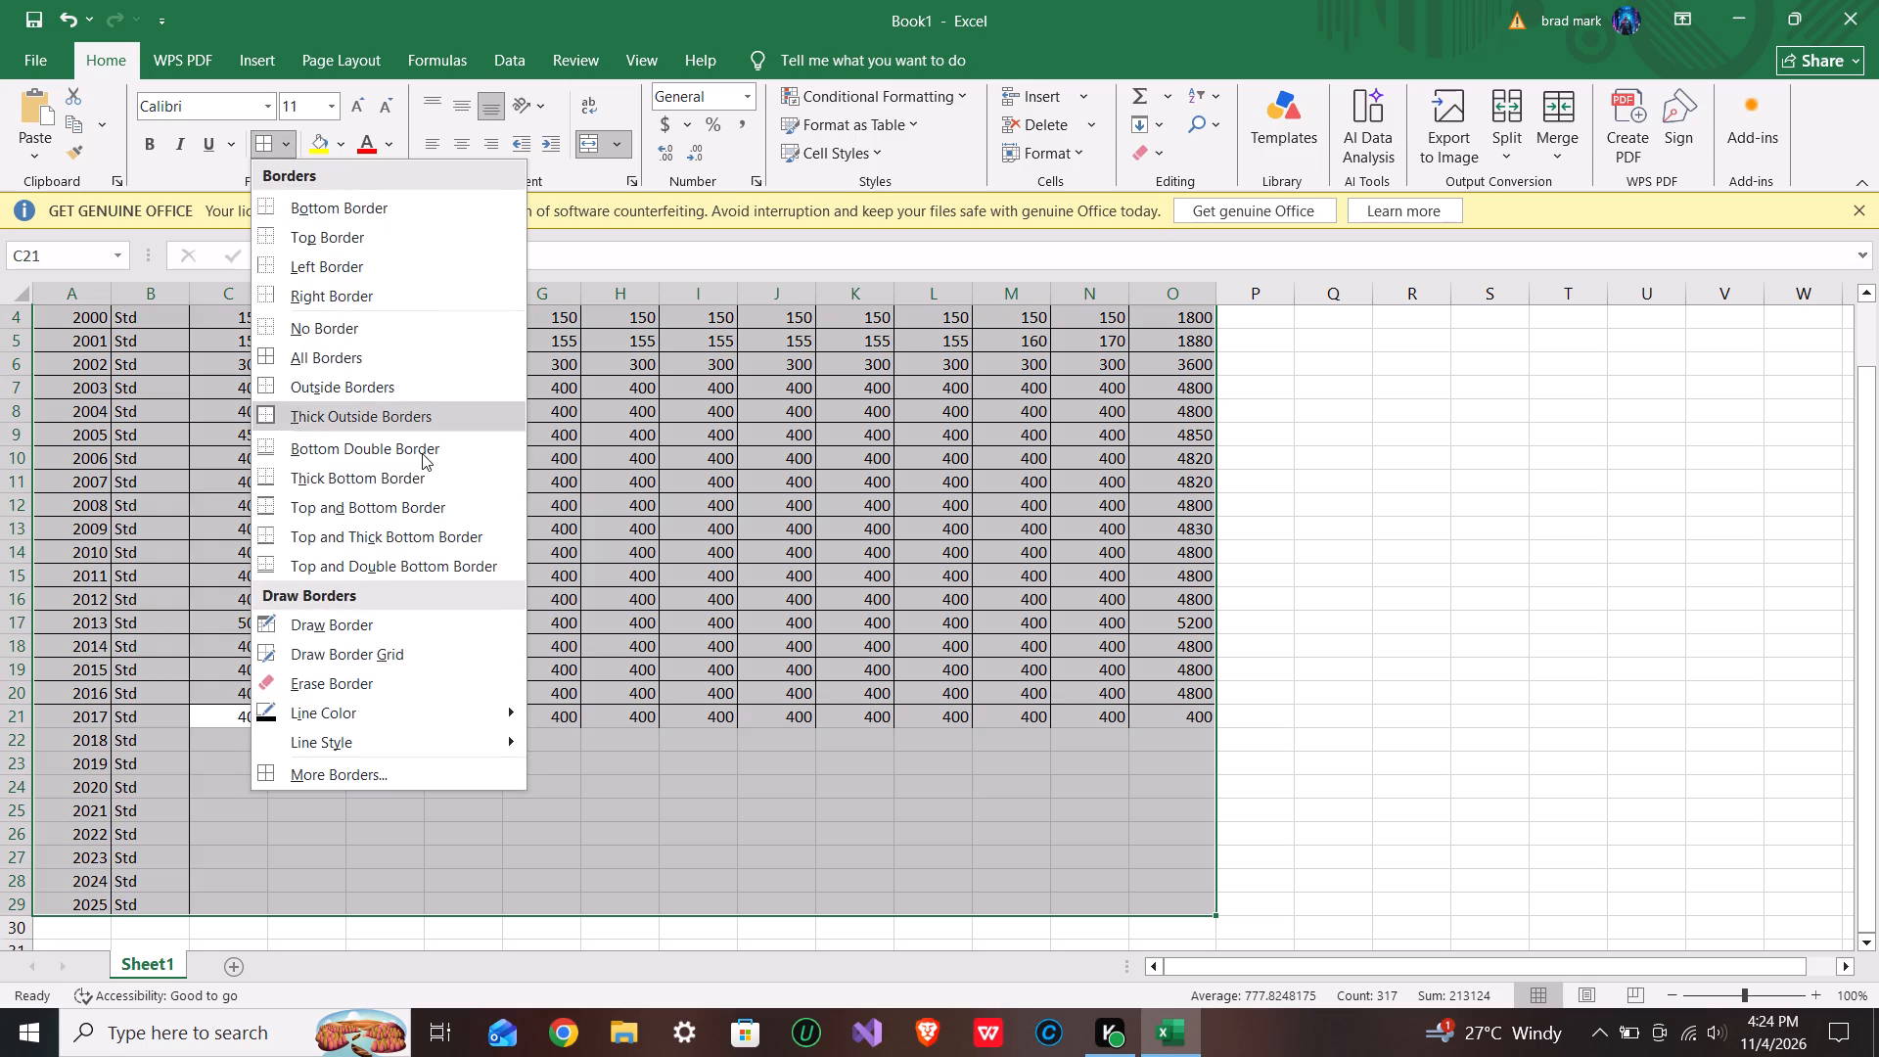
pyautogui.click(334, 359)
pyautogui.click(597, 763)
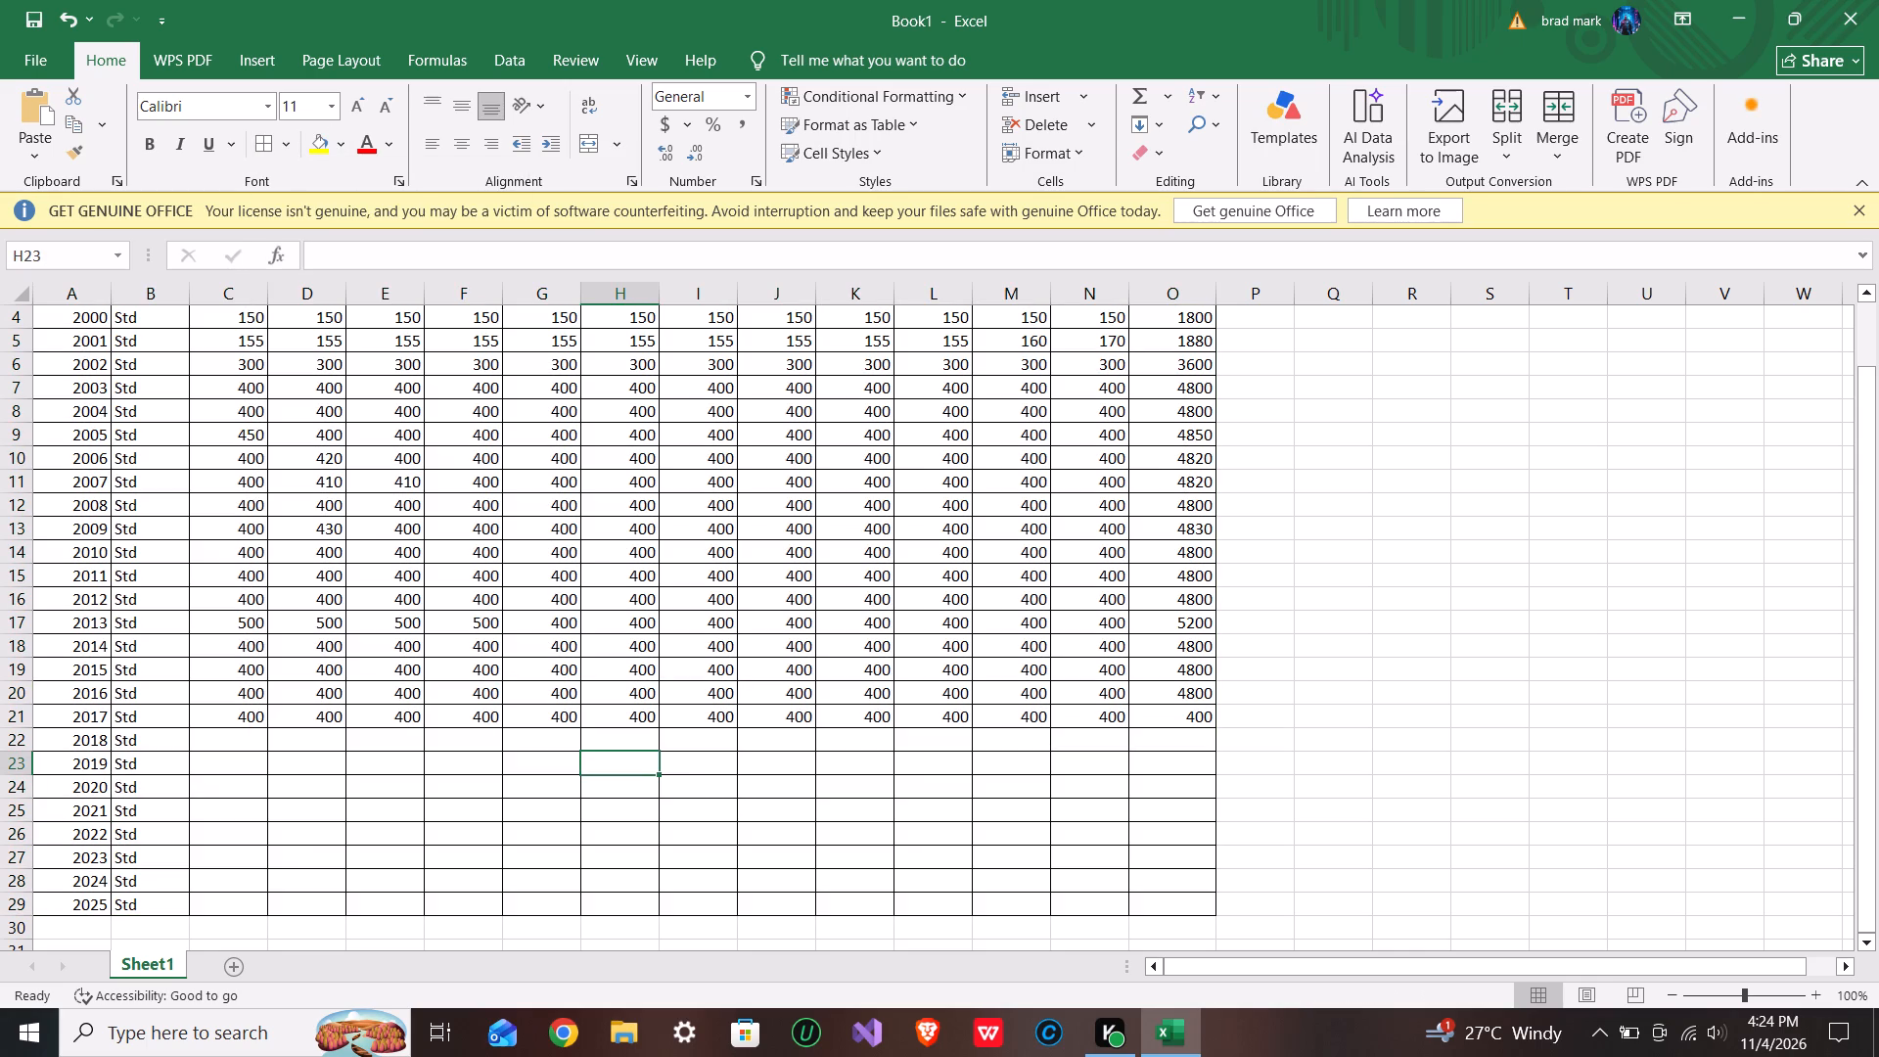
# Enter 400 as the Jan contribution for 2018 and fill it across the row through Dec.
pyautogui.click(257, 725)
pyautogui.click(252, 742)
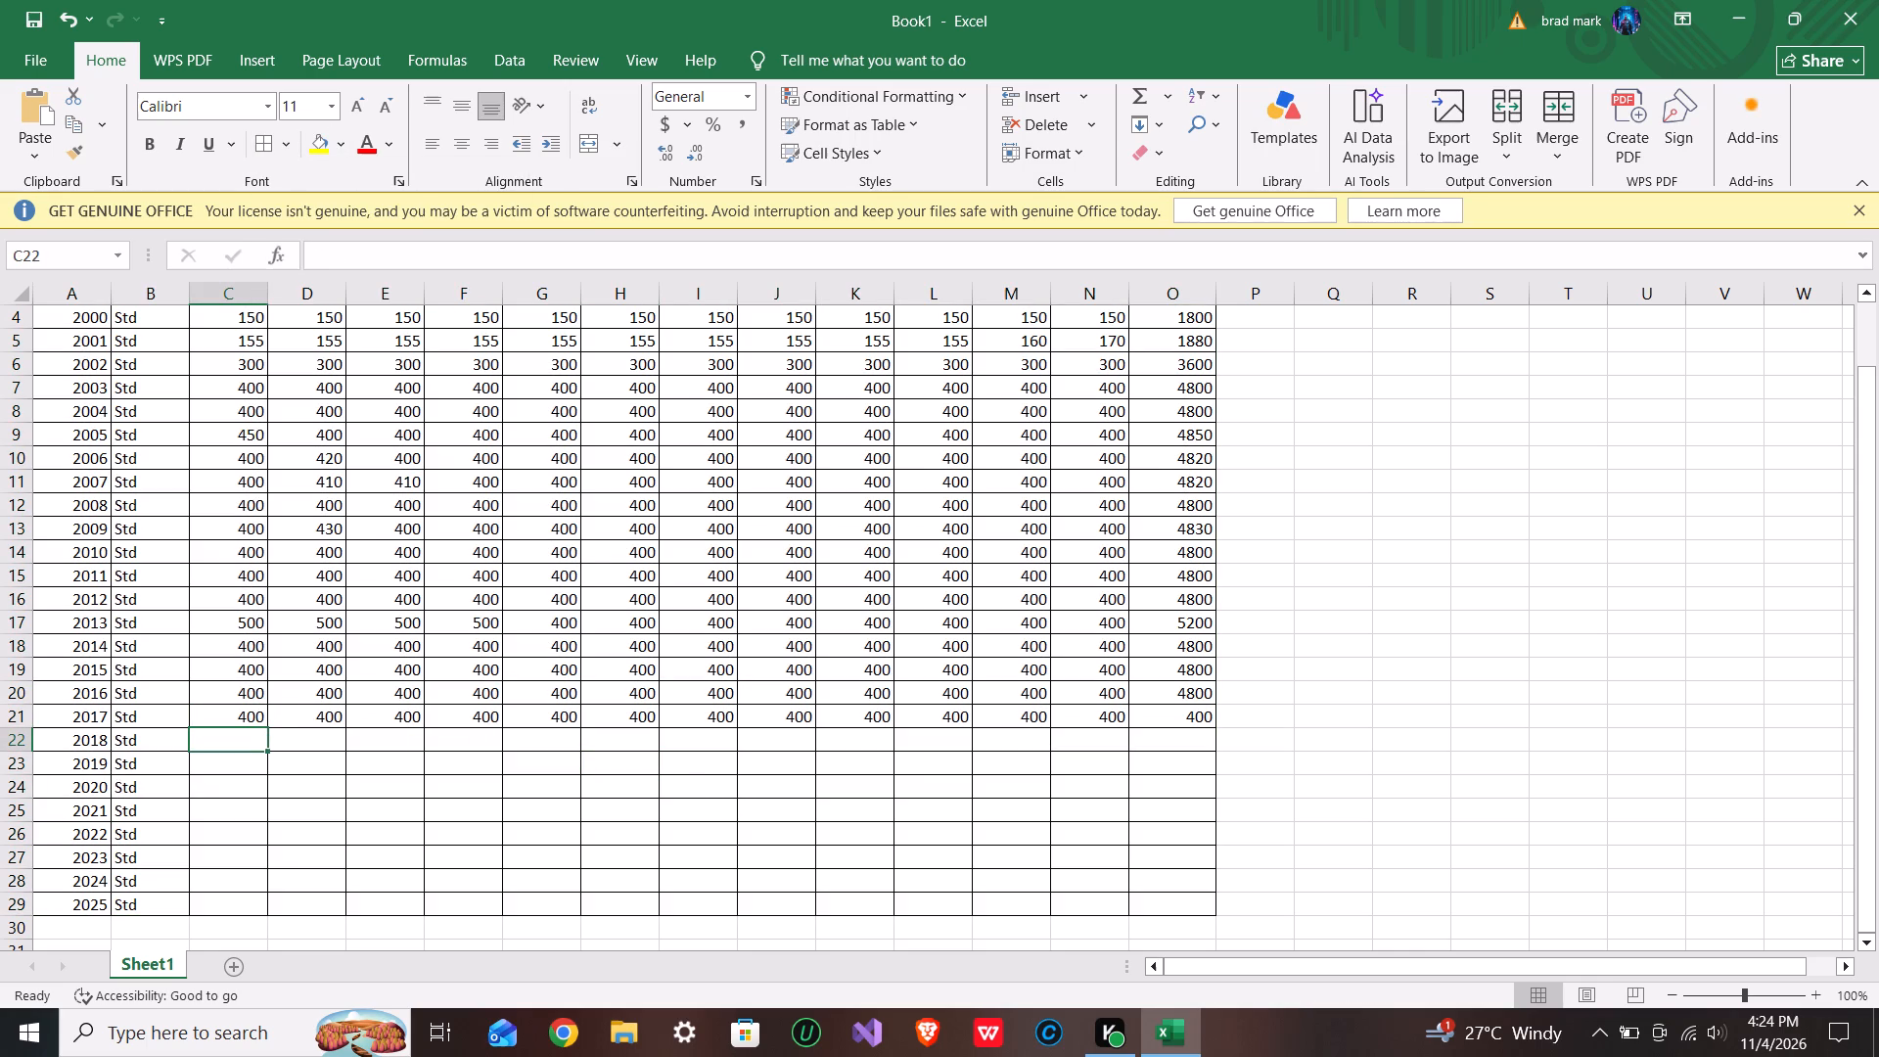
pyautogui.click(169, 743)
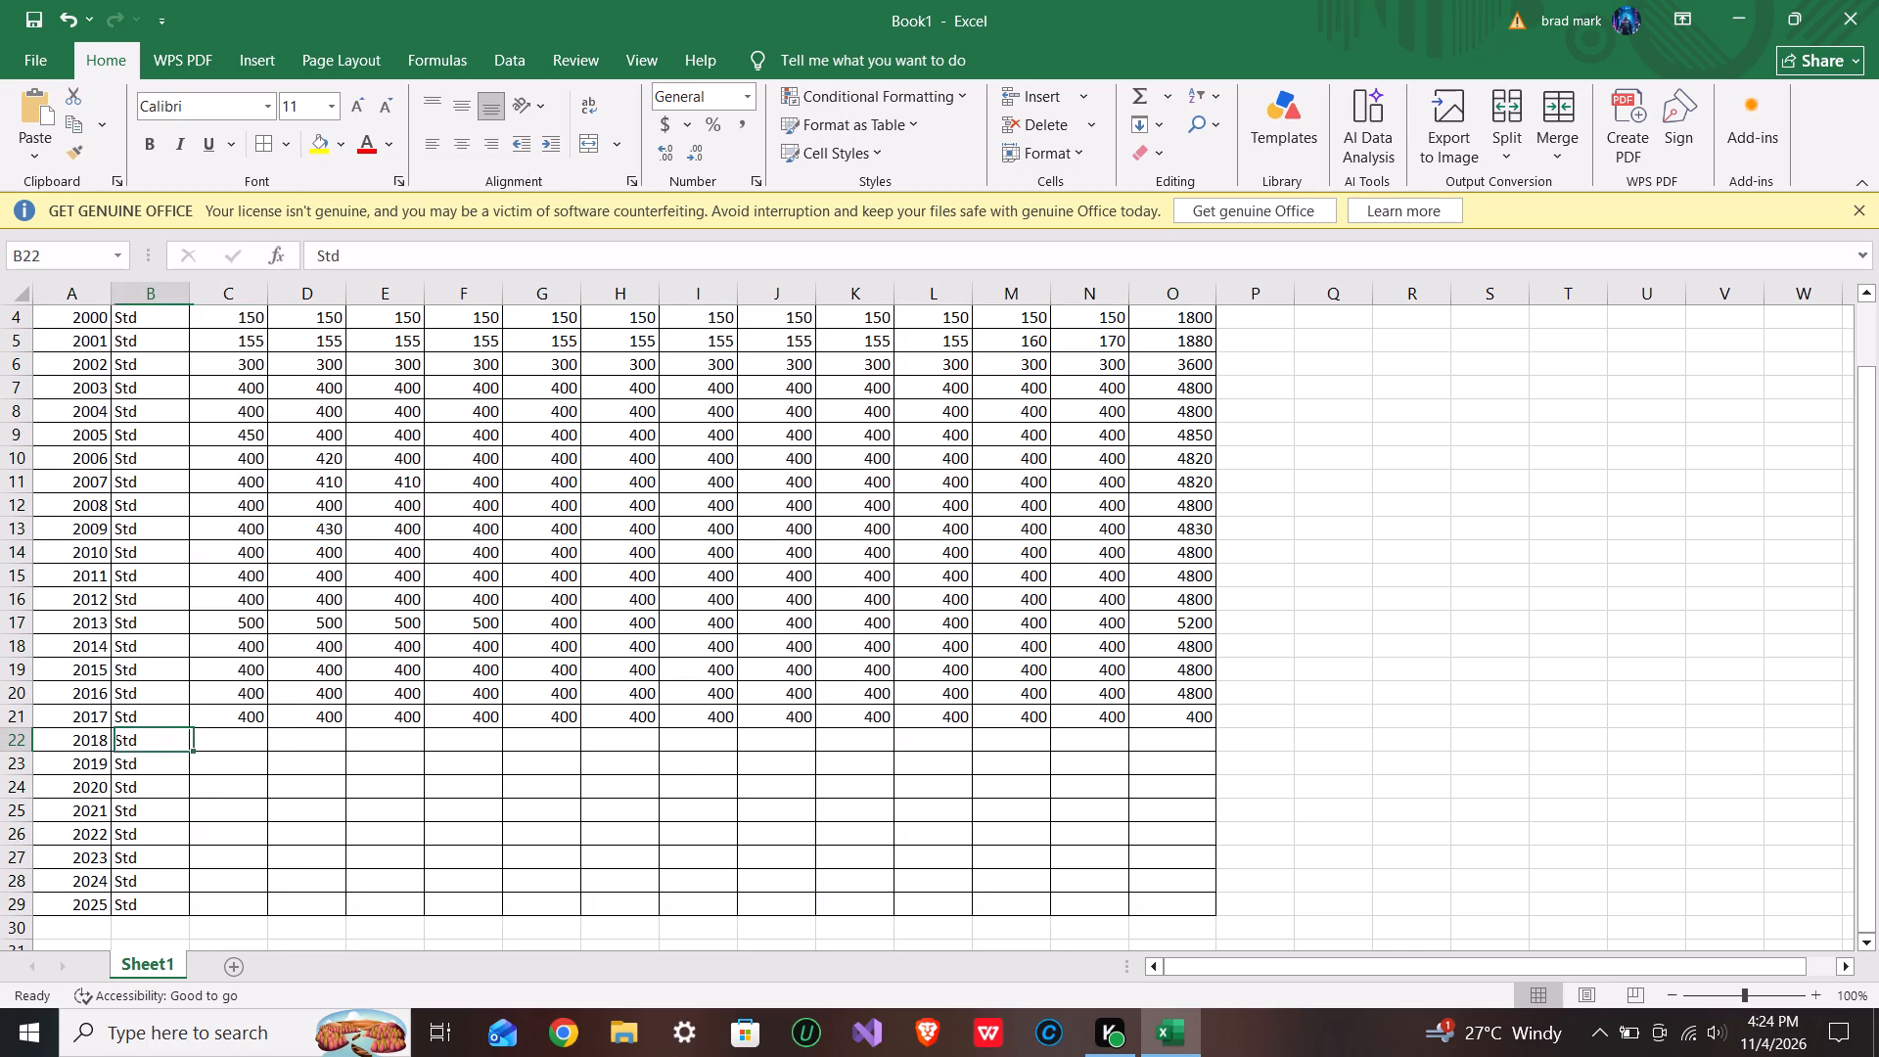
pyautogui.scroll(4, 541, 697)
pyautogui.scroll(-1, 541, 697)
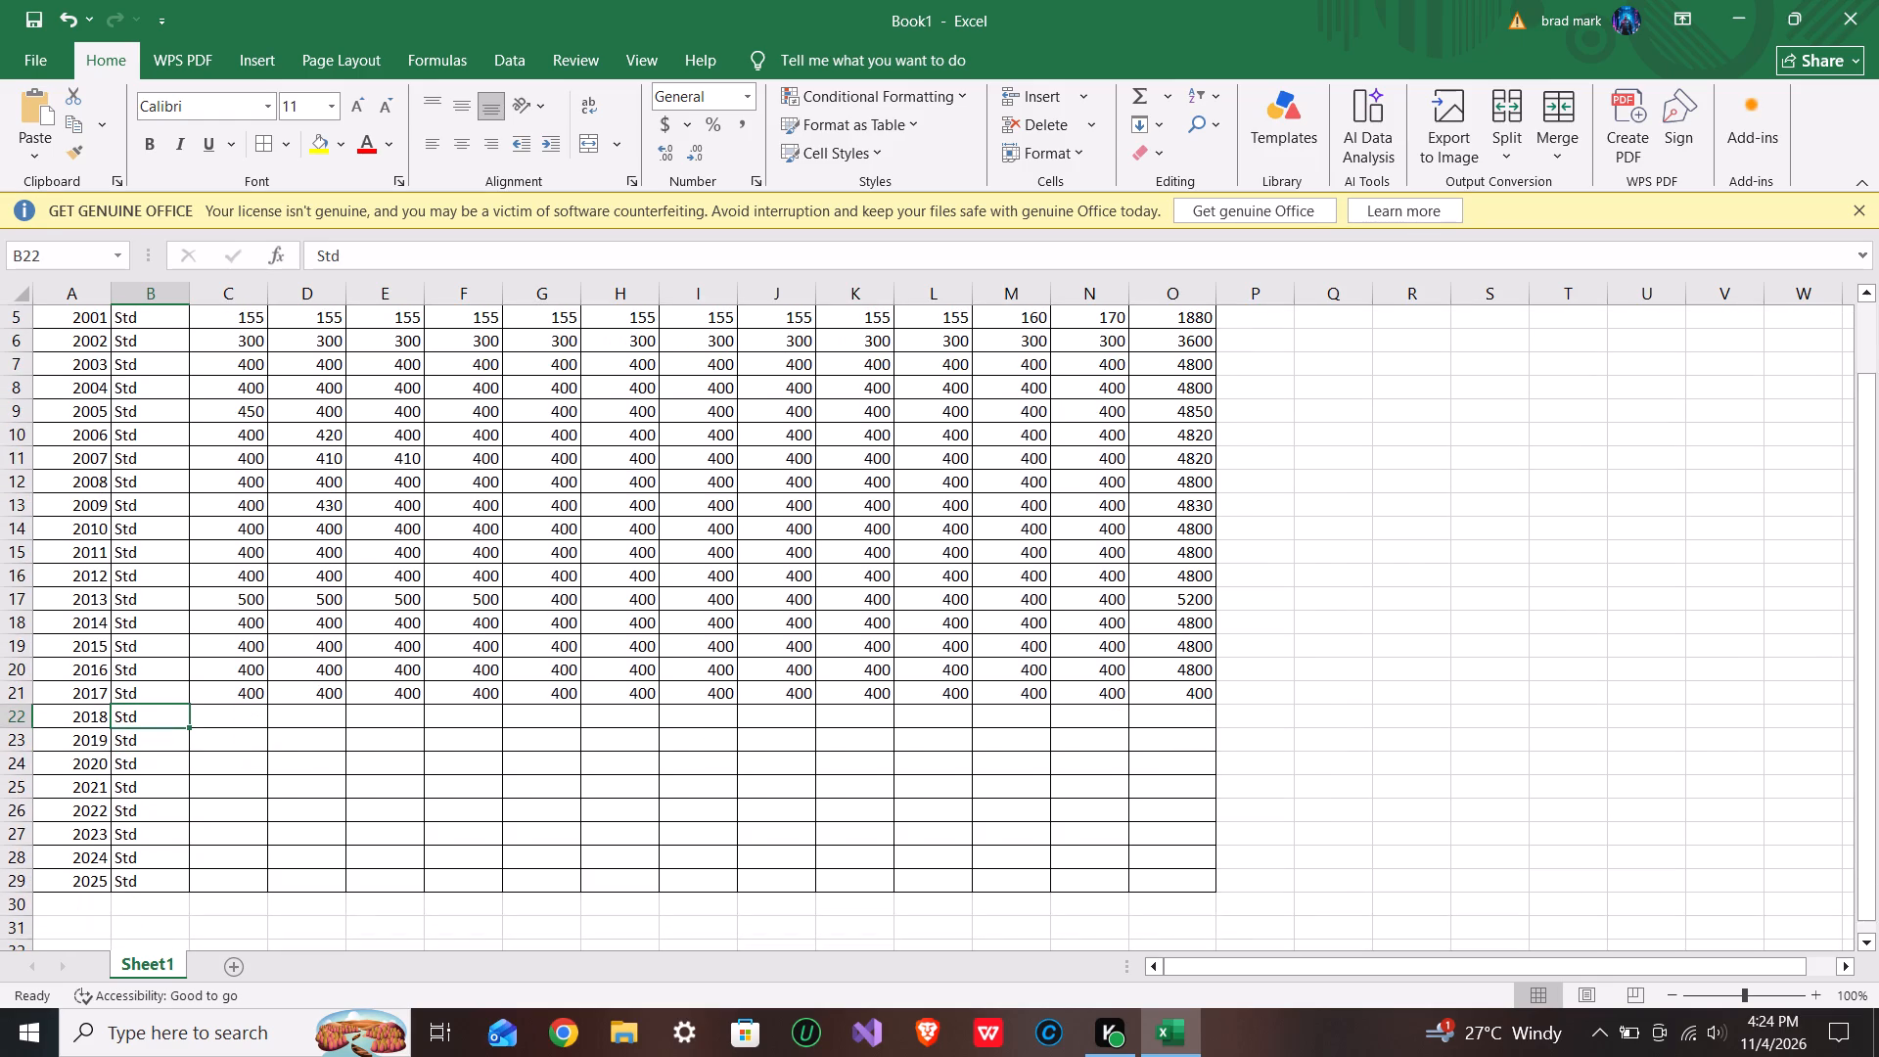
pyautogui.scroll(-1, 541, 697)
pyautogui.click(230, 721)
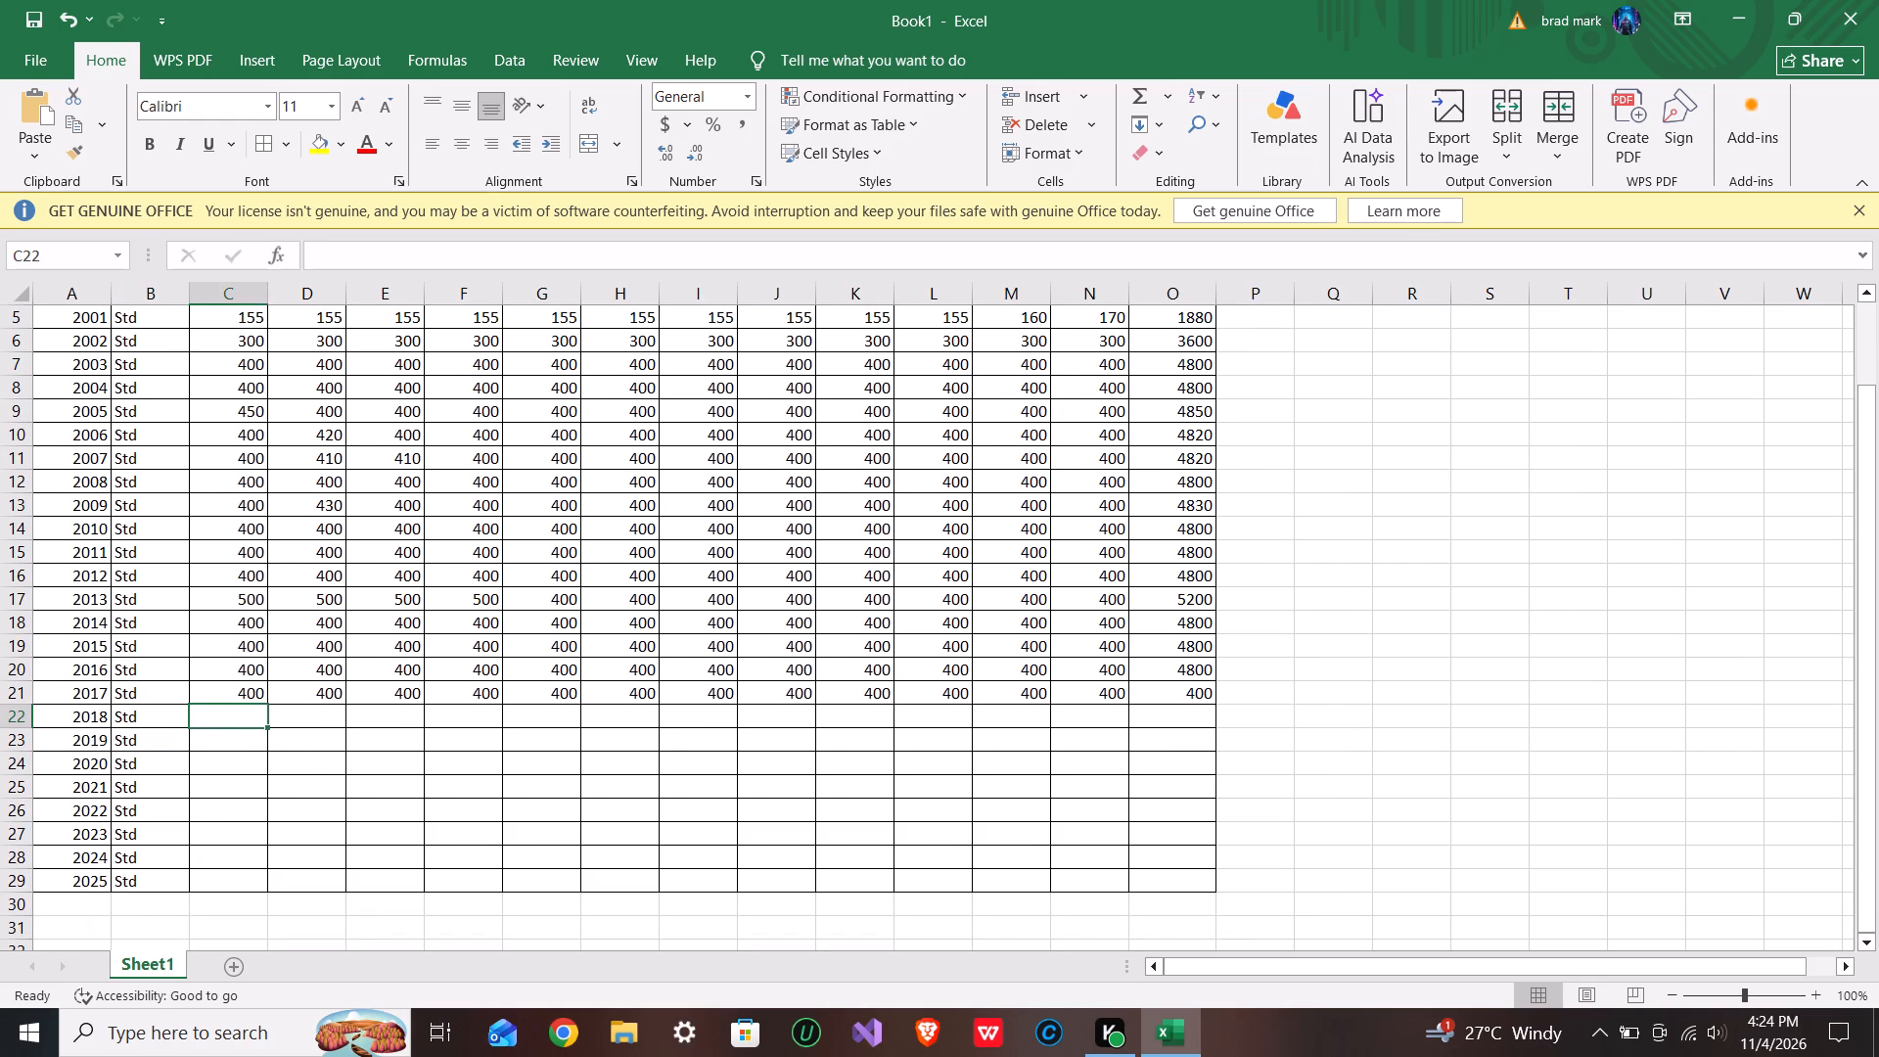
pyautogui.press('4')
pyautogui.write('00')
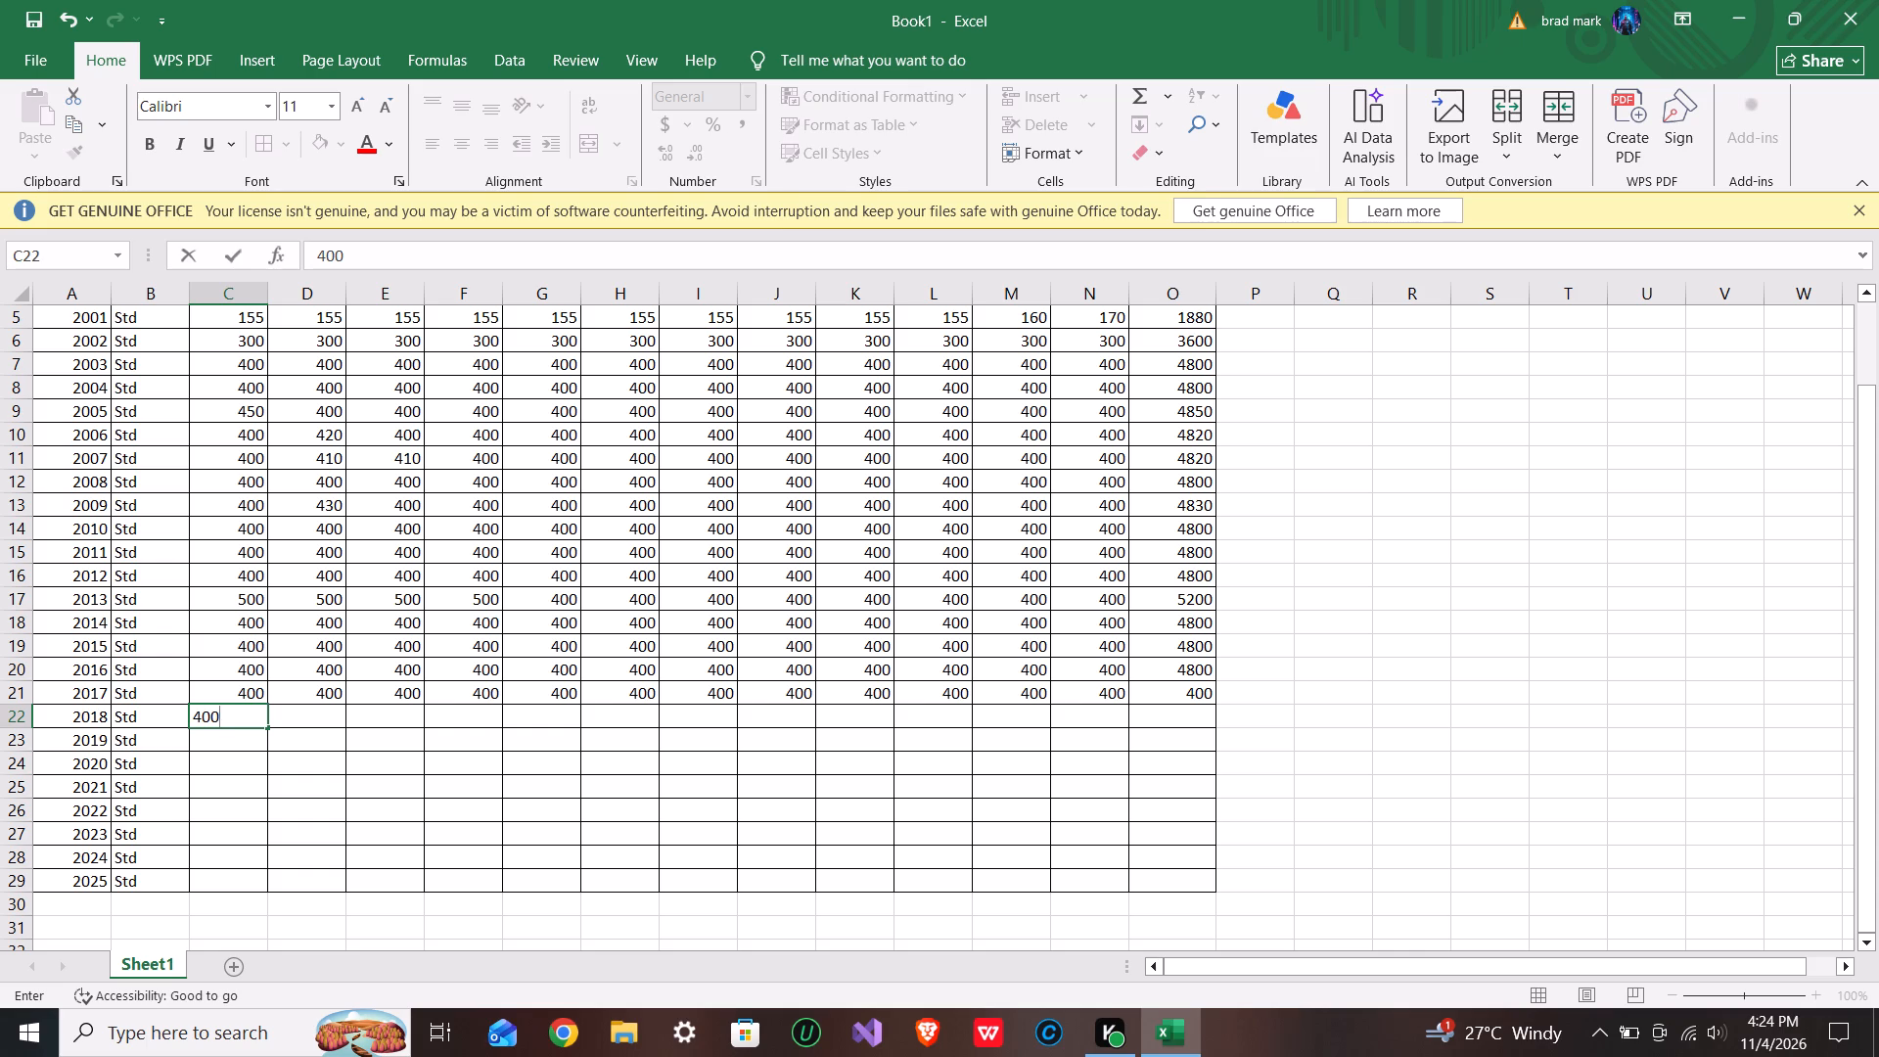
pyautogui.moveTo(267, 727); pyautogui.dragTo(1098, 693)
# Enter 400 as the Jan contribution for 2019 and fill it across the row through Dec.
pyautogui.click(235, 741)
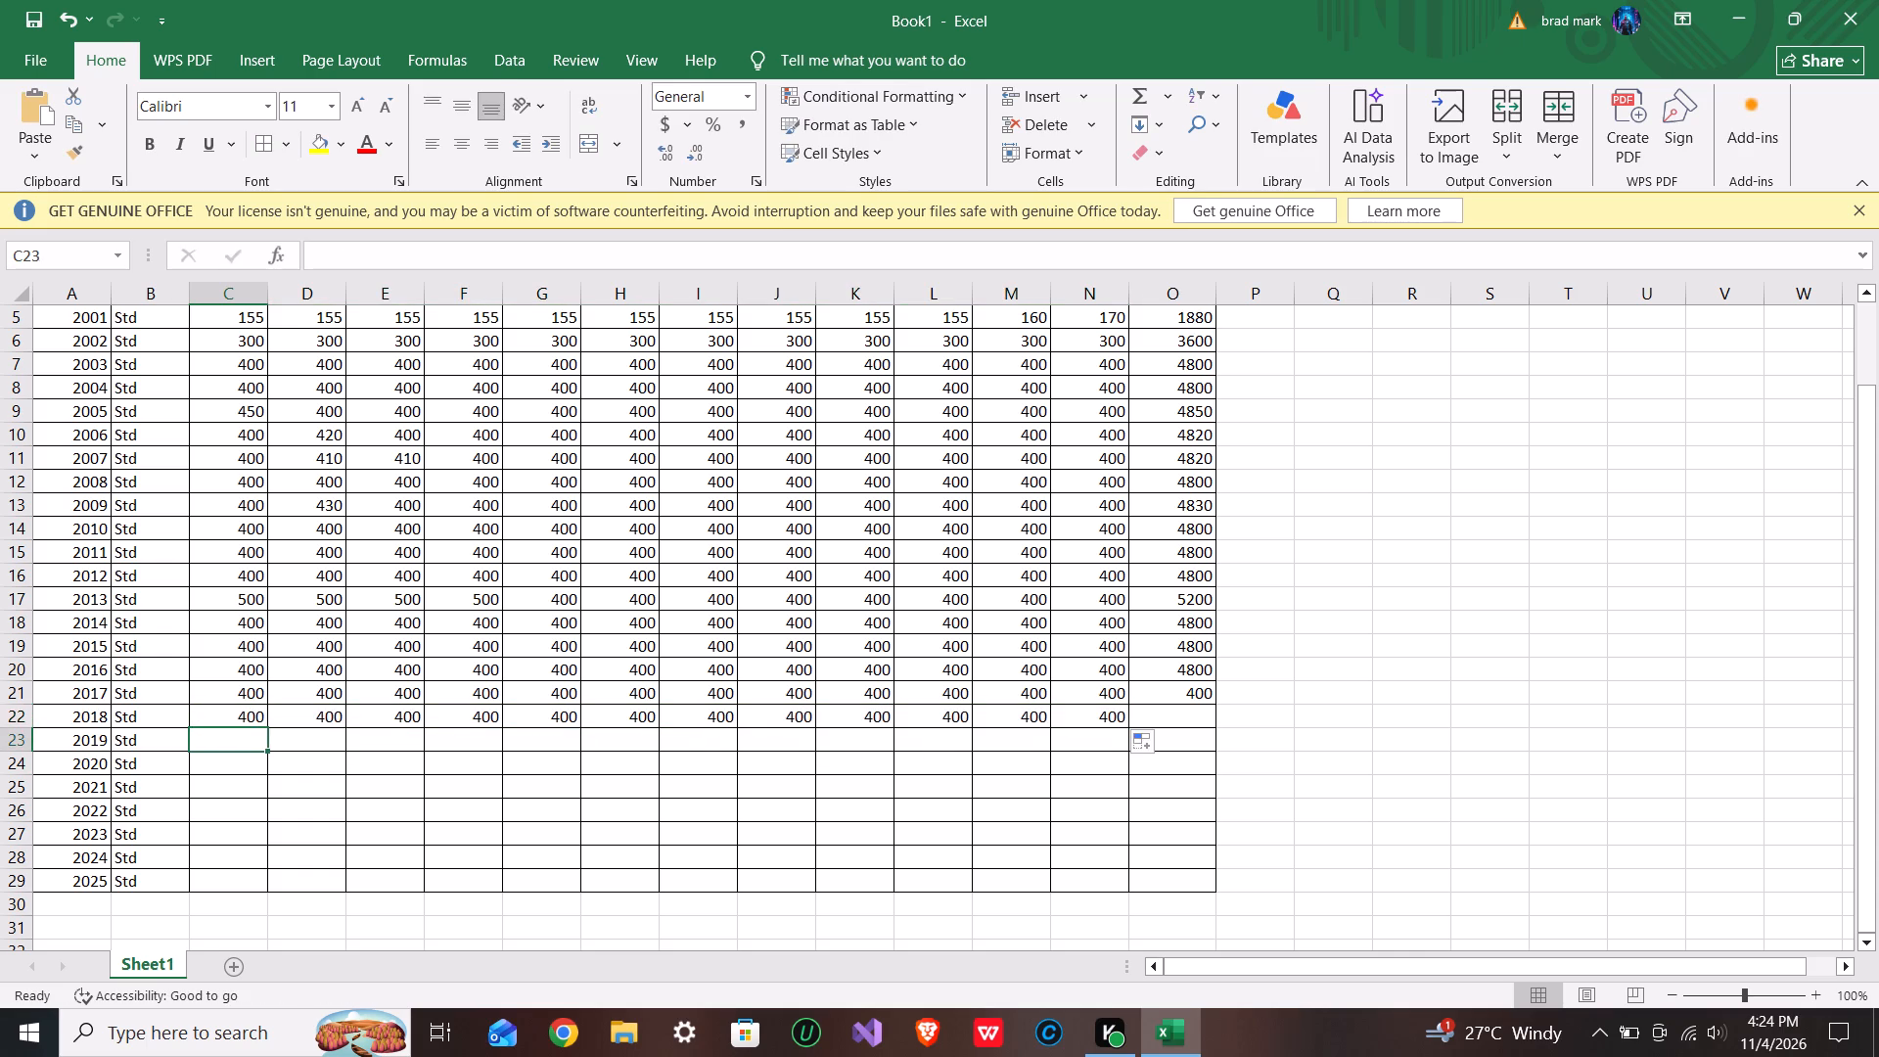
pyautogui.write('400')
pyautogui.click(293, 774)
pyautogui.click(252, 752)
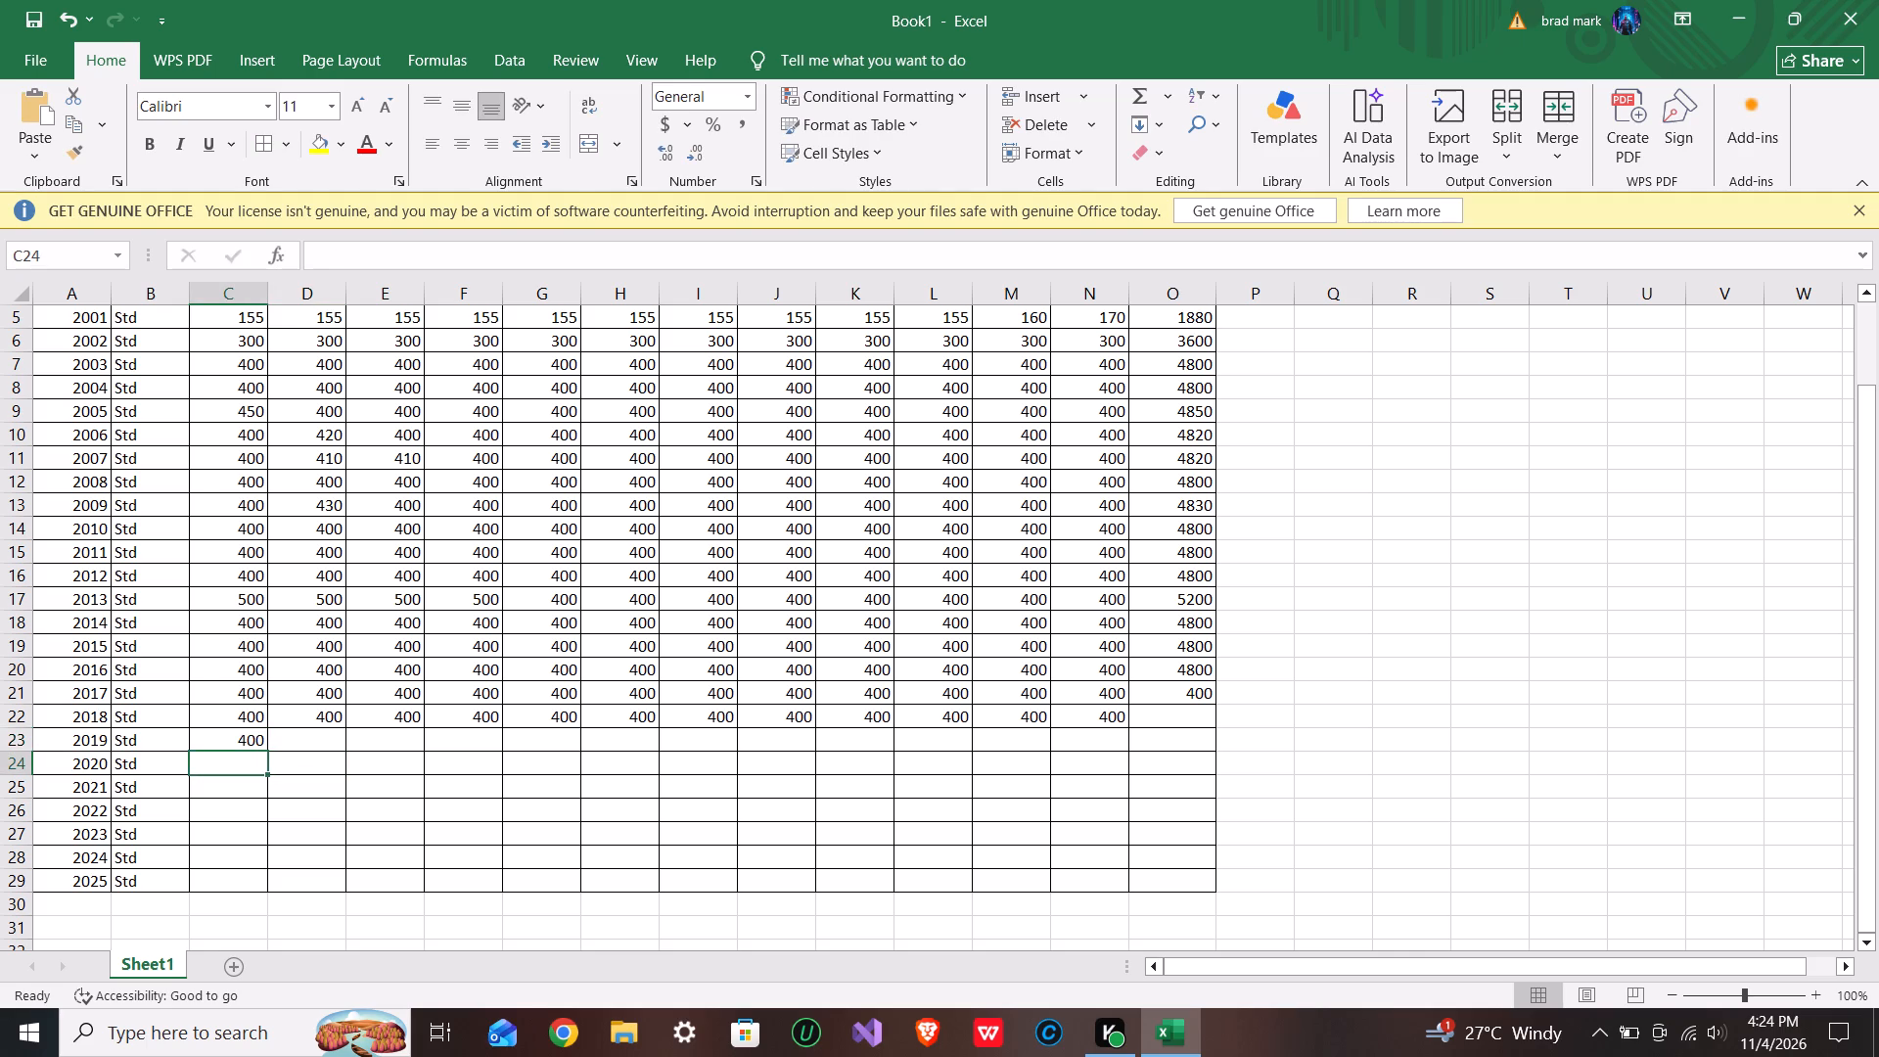
pyautogui.click(260, 740)
pyautogui.moveTo(265, 747); pyautogui.dragTo(876, 738)
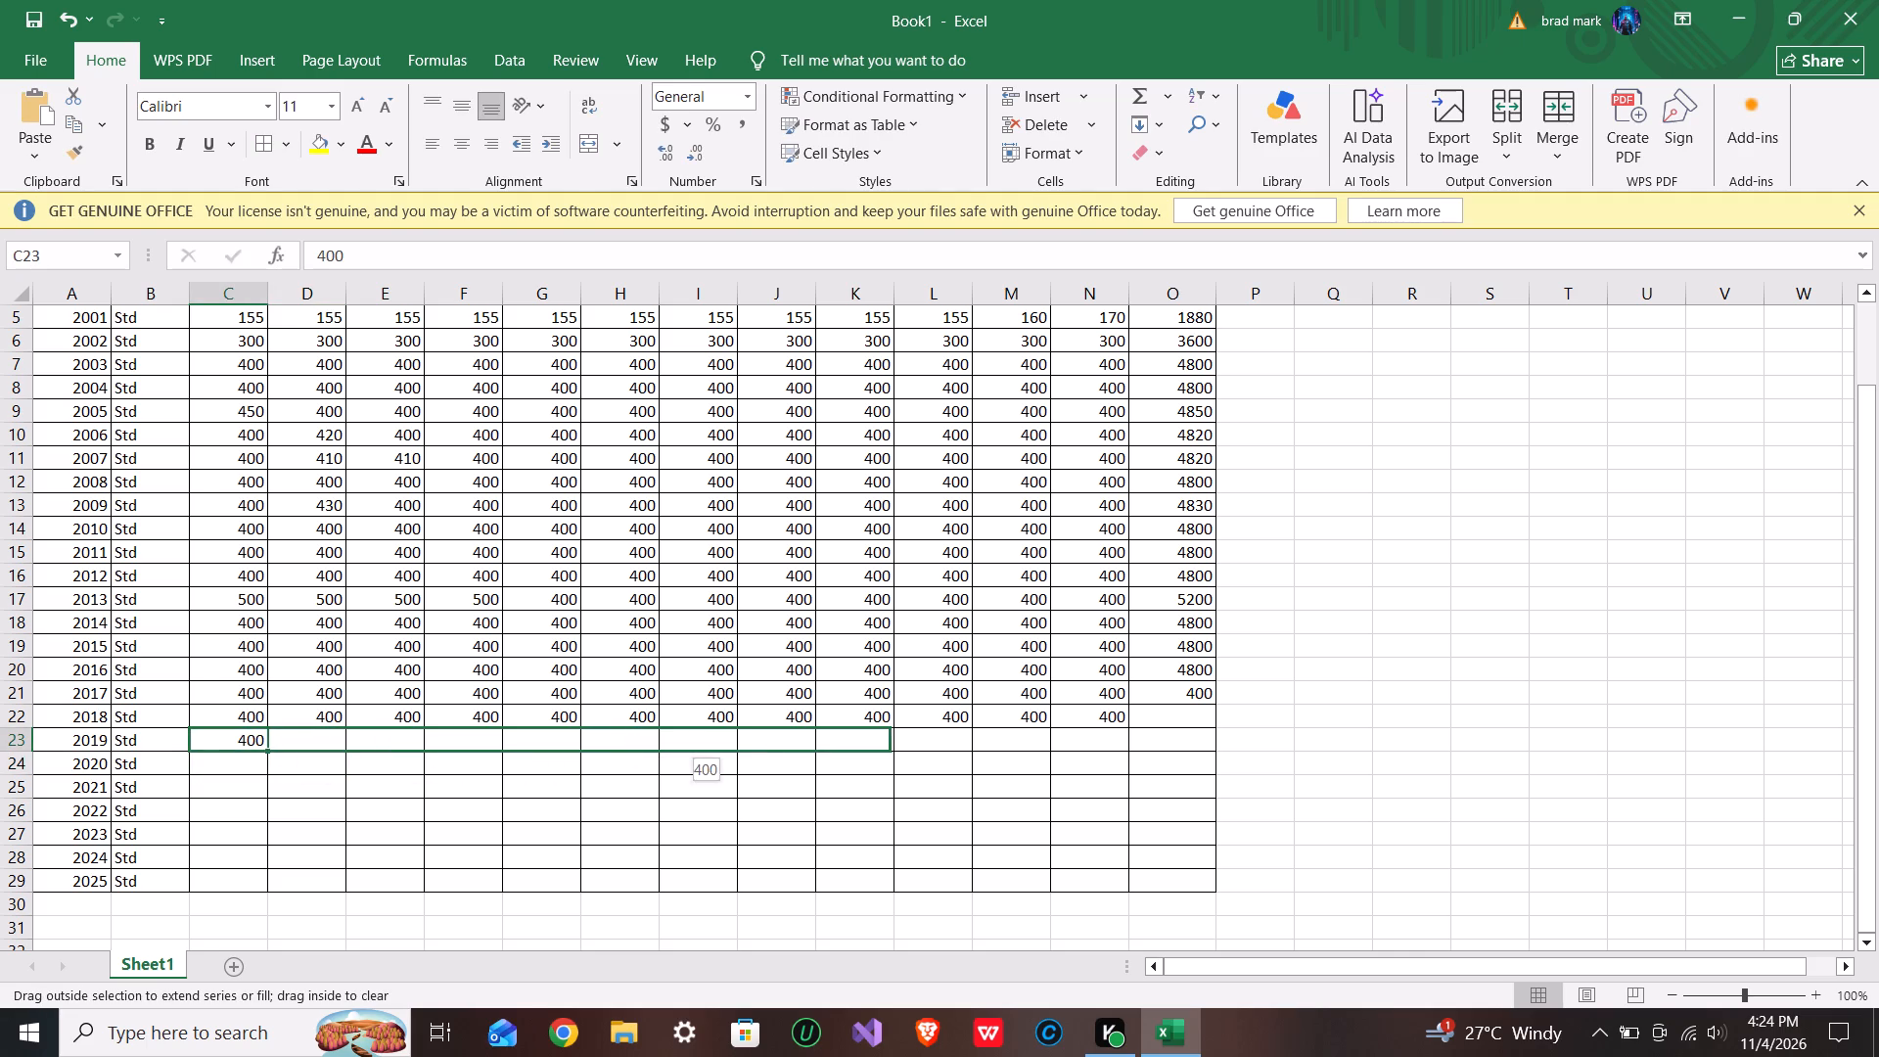
pyautogui.moveTo(876, 738); pyautogui.dragTo(1112, 729)
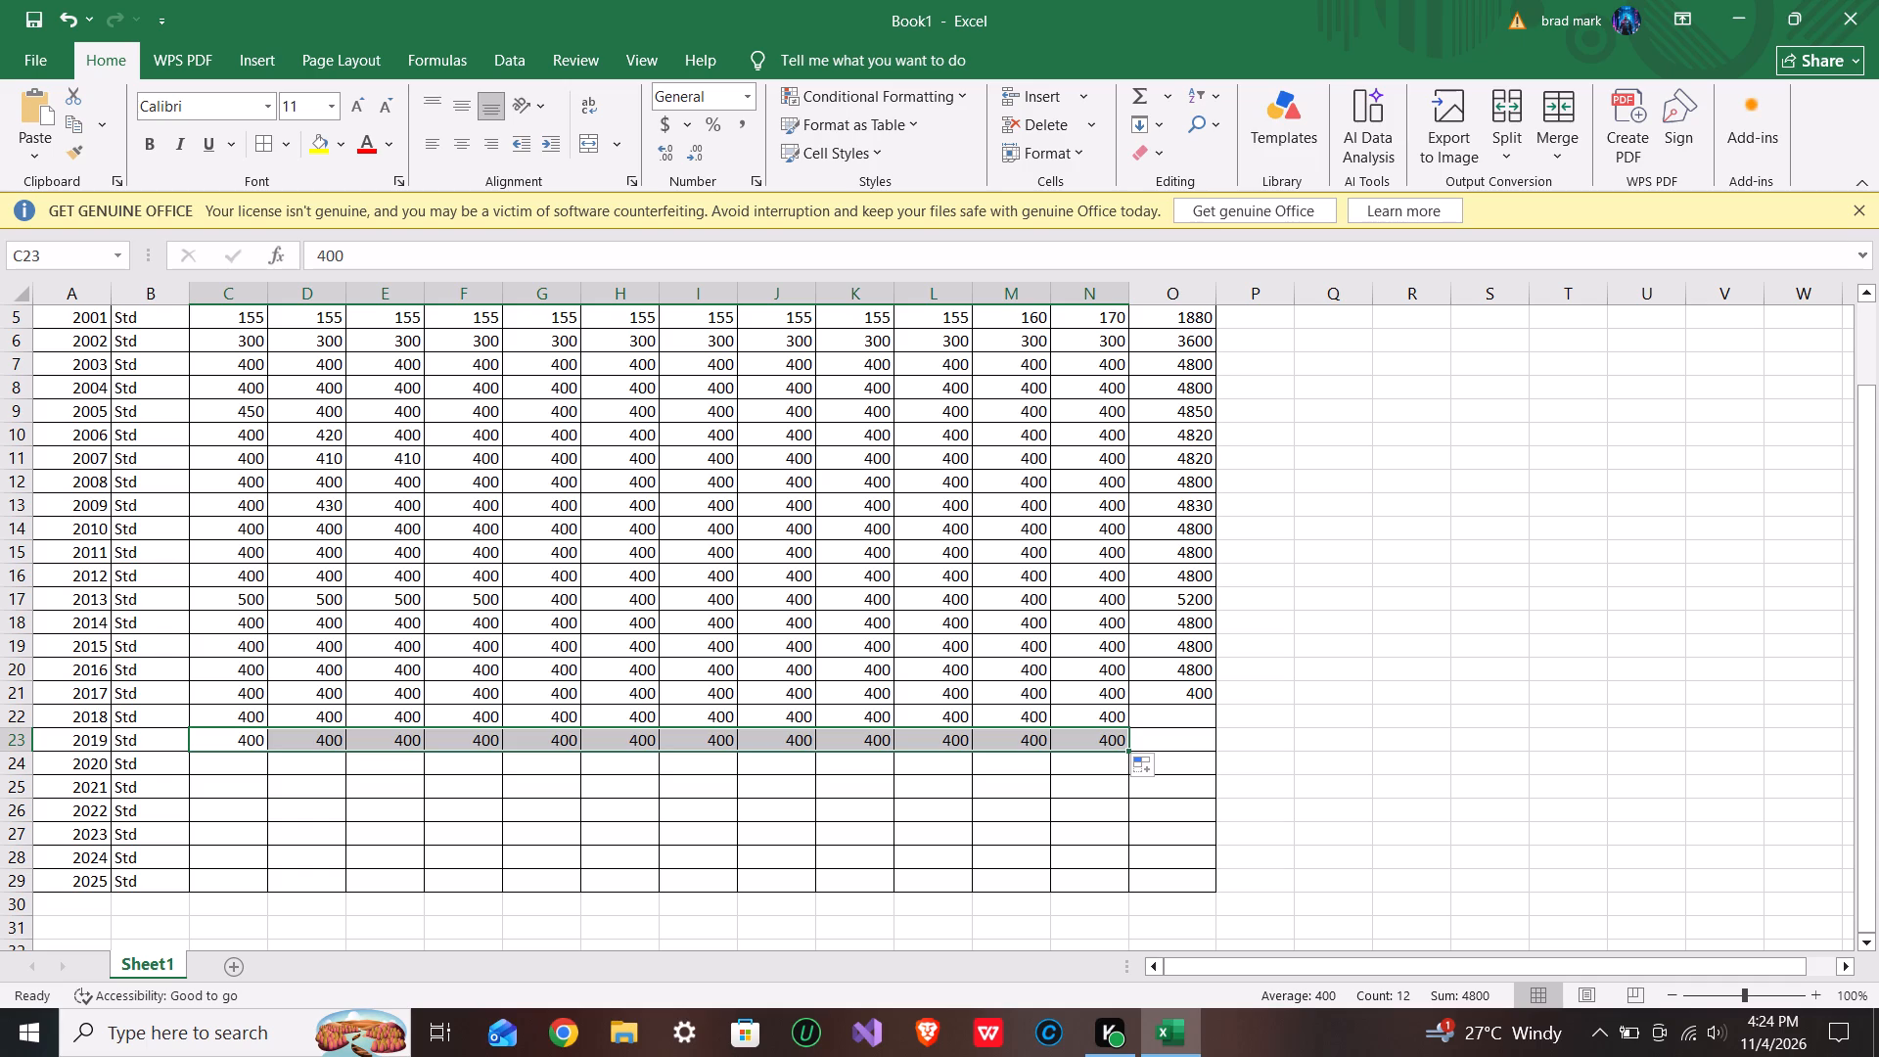
# Enter 400 as the Jan contribution for 2020 and fill it across the row through Dec.
pyautogui.click(228, 766)
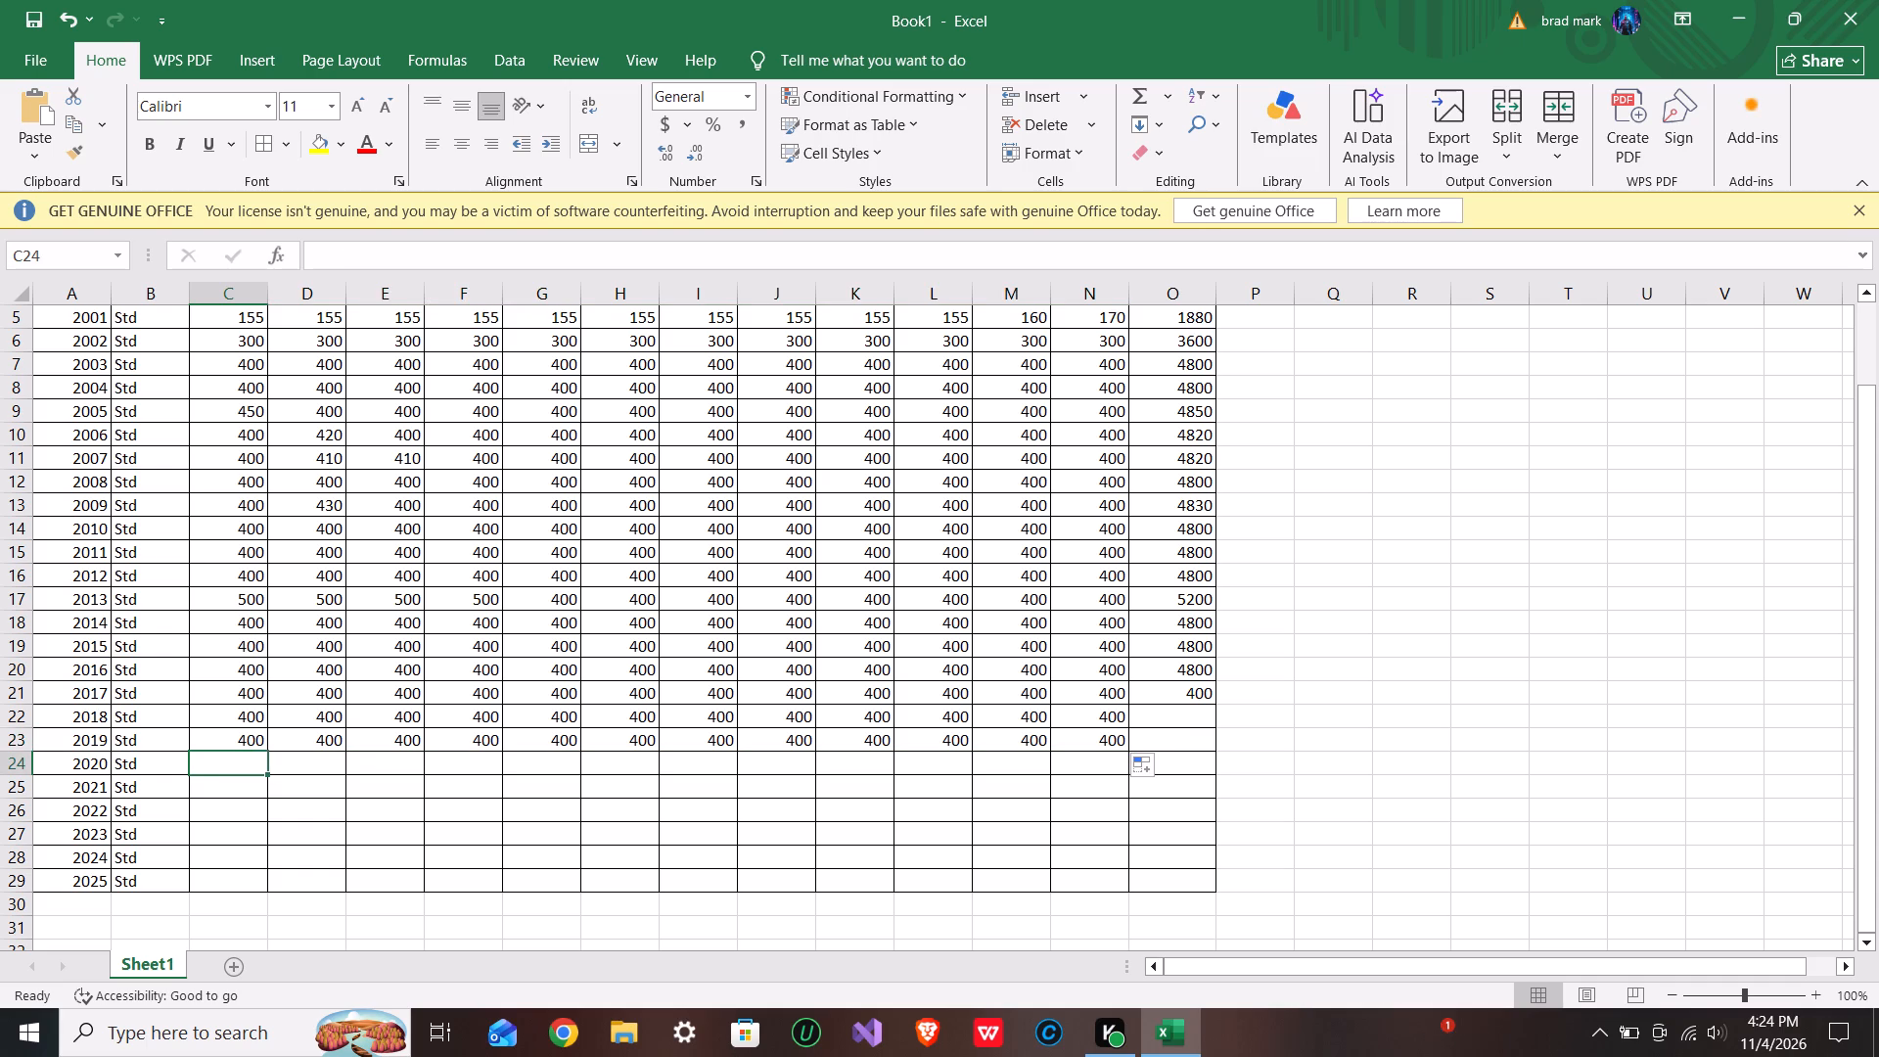
pyautogui.write('400')
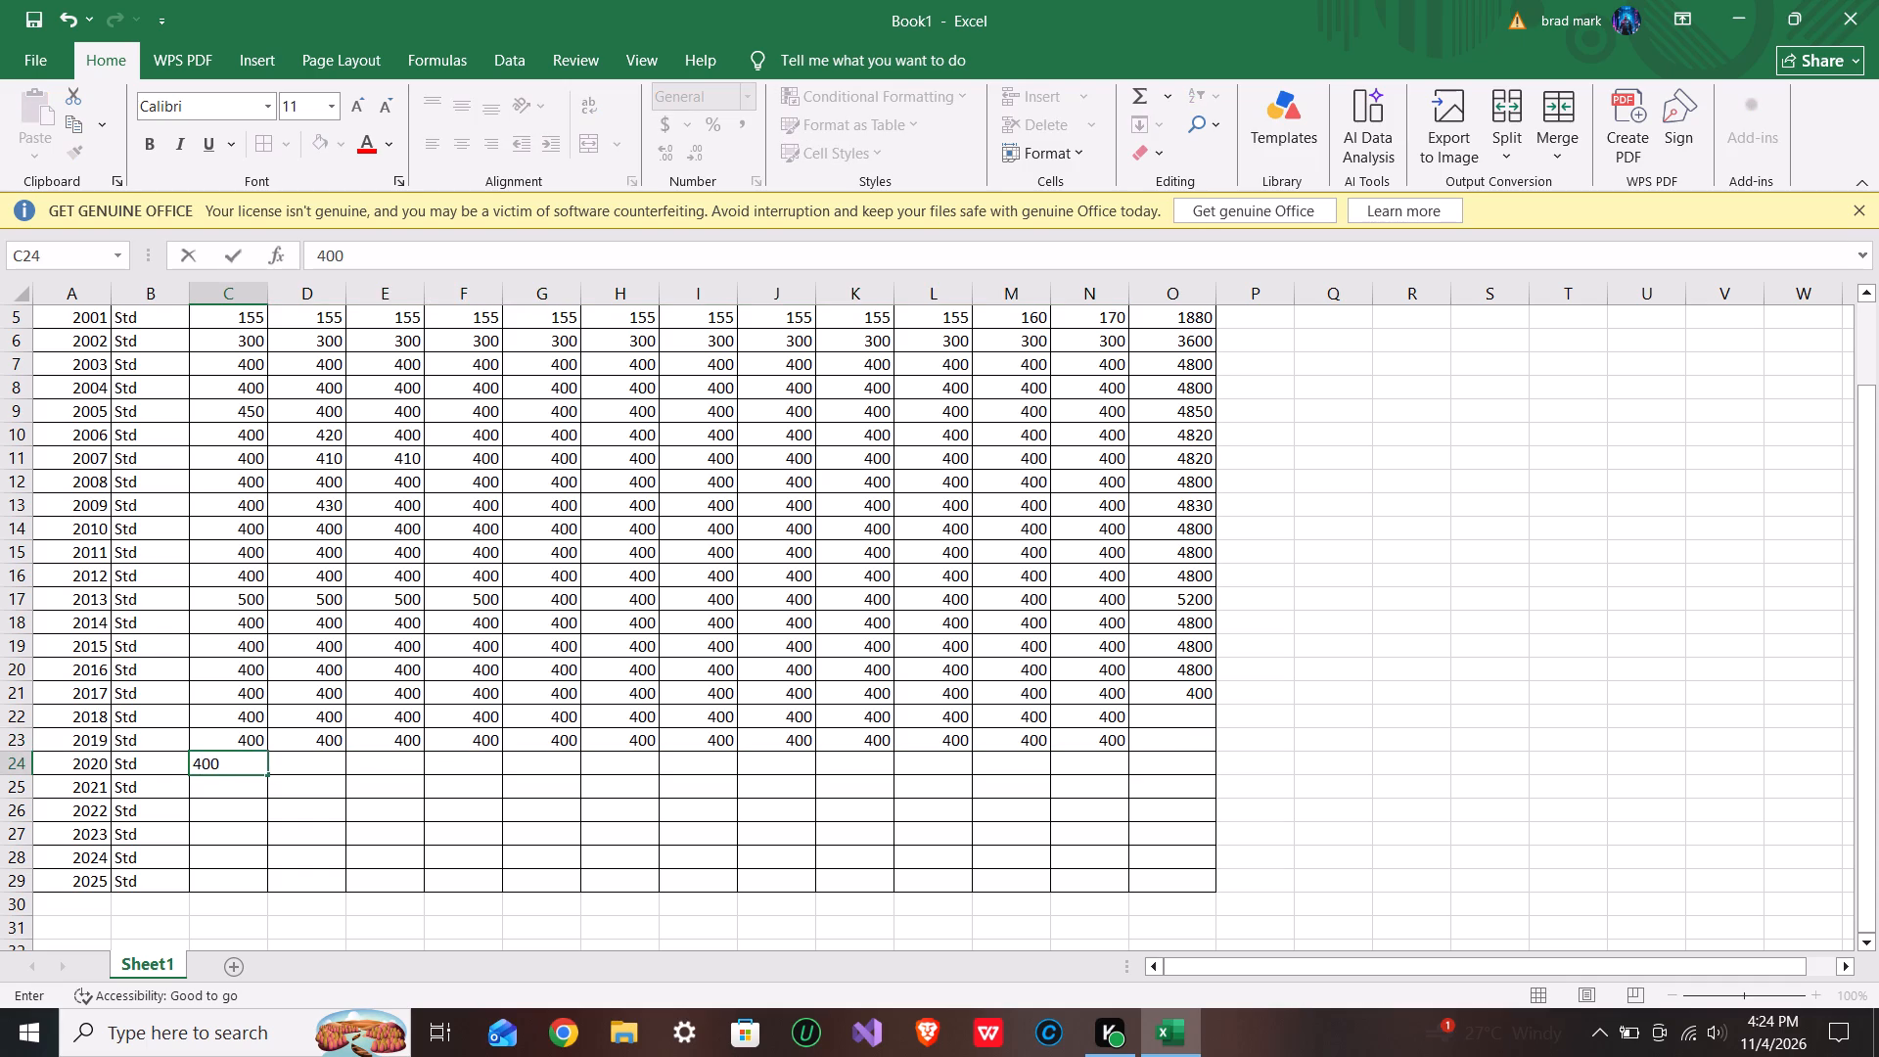
pyautogui.click(304, 769)
pyautogui.click(253, 768)
pyautogui.moveTo(263, 773); pyautogui.dragTo(740, 753)
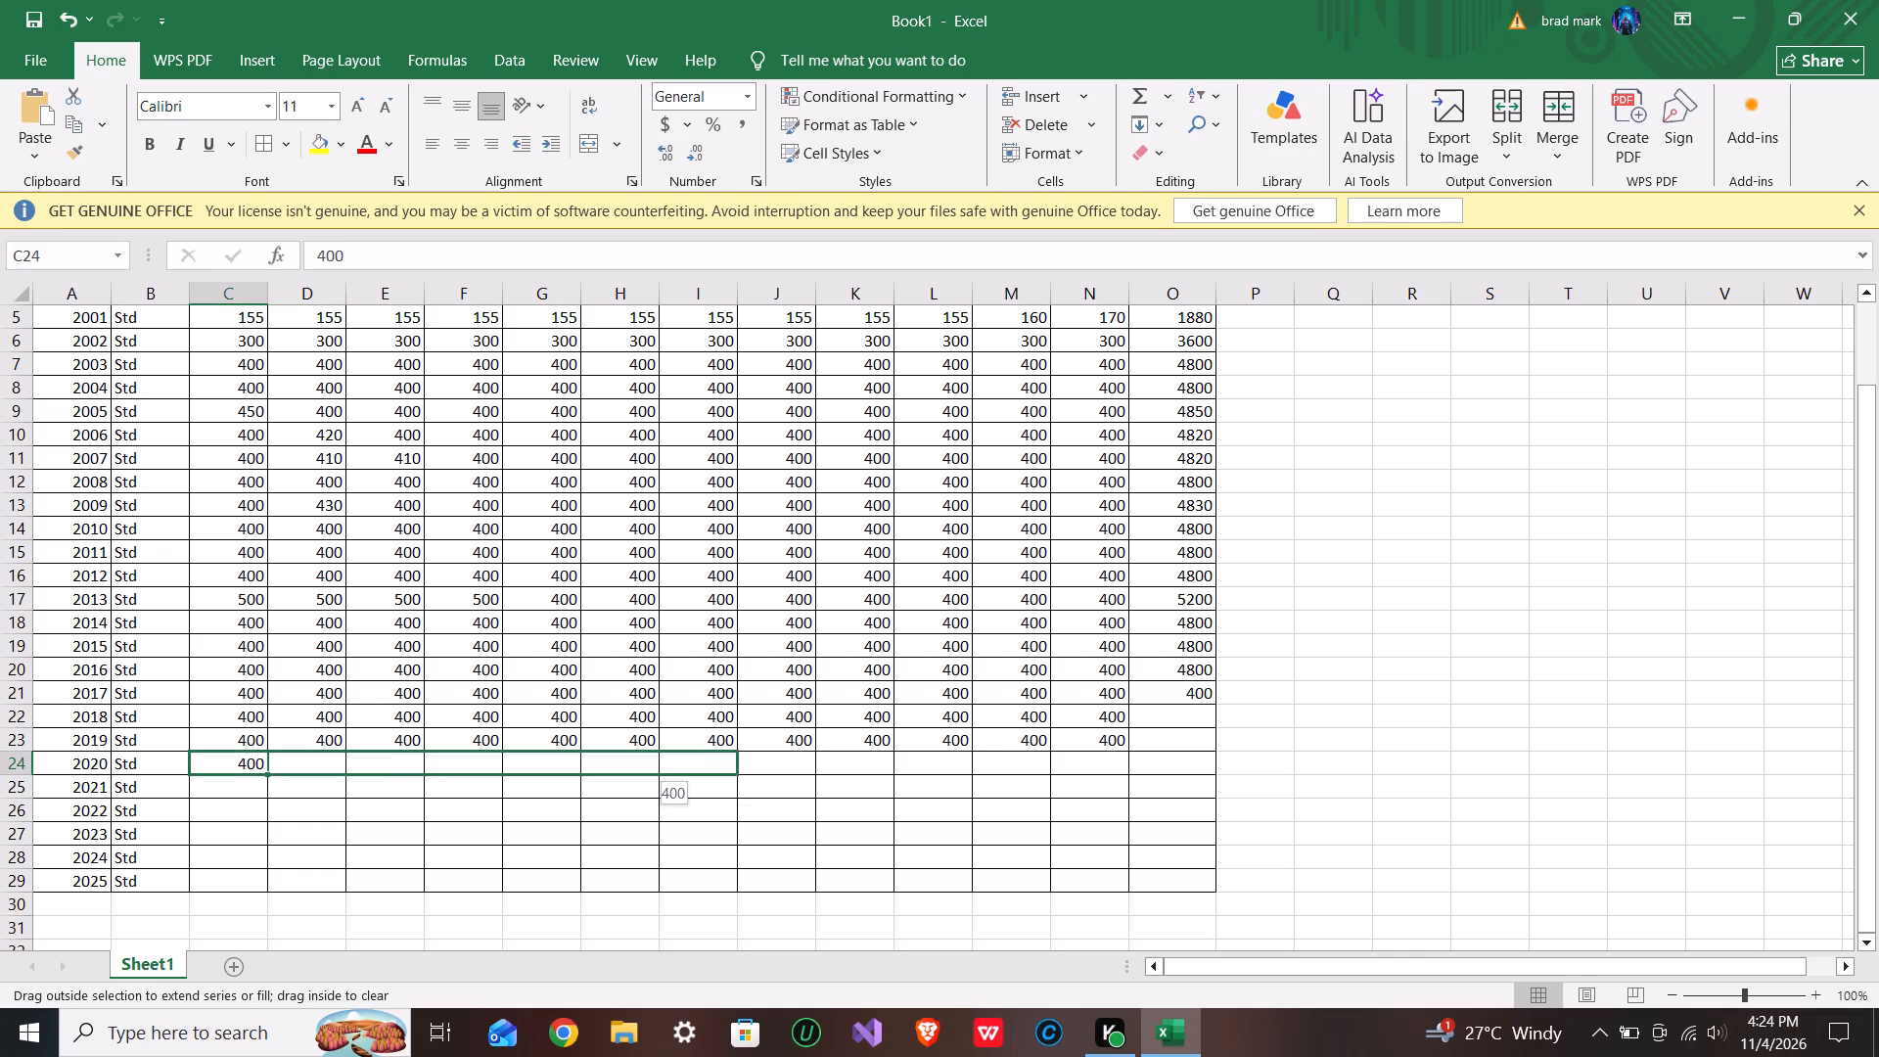
pyautogui.moveTo(740, 753); pyautogui.dragTo(1103, 756)
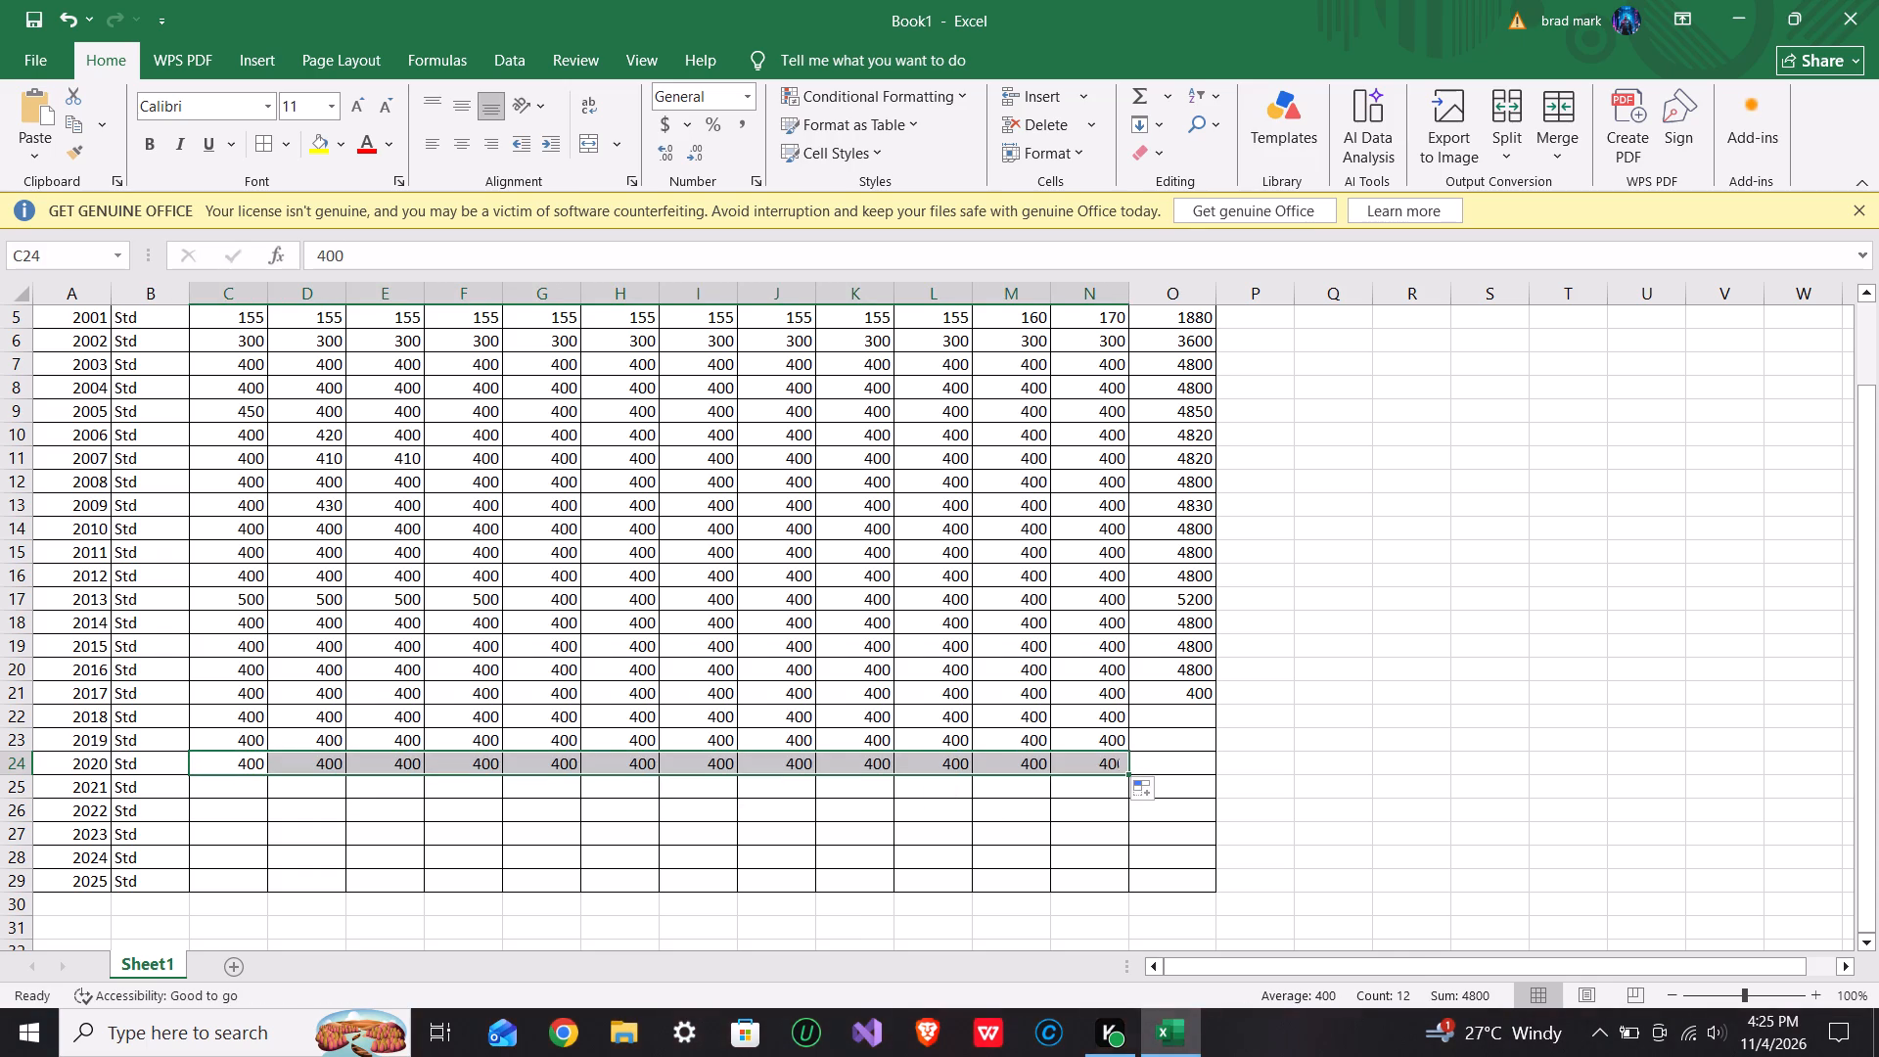
# Enter 400 as the Jan contribution for 2021.
pyautogui.click(243, 797)
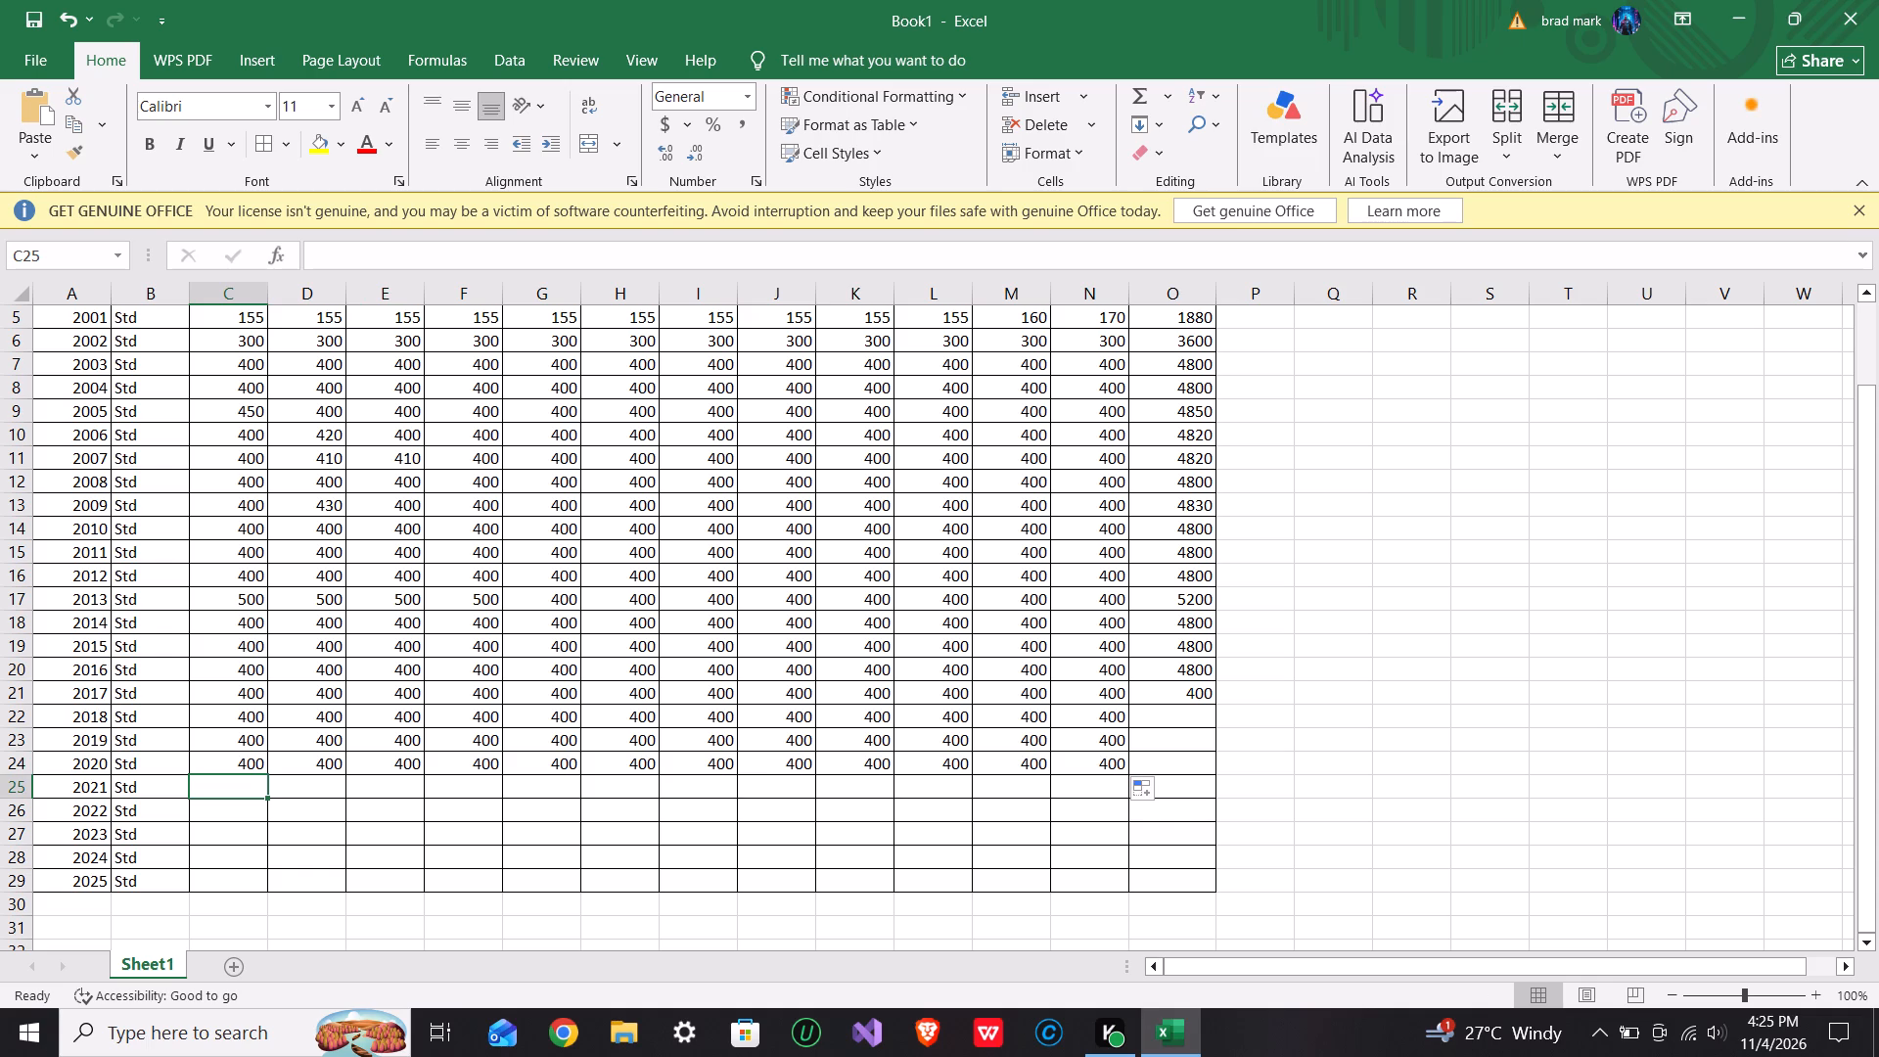
pyautogui.click(238, 785)
pyautogui.write('400')
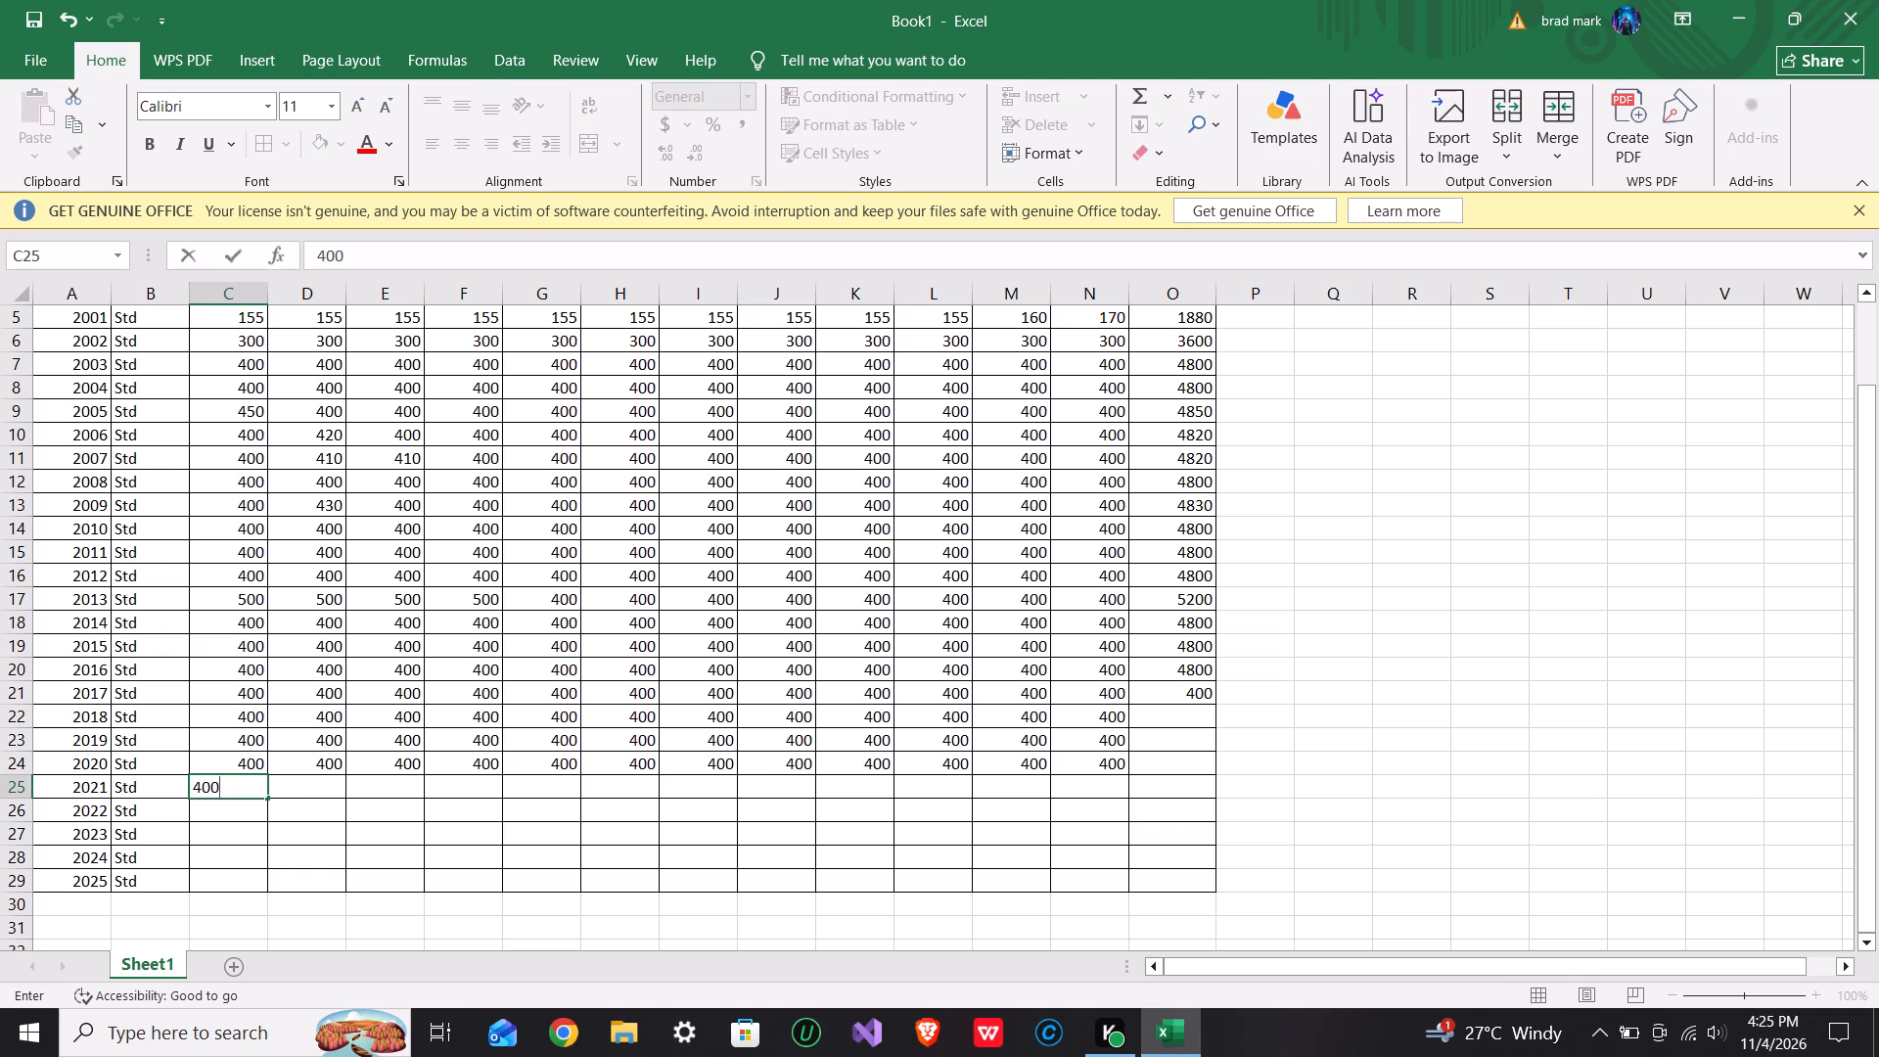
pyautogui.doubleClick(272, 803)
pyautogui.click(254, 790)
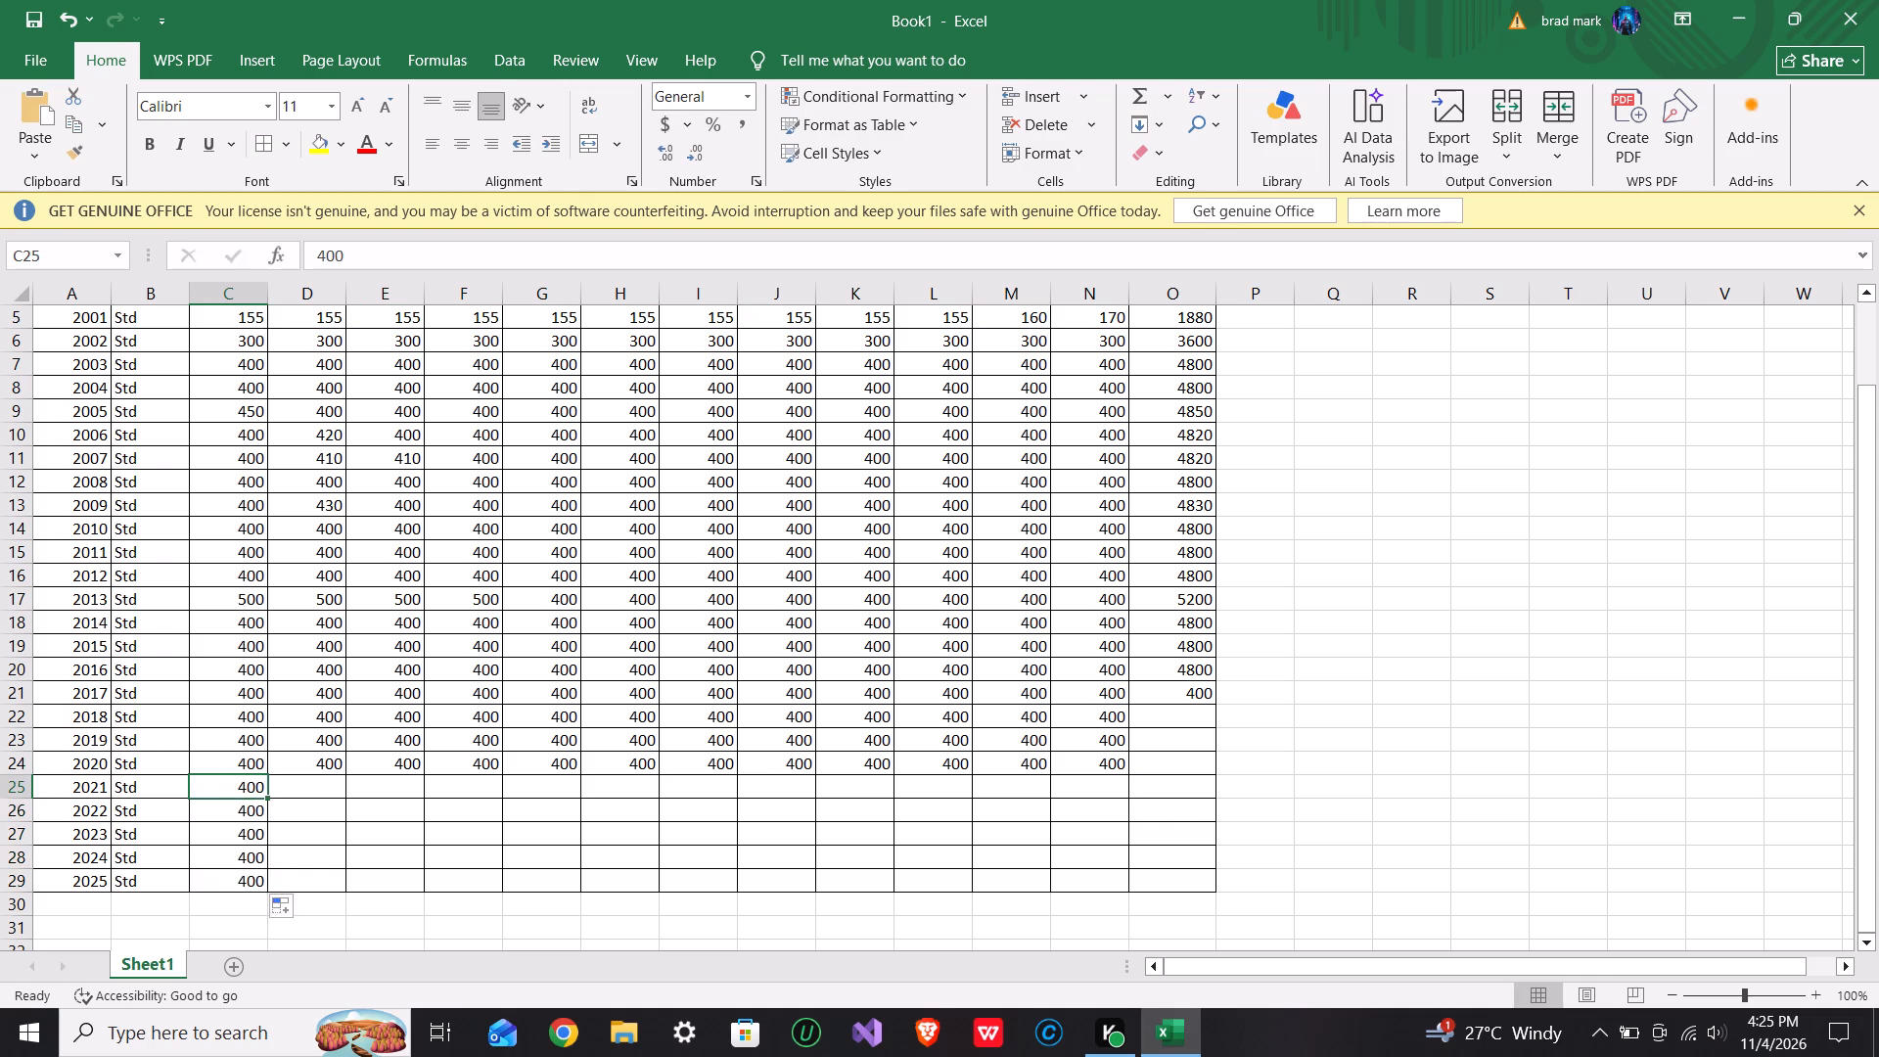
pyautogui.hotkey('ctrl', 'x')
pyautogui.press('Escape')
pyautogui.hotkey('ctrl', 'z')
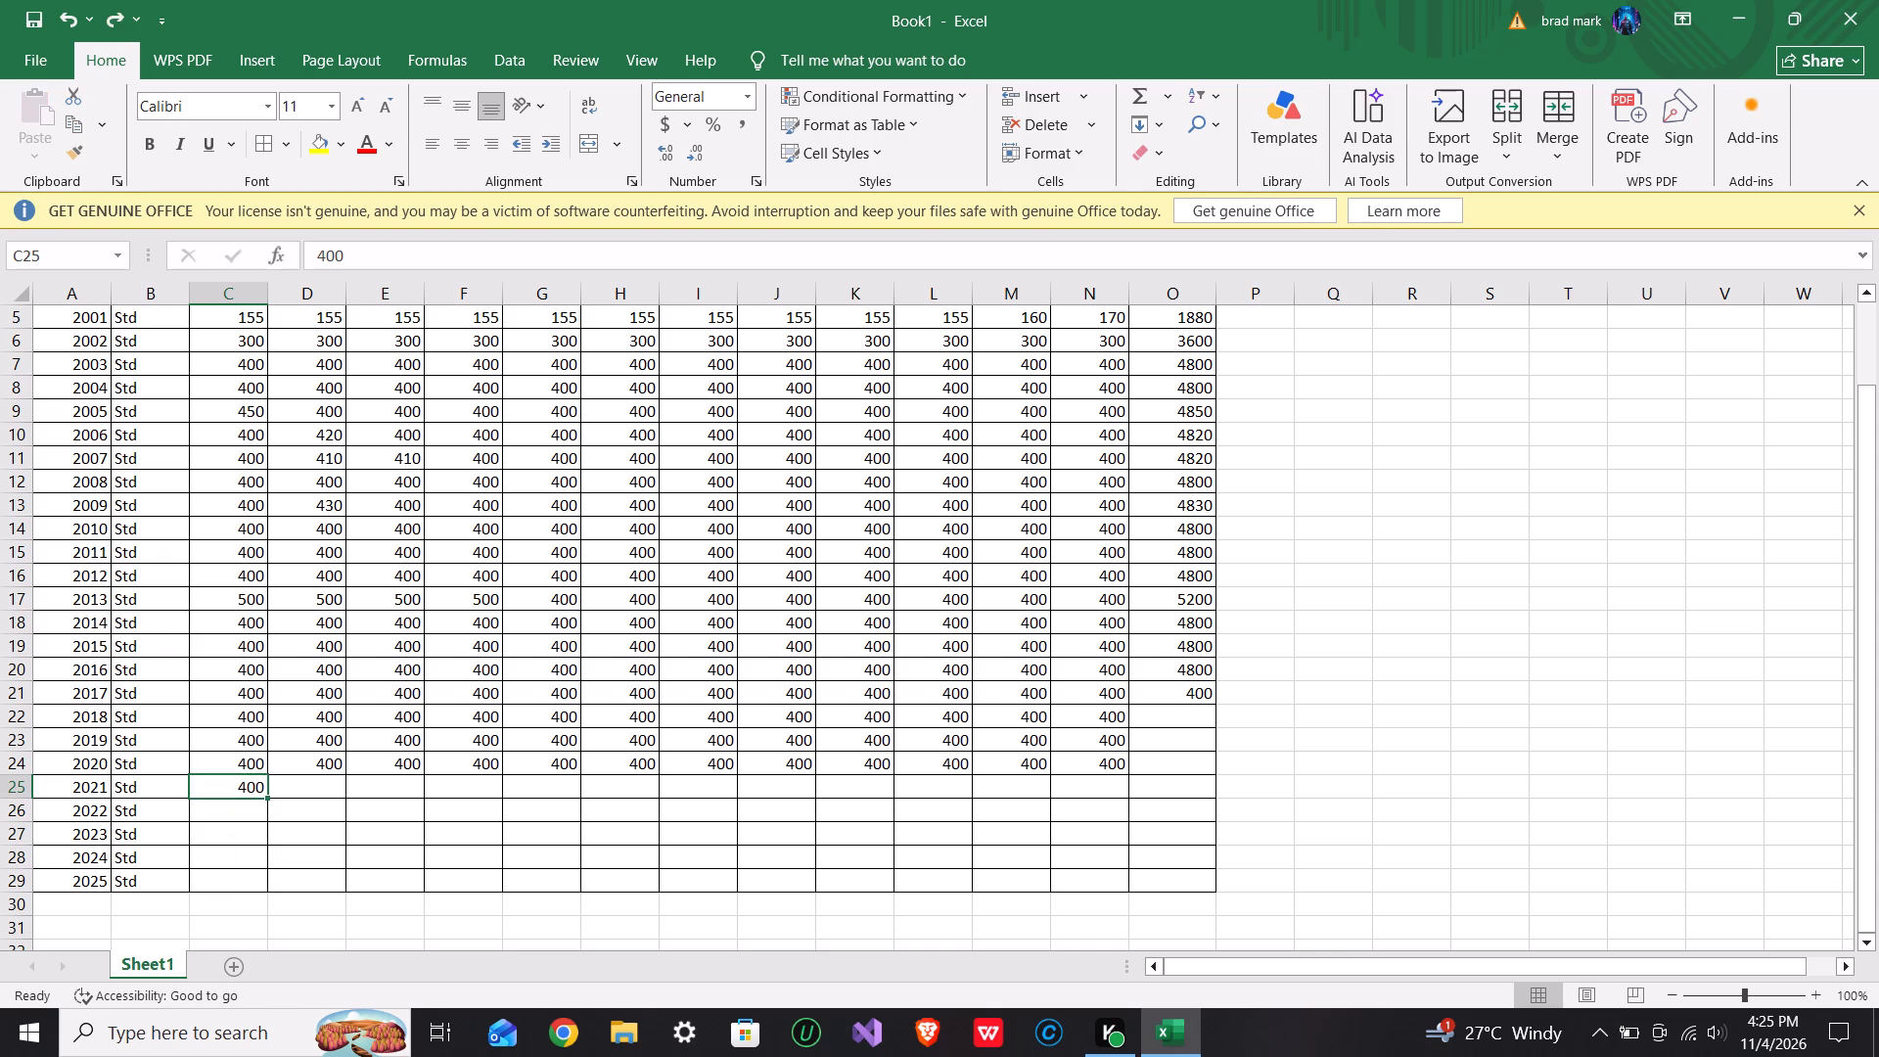
# Fill the 2021 Jan contribution of 400 across the row through Dec.
pyautogui.moveTo(270, 796); pyautogui.dragTo(1017, 788)
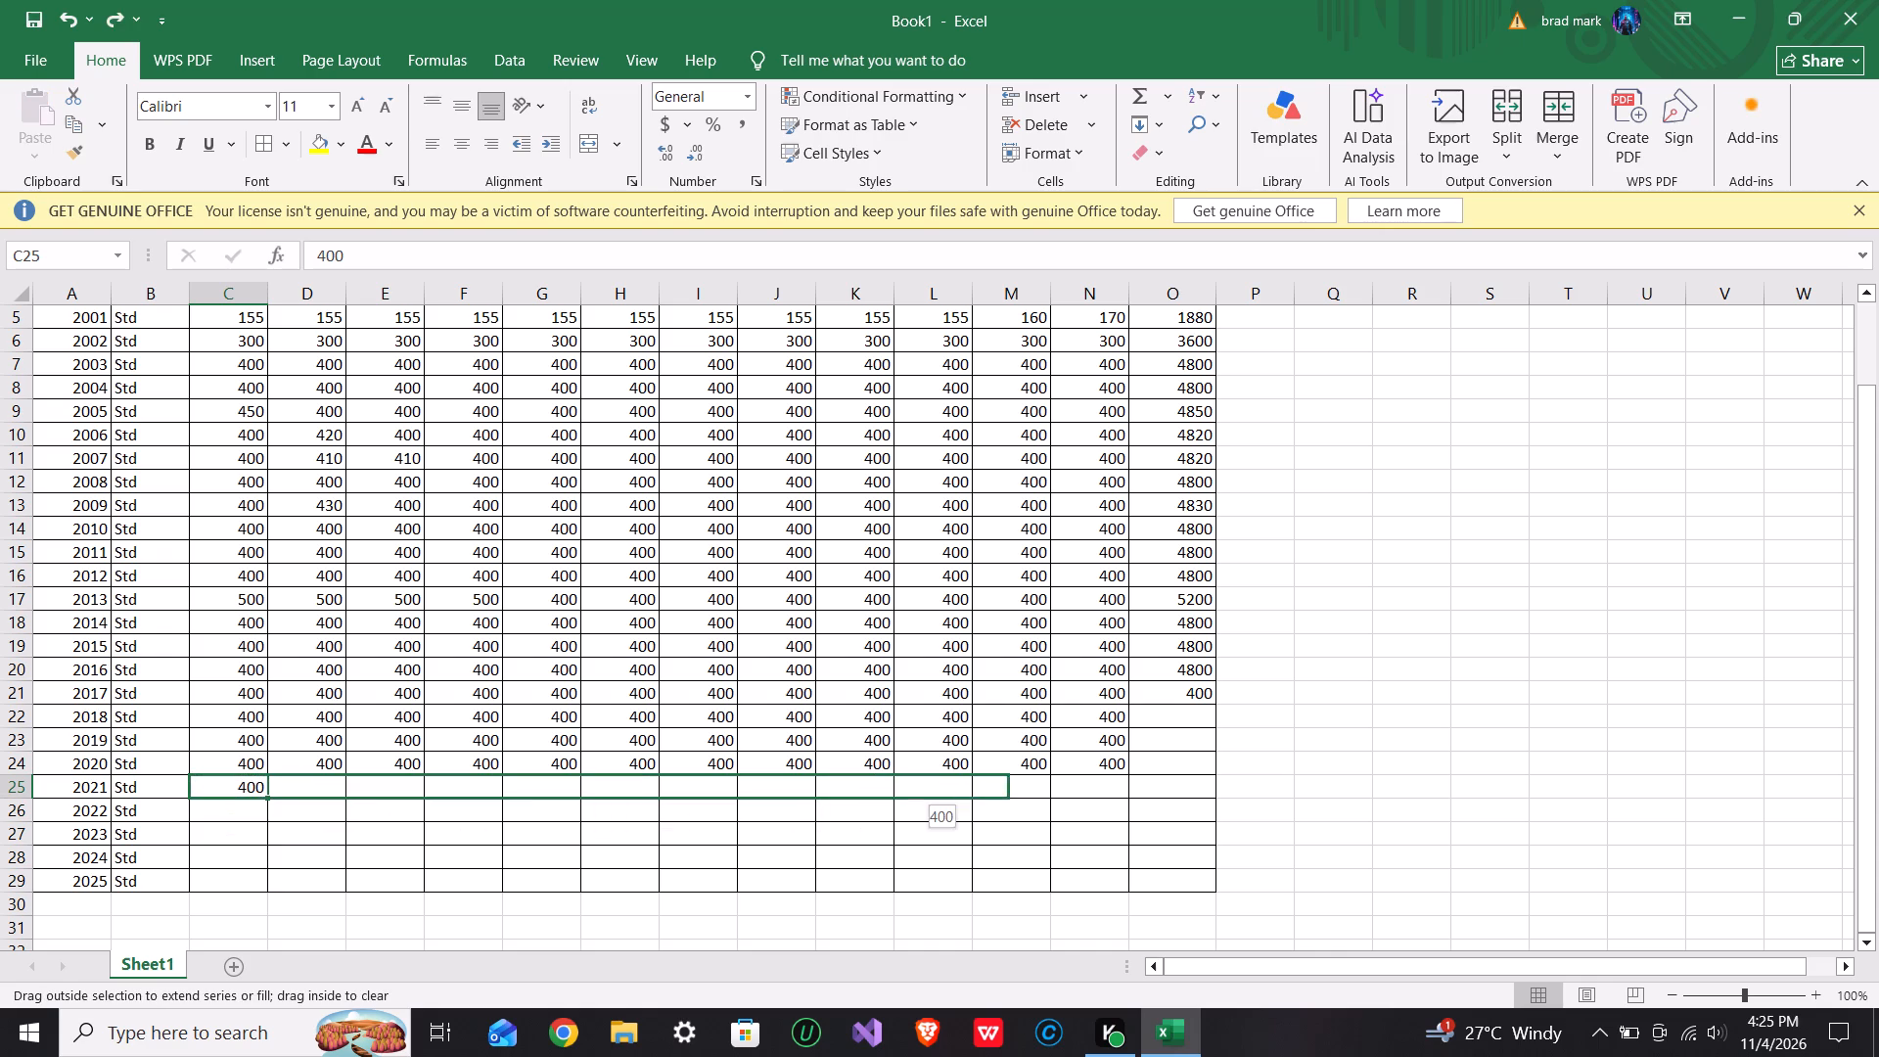
pyautogui.moveTo(1017, 788); pyautogui.dragTo(1100, 787)
# Enter 400 as the Jan contribution for 2022 and fill it across the row through Dec.
pyautogui.click(247, 816)
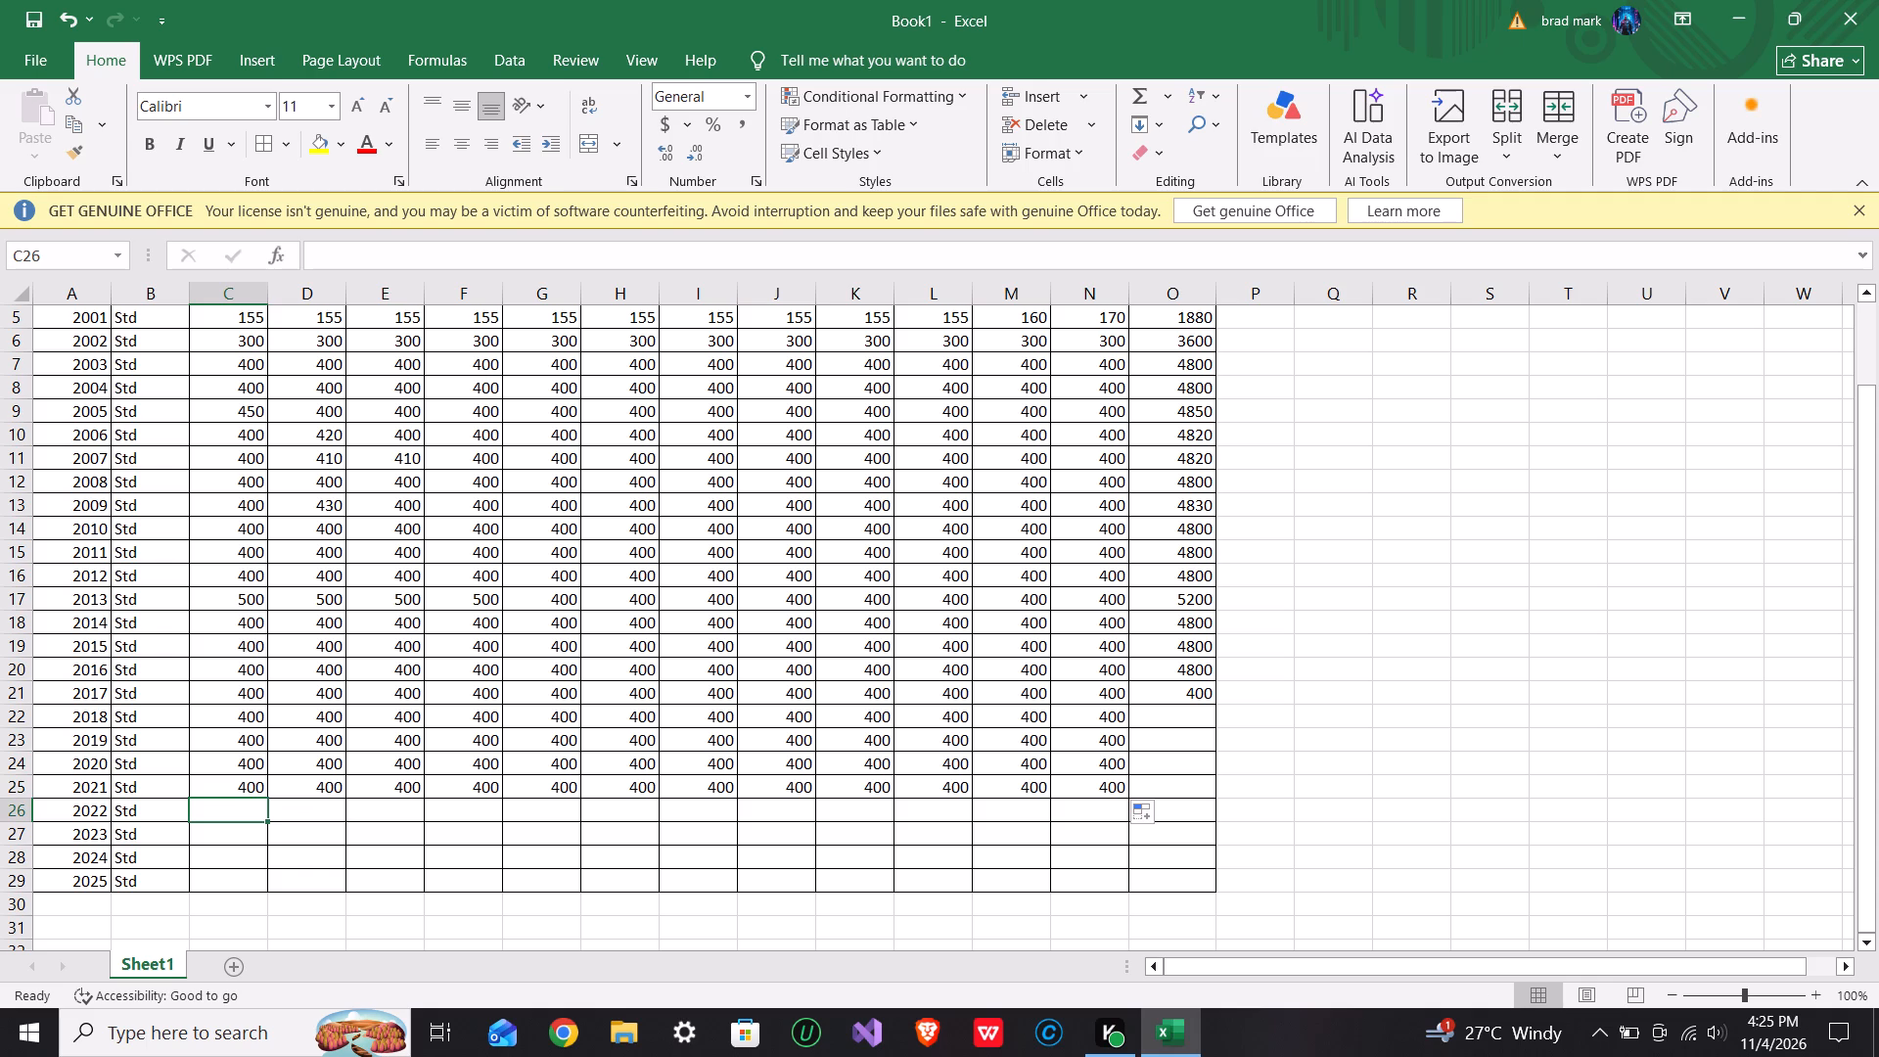
pyautogui.write('40')
pyautogui.press('0')
pyautogui.click(259, 826)
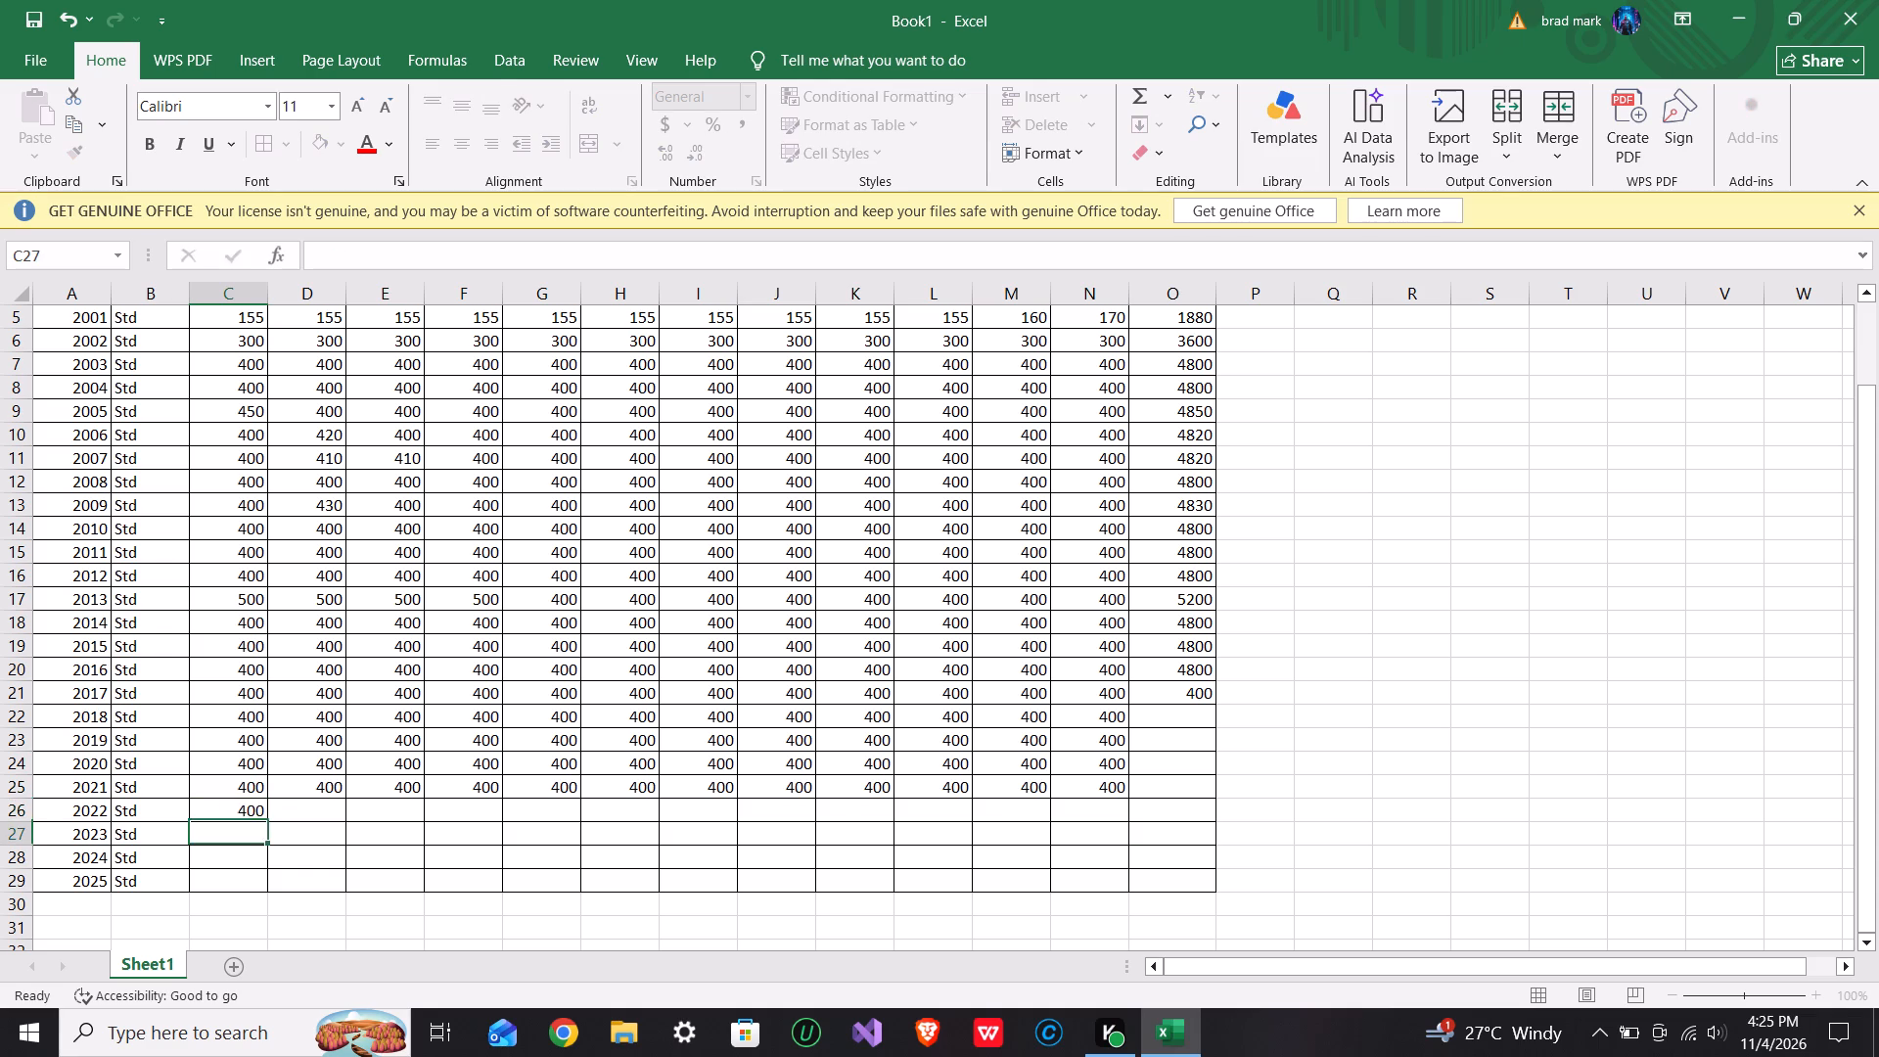
pyautogui.click(245, 809)
pyautogui.moveTo(267, 819); pyautogui.dragTo(339, 810)
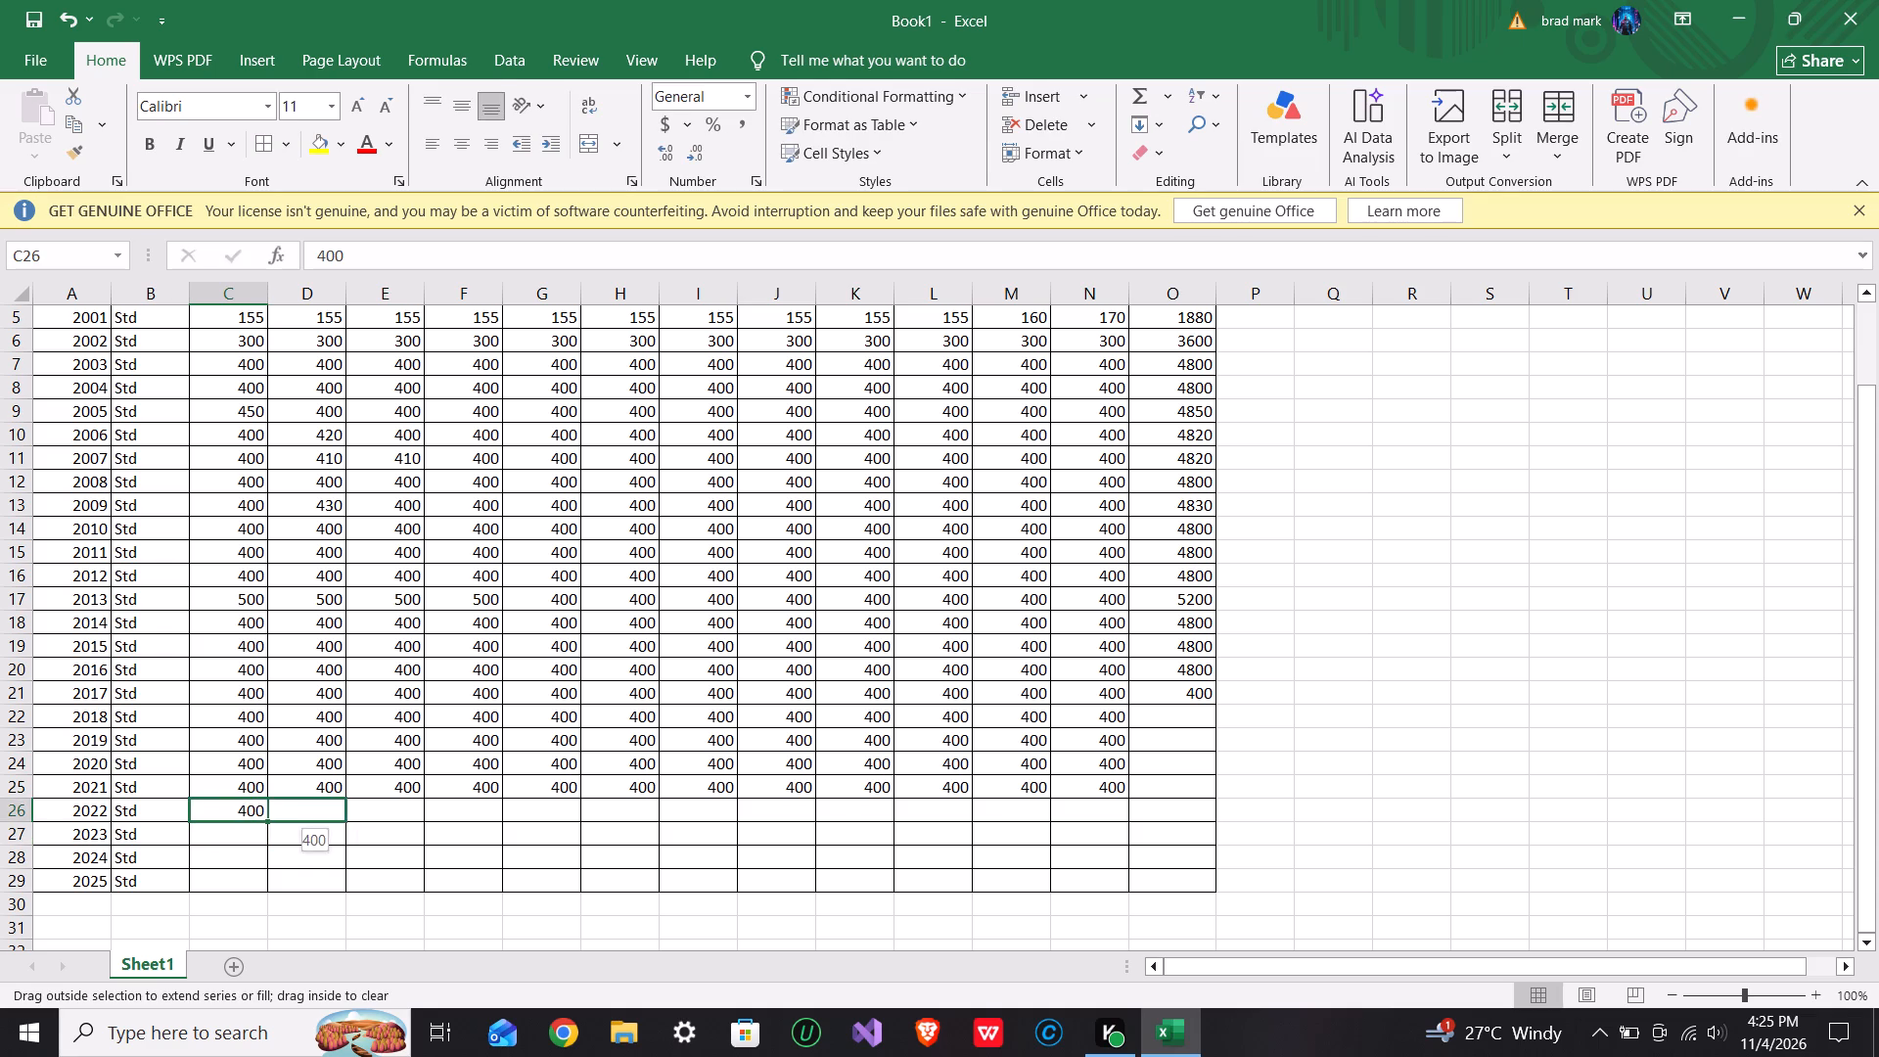
pyautogui.moveTo(339, 810); pyautogui.dragTo(1103, 801)
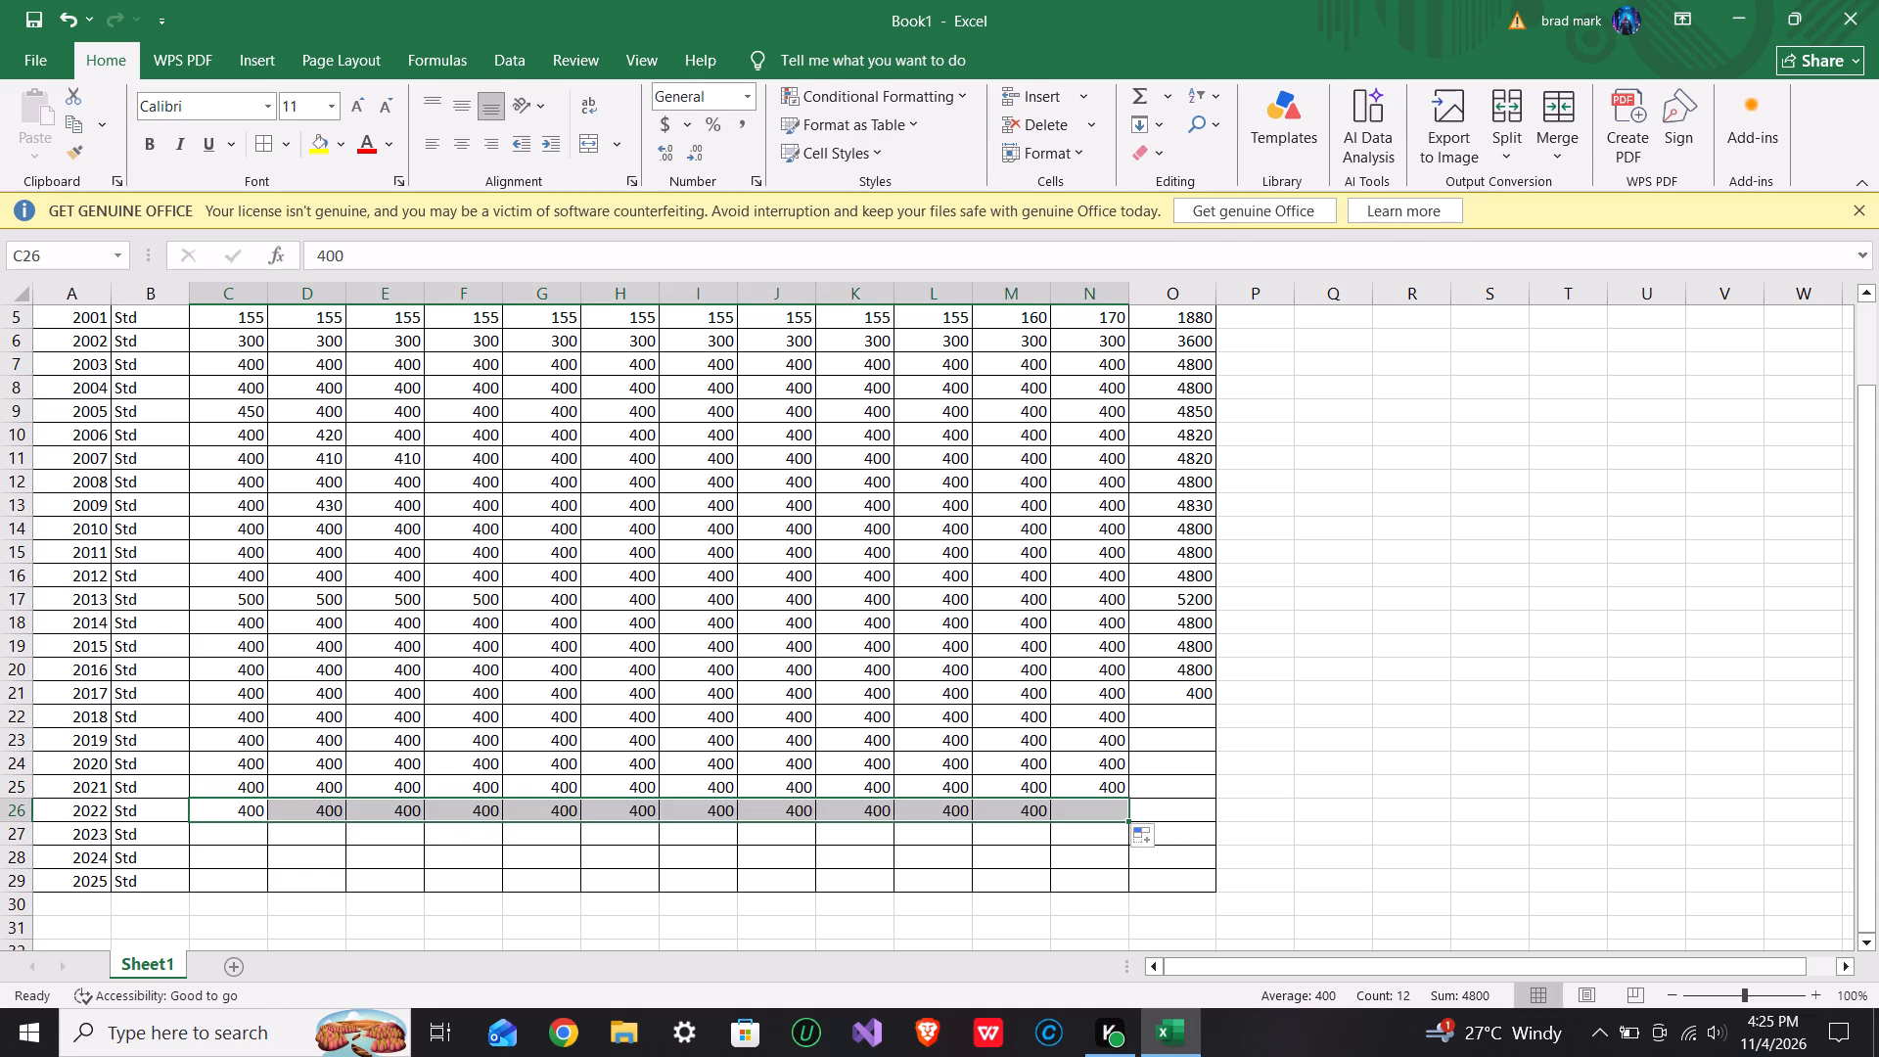
# Enter the 2023 contributions: 400 for Jan and 2160 for Feb, filling 2160 across the row through Dec.
pyautogui.click(221, 838)
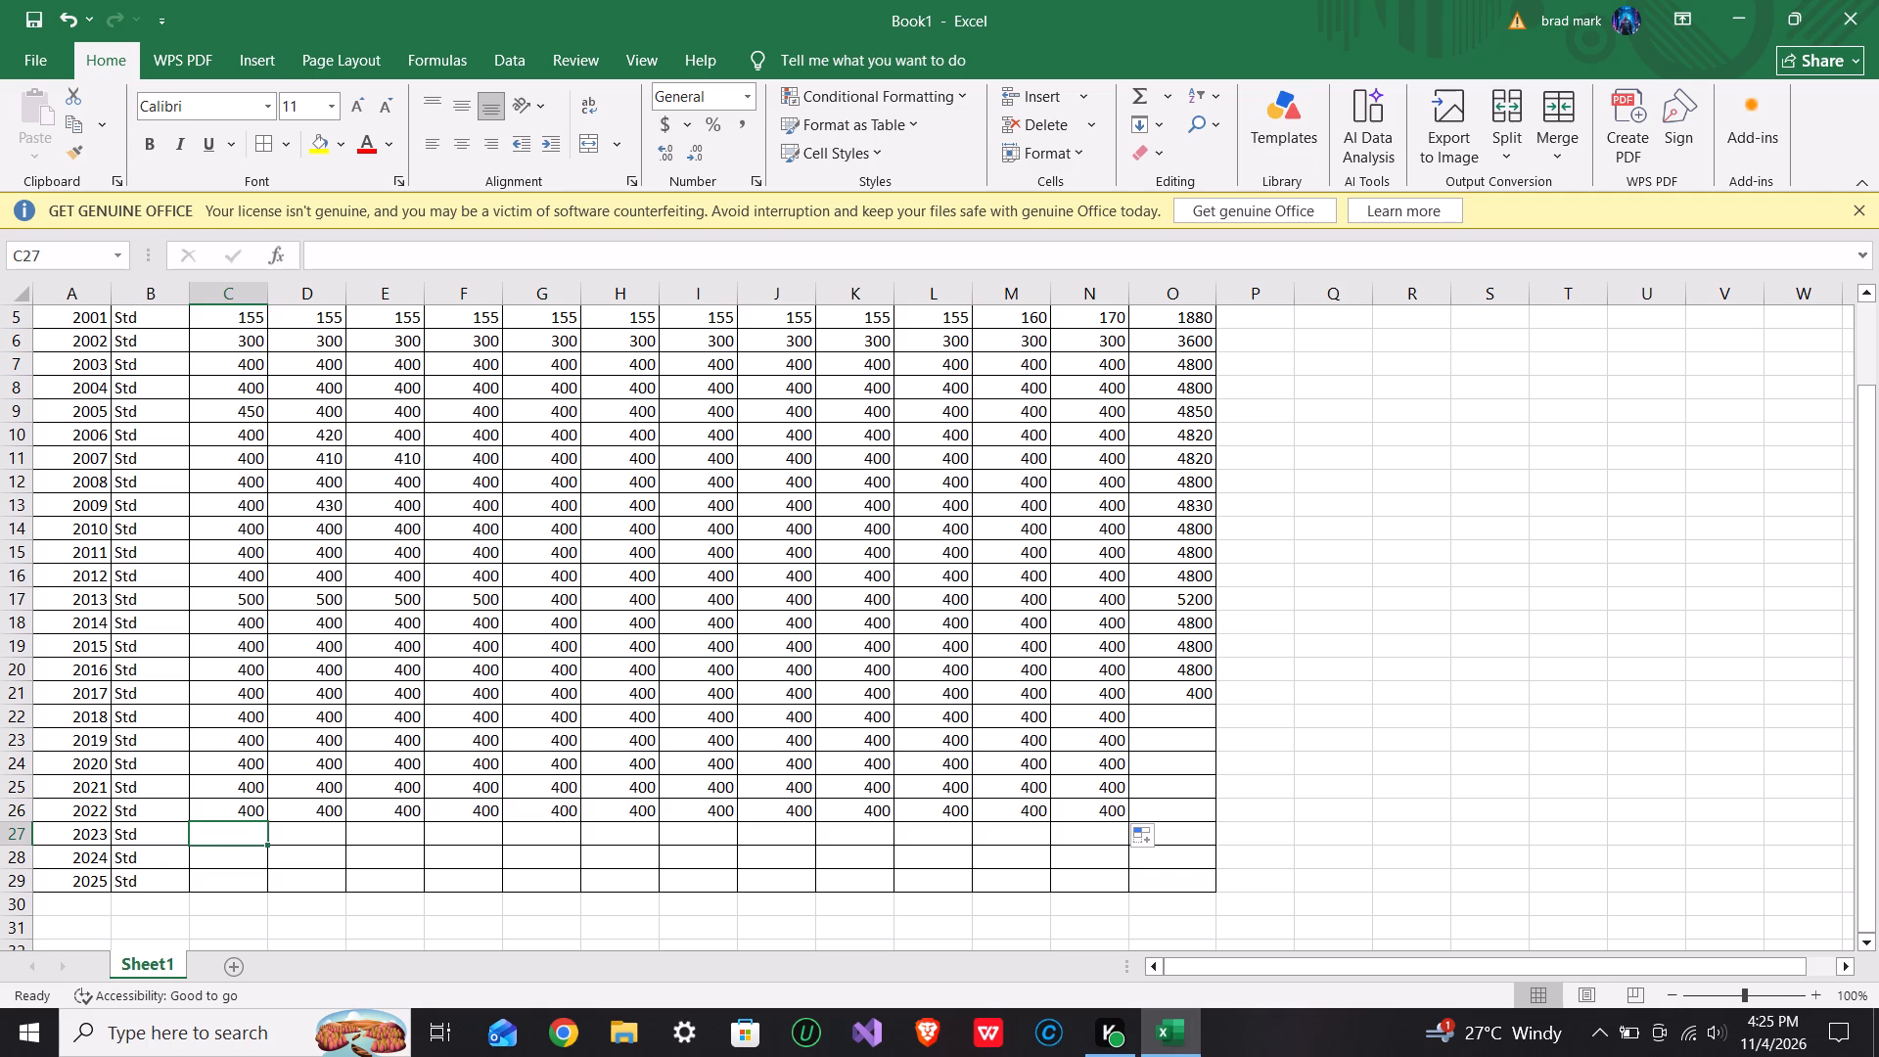
pyautogui.write('400')
pyautogui.press('Right')
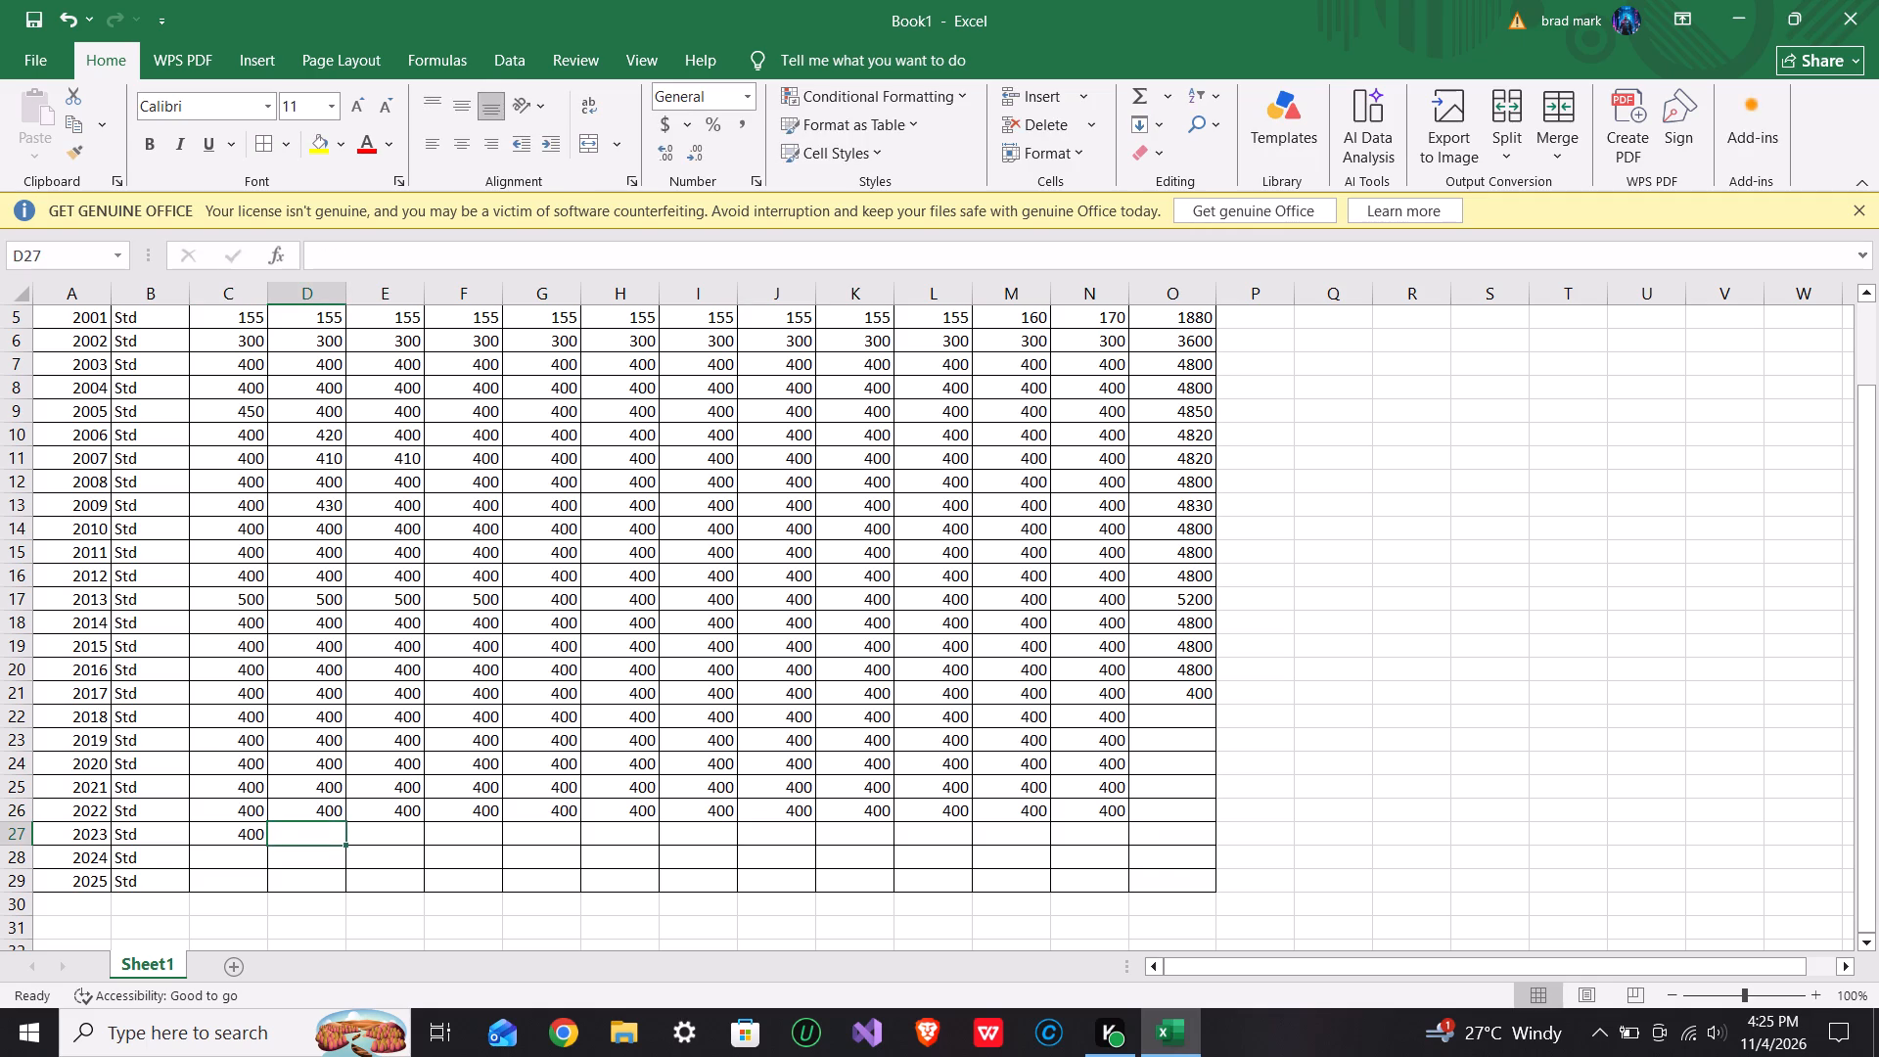
pyautogui.write('2160')
pyautogui.press('Right')
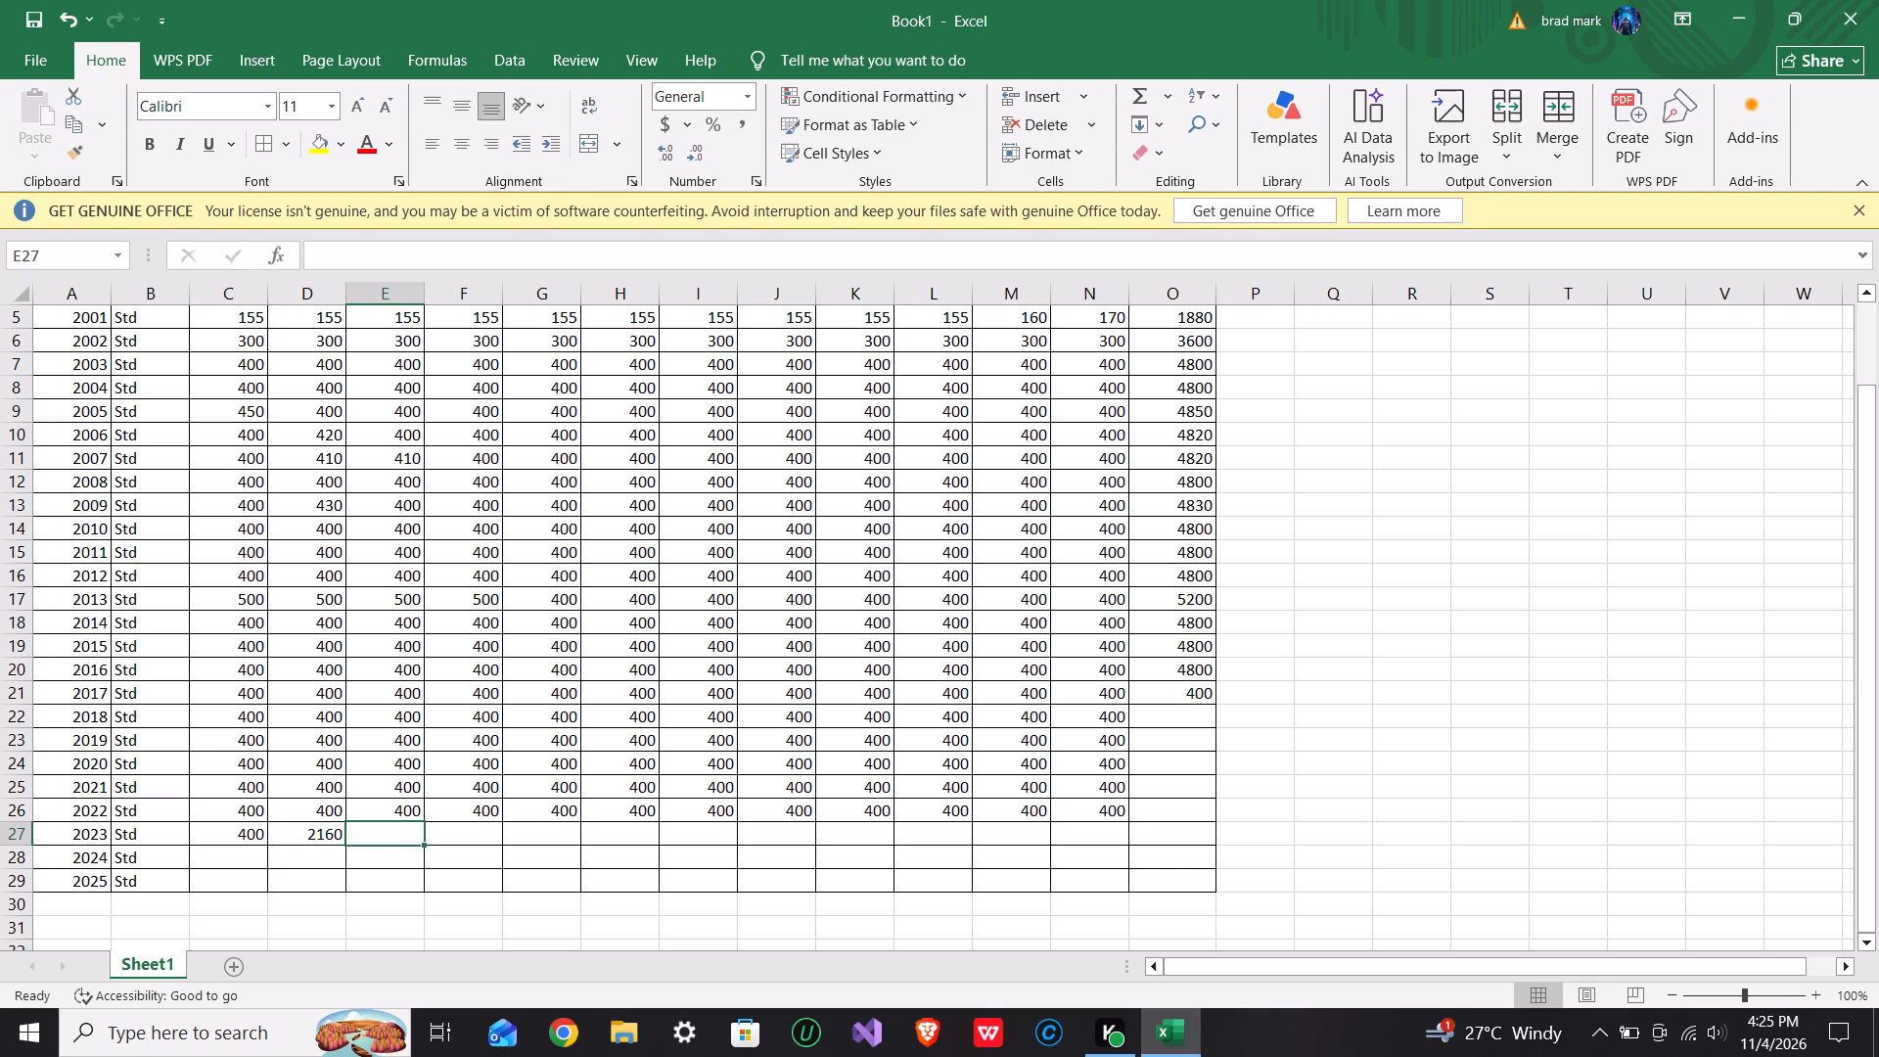
pyautogui.click(326, 841)
pyautogui.moveTo(344, 839); pyautogui.dragTo(639, 821)
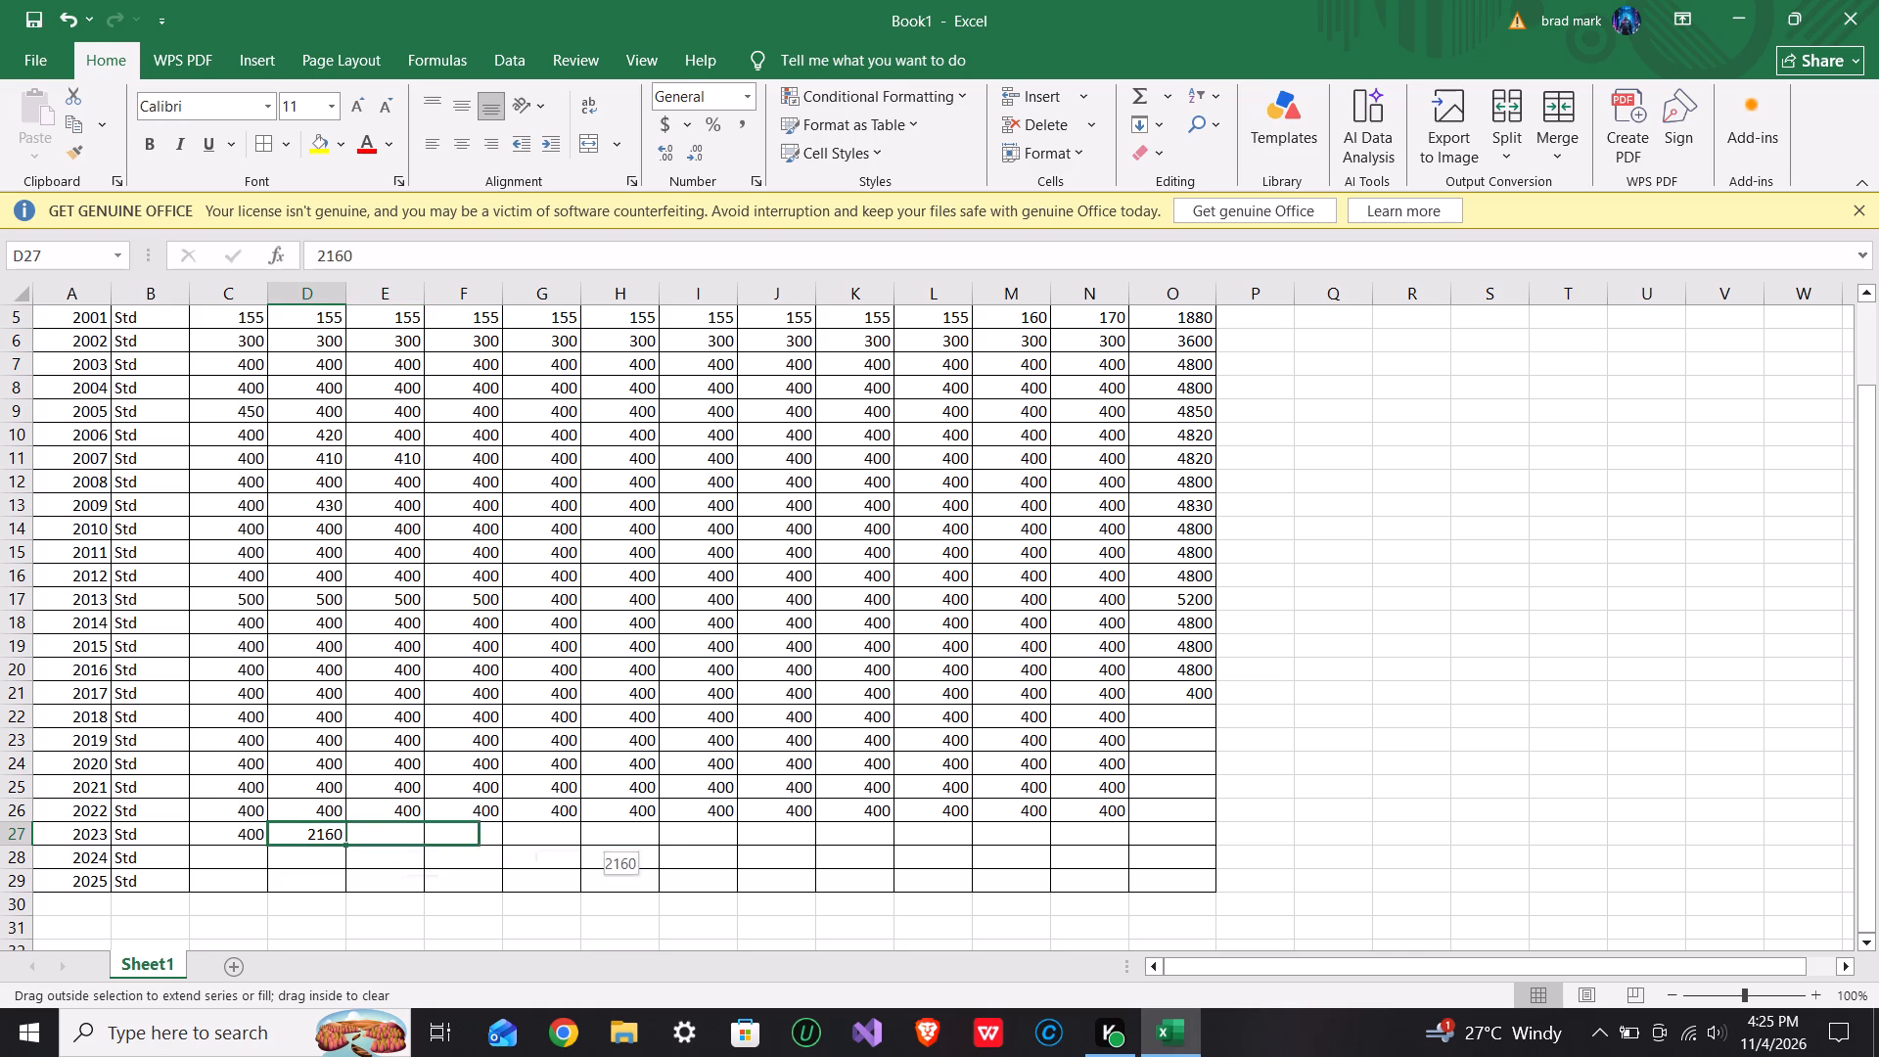
pyautogui.moveTo(639, 821); pyautogui.dragTo(1104, 833)
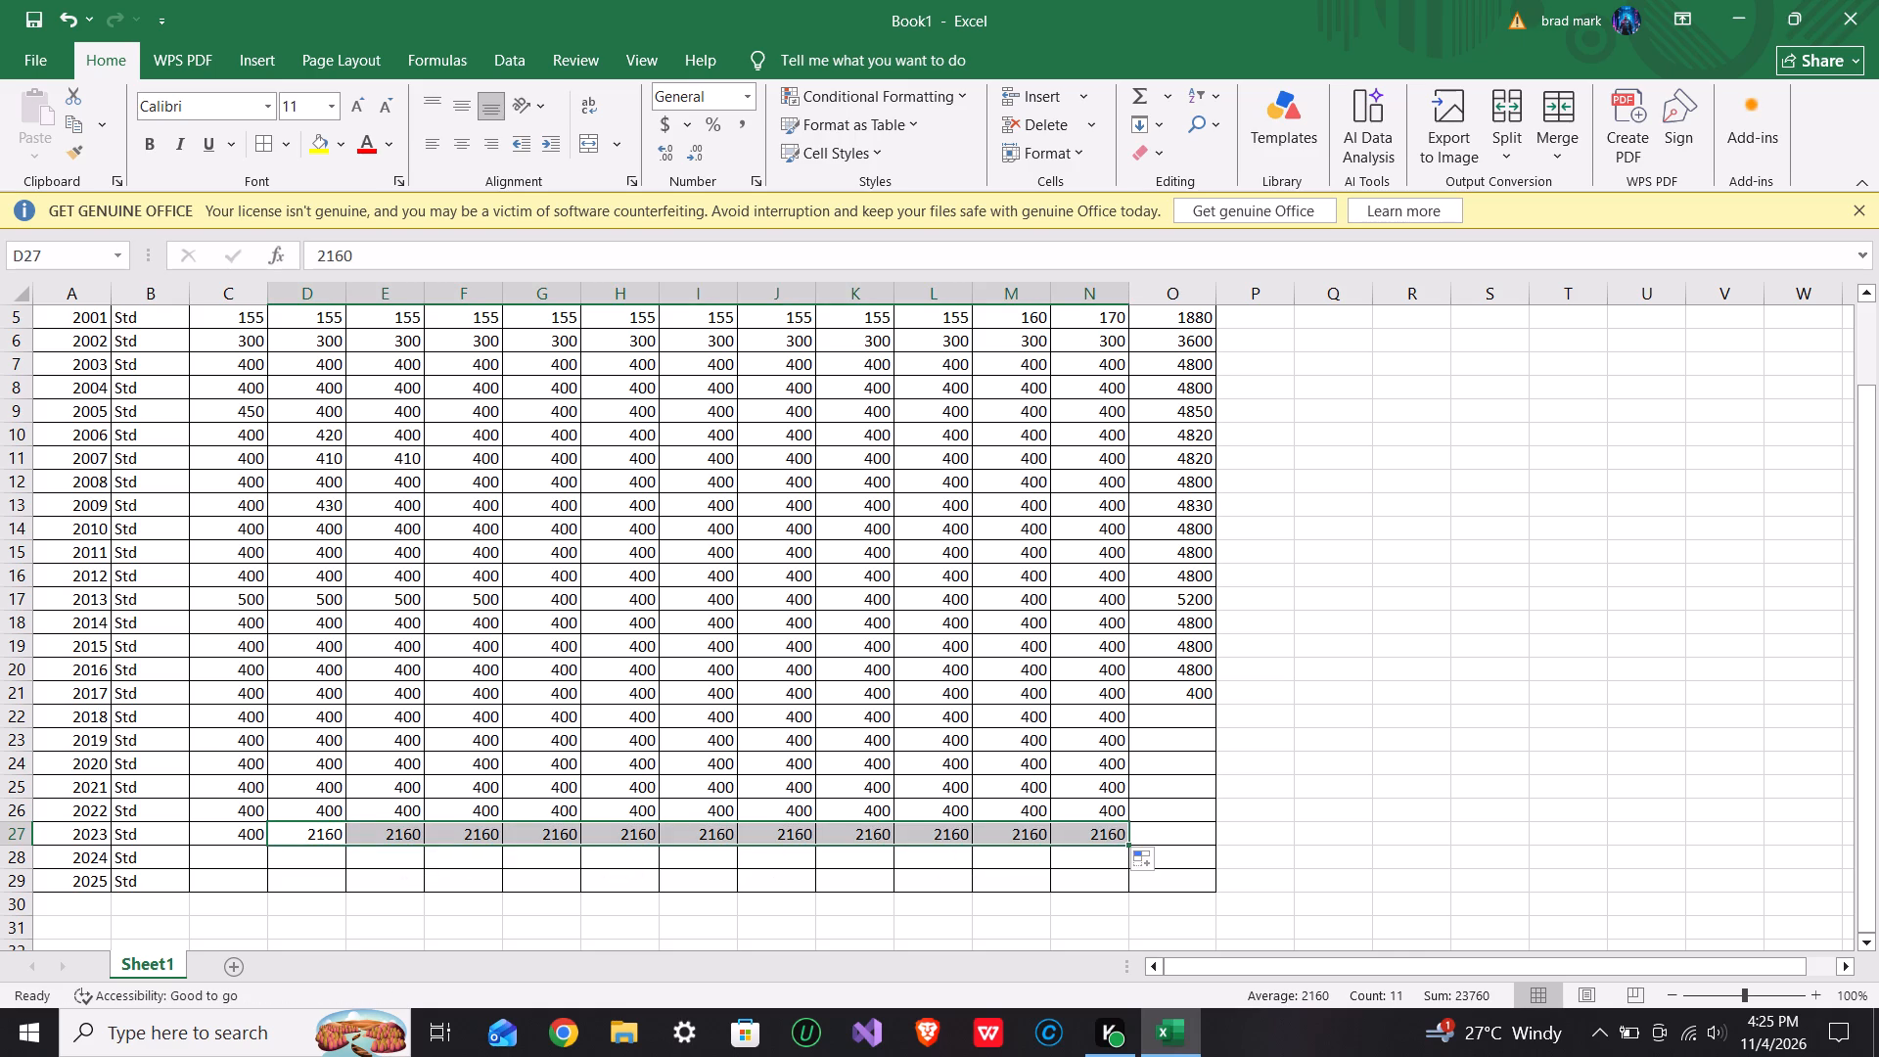
# Enter the 2024 contributions: 2160 for Jan and 4320 for Feb and Mar, filling 4320 across the row through Dec.
pyautogui.click(258, 854)
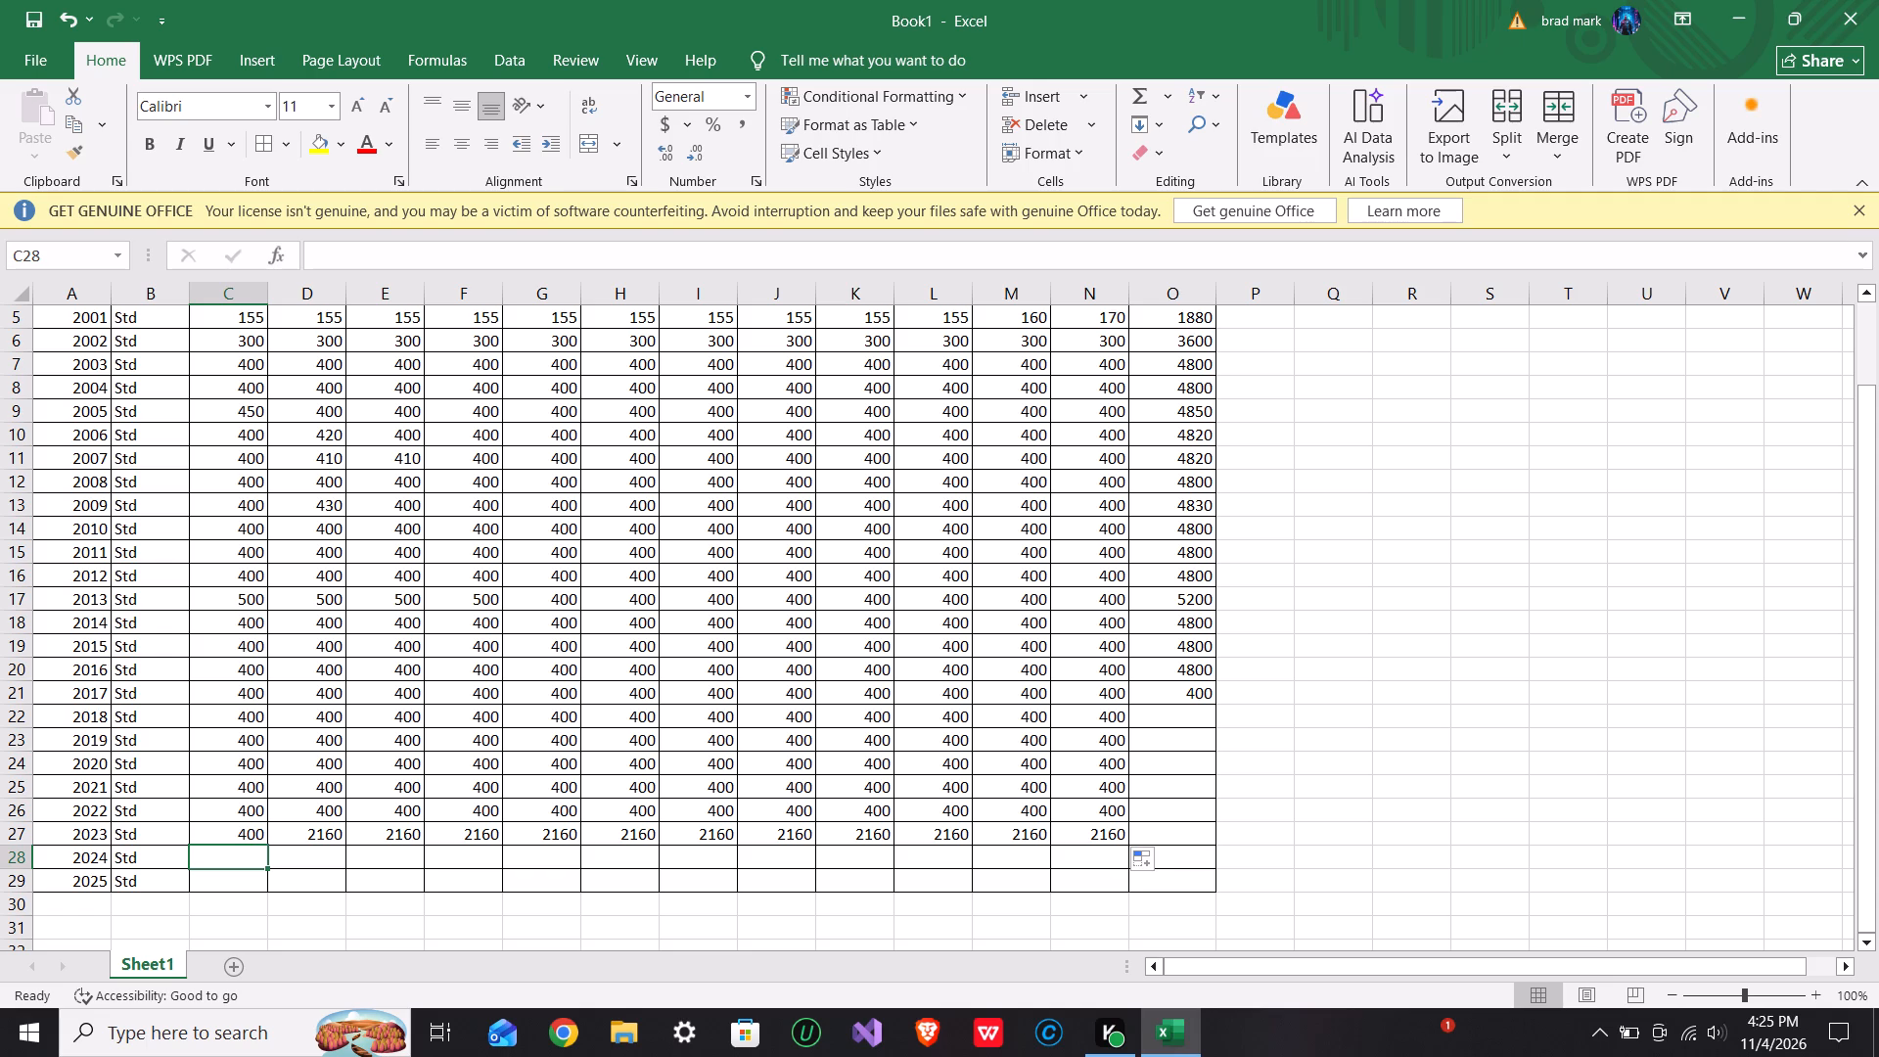
pyautogui.write('216')
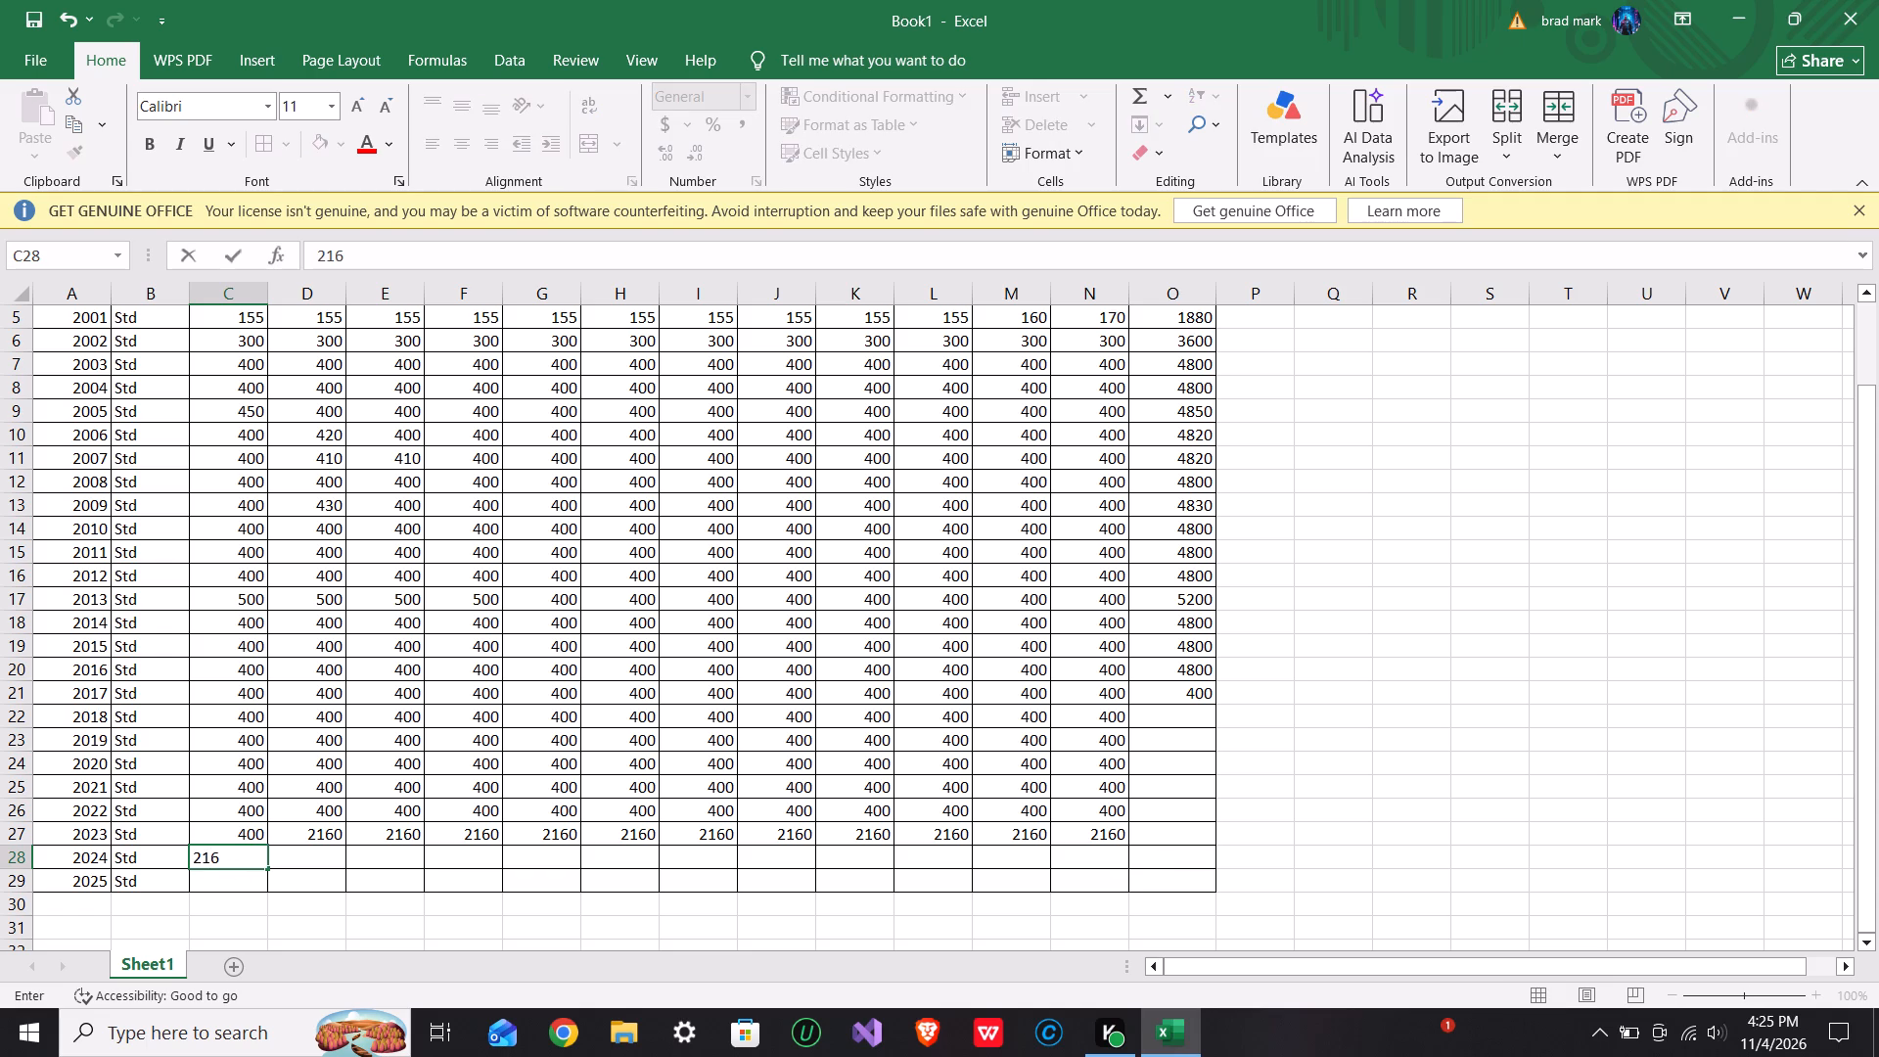
pyautogui.press('0')
pyautogui.press('Right')
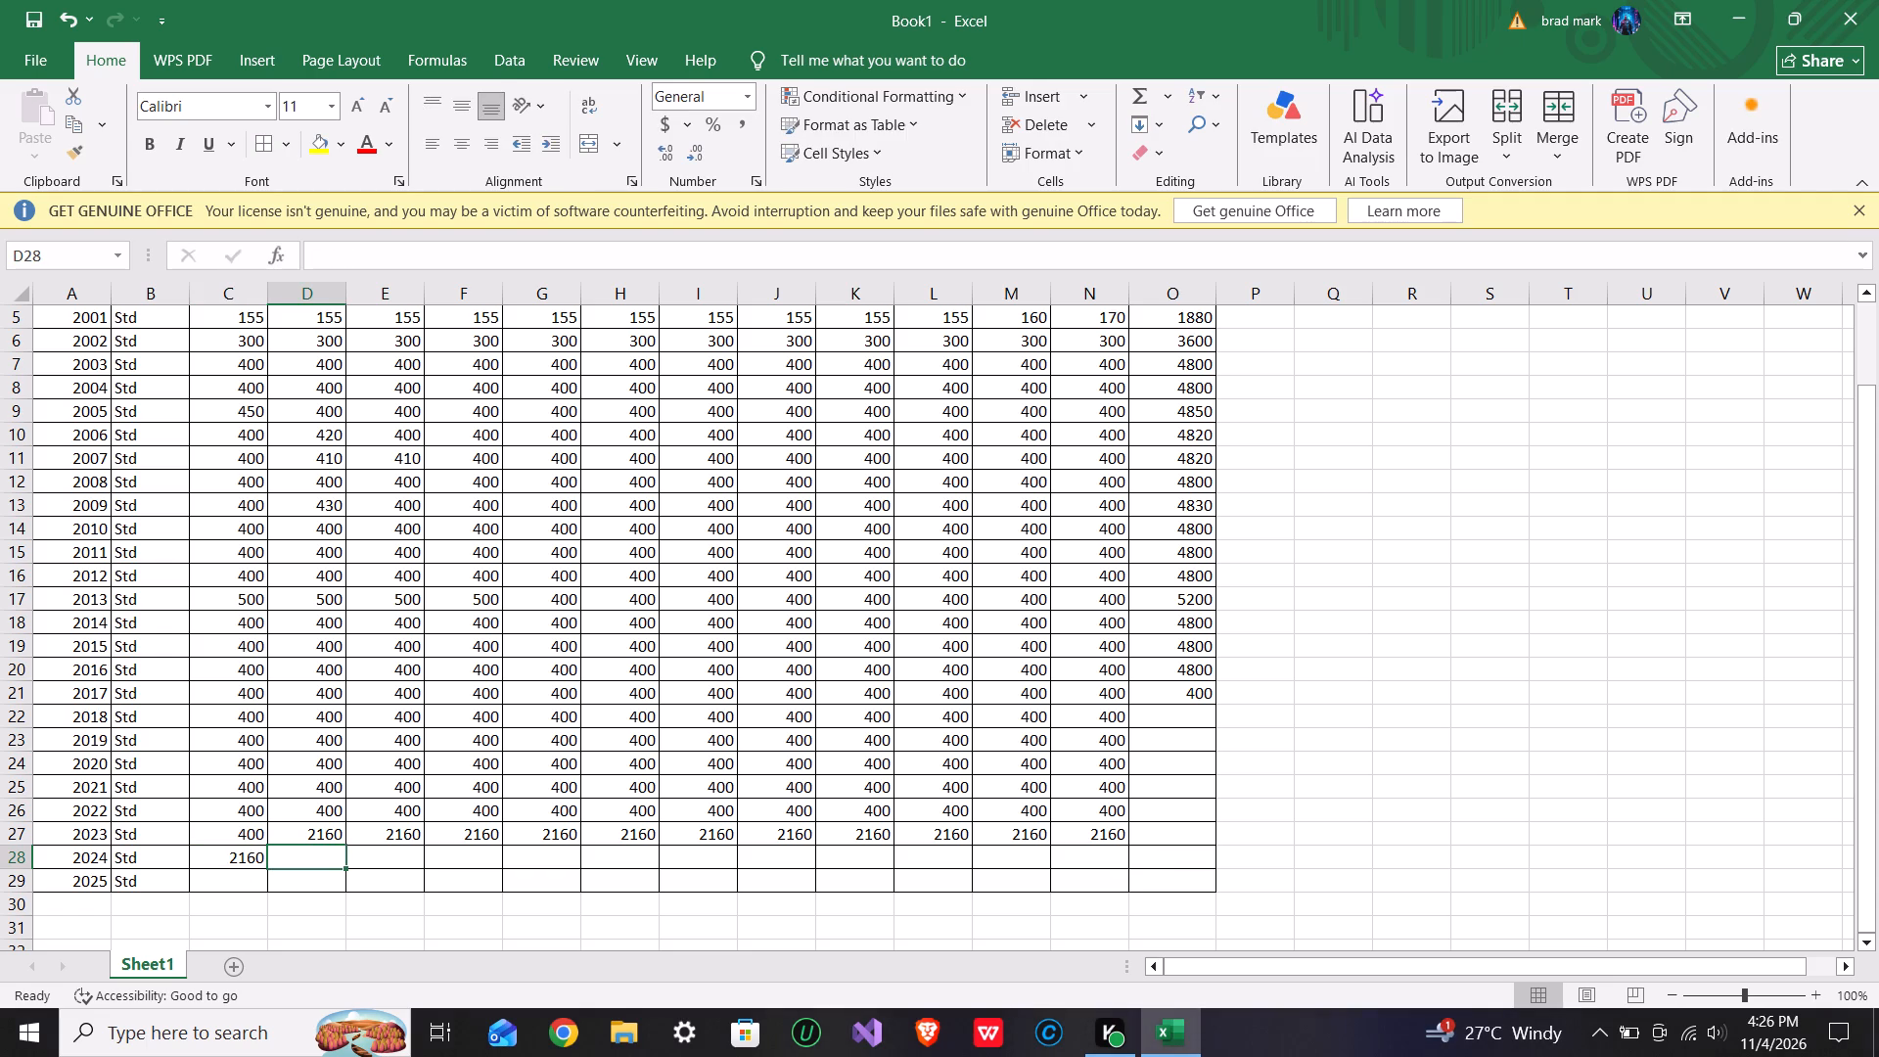
pyautogui.write('4320')
pyautogui.press('Right')
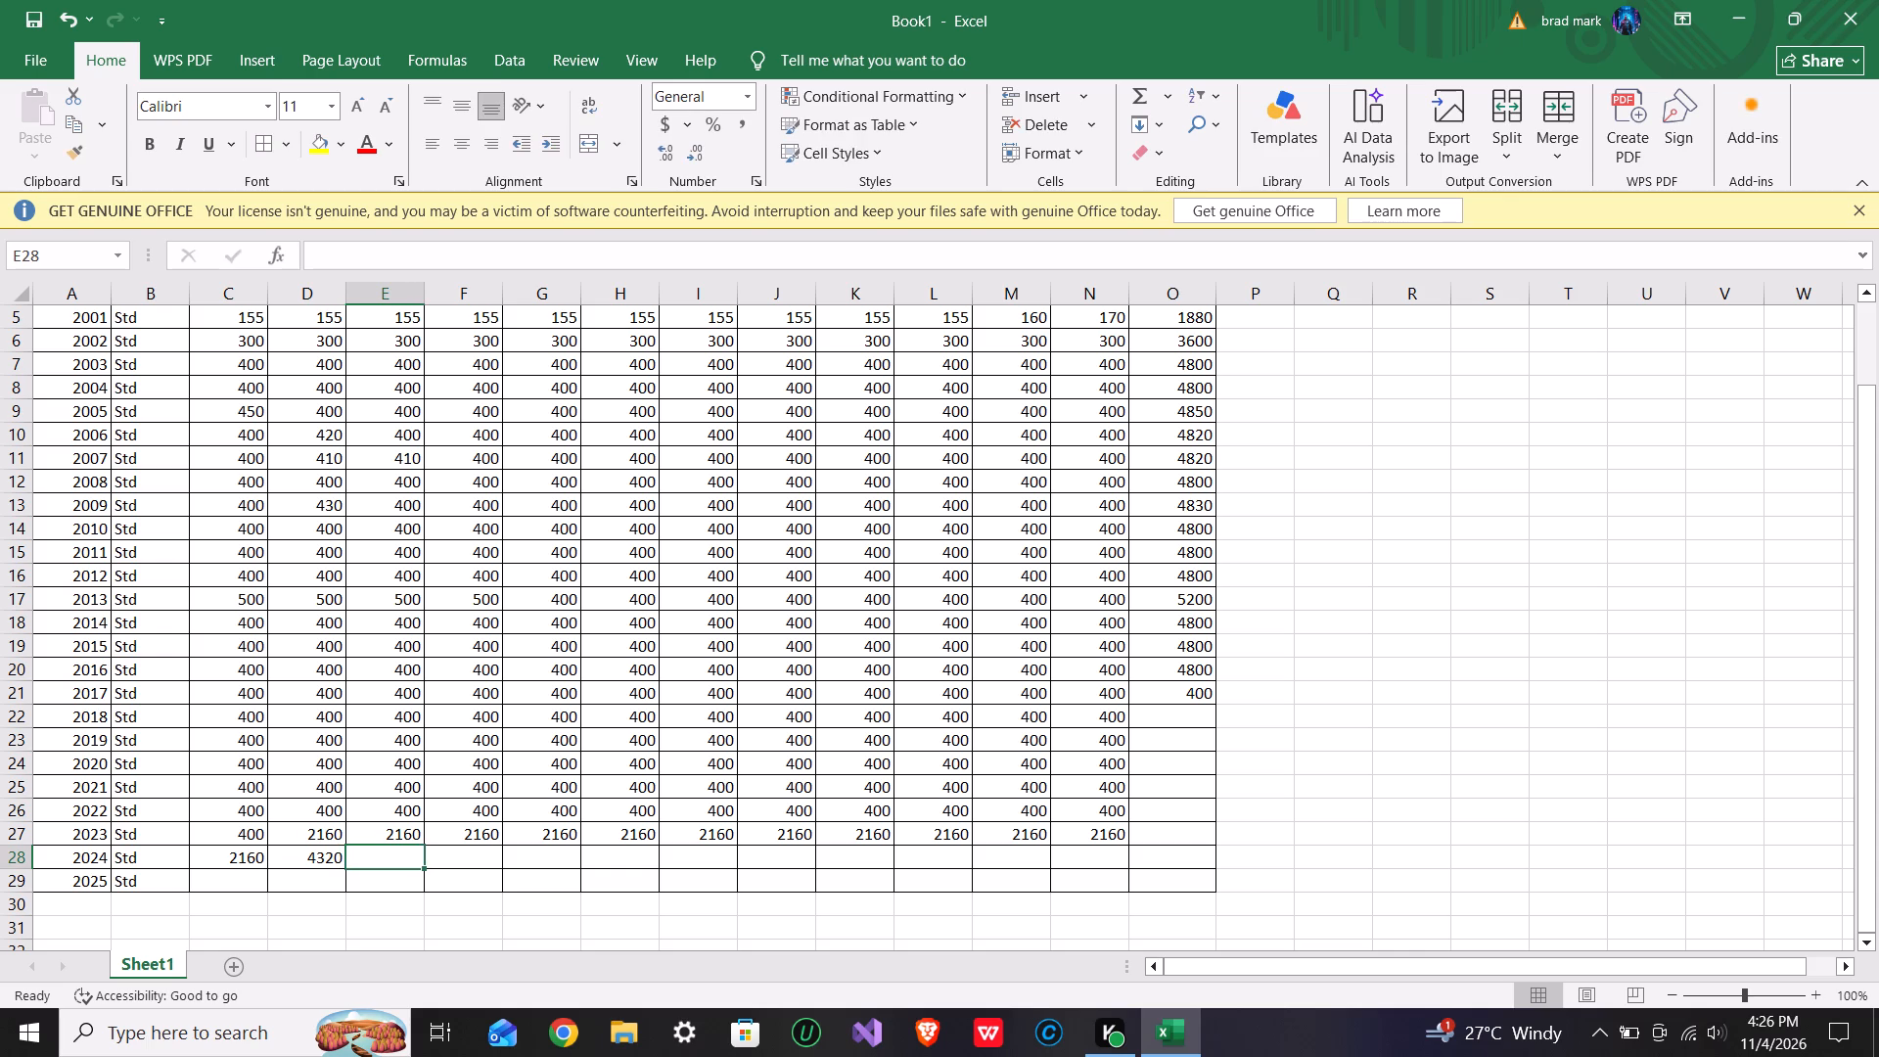
pyautogui.write('4320')
pyautogui.press('Right')
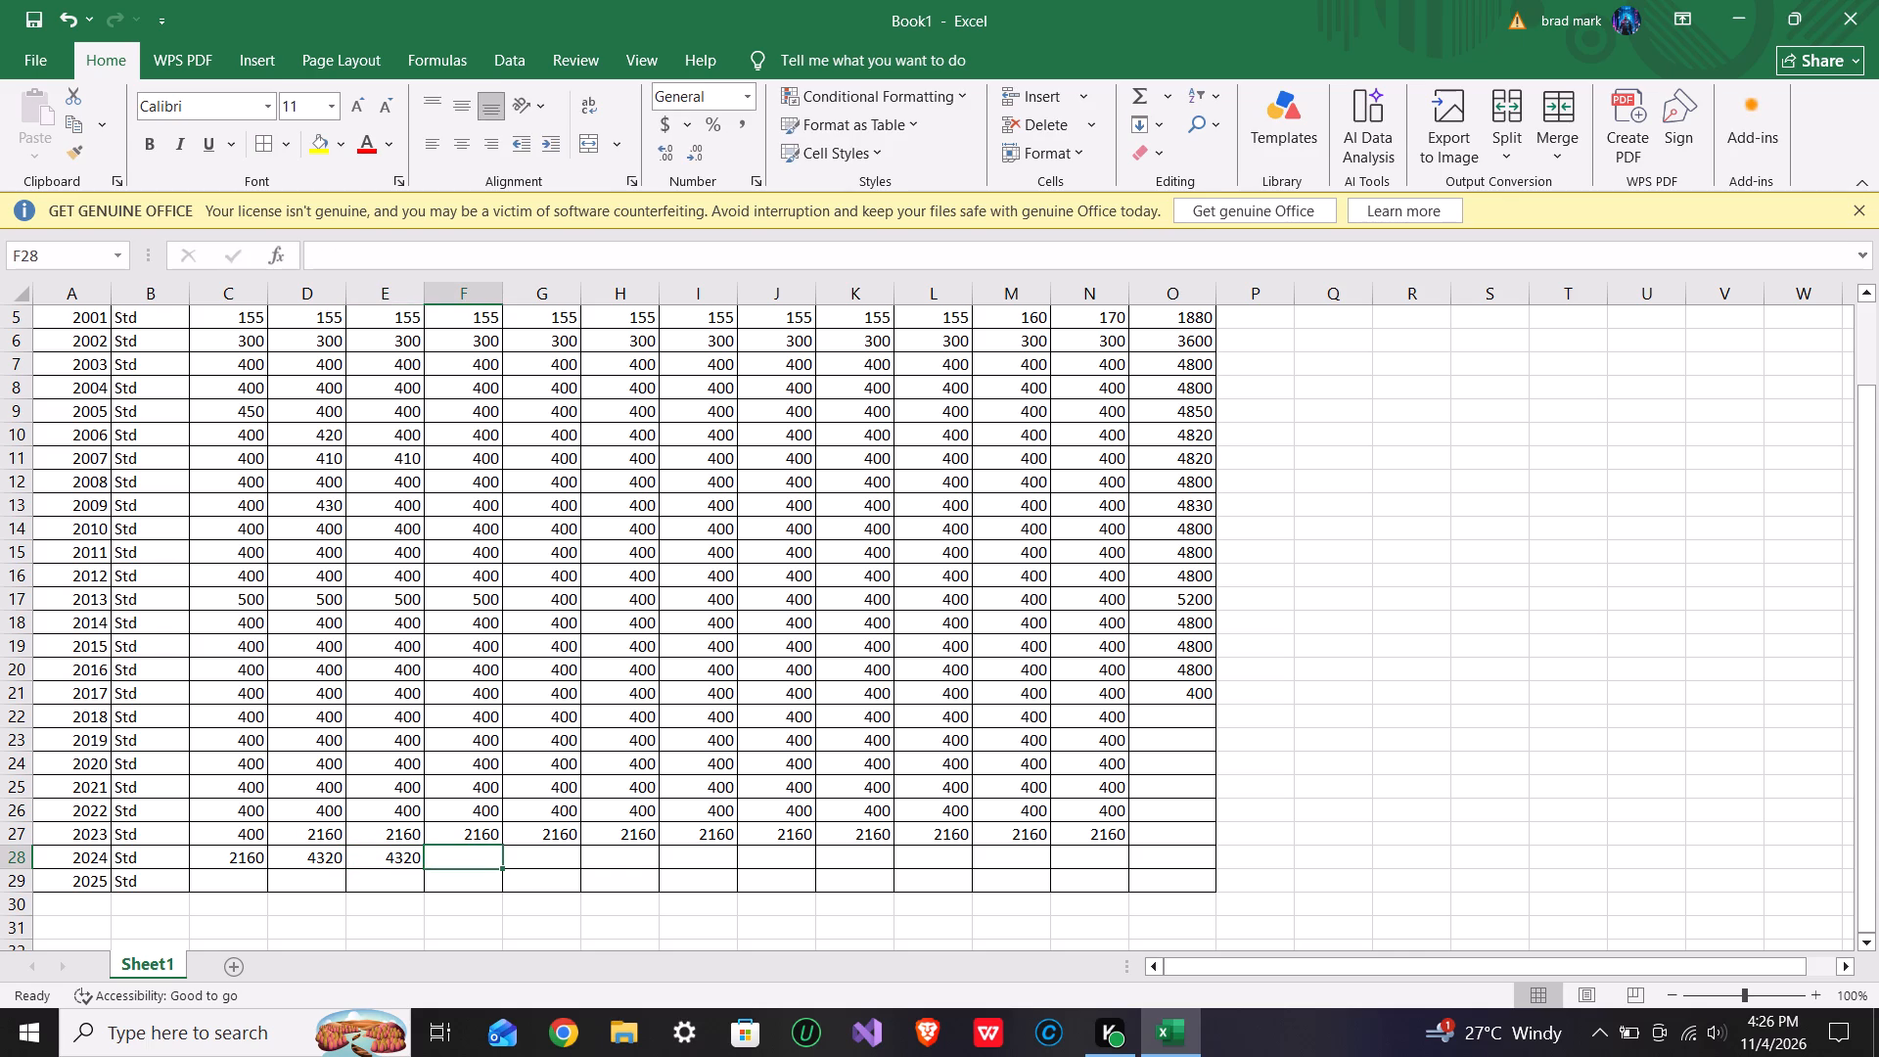
pyautogui.click(414, 854)
pyautogui.moveTo(421, 867); pyautogui.dragTo(1042, 838)
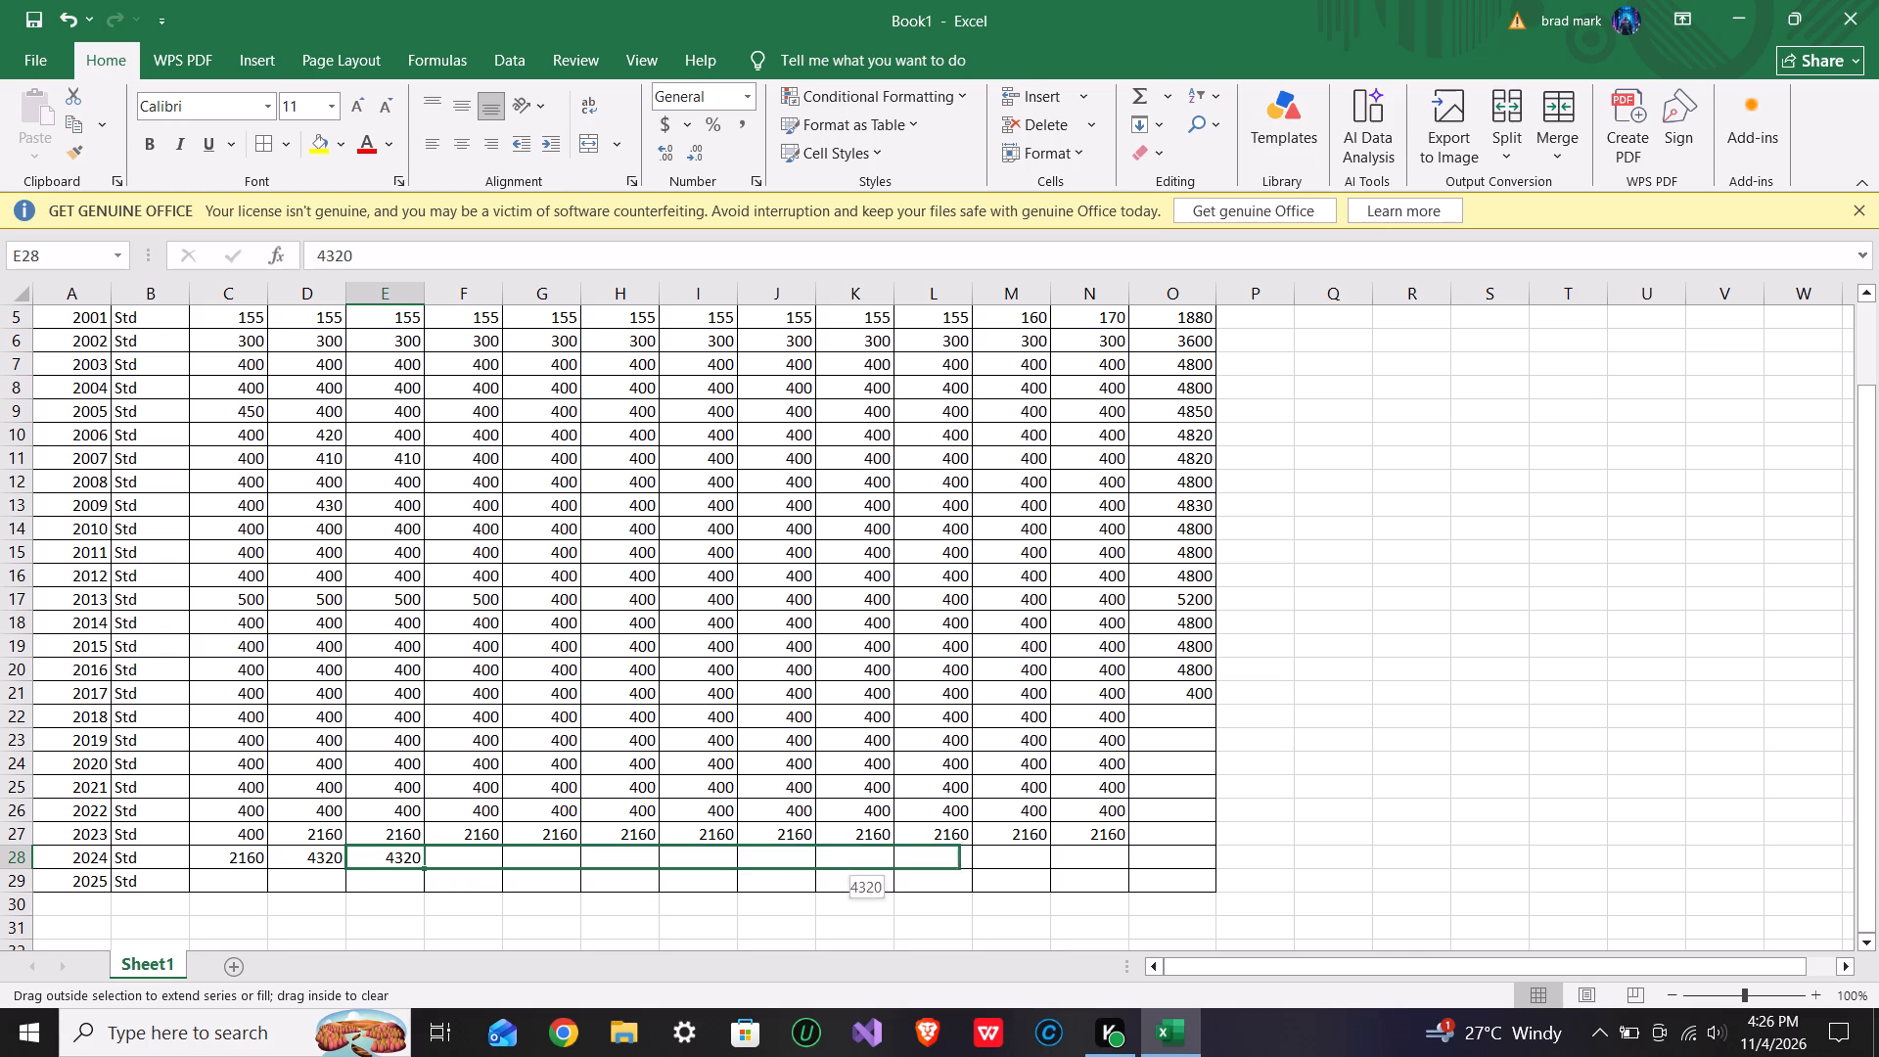
pyautogui.moveTo(1042, 838); pyautogui.dragTo(1118, 841)
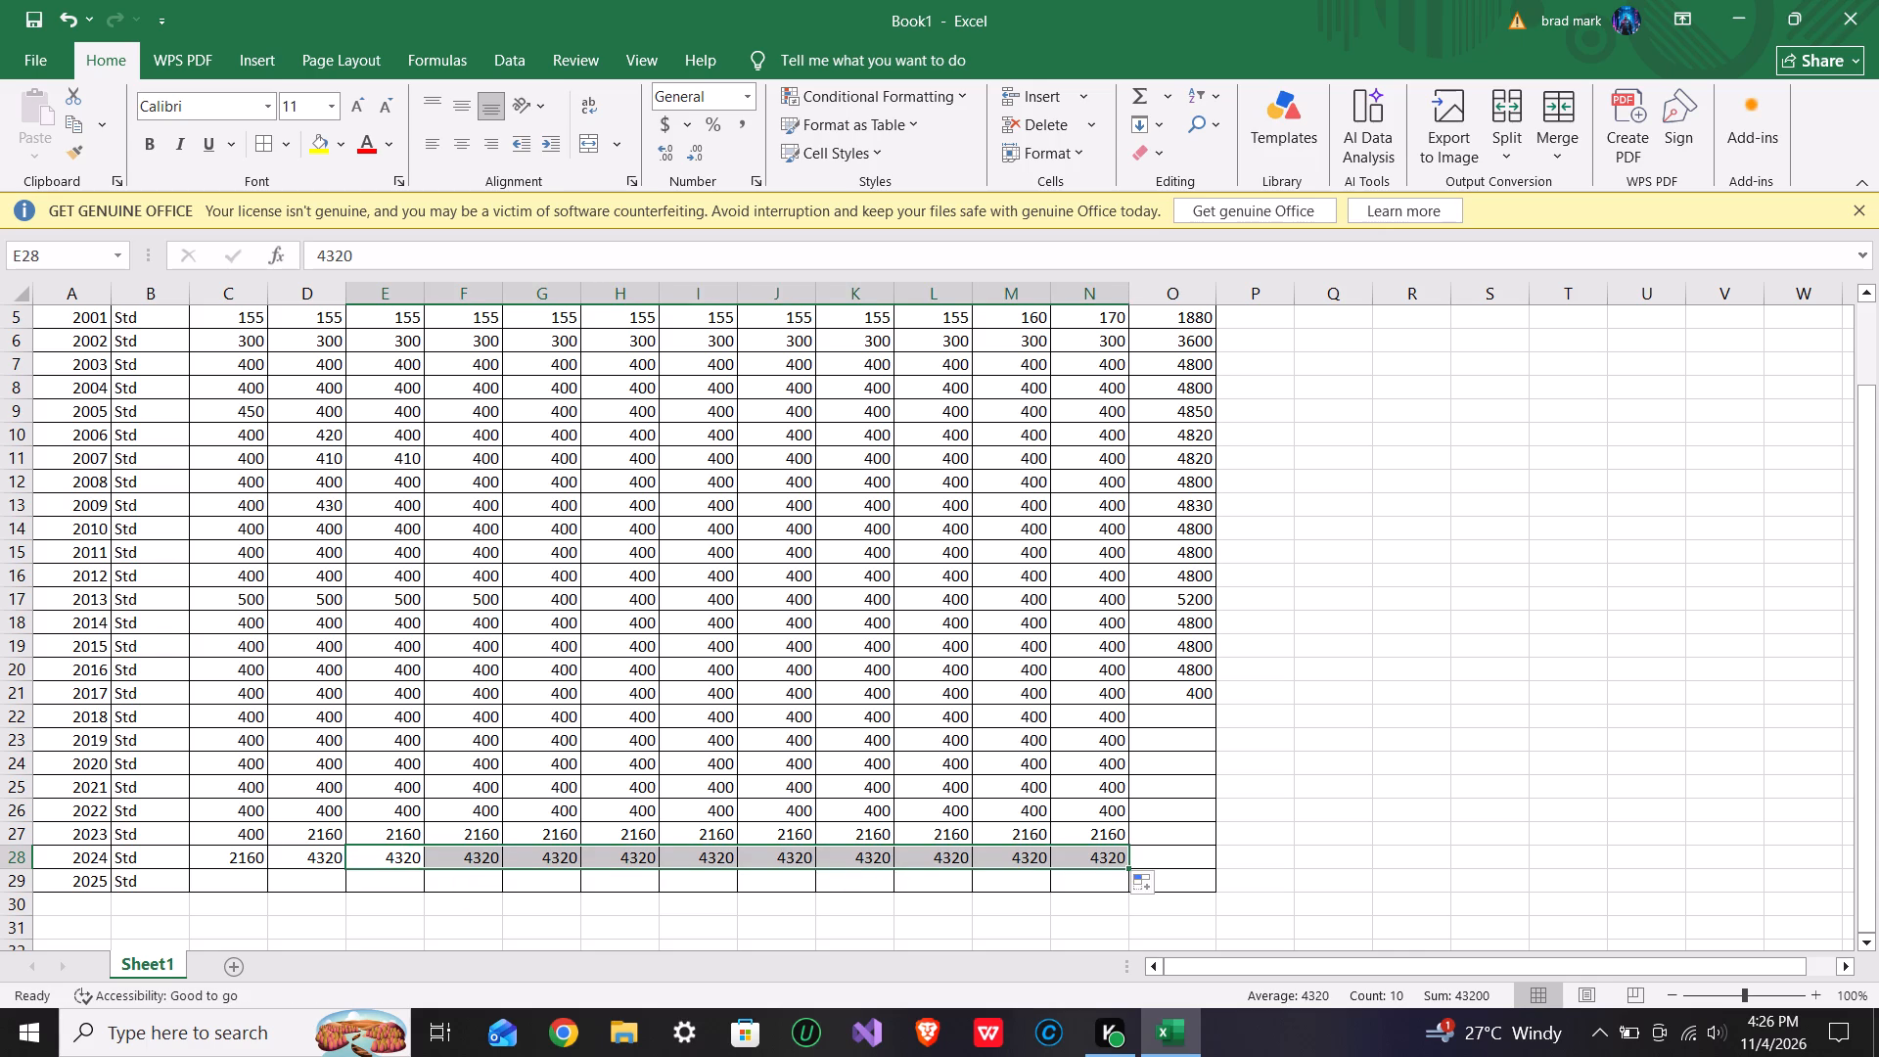
# Enter the 2025 contributions of 4320 for Jan and 960 for each month from Feb through Jun.
pyautogui.click(251, 884)
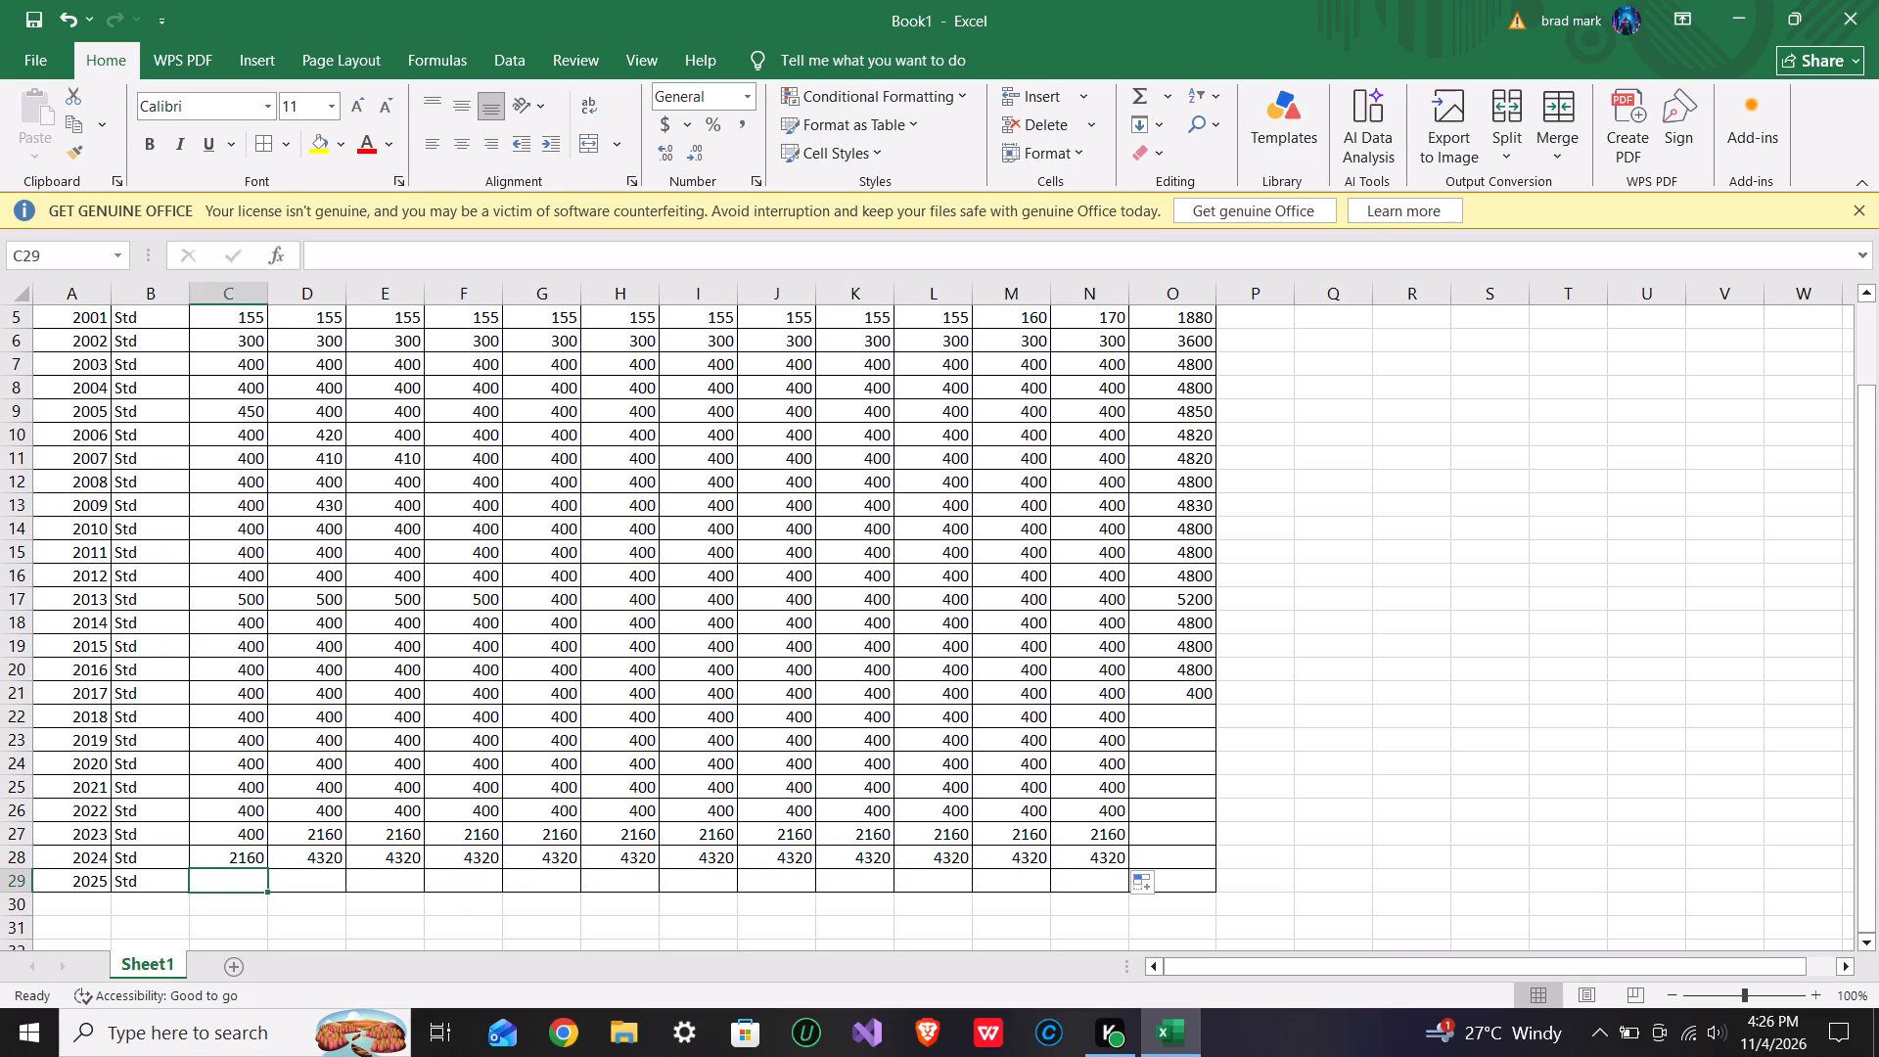
pyautogui.write('4320')
pyautogui.press('Right')
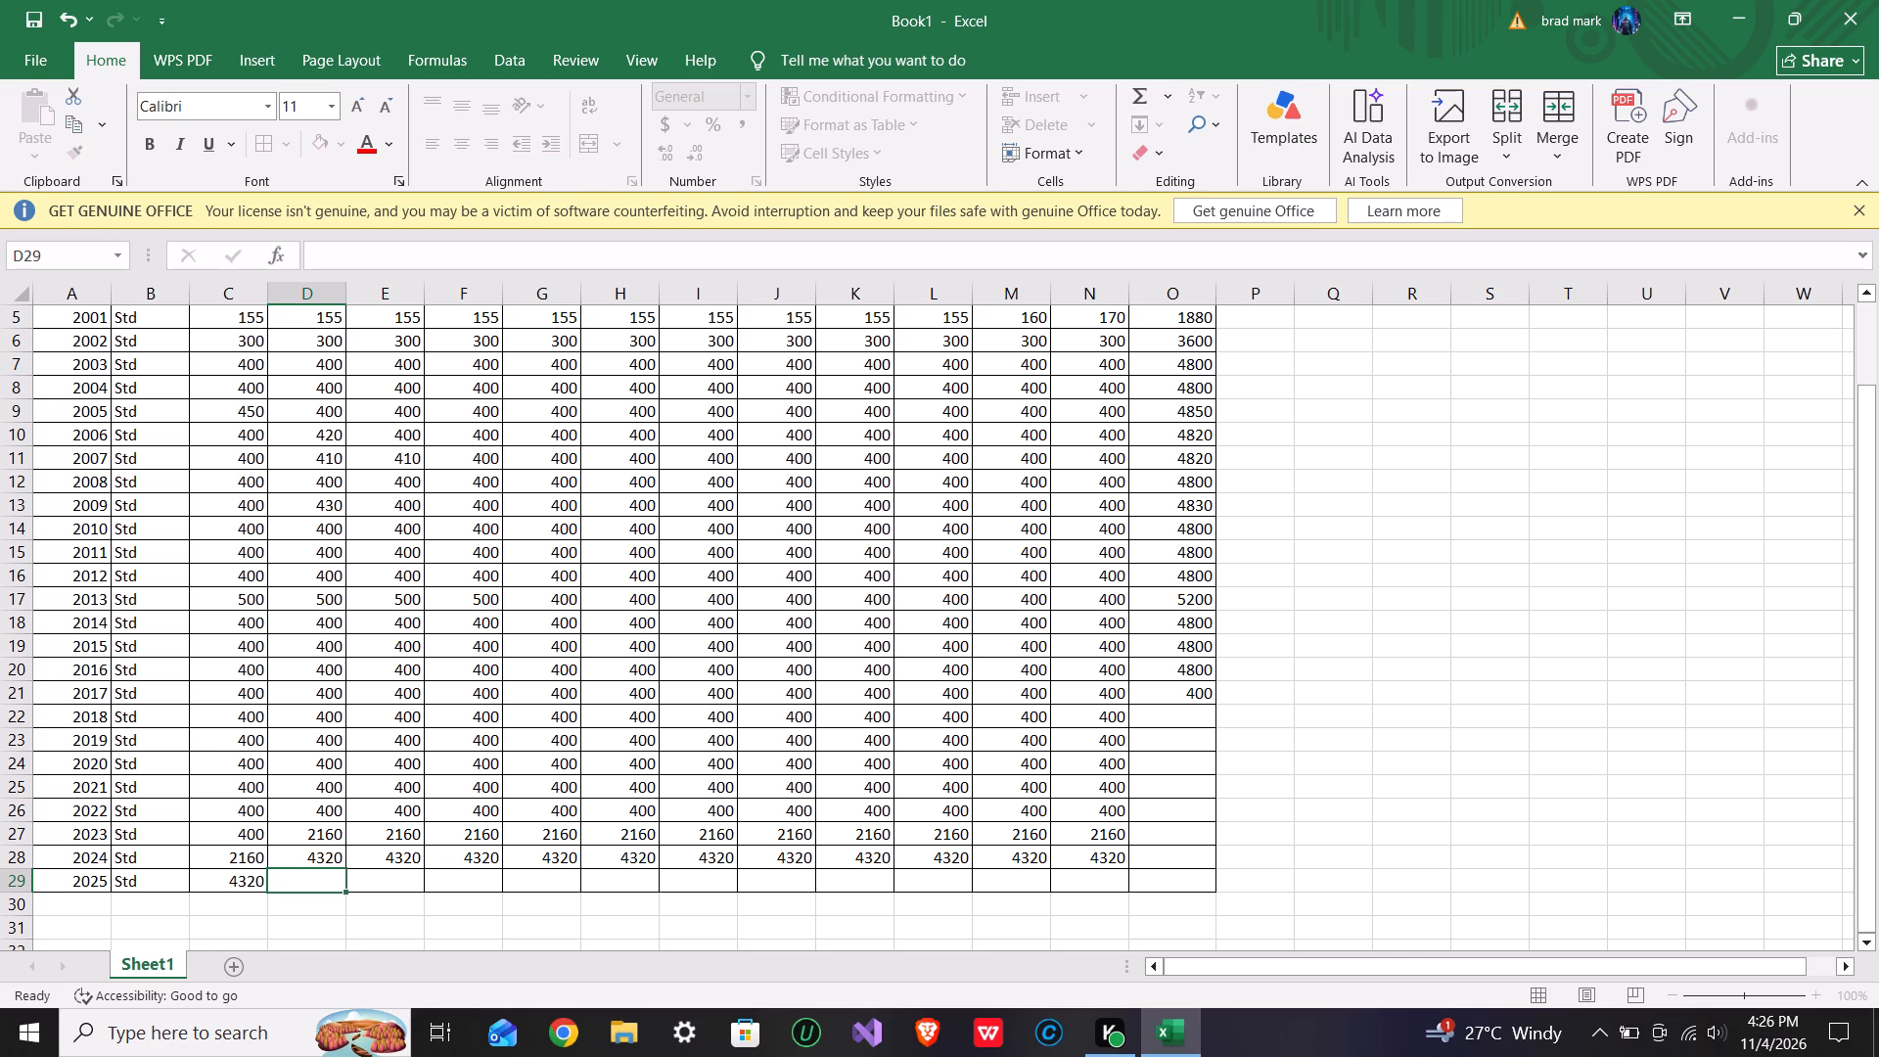
pyautogui.write('960')
pyautogui.press('Right')
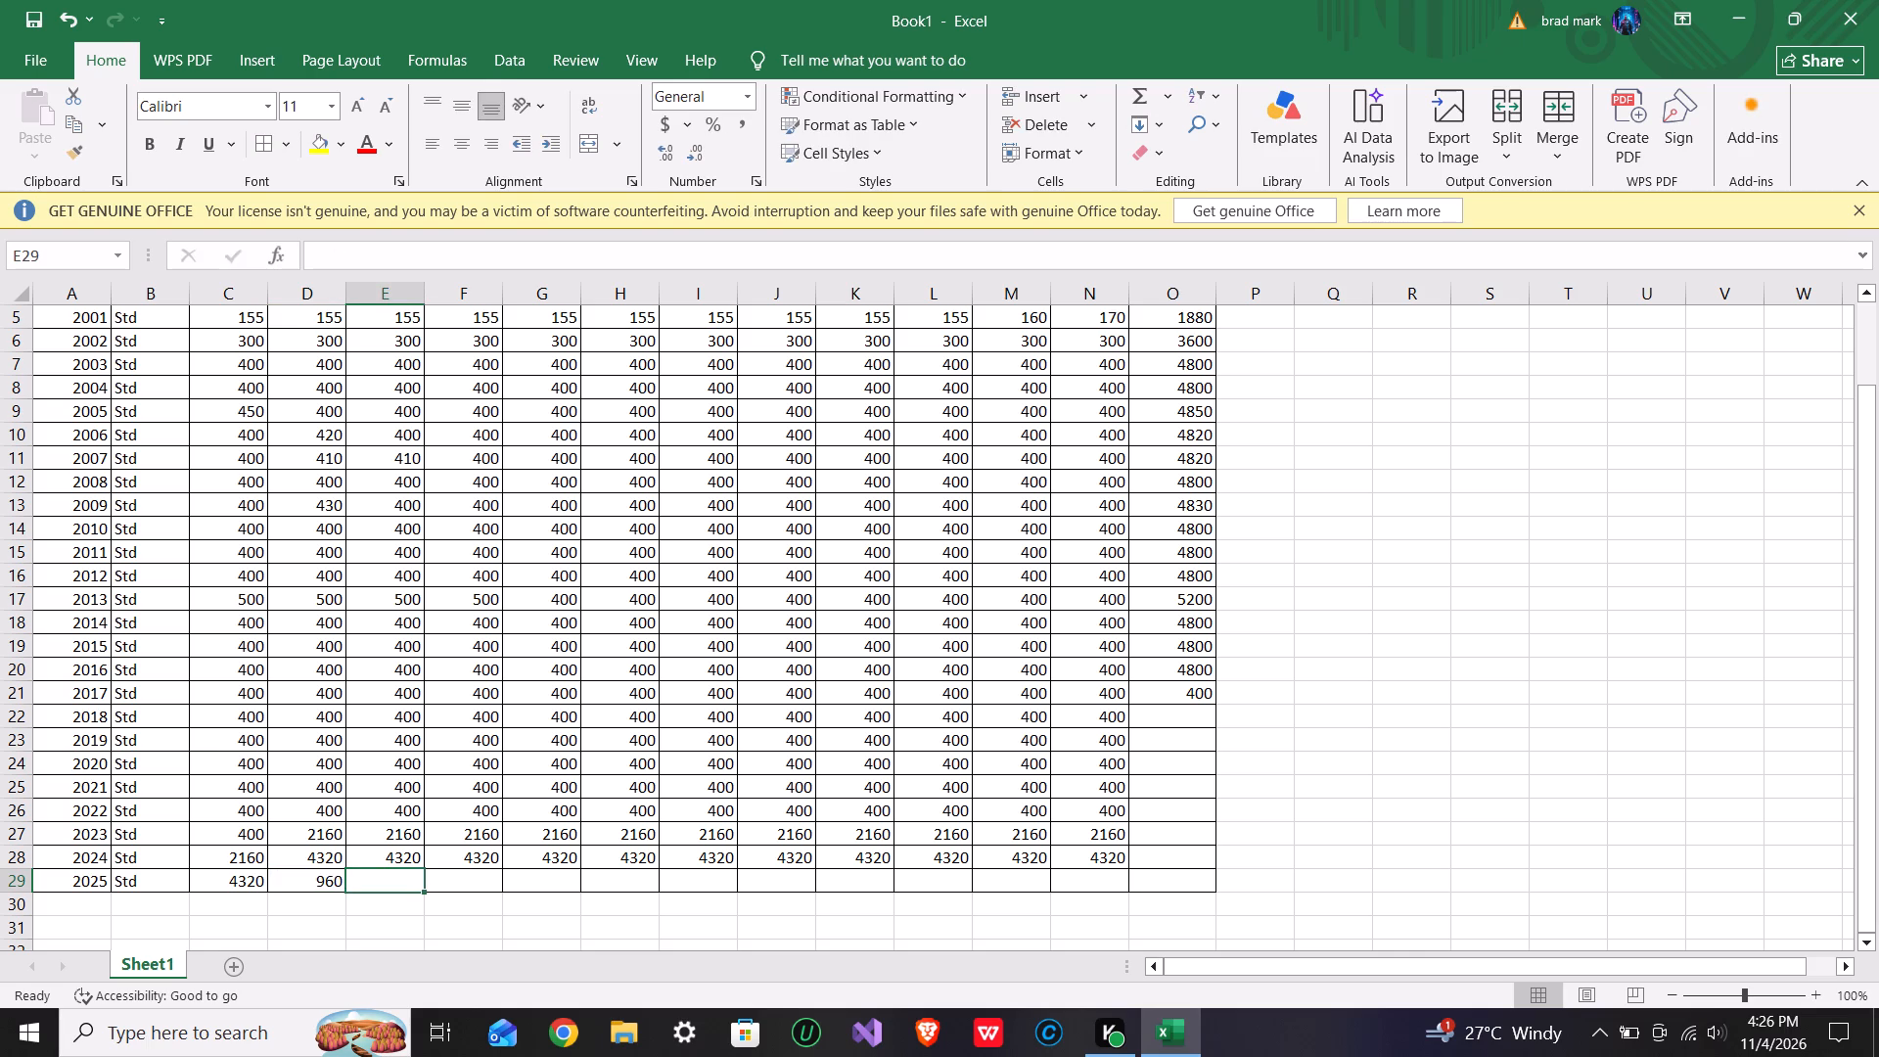
pyautogui.write('960')
pyautogui.press('Right')
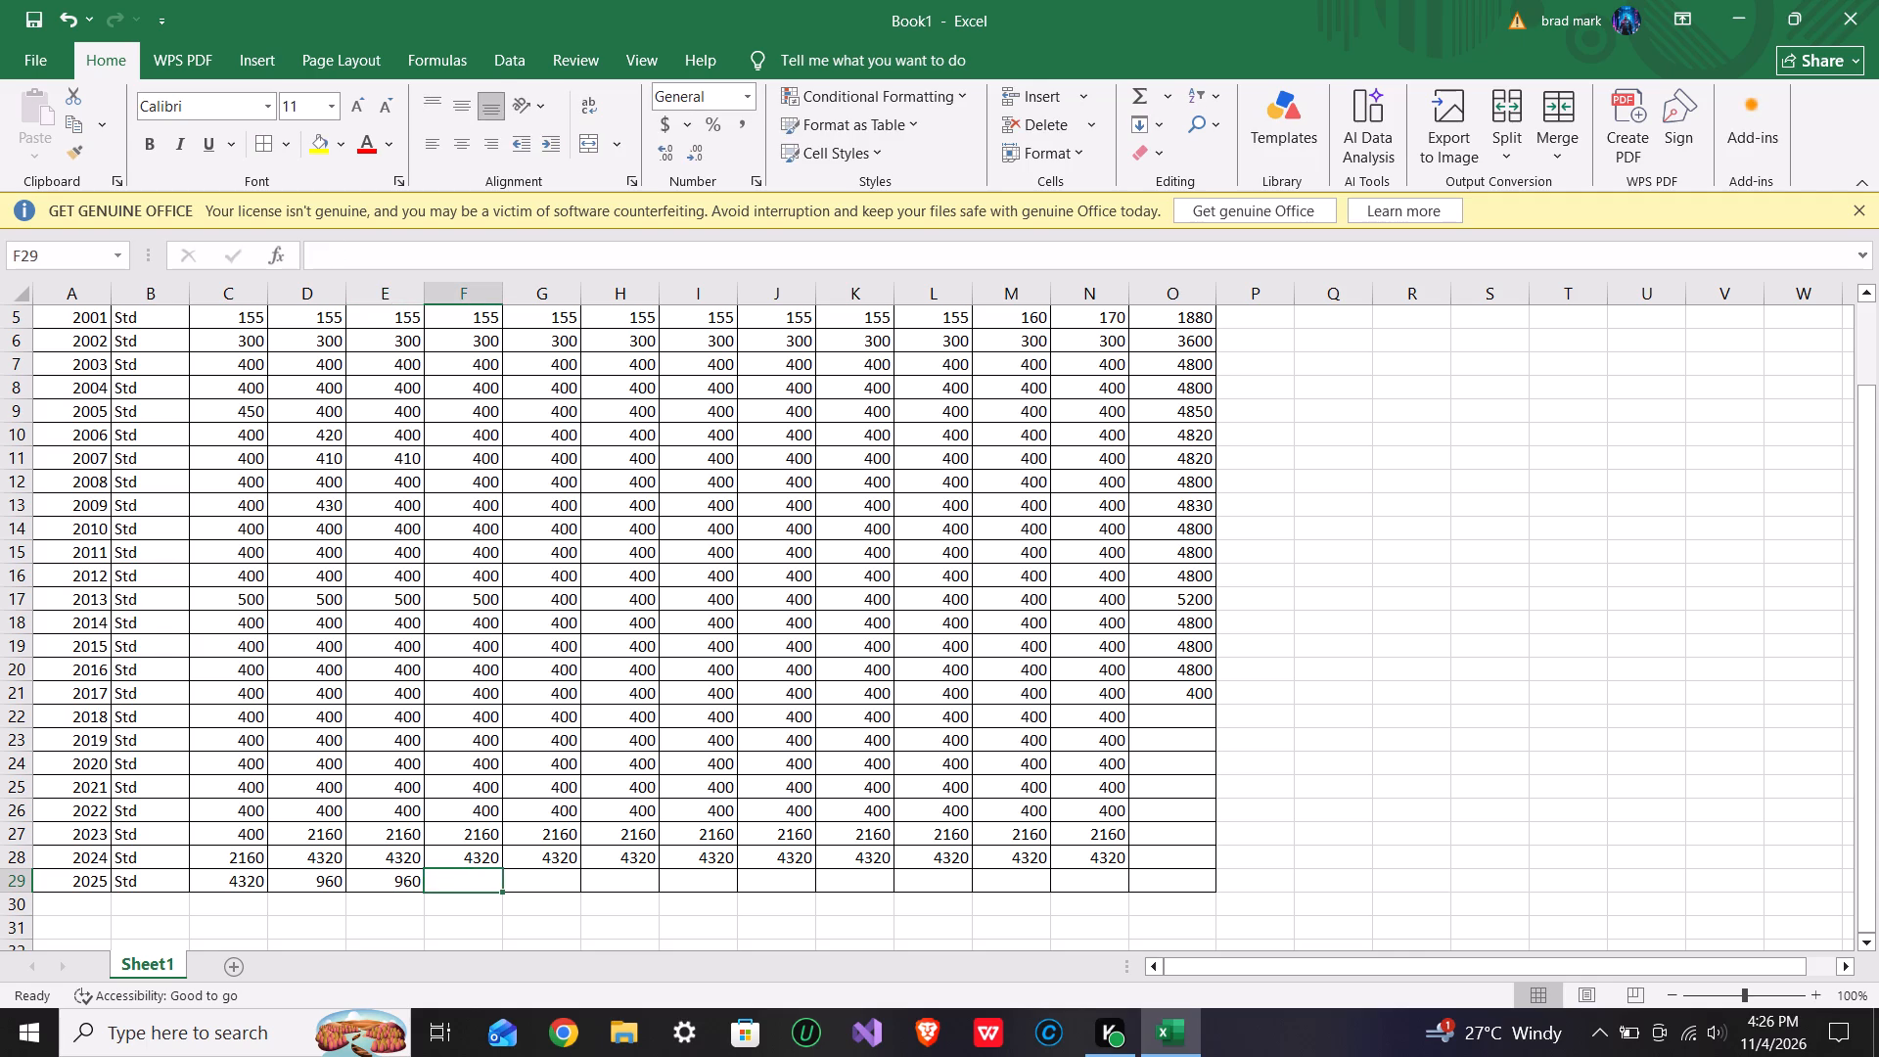
pyautogui.write('960')
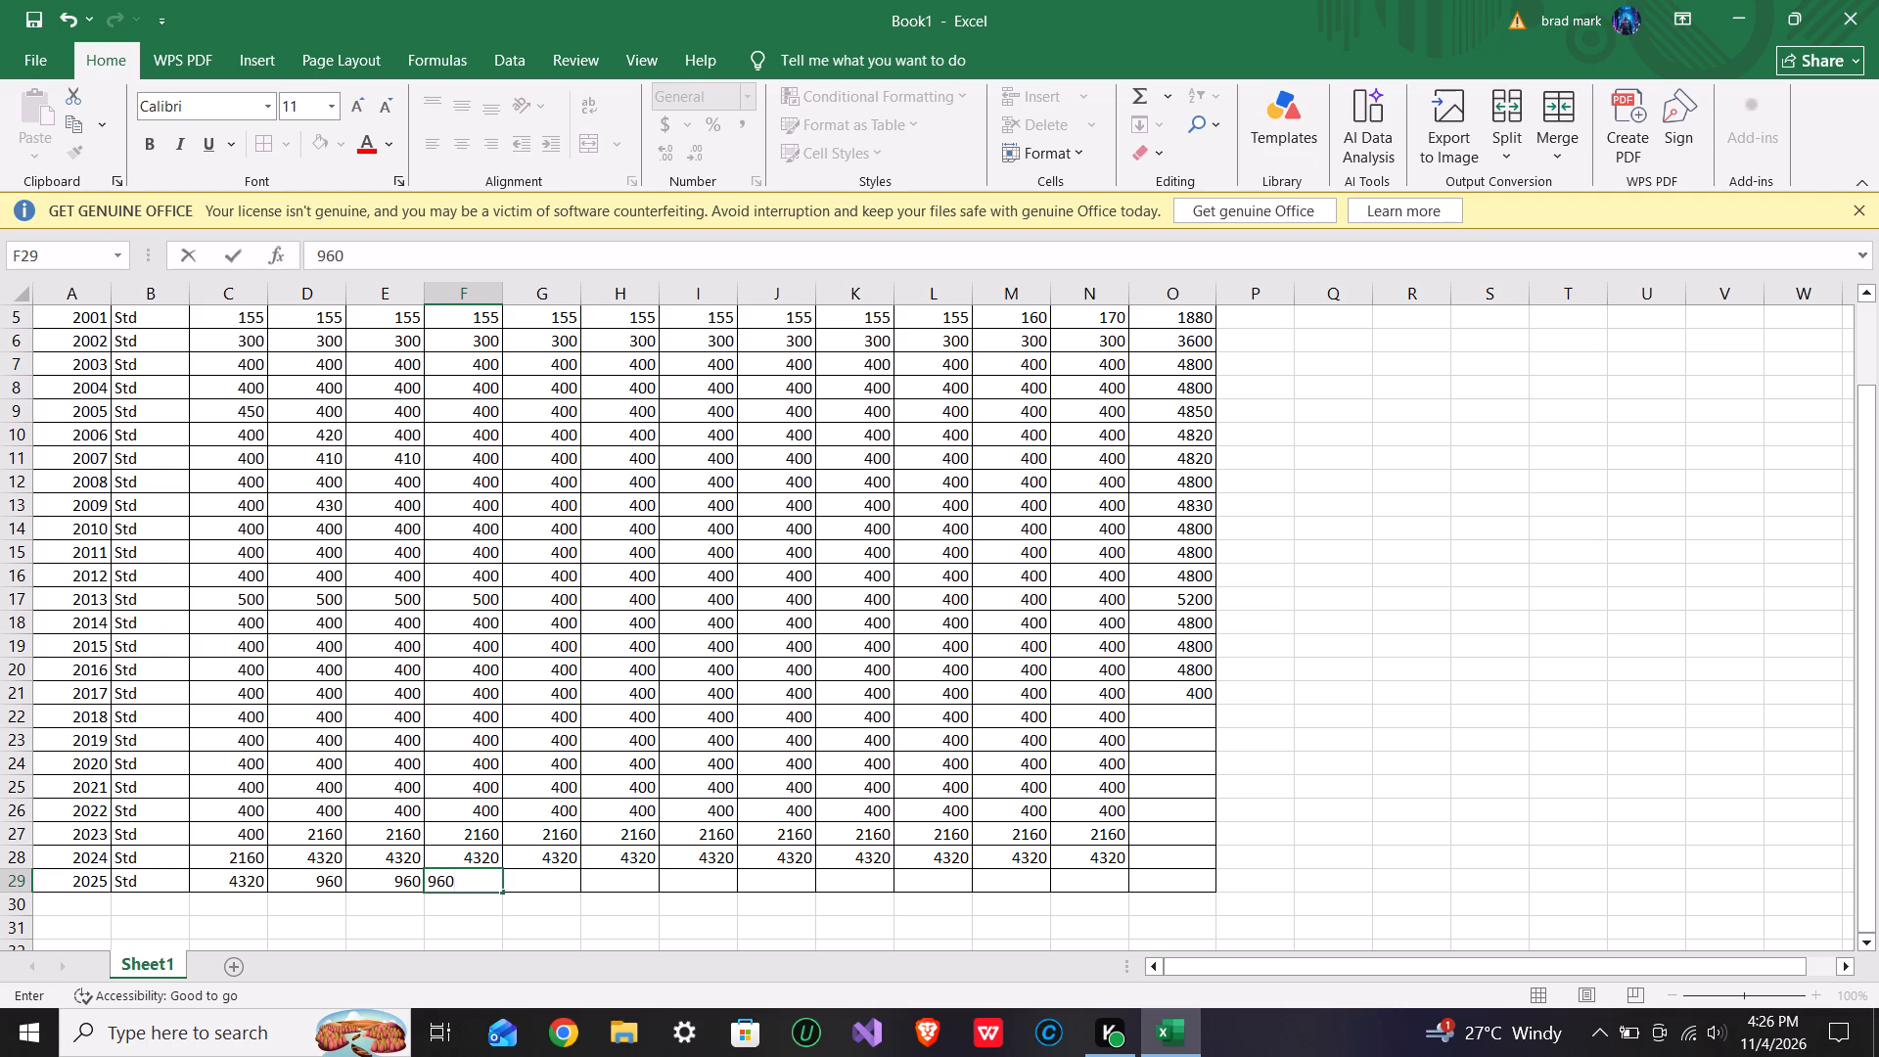
pyautogui.click(537, 875)
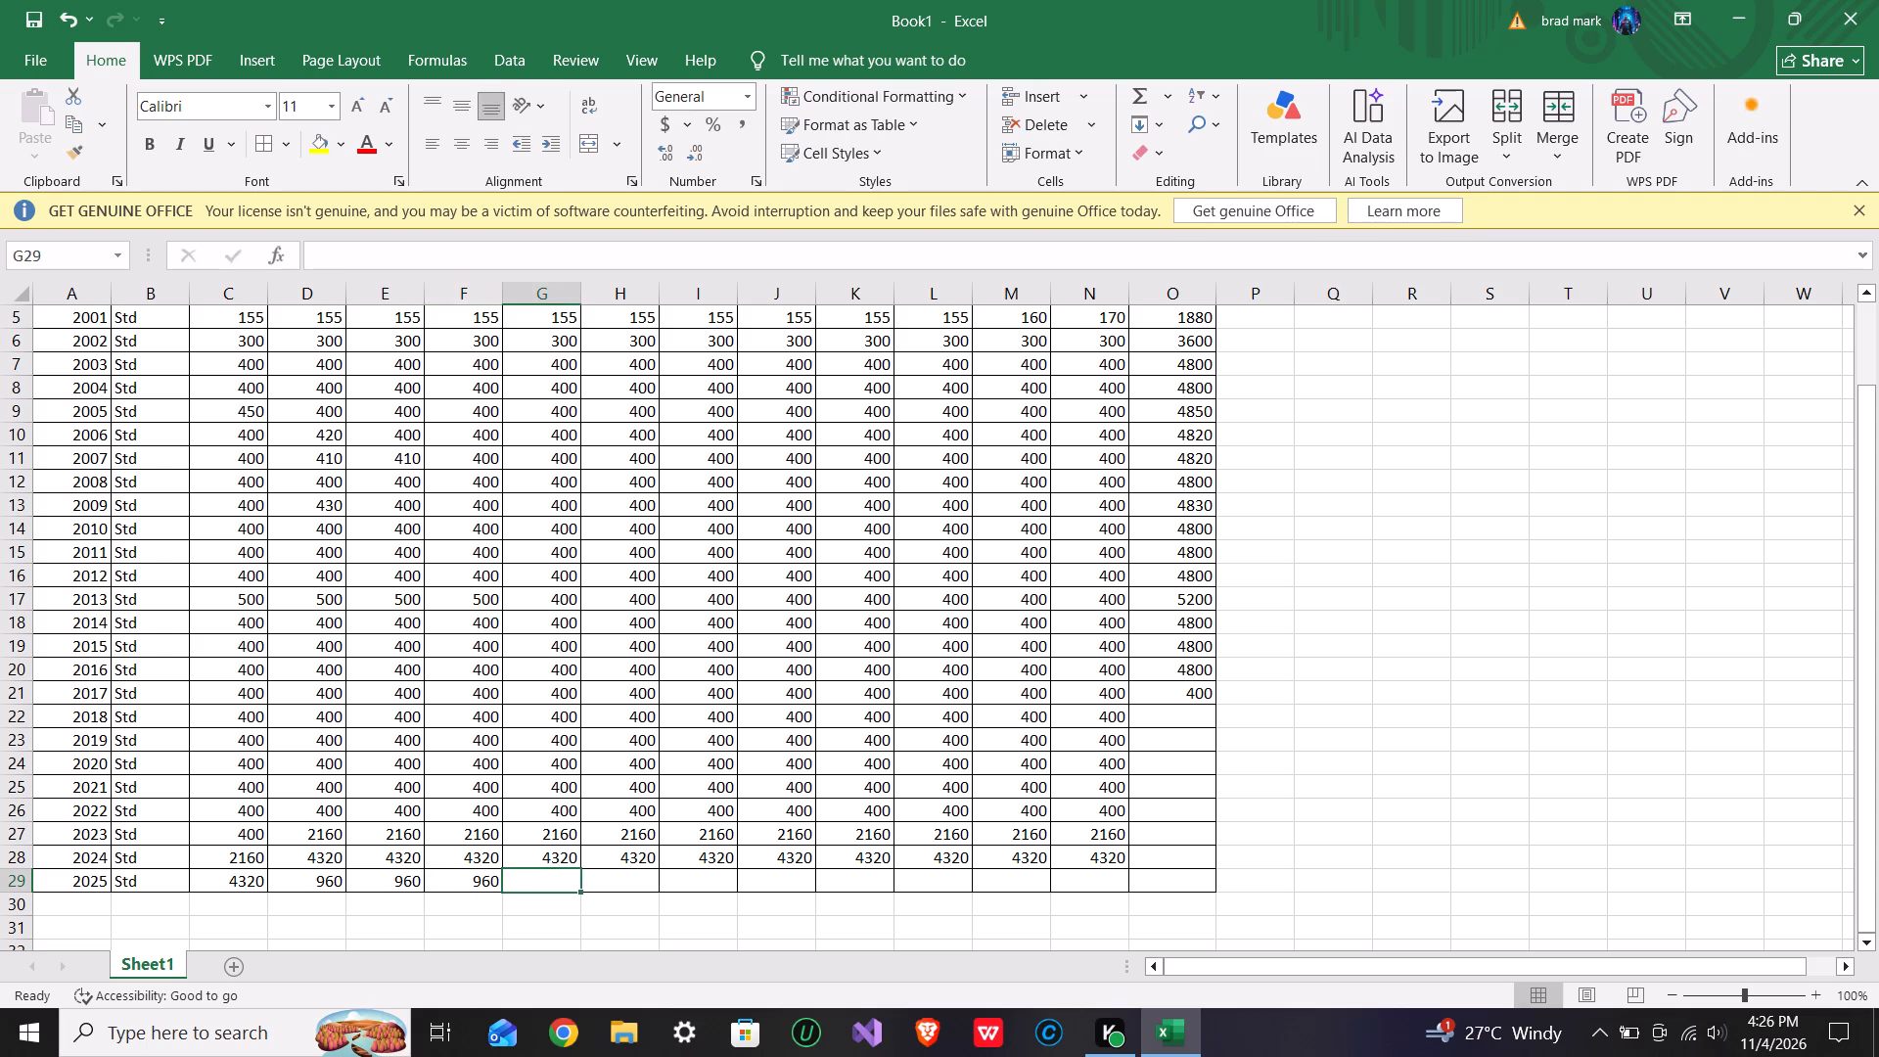
pyautogui.write('960')
pyautogui.press('Right')
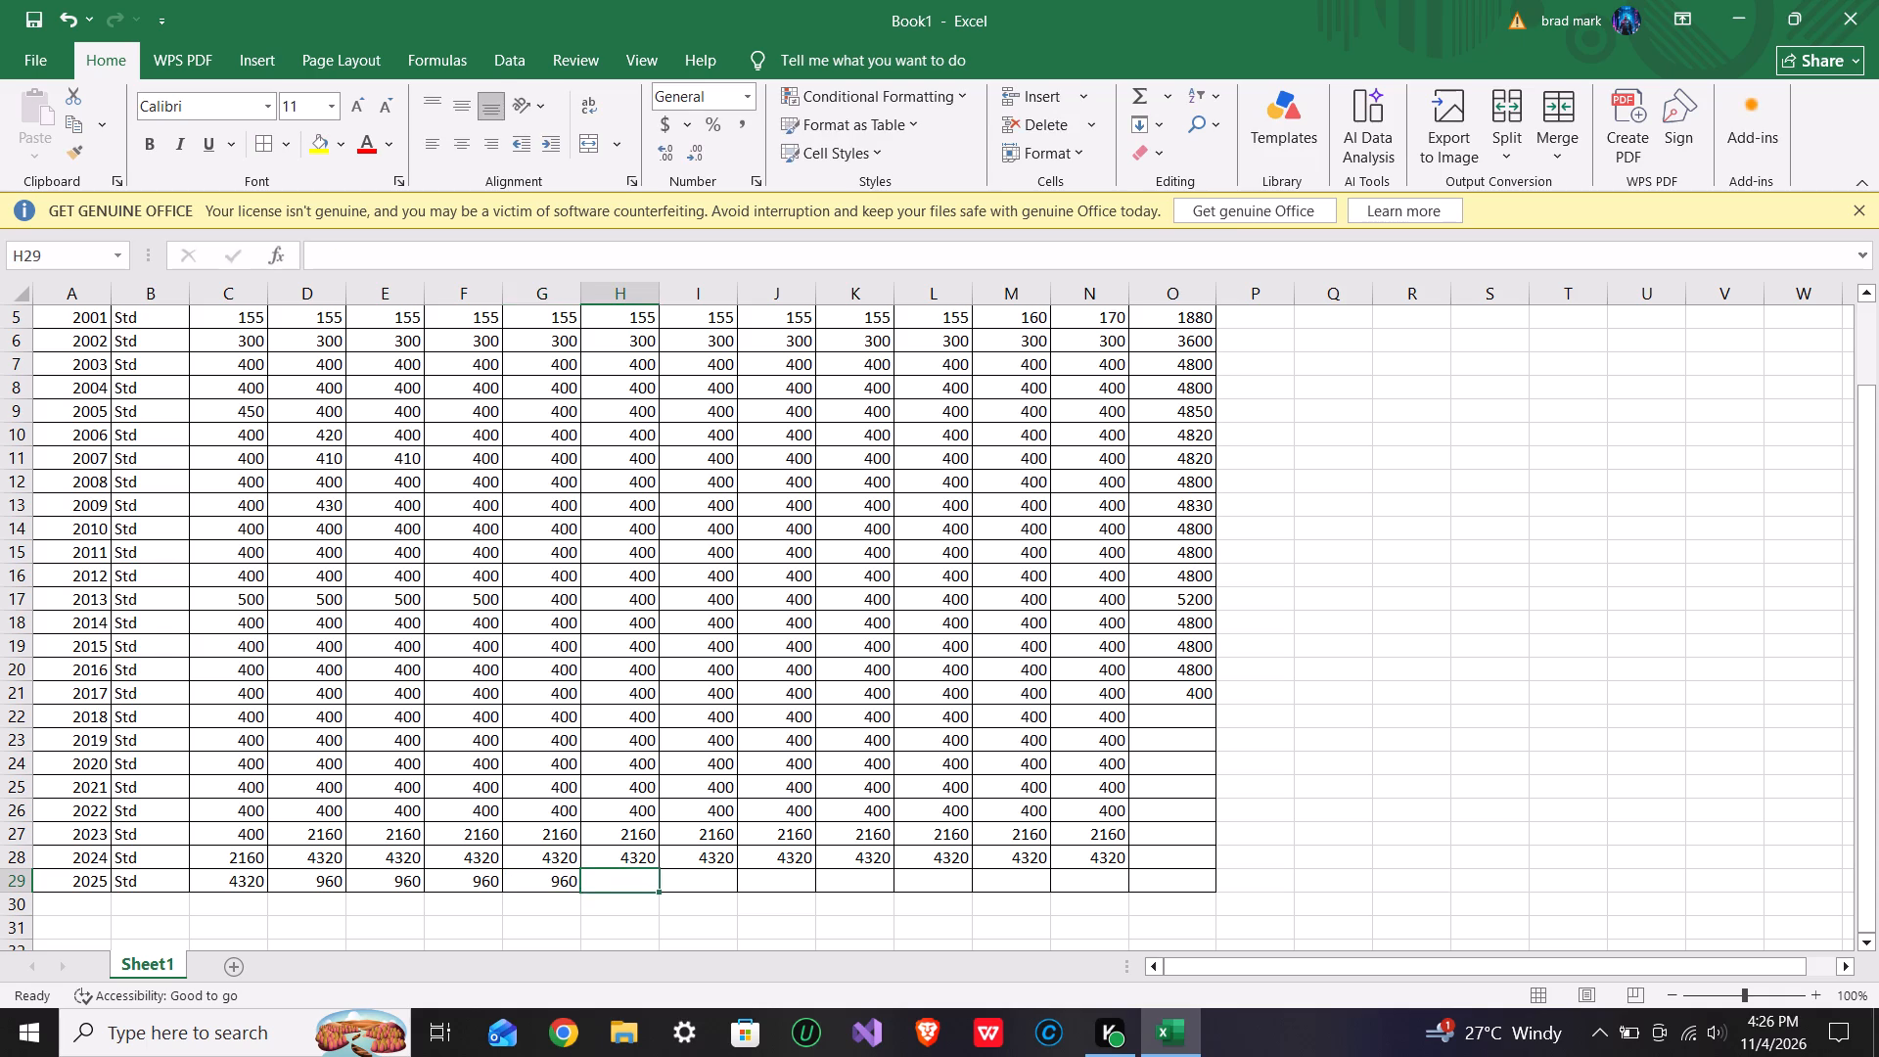
pyautogui.write('96')
pyautogui.press('0')
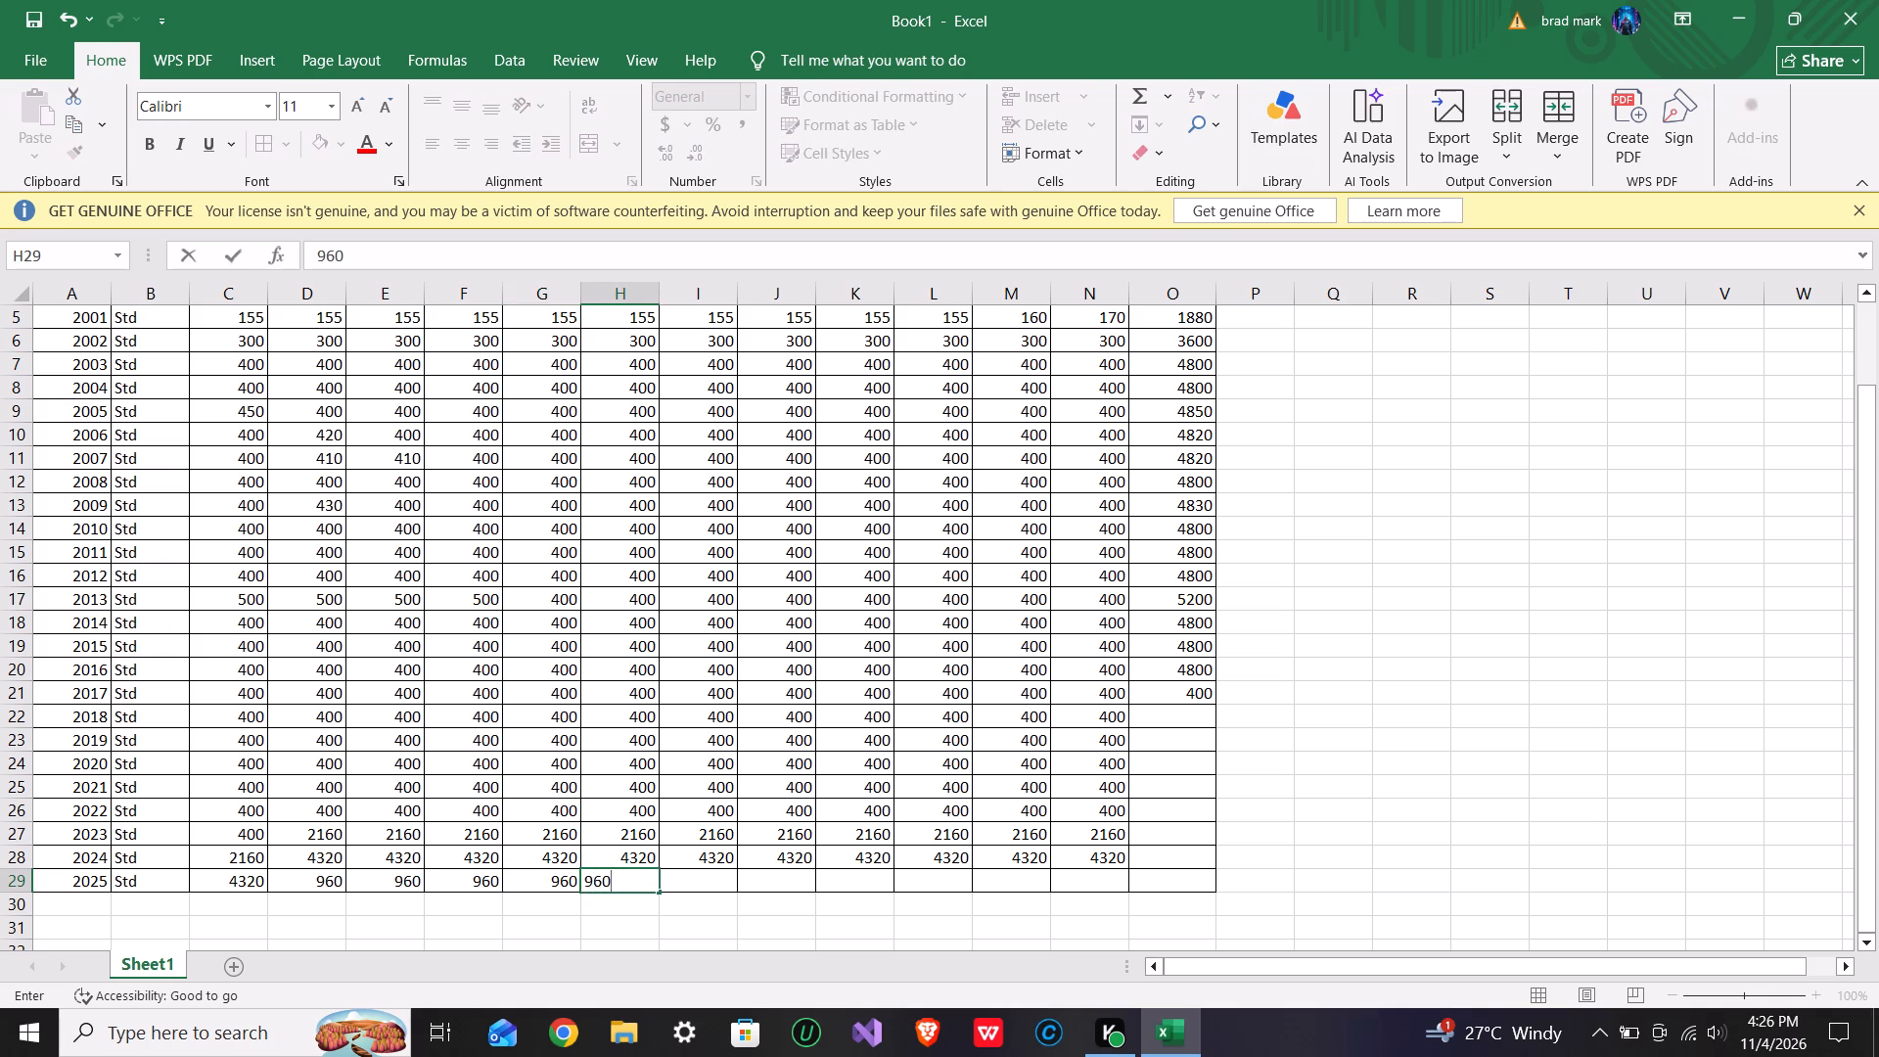
pyautogui.press('Right')
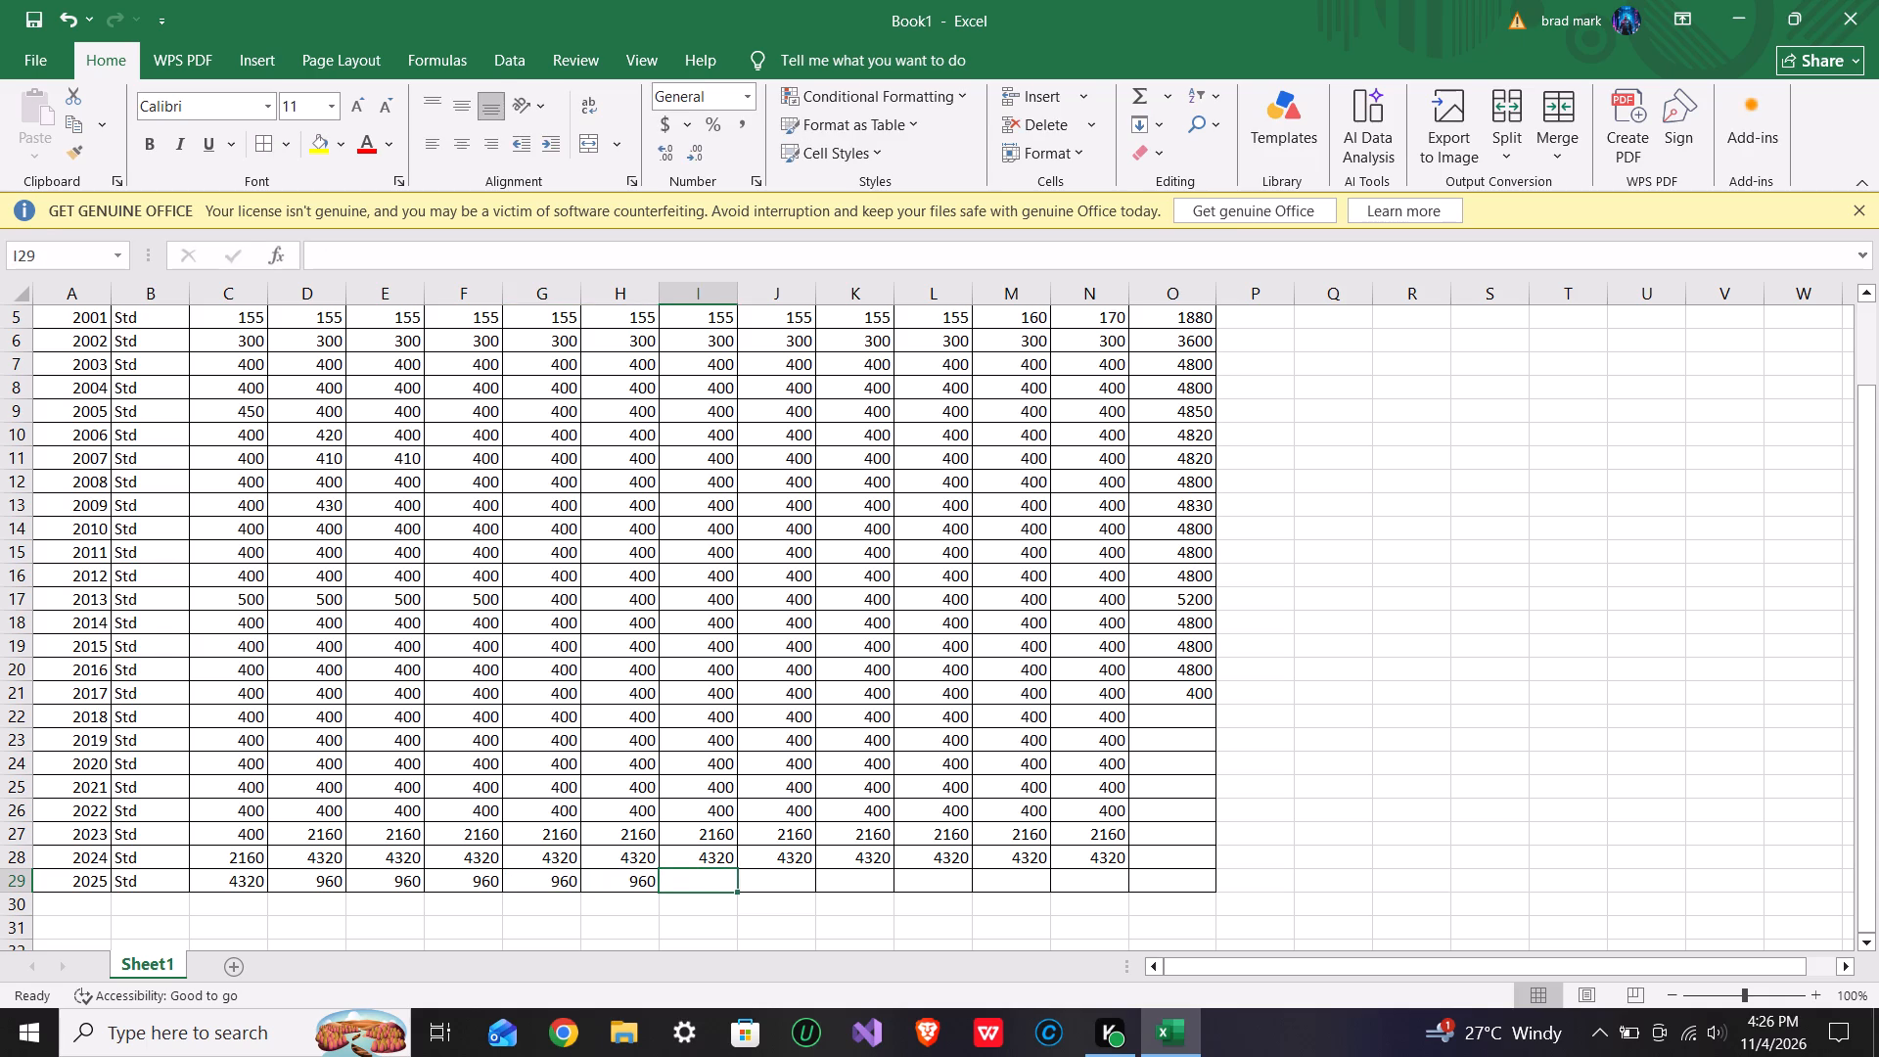
# Enter 0 as the 2025 contribution for each month from Jul through Dec.
pyautogui.press('0')
pyautogui.press('Right')
pyautogui.press('0')
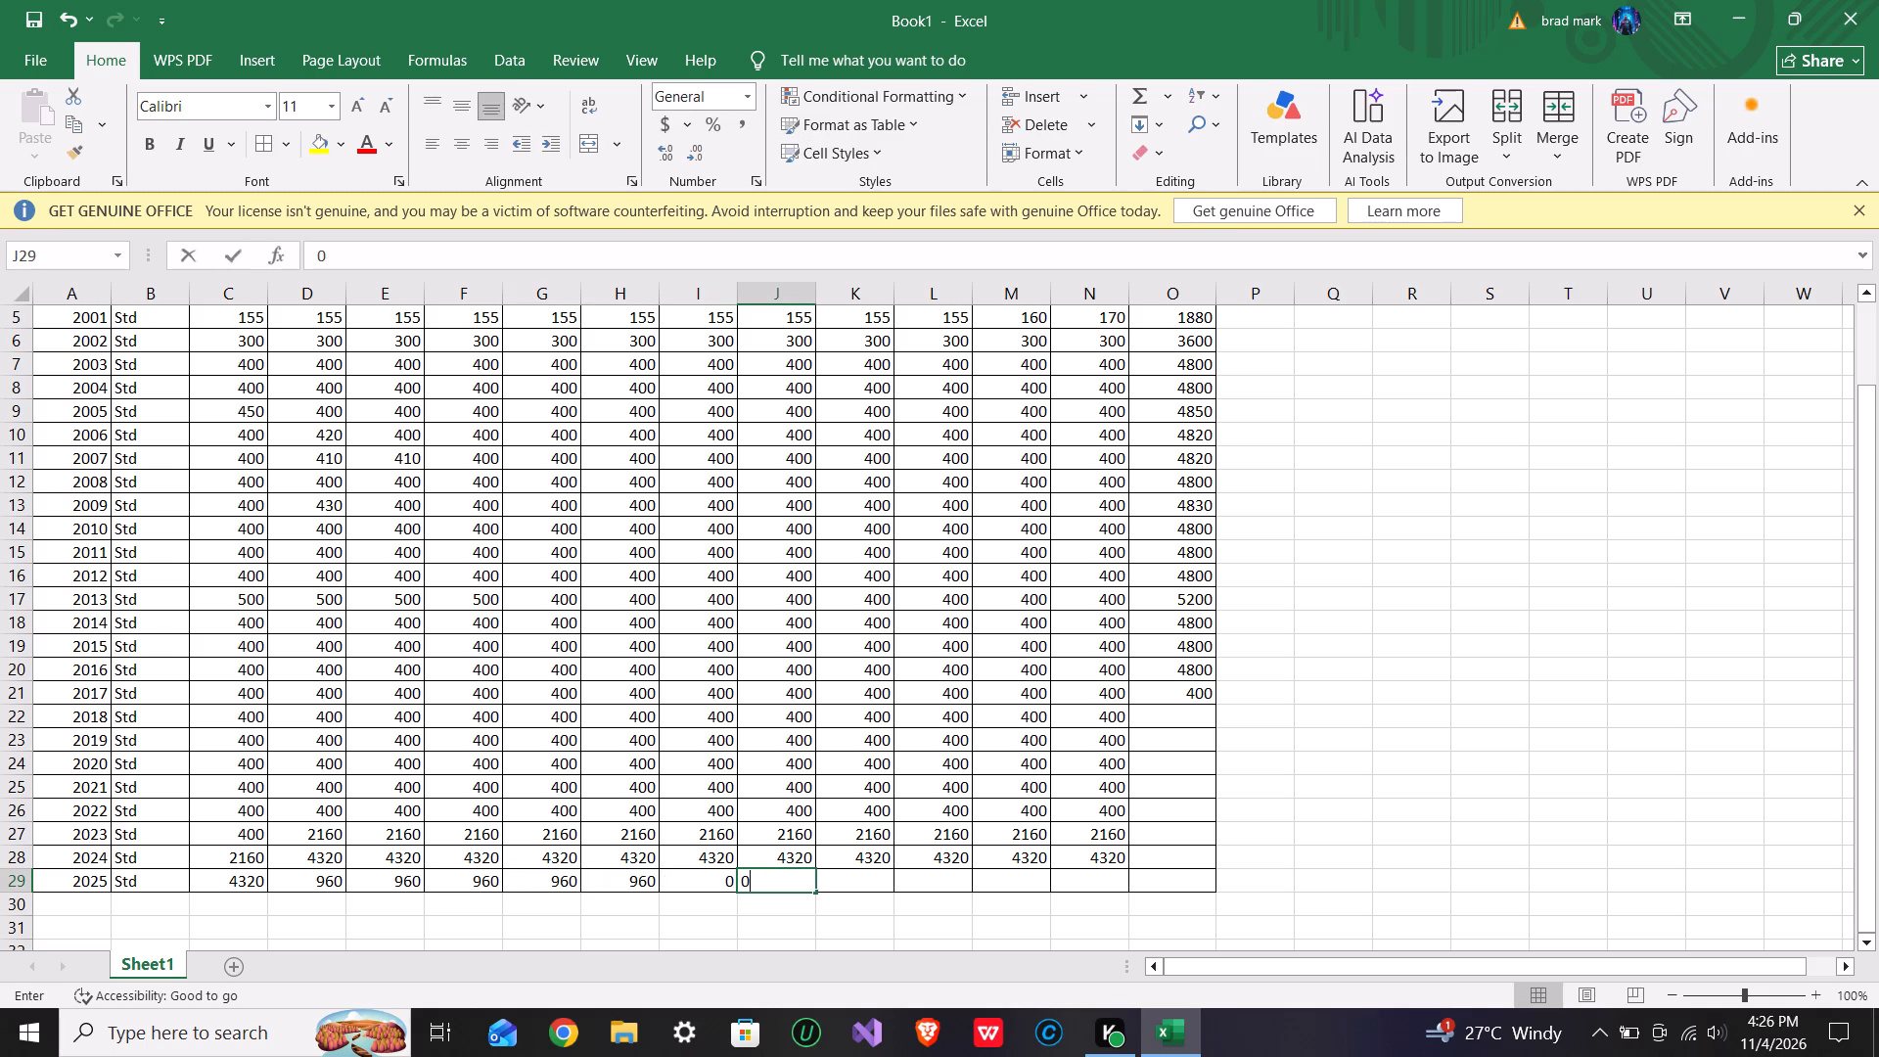
pyautogui.press('Right')
pyautogui.press('0')
pyautogui.press('Right')
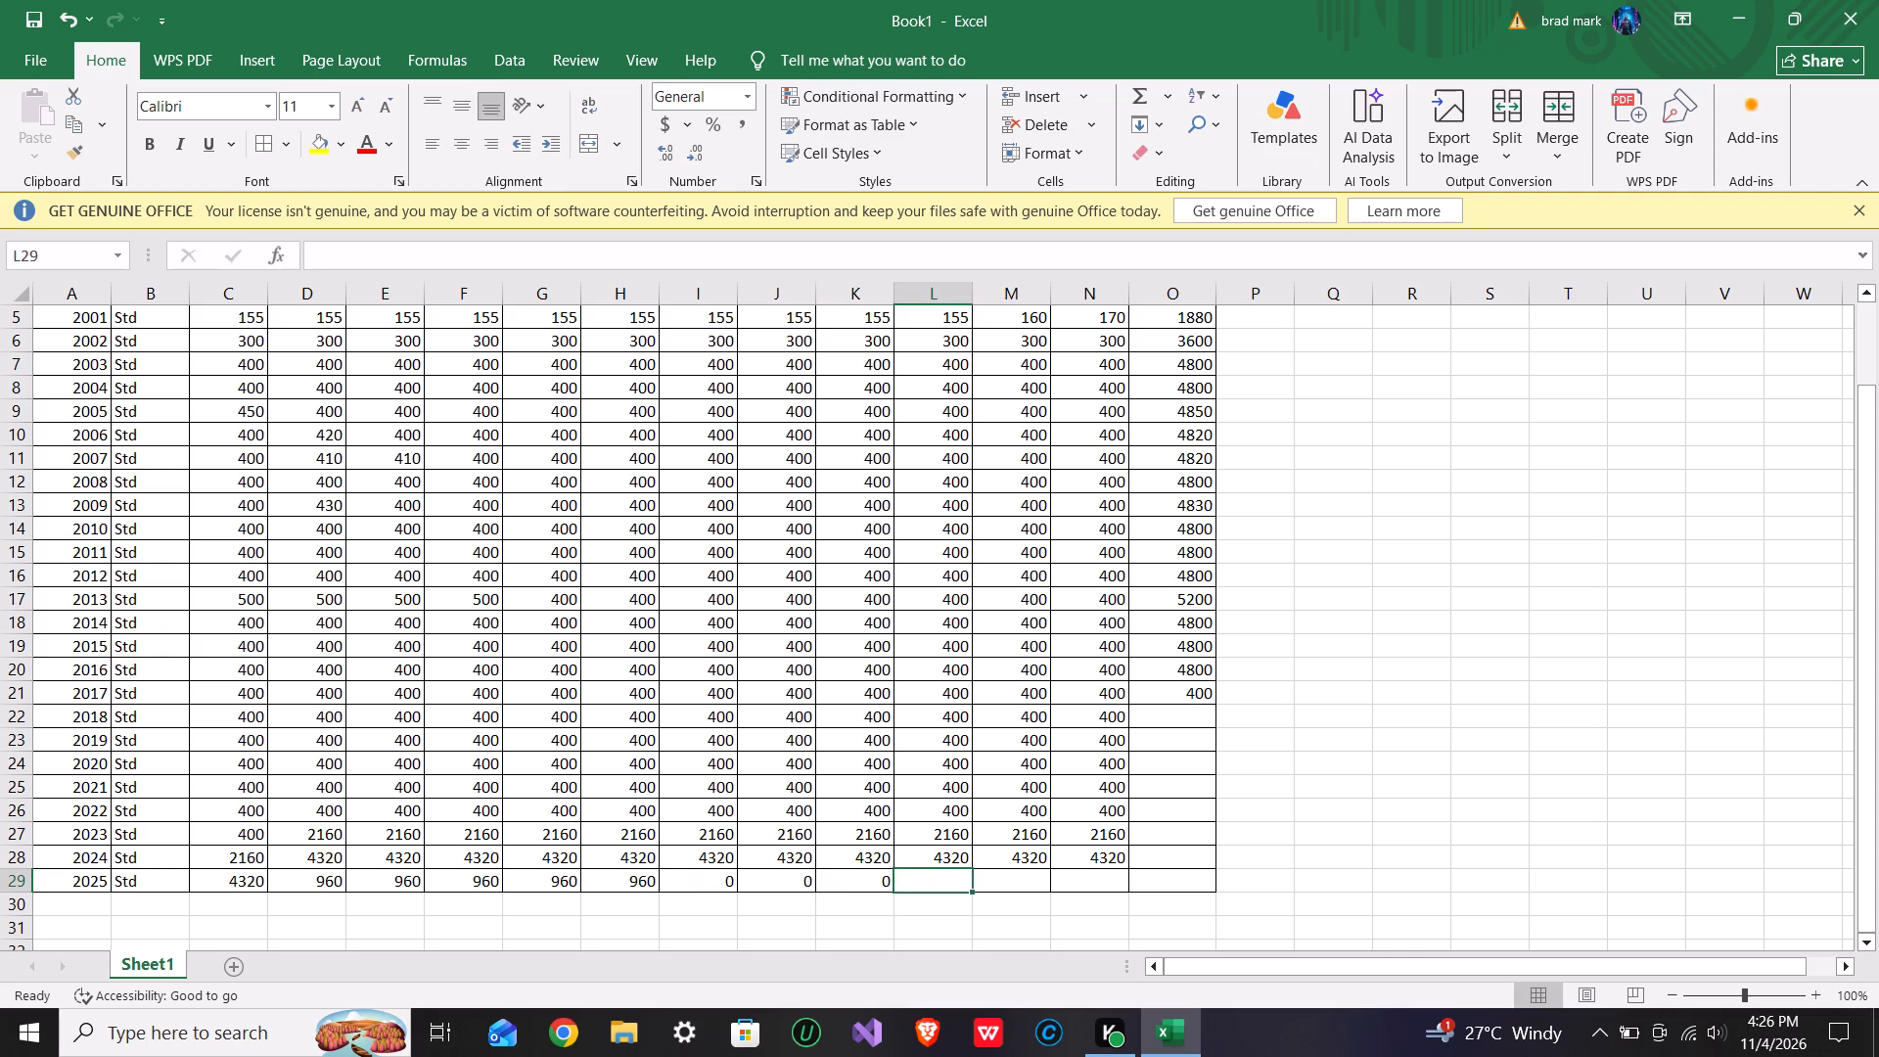
pyautogui.press('0')
pyautogui.press('Right')
pyautogui.press('0')
pyautogui.press('Right')
pyautogui.press('0')
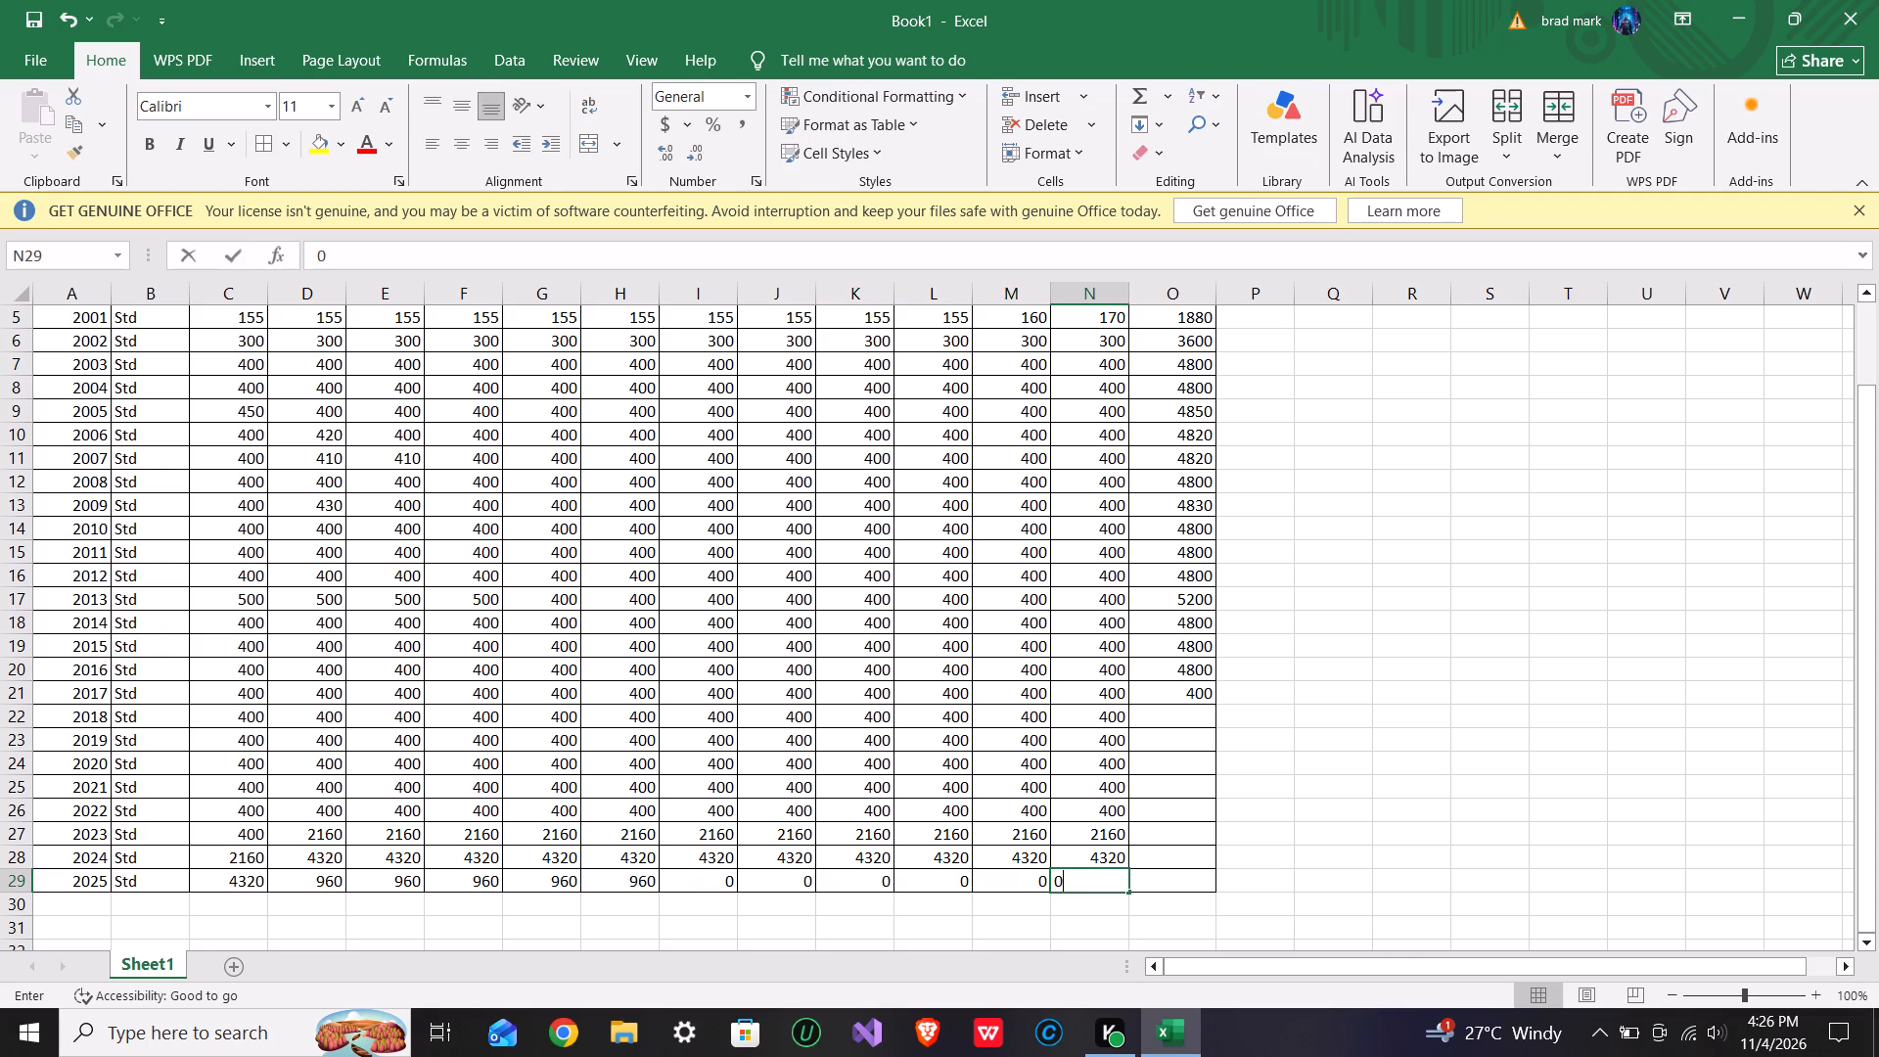
# Commit the 0 entered as the 2025 contribution for Dec.
pyautogui.press('Right')
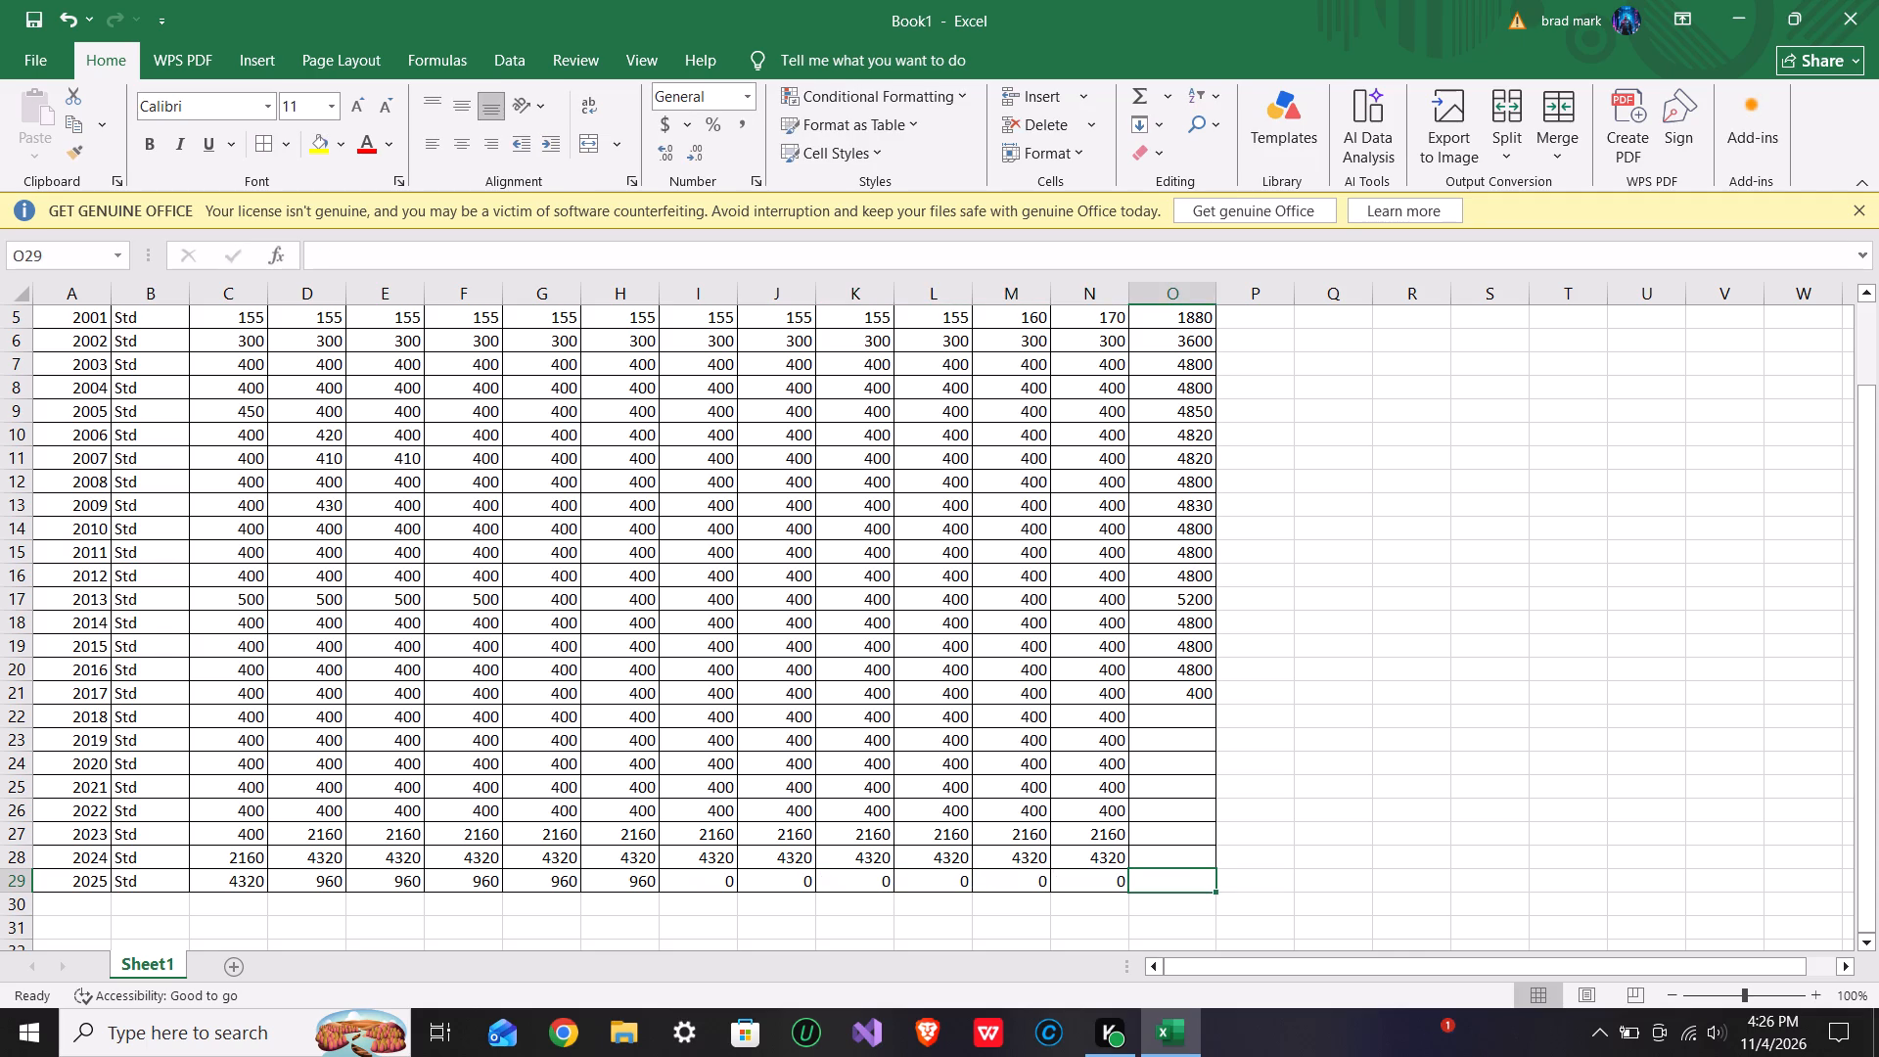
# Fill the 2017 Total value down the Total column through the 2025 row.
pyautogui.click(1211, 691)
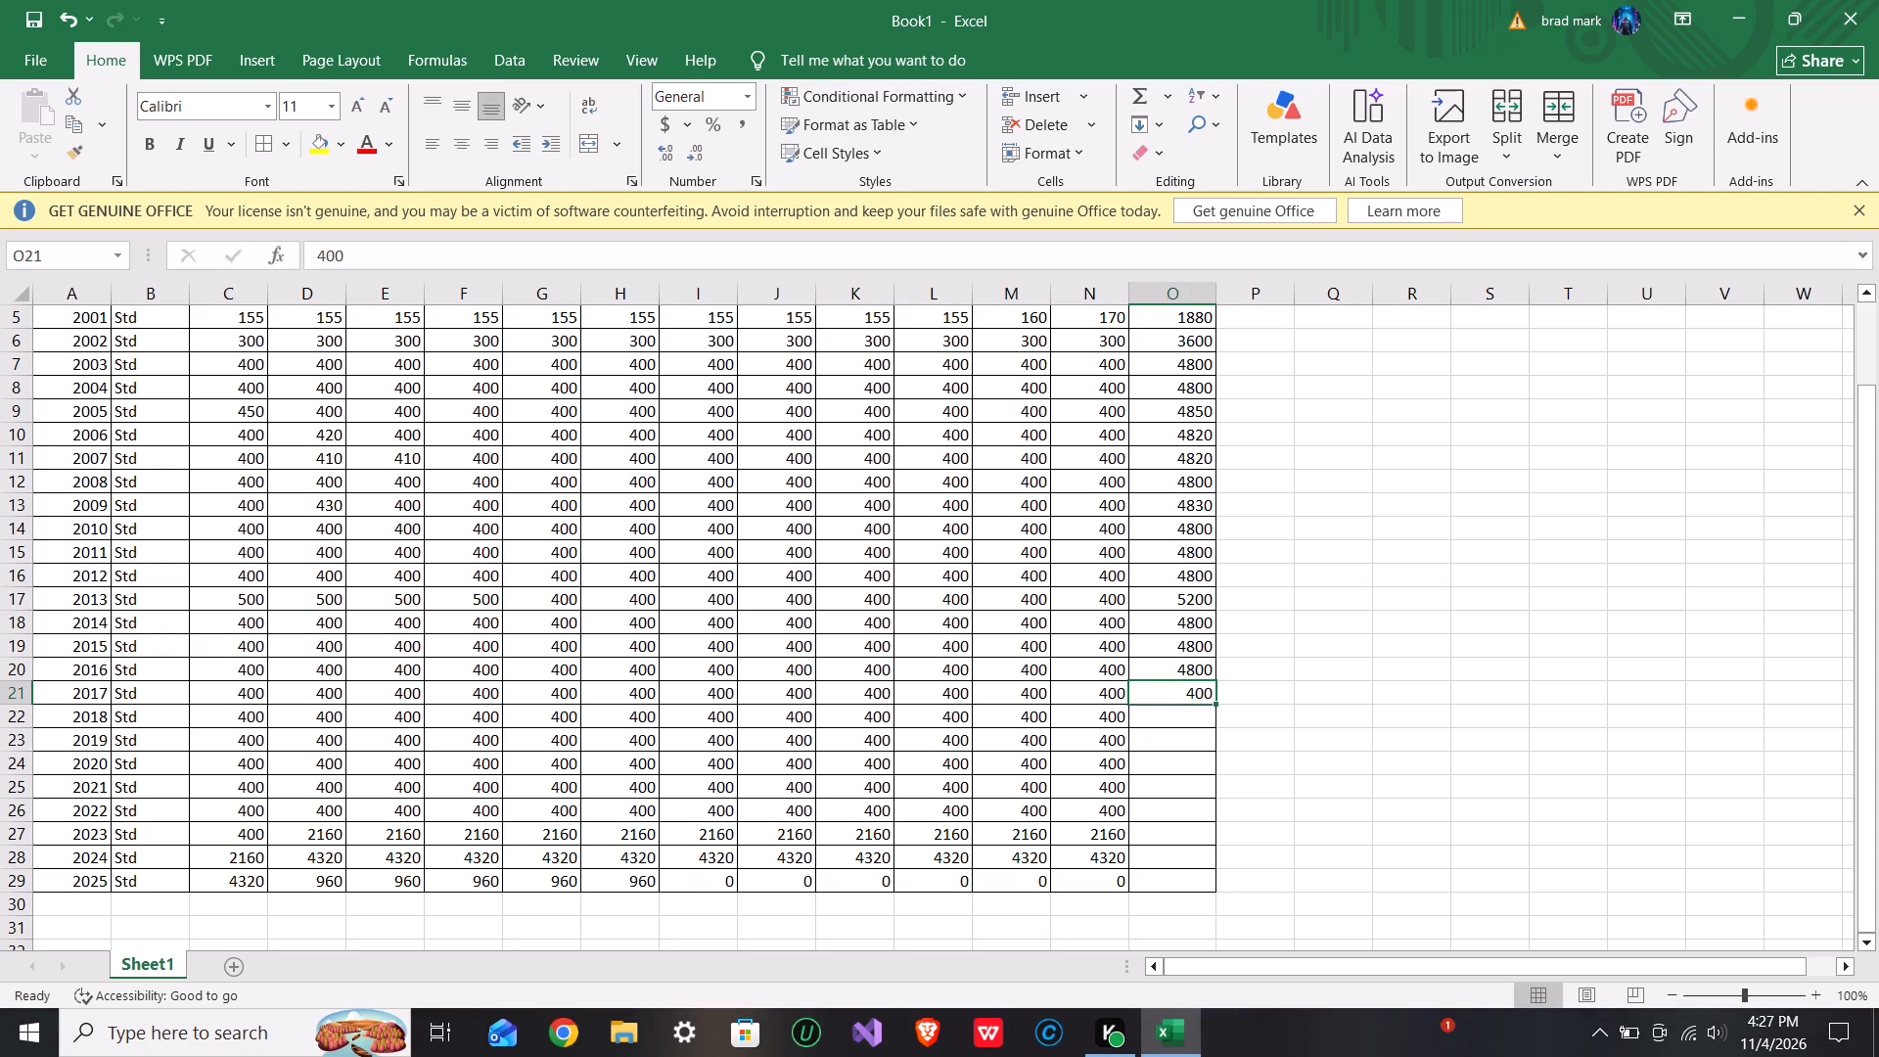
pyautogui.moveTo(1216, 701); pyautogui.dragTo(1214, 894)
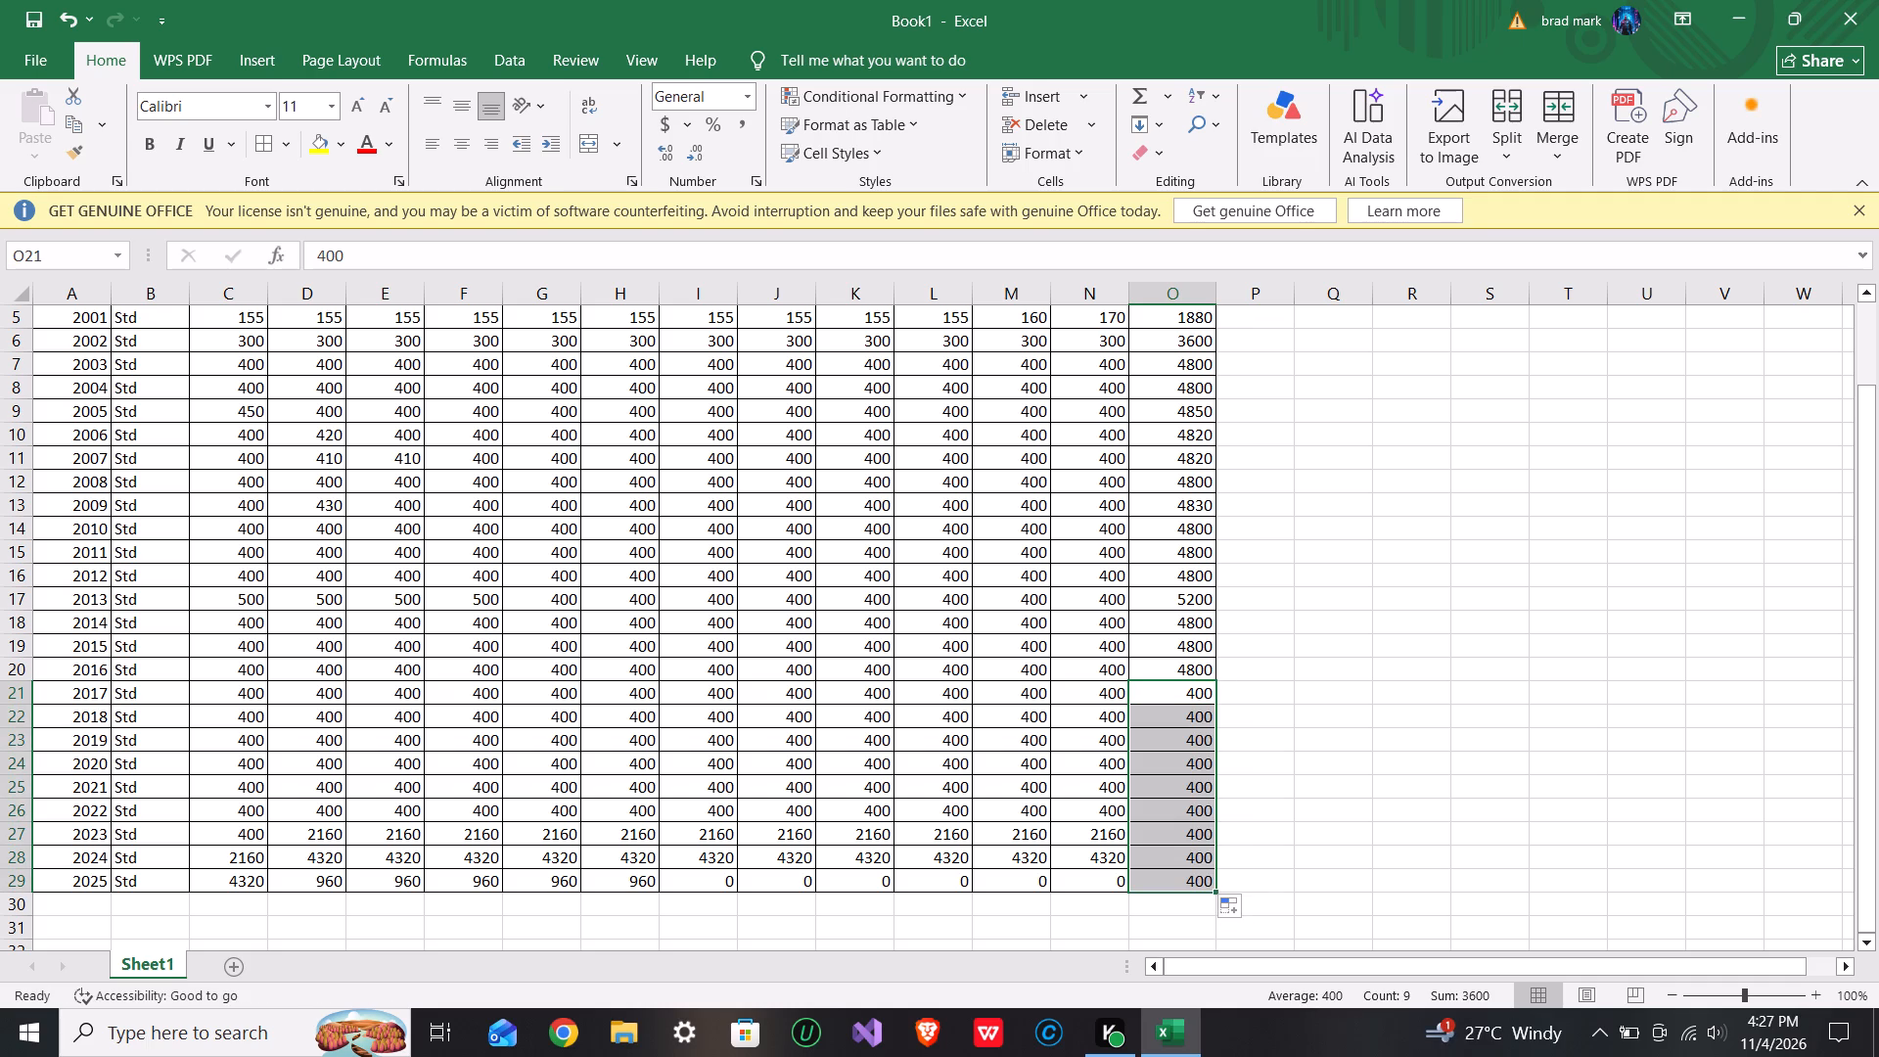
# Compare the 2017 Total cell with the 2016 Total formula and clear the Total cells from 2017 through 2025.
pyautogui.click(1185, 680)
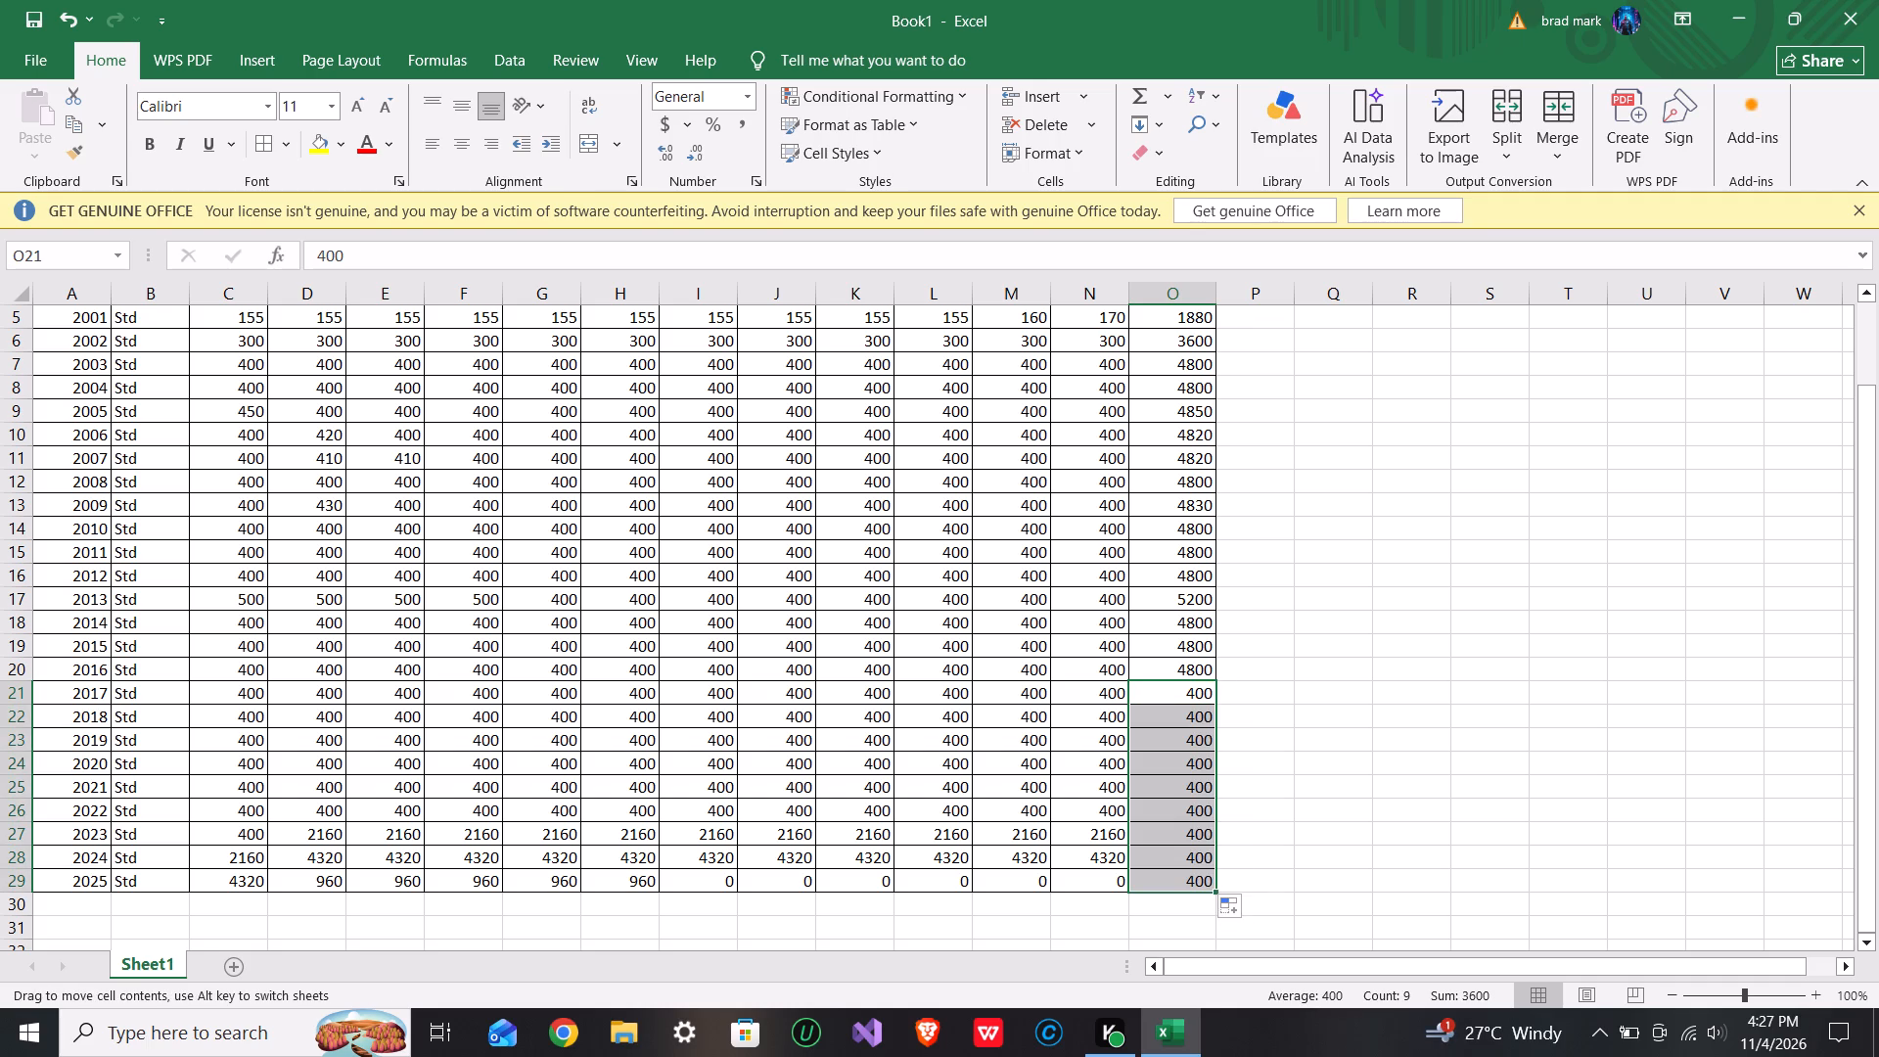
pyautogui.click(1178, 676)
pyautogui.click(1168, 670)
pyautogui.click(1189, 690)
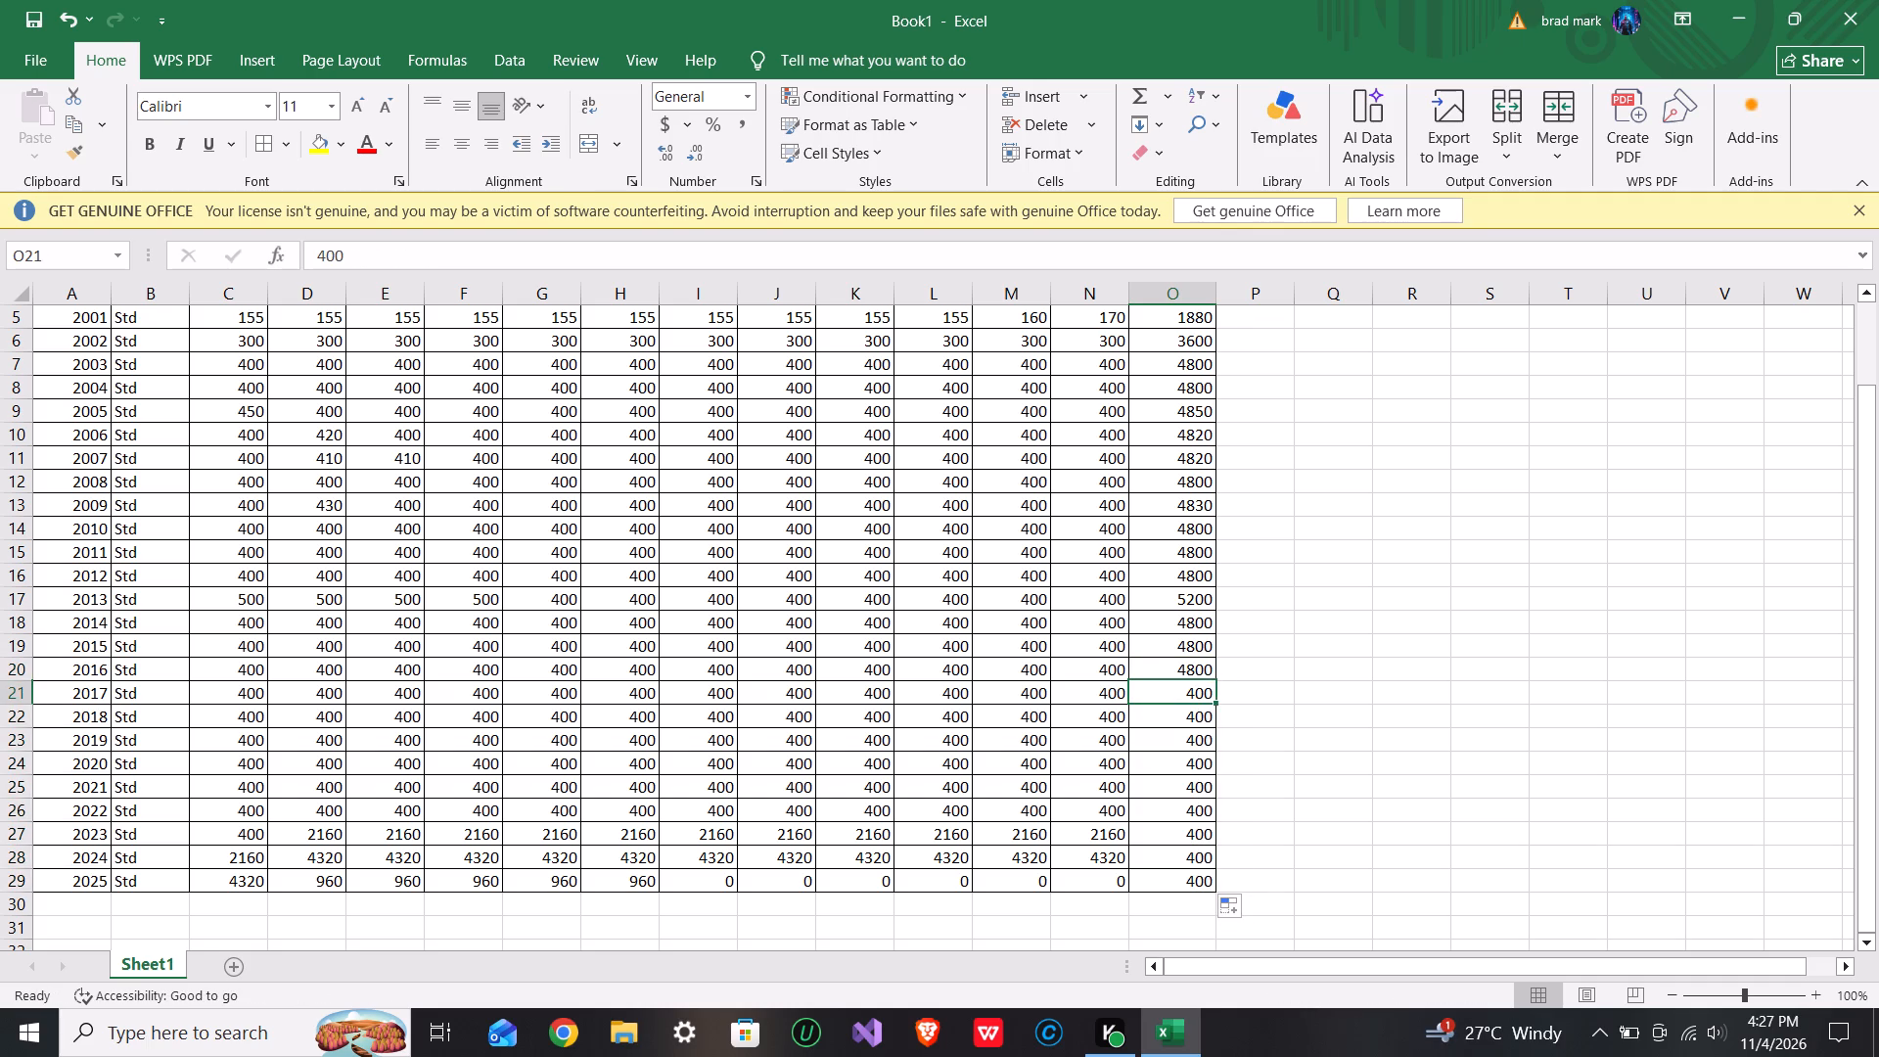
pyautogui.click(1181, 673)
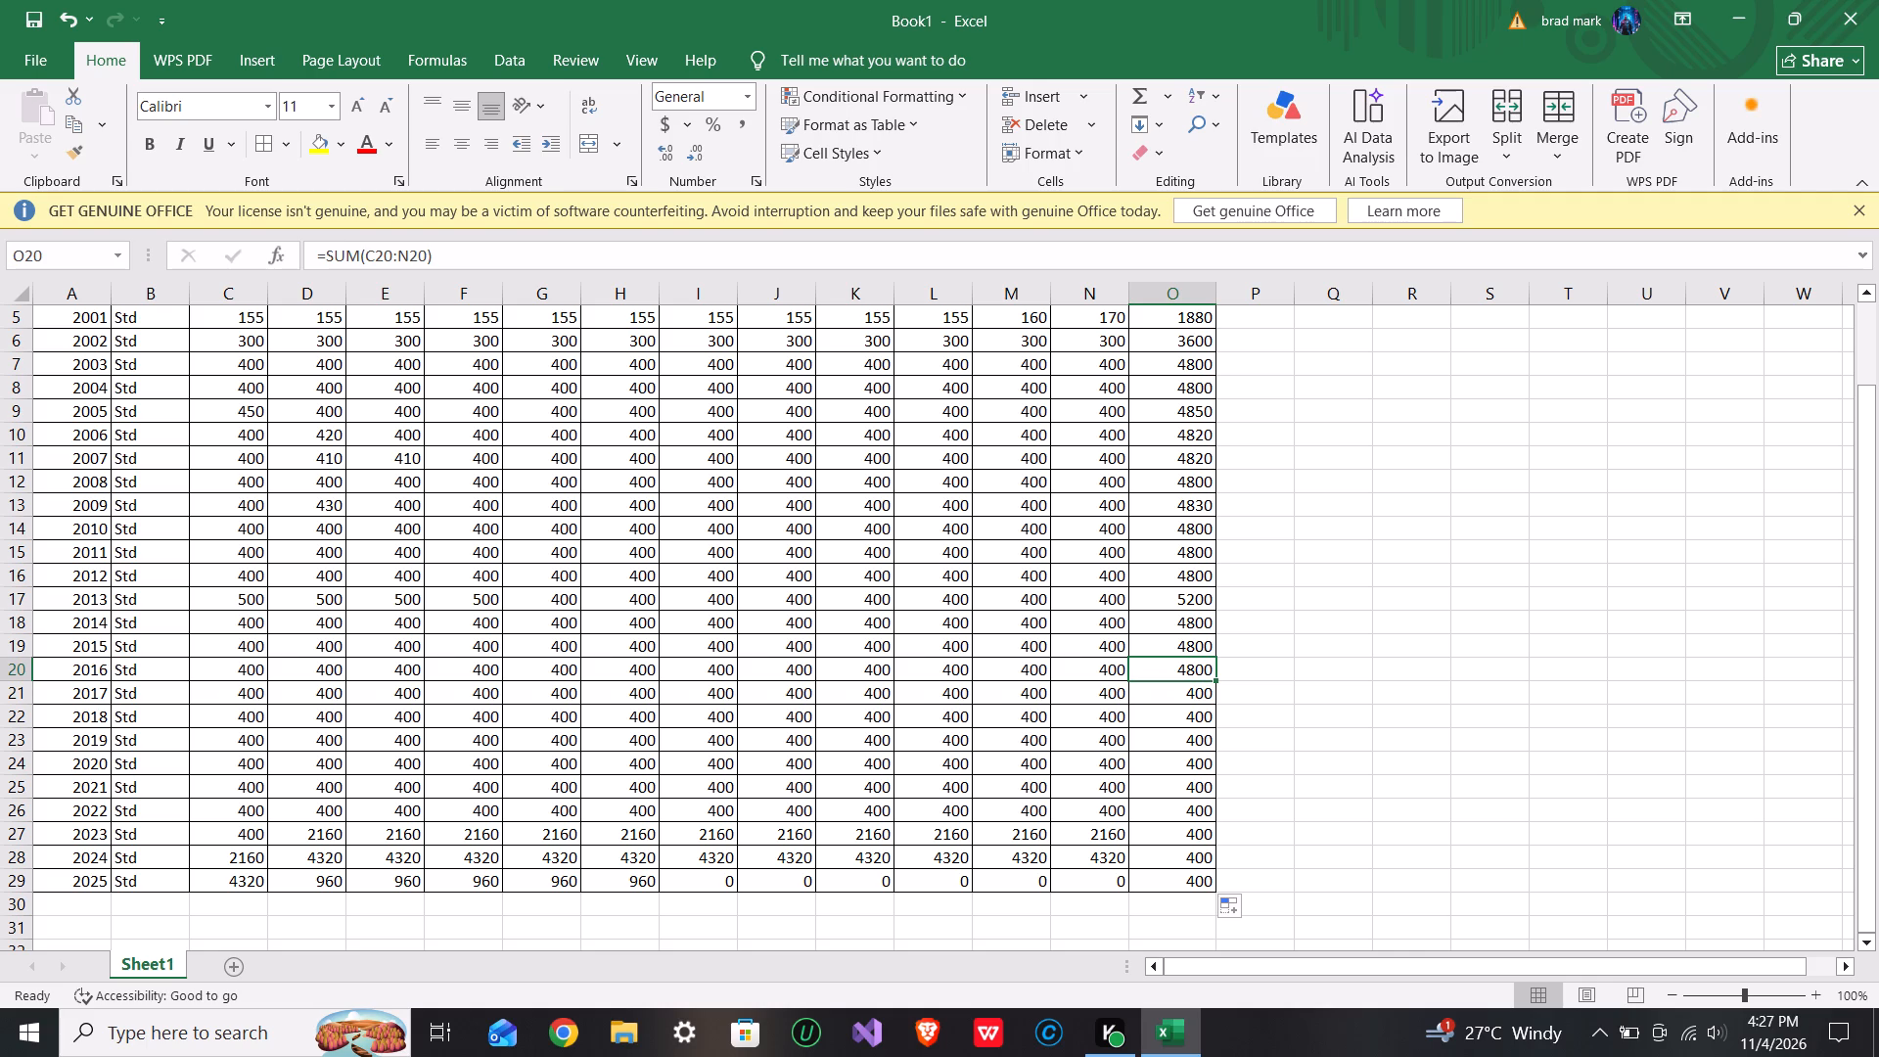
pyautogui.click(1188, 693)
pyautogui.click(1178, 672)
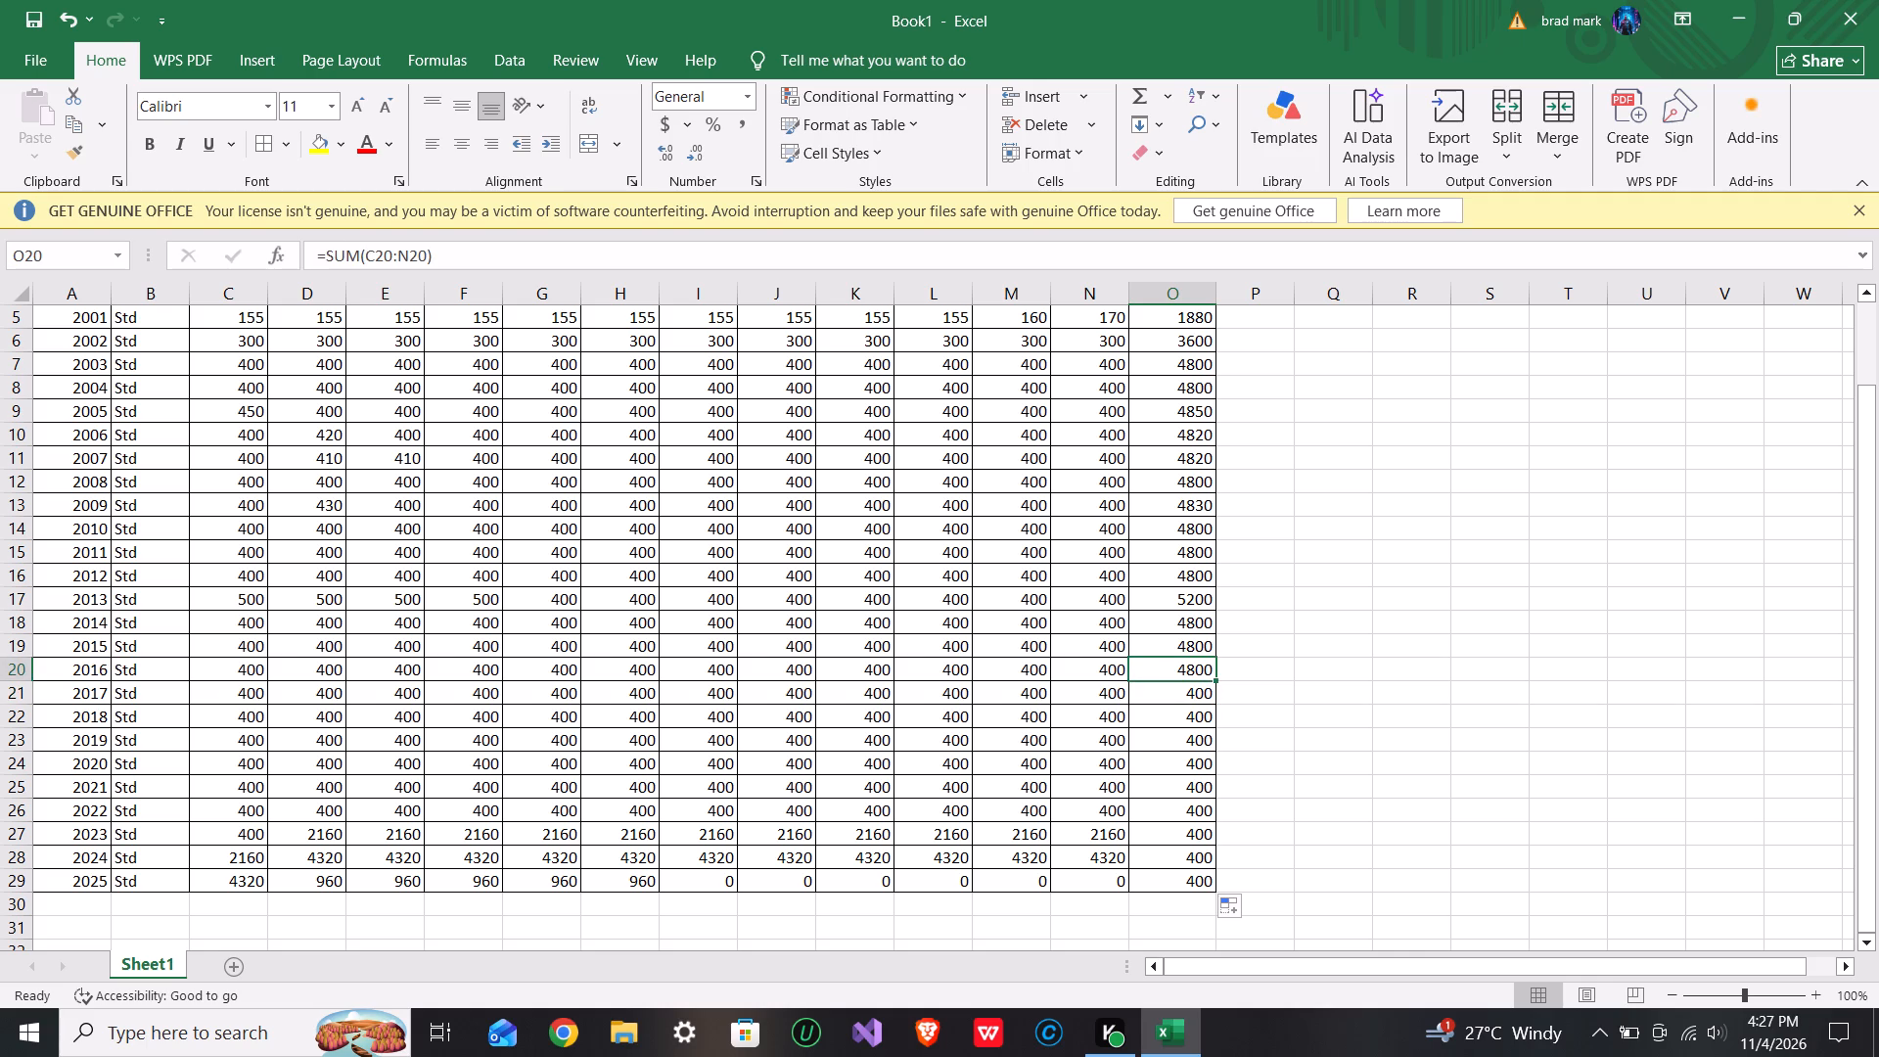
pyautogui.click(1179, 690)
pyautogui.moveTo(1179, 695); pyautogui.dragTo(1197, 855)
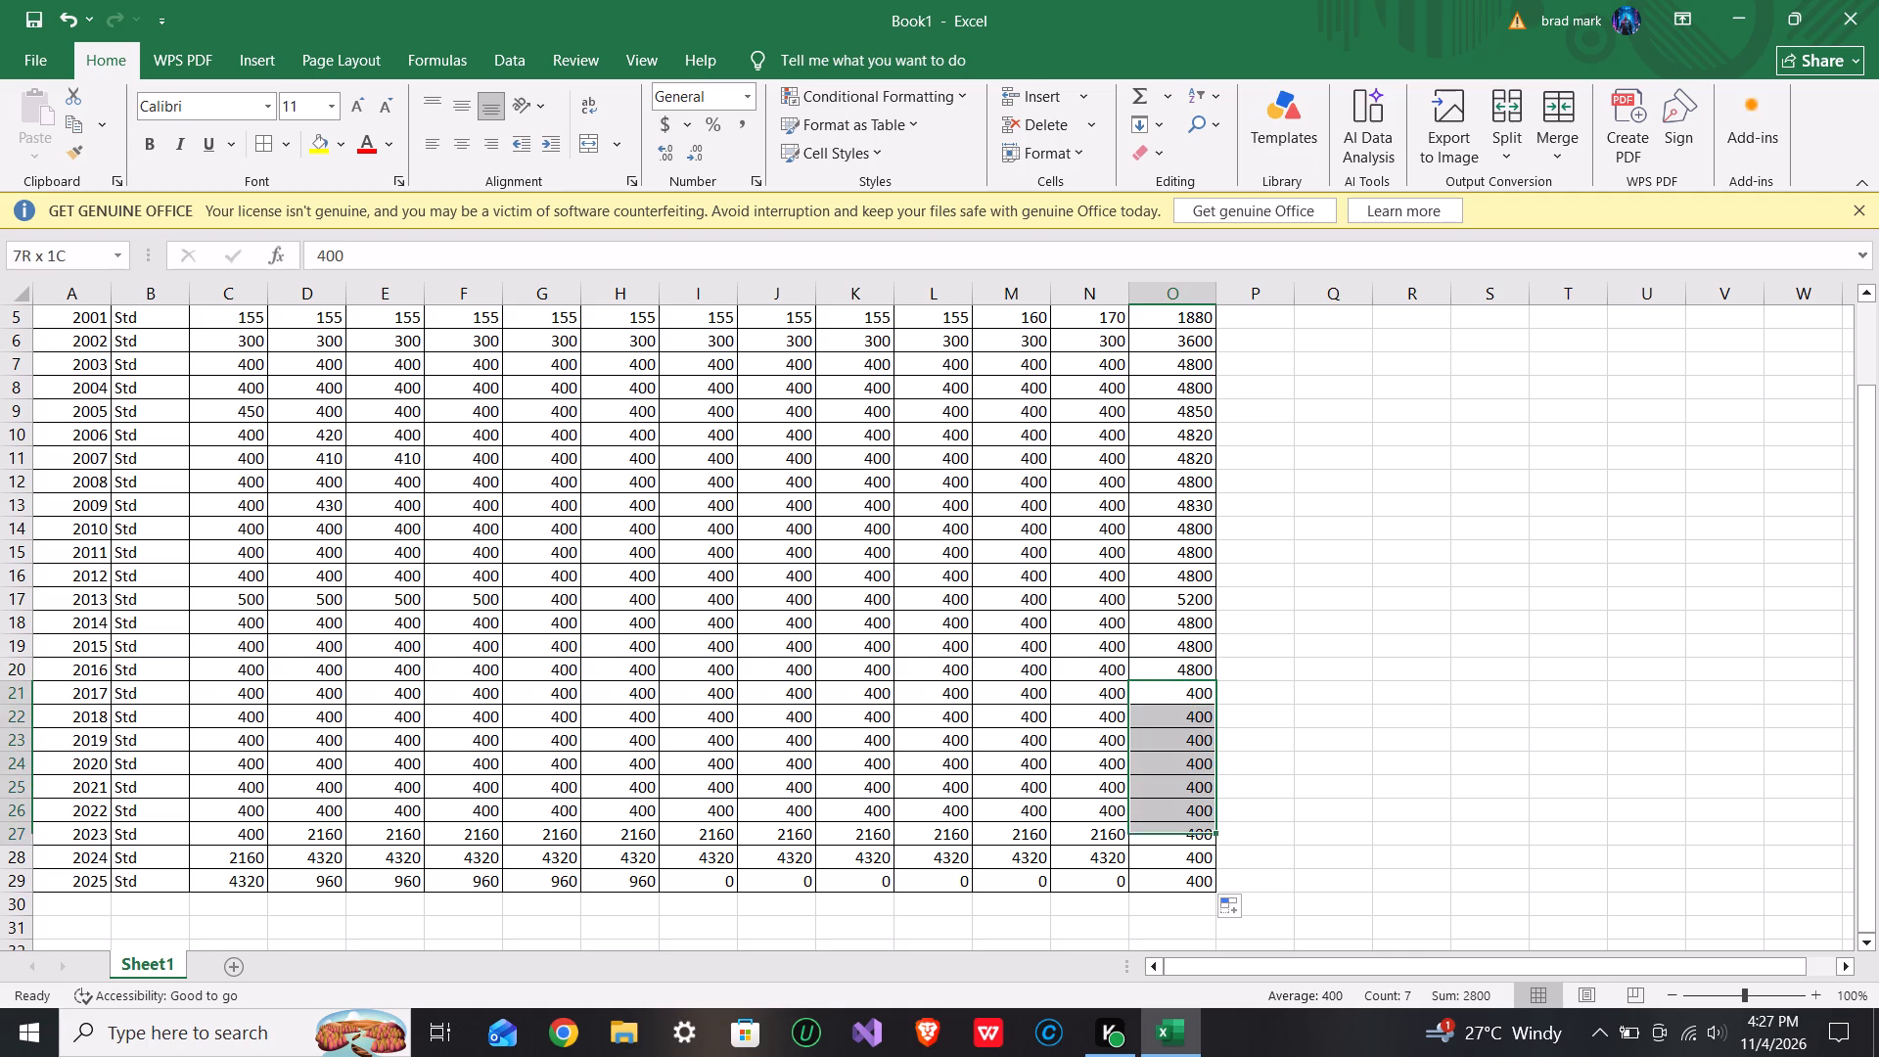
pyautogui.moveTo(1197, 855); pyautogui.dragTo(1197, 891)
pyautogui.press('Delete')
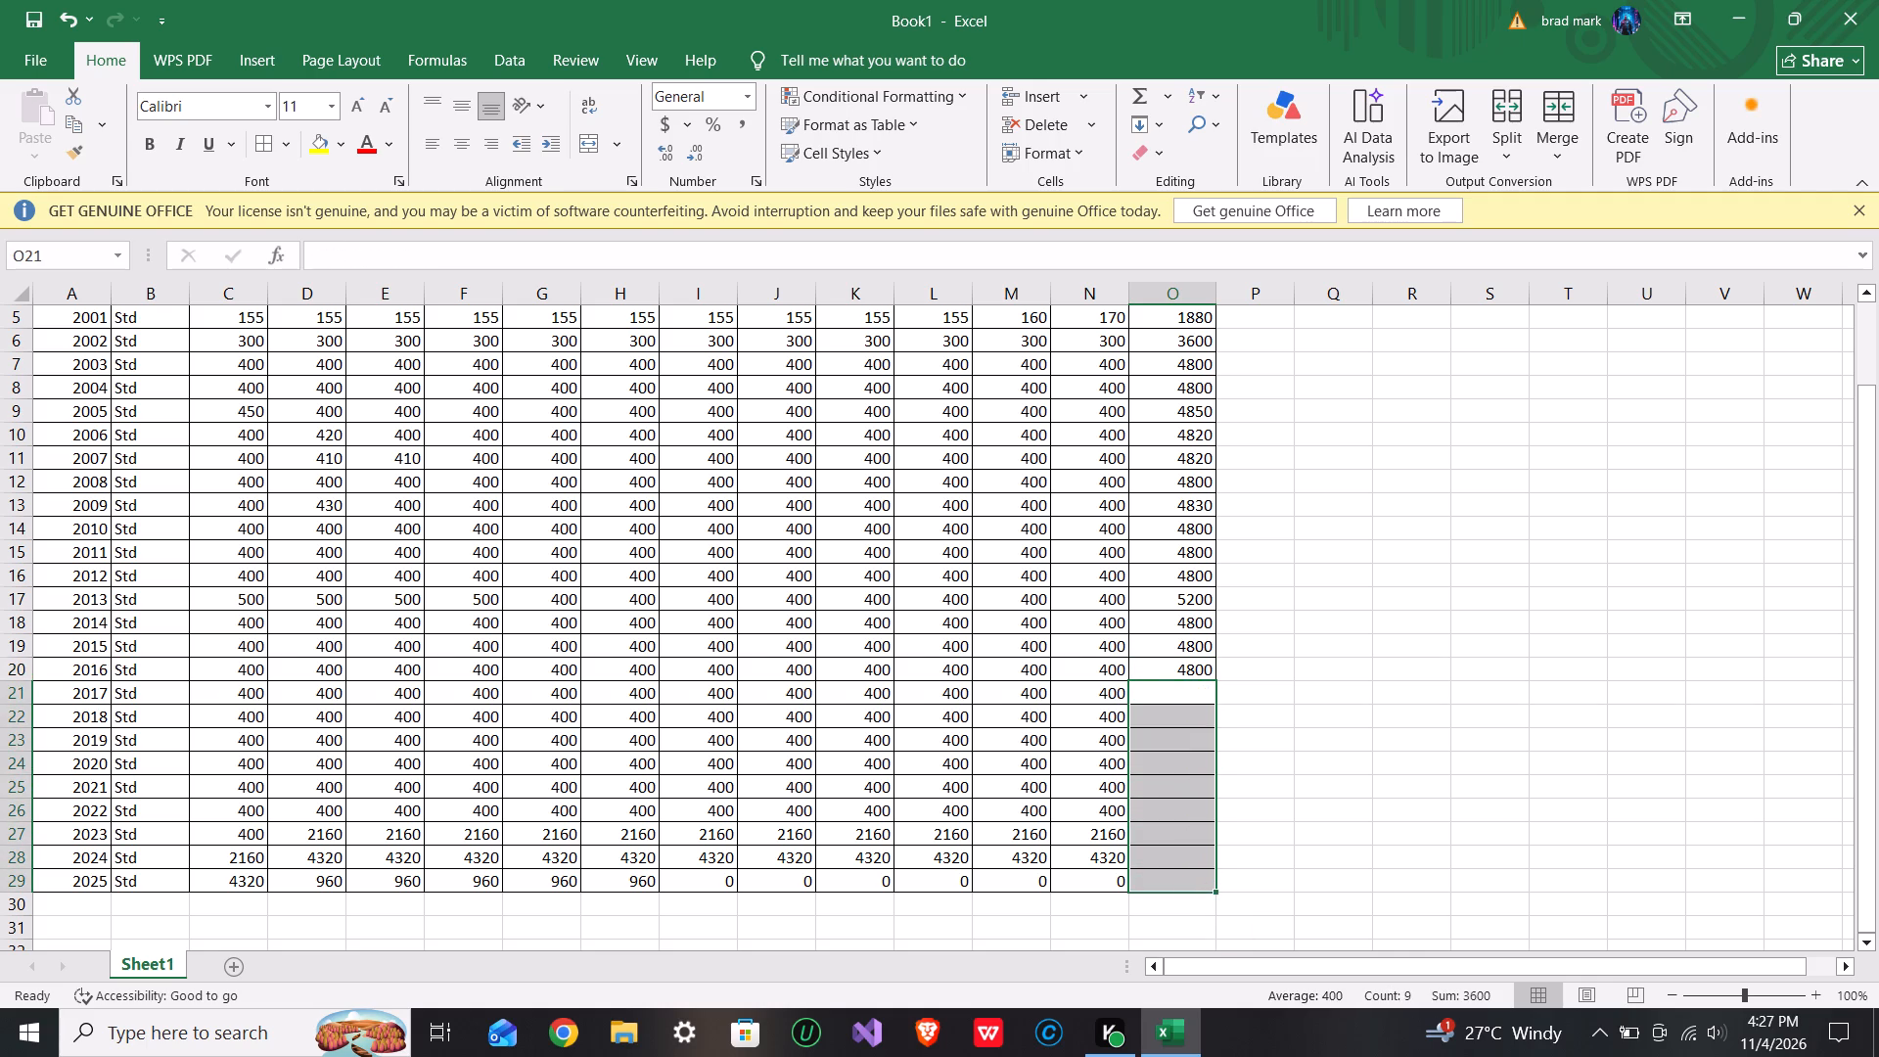
# Fill the 2016 Total formula =SUM(C20:N20) down the Total column through the 2025 row.
pyautogui.click(1170, 670)
pyautogui.moveTo(1214, 679); pyautogui.dragTo(1223, 905)
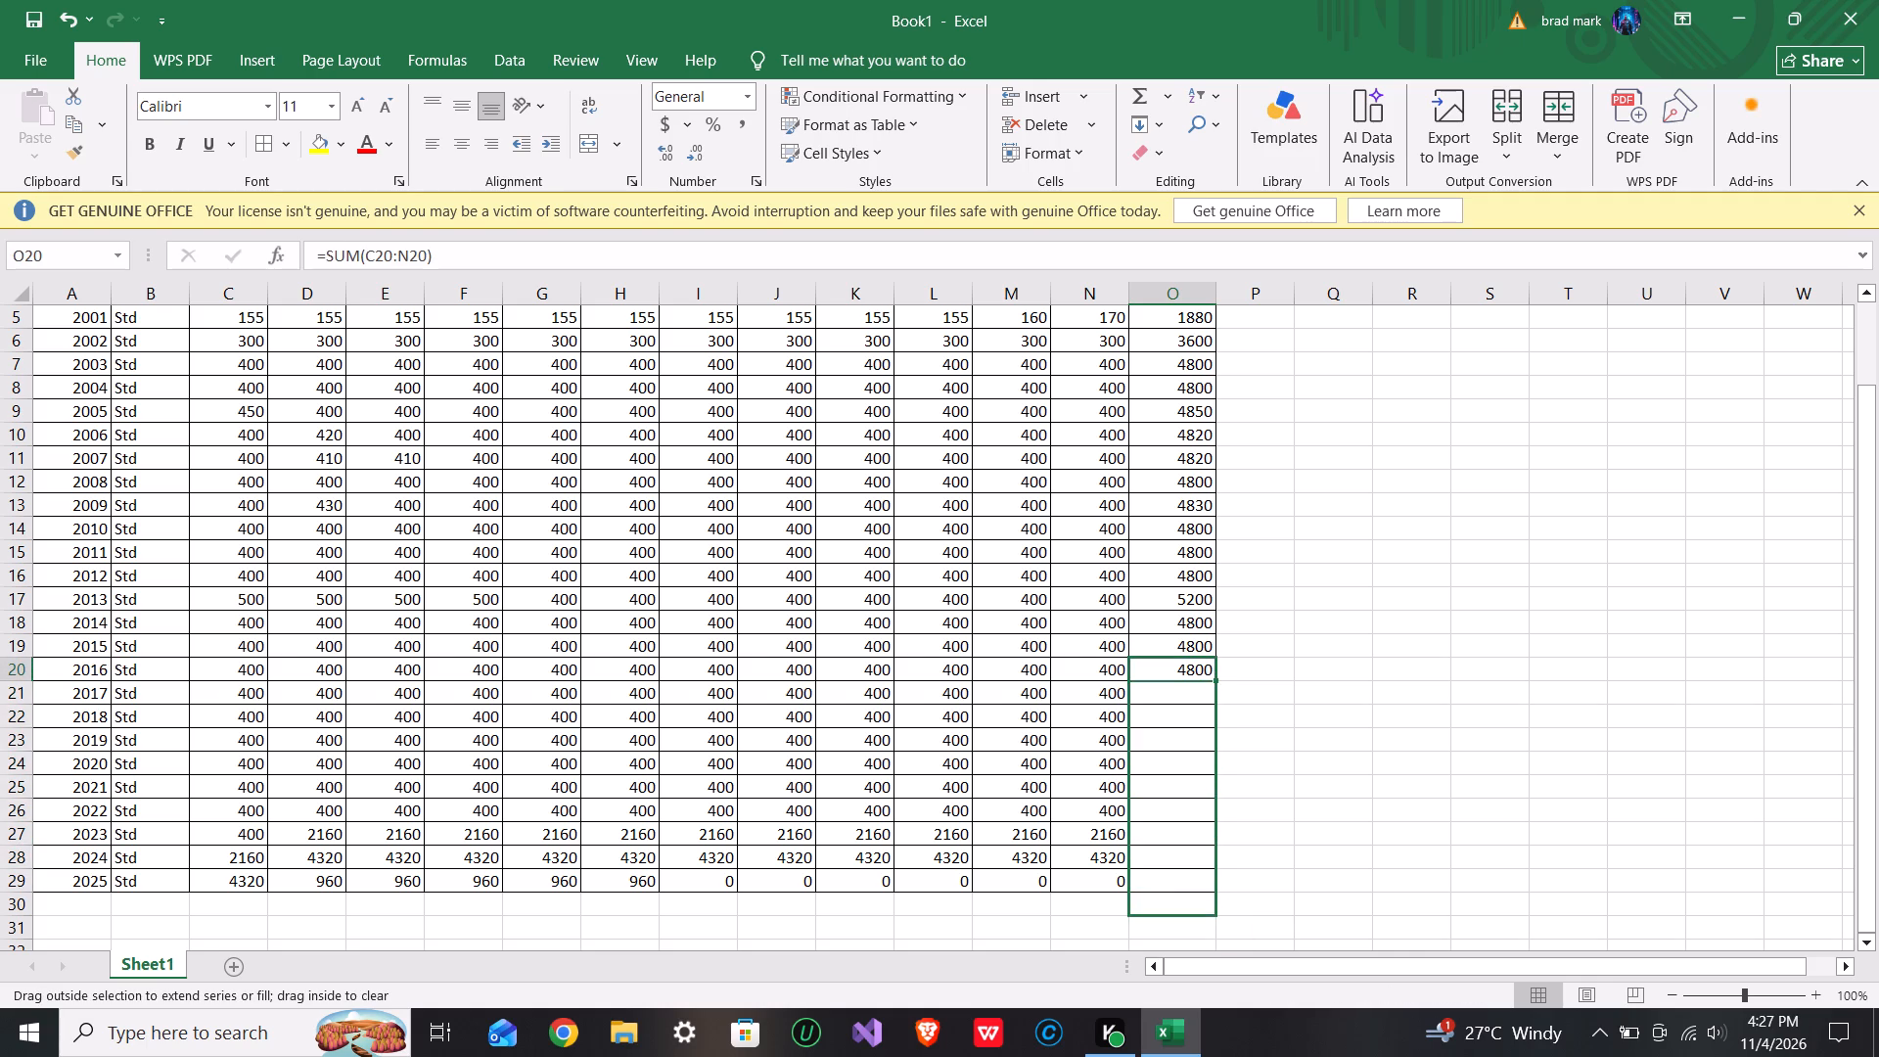
pyautogui.moveTo(1223, 905); pyautogui.dragTo(1223, 901)
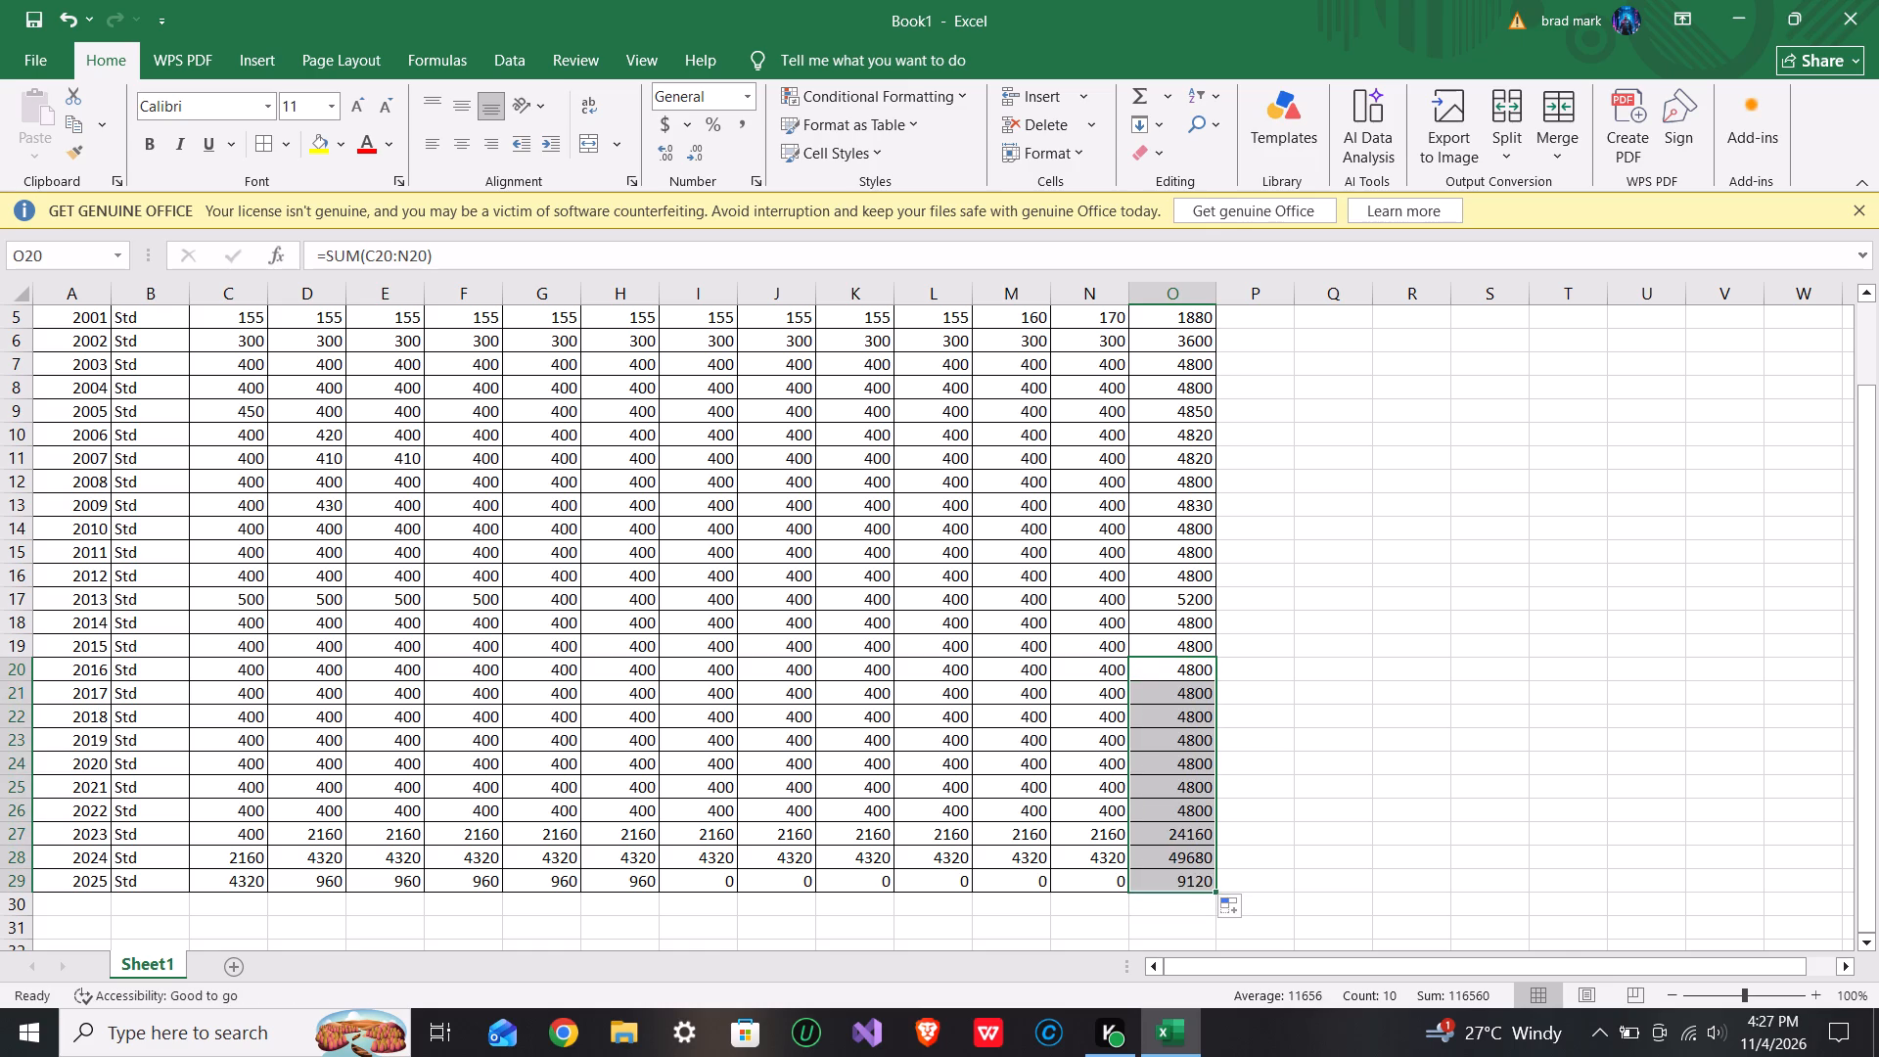
# Check the SUM formulas in the Total column row by row from 2016 through 2025.
pyautogui.click(1164, 669)
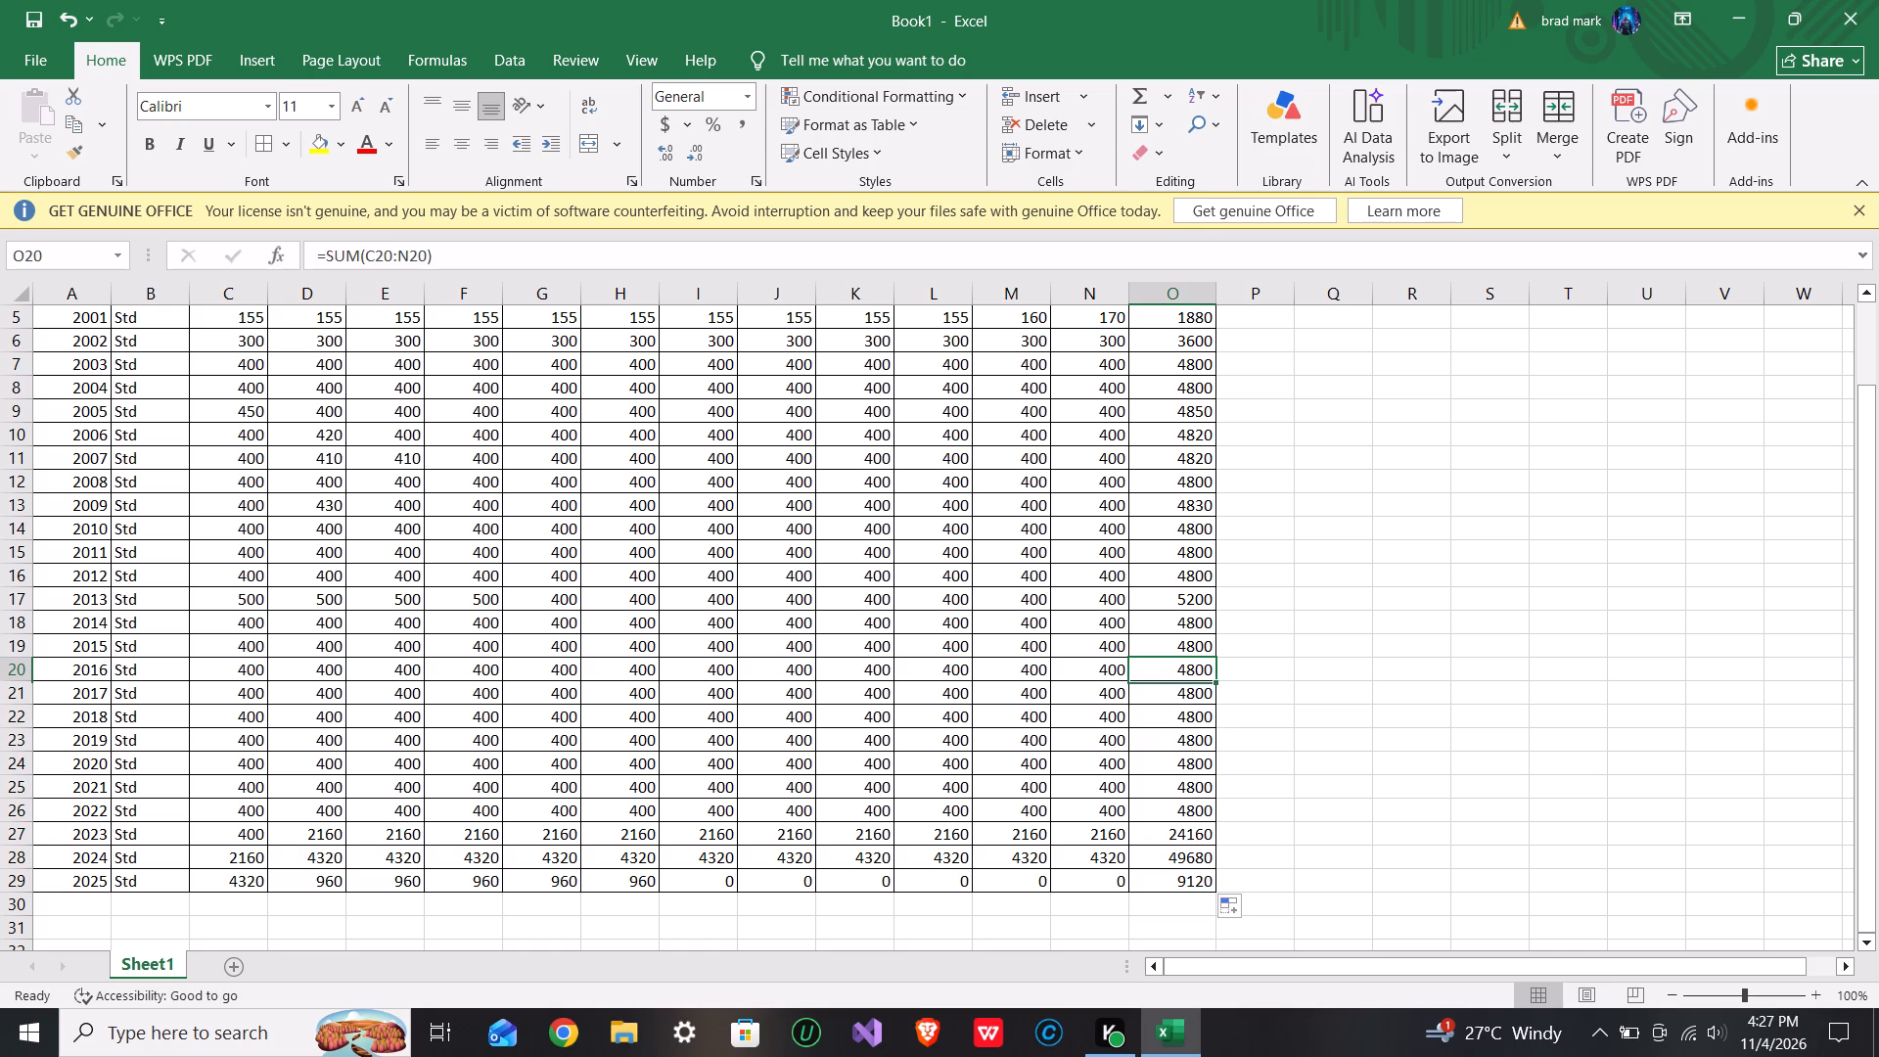
pyautogui.click(1176, 695)
pyautogui.click(1175, 717)
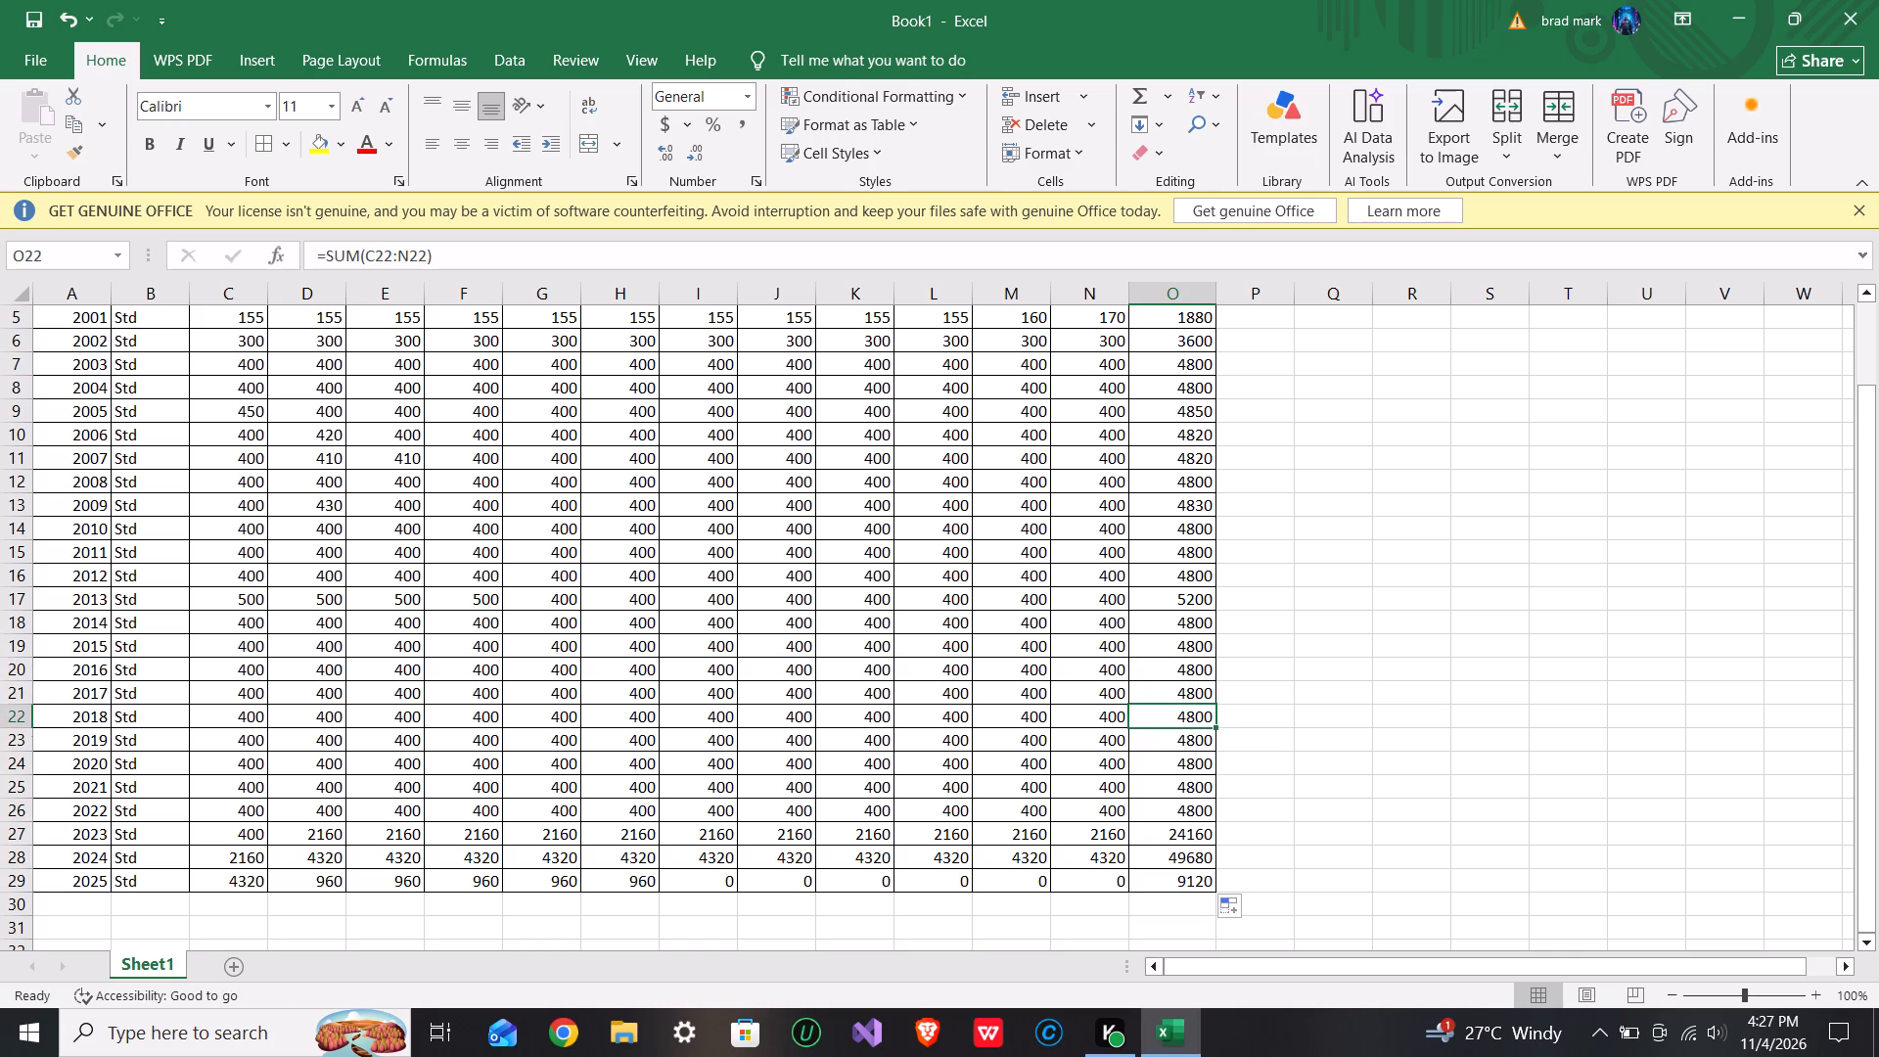
pyautogui.click(1180, 749)
pyautogui.click(1180, 769)
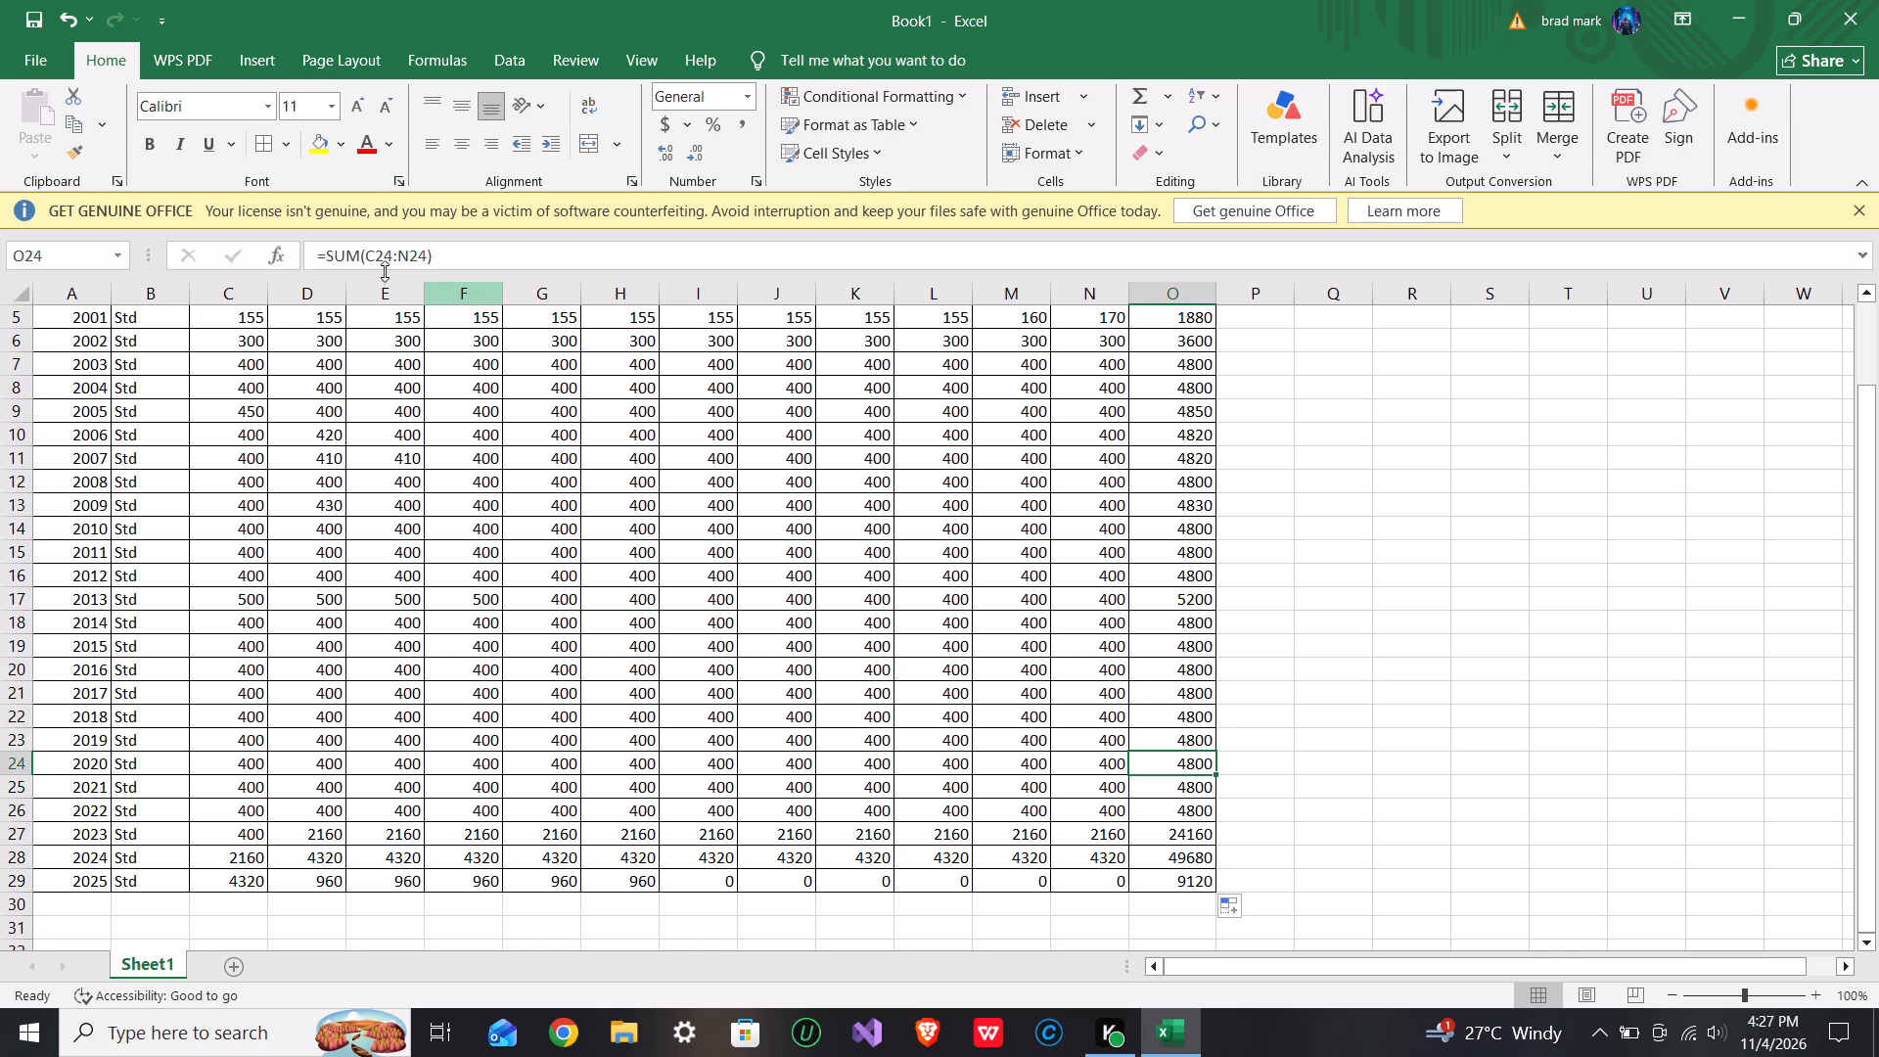
pyautogui.click(1169, 795)
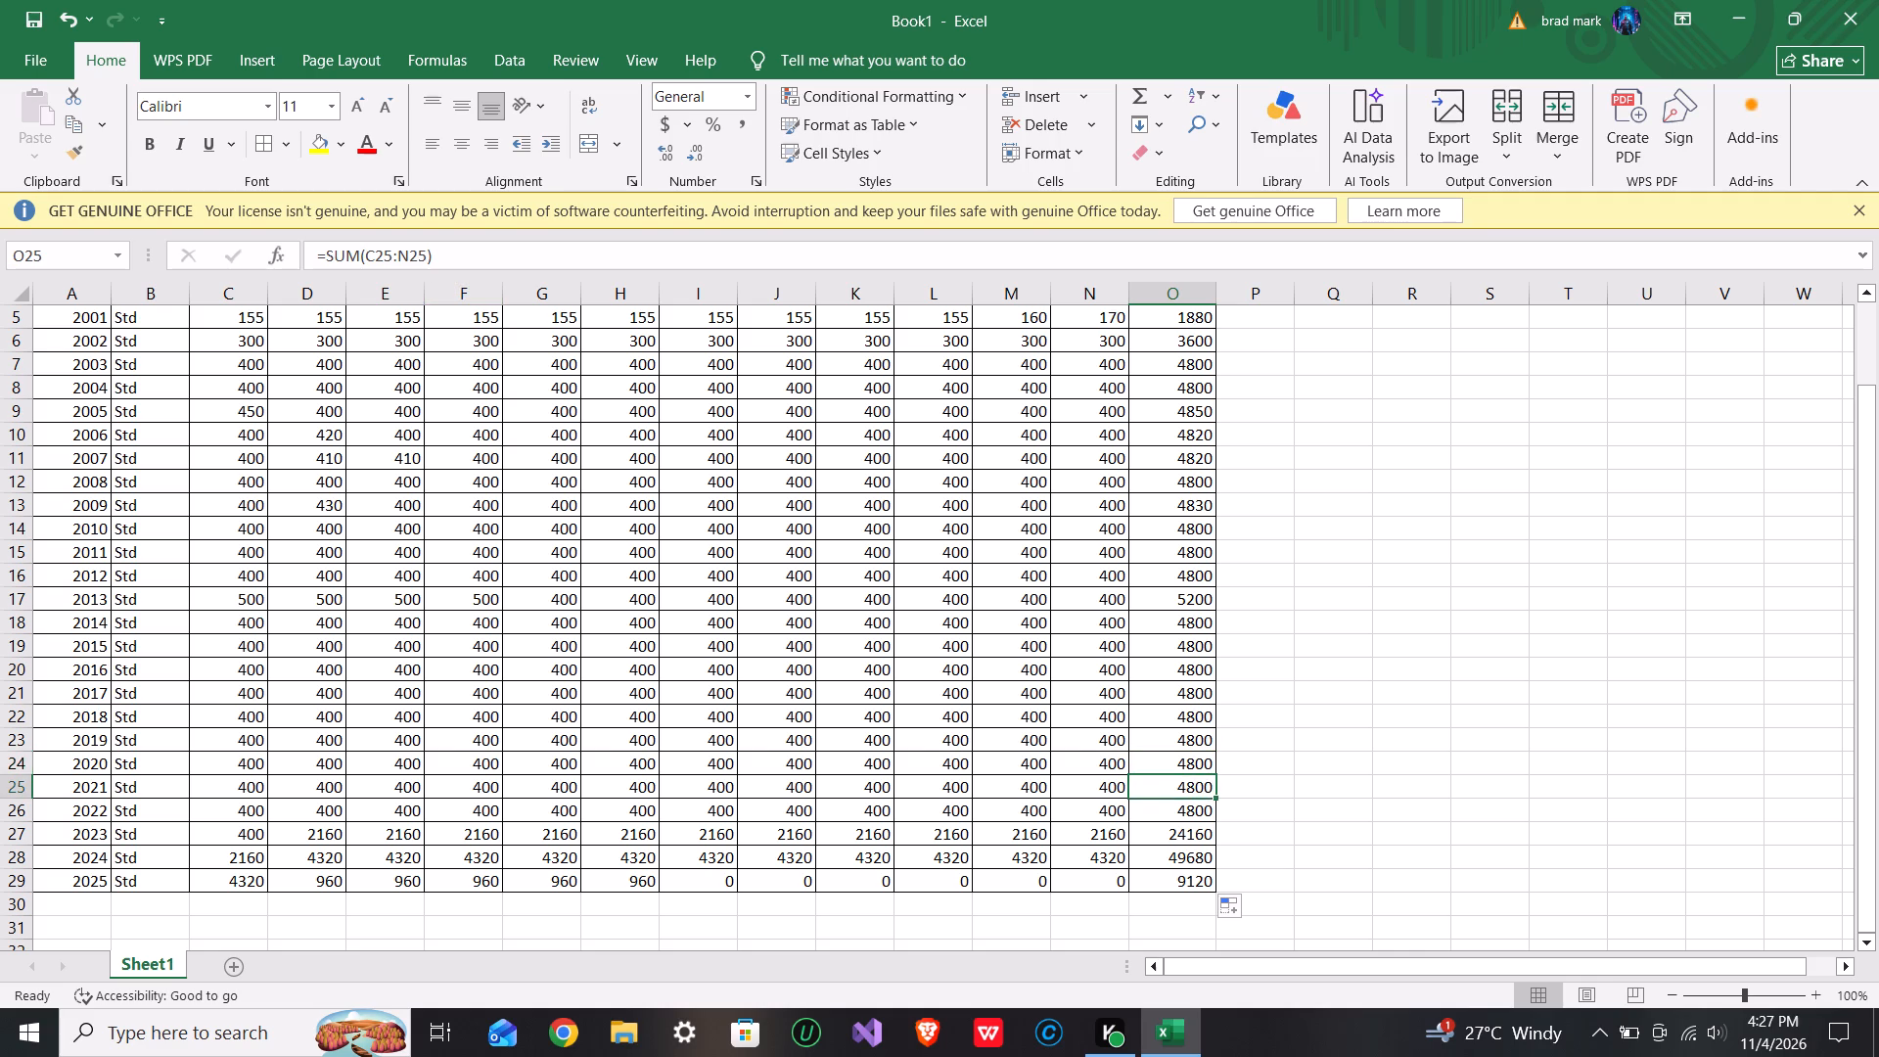
pyautogui.click(1179, 816)
pyautogui.click(1183, 839)
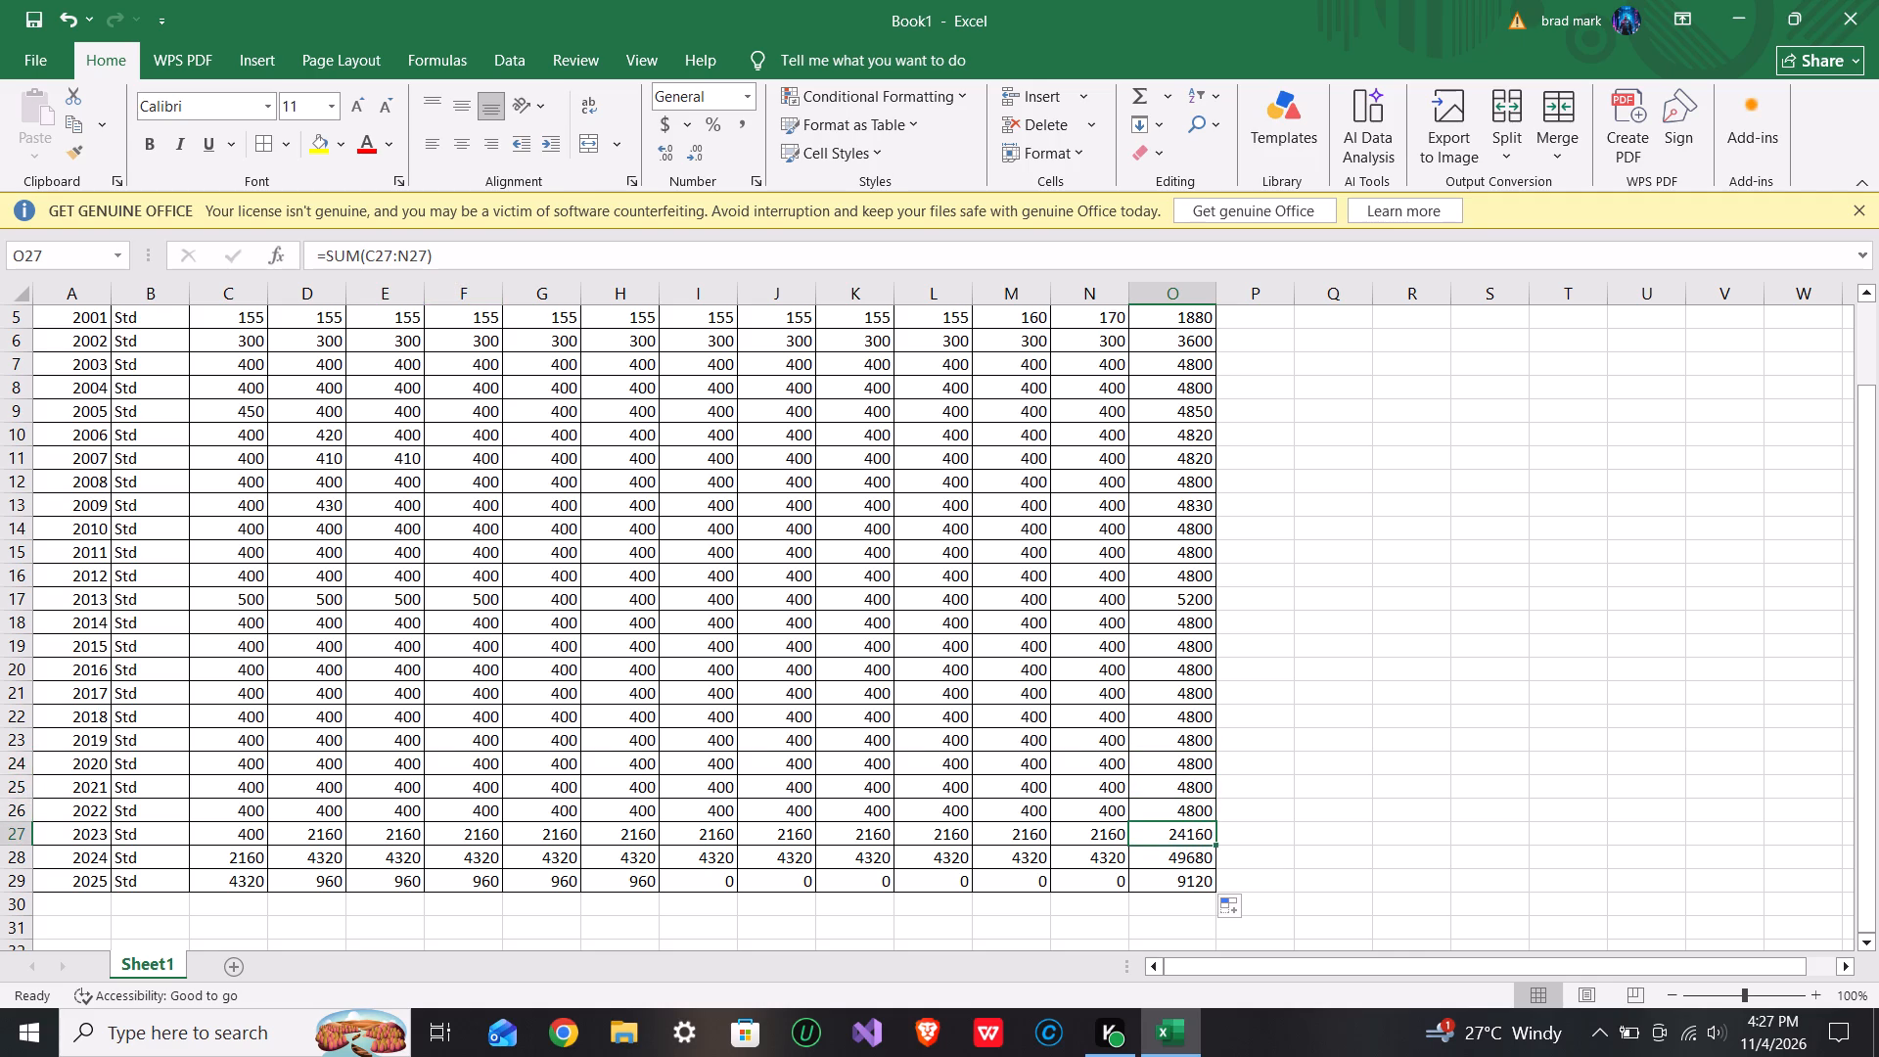
pyautogui.click(1202, 867)
pyautogui.click(1178, 882)
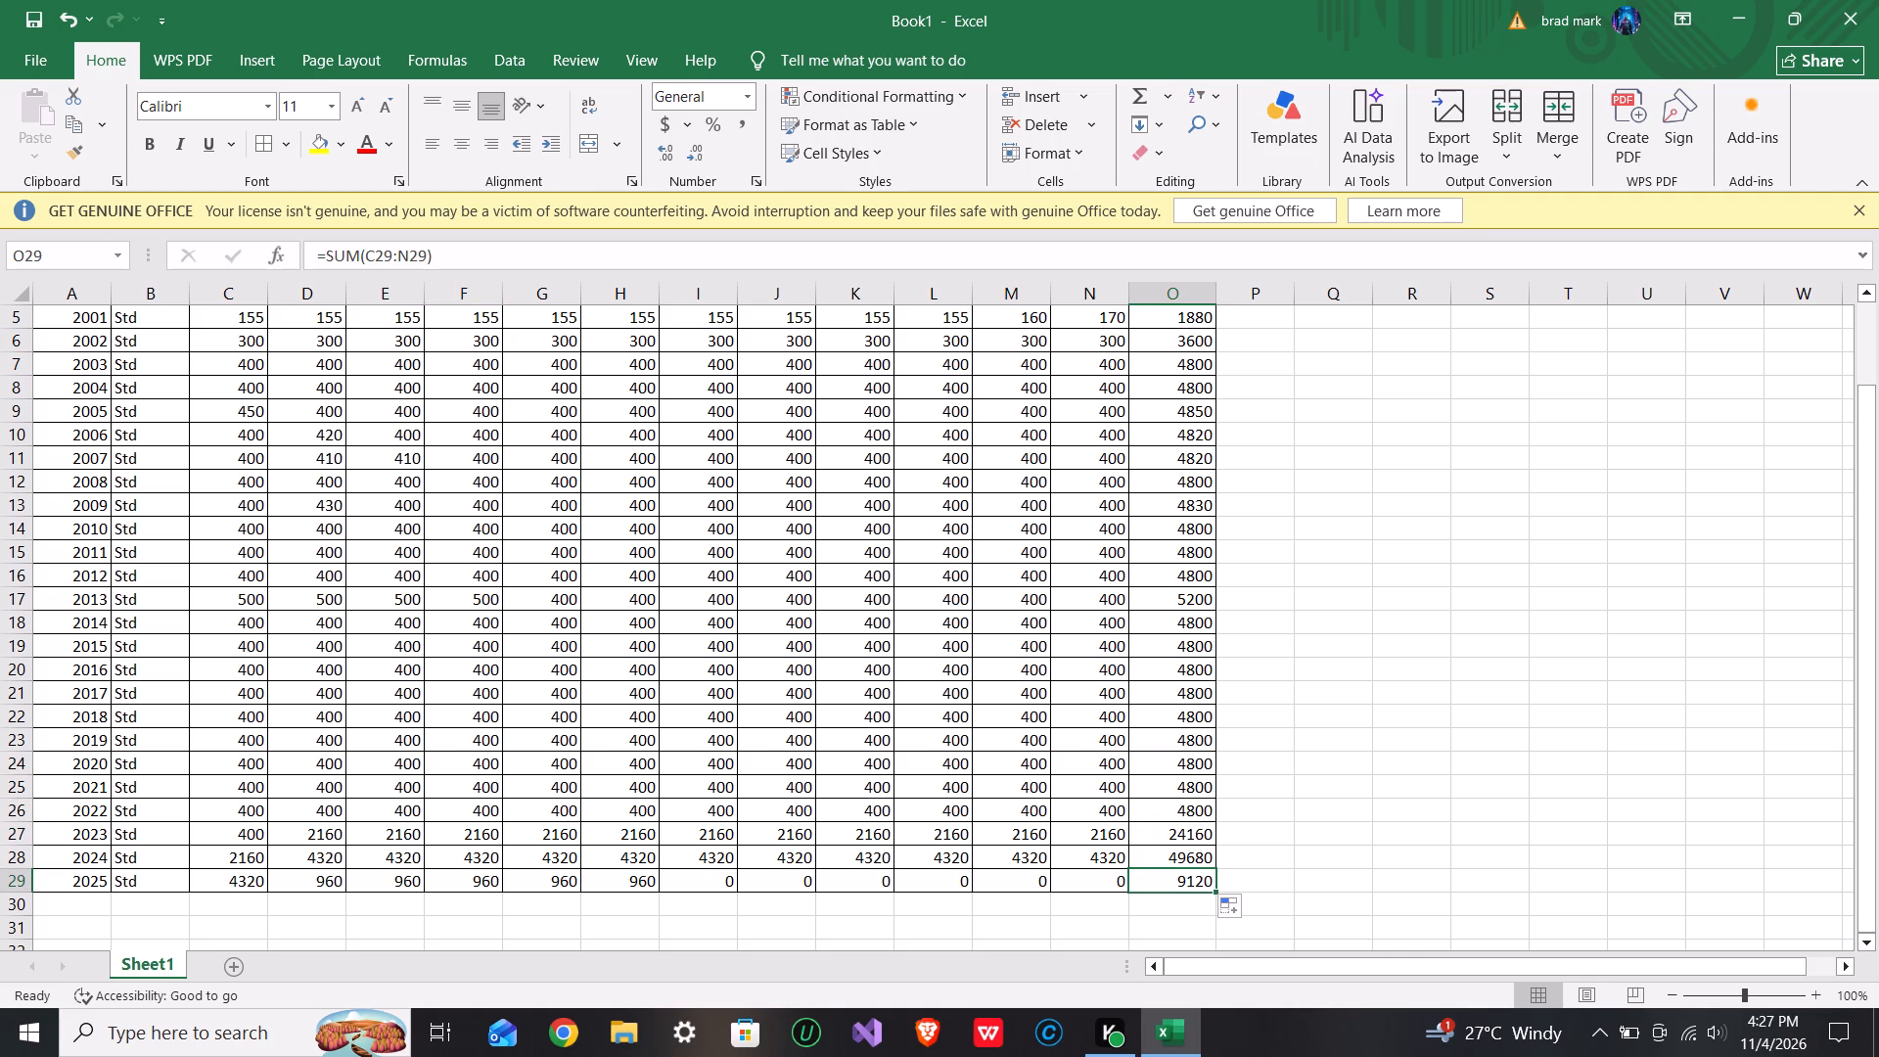
# Fill the merged Monthly Contributions title cell with the gold theme color.
pyautogui.scroll(2, 1154, 732)
pyautogui.scroll(2, 1501, 676)
pyautogui.scroll(-1, 1451, 570)
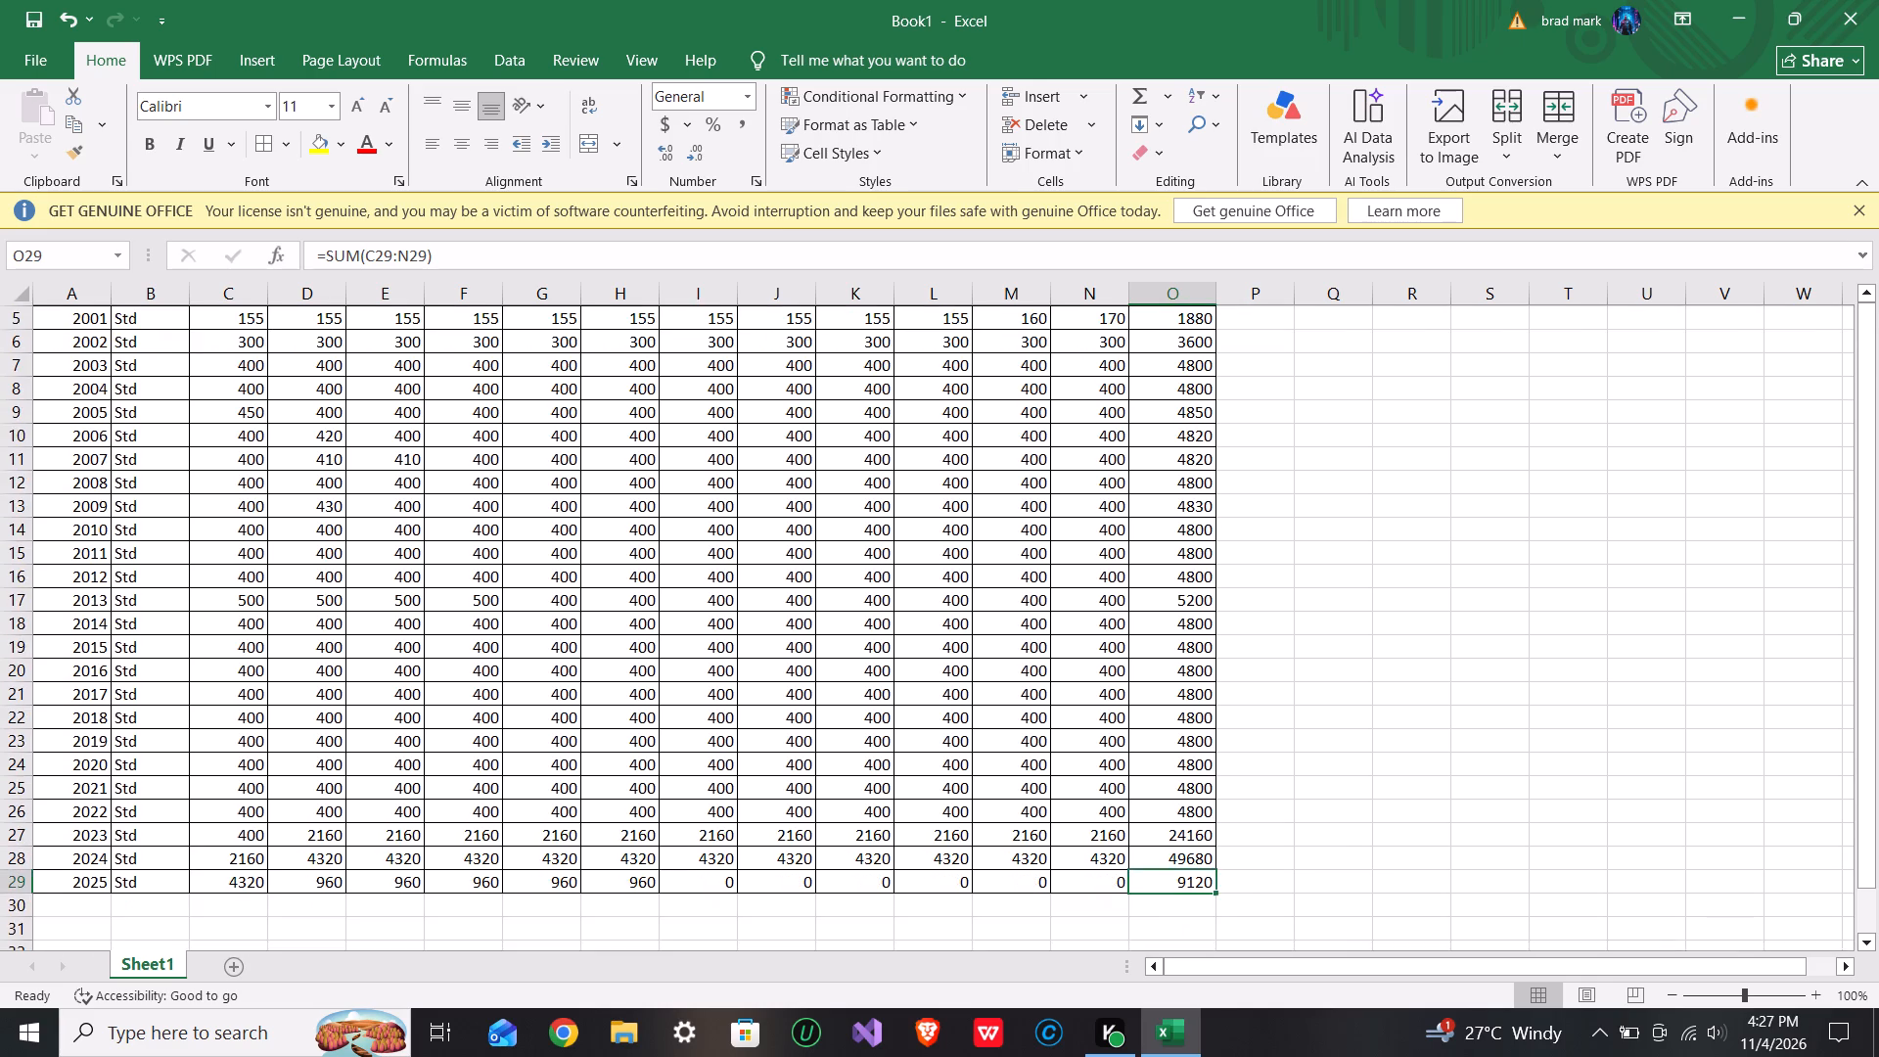
pyautogui.scroll(2, 1451, 570)
pyautogui.click(874, 315)
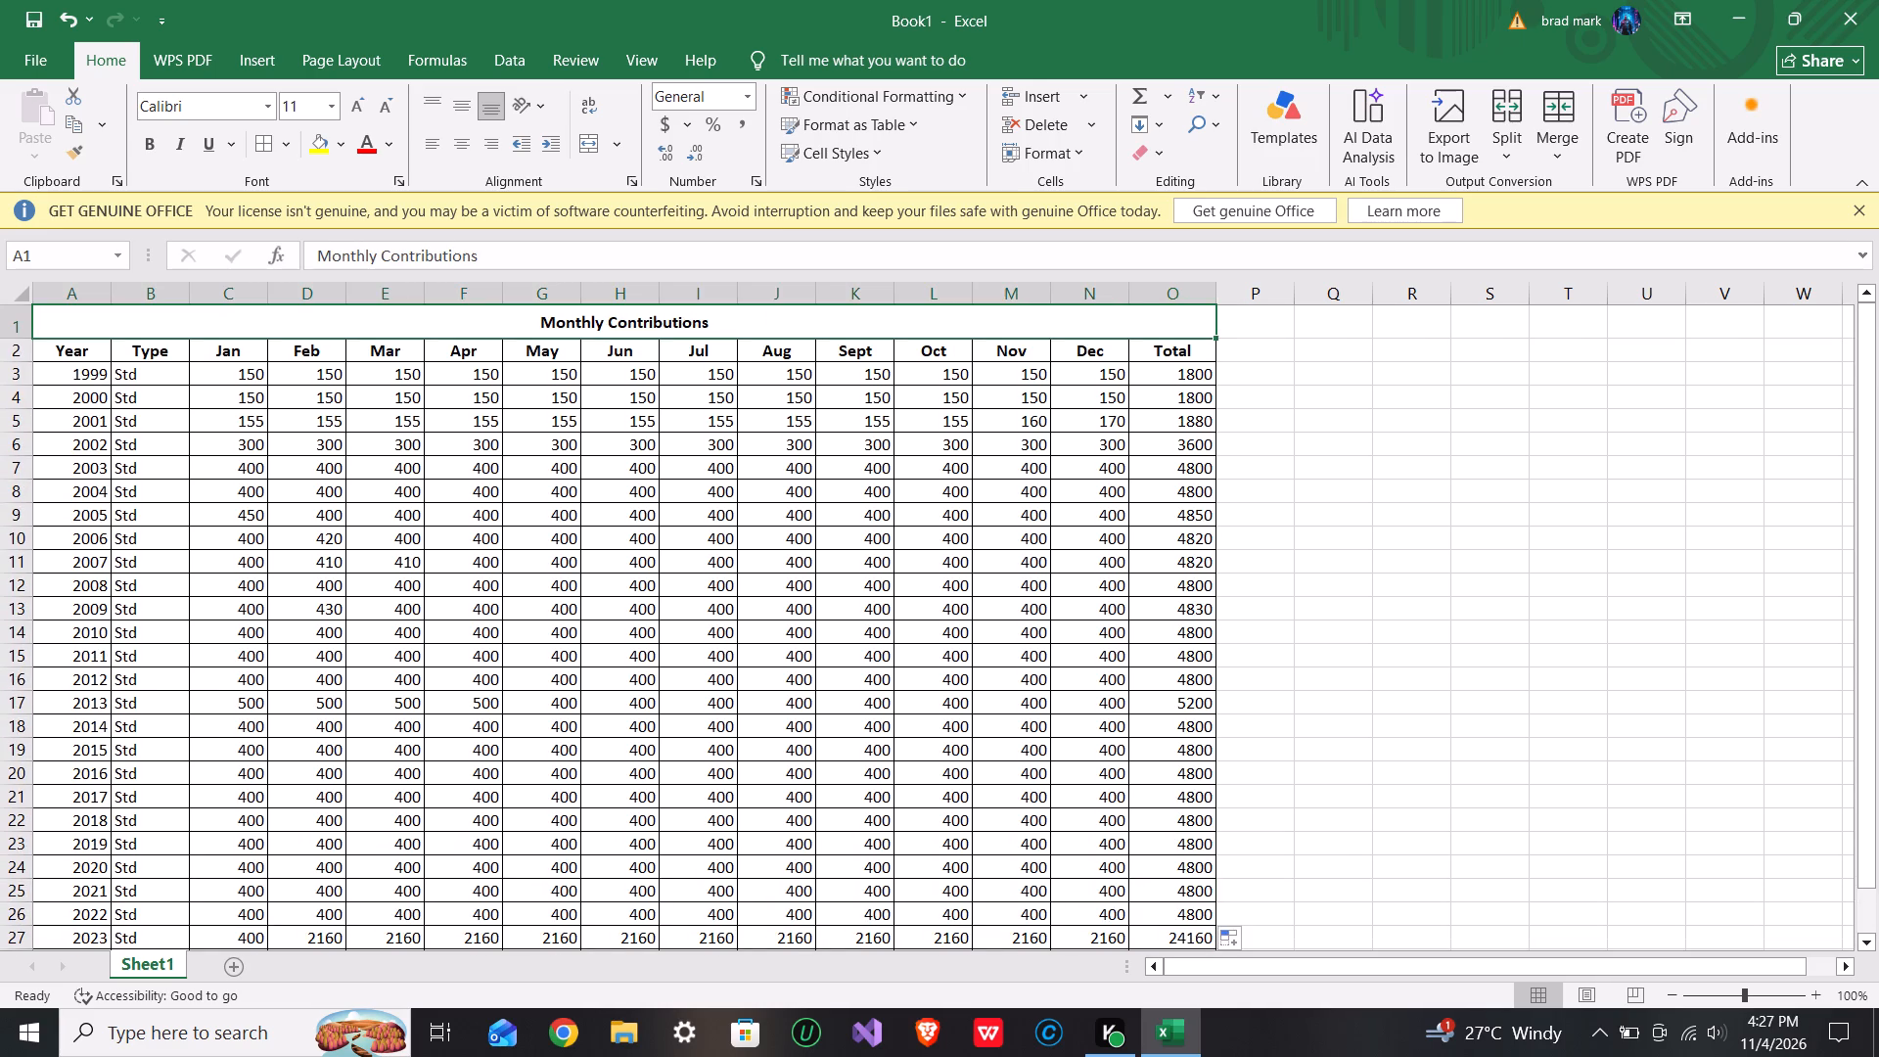
pyautogui.click(344, 141)
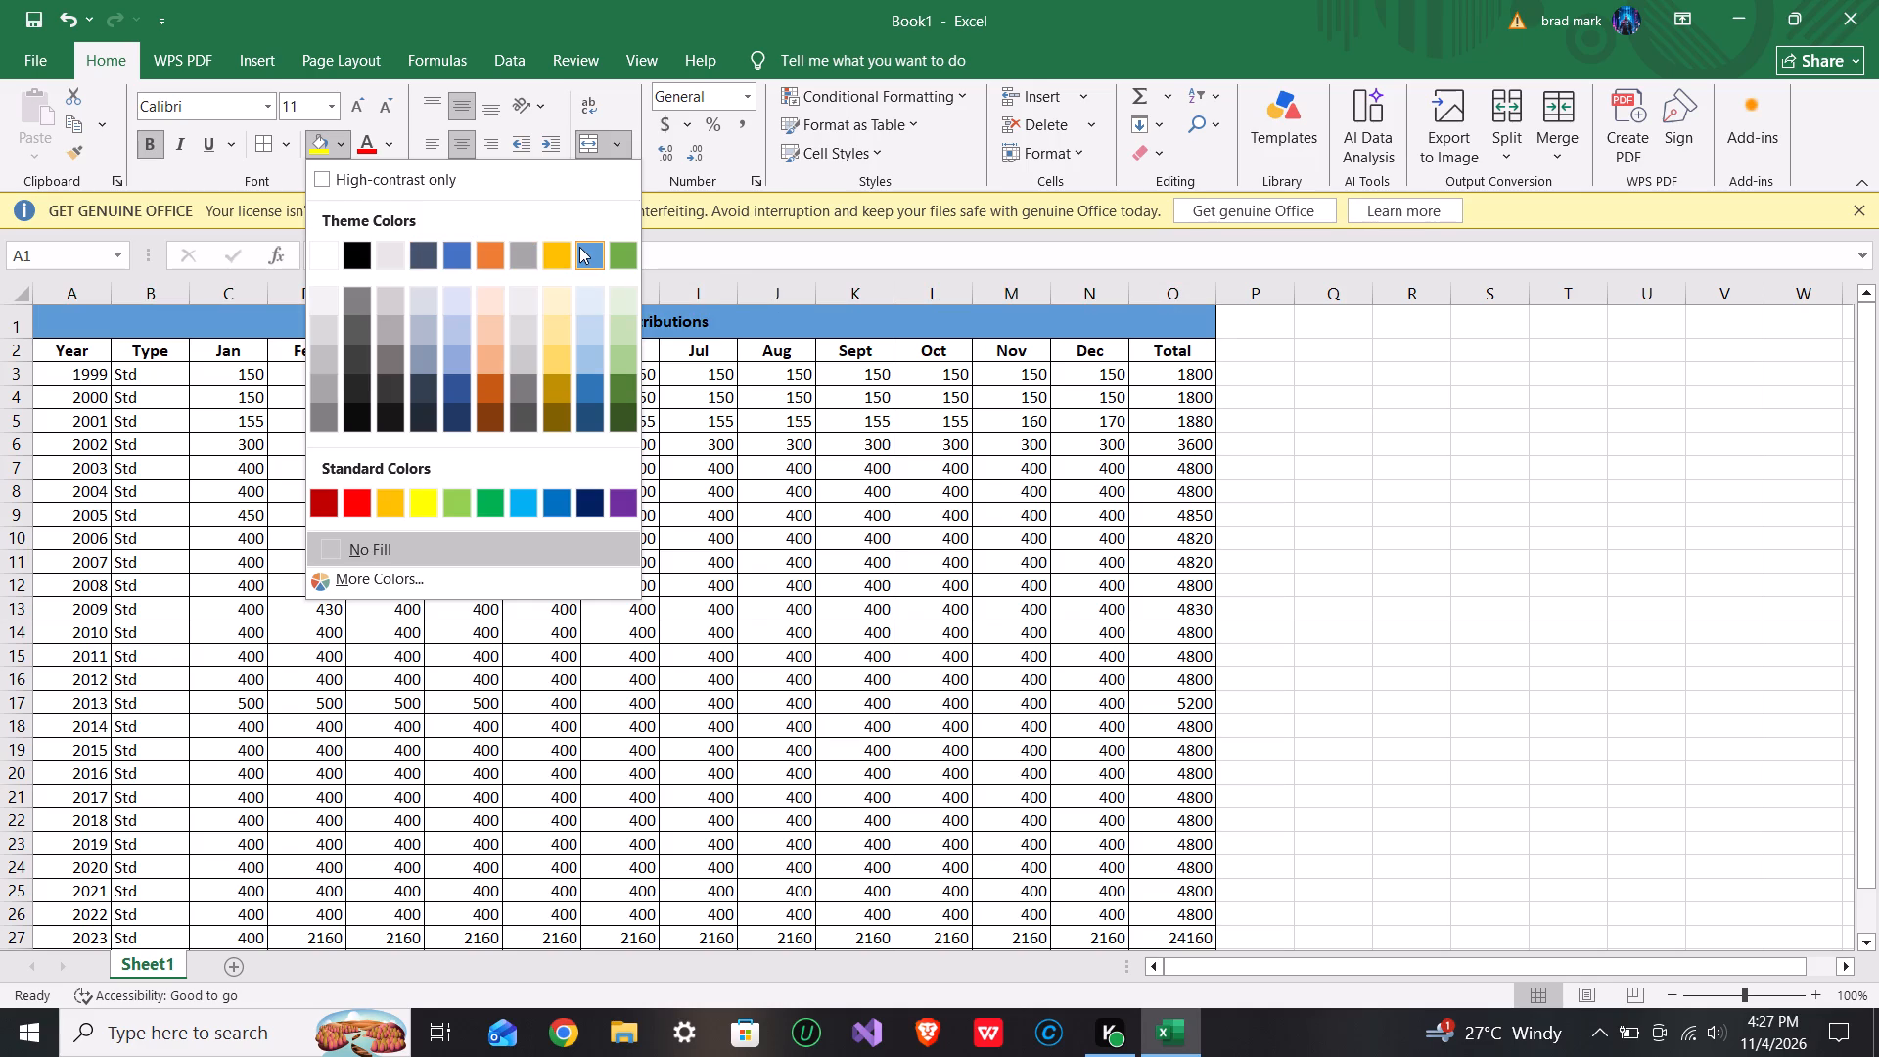
pyautogui.click(548, 249)
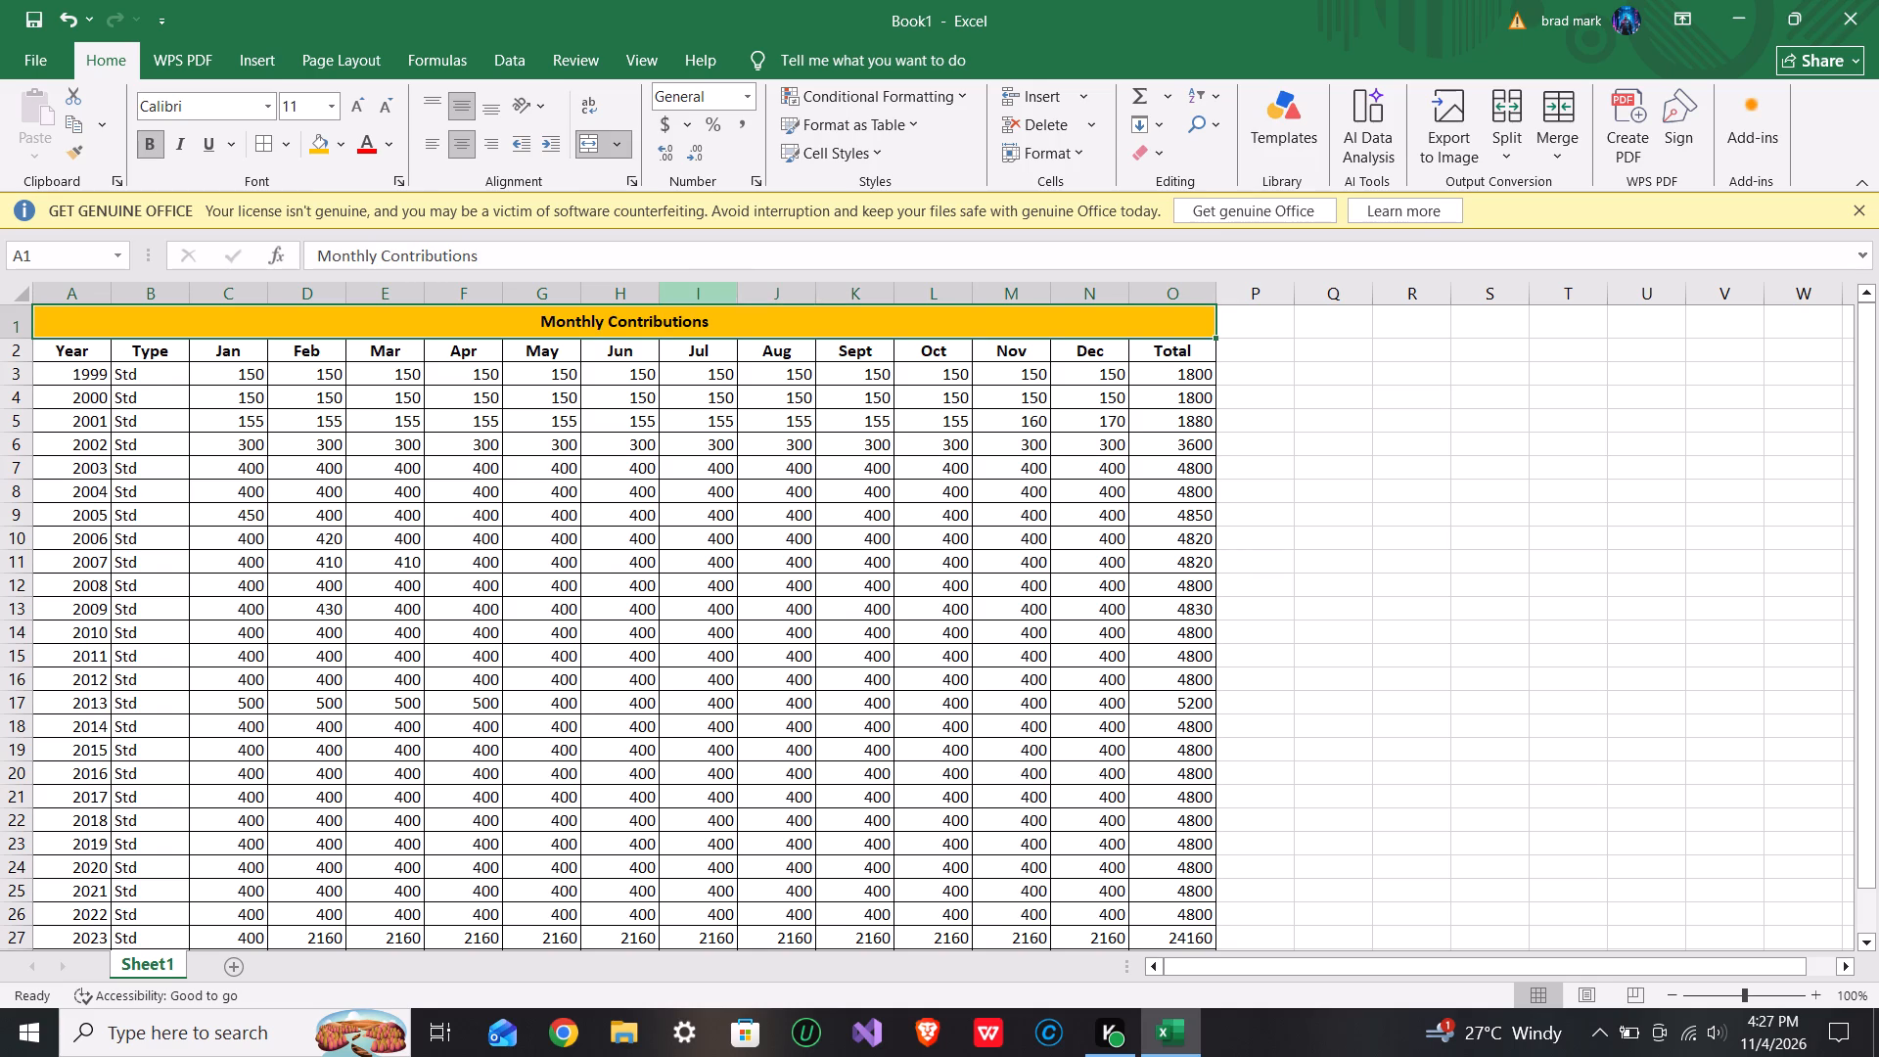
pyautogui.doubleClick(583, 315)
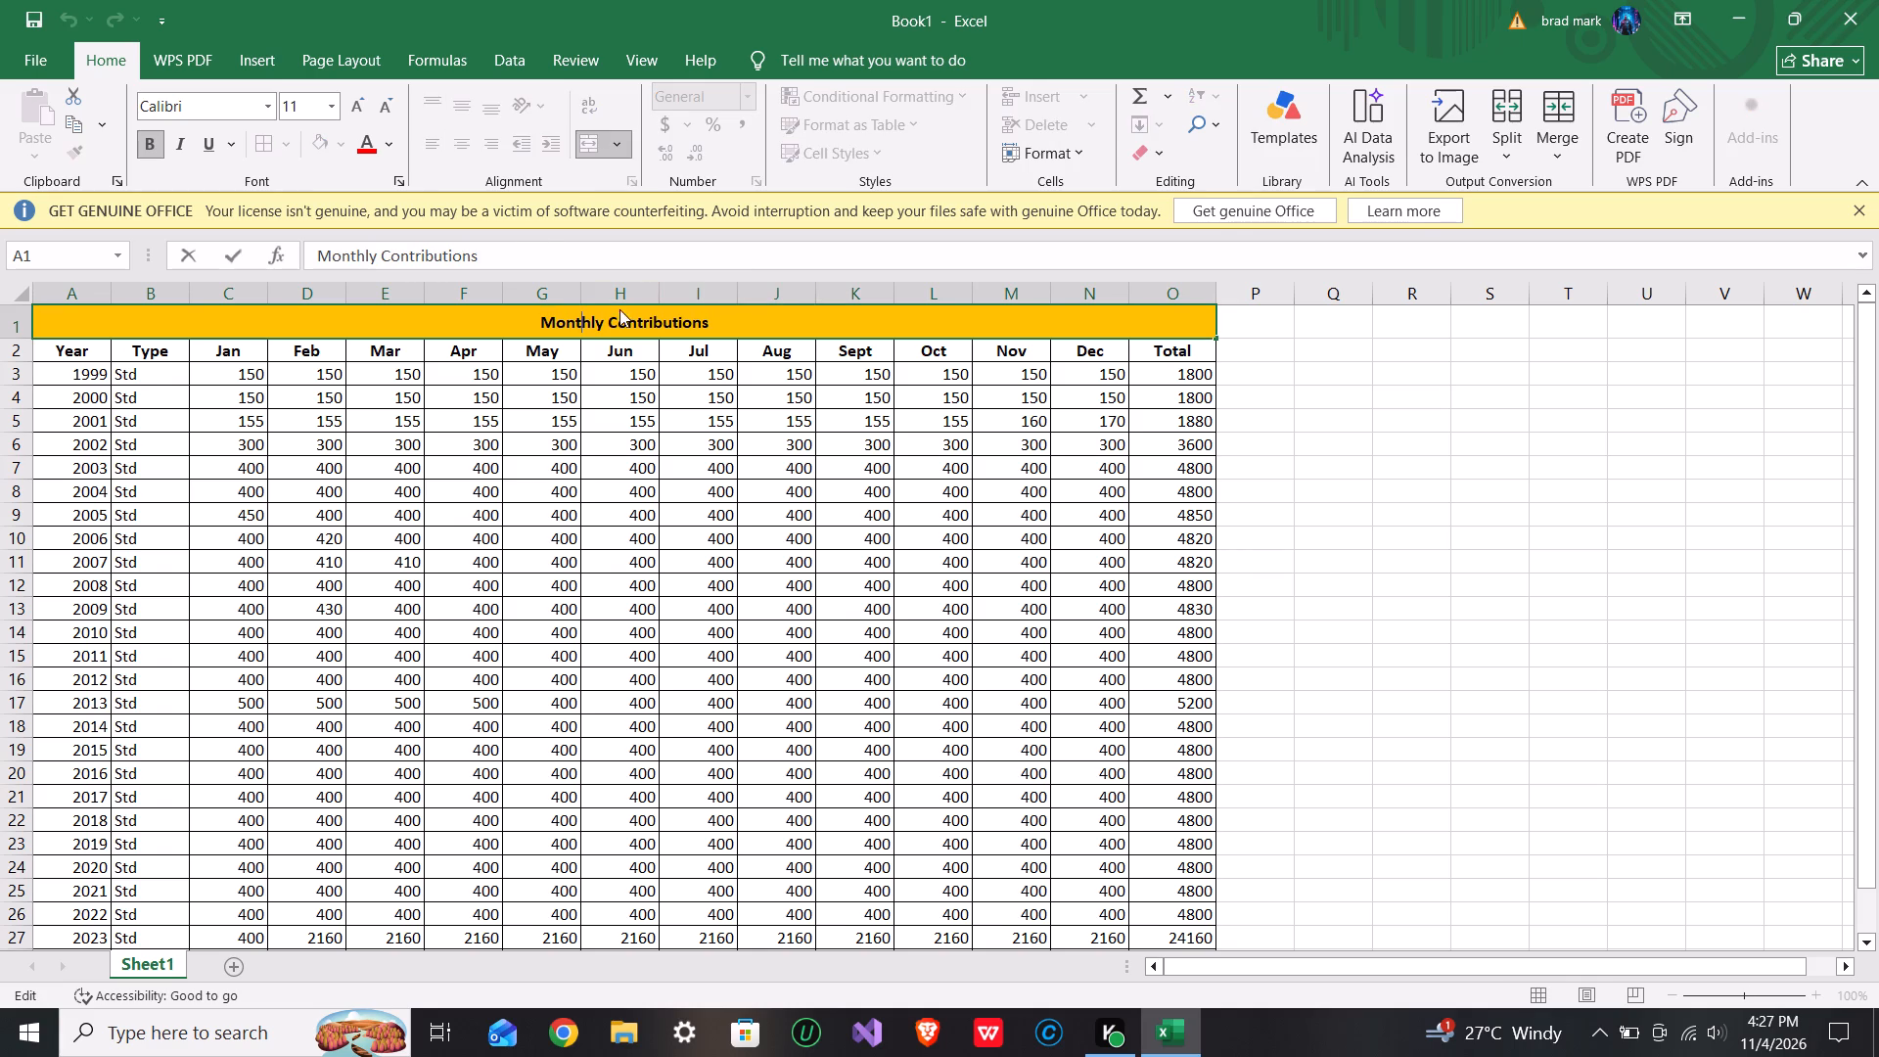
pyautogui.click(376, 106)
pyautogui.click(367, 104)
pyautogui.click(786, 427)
# Set the font size of the Monthly Contributions title to 20.
pyautogui.click(678, 332)
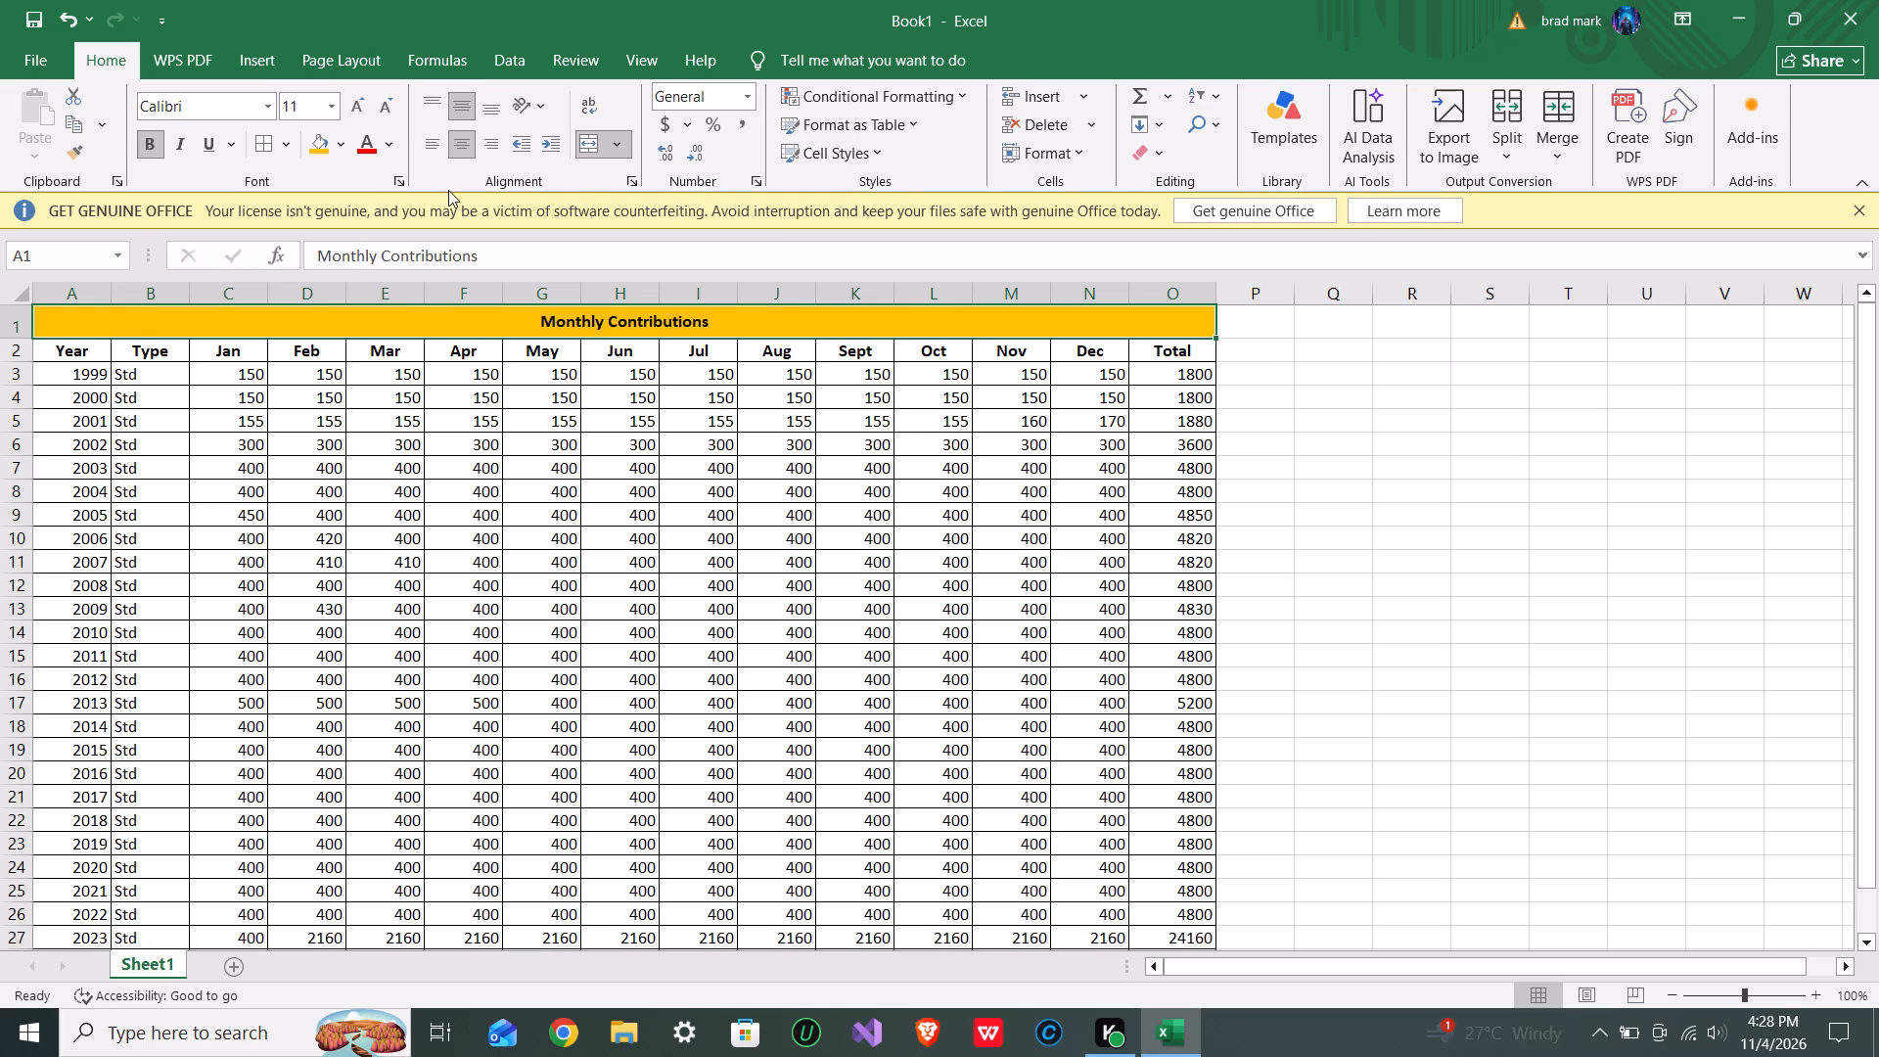
pyautogui.doubleClick(362, 103)
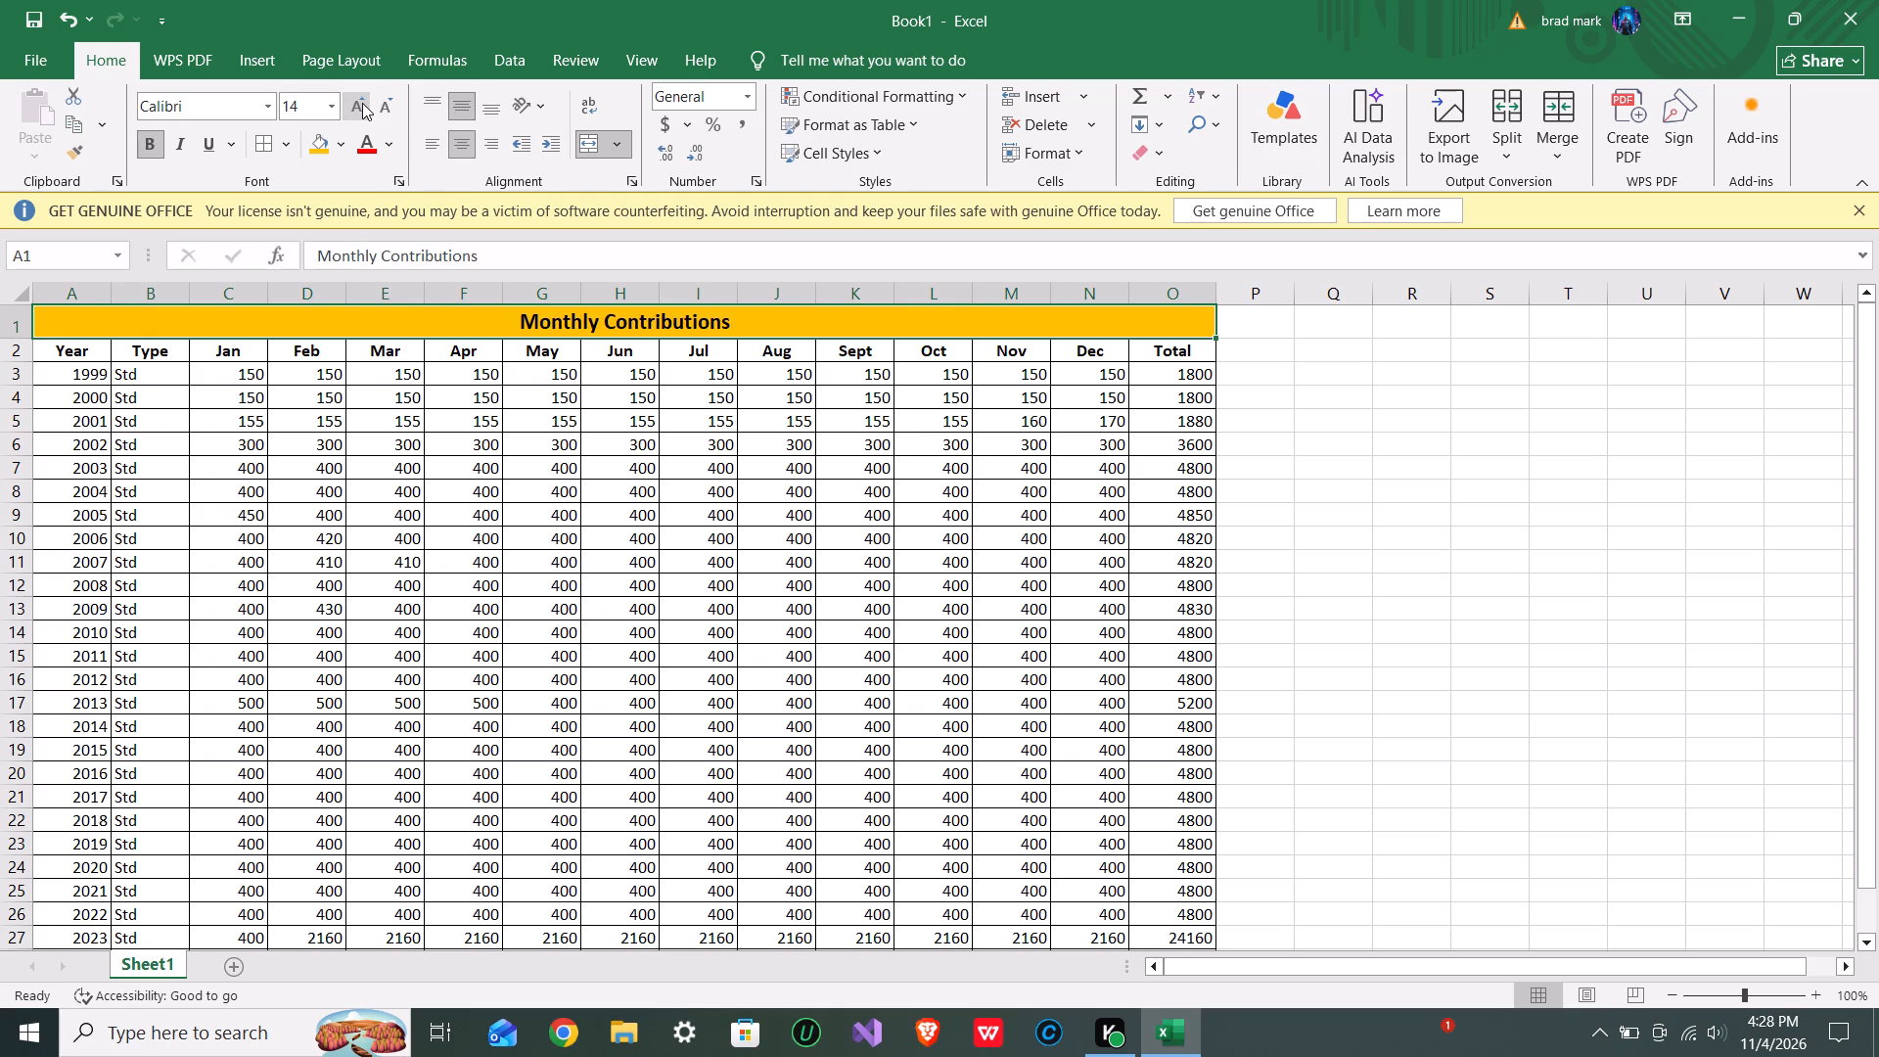
pyautogui.click(362, 103)
pyautogui.click(362, 103)
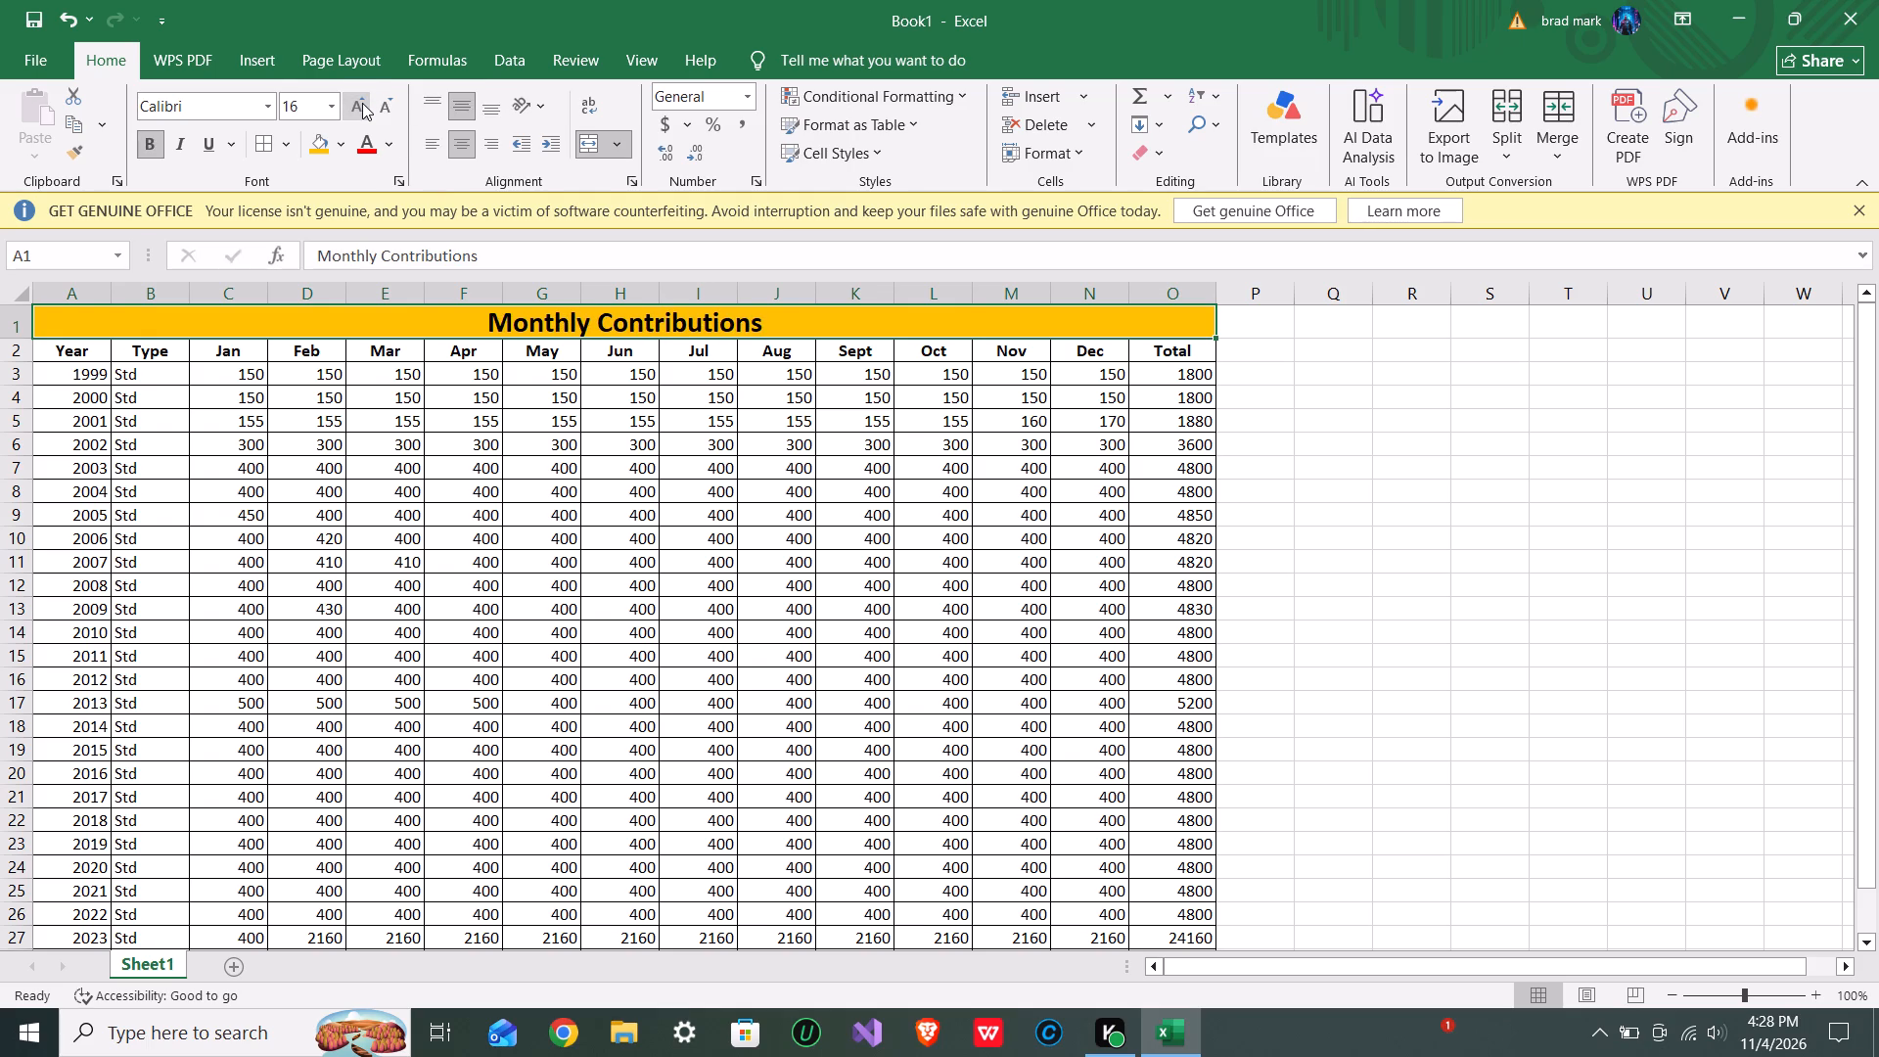
pyautogui.click(382, 104)
pyautogui.tripleClick(349, 111)
pyautogui.click(349, 111)
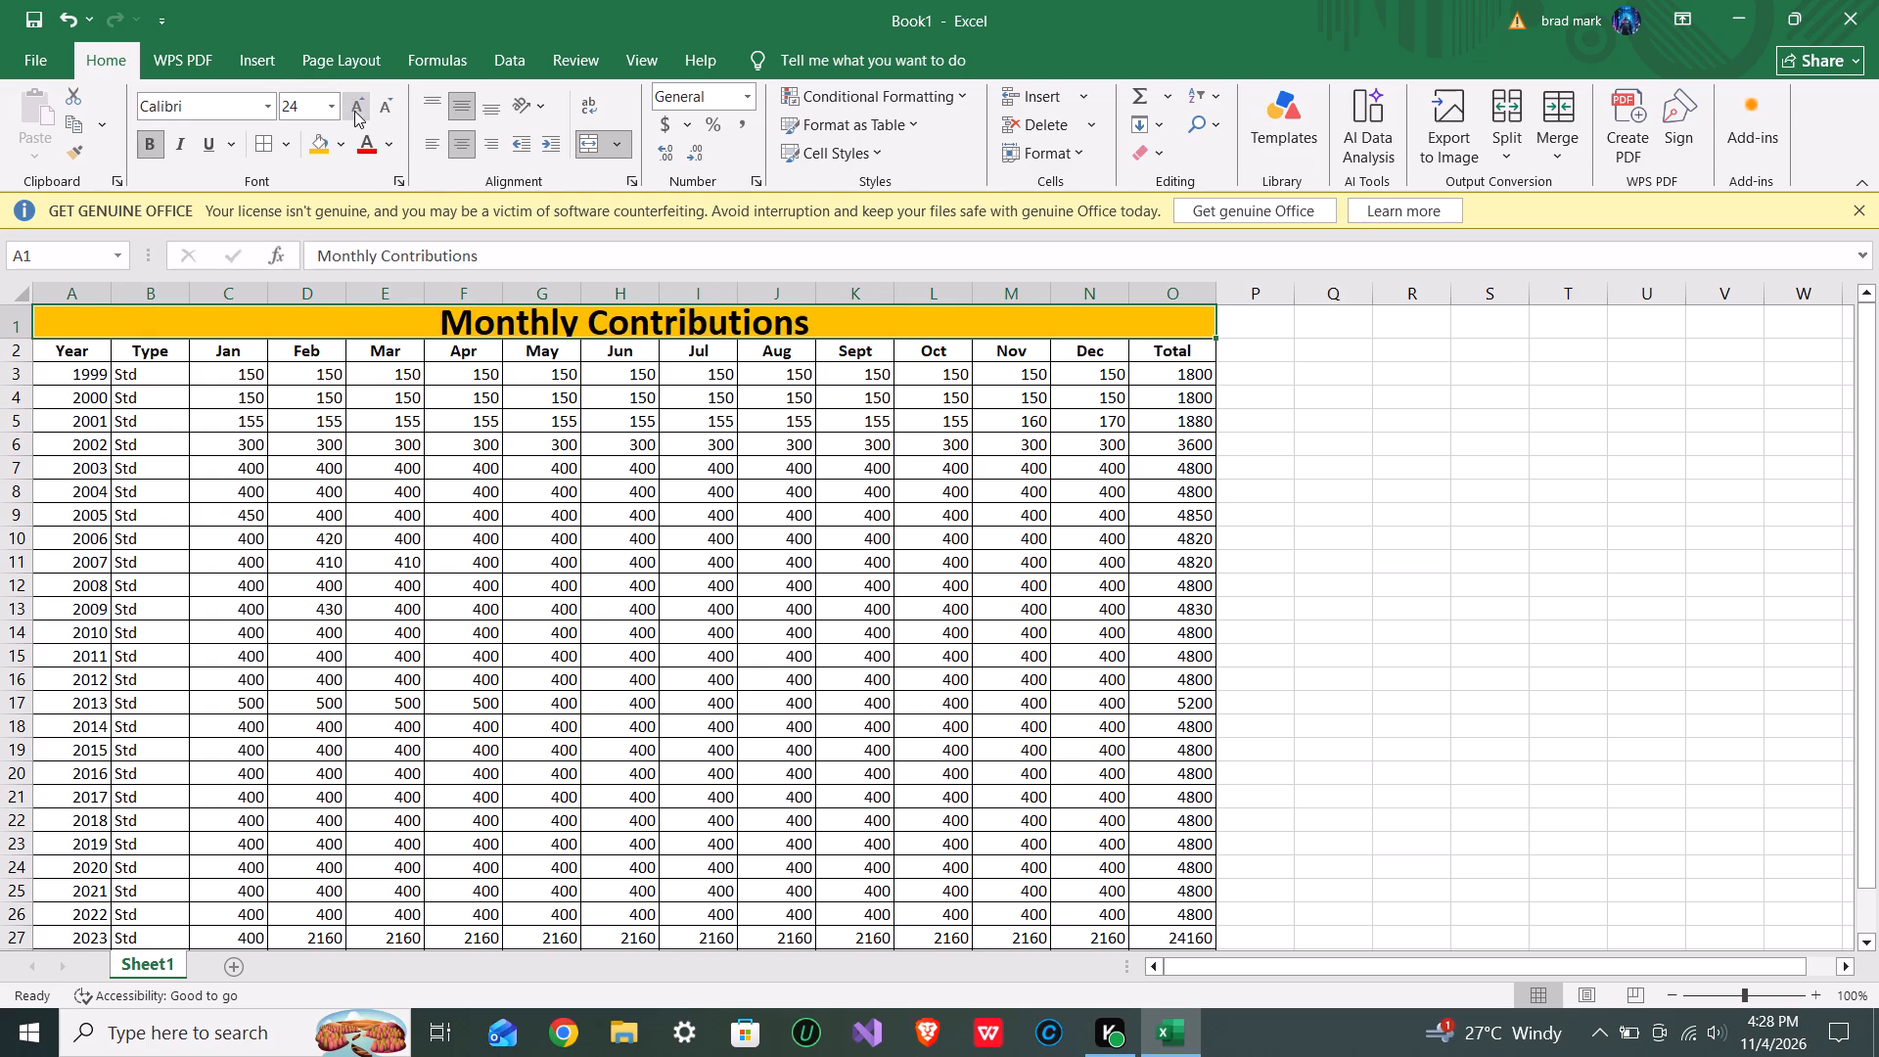
pyautogui.click(378, 114)
pyautogui.click(378, 114)
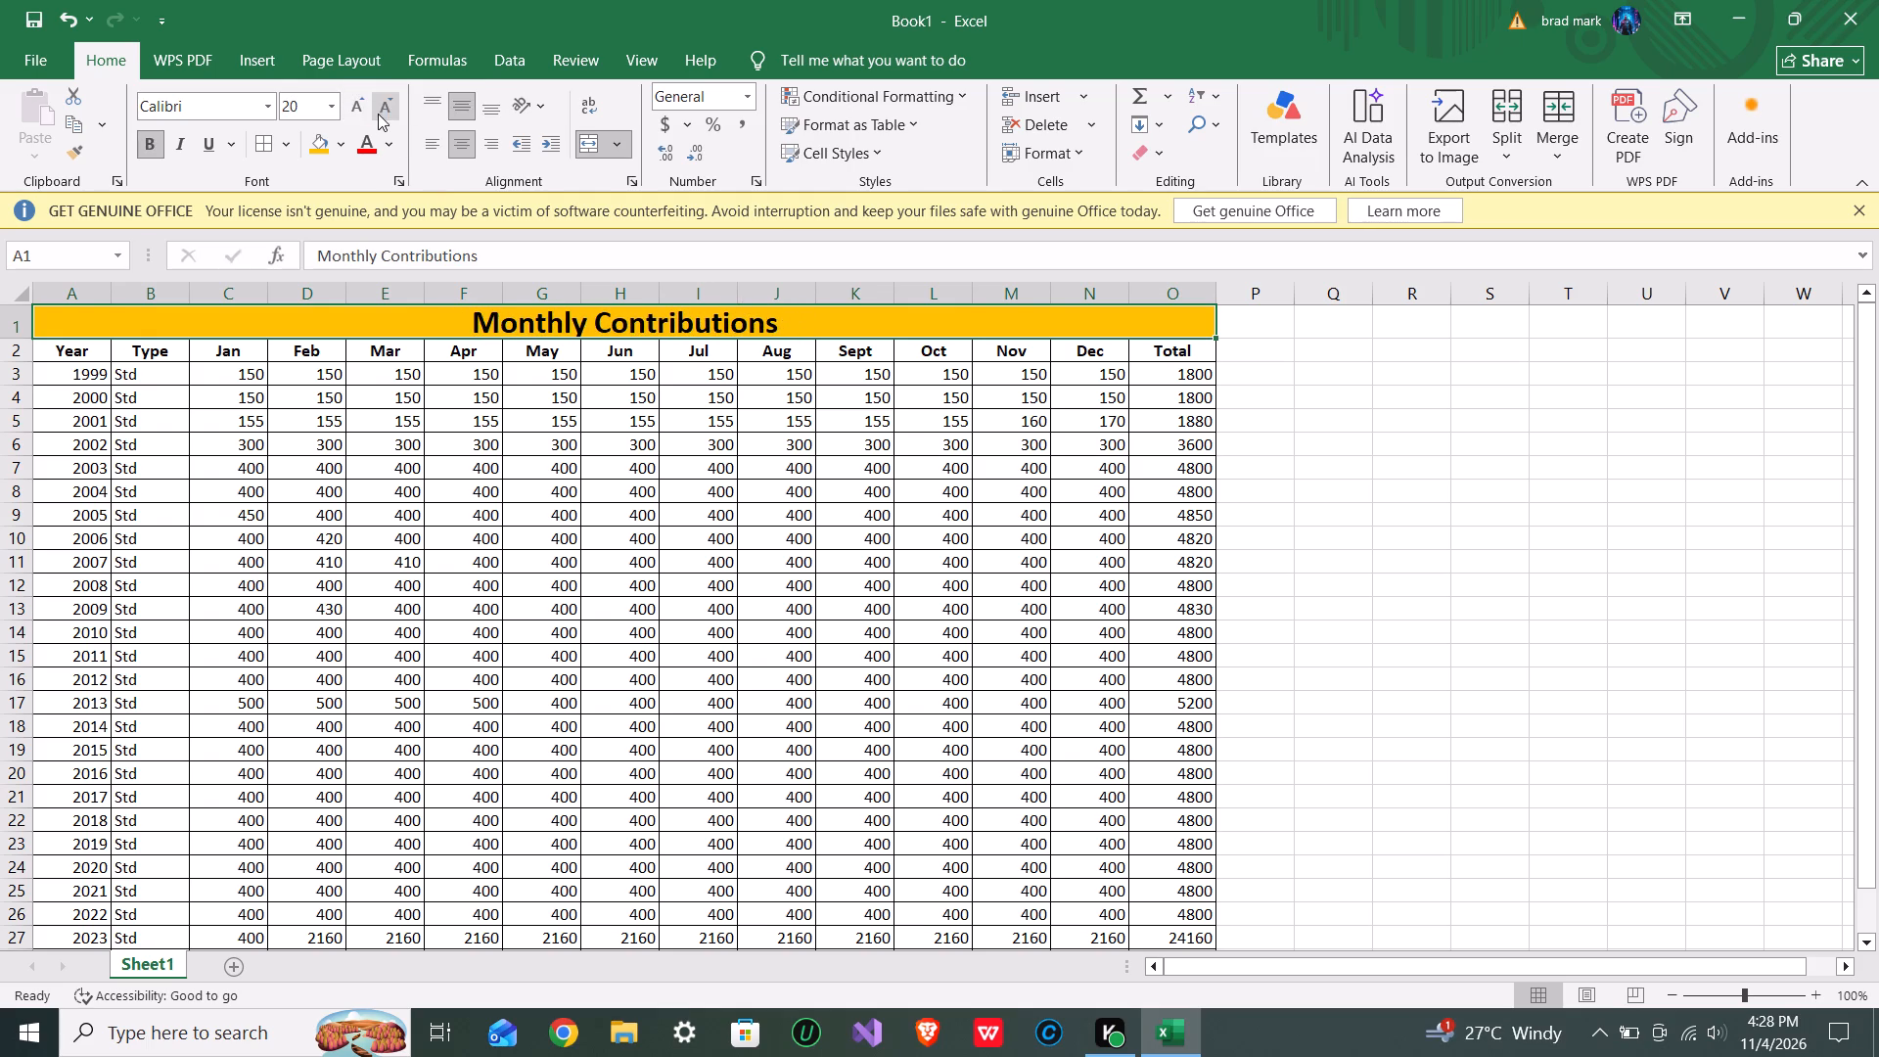
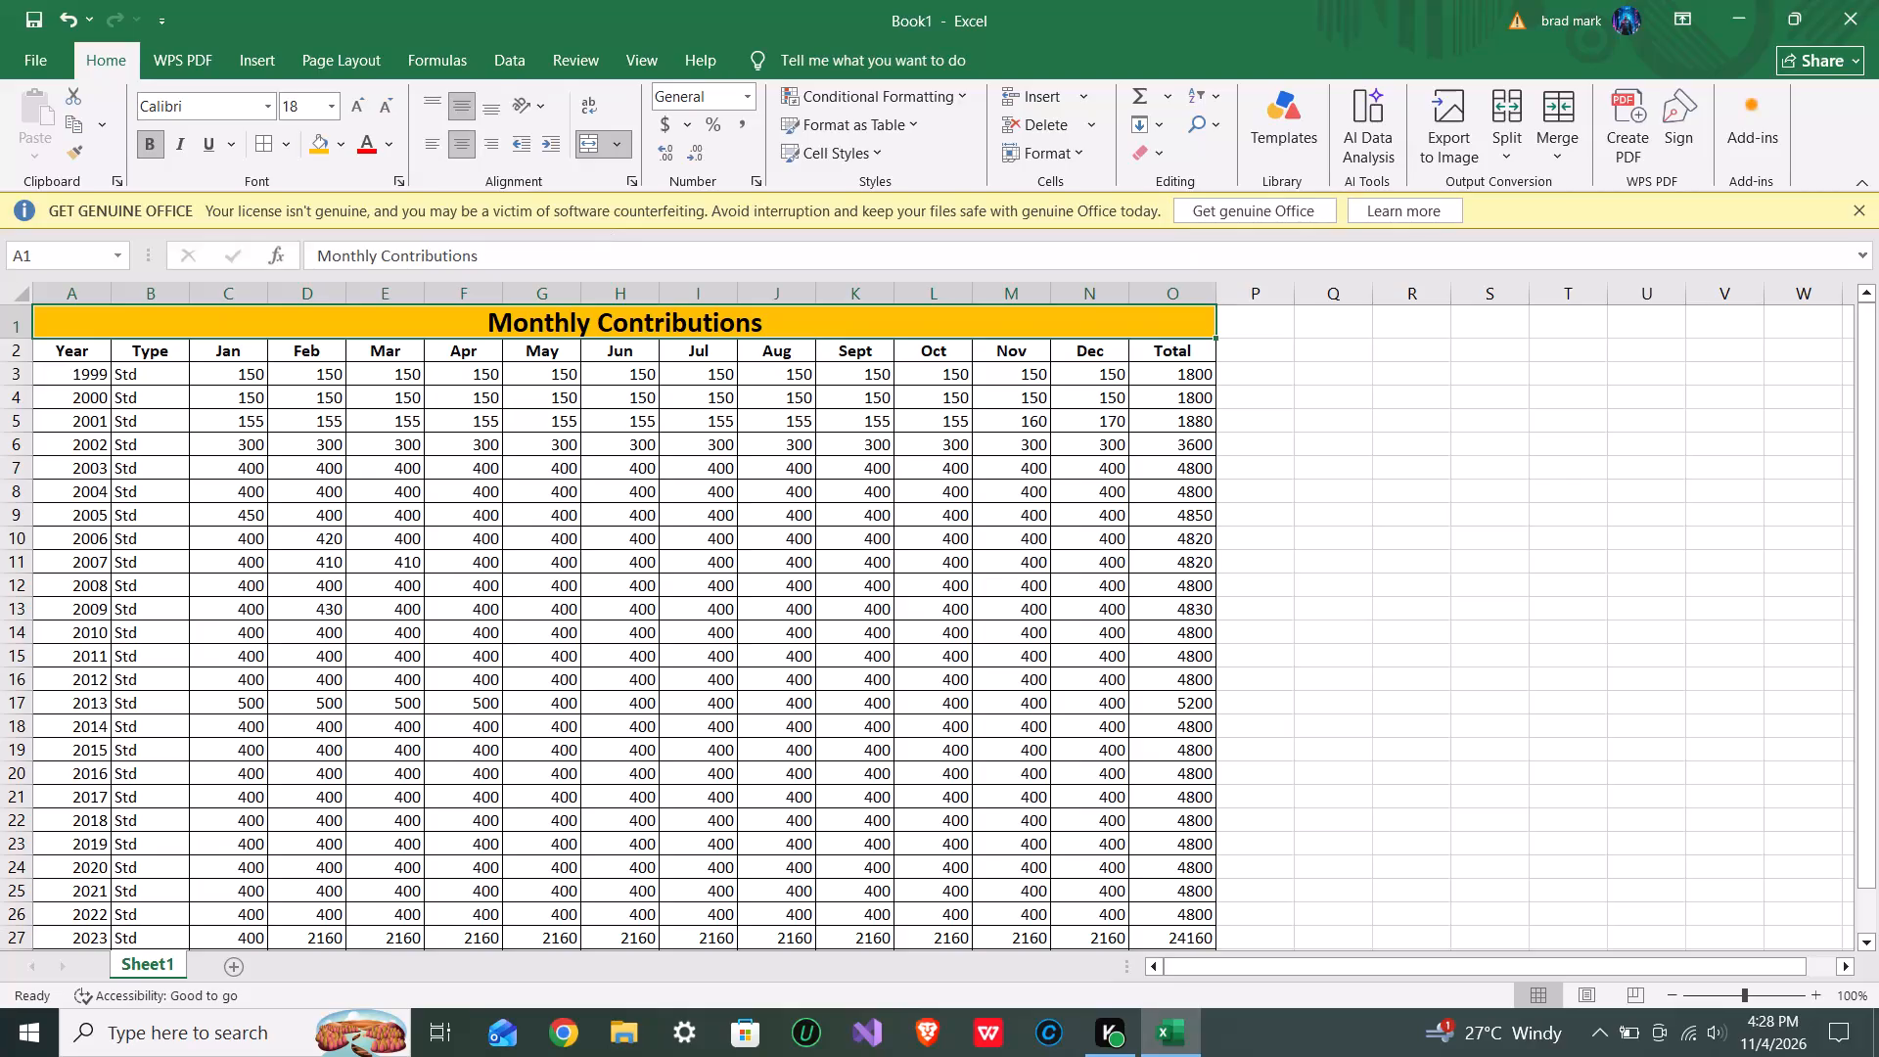
# Fill the header row cells from Year through Total with the standard yellow color.
pyautogui.click(1229, 444)
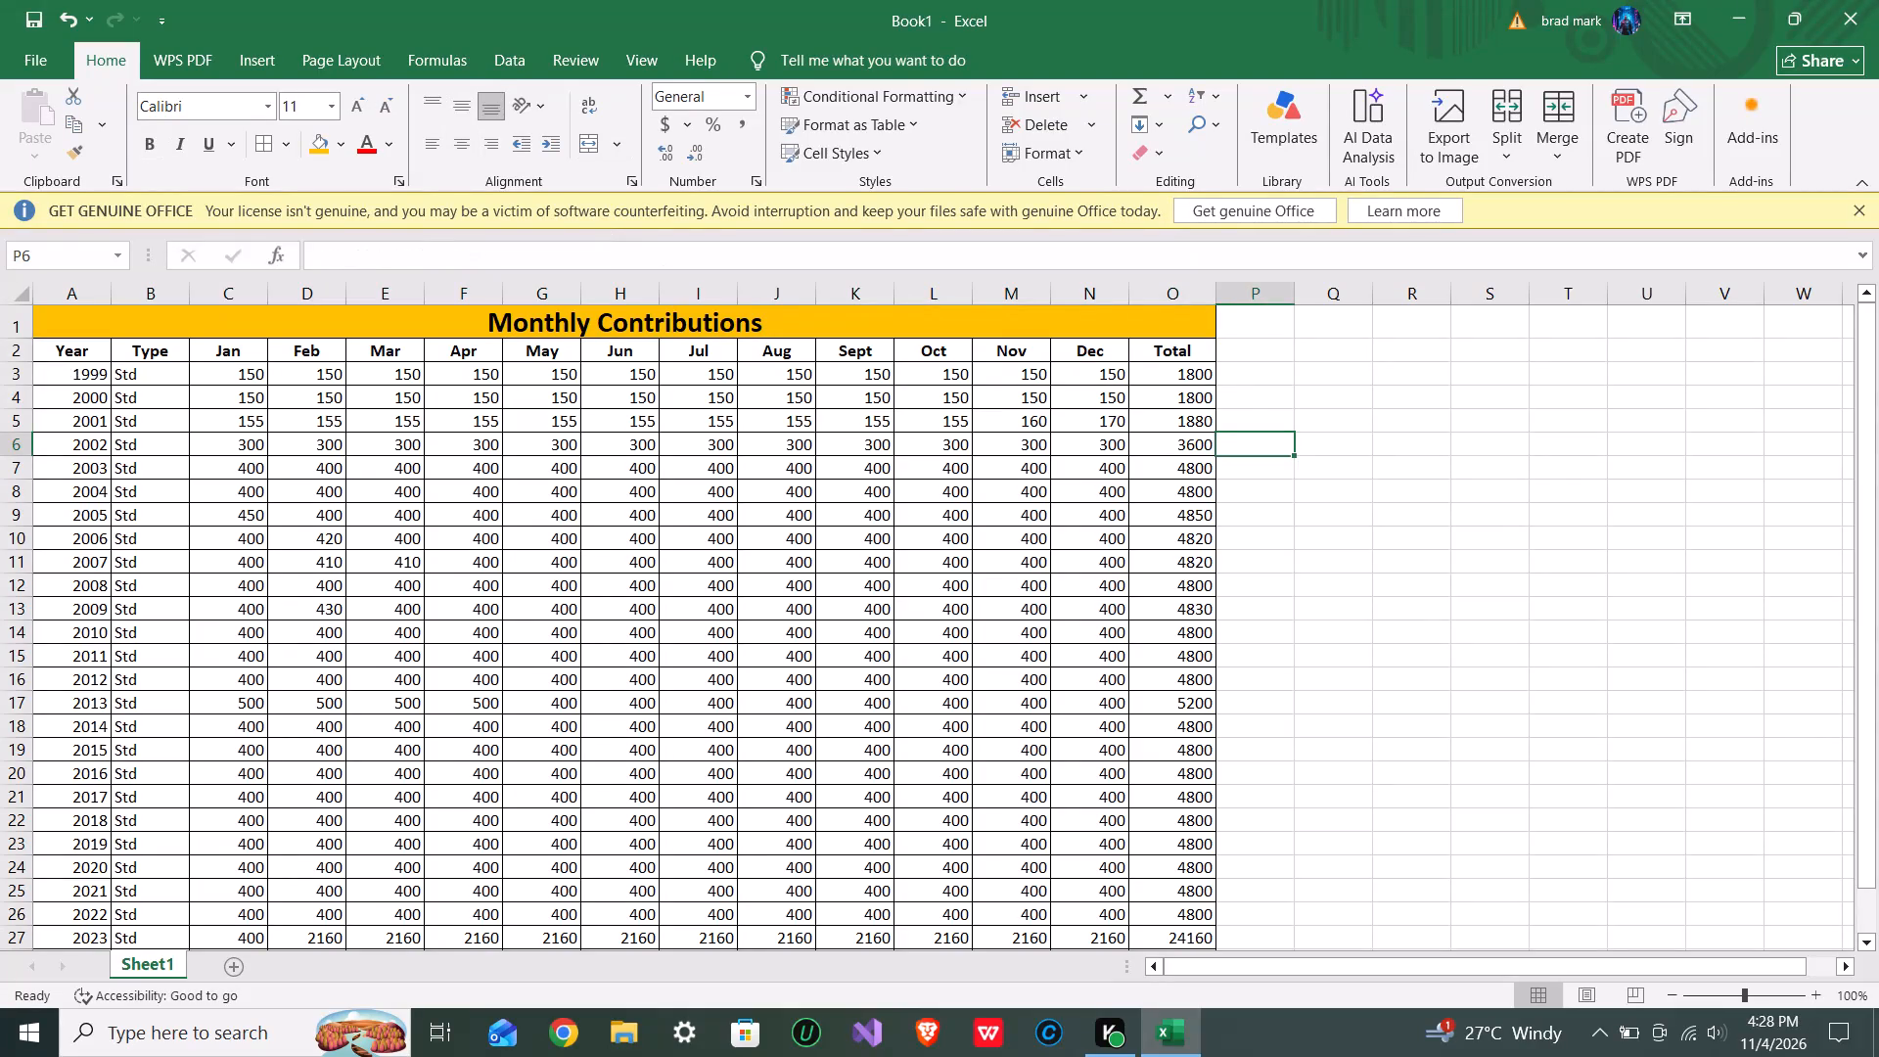
pyautogui.click(127, 444)
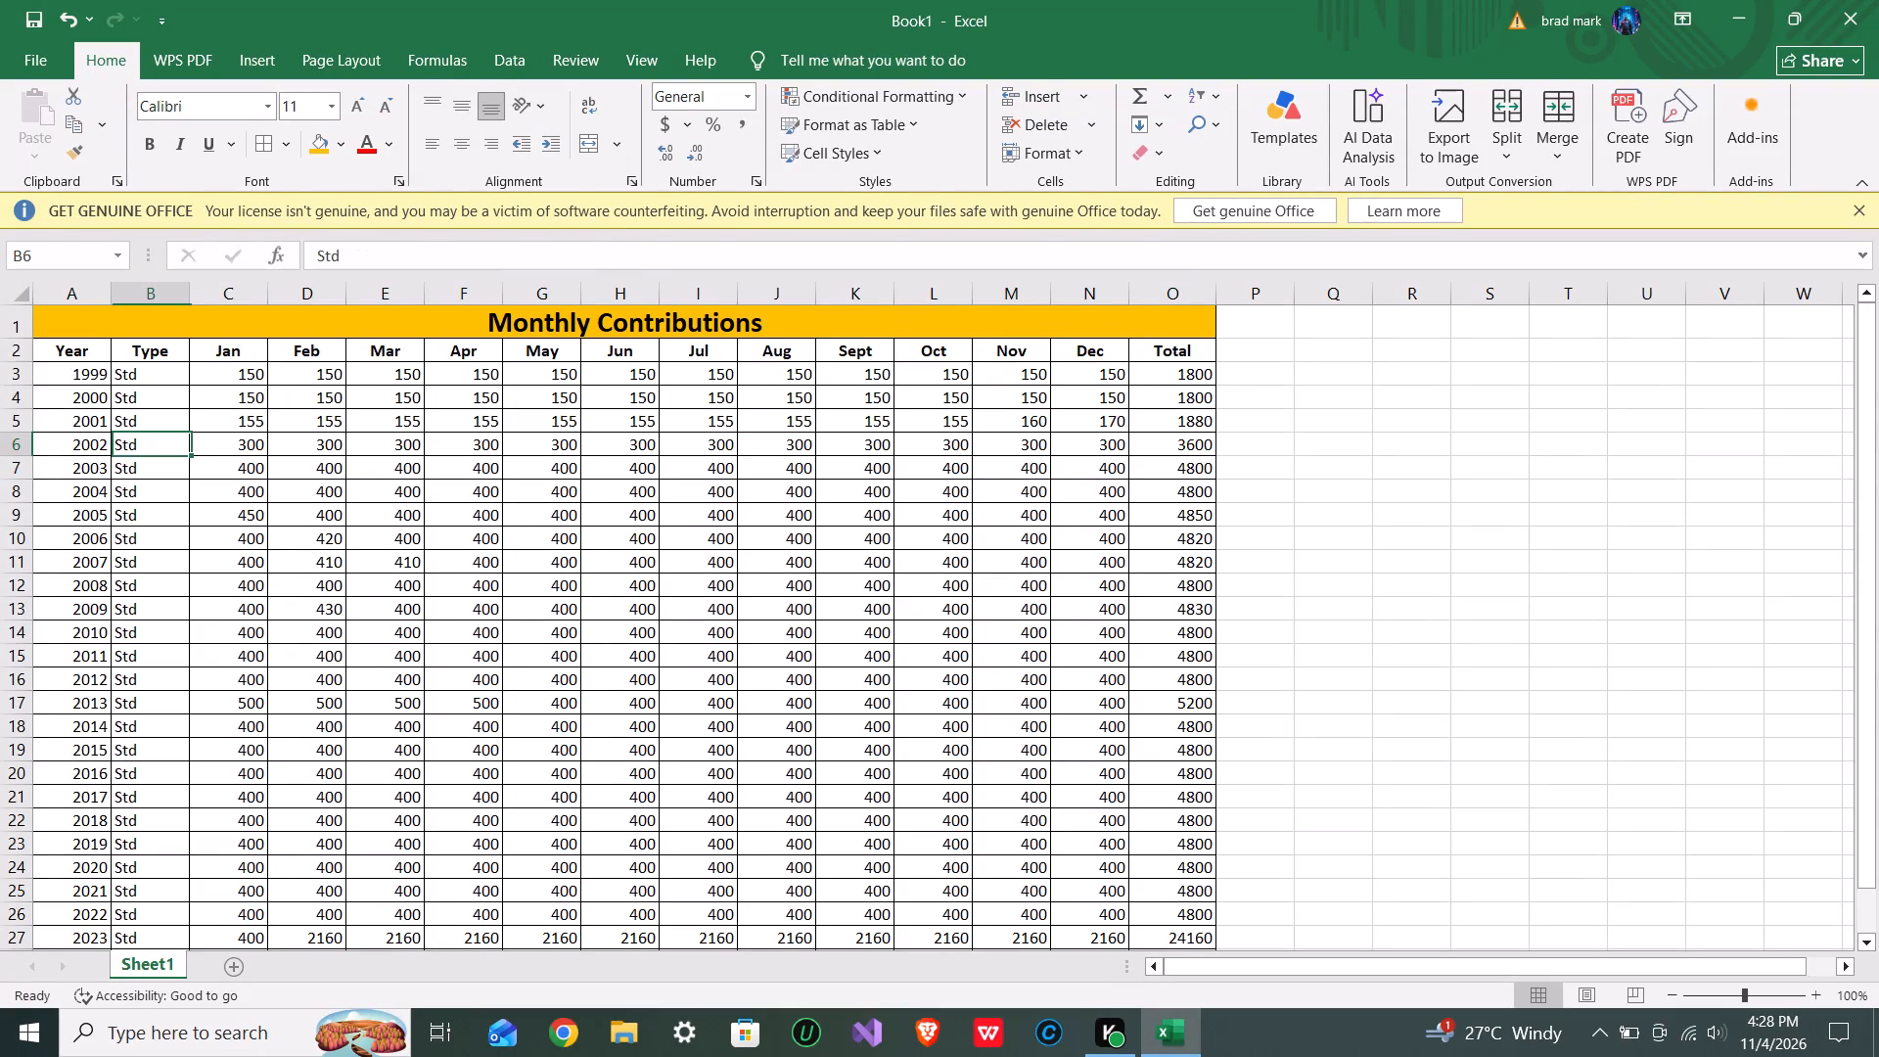
pyautogui.click(90, 344)
pyautogui.moveTo(63, 354); pyautogui.dragTo(1128, 372)
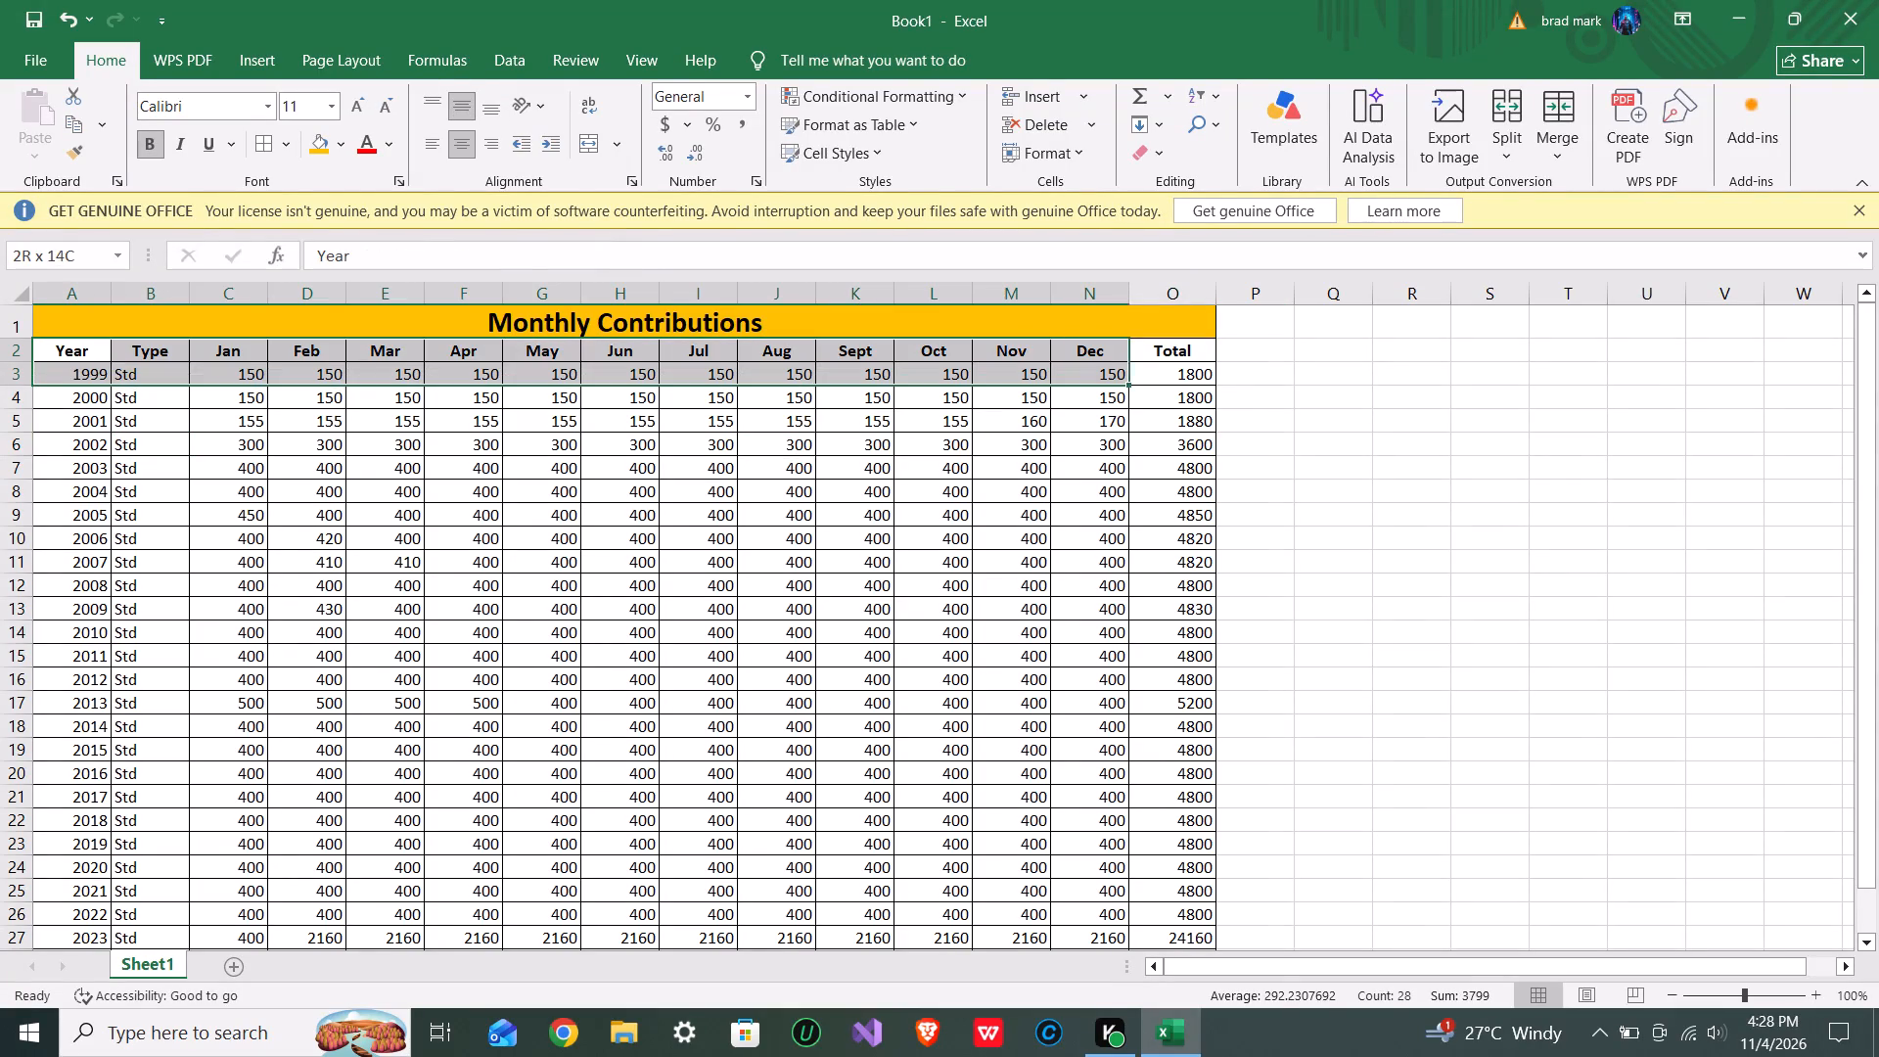
pyautogui.moveTo(1128, 372); pyautogui.dragTo(1260, 376)
pyautogui.click(1179, 374)
pyautogui.click(1195, 357)
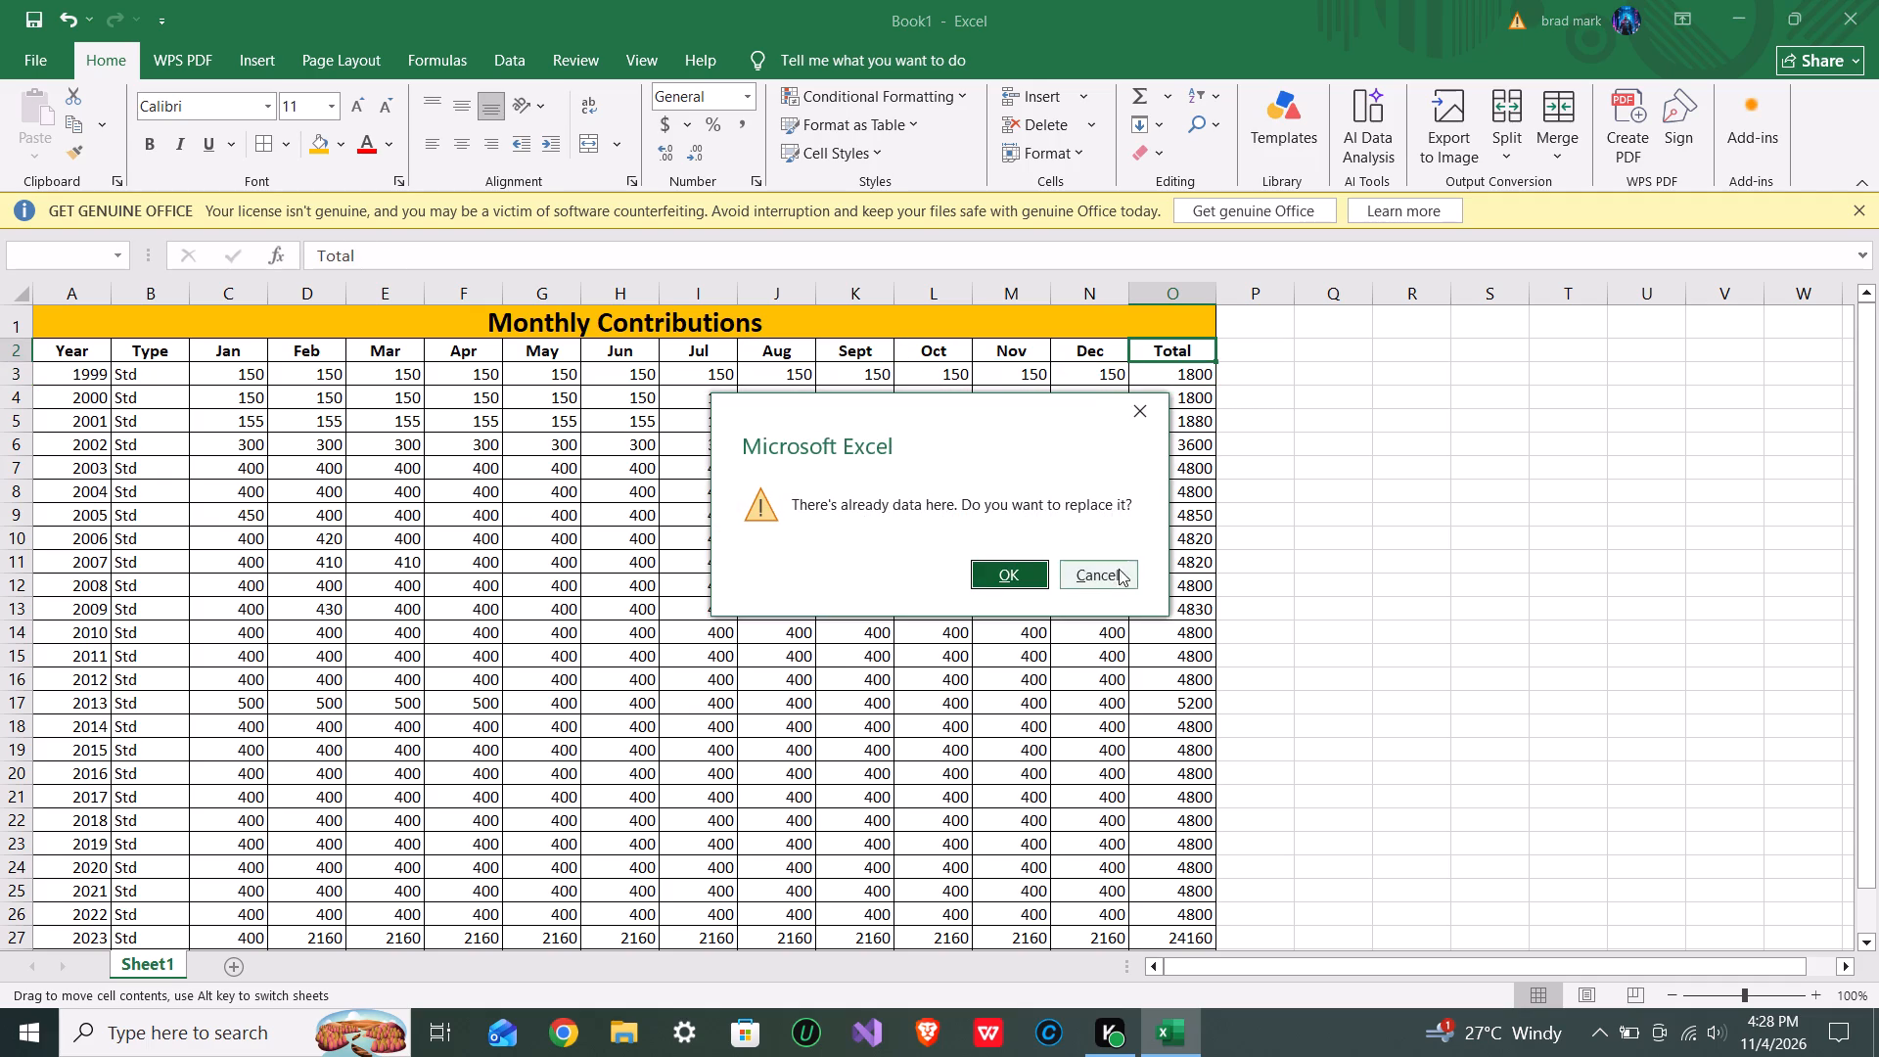
pyautogui.click(1119, 573)
pyautogui.click(1181, 356)
pyautogui.moveTo(1174, 356); pyautogui.dragTo(1105, 350)
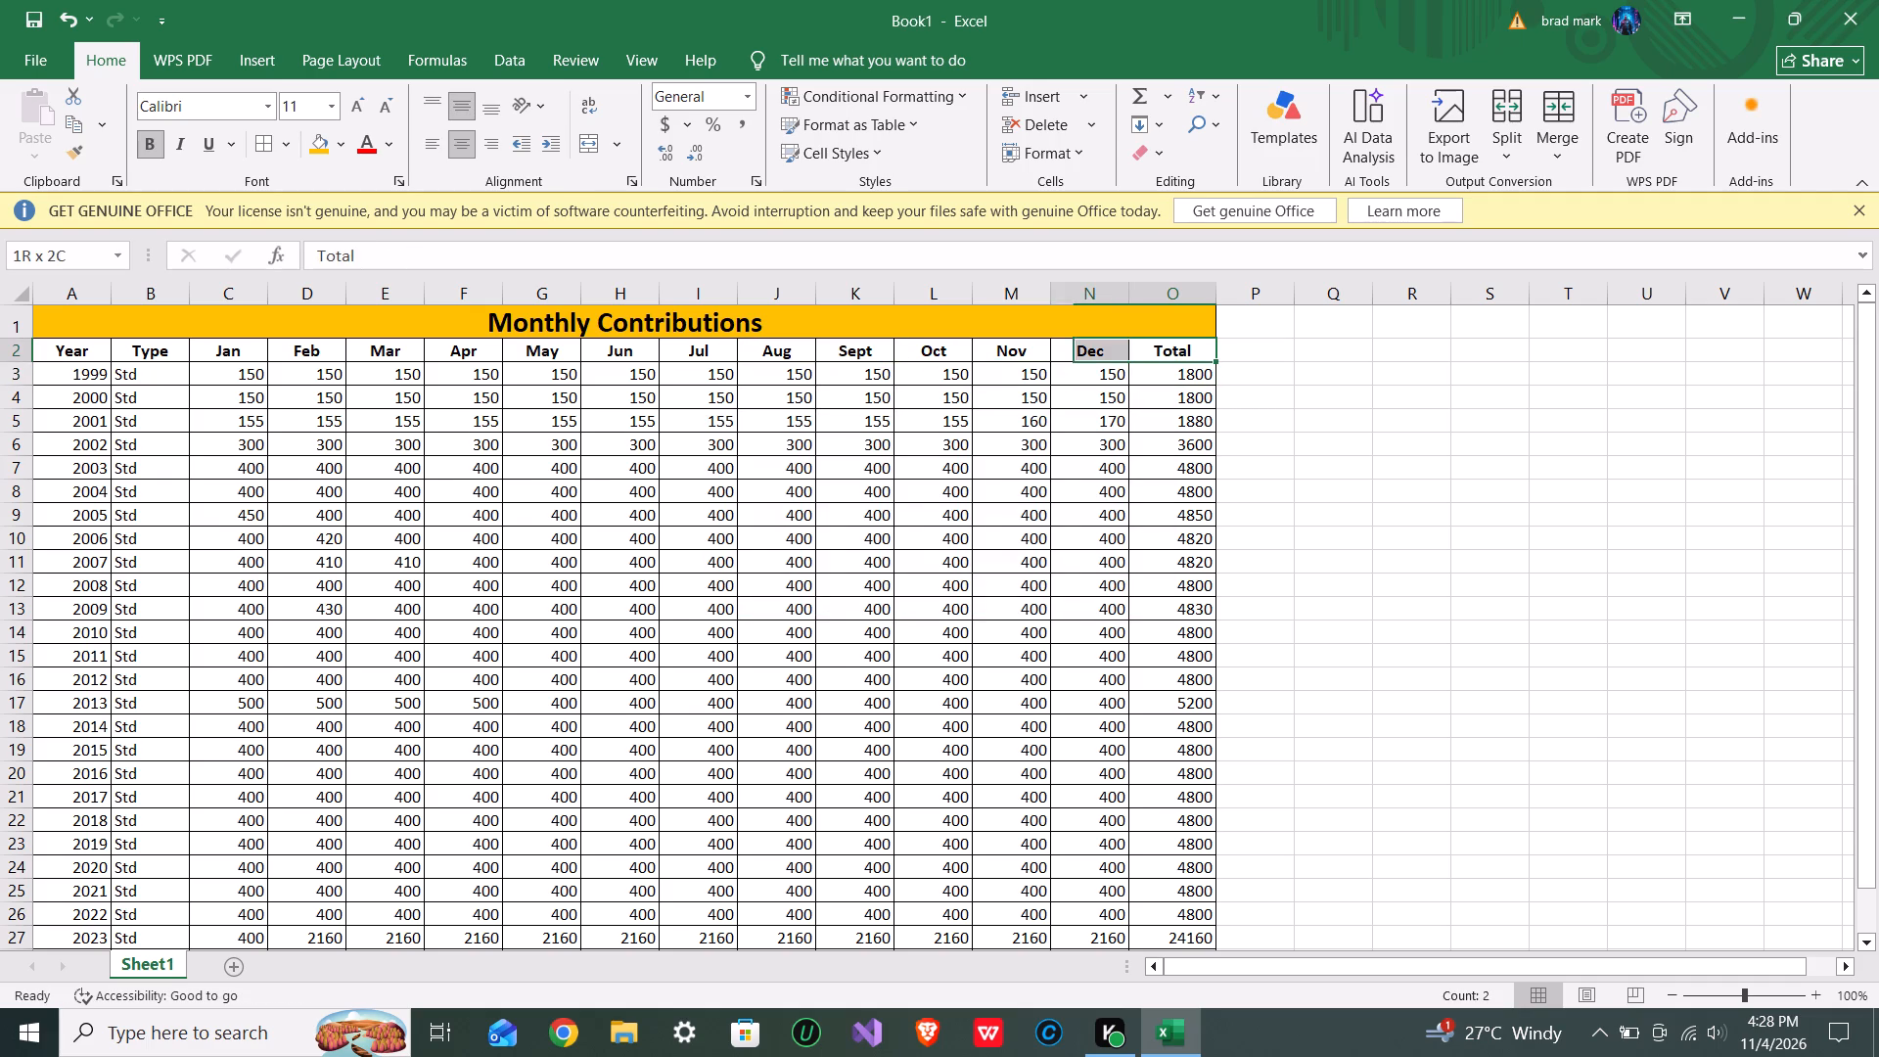
pyautogui.moveTo(1105, 350); pyautogui.dragTo(551, 322)
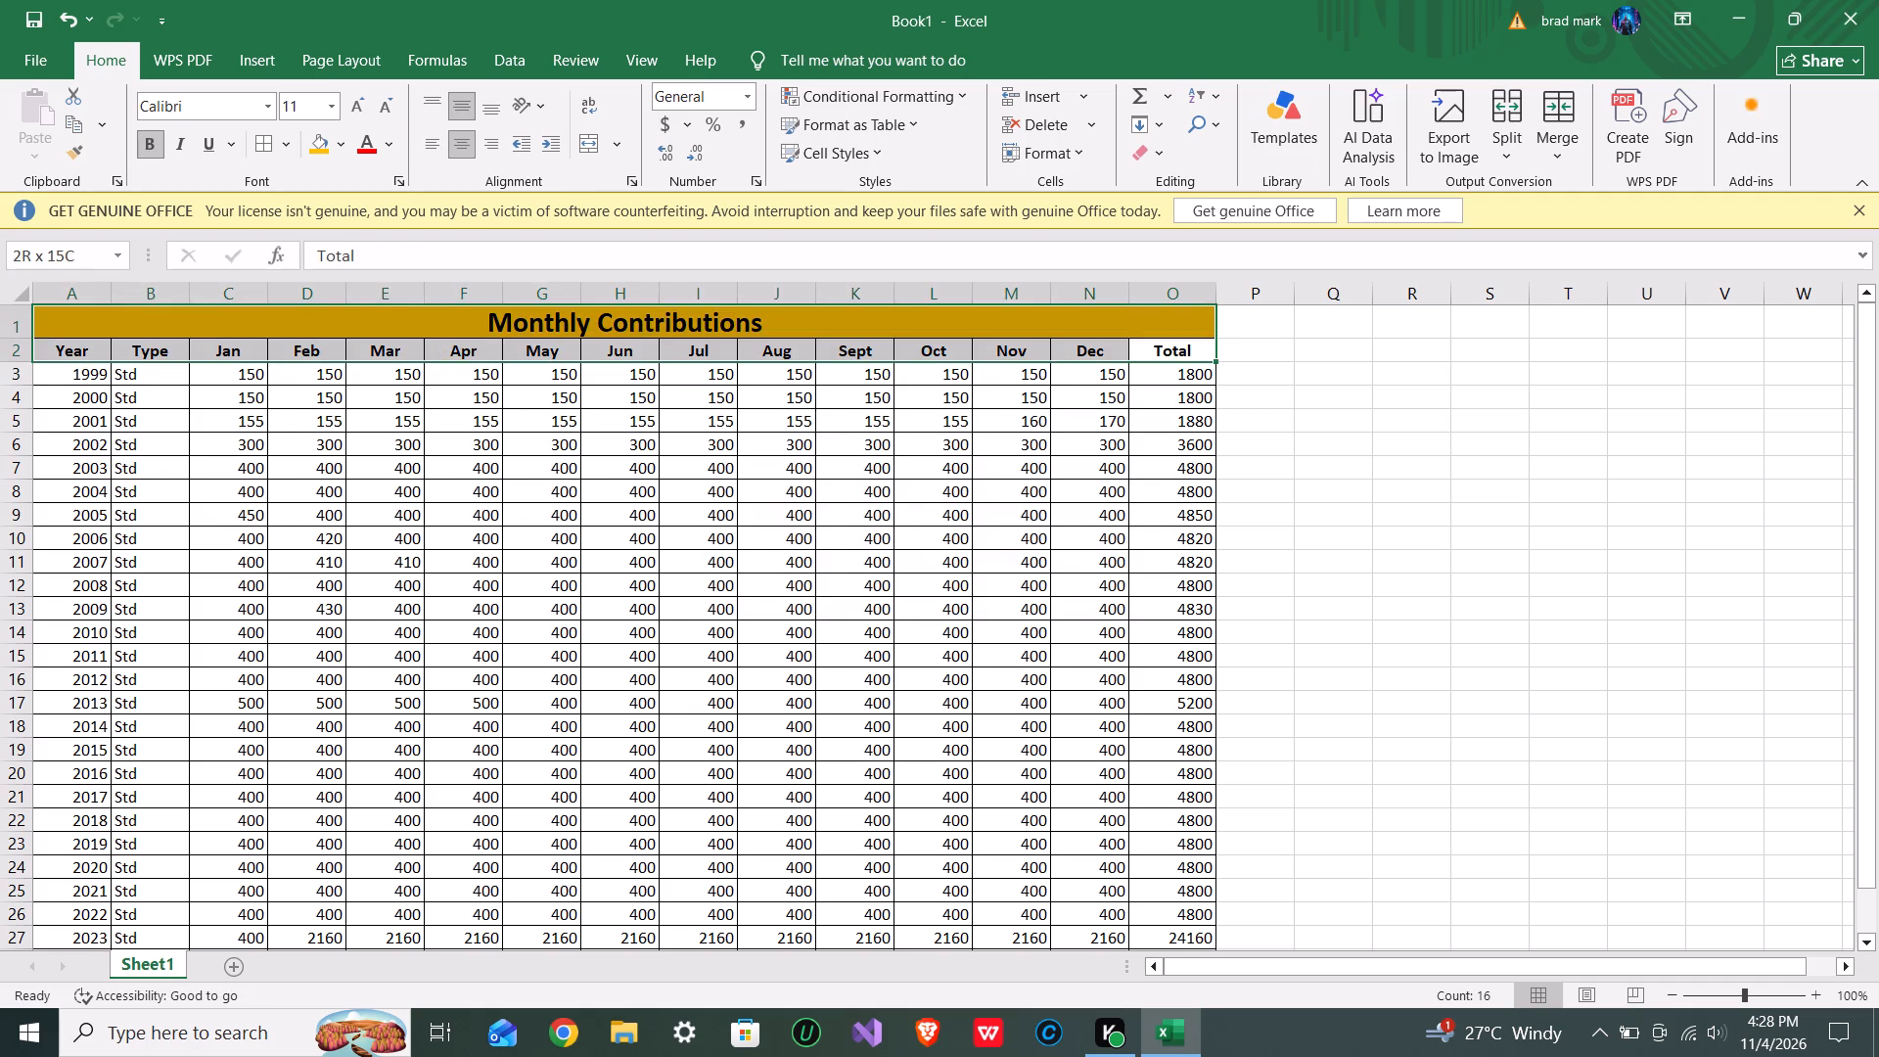
pyautogui.moveTo(551, 322); pyautogui.dragTo(79, 358)
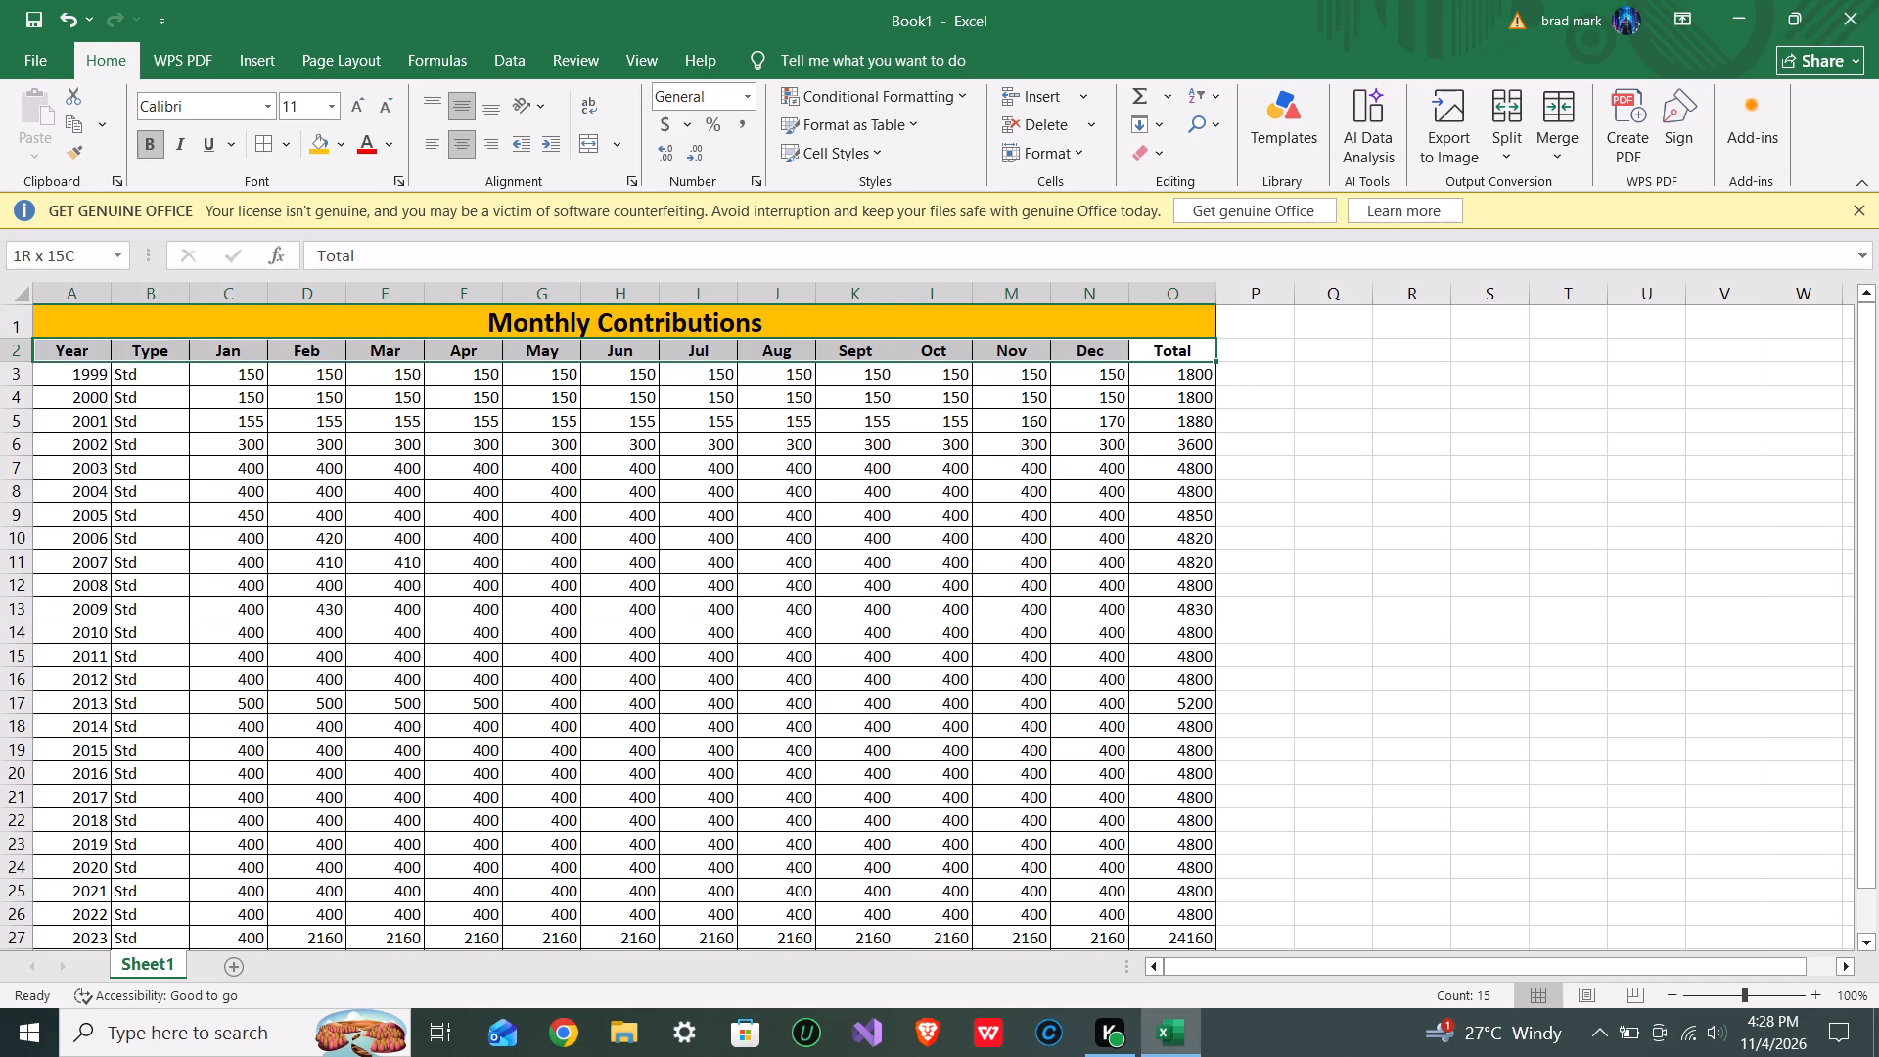
pyautogui.moveTo(79, 358); pyautogui.dragTo(71, 349)
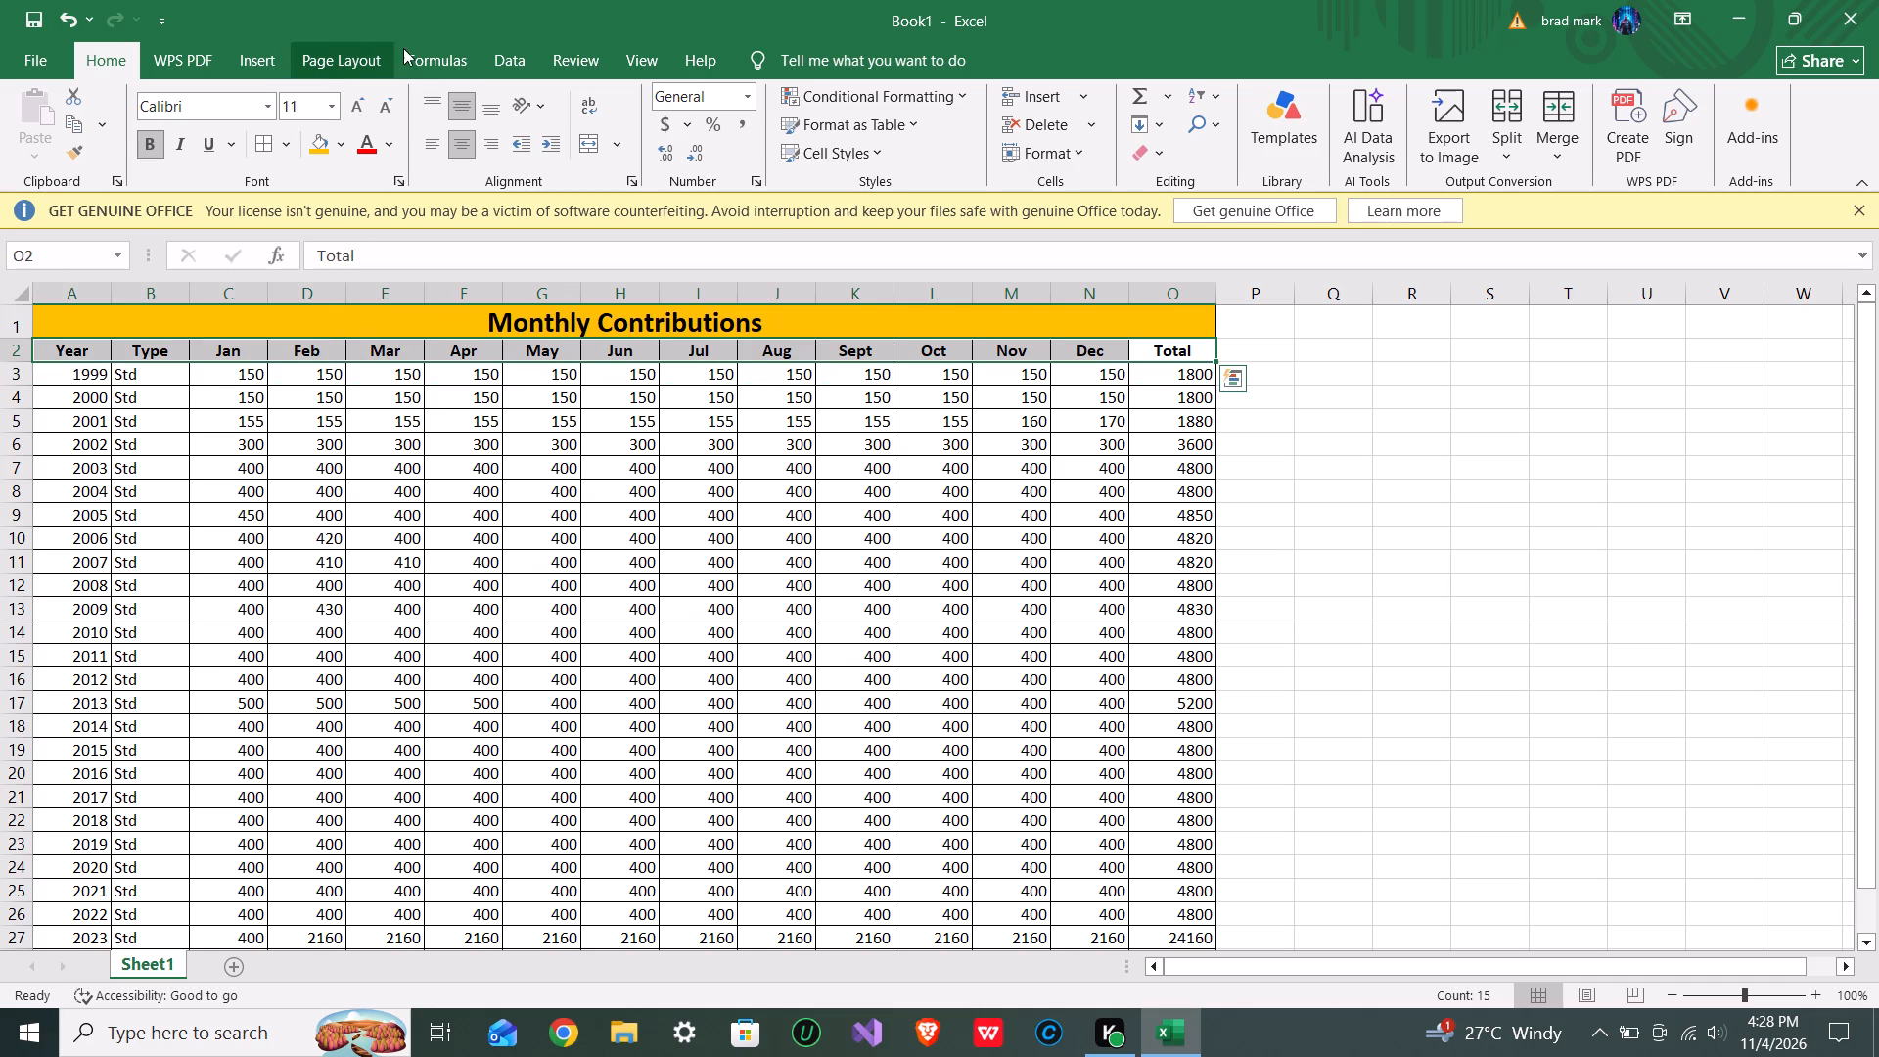
pyautogui.click(346, 145)
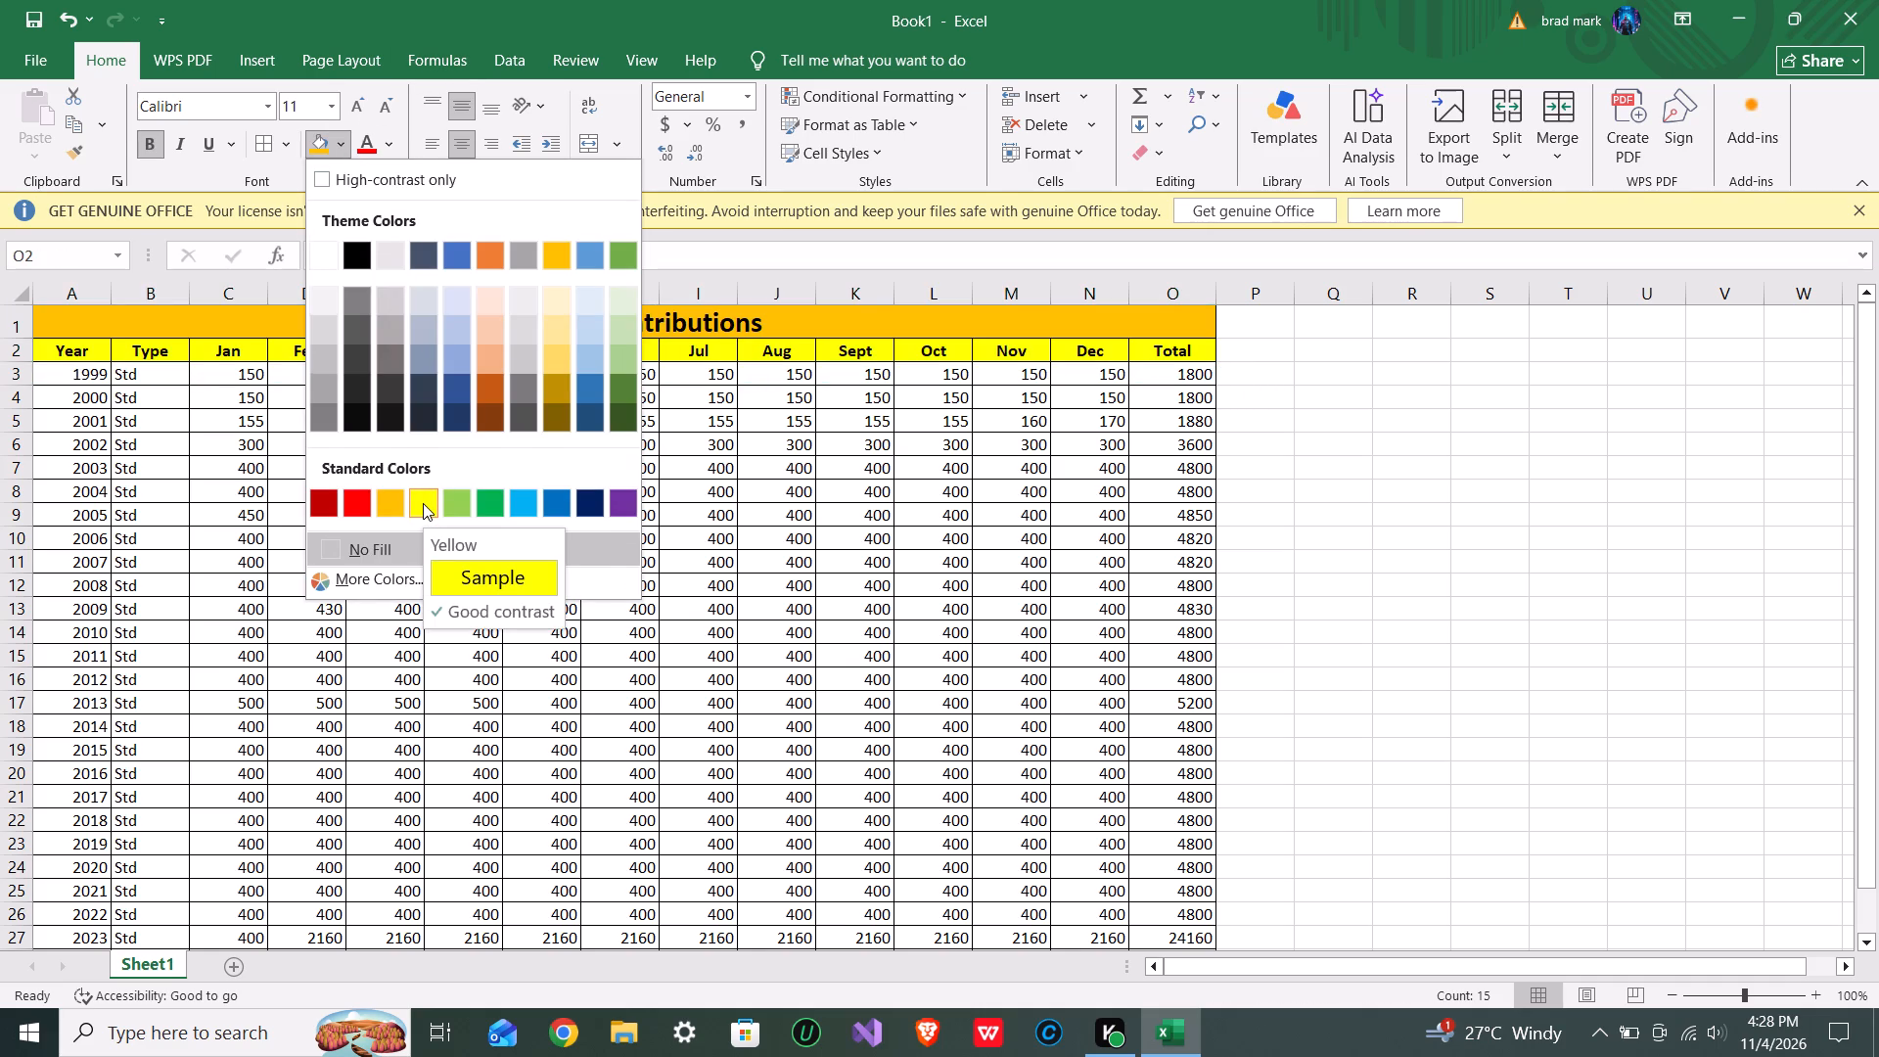
pyautogui.click(423, 503)
pyautogui.click(910, 390)
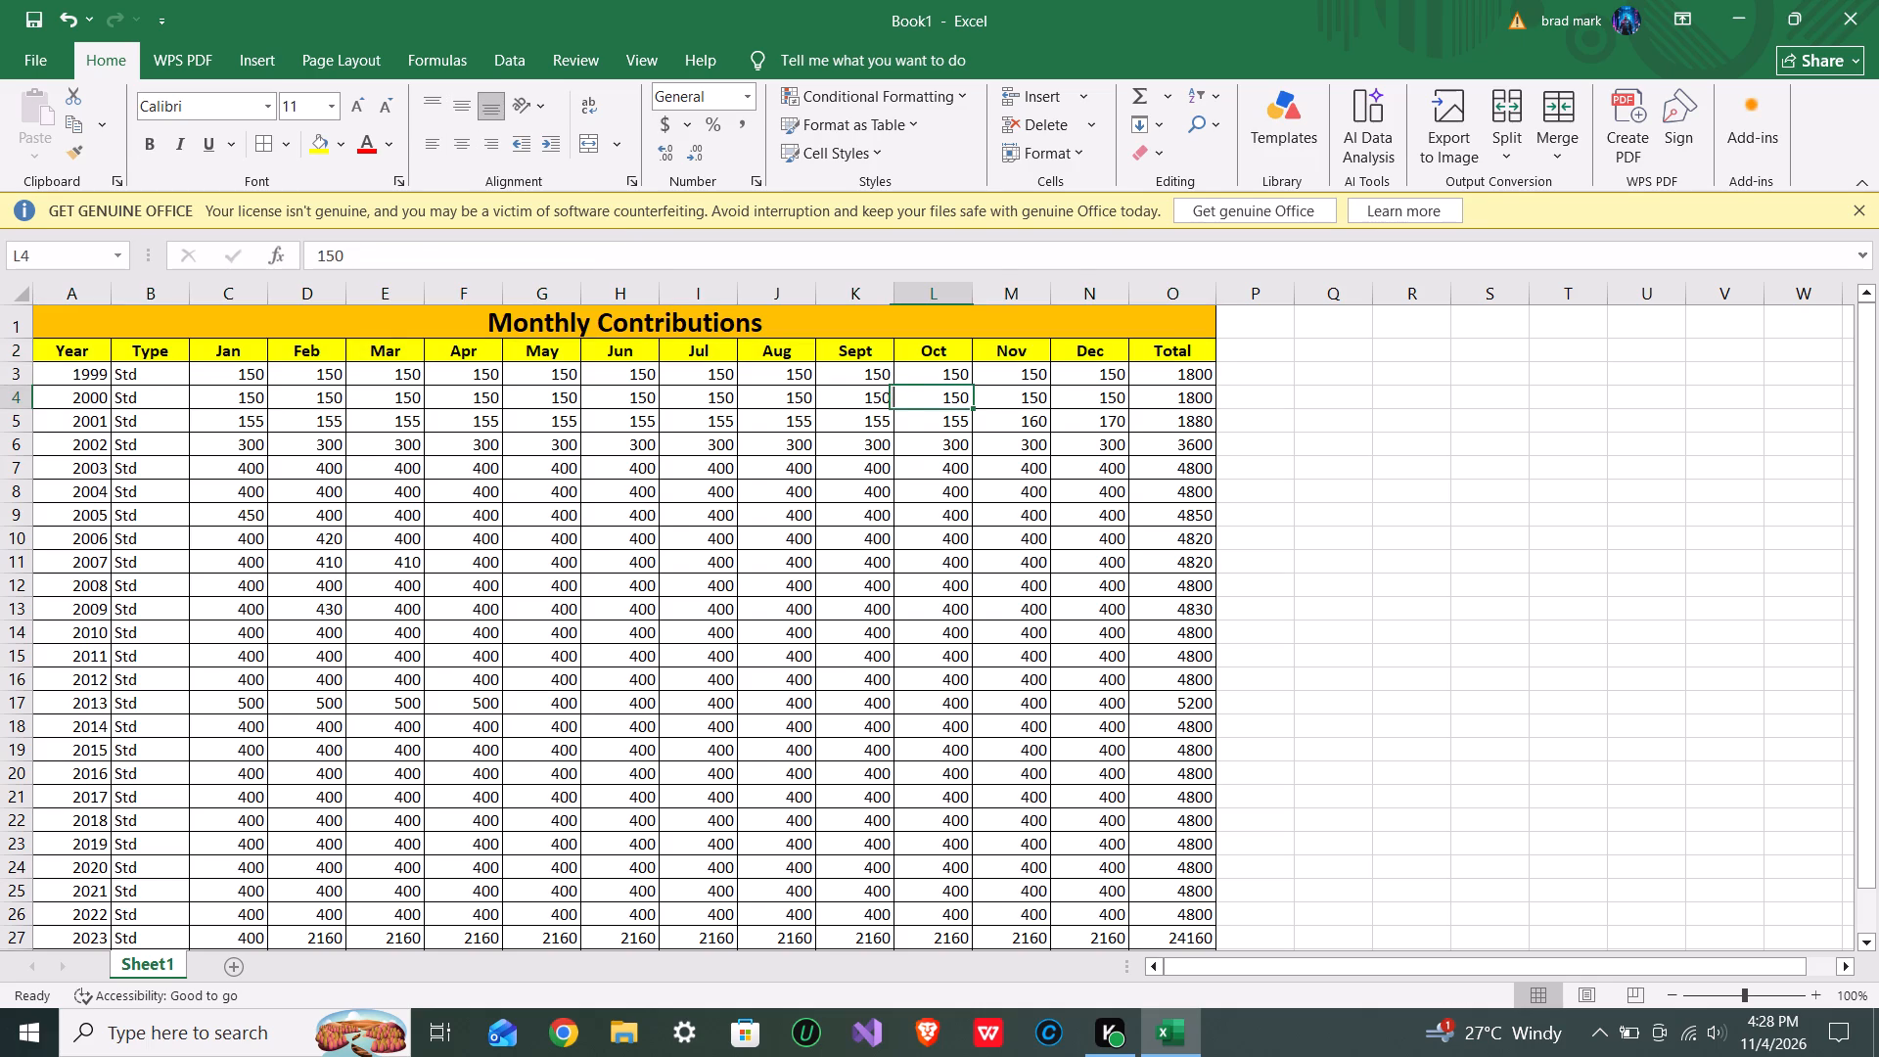
pyautogui.click(926, 338)
pyautogui.click(1295, 461)
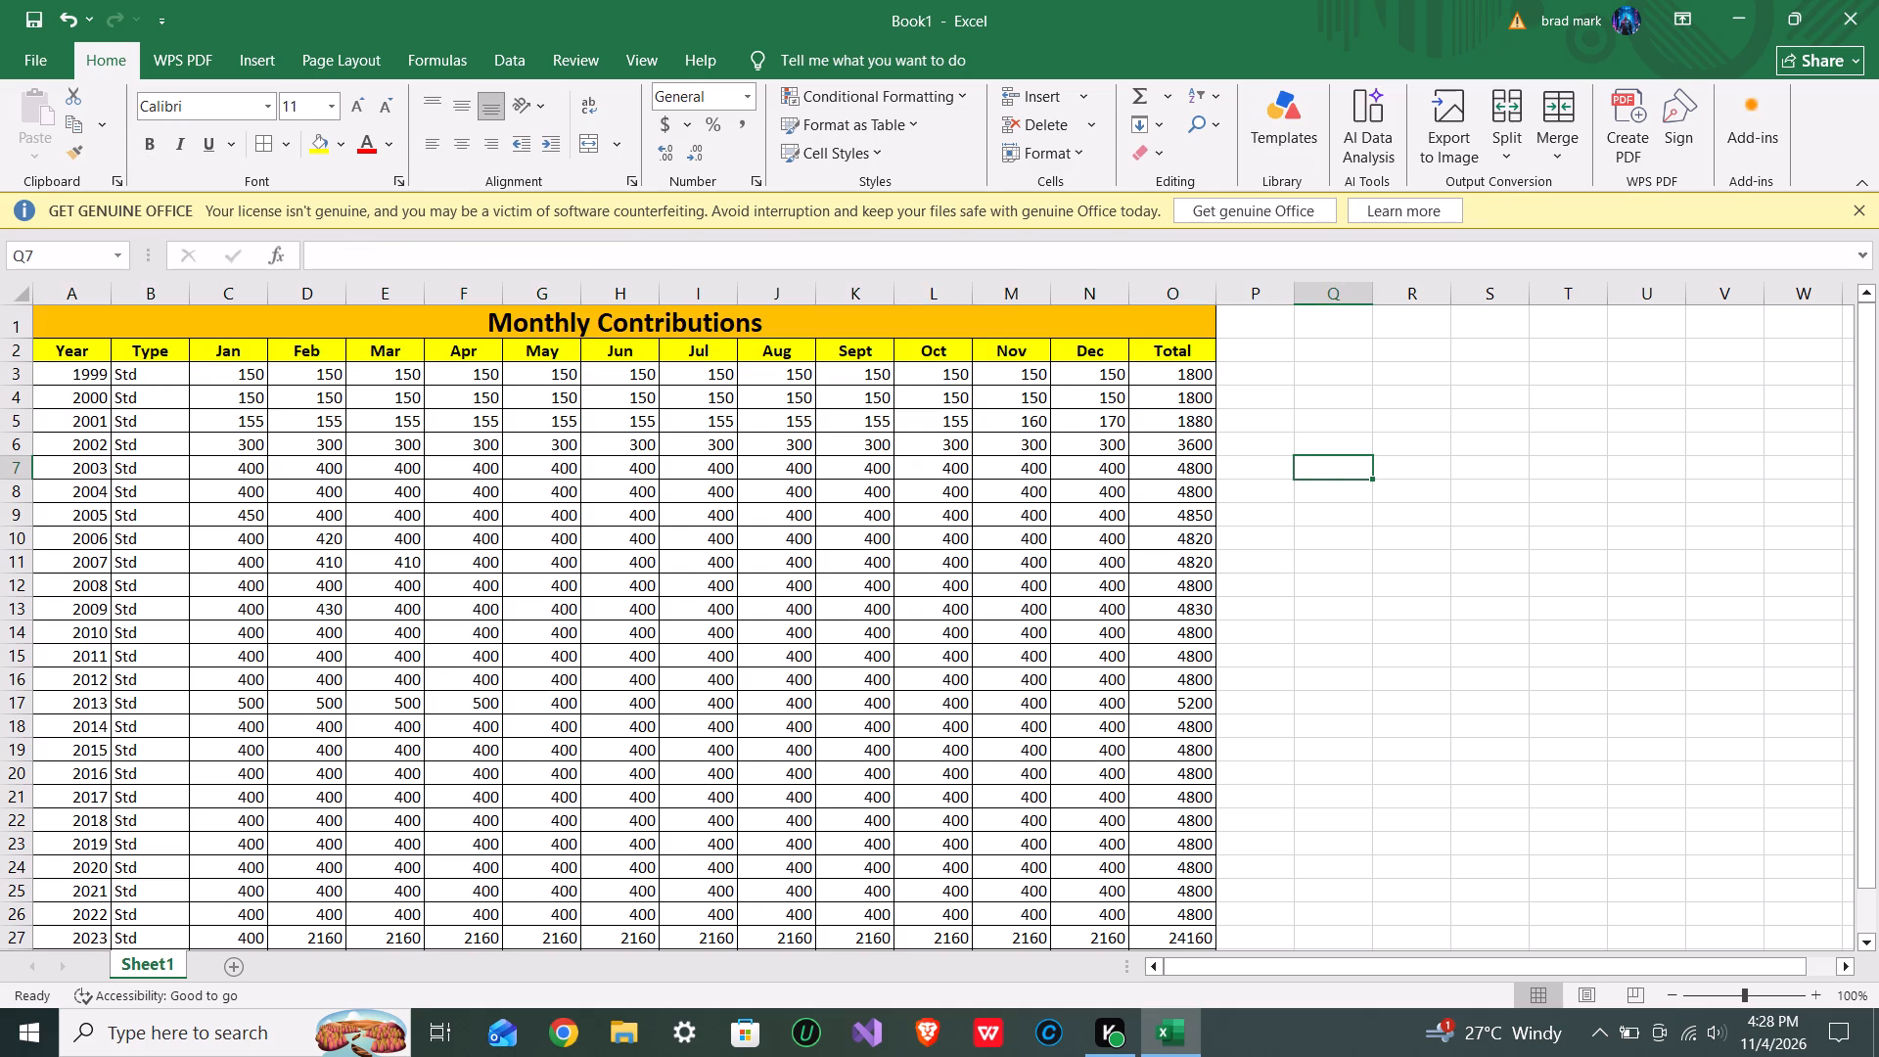
# Review the formatted Monthly Contributions table from the title down to the rows below 2025.
pyautogui.click(1231, 311)
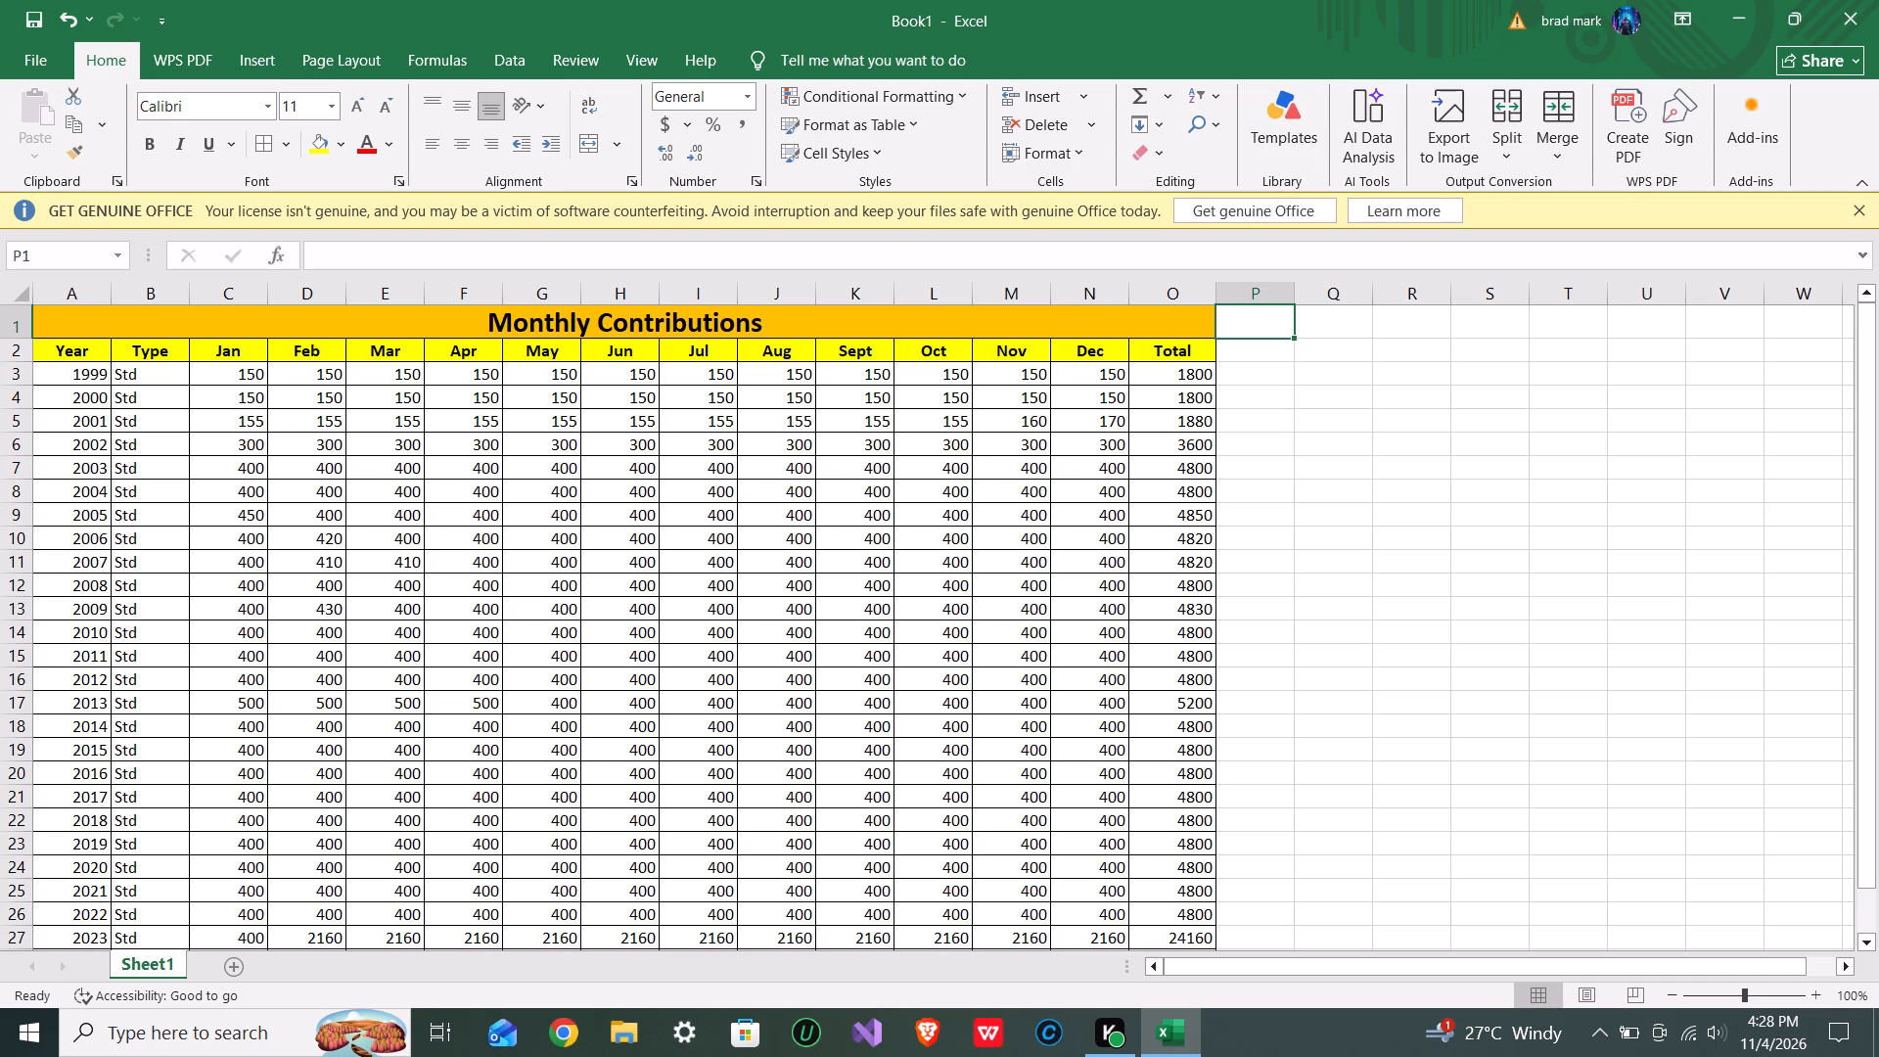
pyautogui.scroll(-2, 178, 581)
pyautogui.scroll(2, 178, 581)
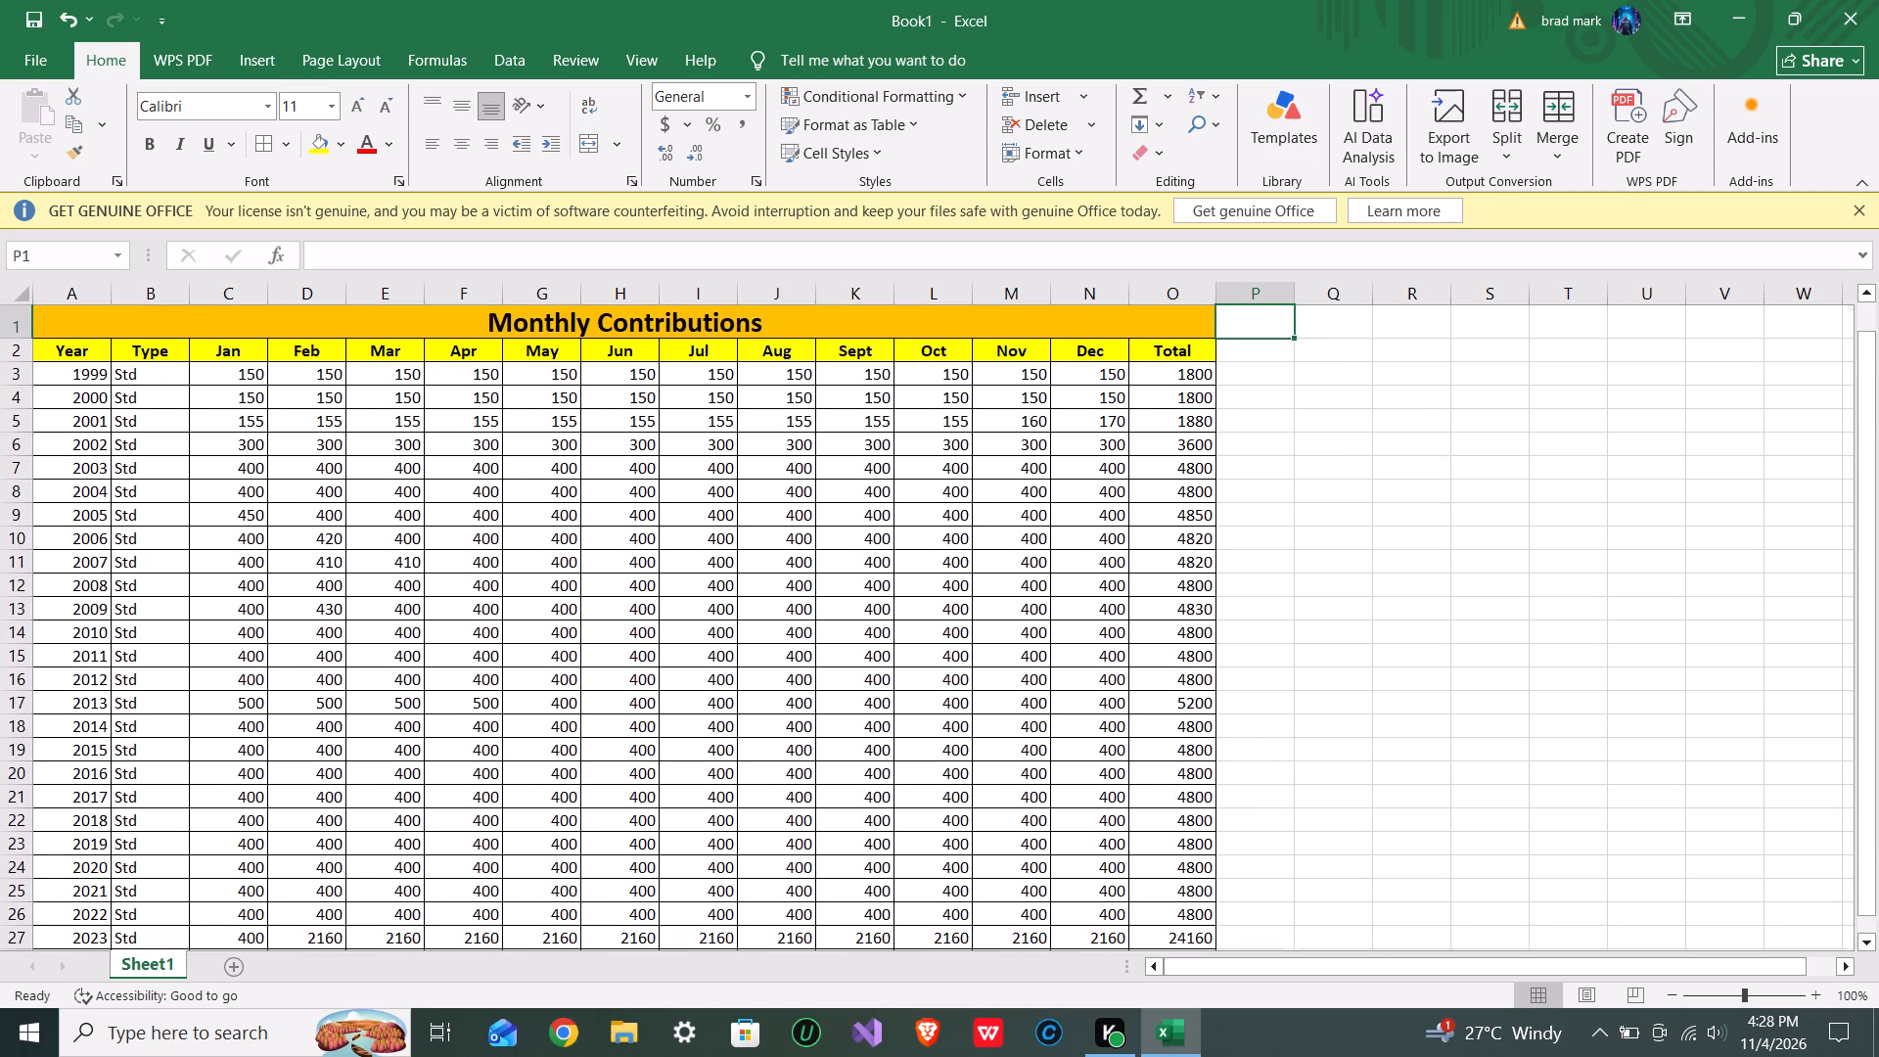
pyautogui.scroll(1, 178, 581)
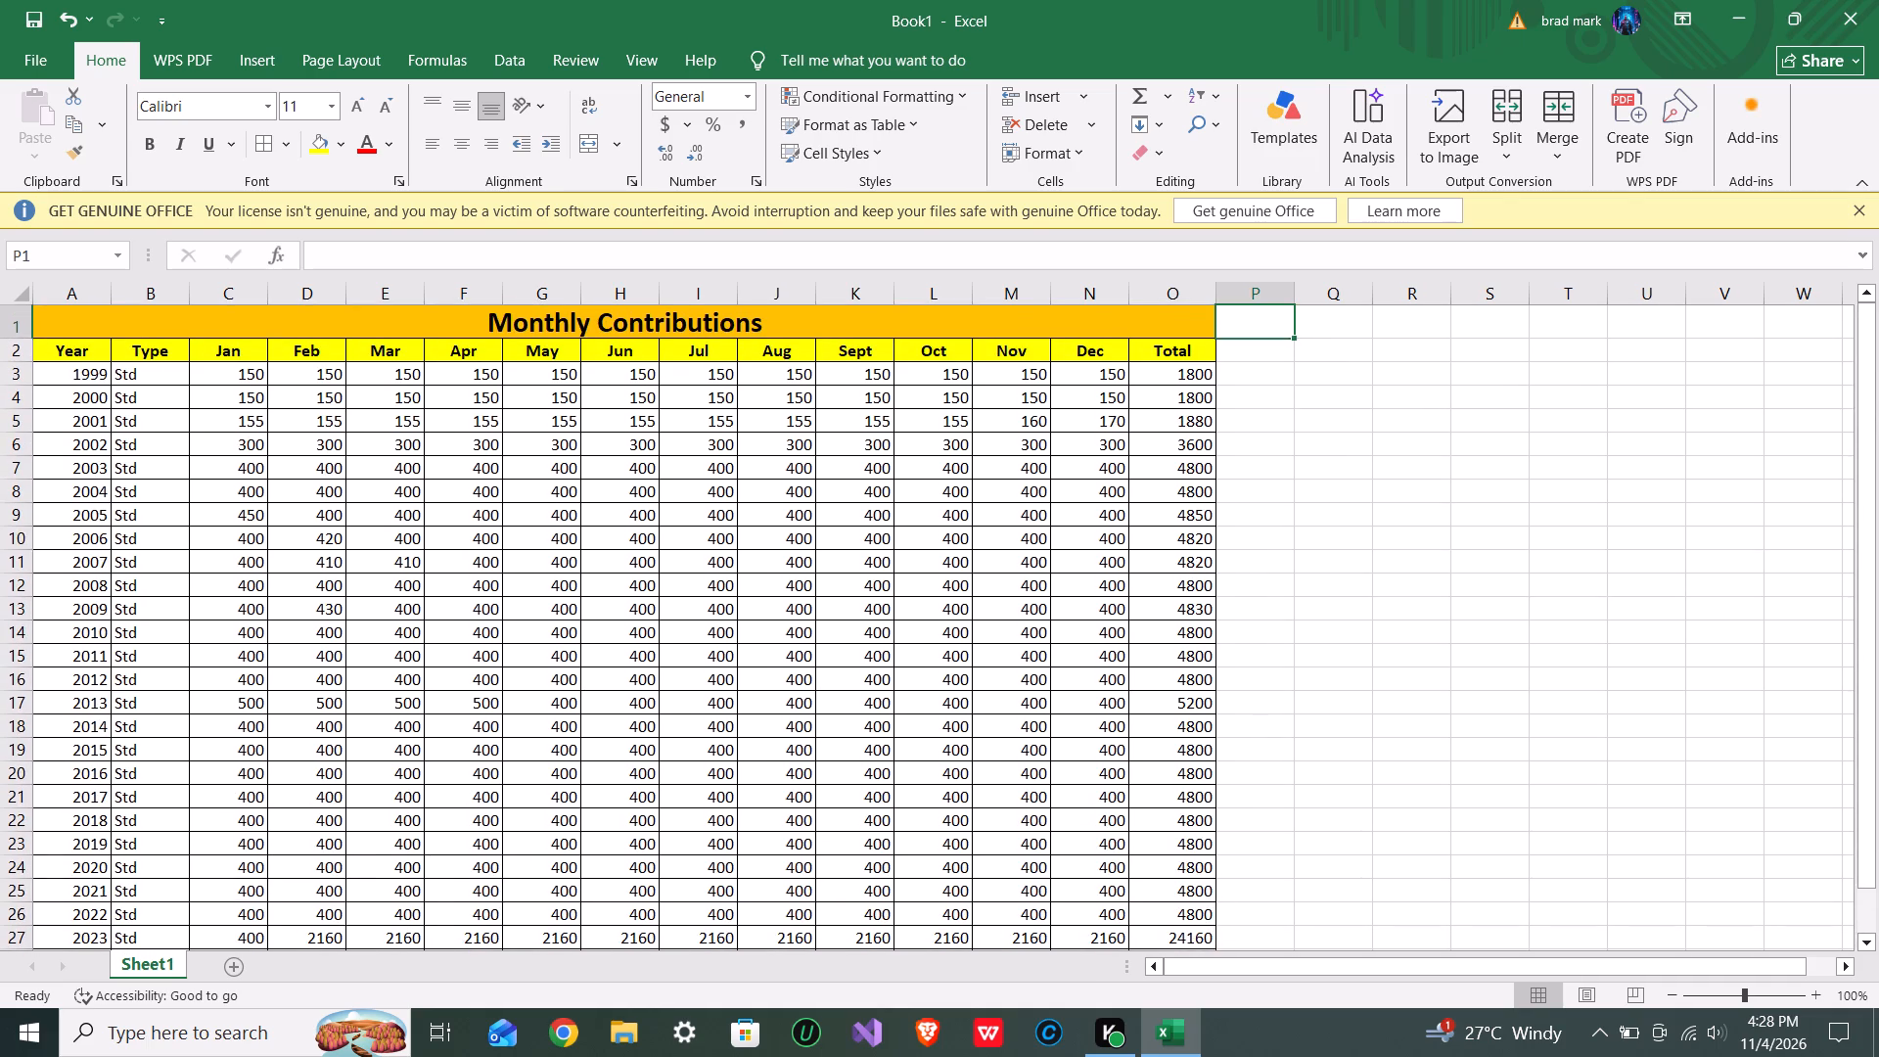
pyautogui.scroll(-2, 178, 581)
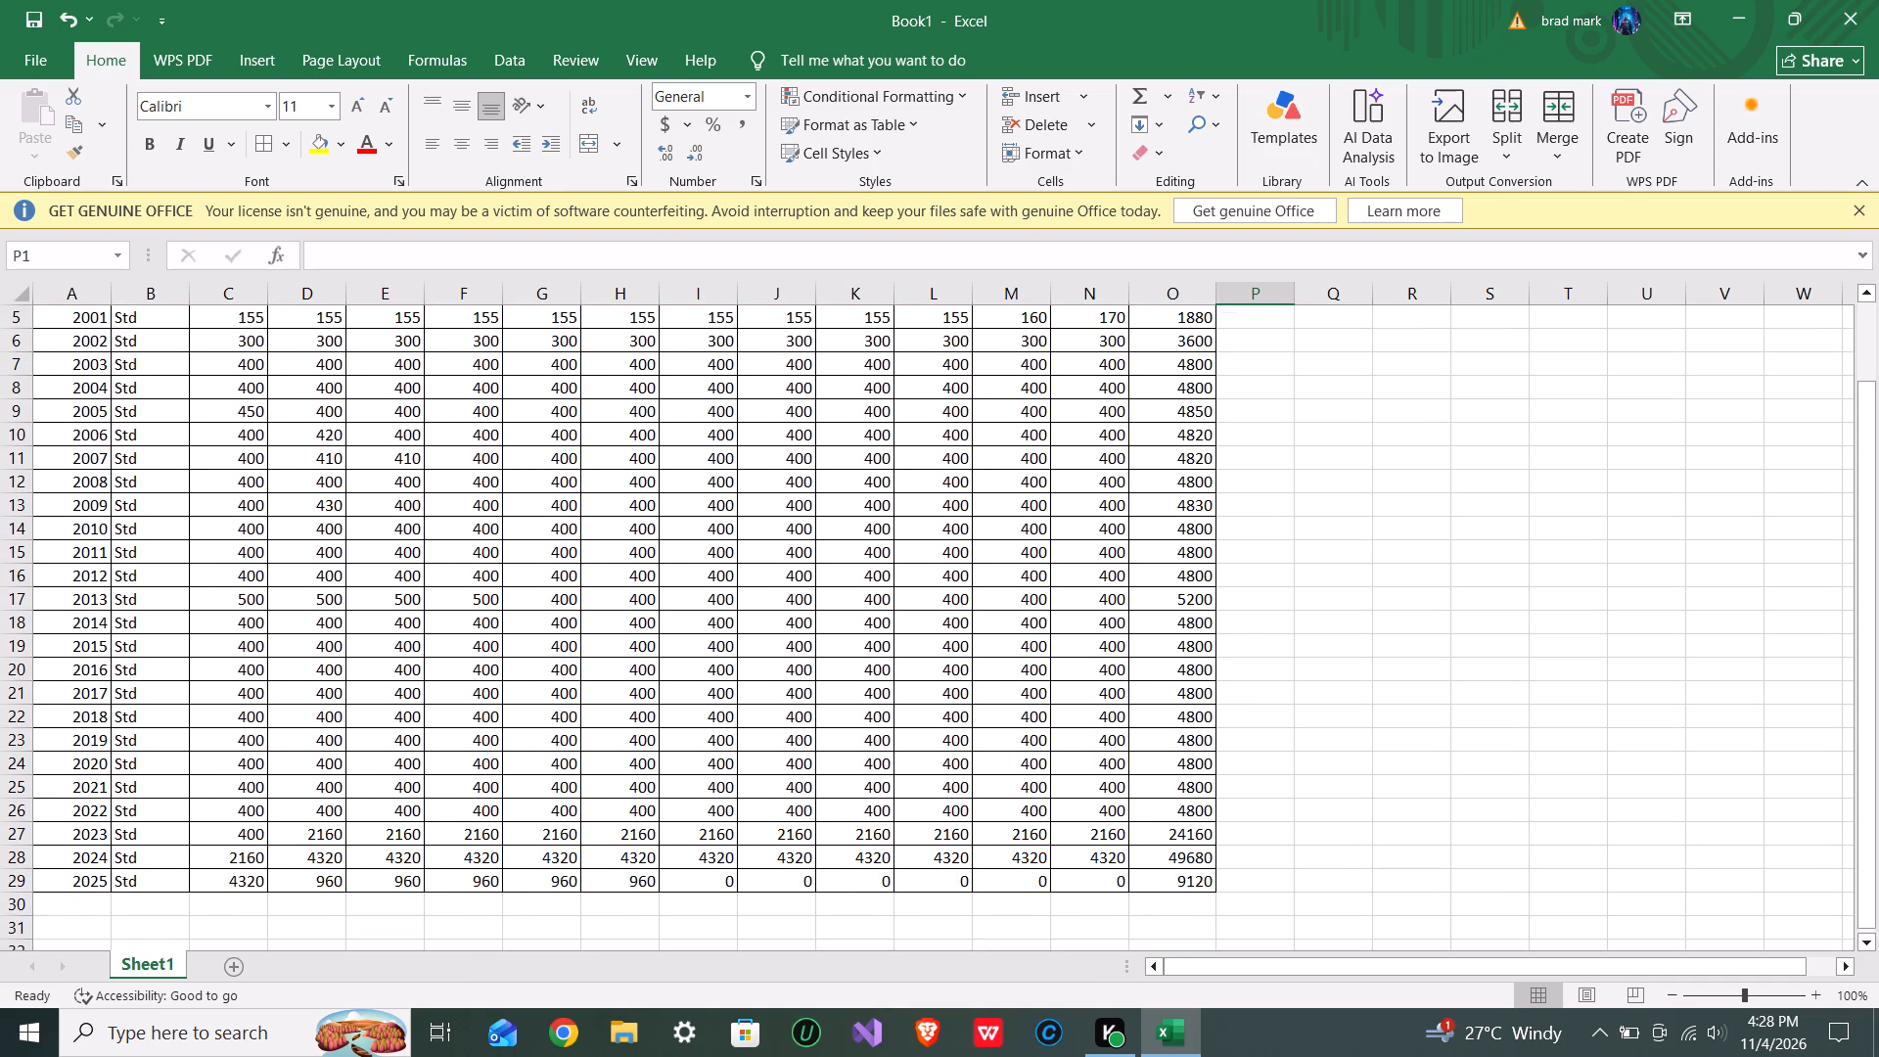
pyautogui.scroll(1, 178, 581)
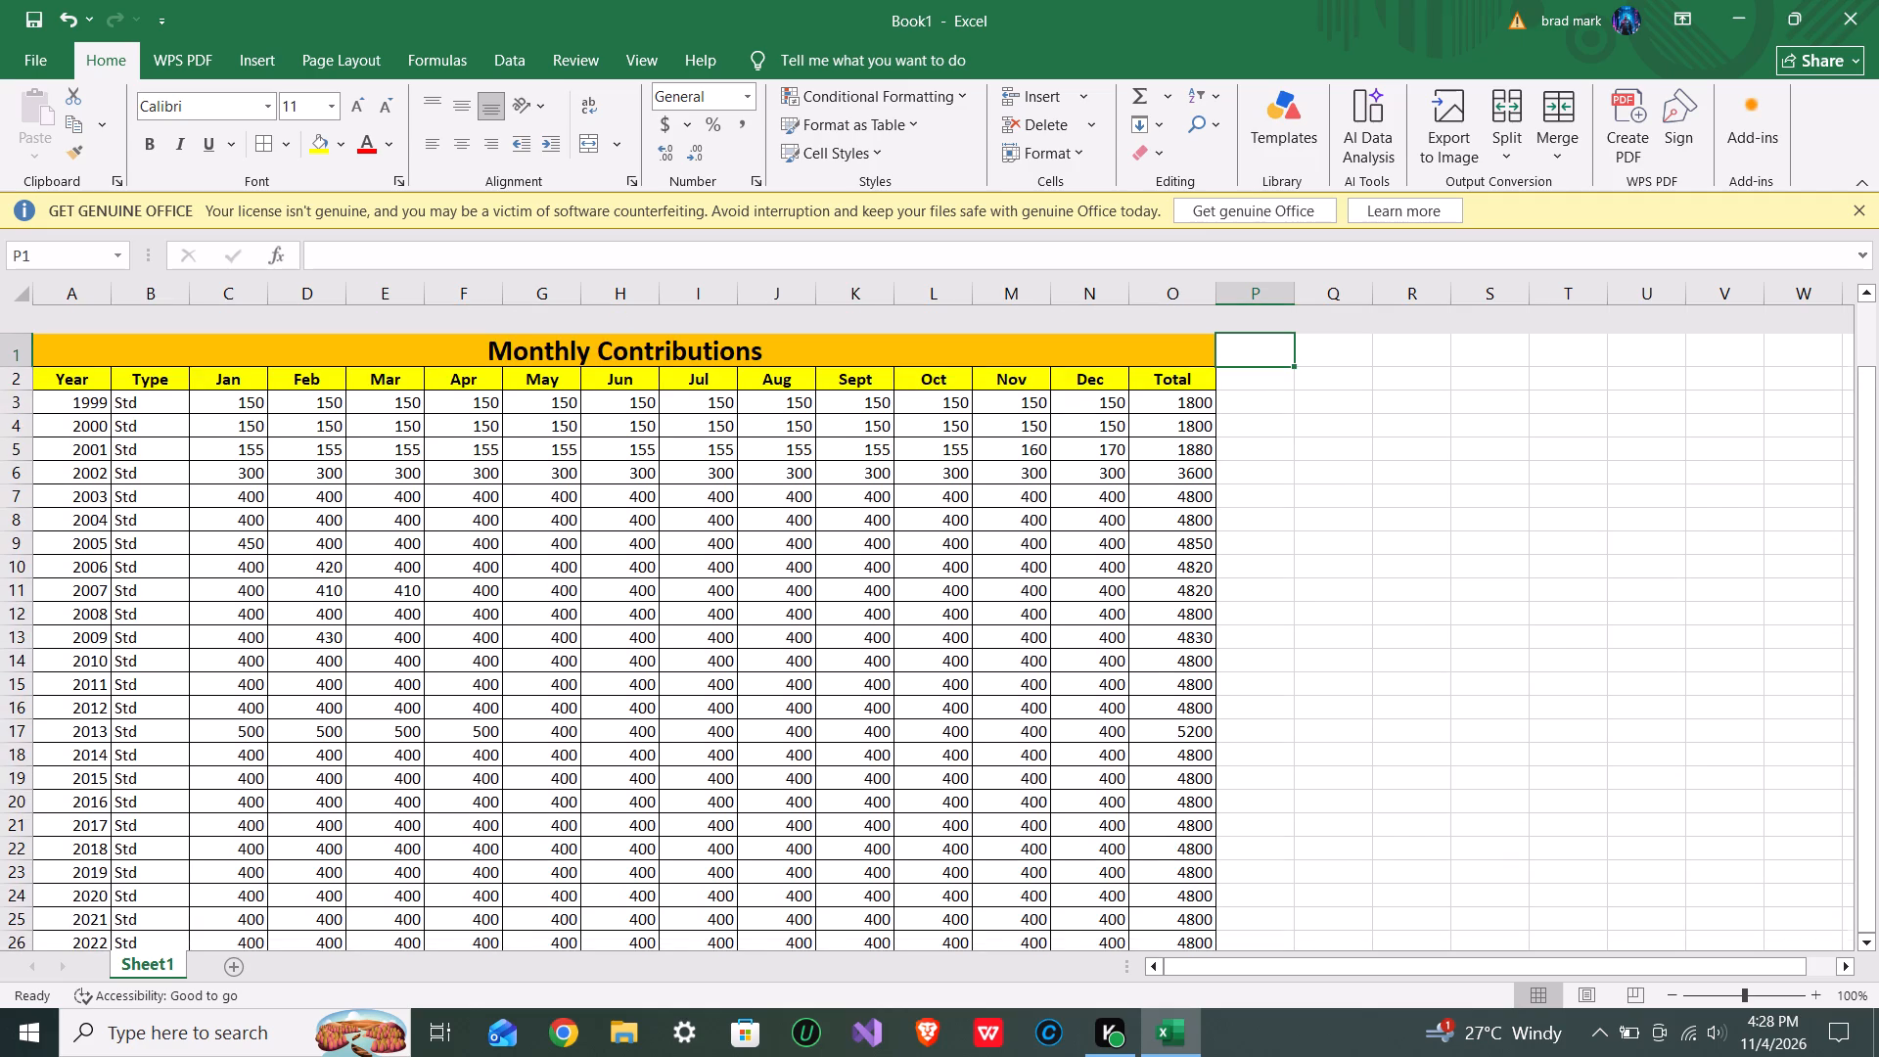
pyautogui.scroll(2, 178, 581)
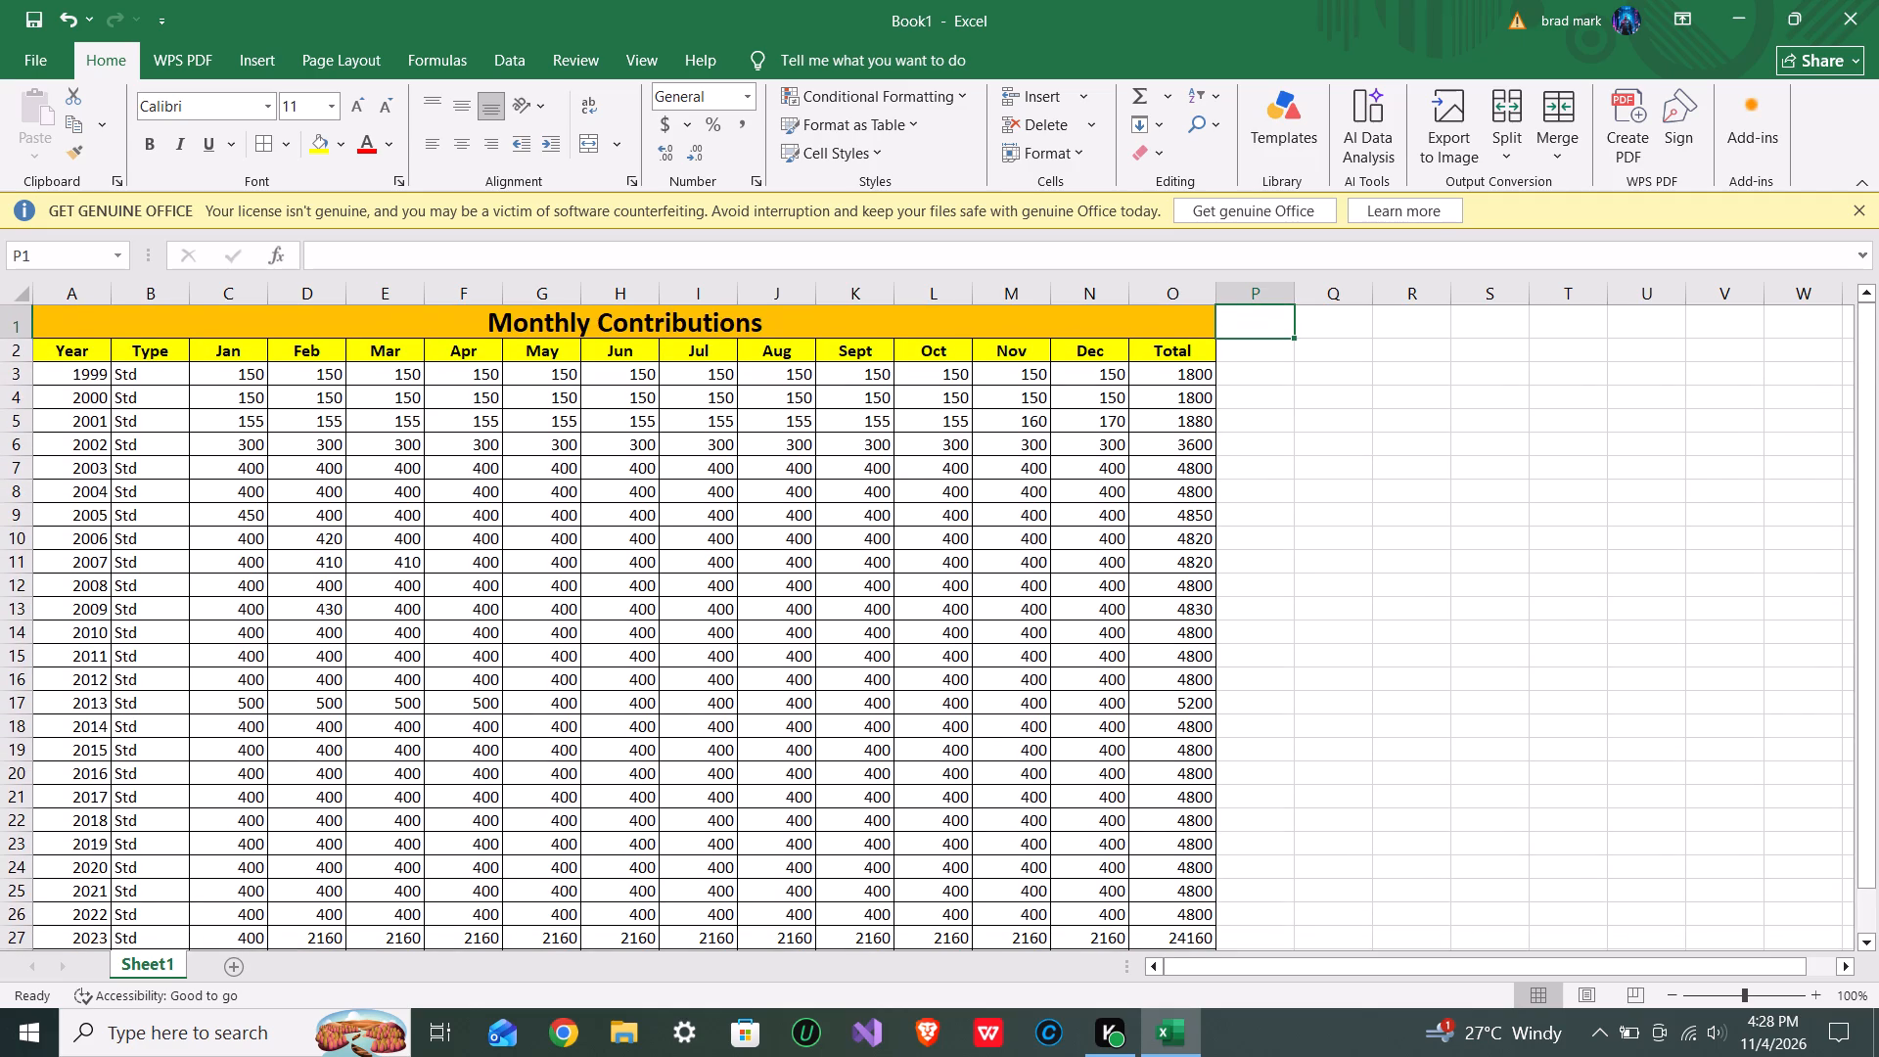
pyautogui.scroll(-3, 178, 581)
pyautogui.click(85, 806)
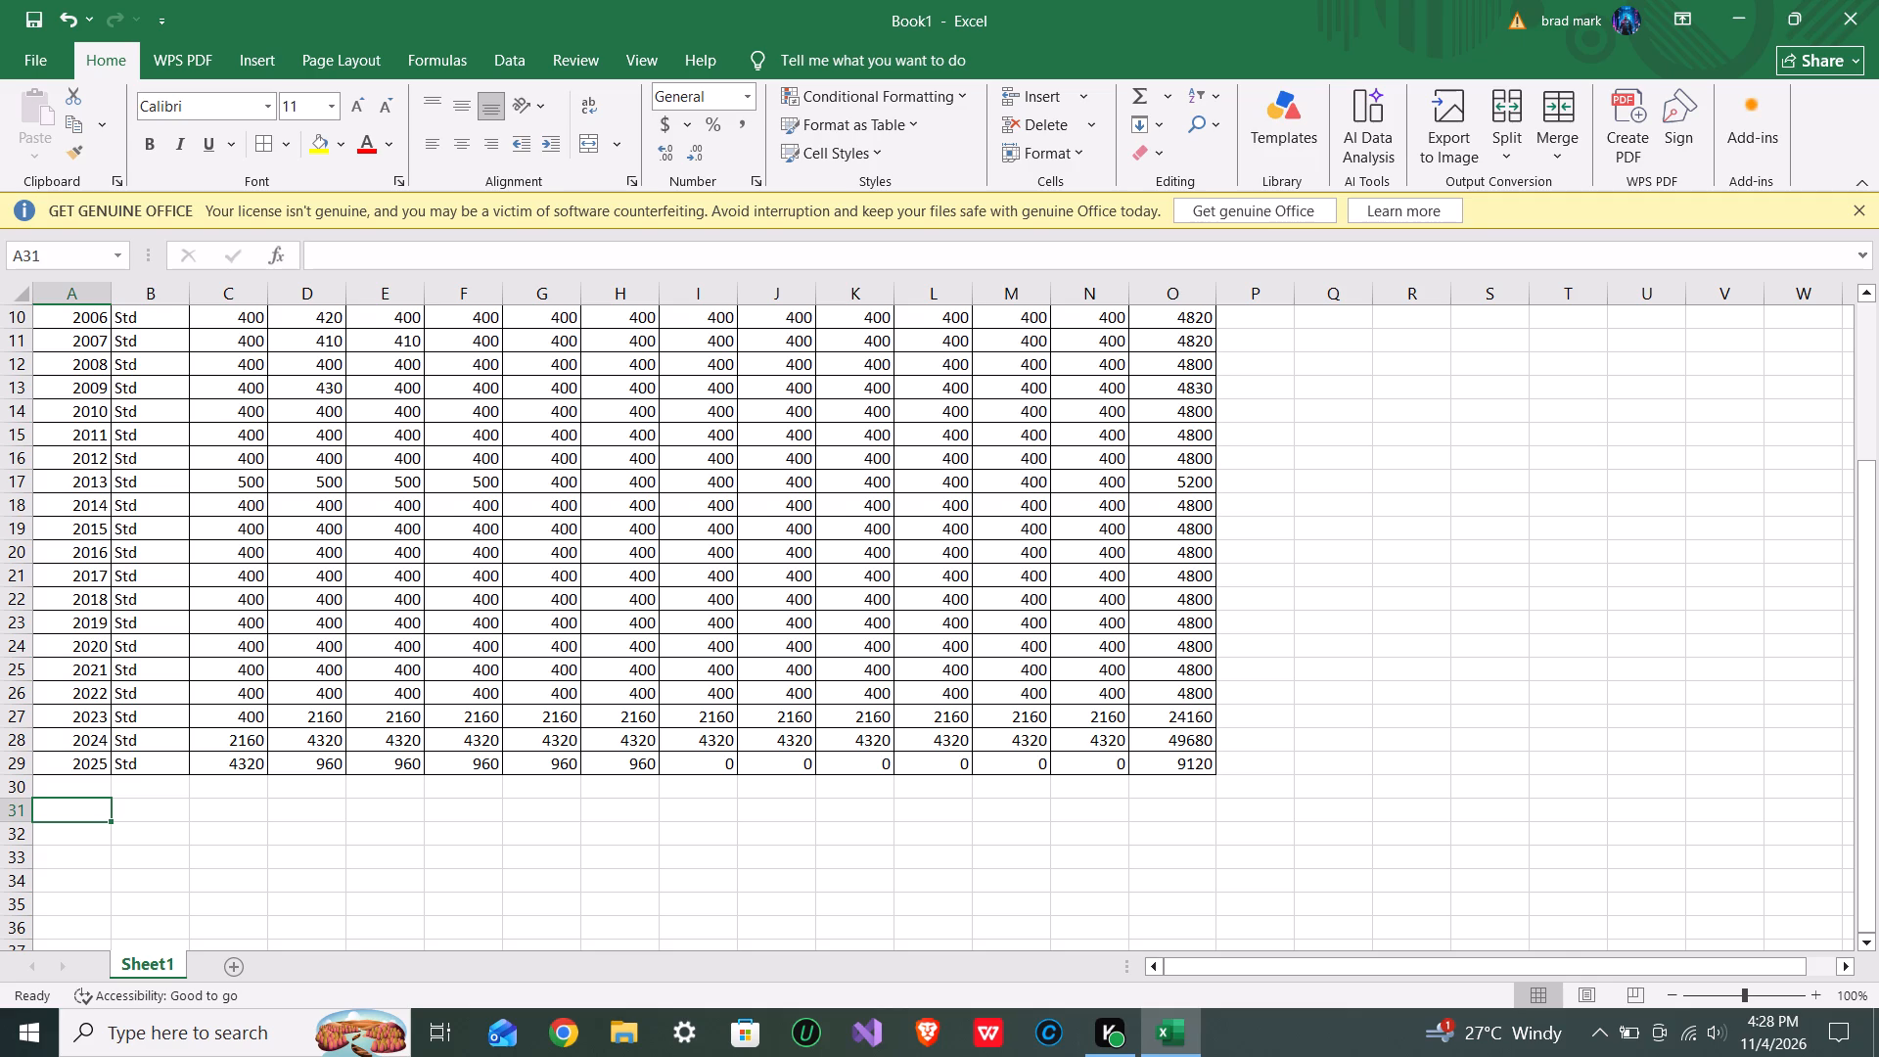
pyautogui.scroll(4, 1215, 776)
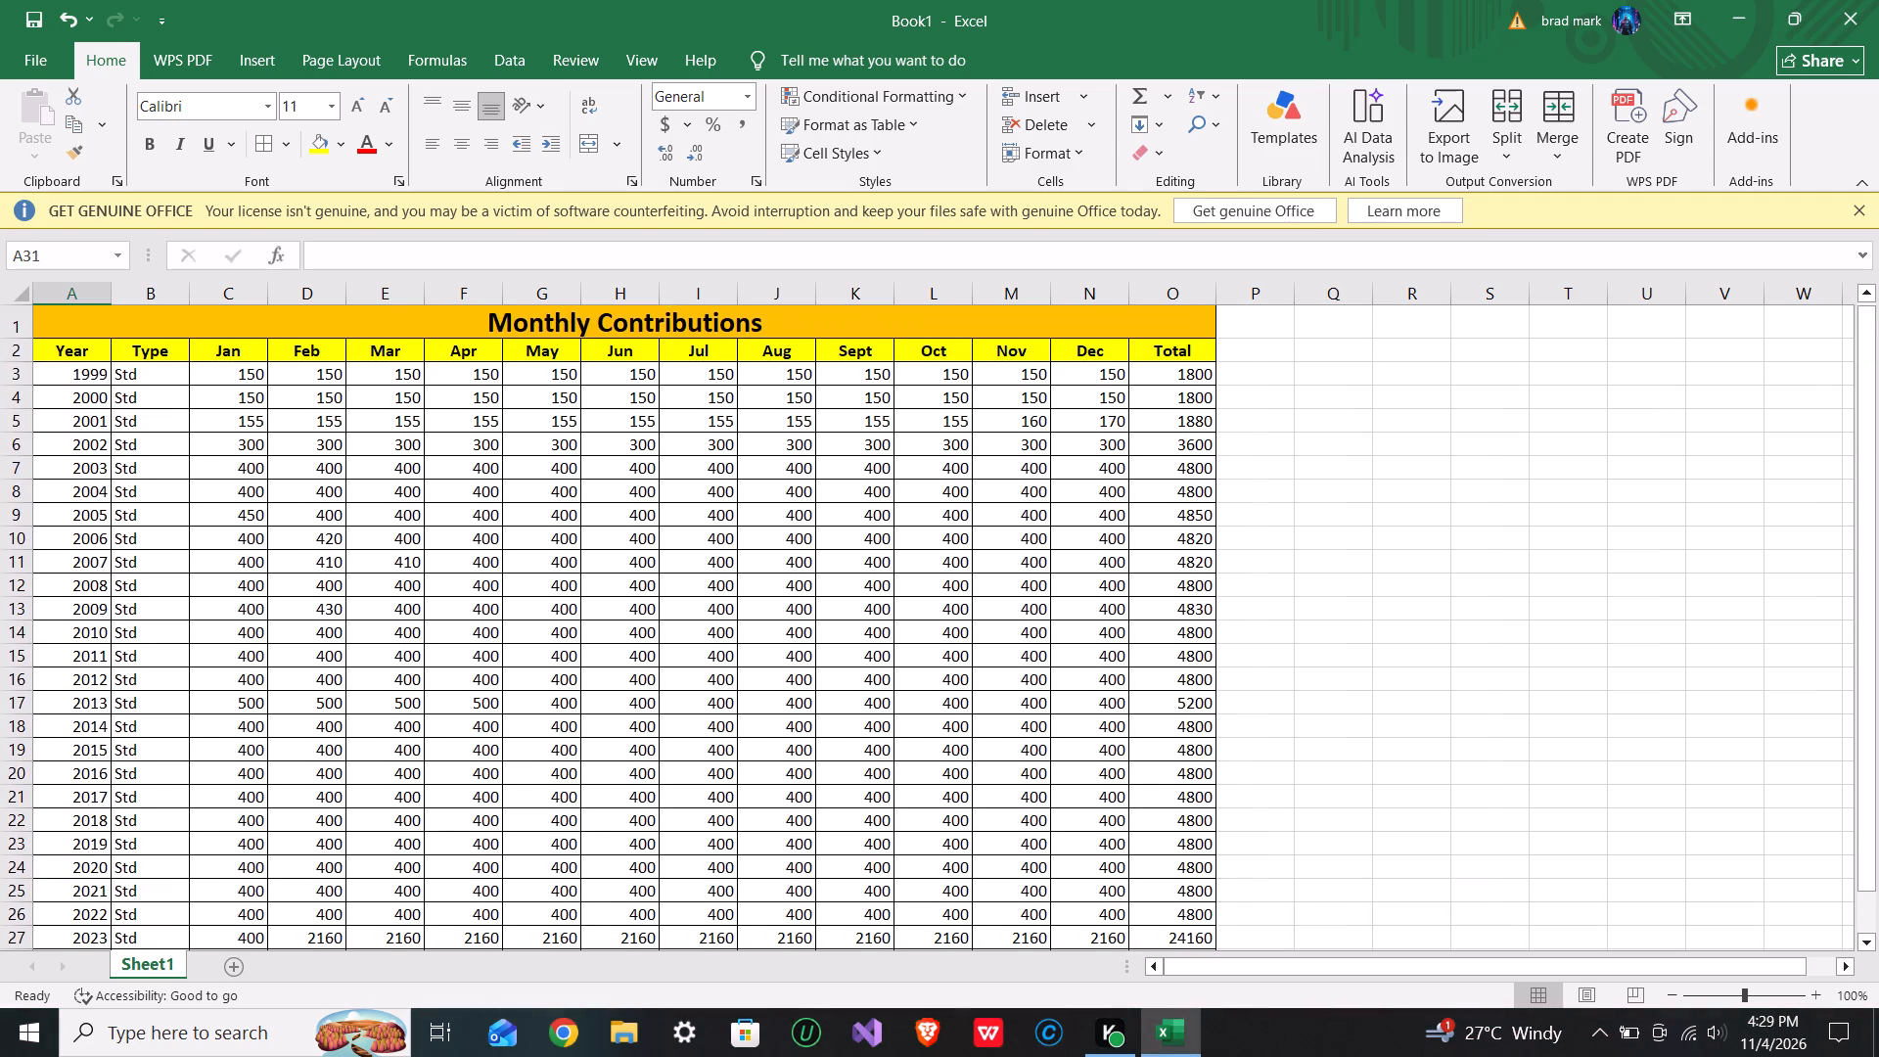
pyautogui.scroll(-3, 1215, 776)
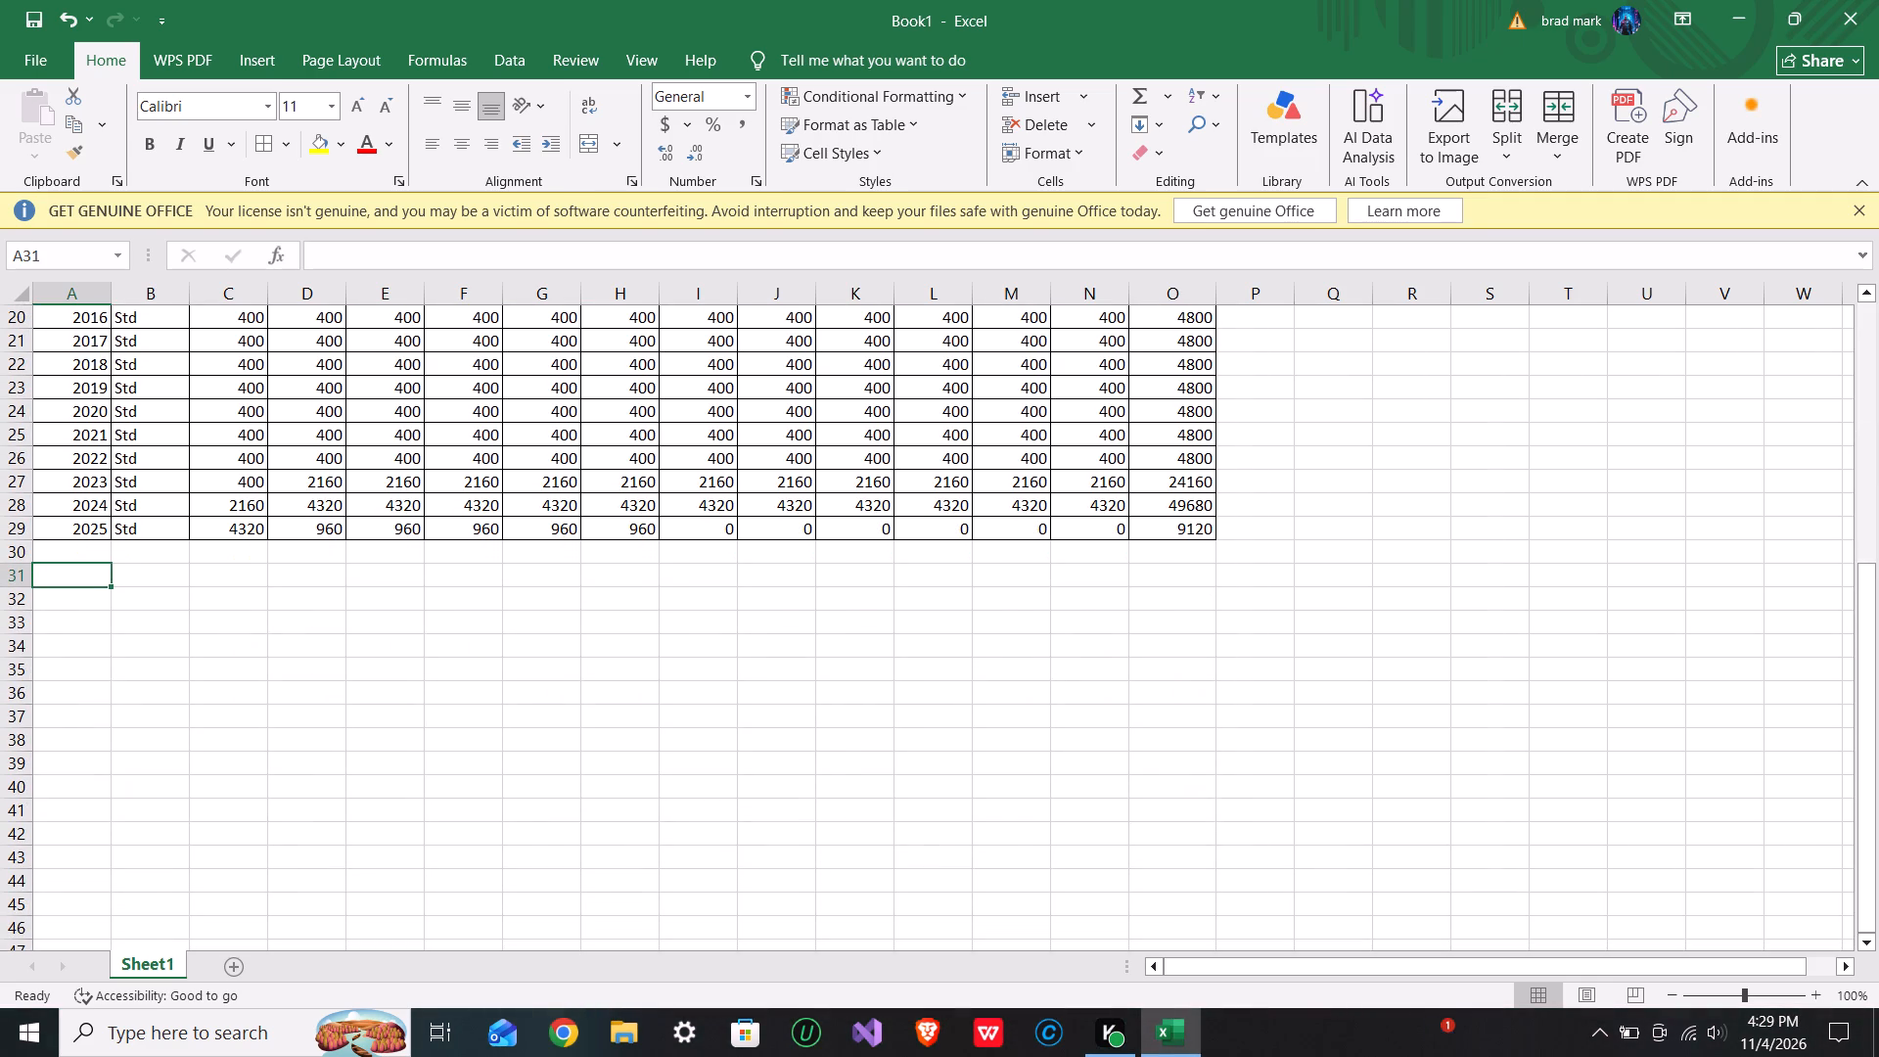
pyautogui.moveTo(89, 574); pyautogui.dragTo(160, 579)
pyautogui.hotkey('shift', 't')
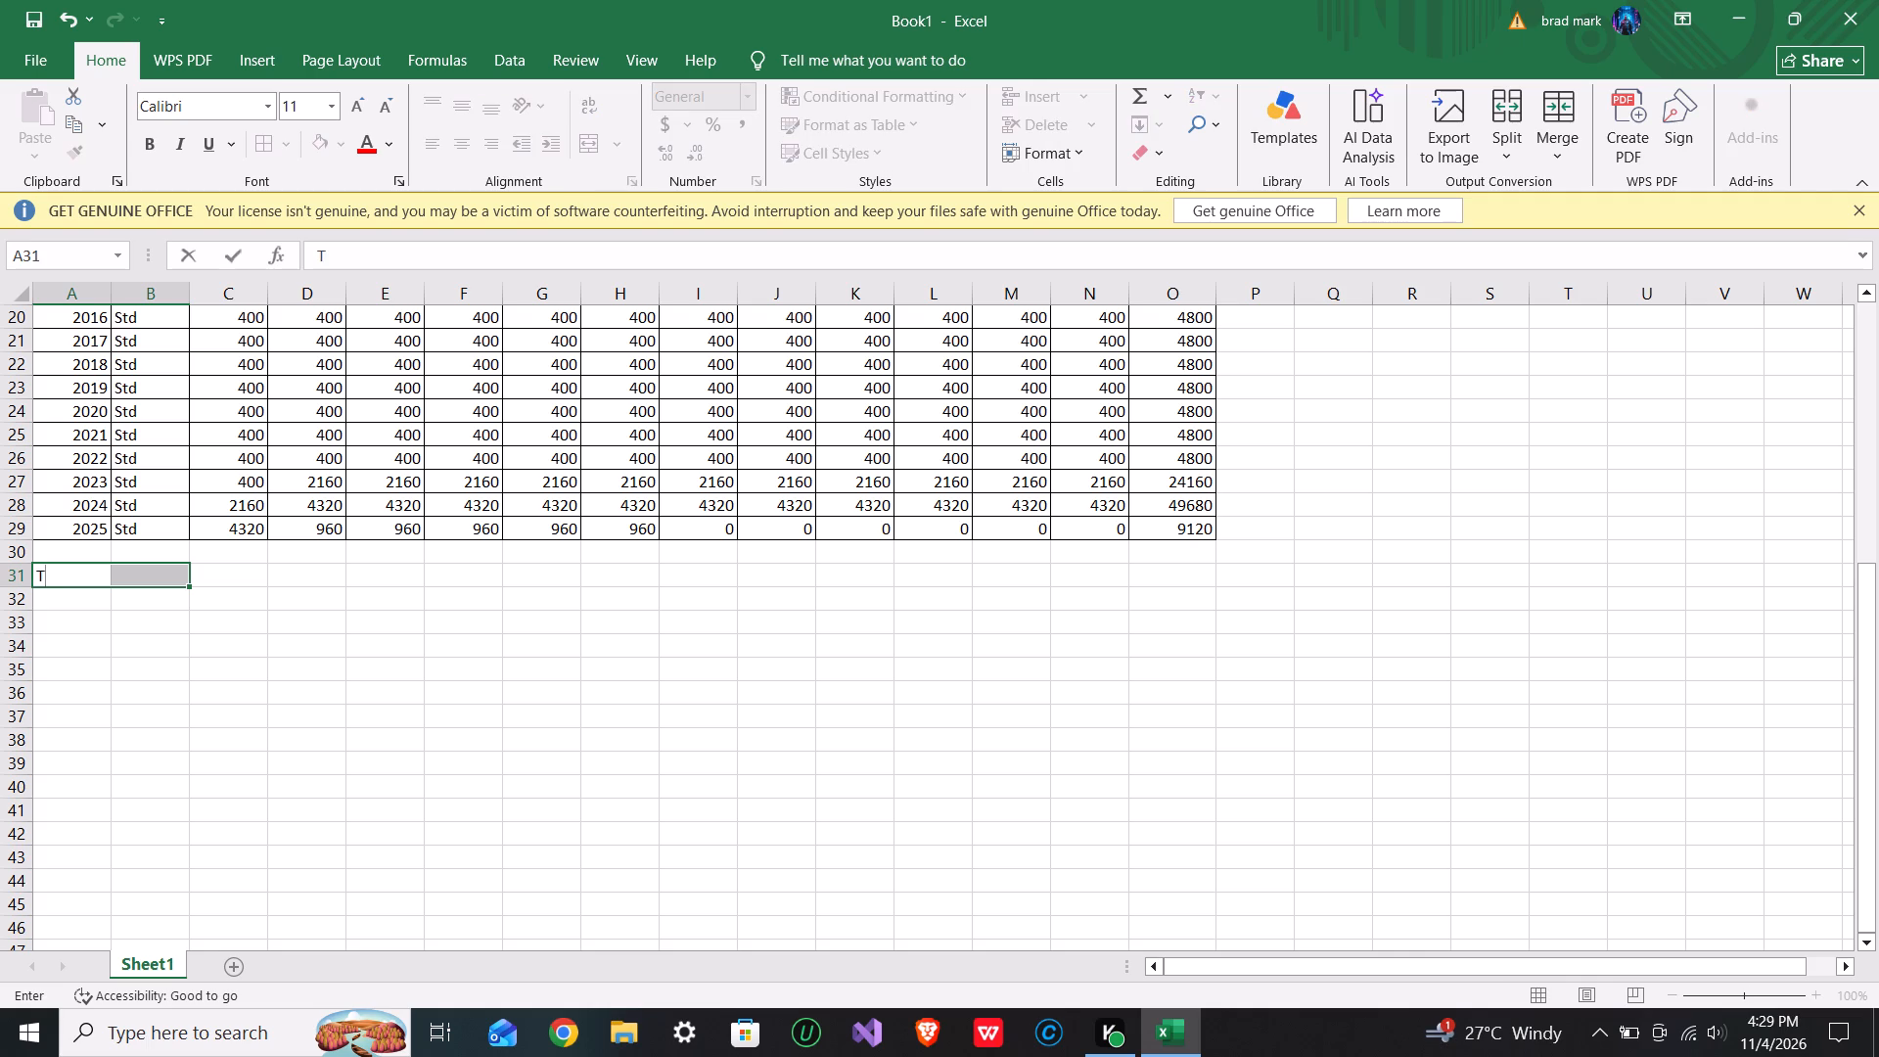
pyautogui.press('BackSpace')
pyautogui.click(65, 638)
# Merge cells A31 and B31 below the table into one cell without centering.
pyautogui.click(57, 579)
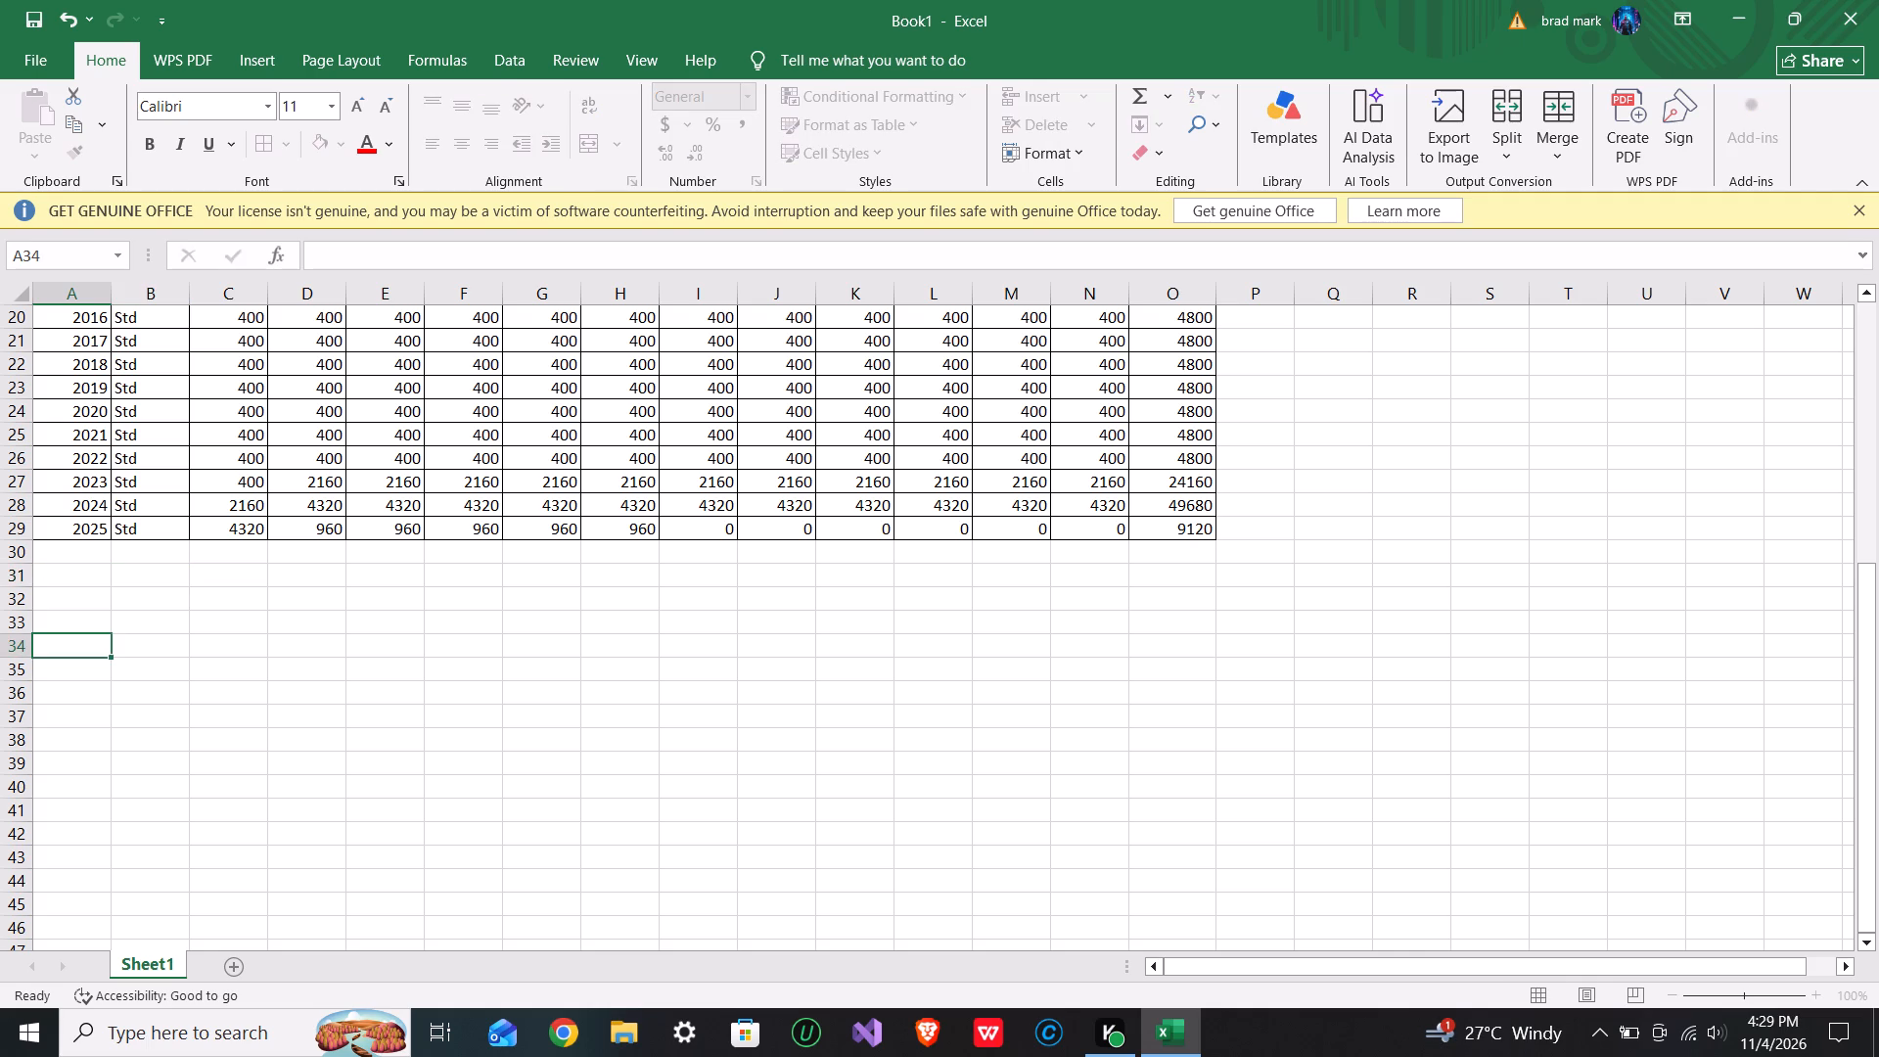
pyautogui.moveTo(71, 572); pyautogui.dragTo(178, 584)
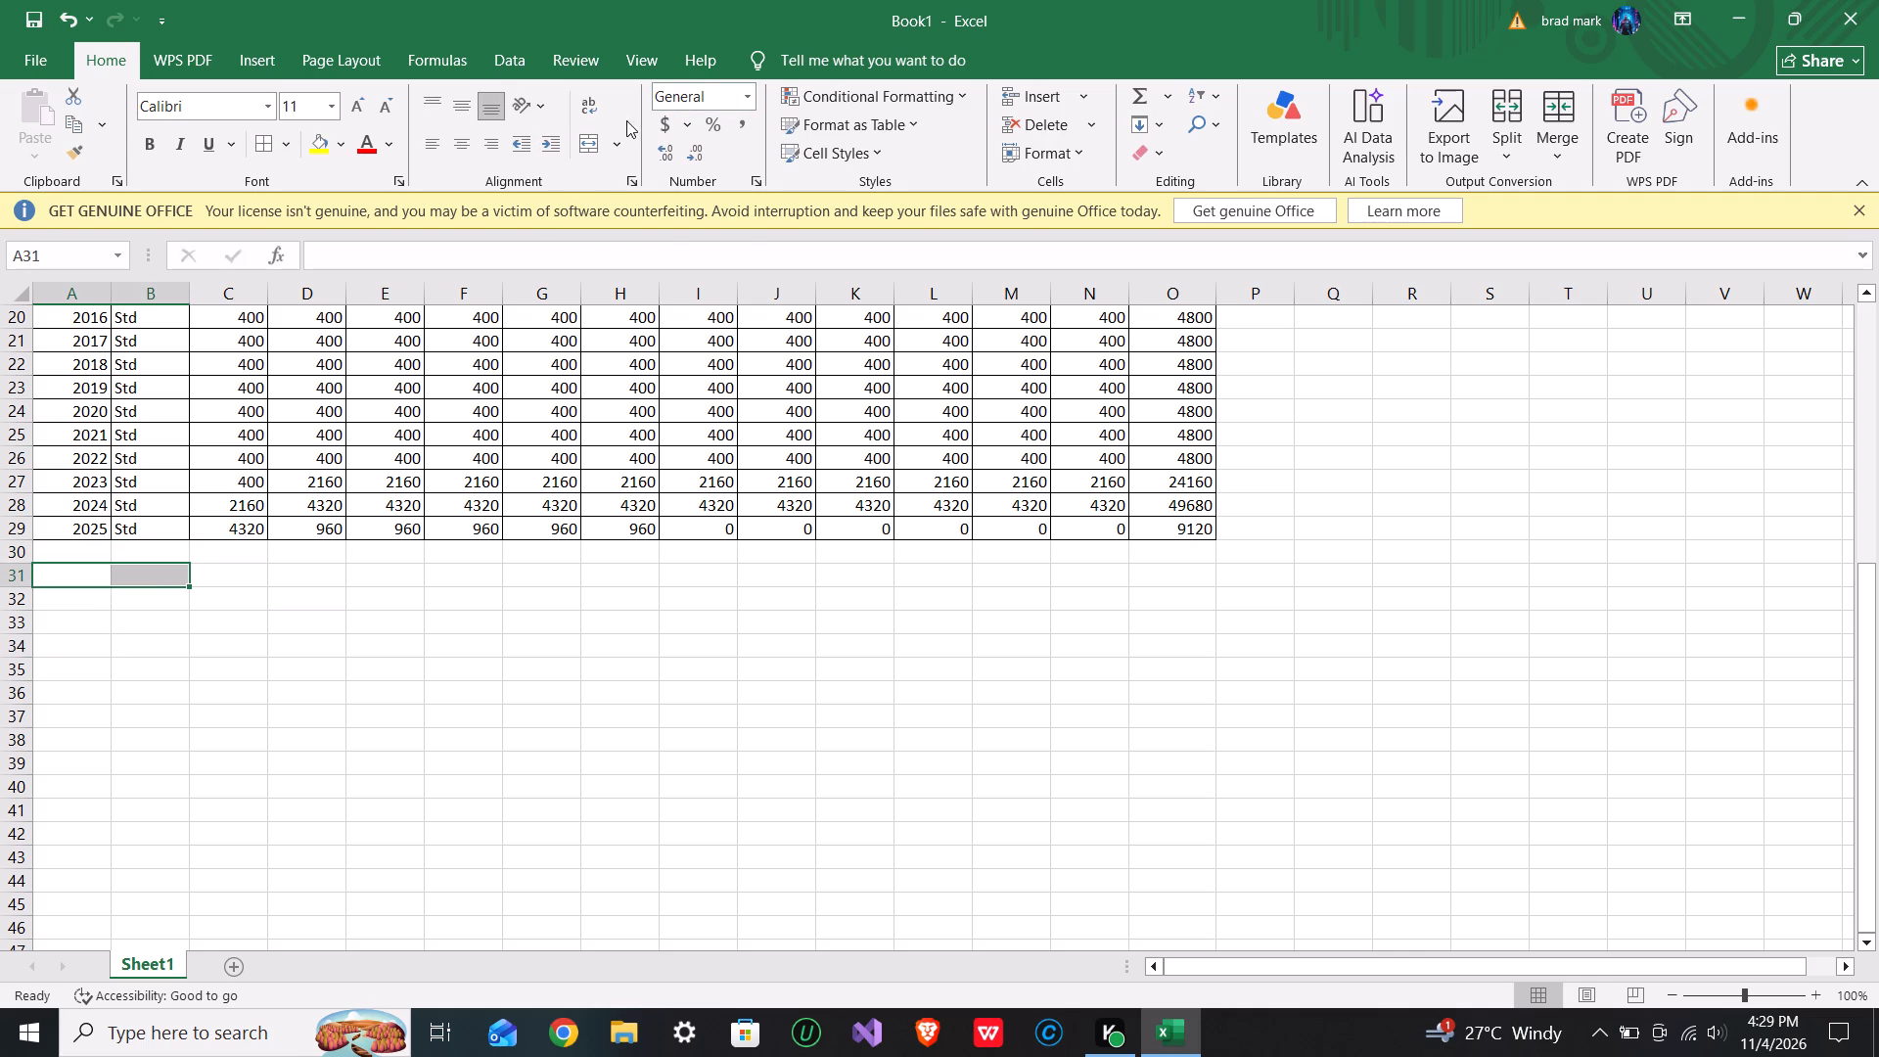
pyautogui.click(619, 152)
pyautogui.click(642, 199)
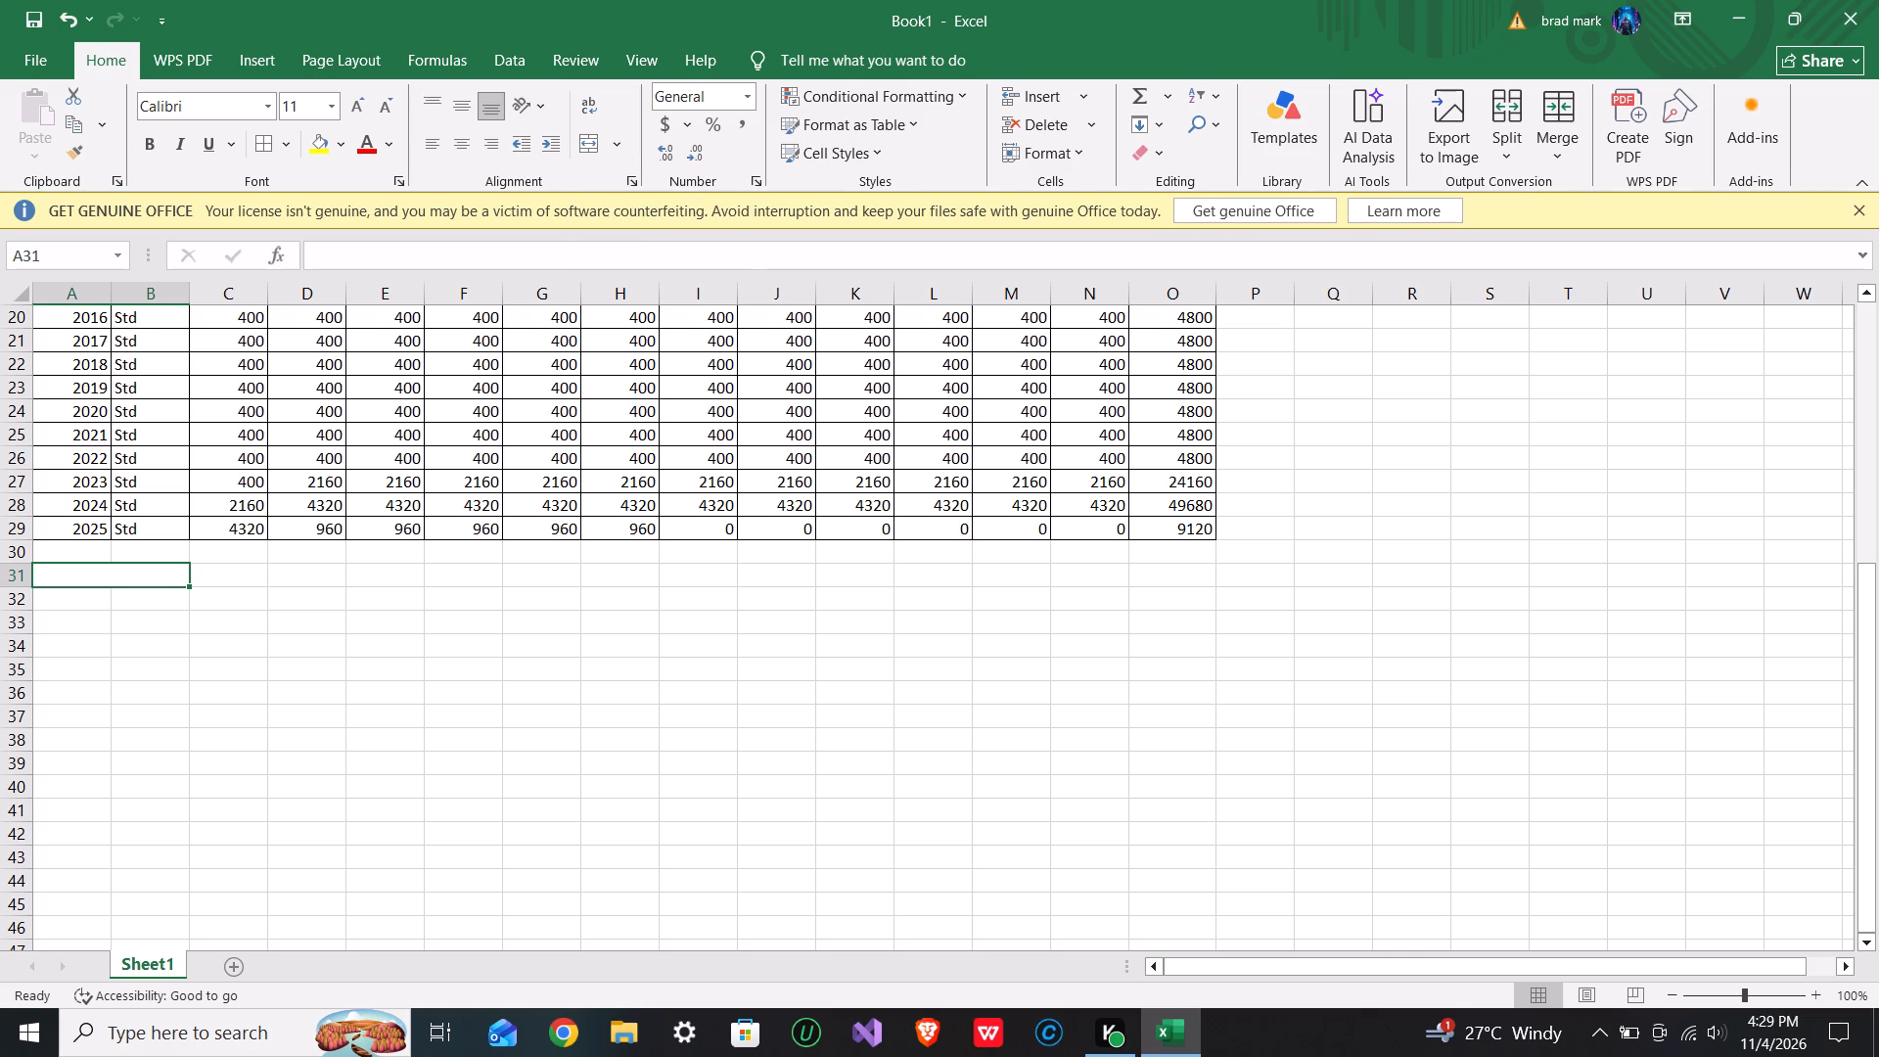
# Enter the label Total Average in the merged cell A31.
pyautogui.click(90, 586)
pyautogui.hotkey('shift', 't')
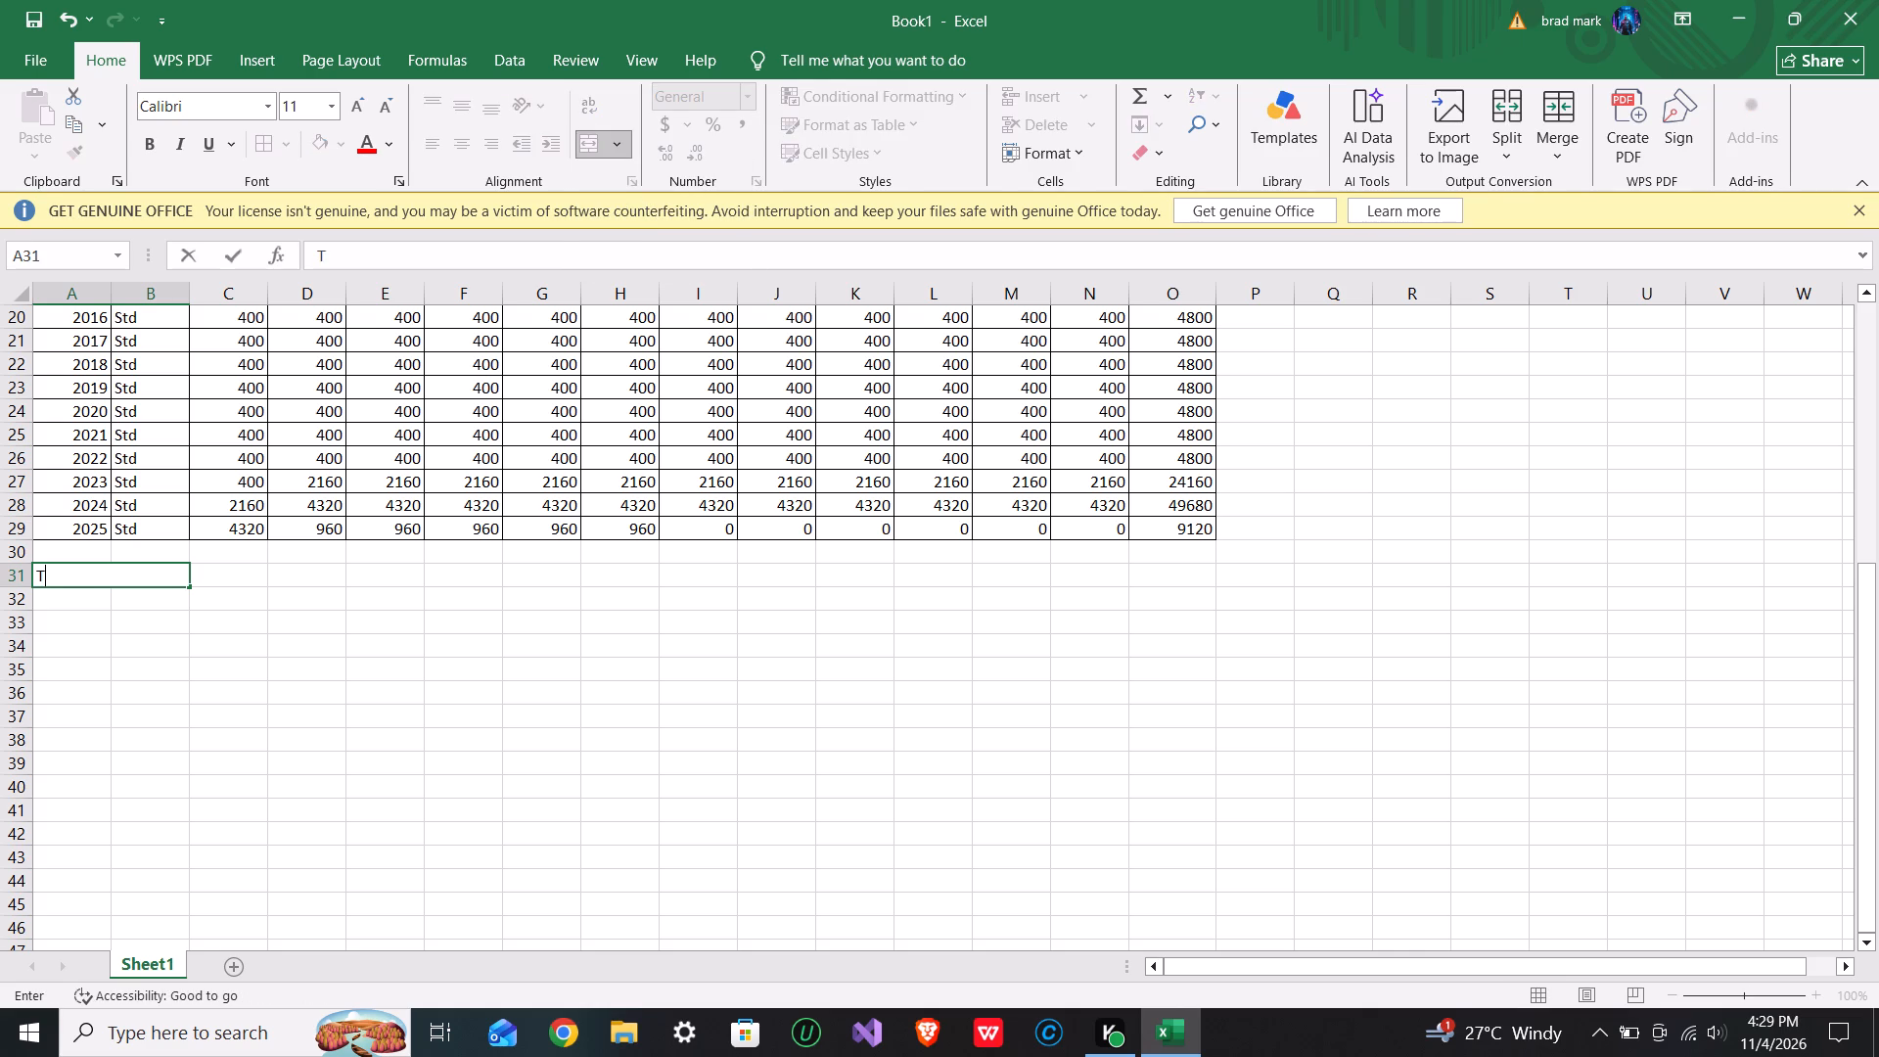
pyautogui.write('otal A')
pyautogui.write('veraf')
pyautogui.press('=')
pyautogui.press('BackSpace')
pyautogui.press('BackSpace')
pyautogui.write('ge')
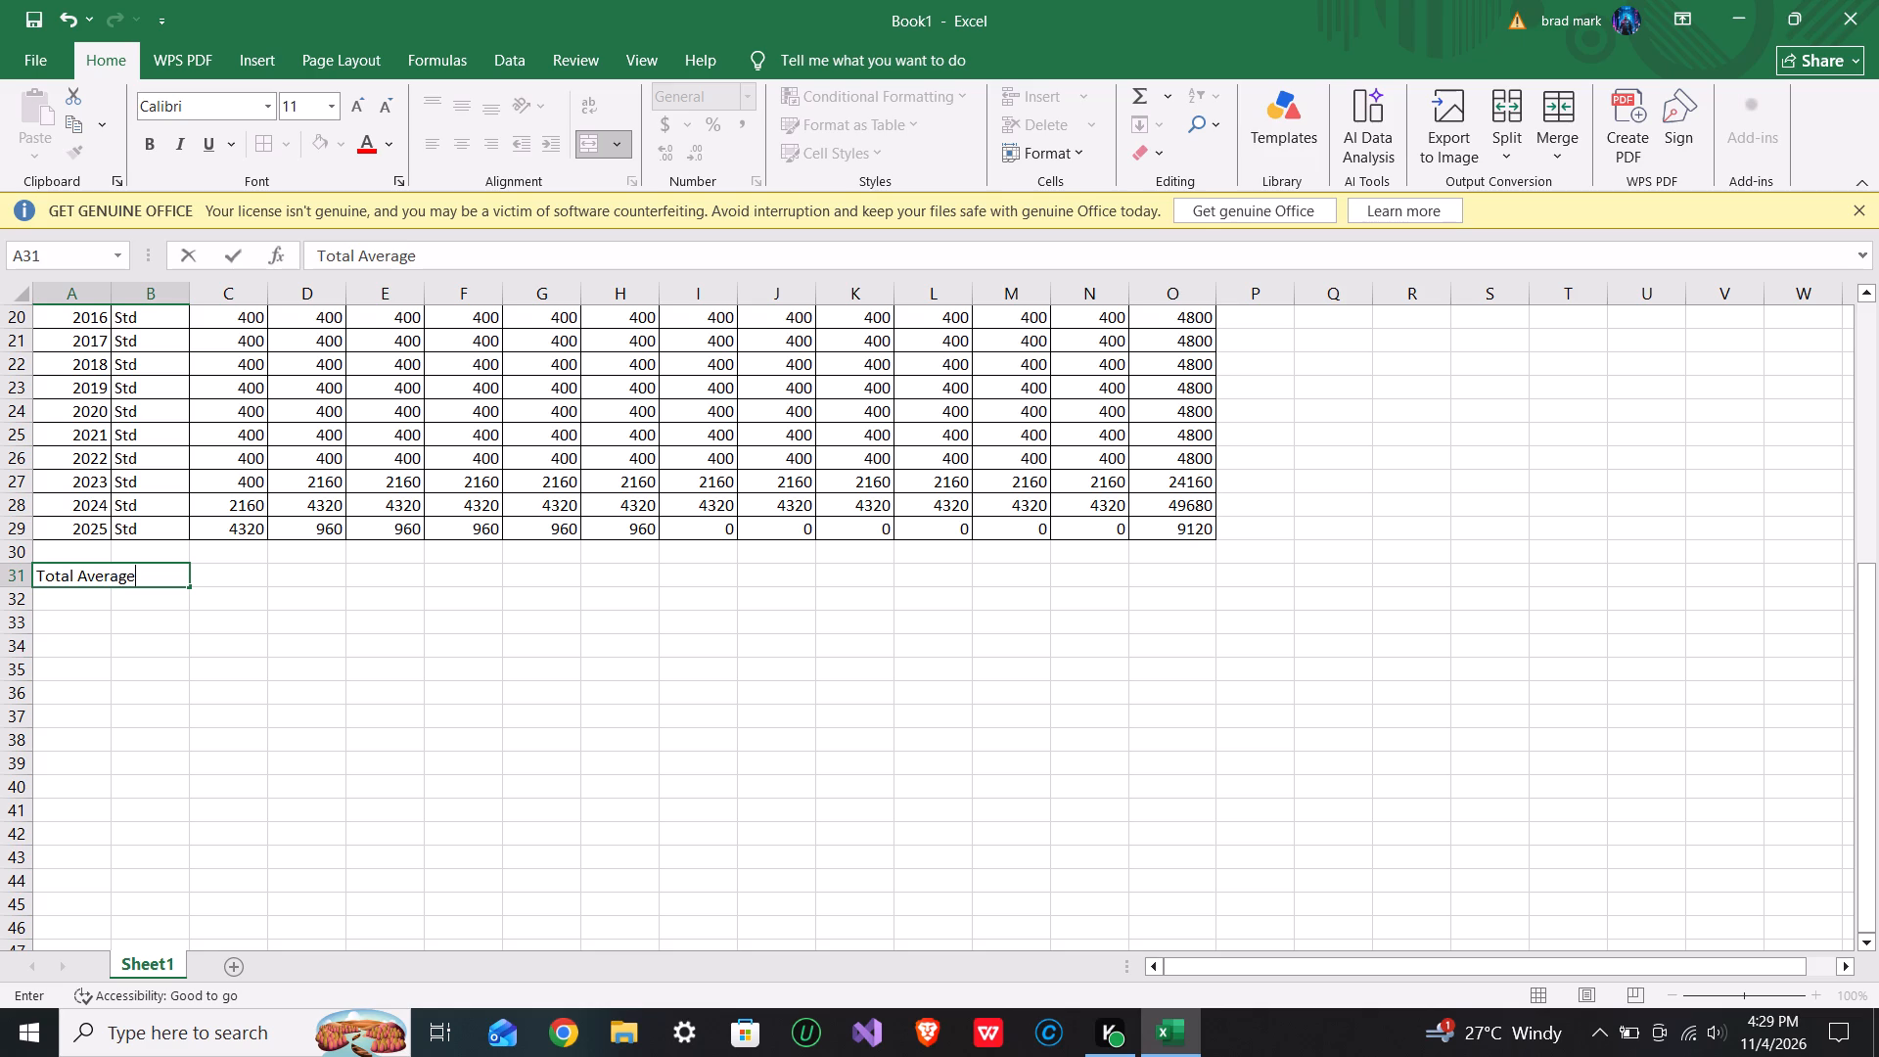
pyautogui.click(195, 677)
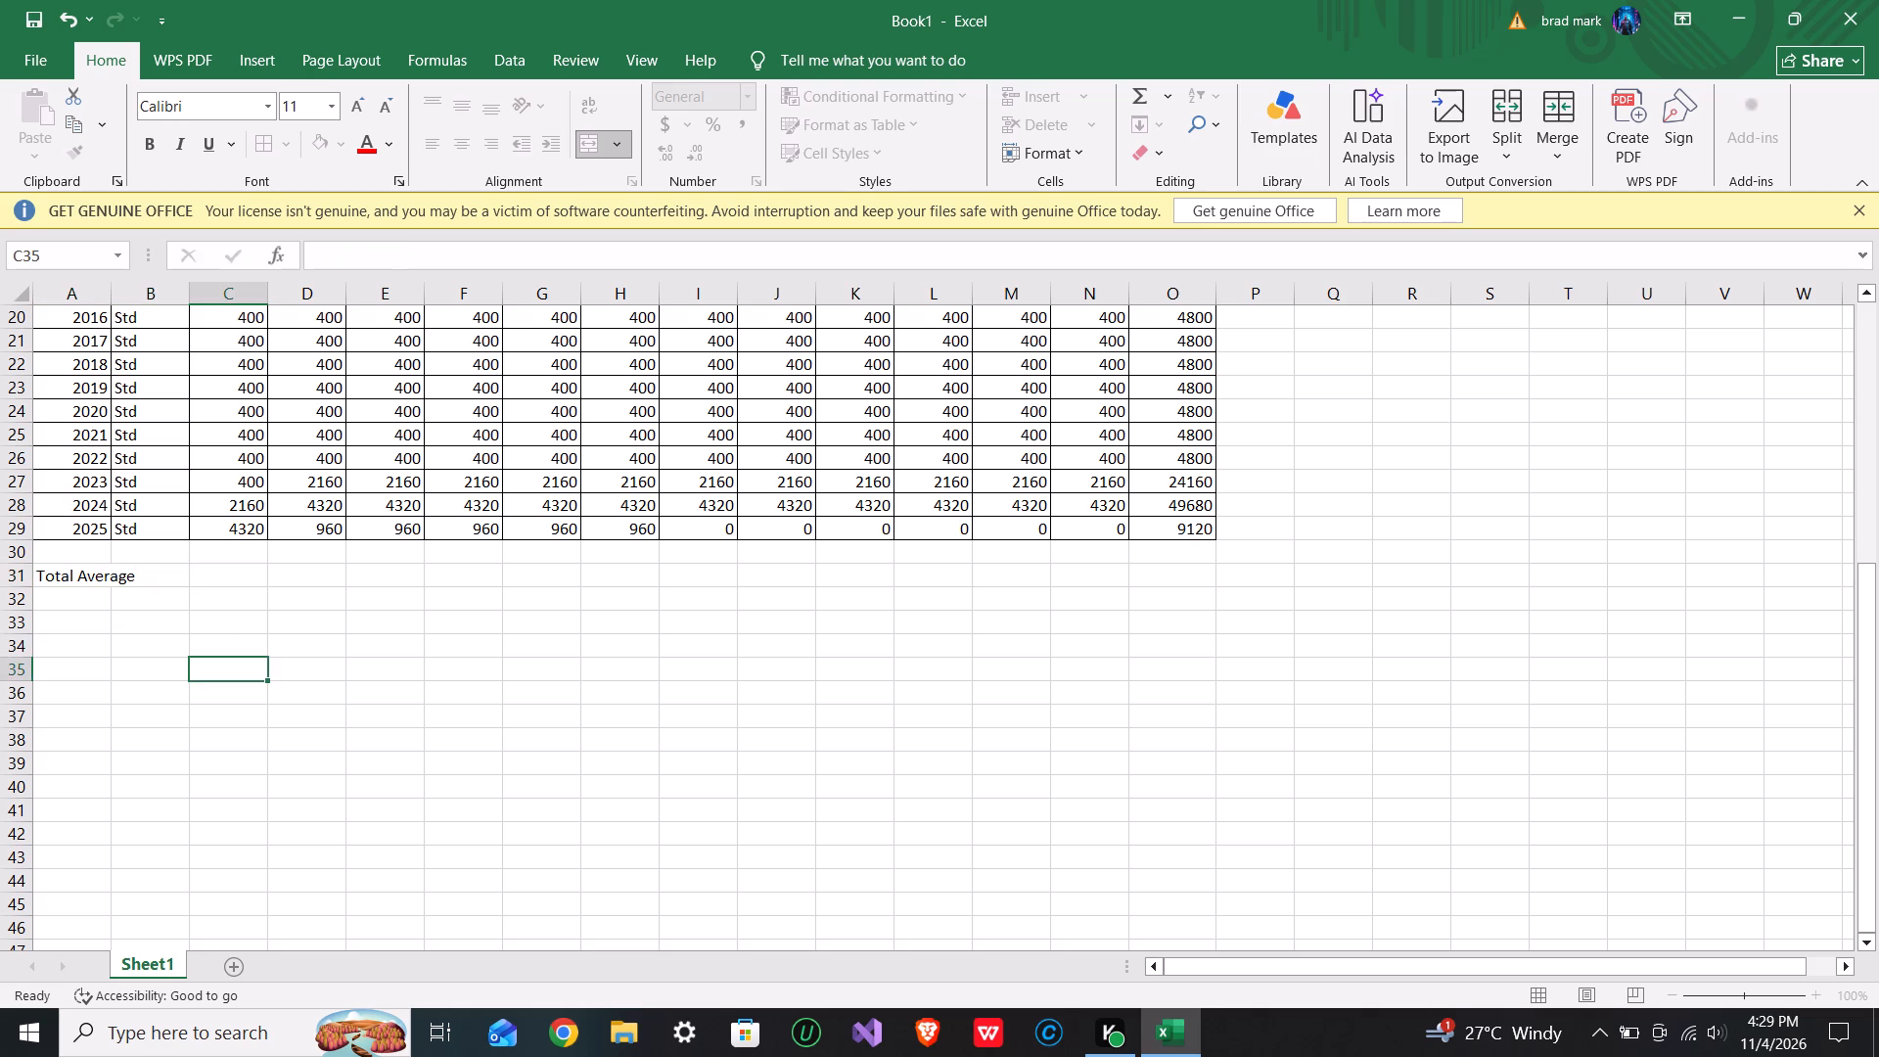
# Make the Total Average label bold.
pyautogui.click(147, 588)
pyautogui.click(138, 581)
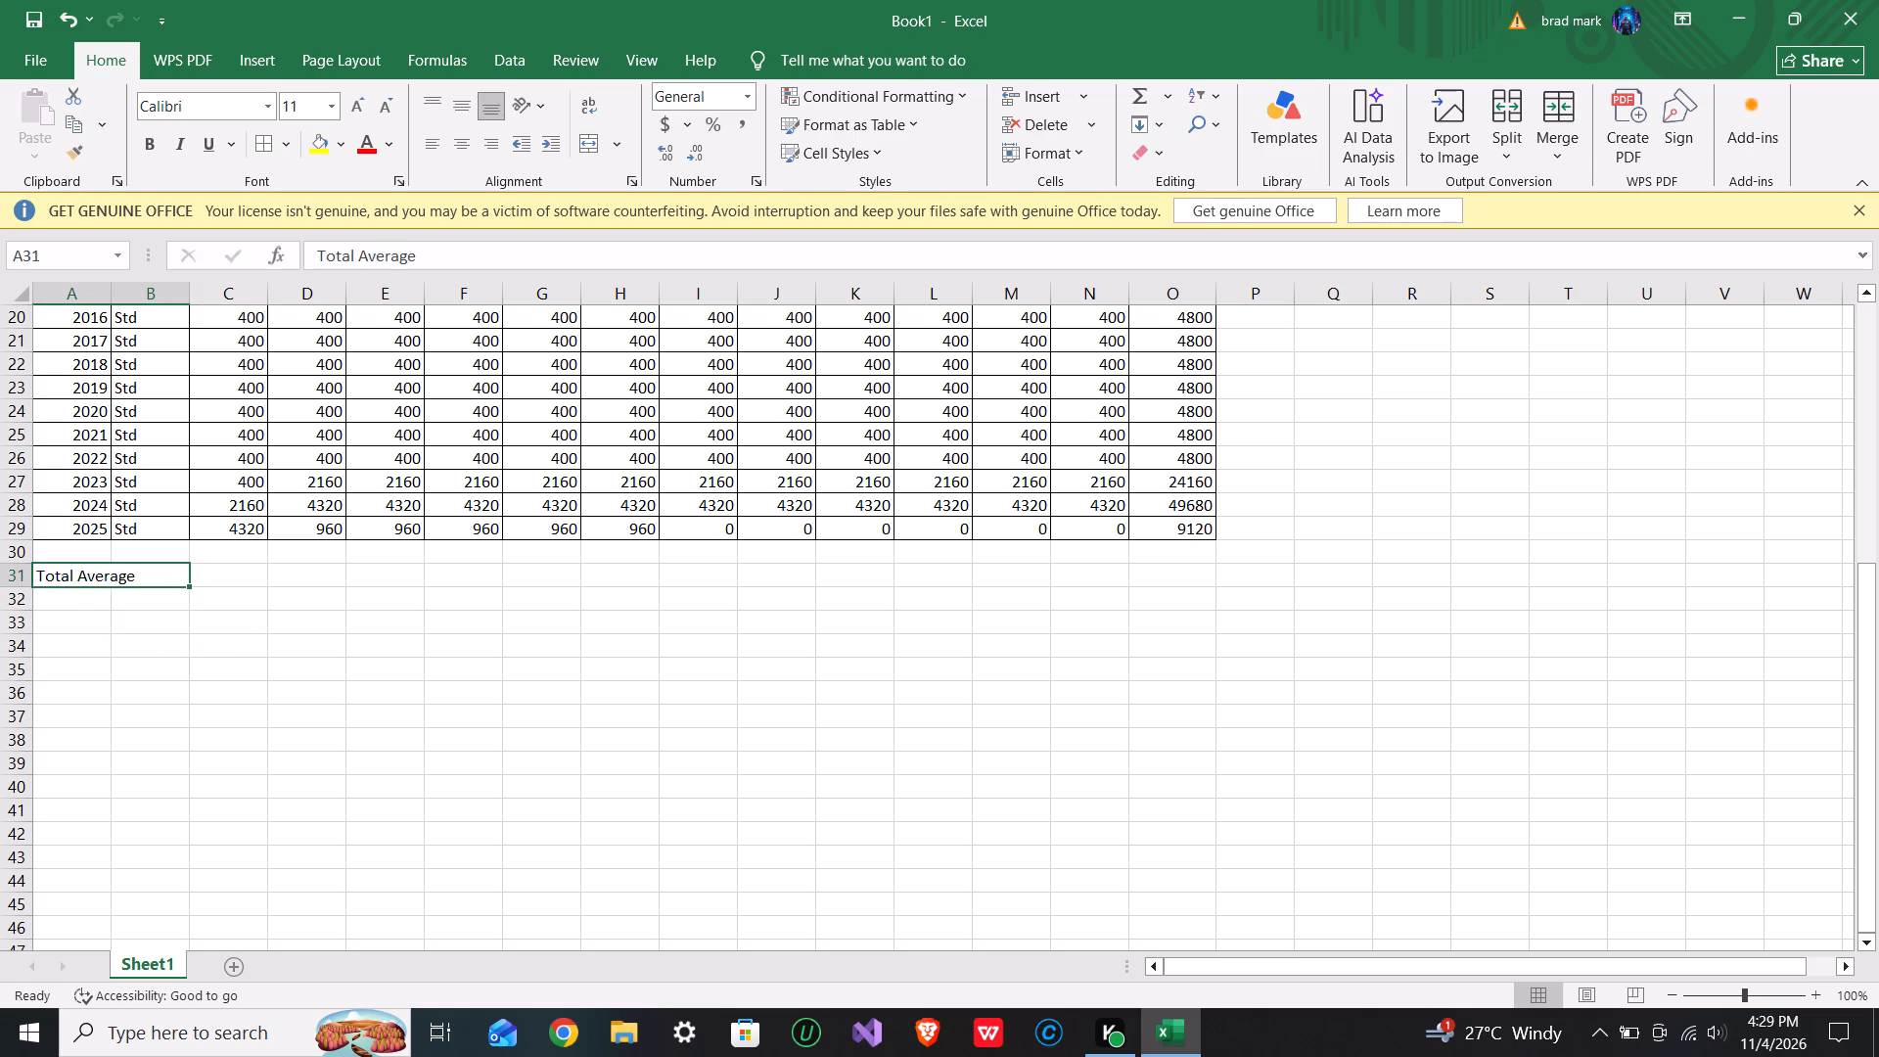
pyautogui.hotkey('ctrl', 'b')
# Enter the formula =AVERAGE(O3:O29) in cell C31 beside the Total Average label.
pyautogui.click(211, 581)
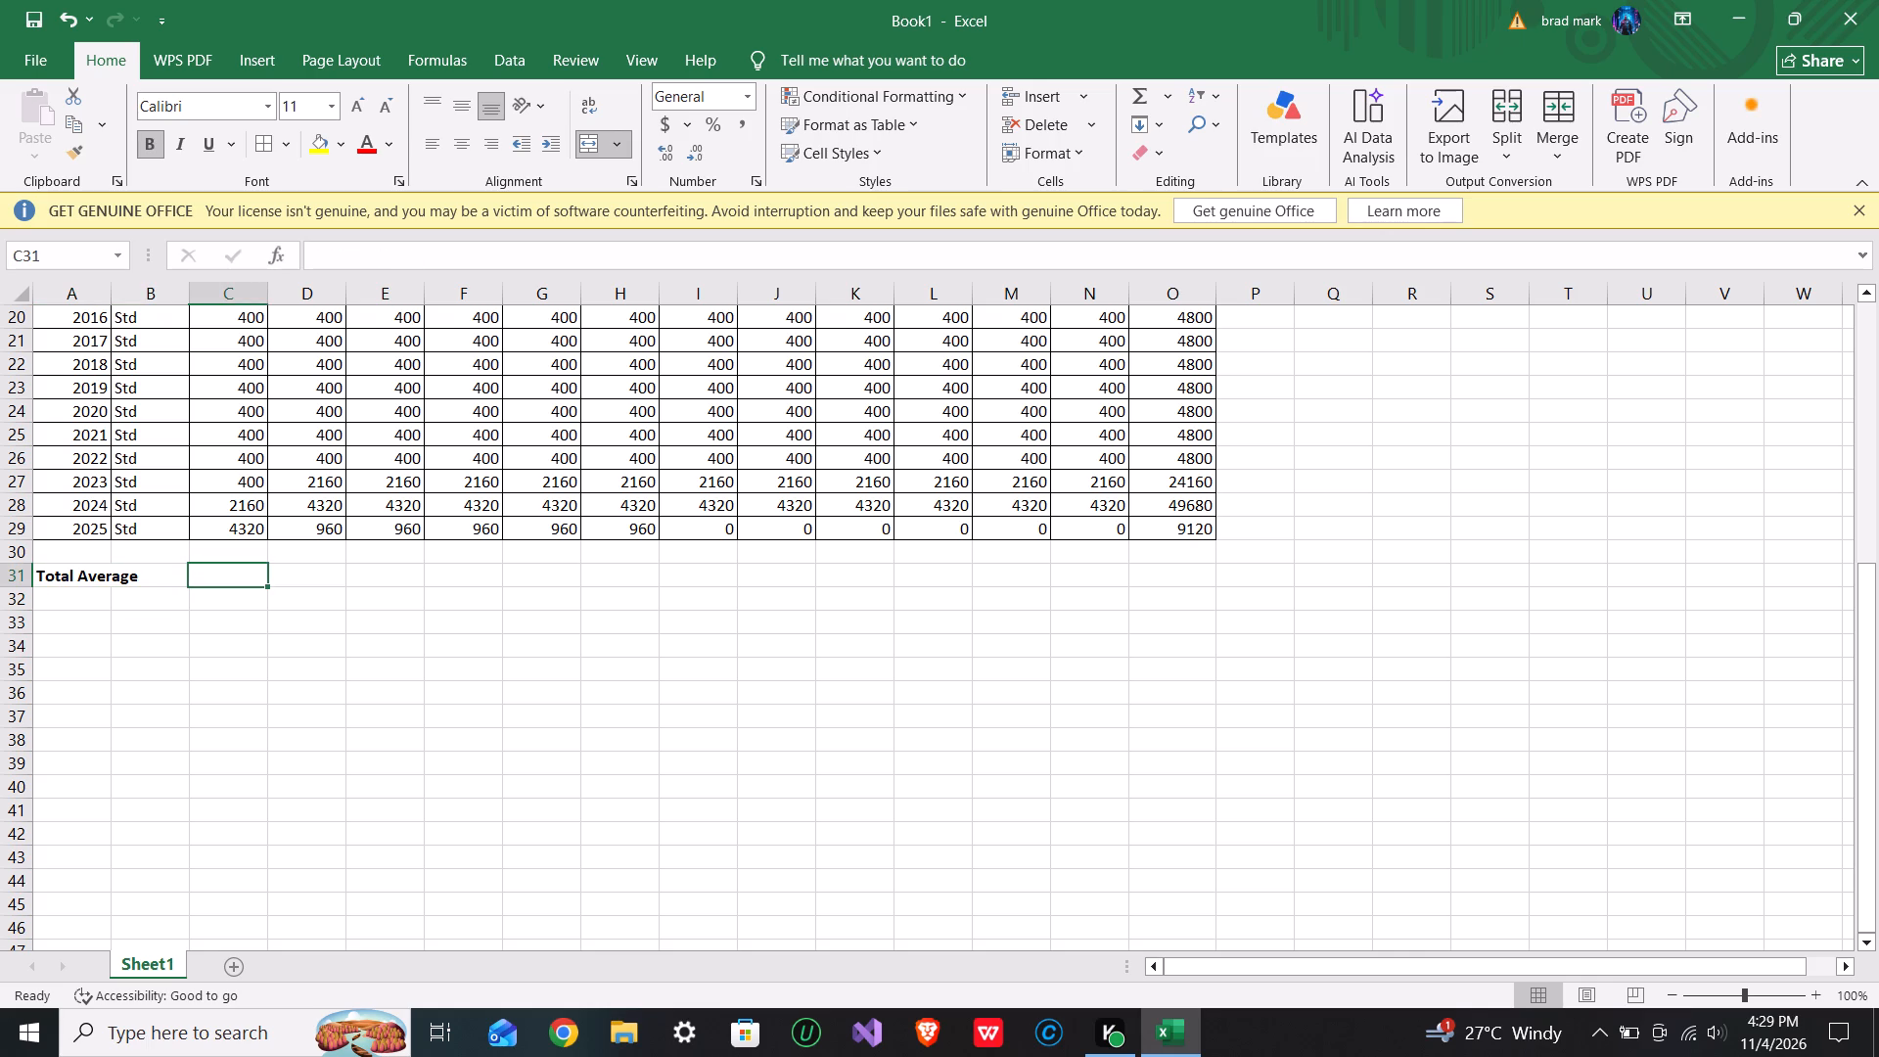
pyautogui.click(237, 576)
pyautogui.press('=')
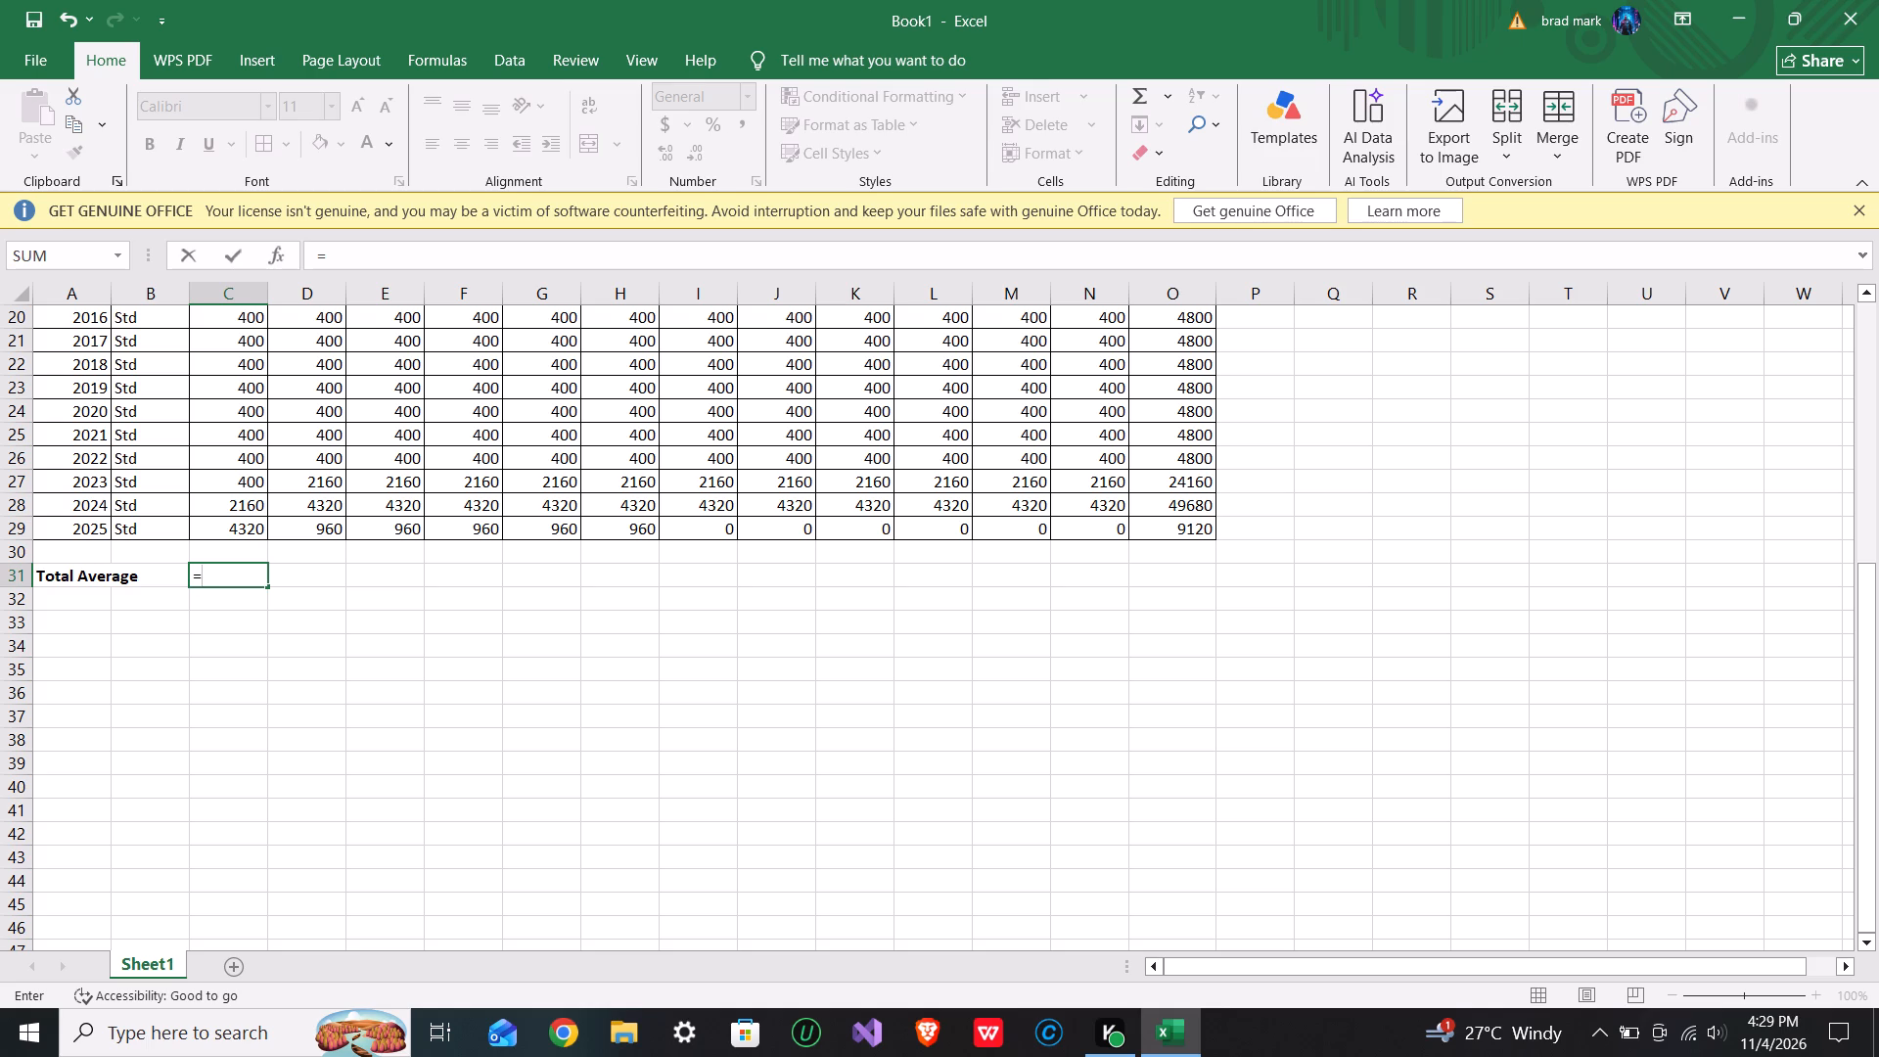
pyautogui.write('AVERAGE')
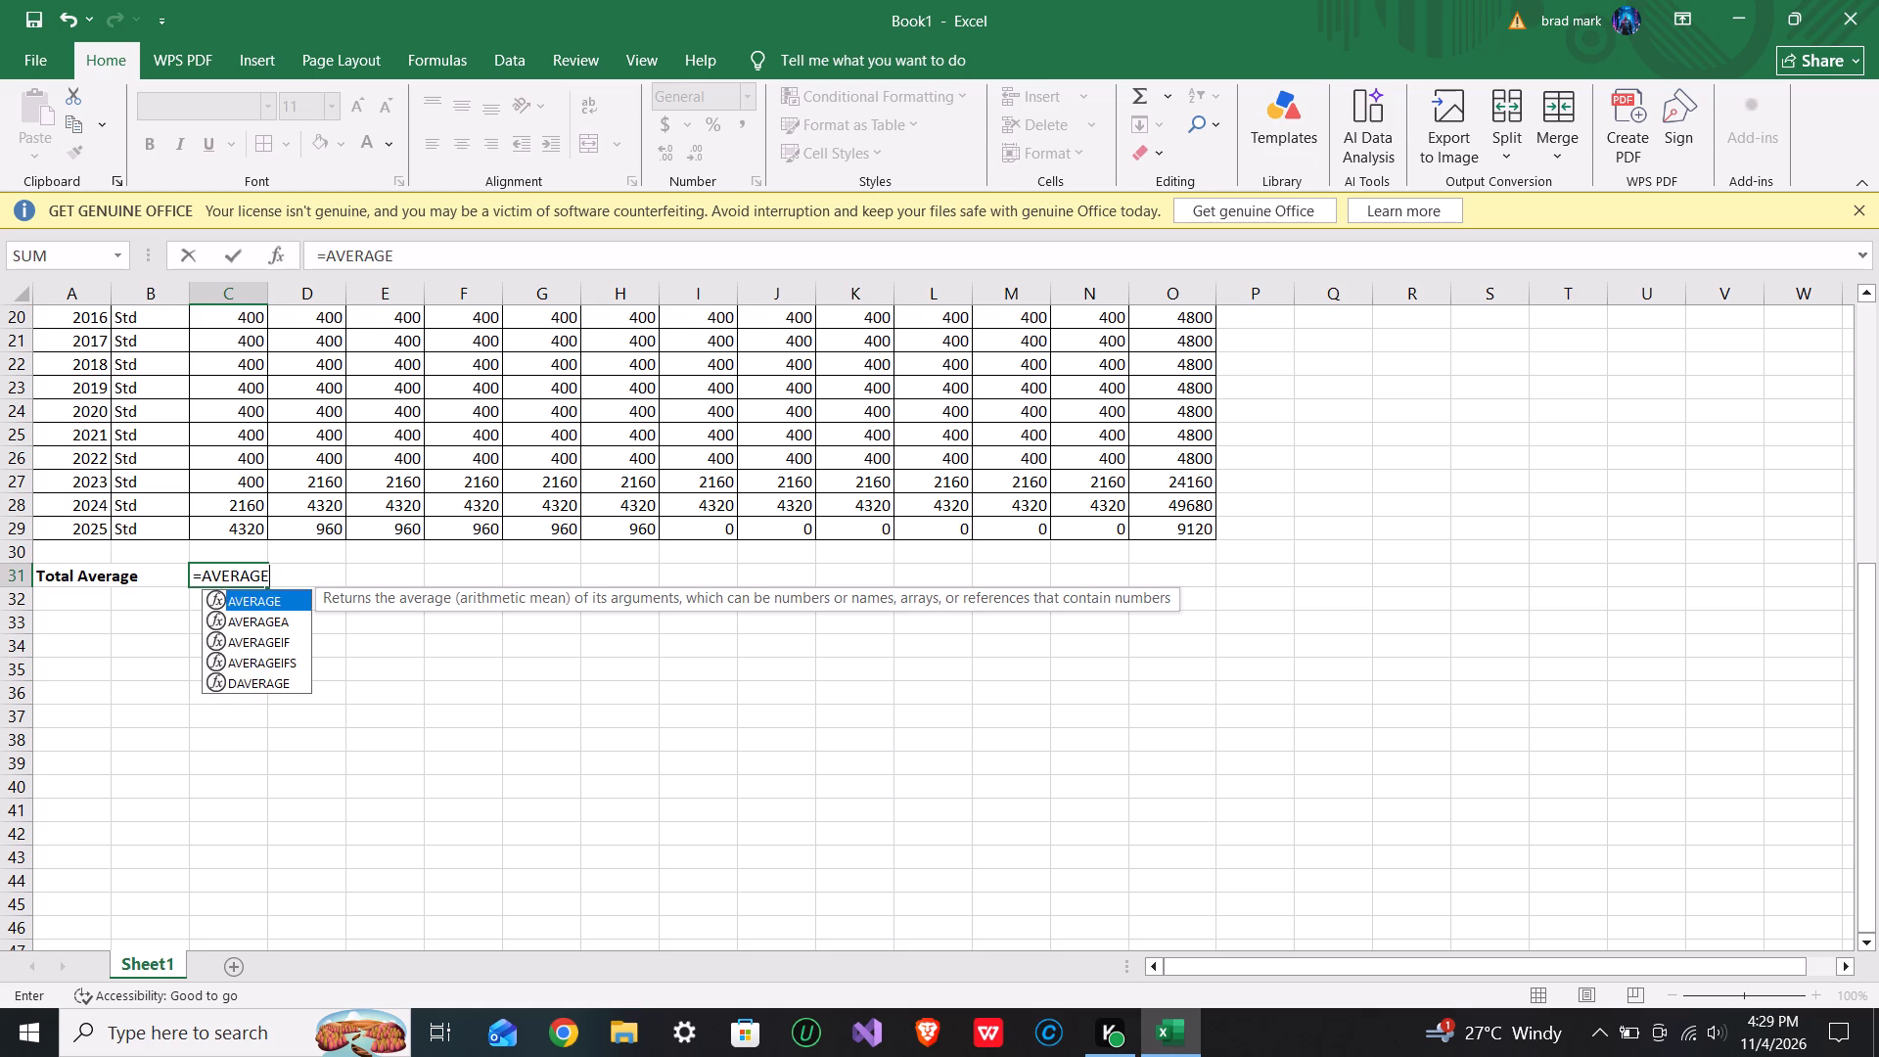
pyautogui.hotkey('shift', '(')
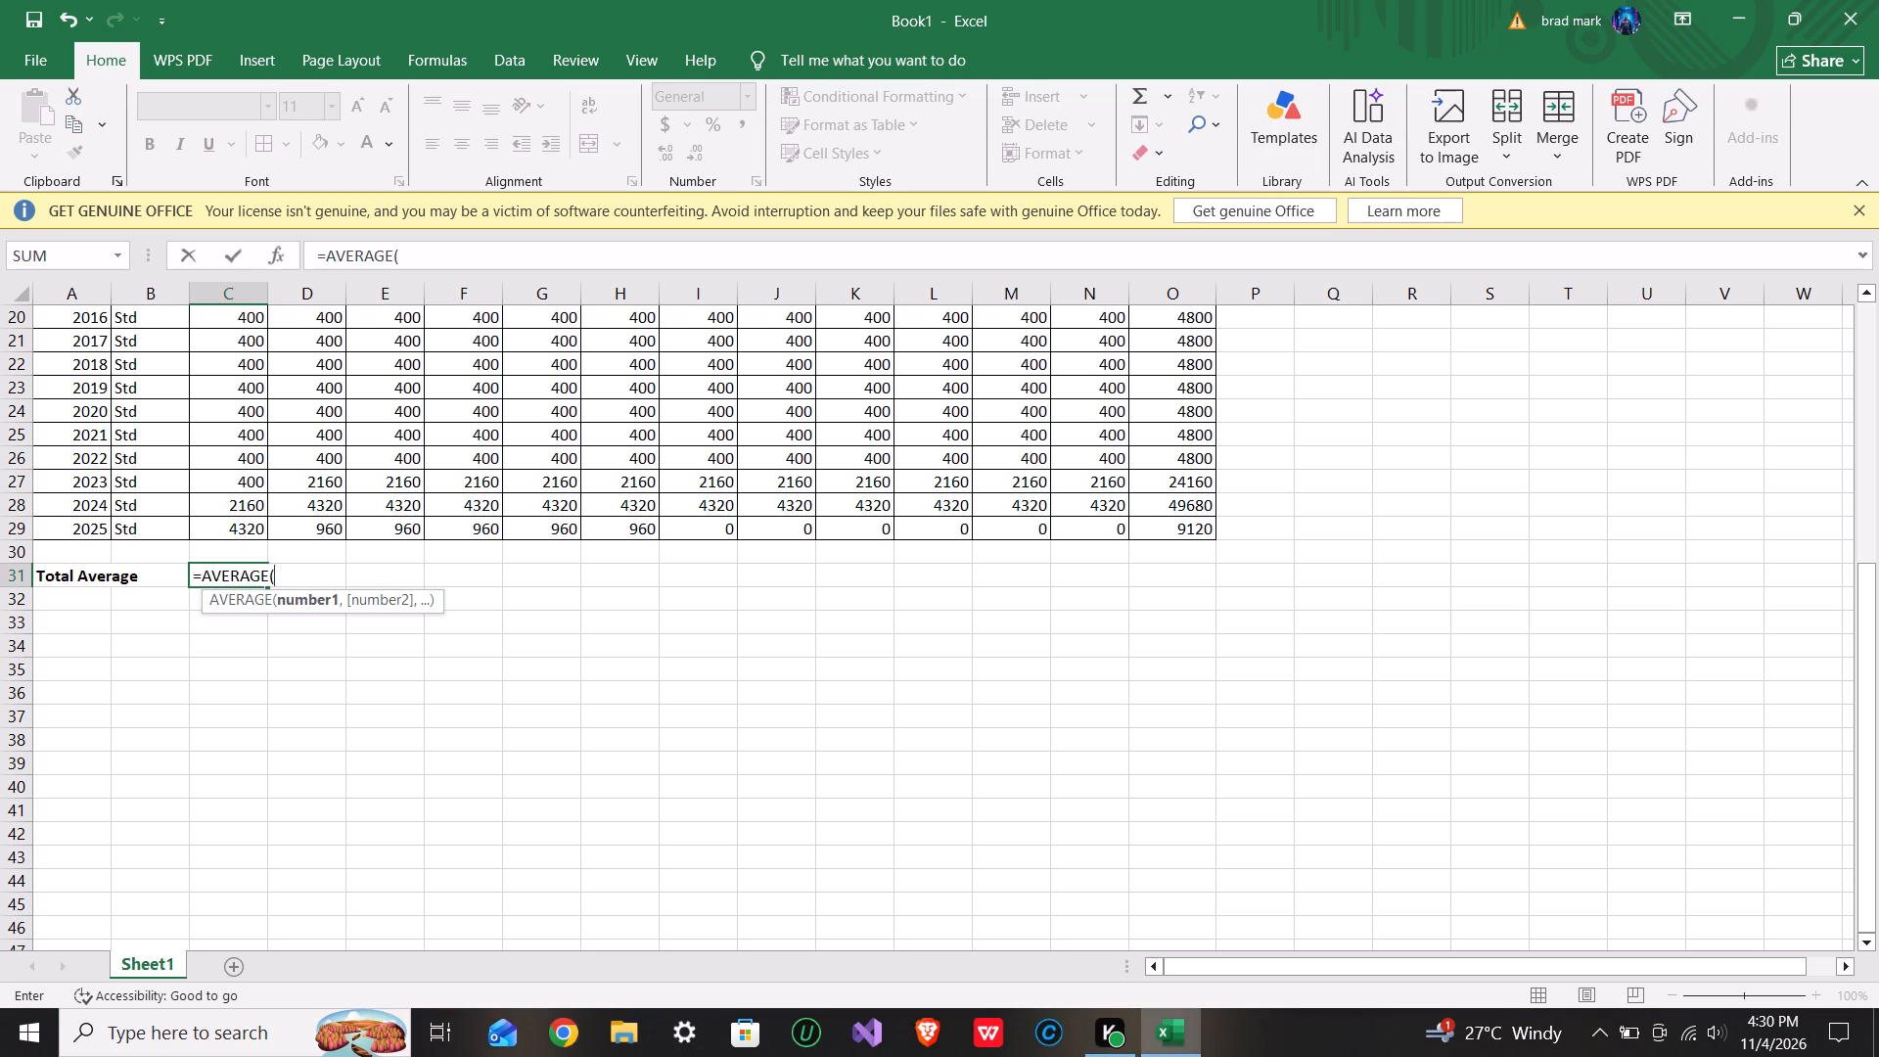
pyautogui.scroll(5, 787, 615)
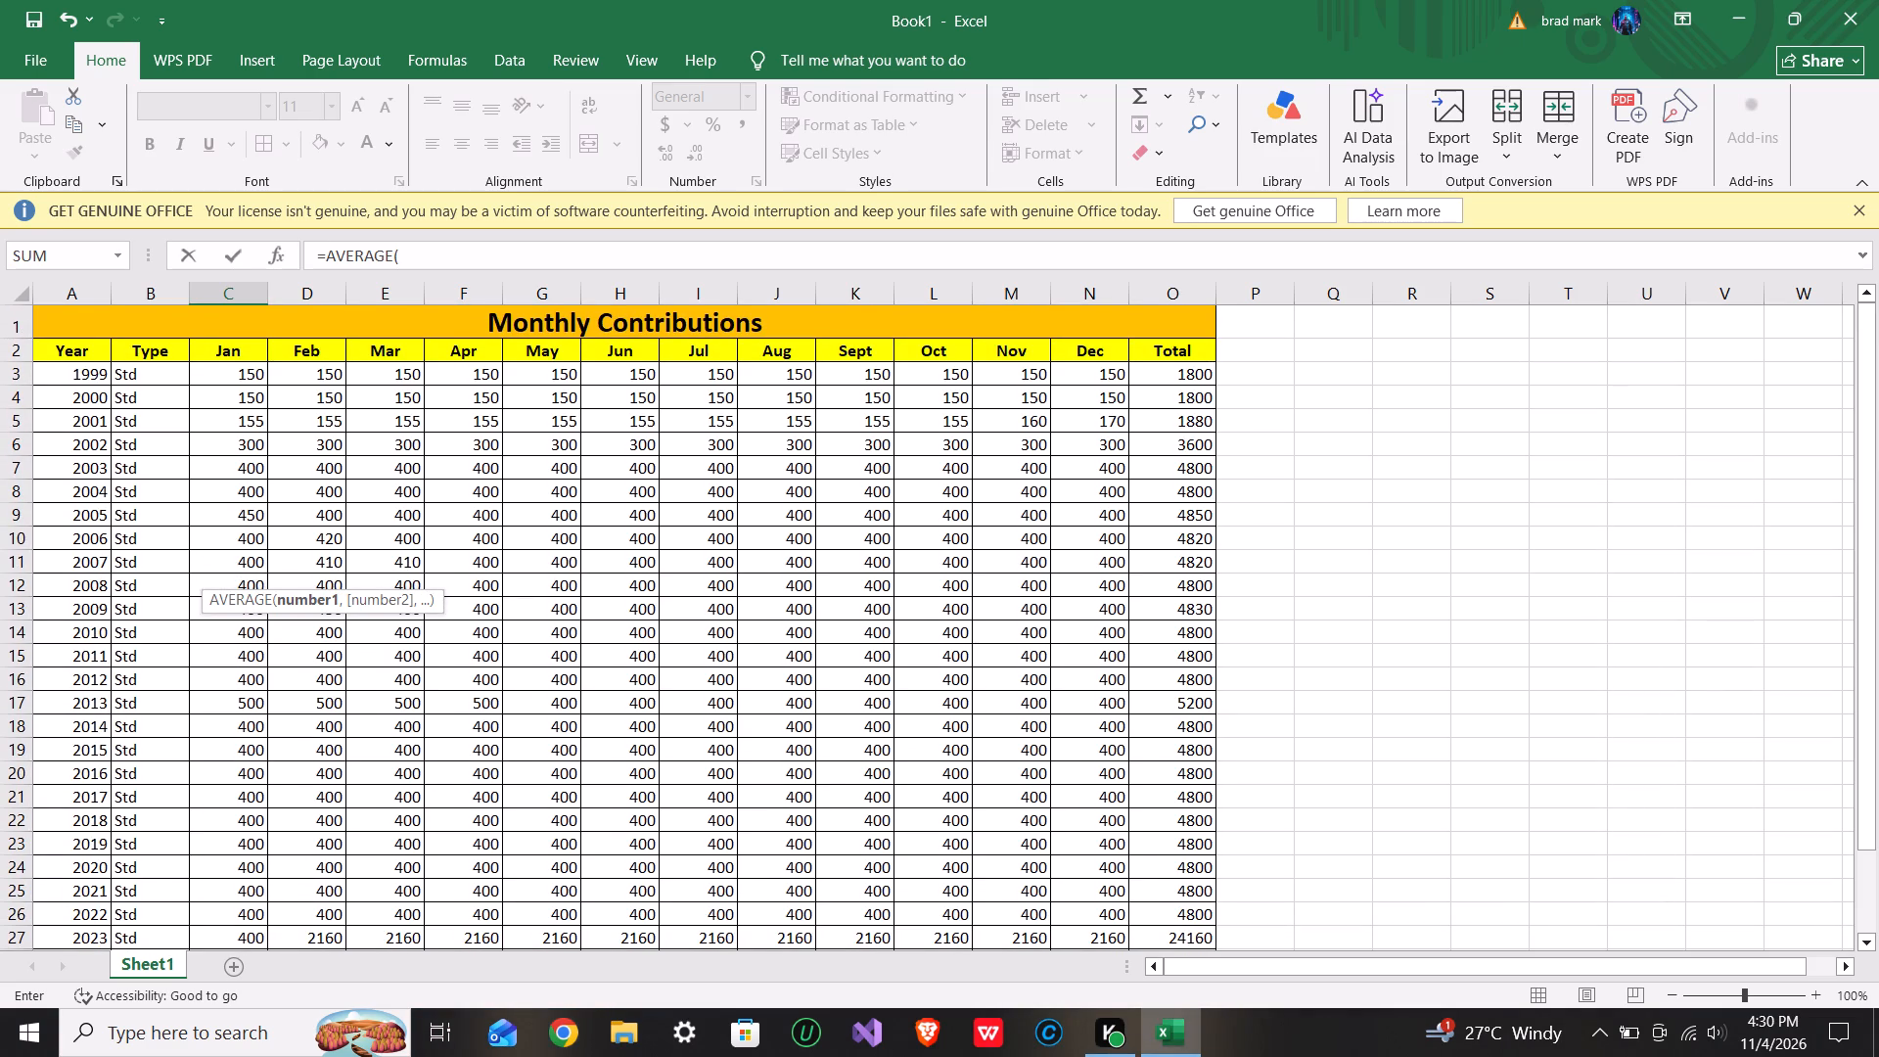
pyautogui.scroll(-2, 1266, 488)
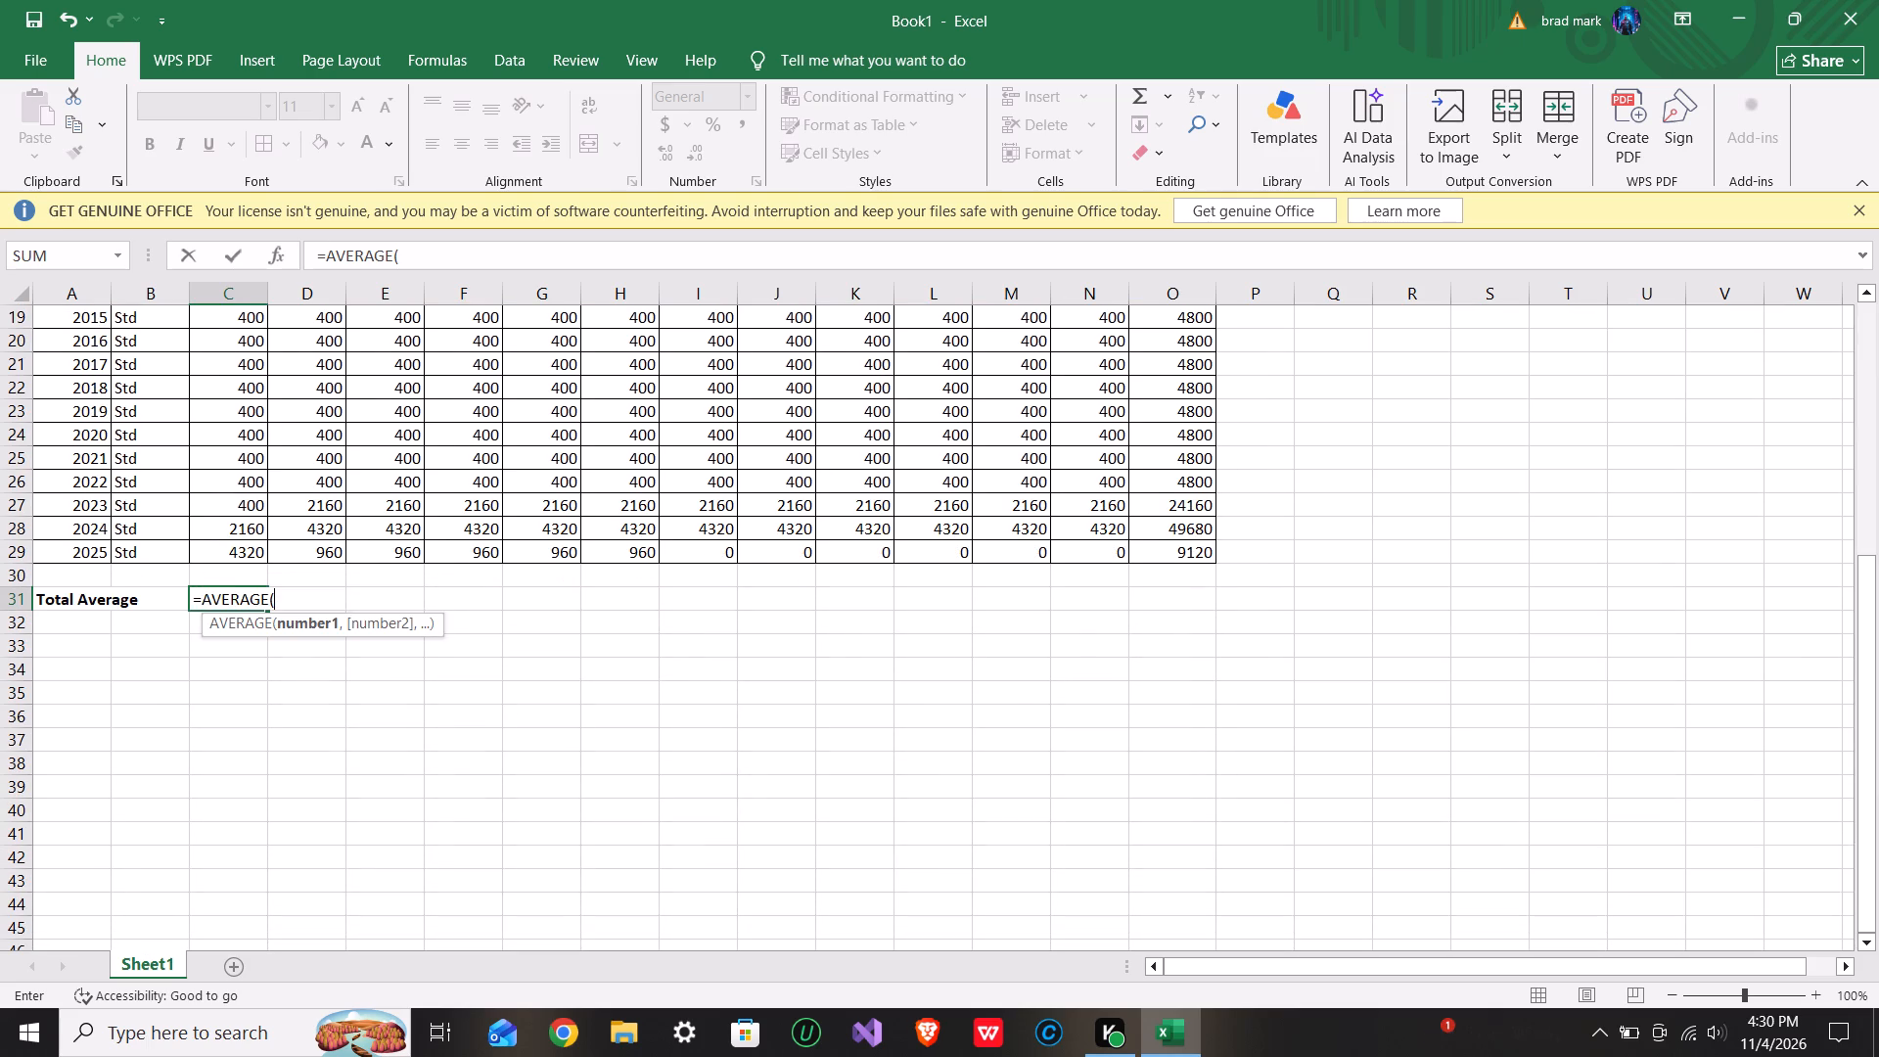
pyautogui.press('0')
pyautogui.press('BackSpace')
pyautogui.write('O3')
pyautogui.hotkey('shift', ':')
pyautogui.press('o')
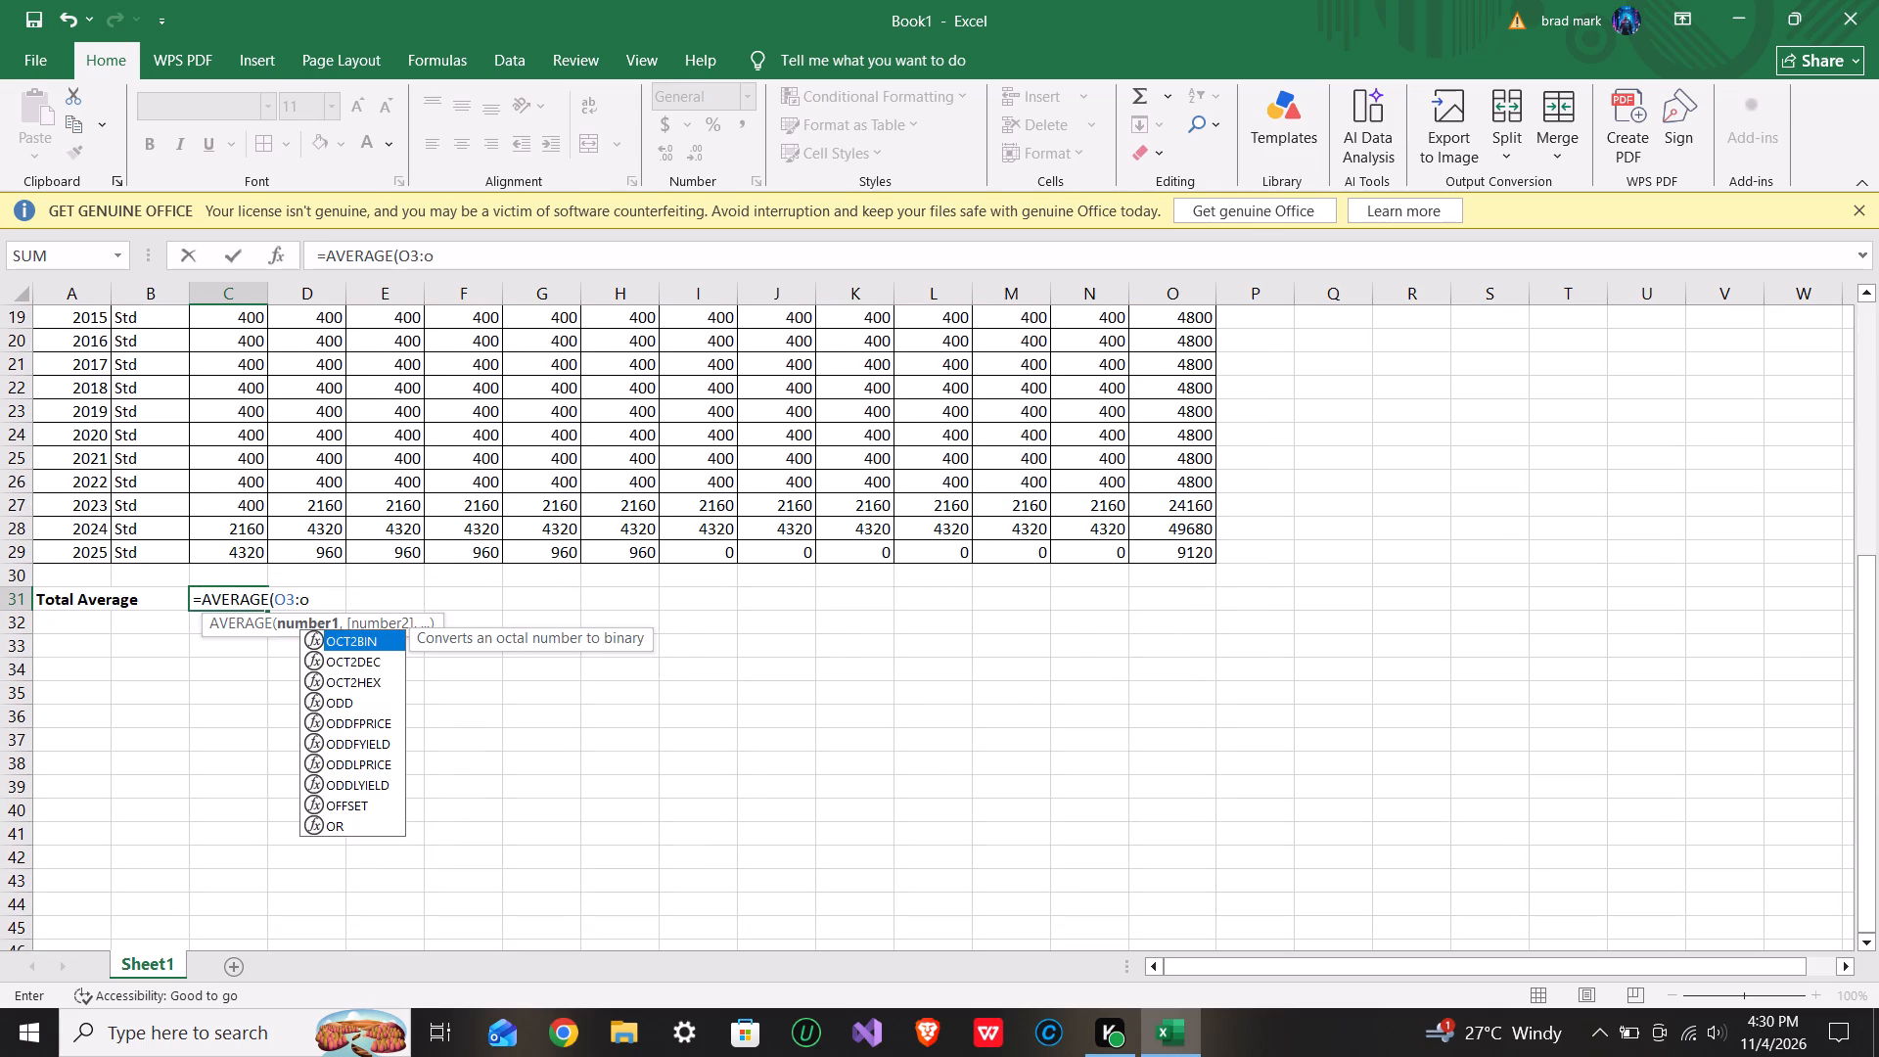
pyautogui.press('BackSpace')
pyautogui.hotkey('shift', 'o')
pyautogui.scroll(2, 1159, 508)
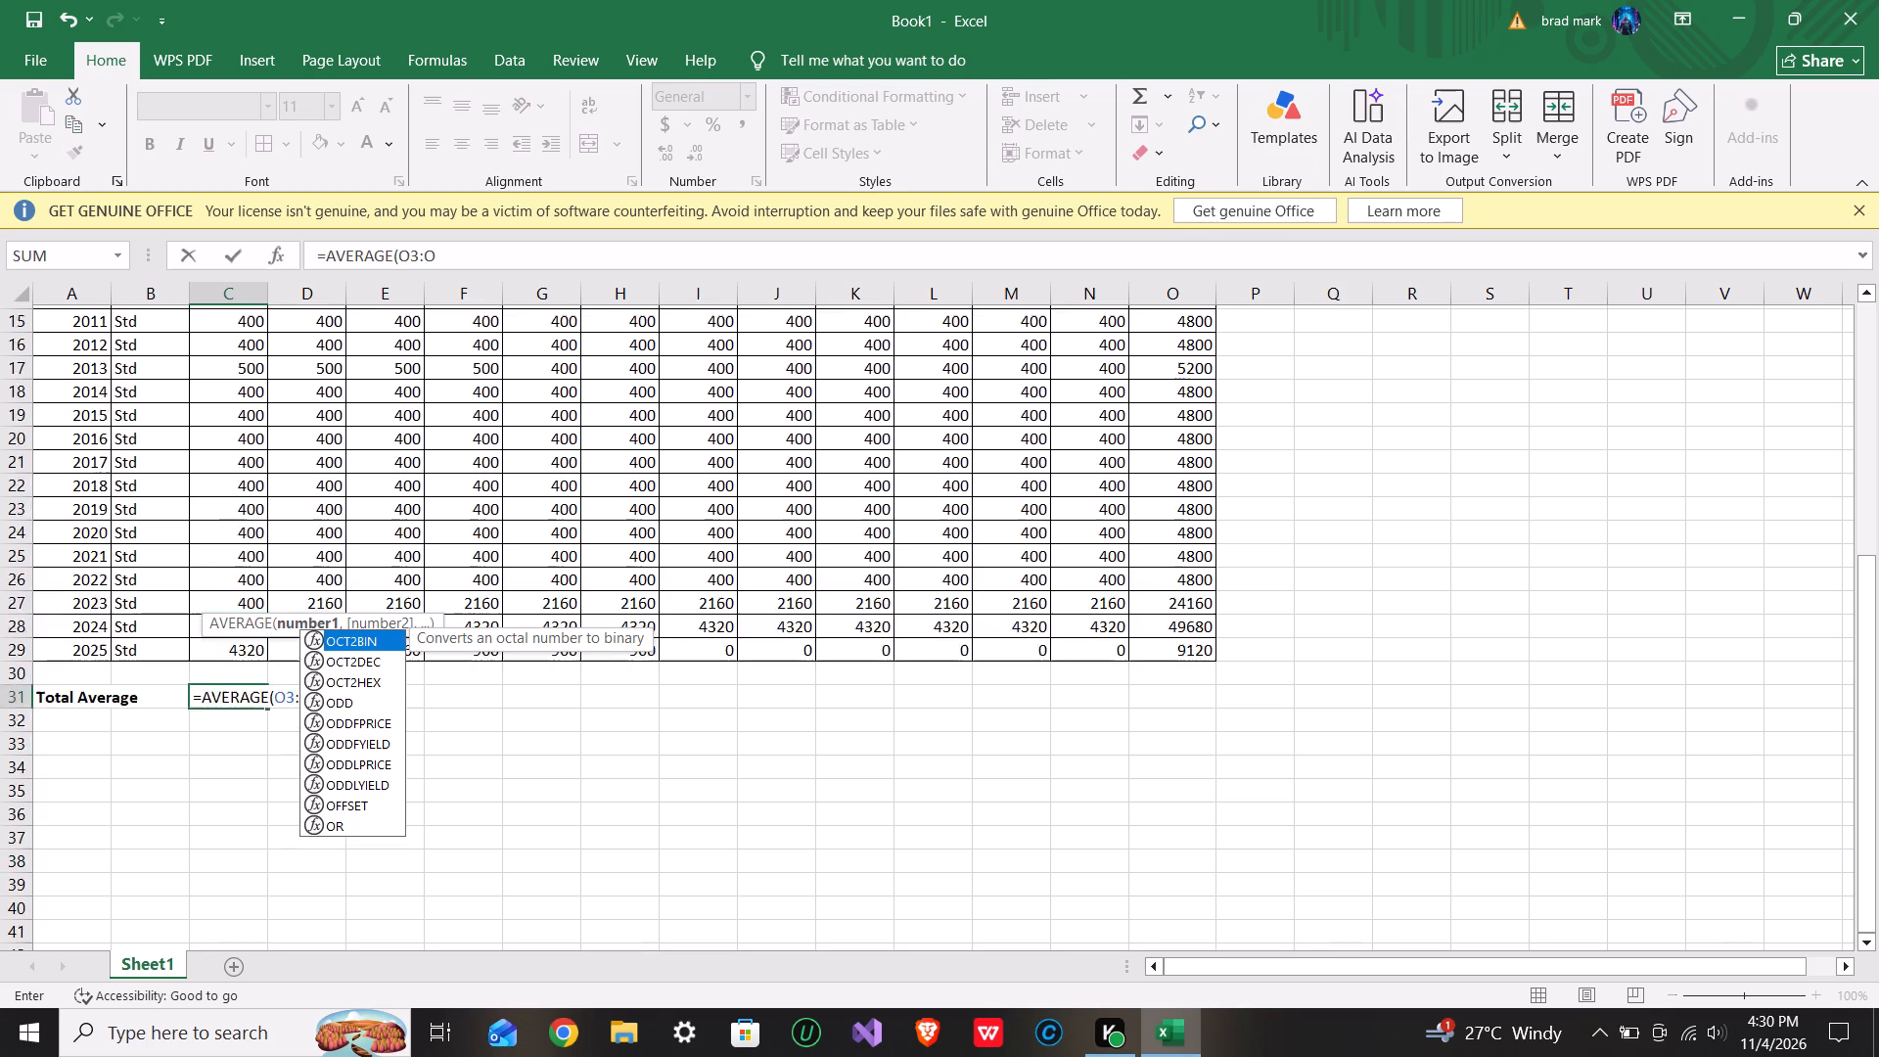
pyautogui.scroll(2, 1159, 508)
pyautogui.scroll(-2, 1286, 503)
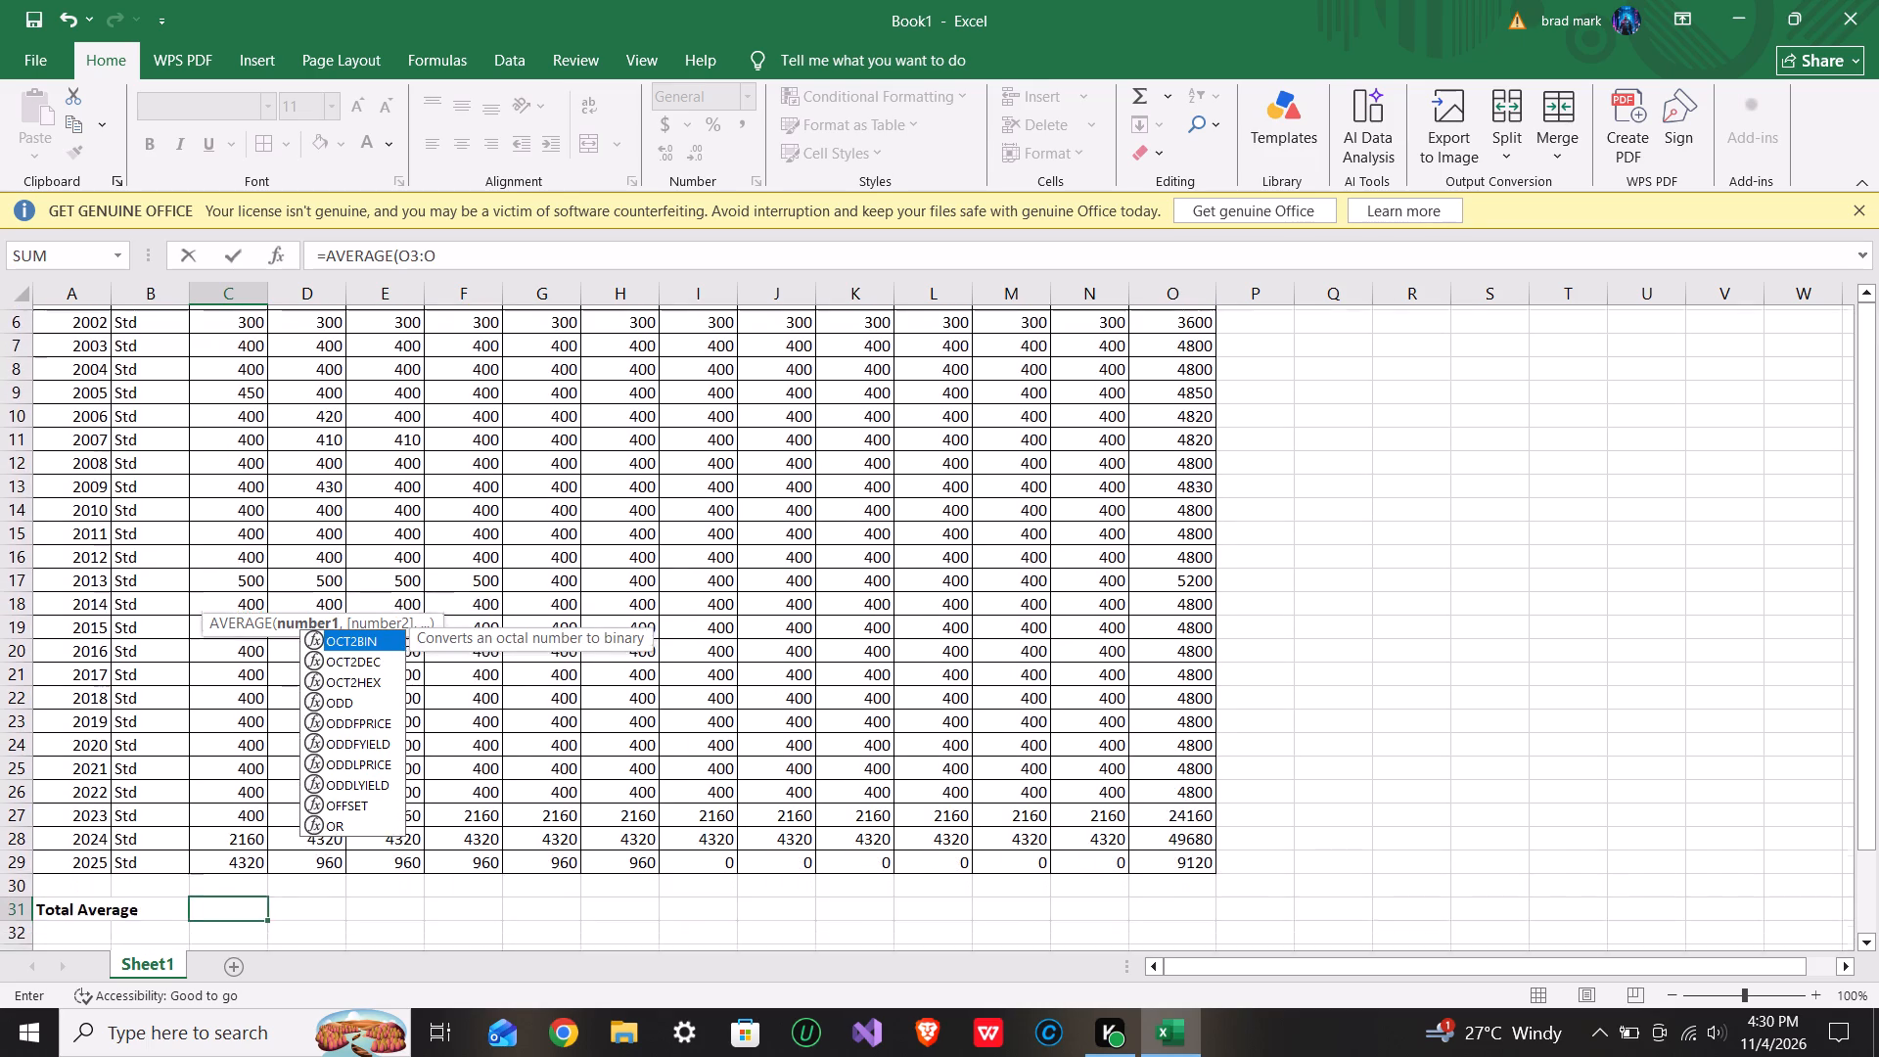
pyautogui.scroll(-1, 1288, 494)
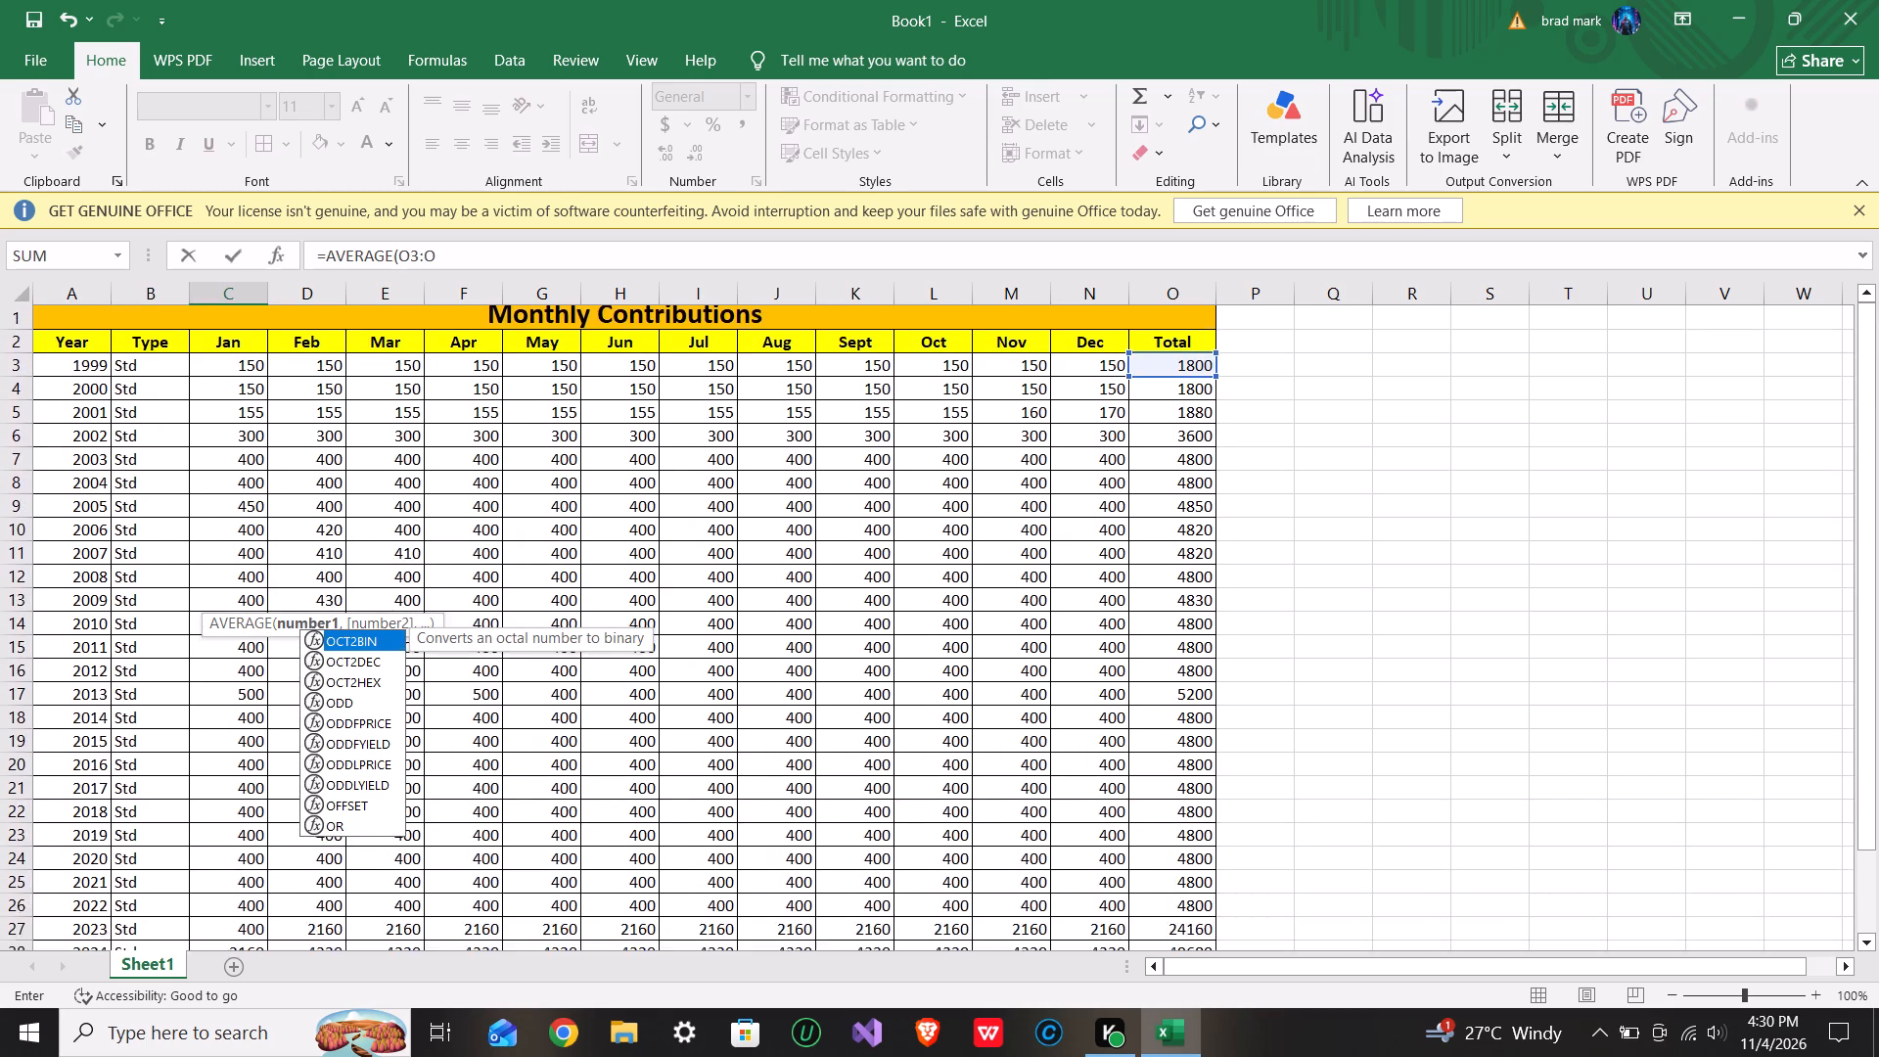
pyautogui.scroll(-3, 1288, 494)
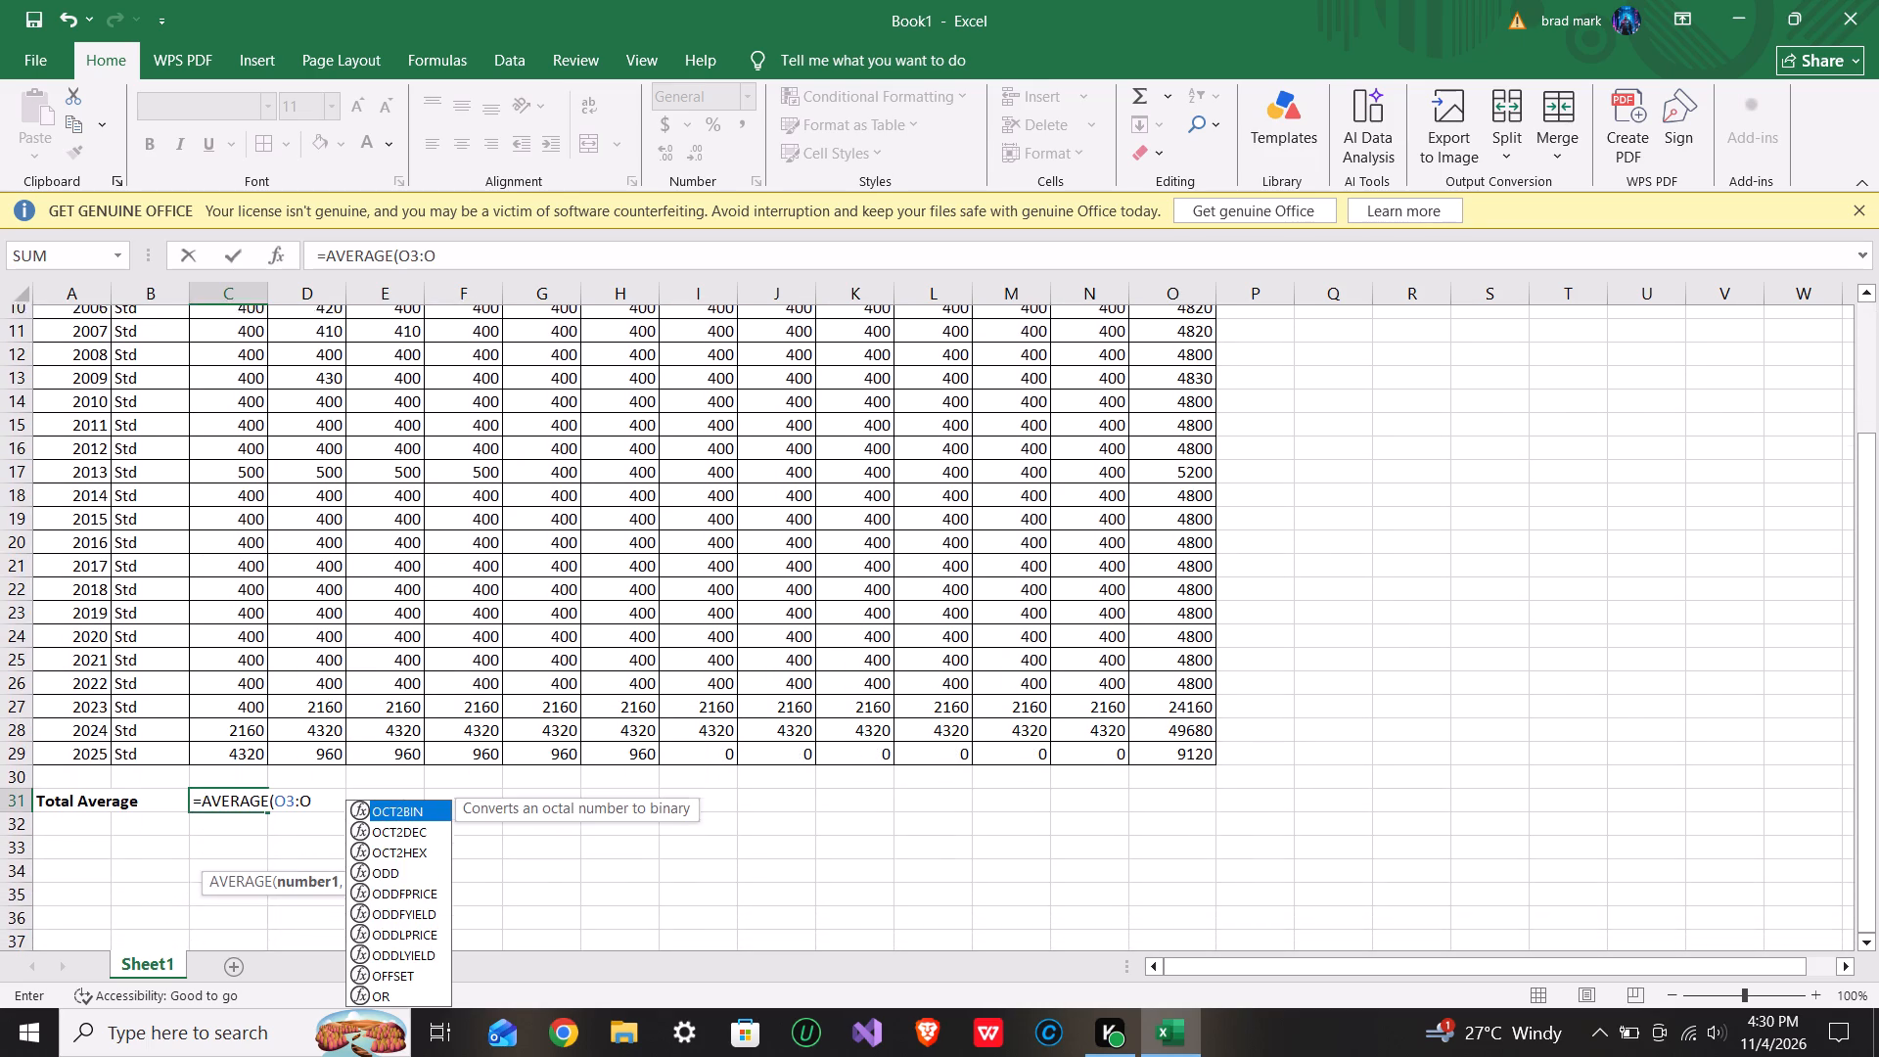
pyautogui.write('29')
pyautogui.hotkey('shift', ')')
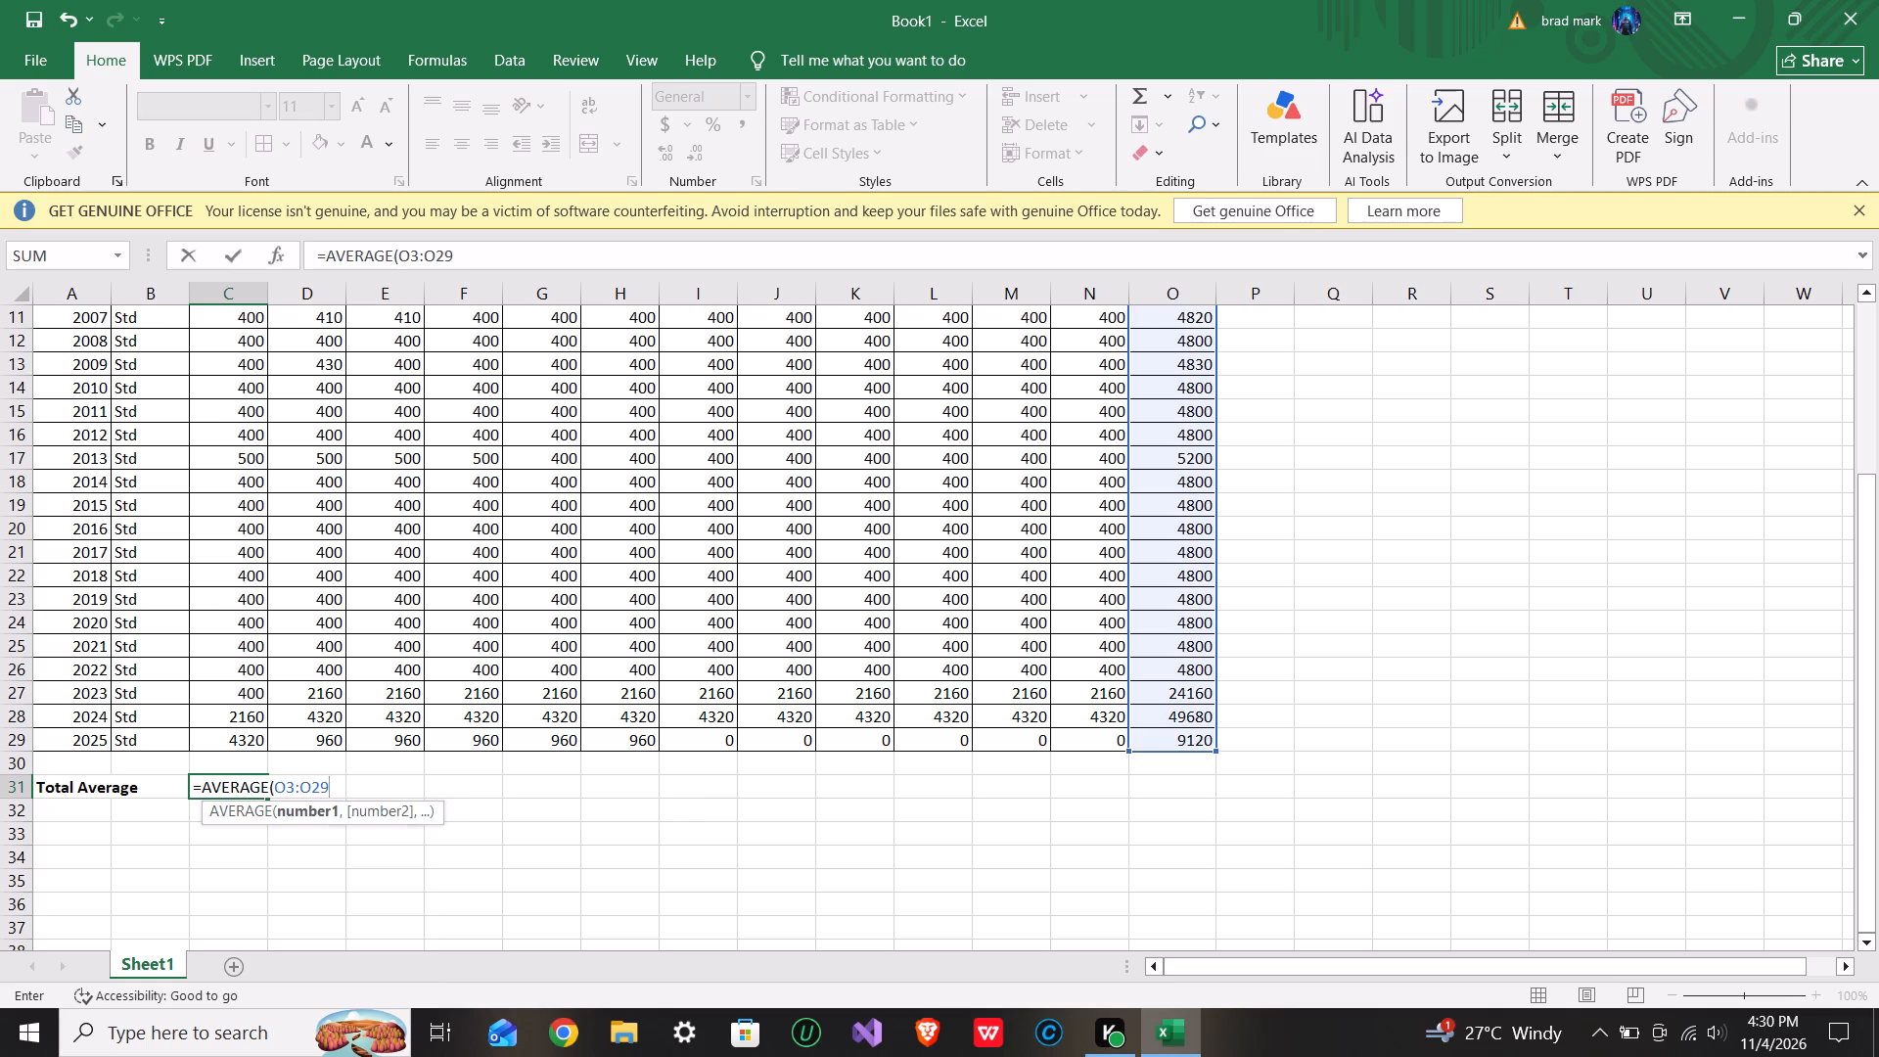
pyautogui.press('Return')
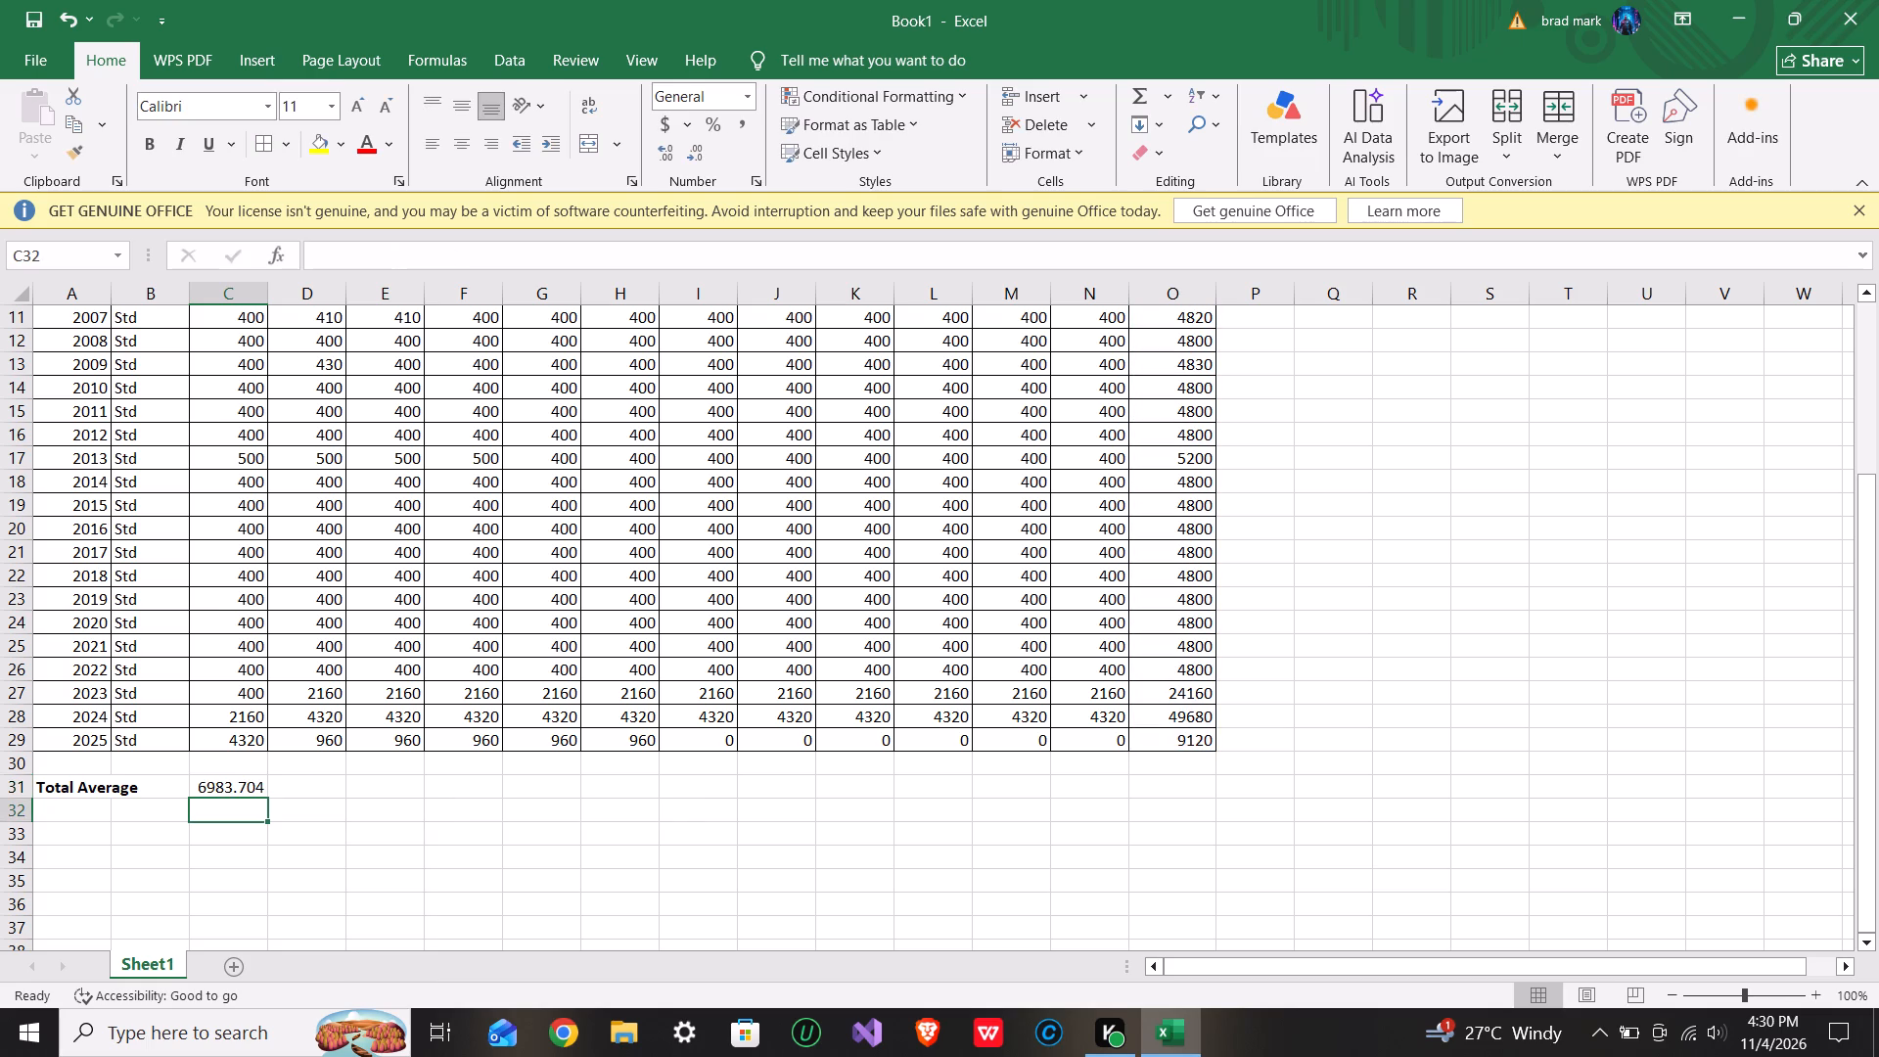
pyautogui.click(234, 786)
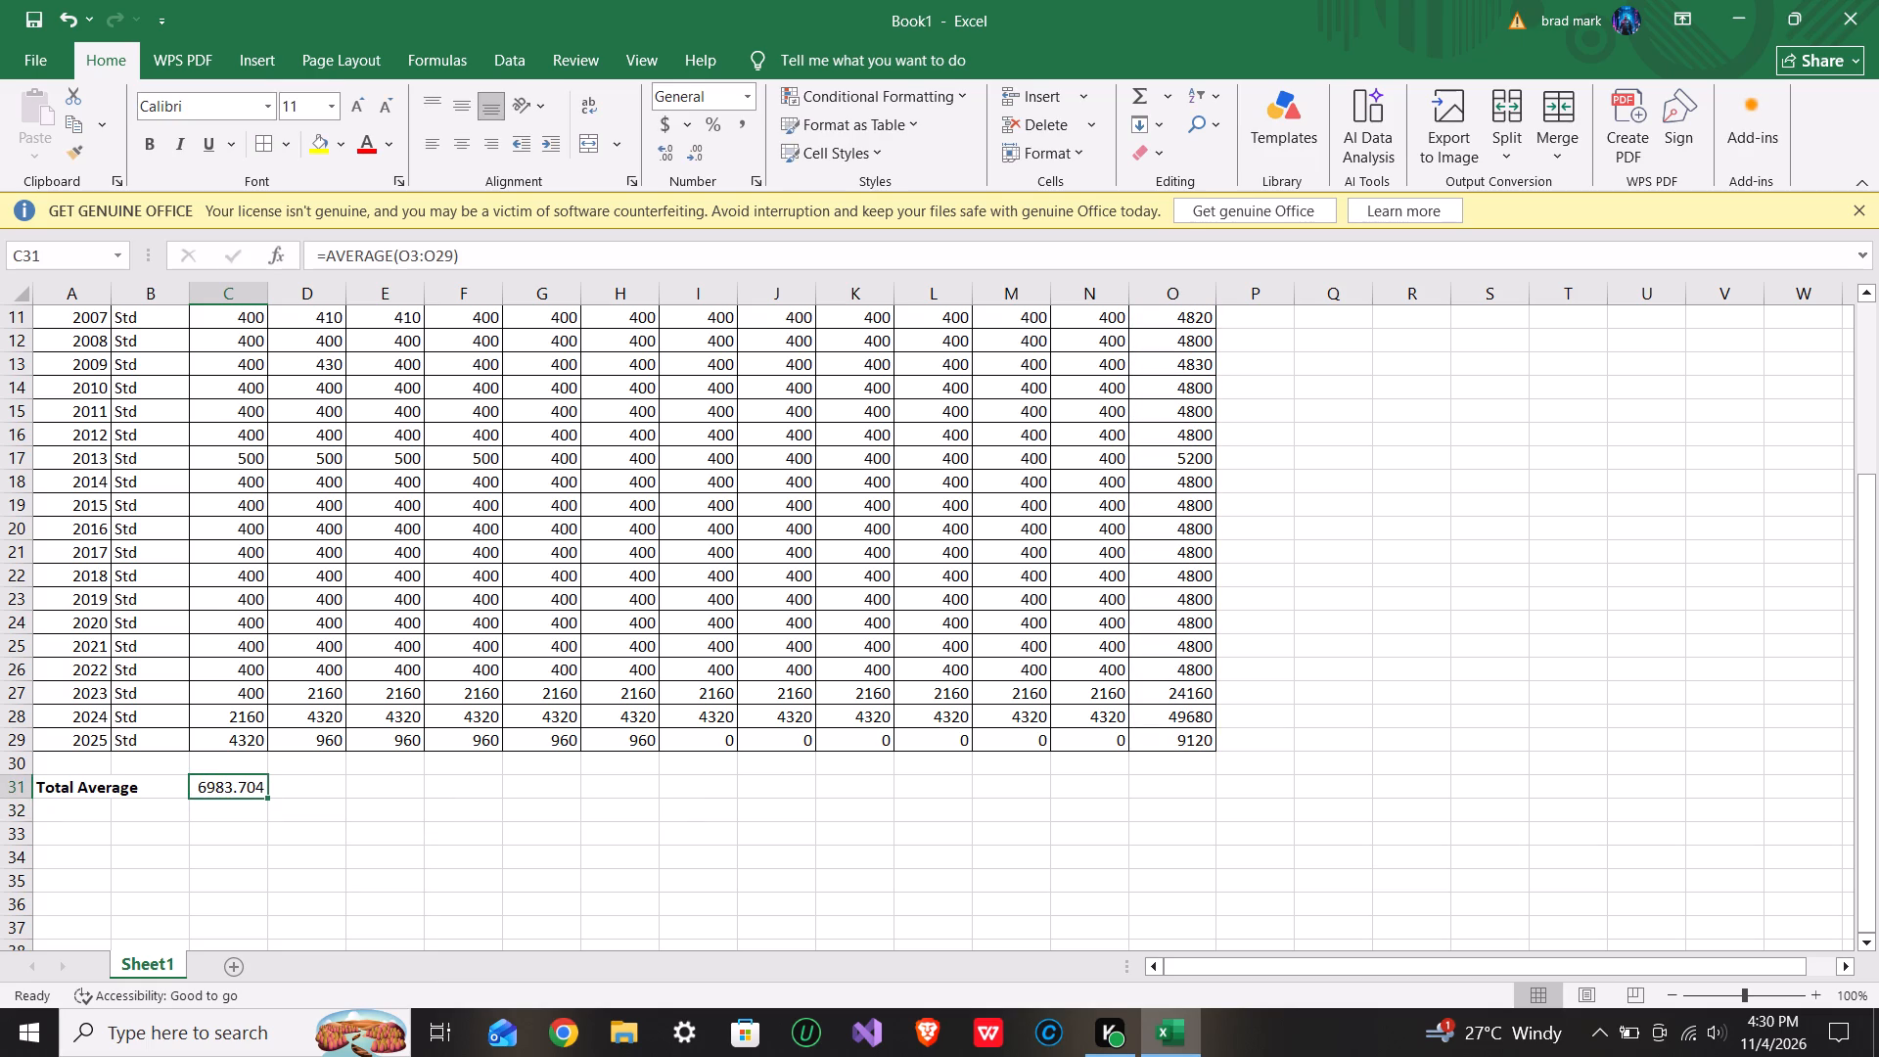
pyautogui.scroll(2, 1419, 549)
pyautogui.scroll(-2, 1354, 650)
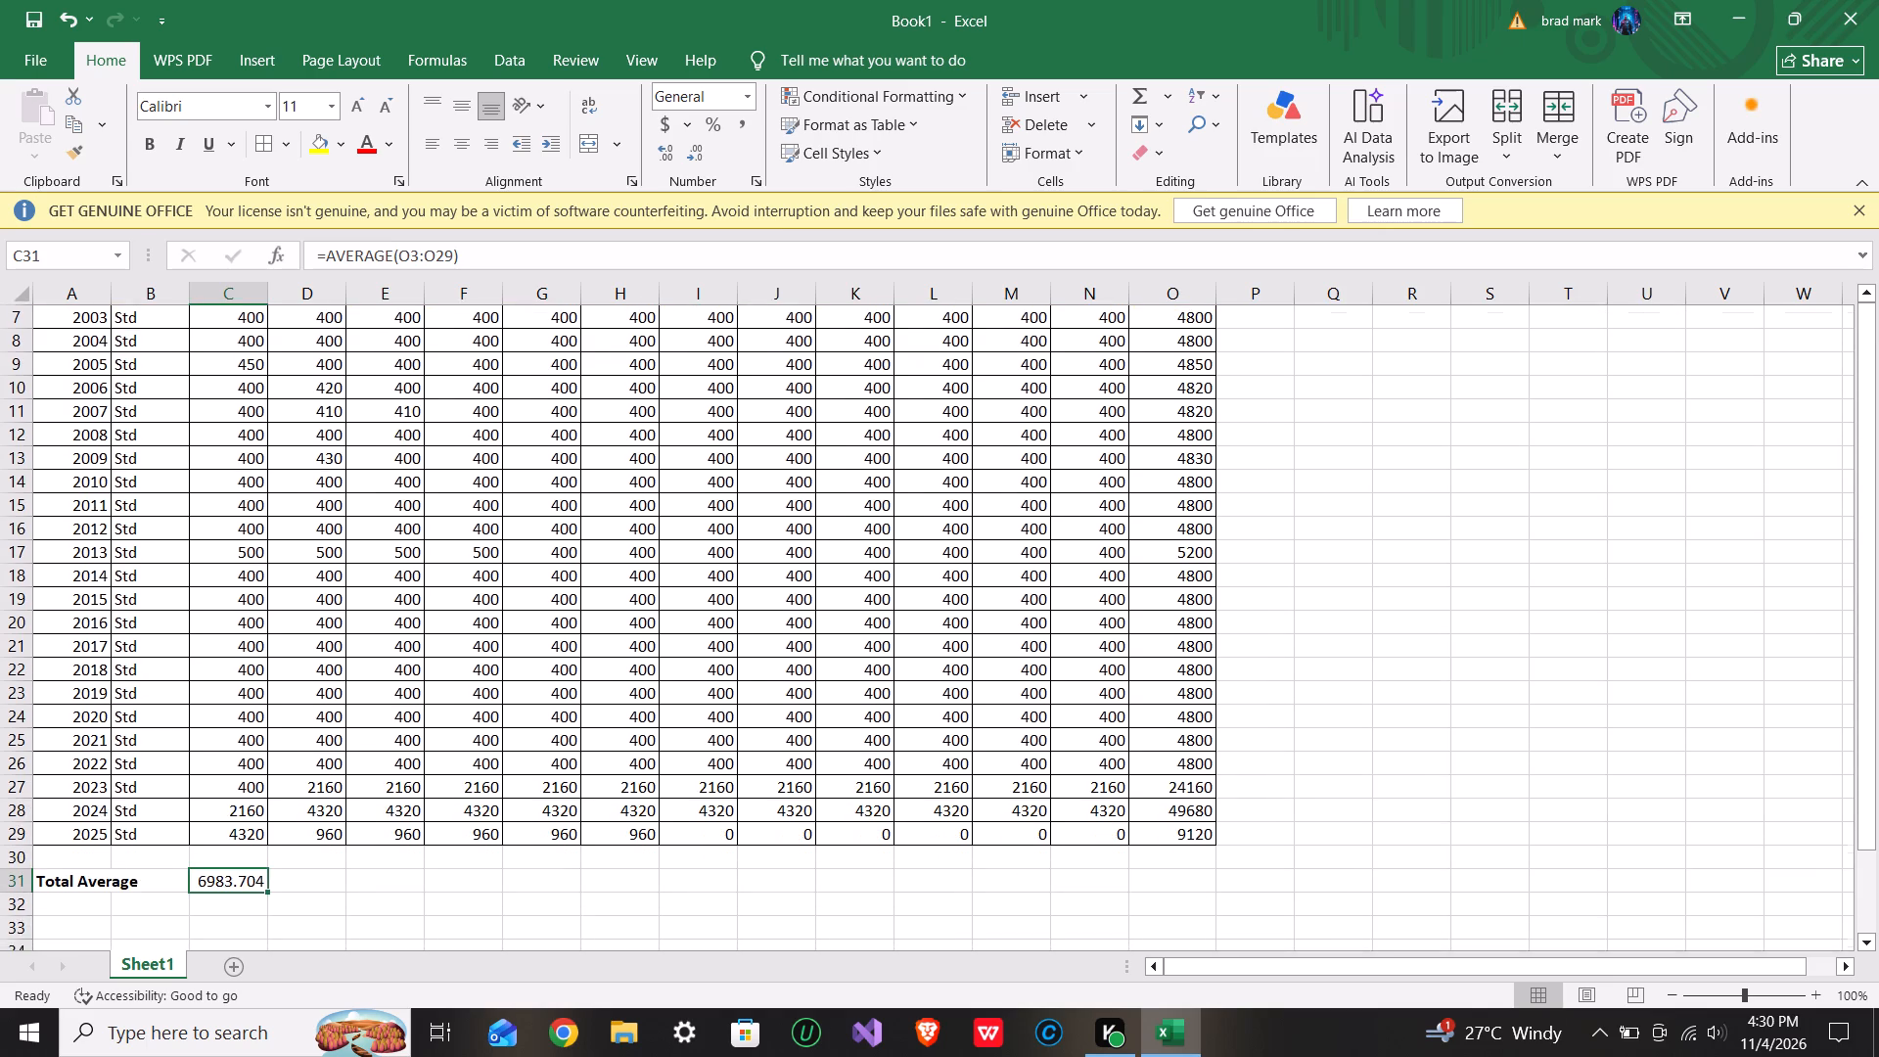
pyautogui.scroll(-2, 1357, 635)
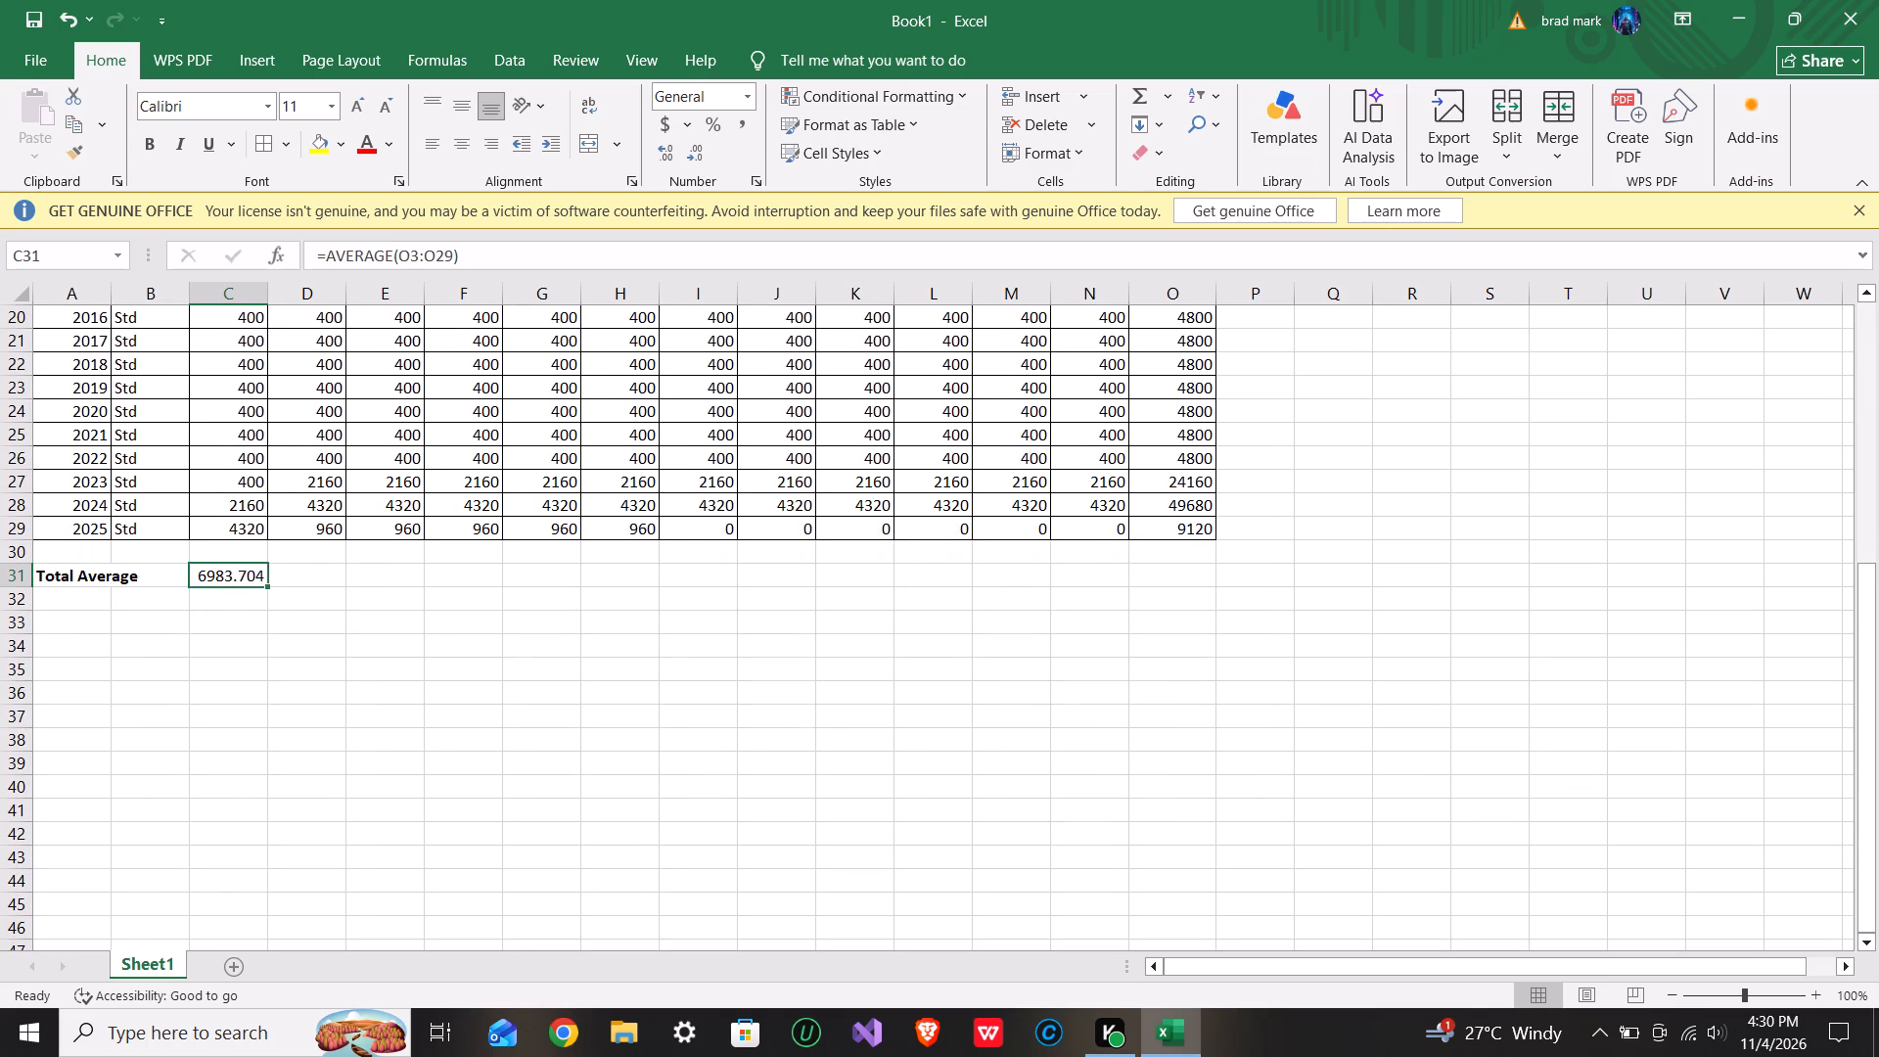
# Enter the label Total Median in cell A32, below Total Average.
pyautogui.click(84, 599)
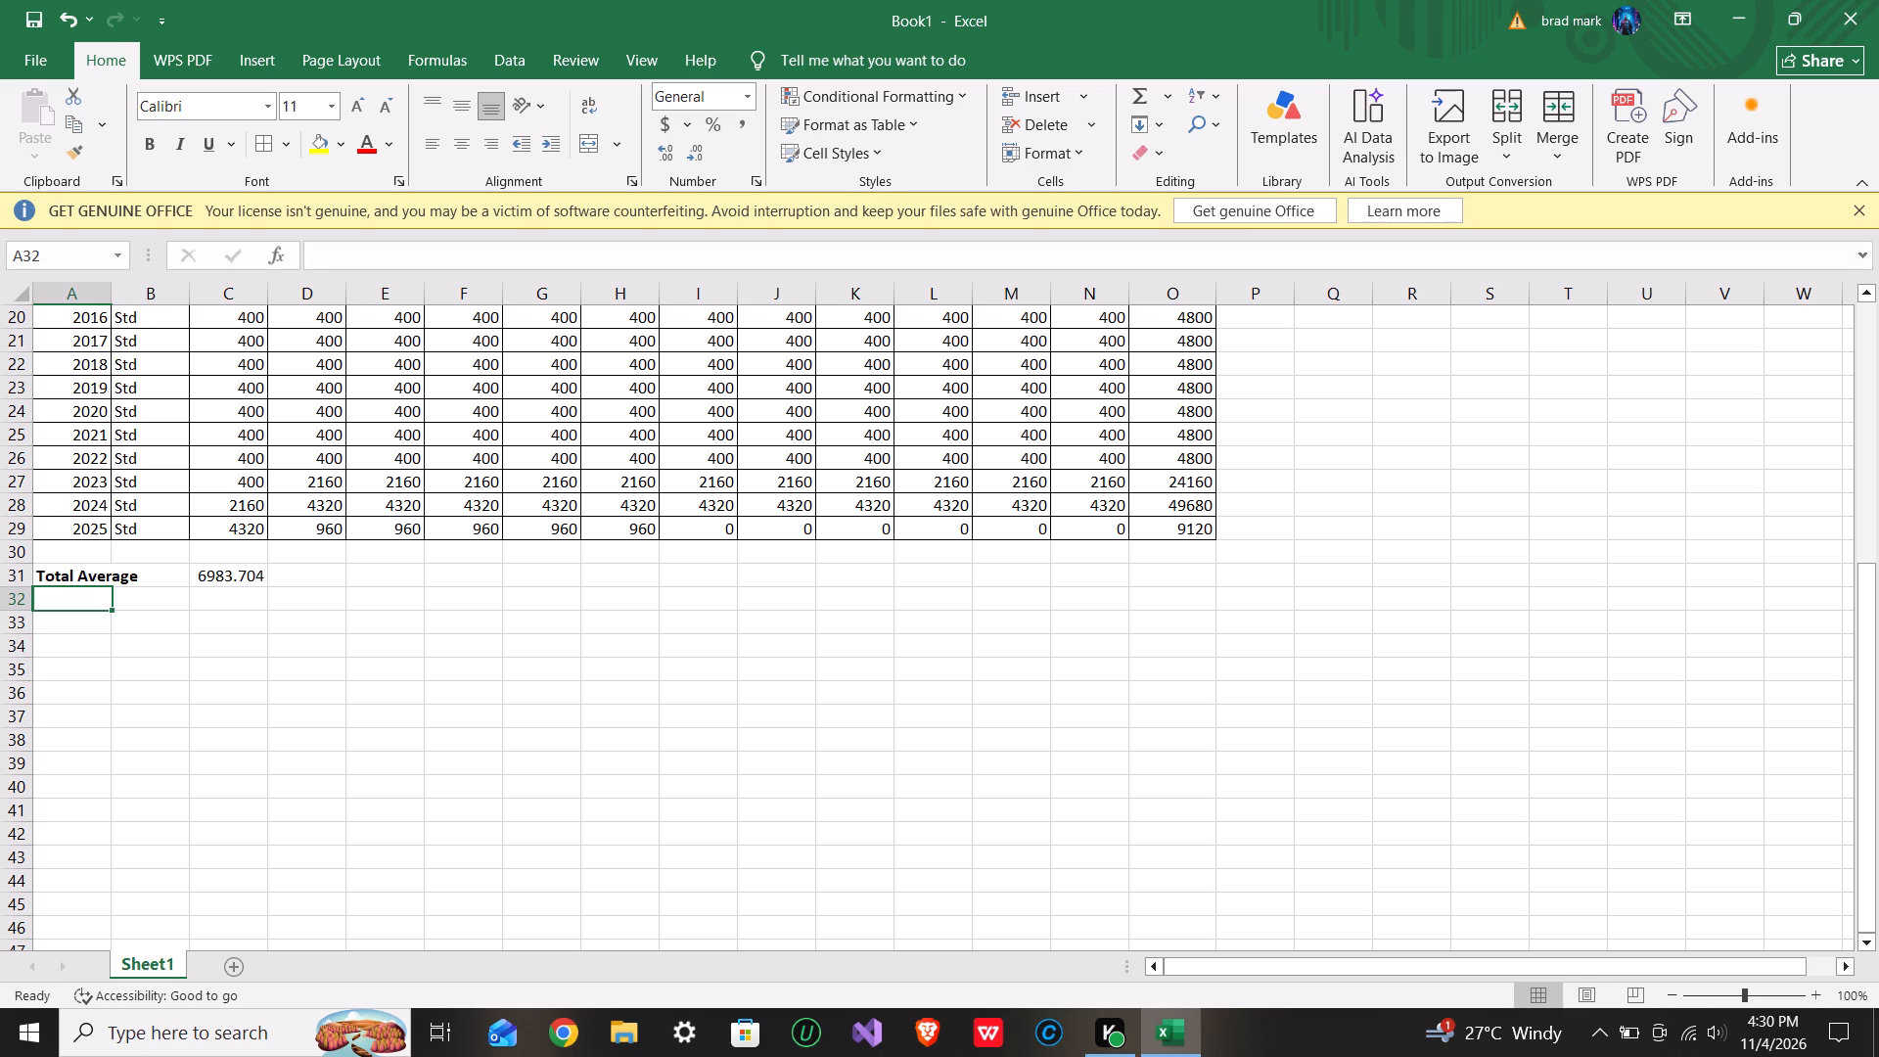
pyautogui.scroll(3, 1072, 652)
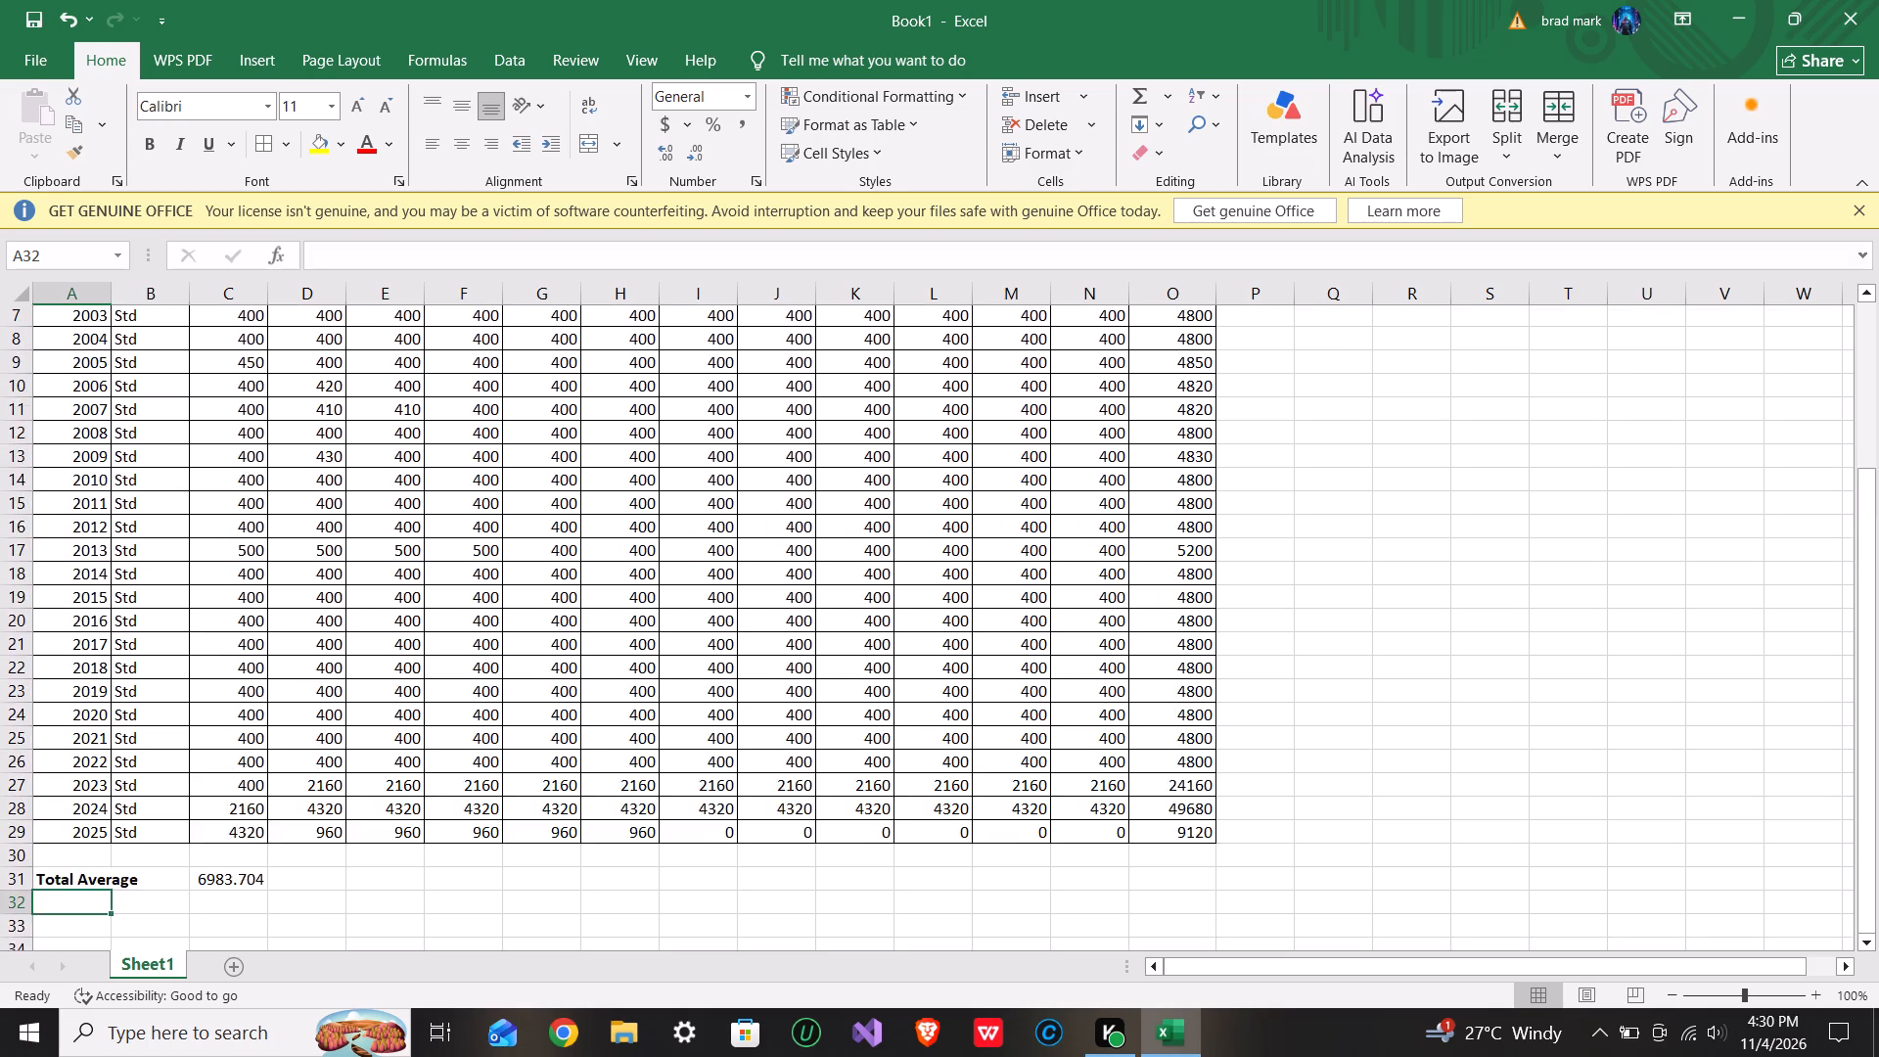
pyautogui.scroll(1, 1072, 652)
pyautogui.scroll(-3, 1393, 589)
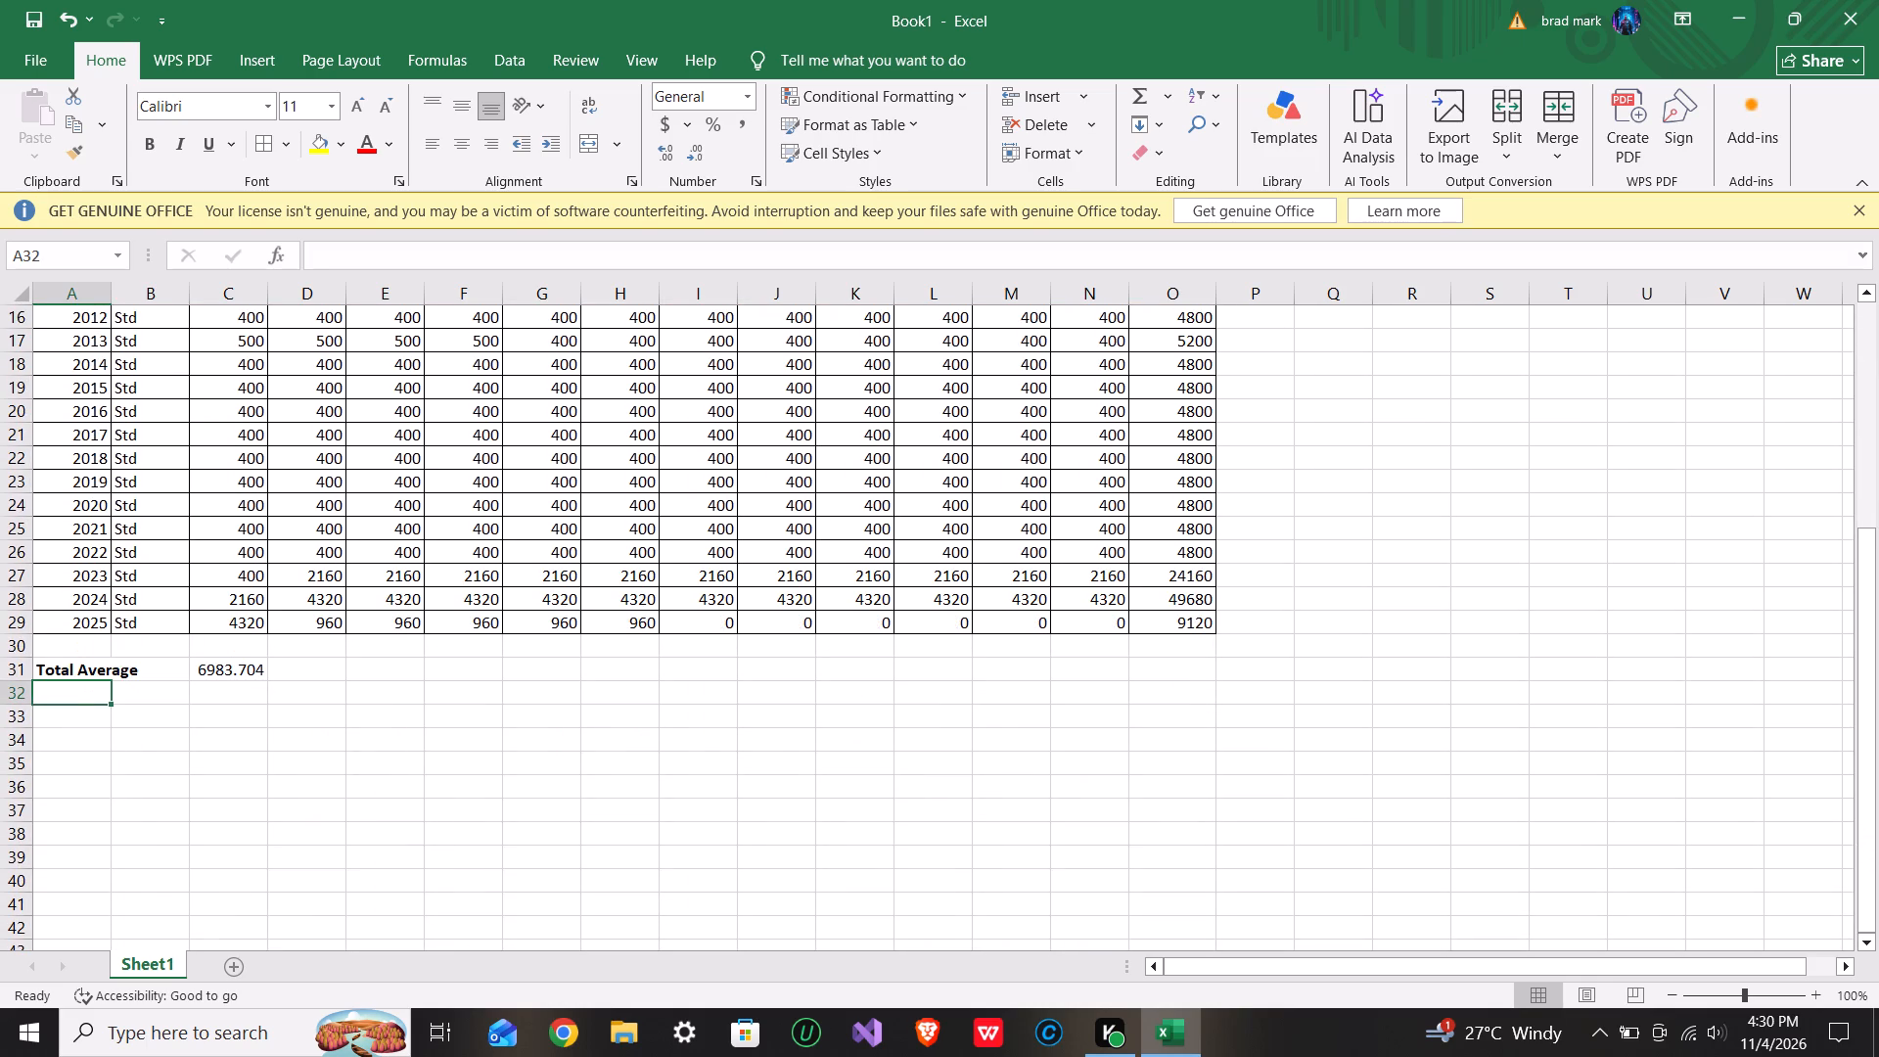
pyautogui.write('To')
pyautogui.write('ta')
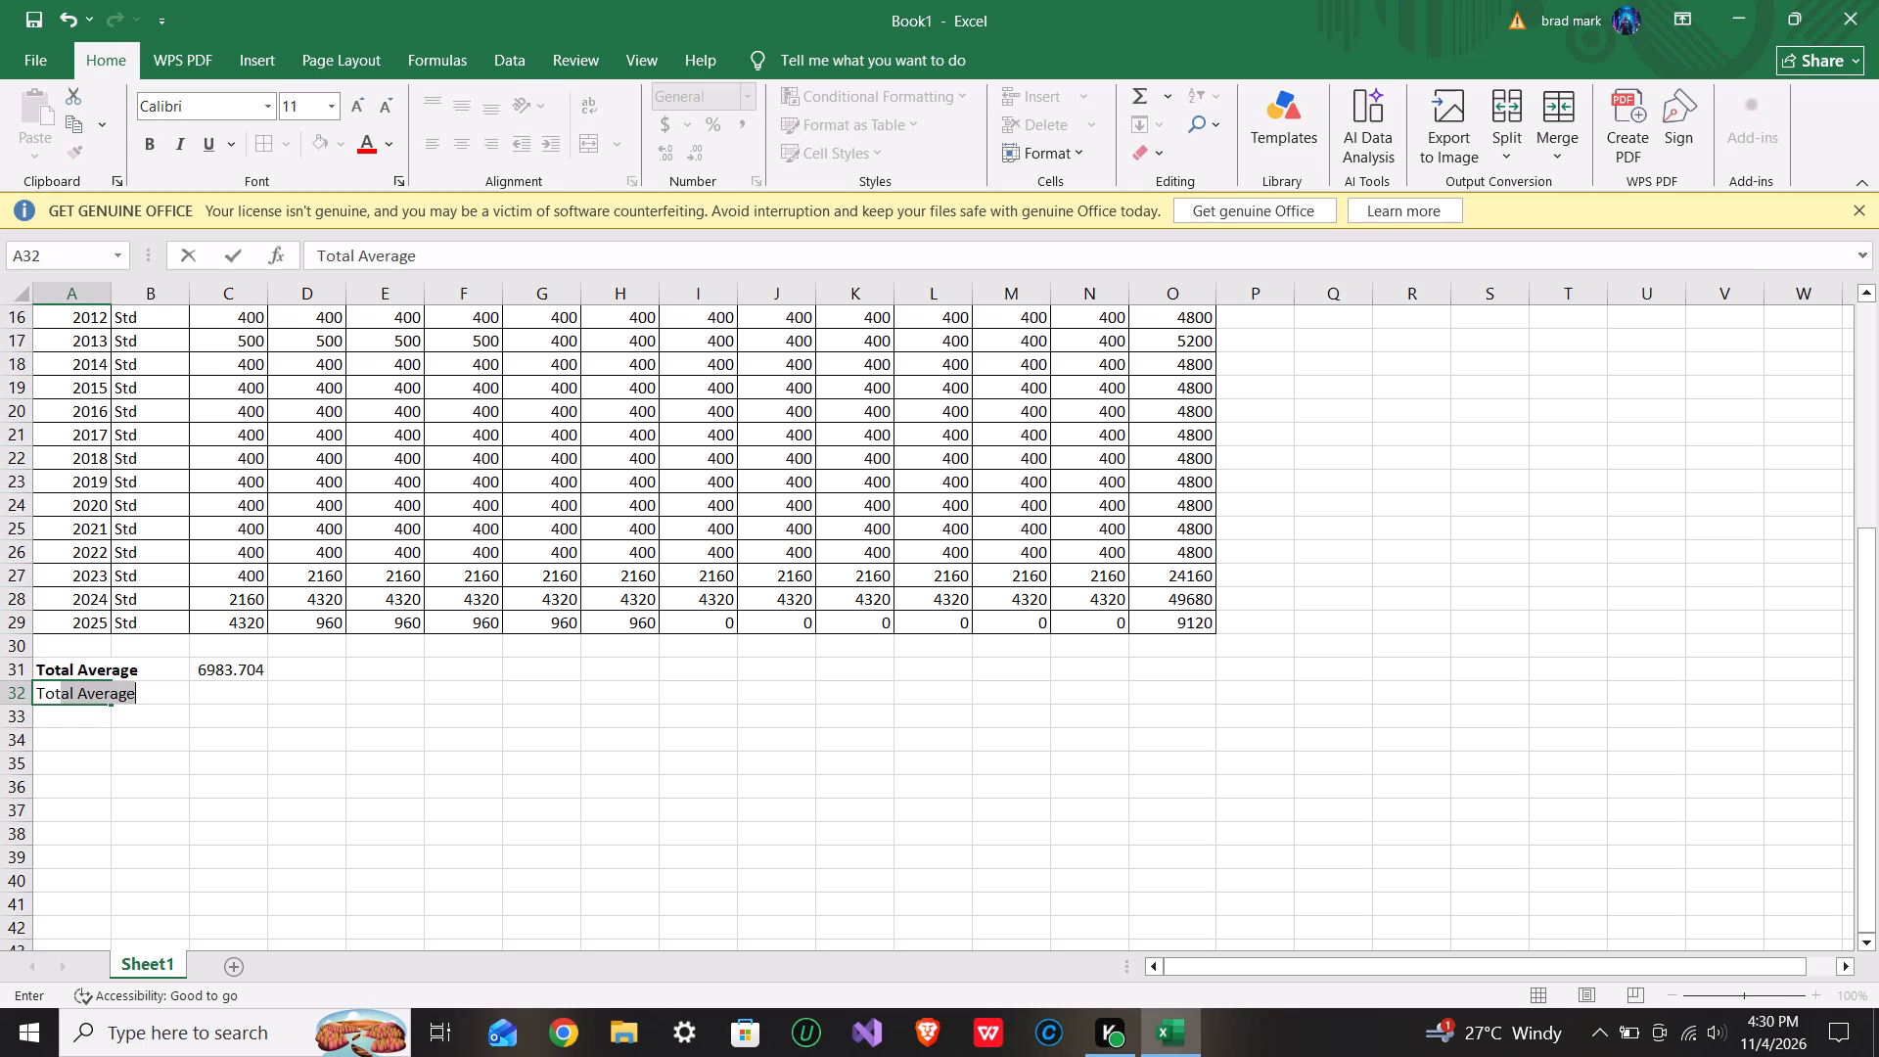
pyautogui.write('l Median')
pyautogui.click(193, 779)
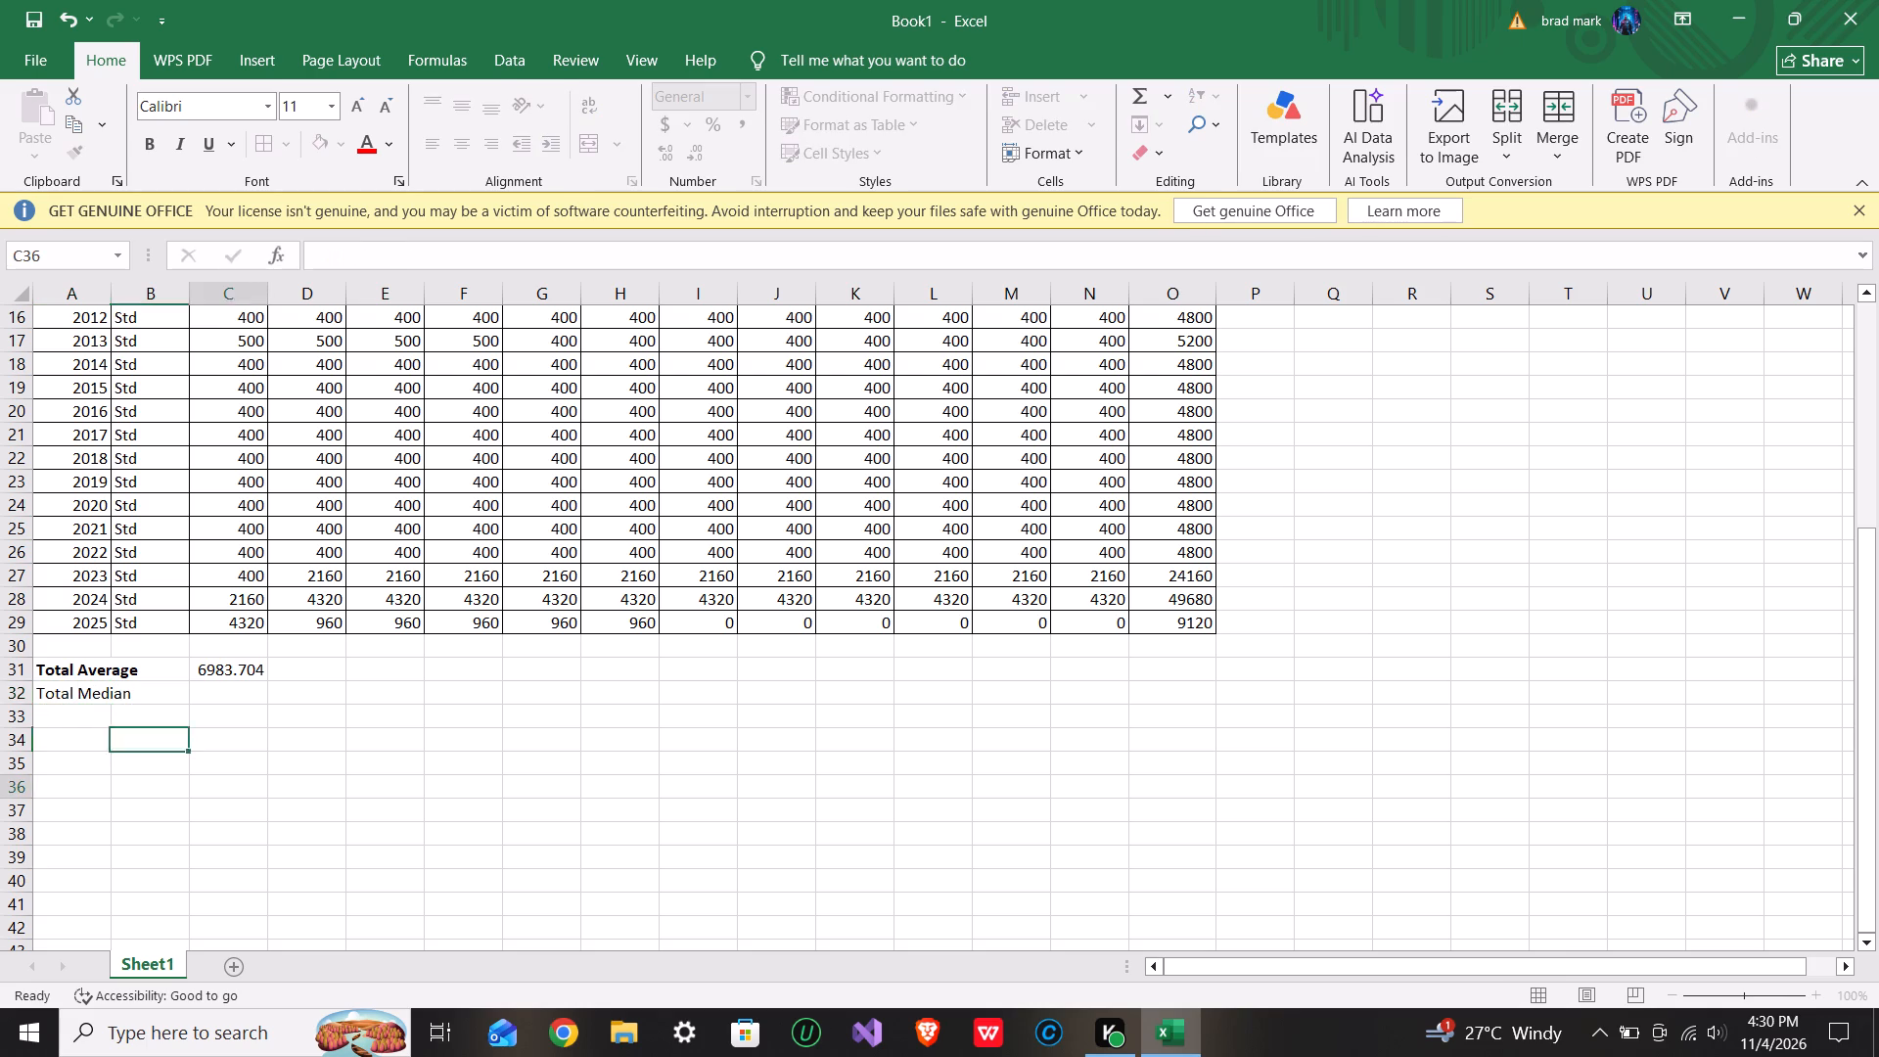
pyautogui.click(136, 687)
pyautogui.click(130, 741)
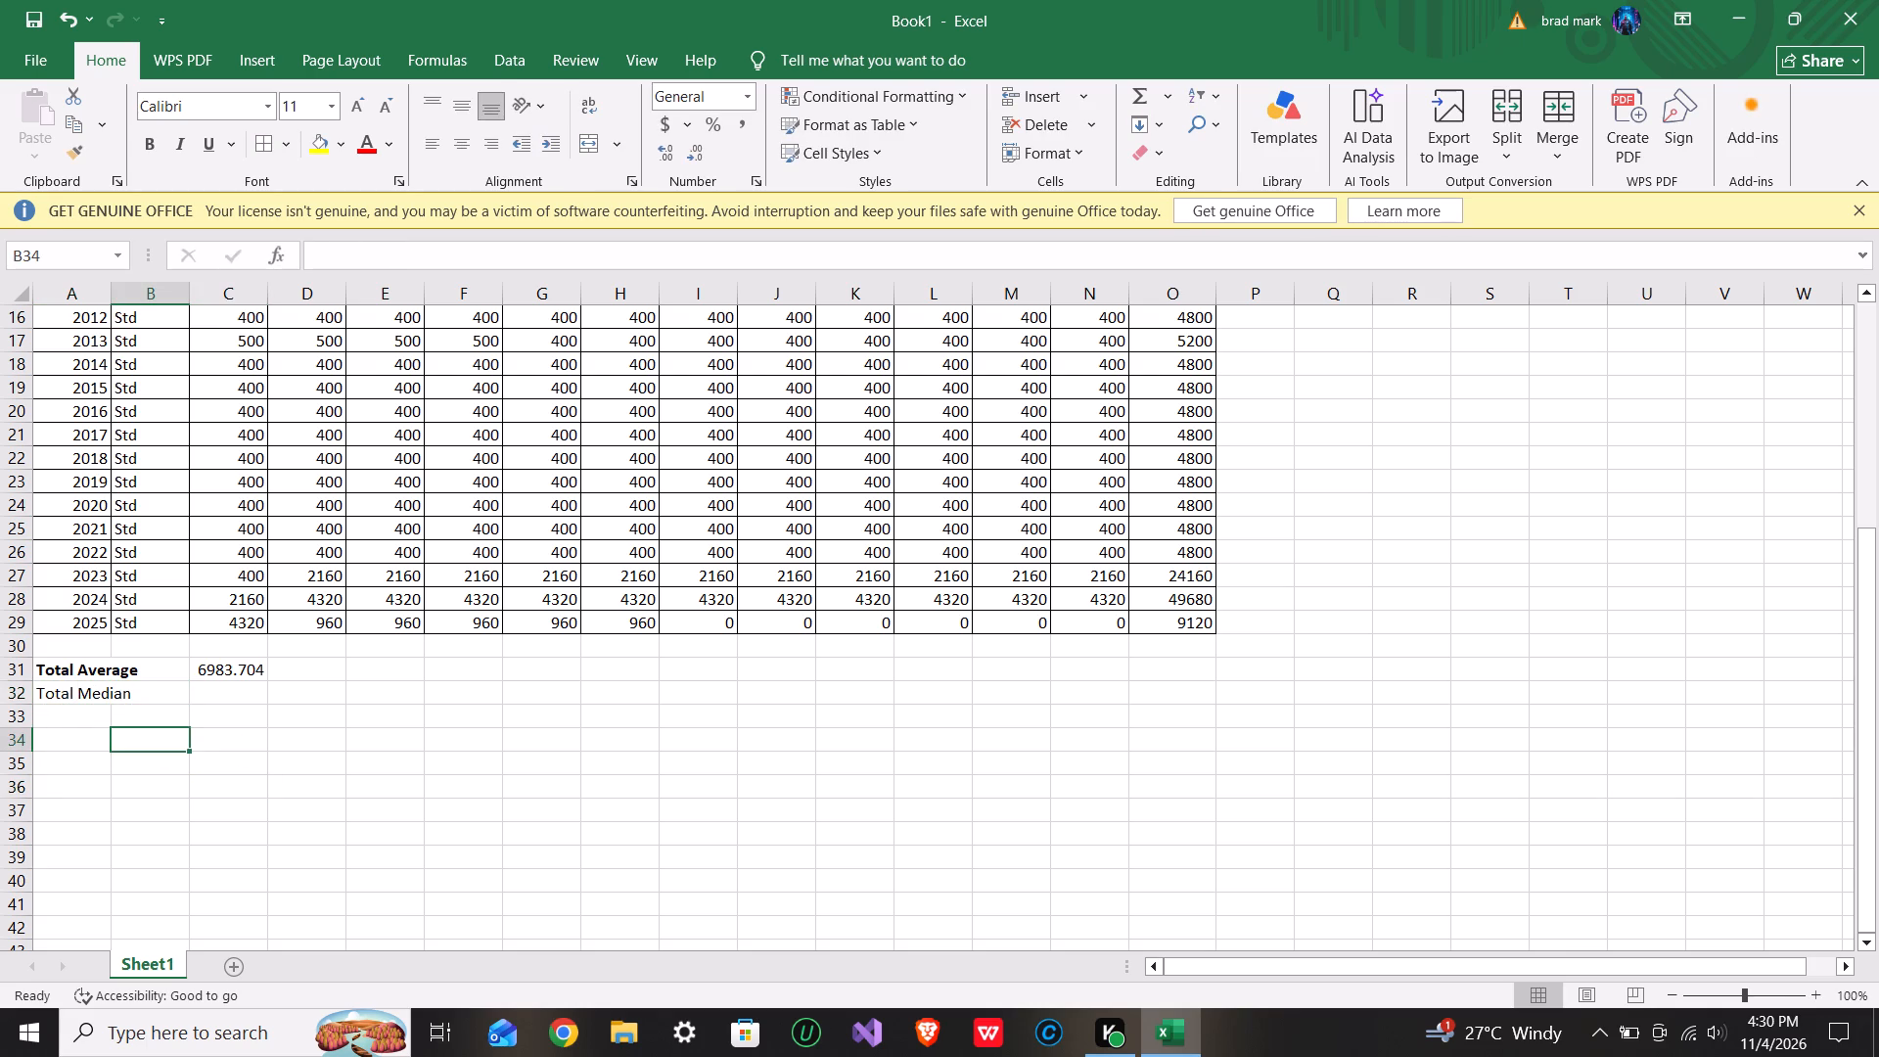
pyautogui.click(90, 689)
pyautogui.click(217, 812)
pyautogui.click(77, 698)
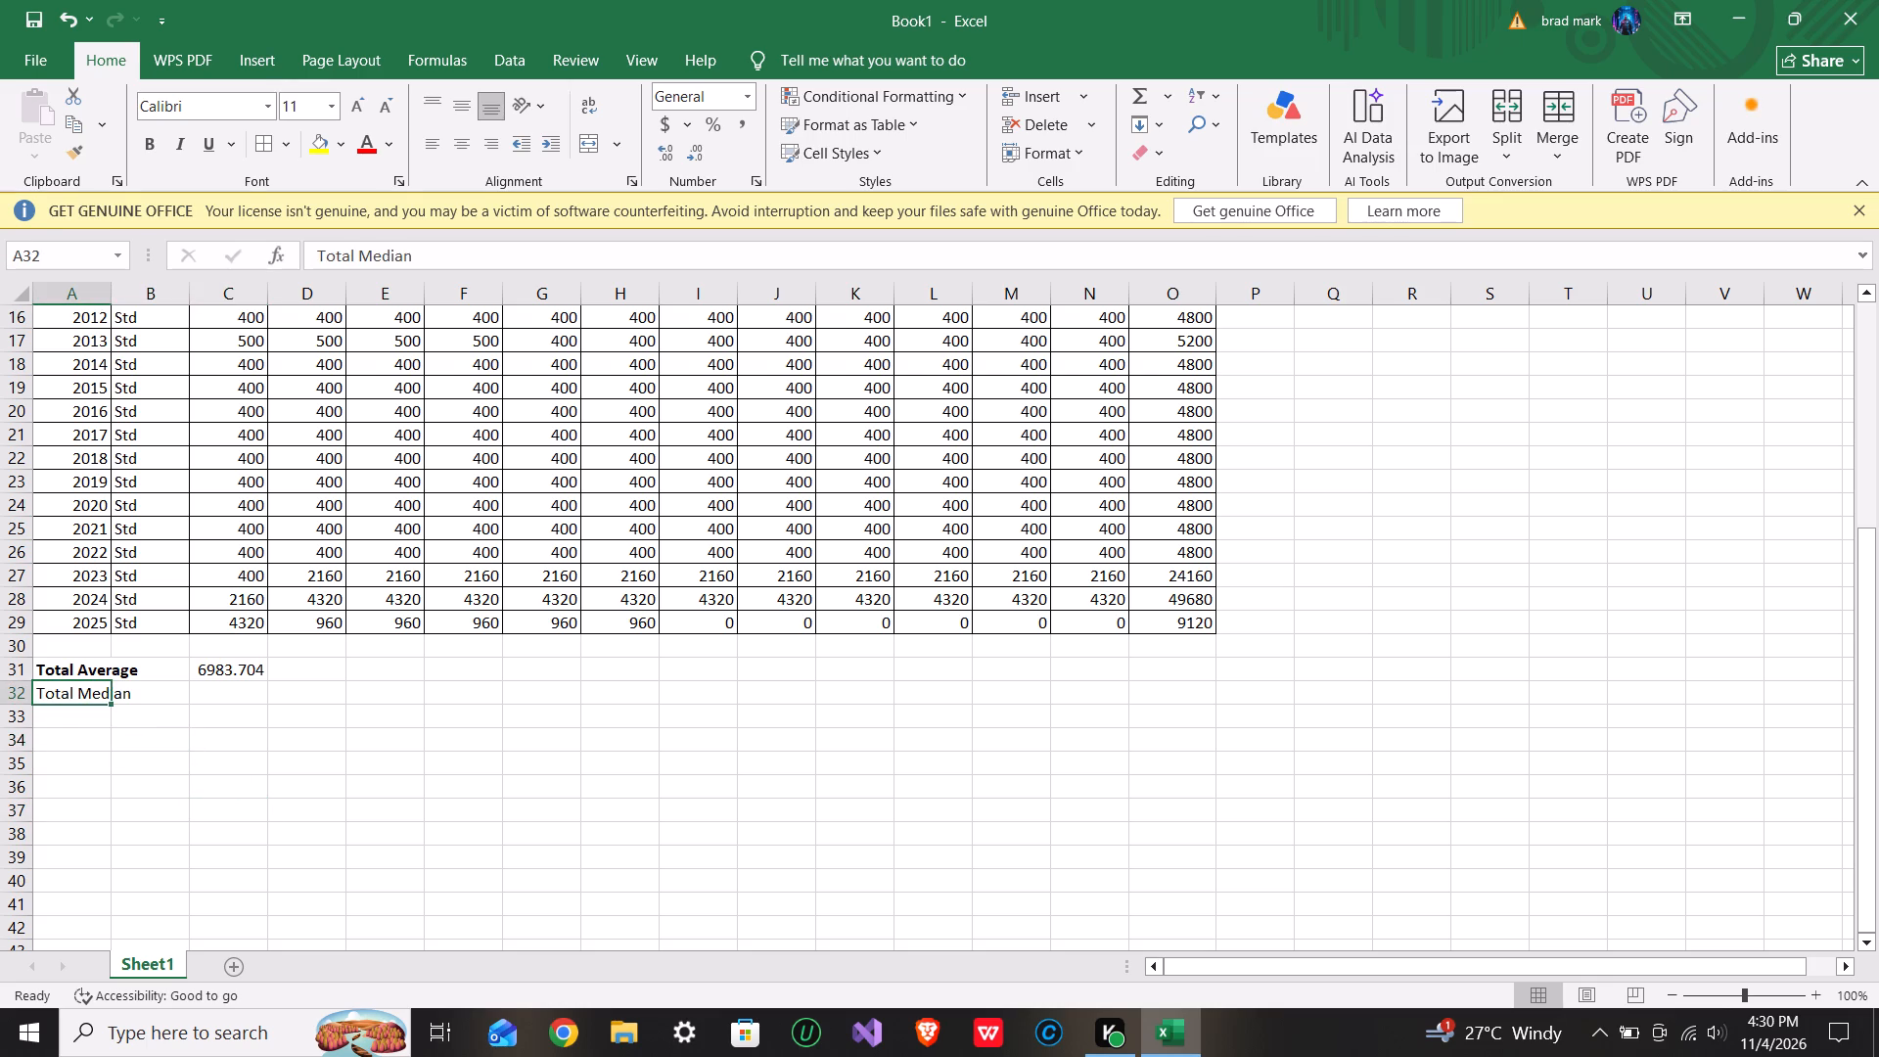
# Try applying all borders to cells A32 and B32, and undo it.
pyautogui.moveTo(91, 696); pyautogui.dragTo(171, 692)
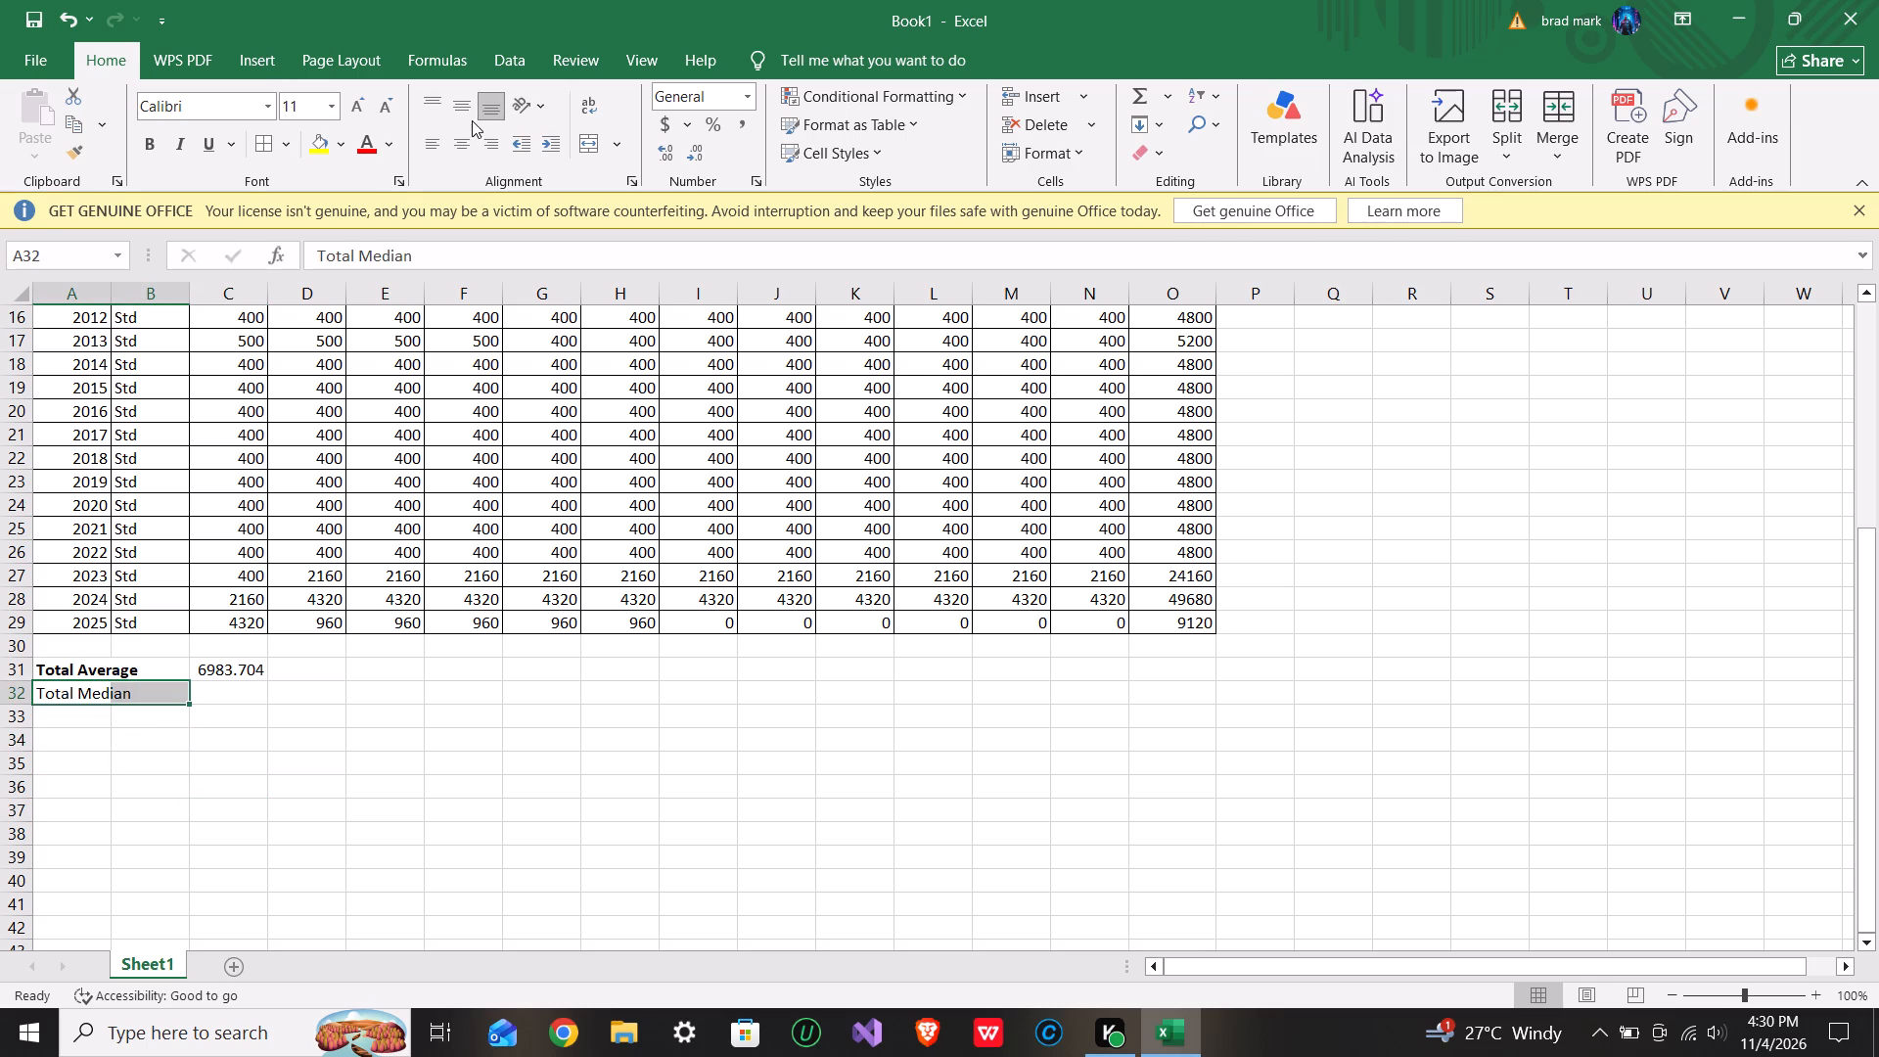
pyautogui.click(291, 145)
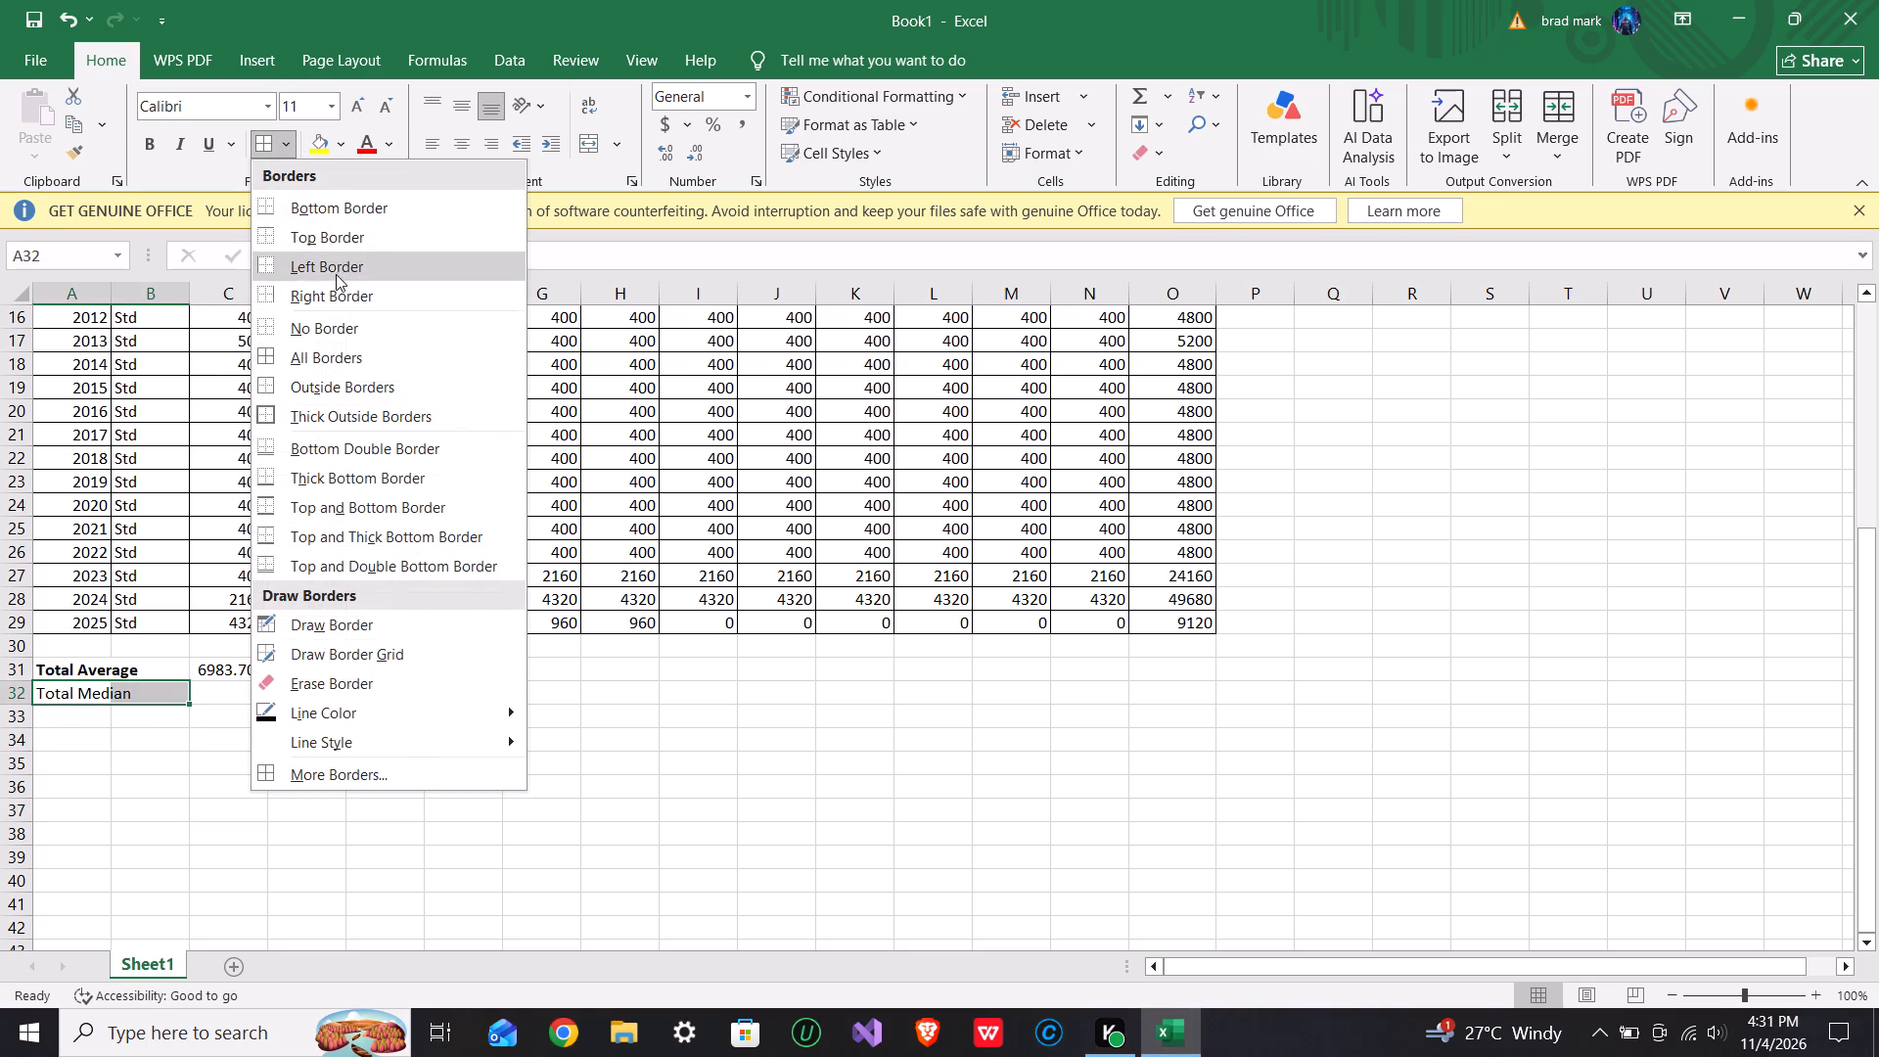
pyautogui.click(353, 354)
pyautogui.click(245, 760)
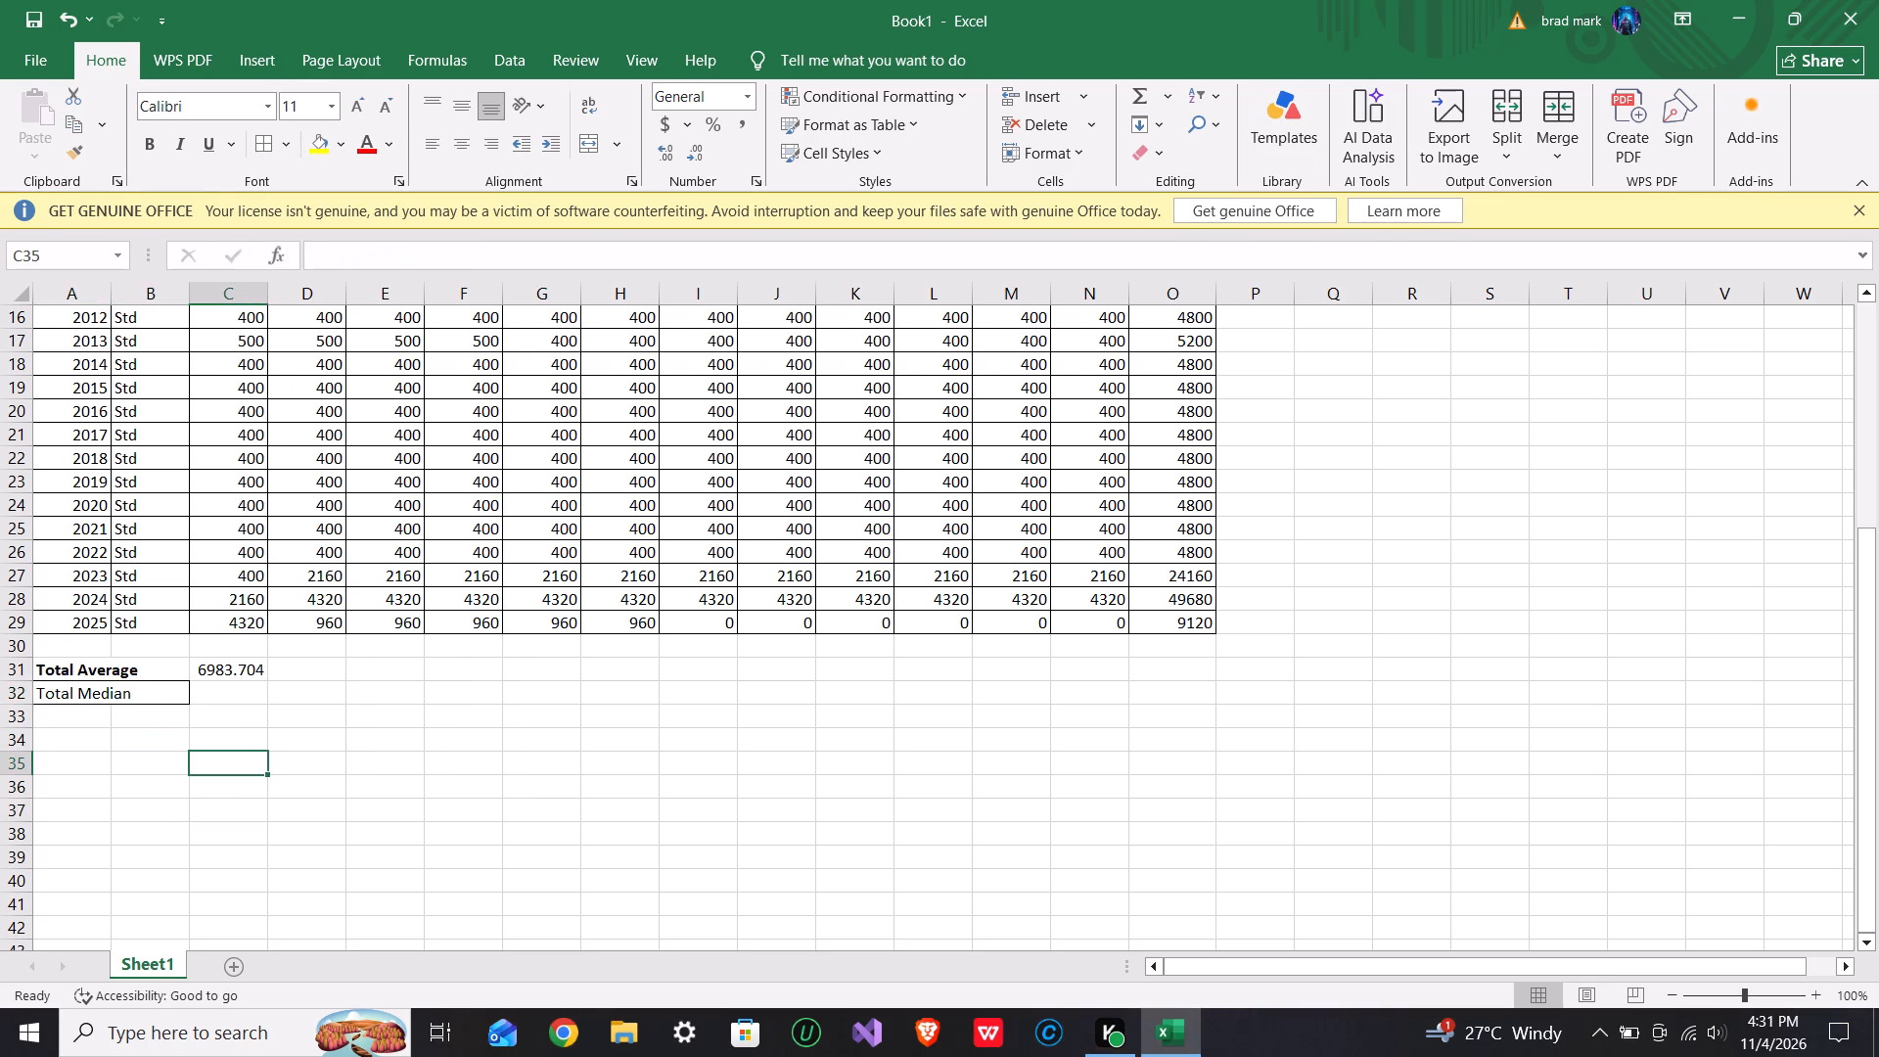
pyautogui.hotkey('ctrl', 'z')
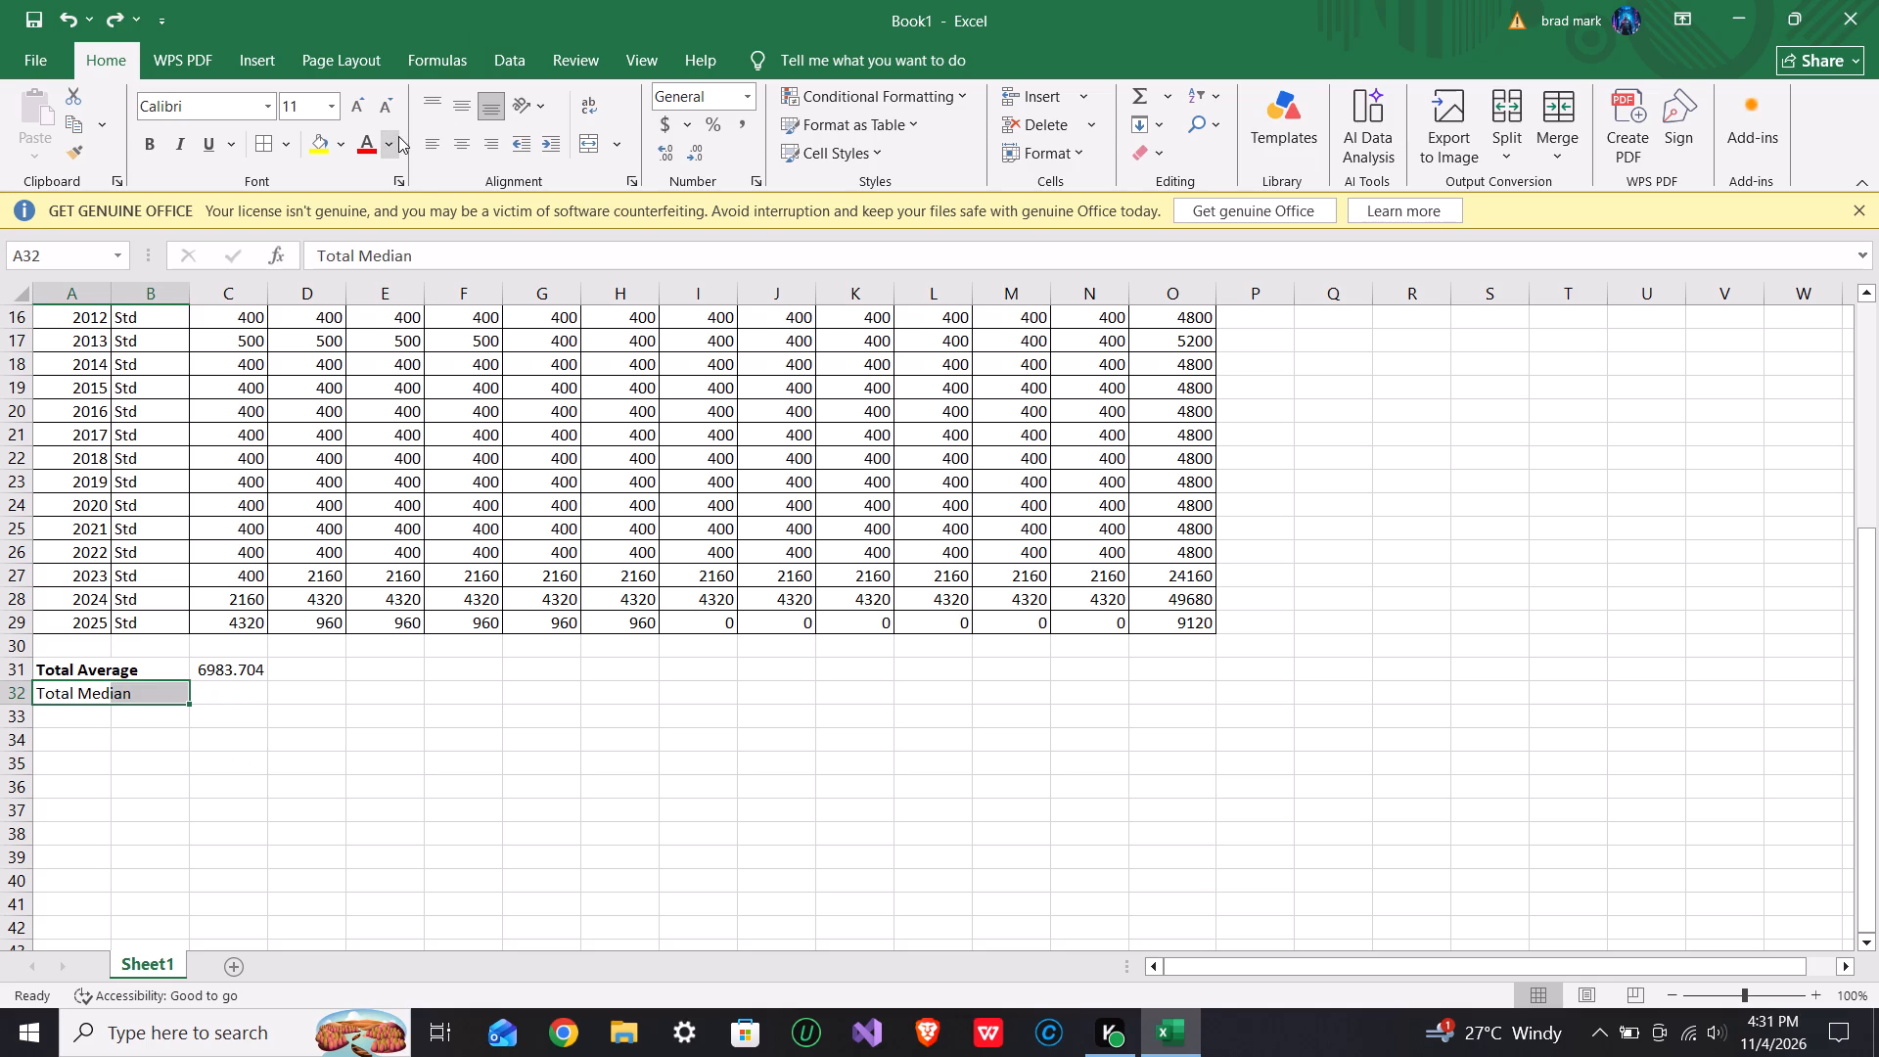
# Merge cells A32 and B32 with Merge Across and make the Total Median label bold.
pyautogui.click(290, 149)
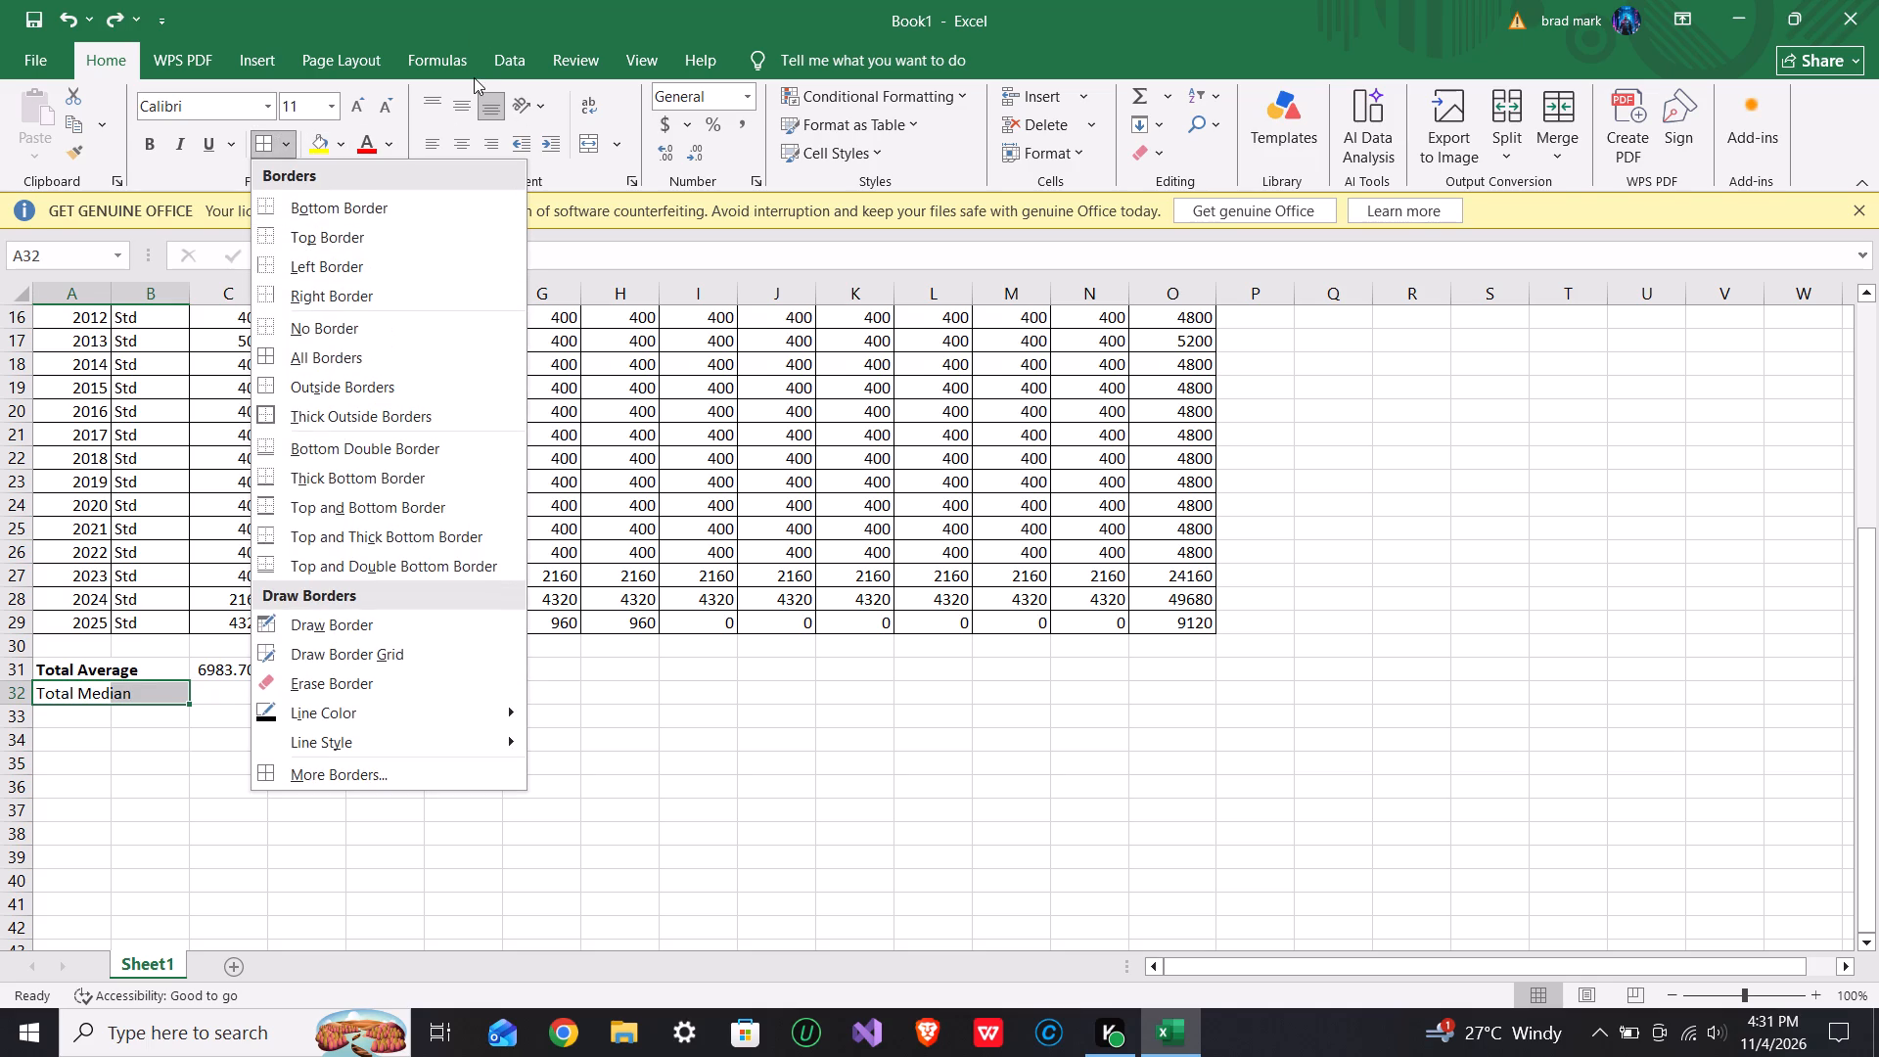
pyautogui.click(619, 150)
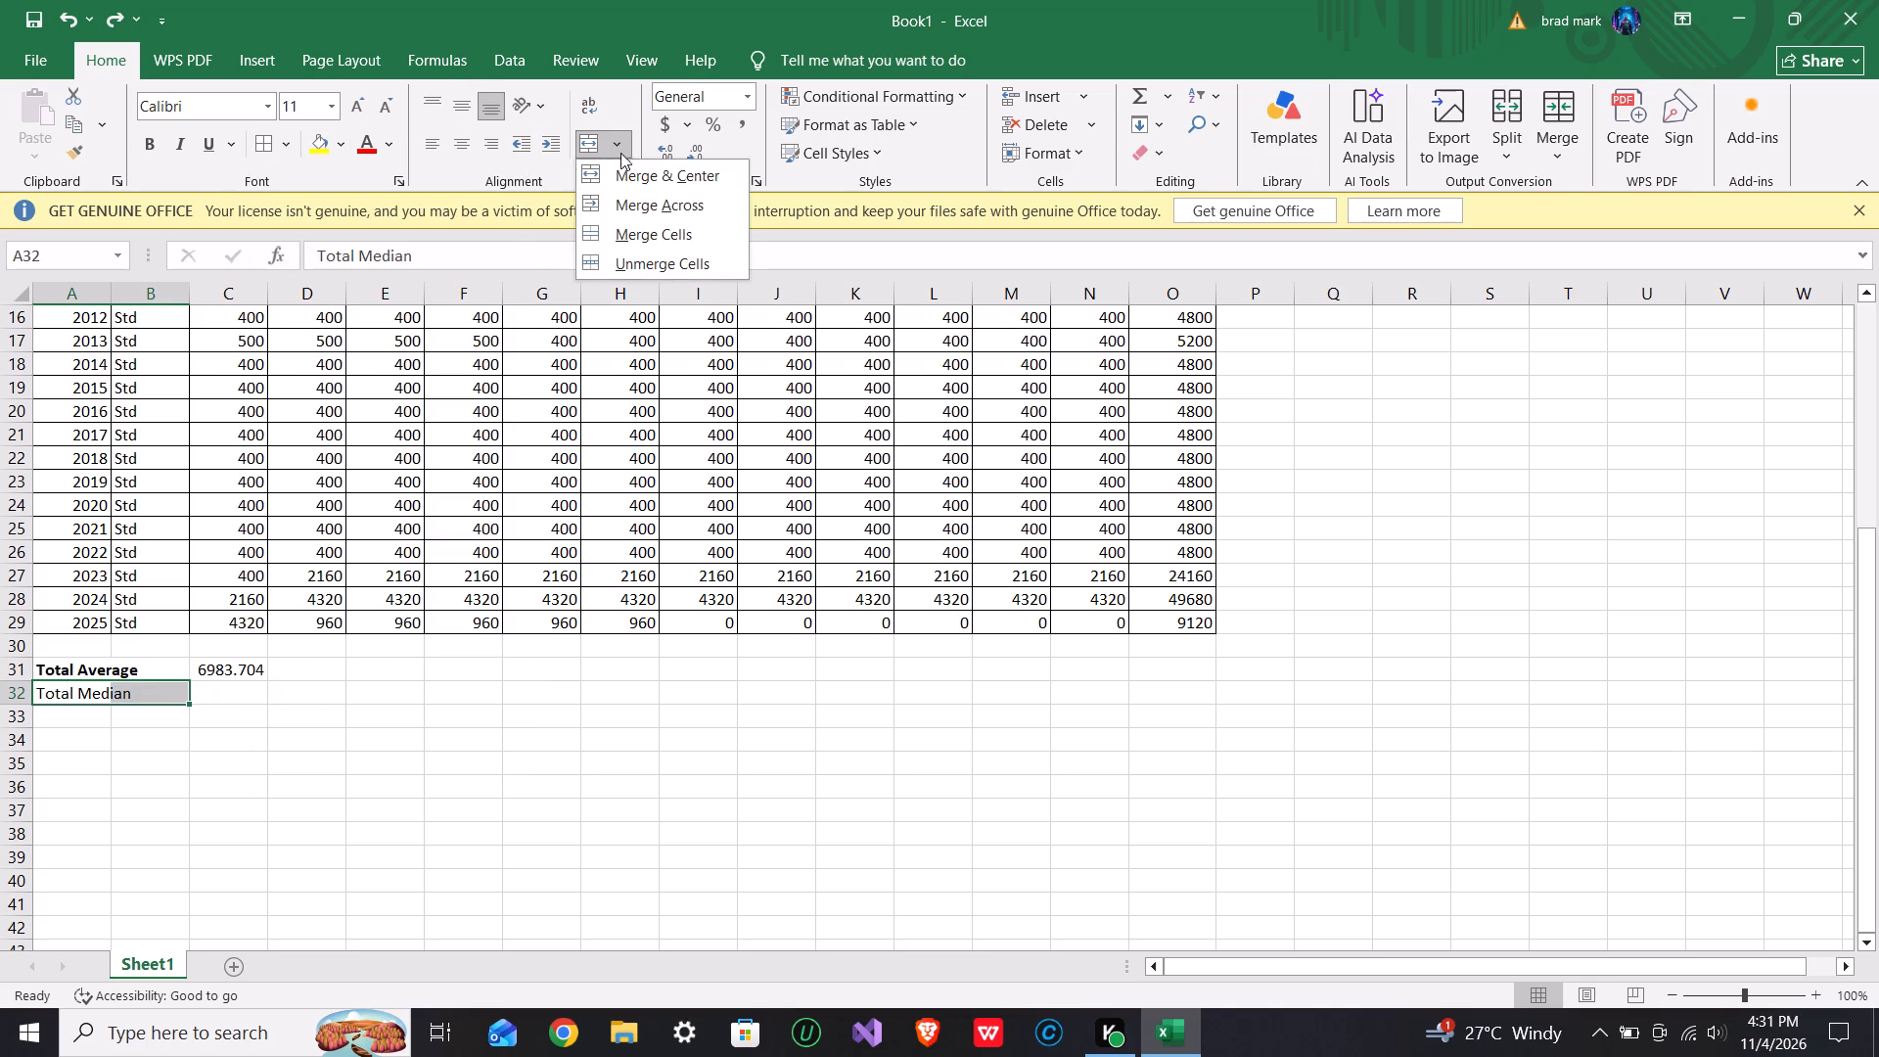
pyautogui.click(644, 207)
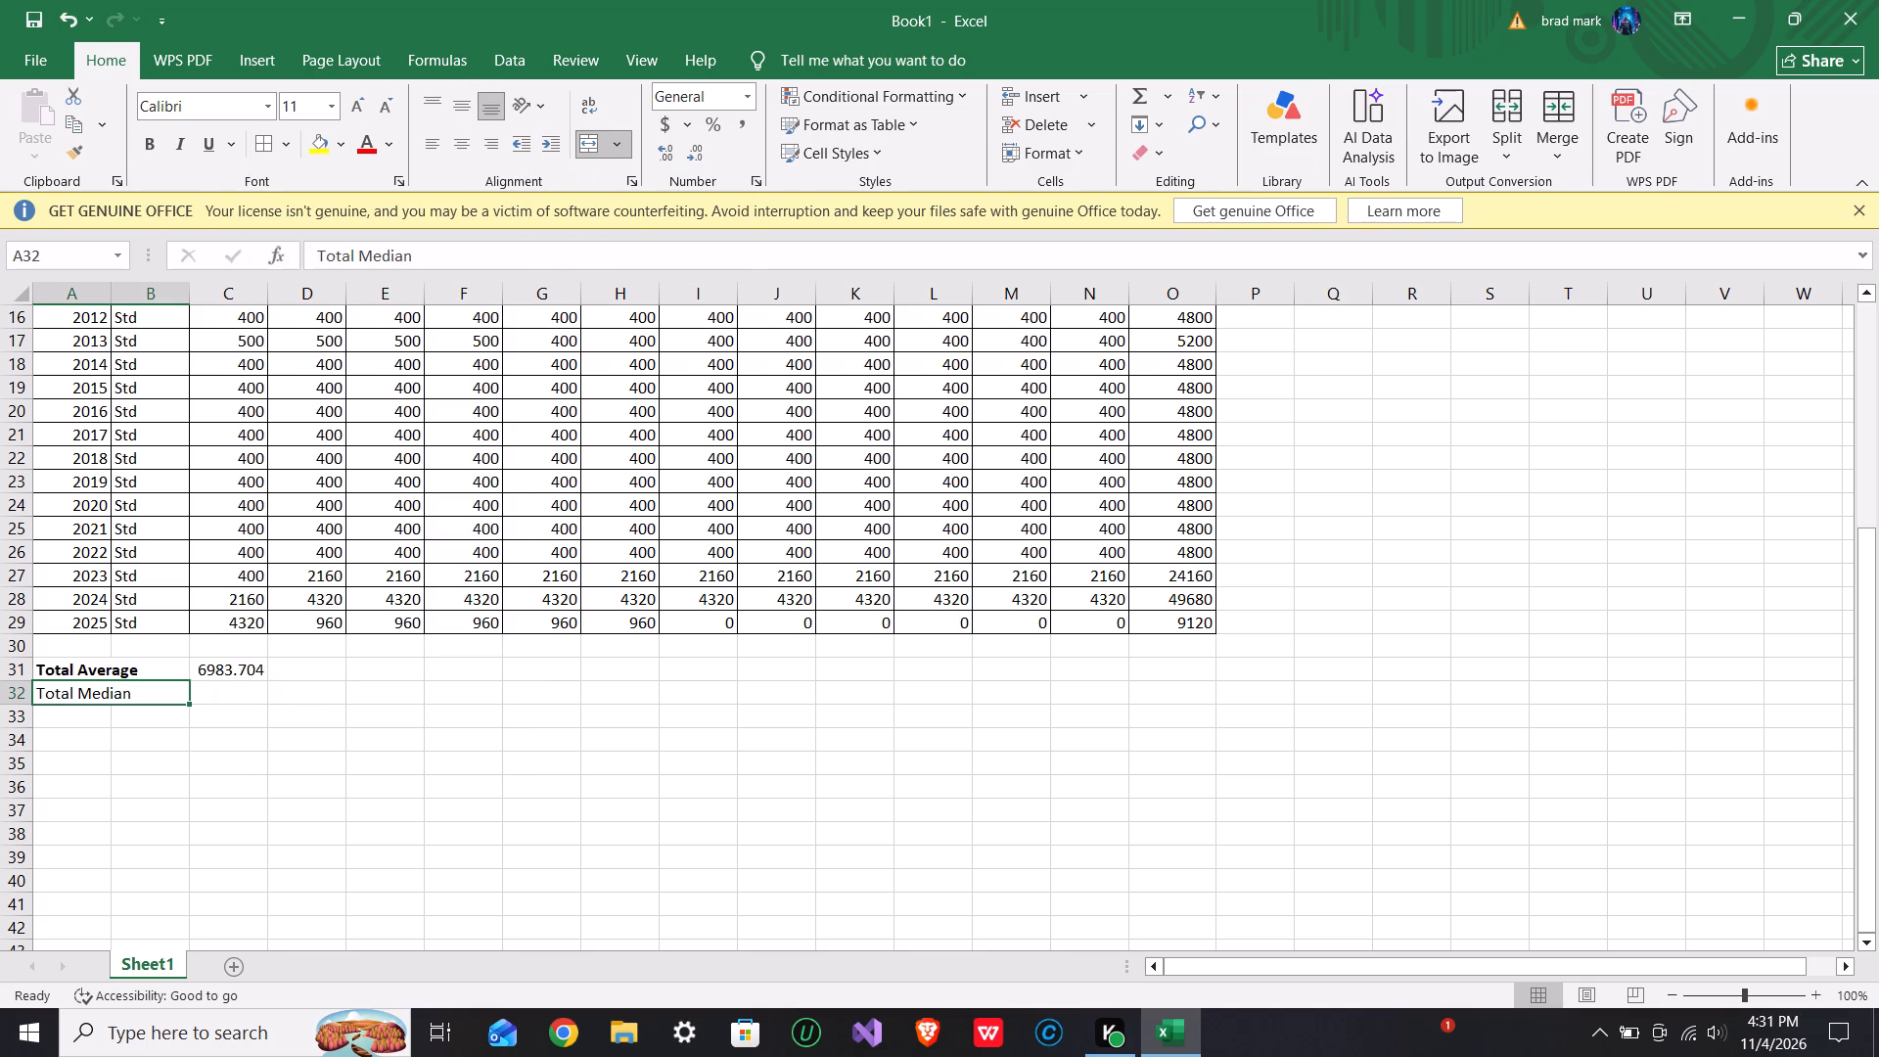
pyautogui.hotkey('ctrl', 'b')
# Enter the formula =MEDIAN(O3:O29) in cell C32 beside the Total Median label.
pyautogui.click(255, 689)
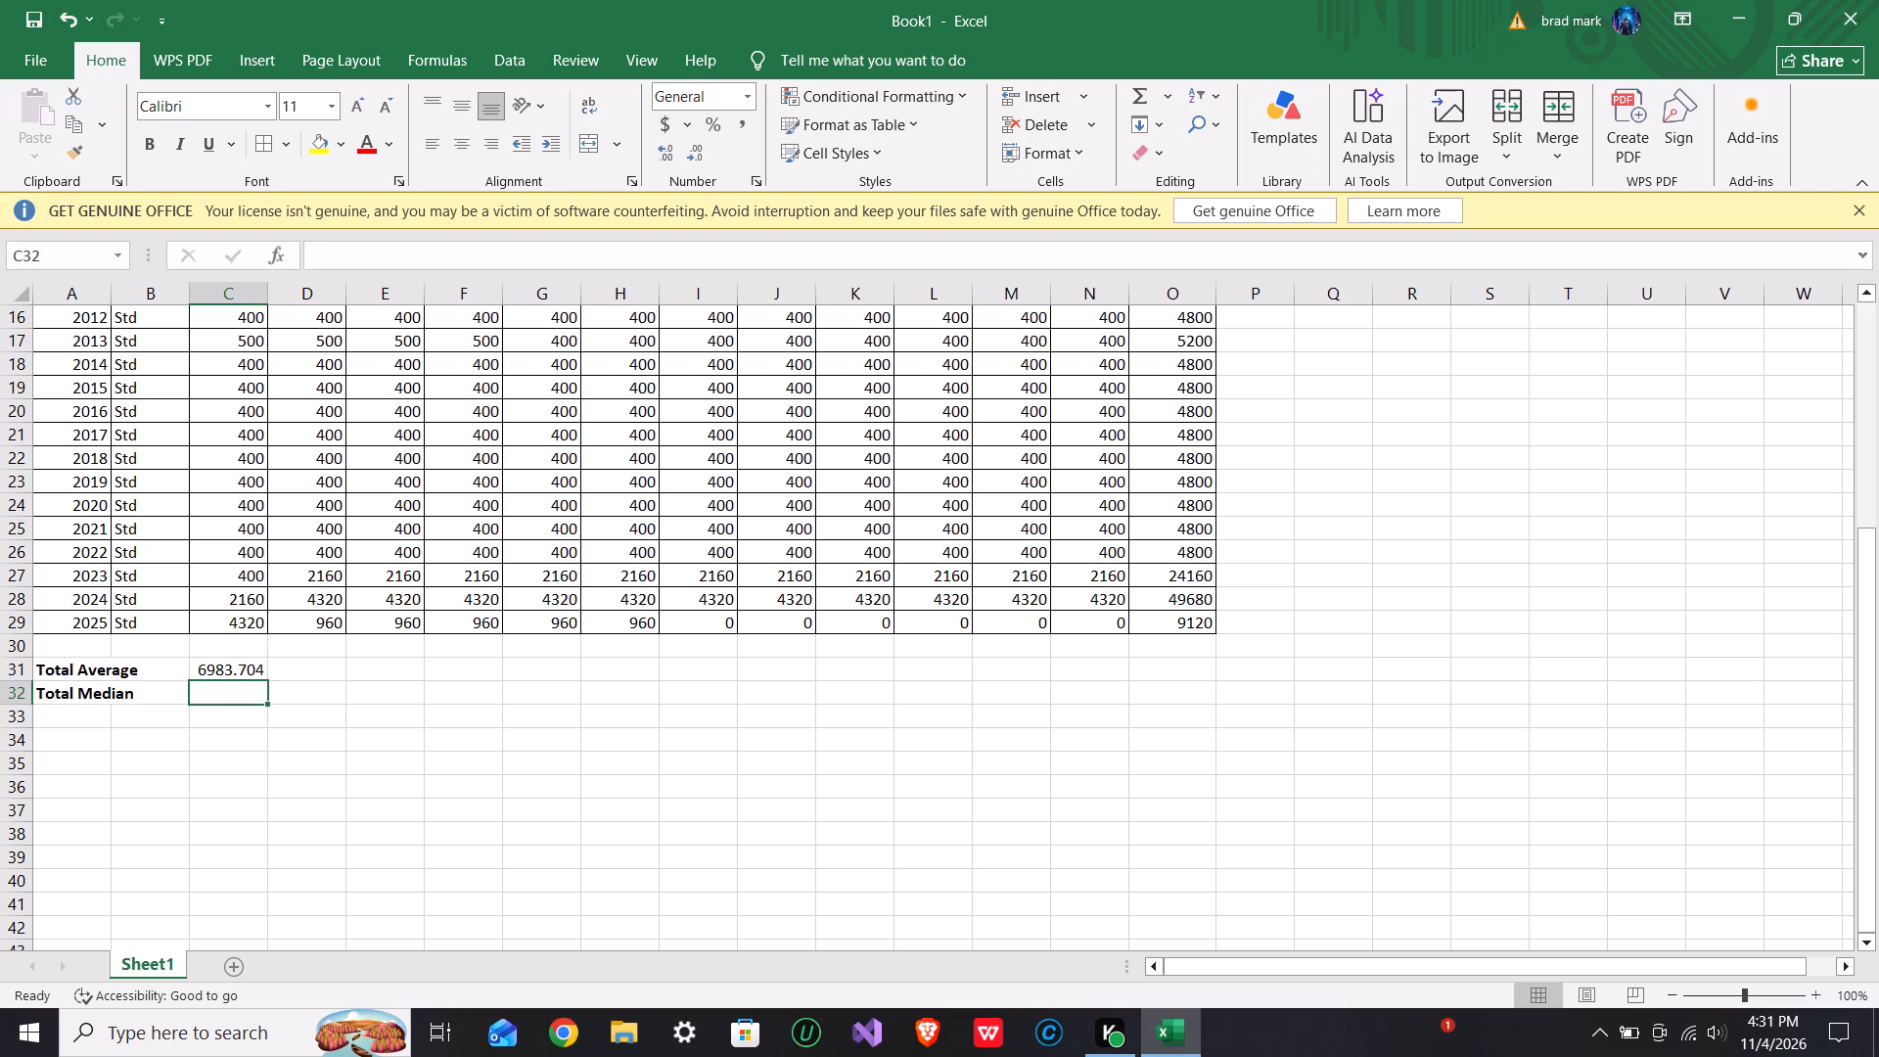
pyautogui.hotkey('shift', '+')
pyautogui.press('BackSpace')
pyautogui.press('=')
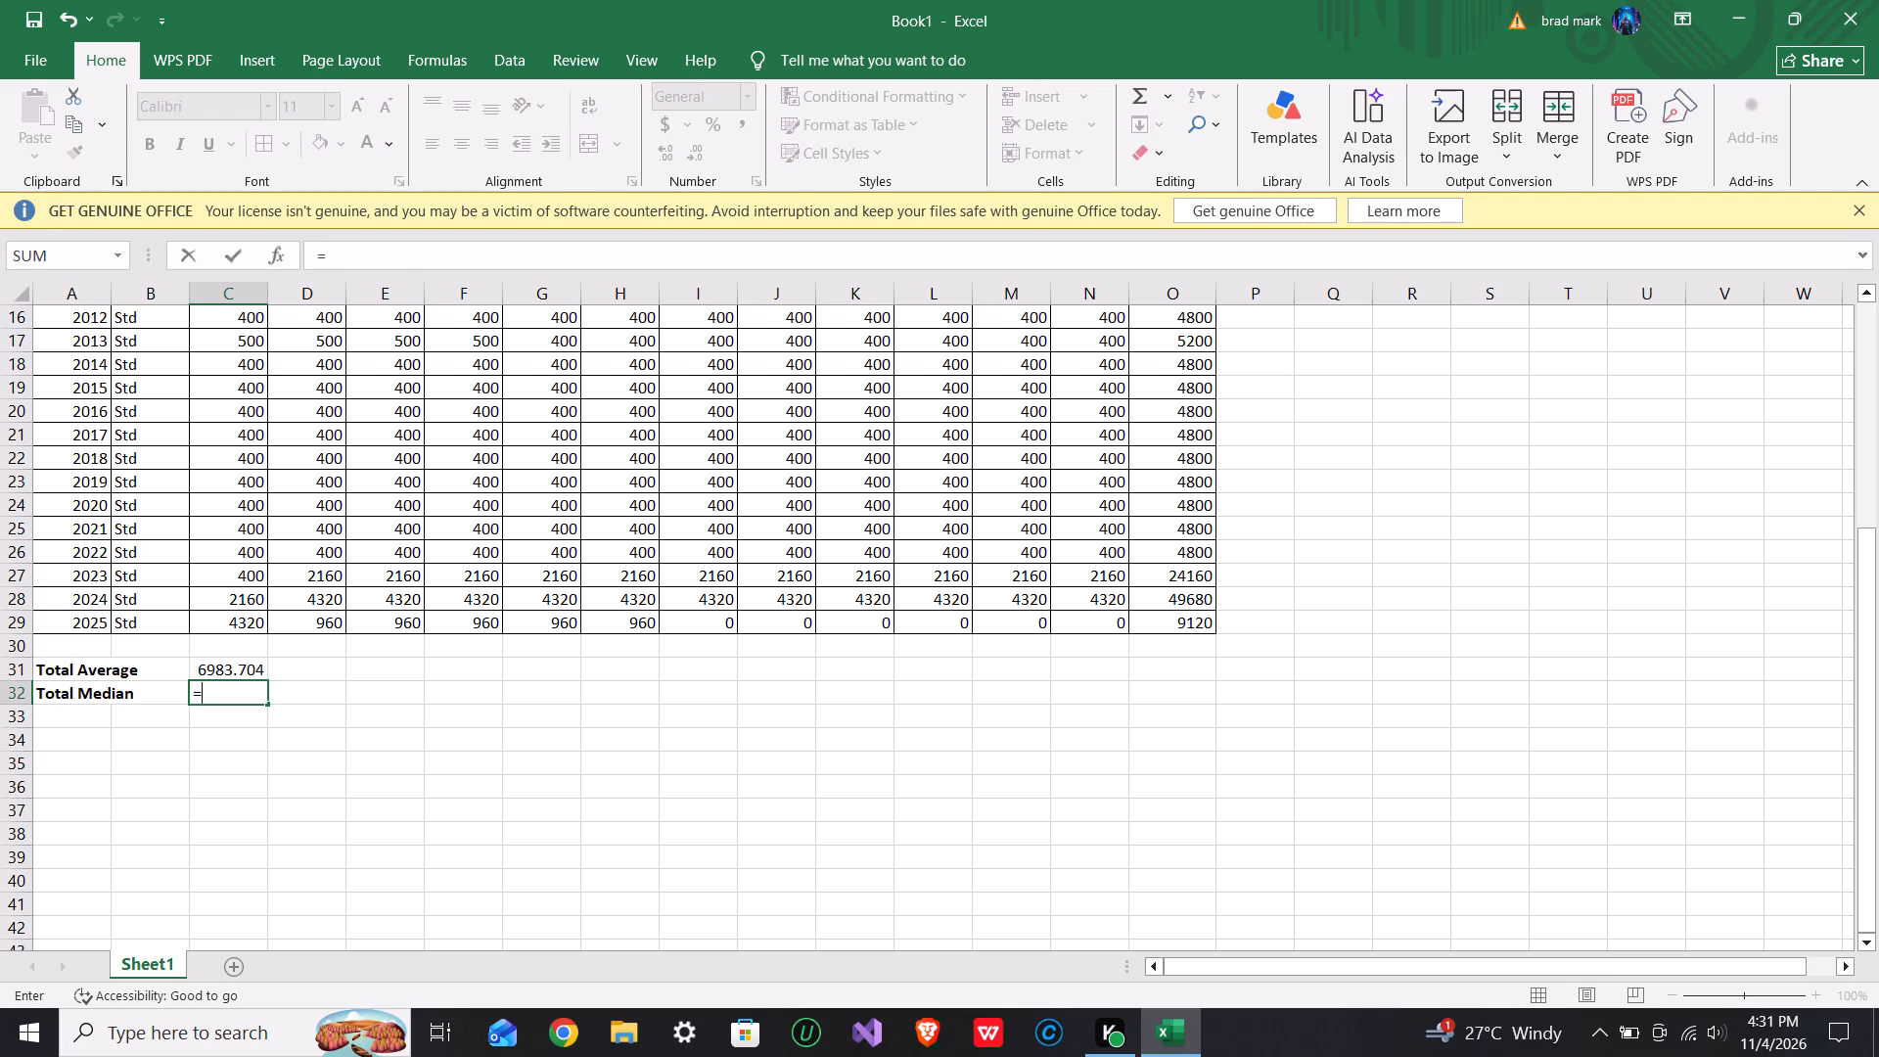
pyautogui.hotkey('shift', 'm')
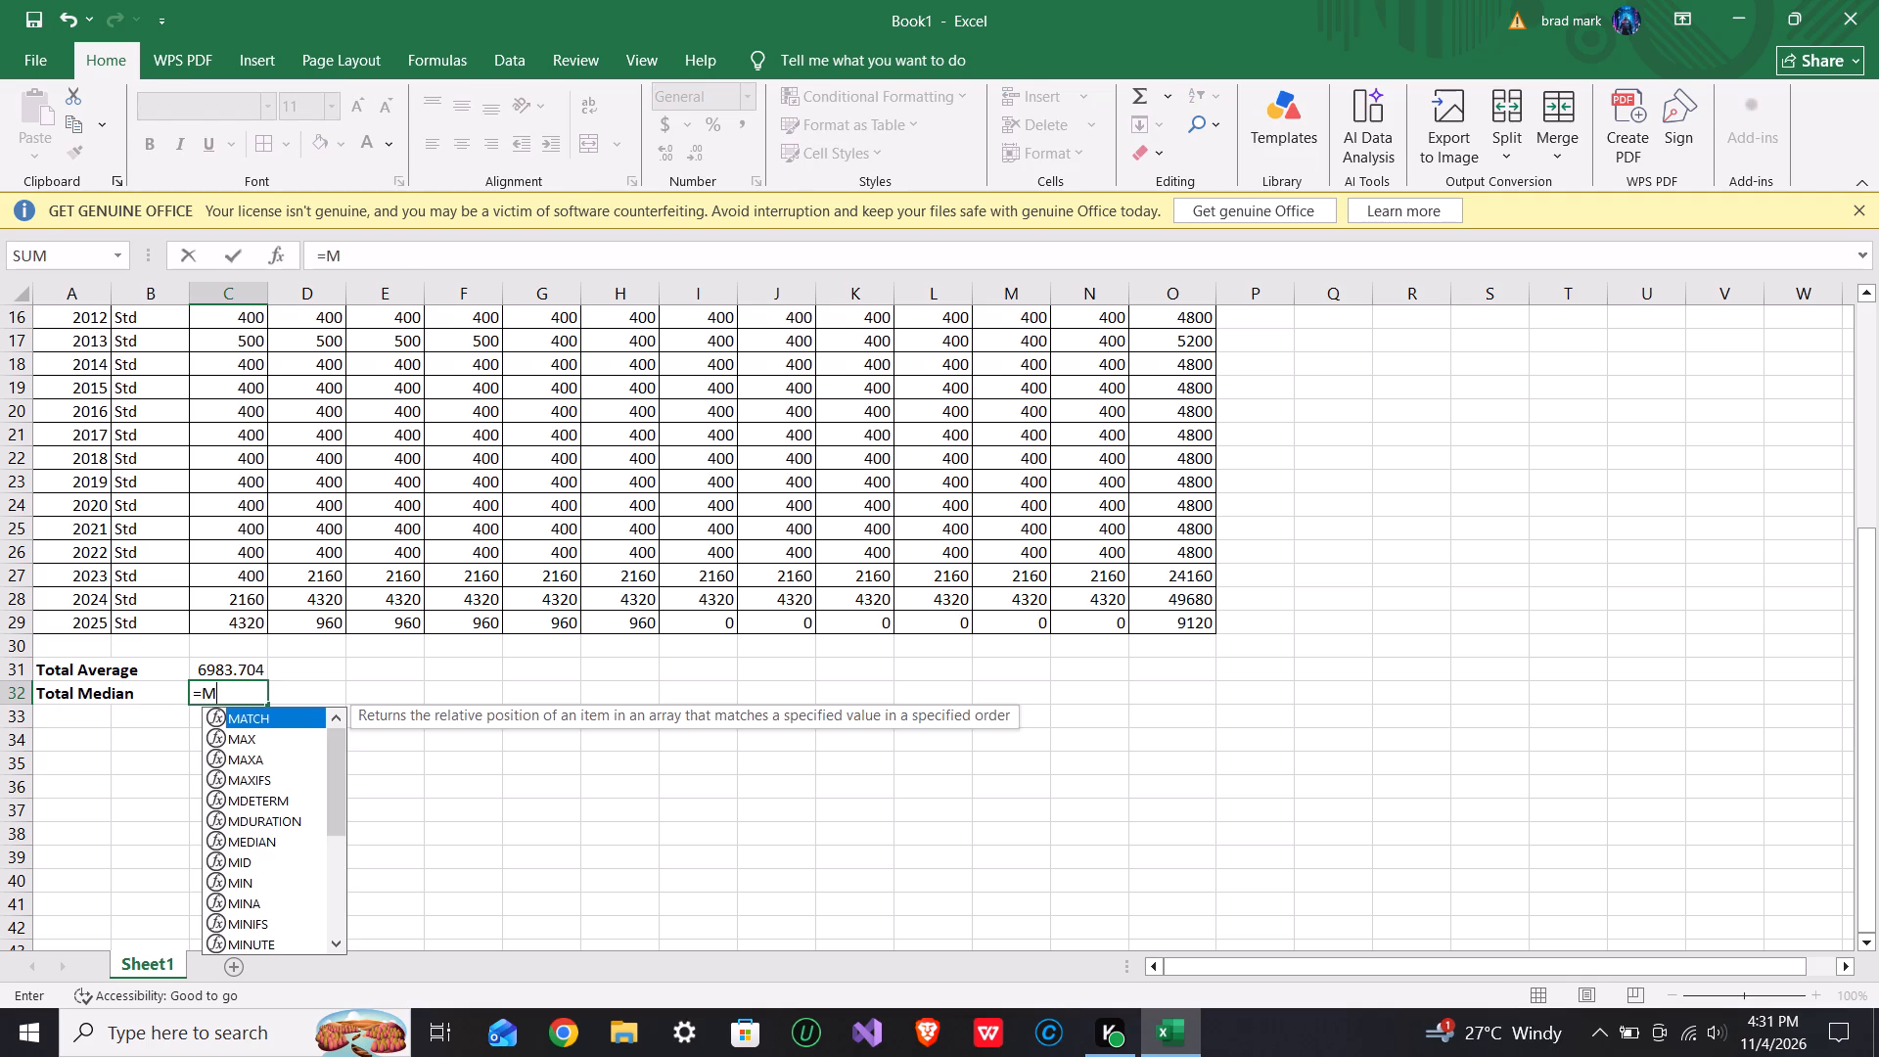
pyautogui.keyDown('shift'); pyautogui.click(278, 840); pyautogui.keyUp('shift')
pyautogui.click(269, 830)
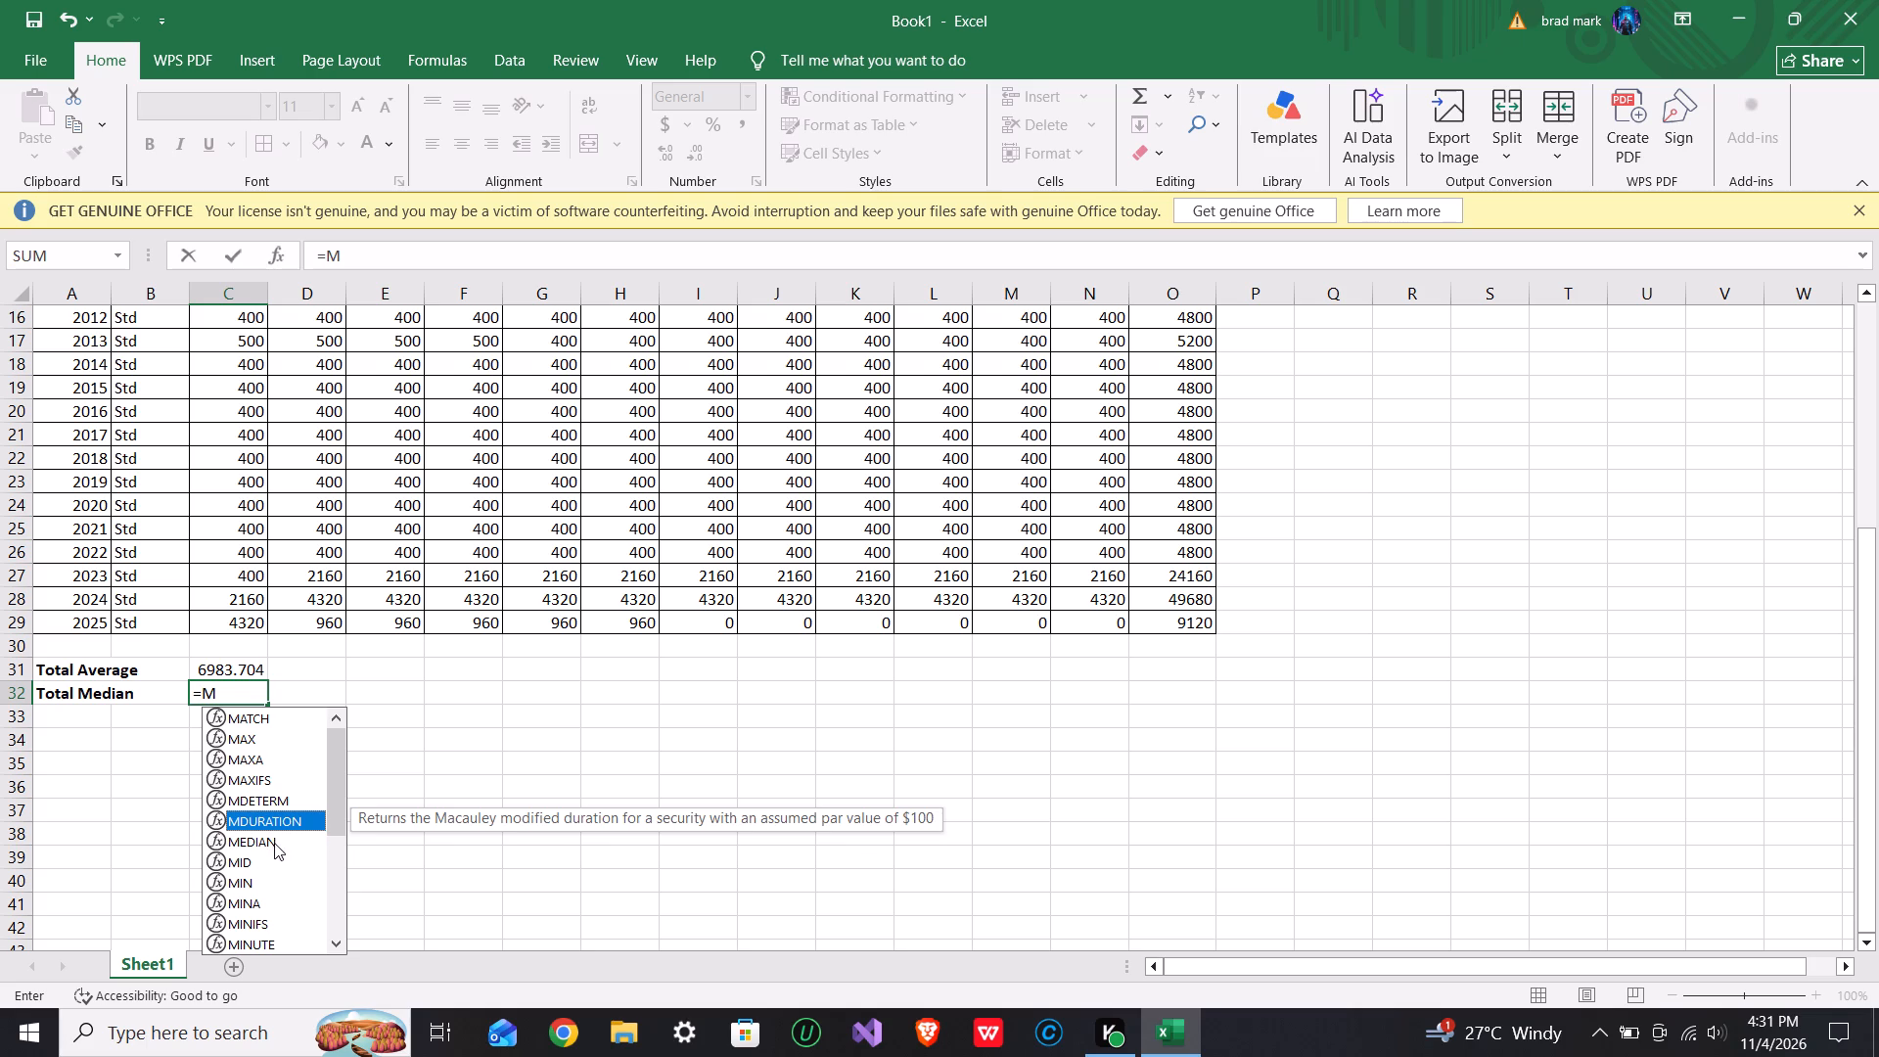
pyautogui.click(274, 843)
pyautogui.doubleClick(274, 843)
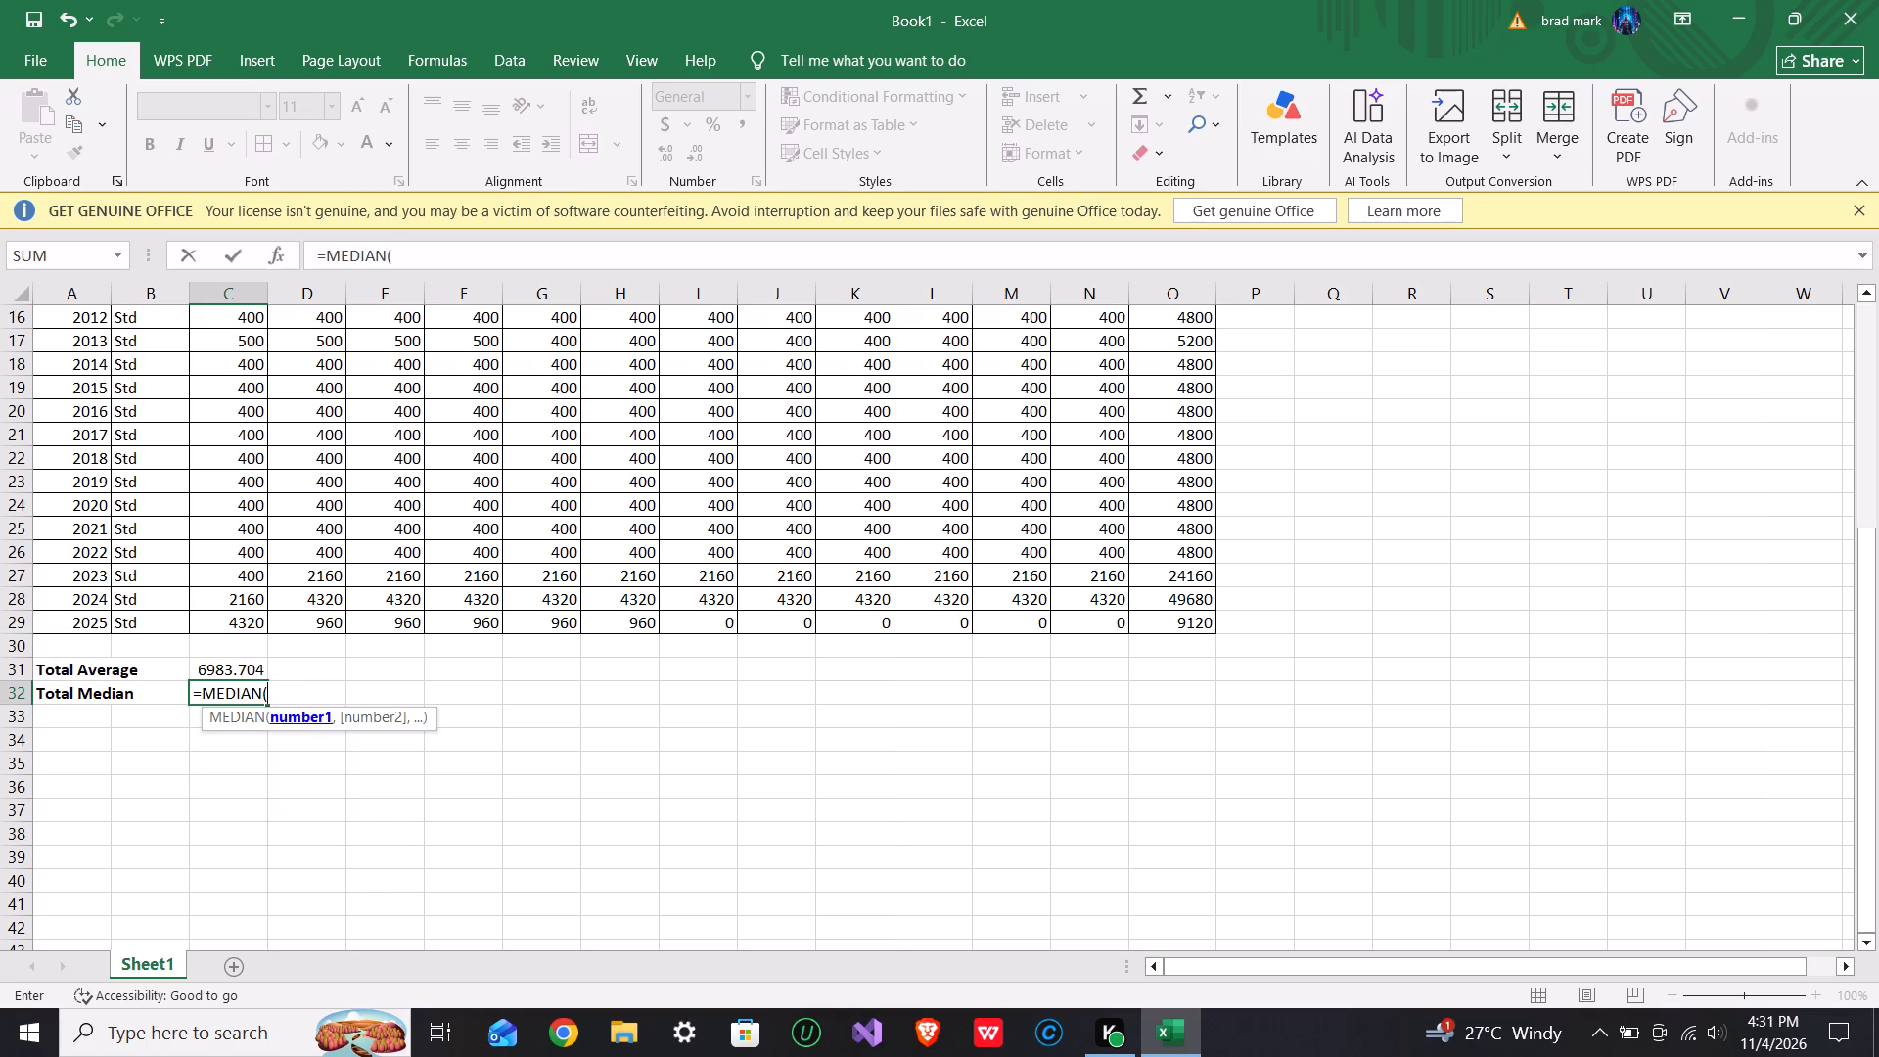
pyautogui.press('0')
pyautogui.press('BackSpace')
pyautogui.write(')3')
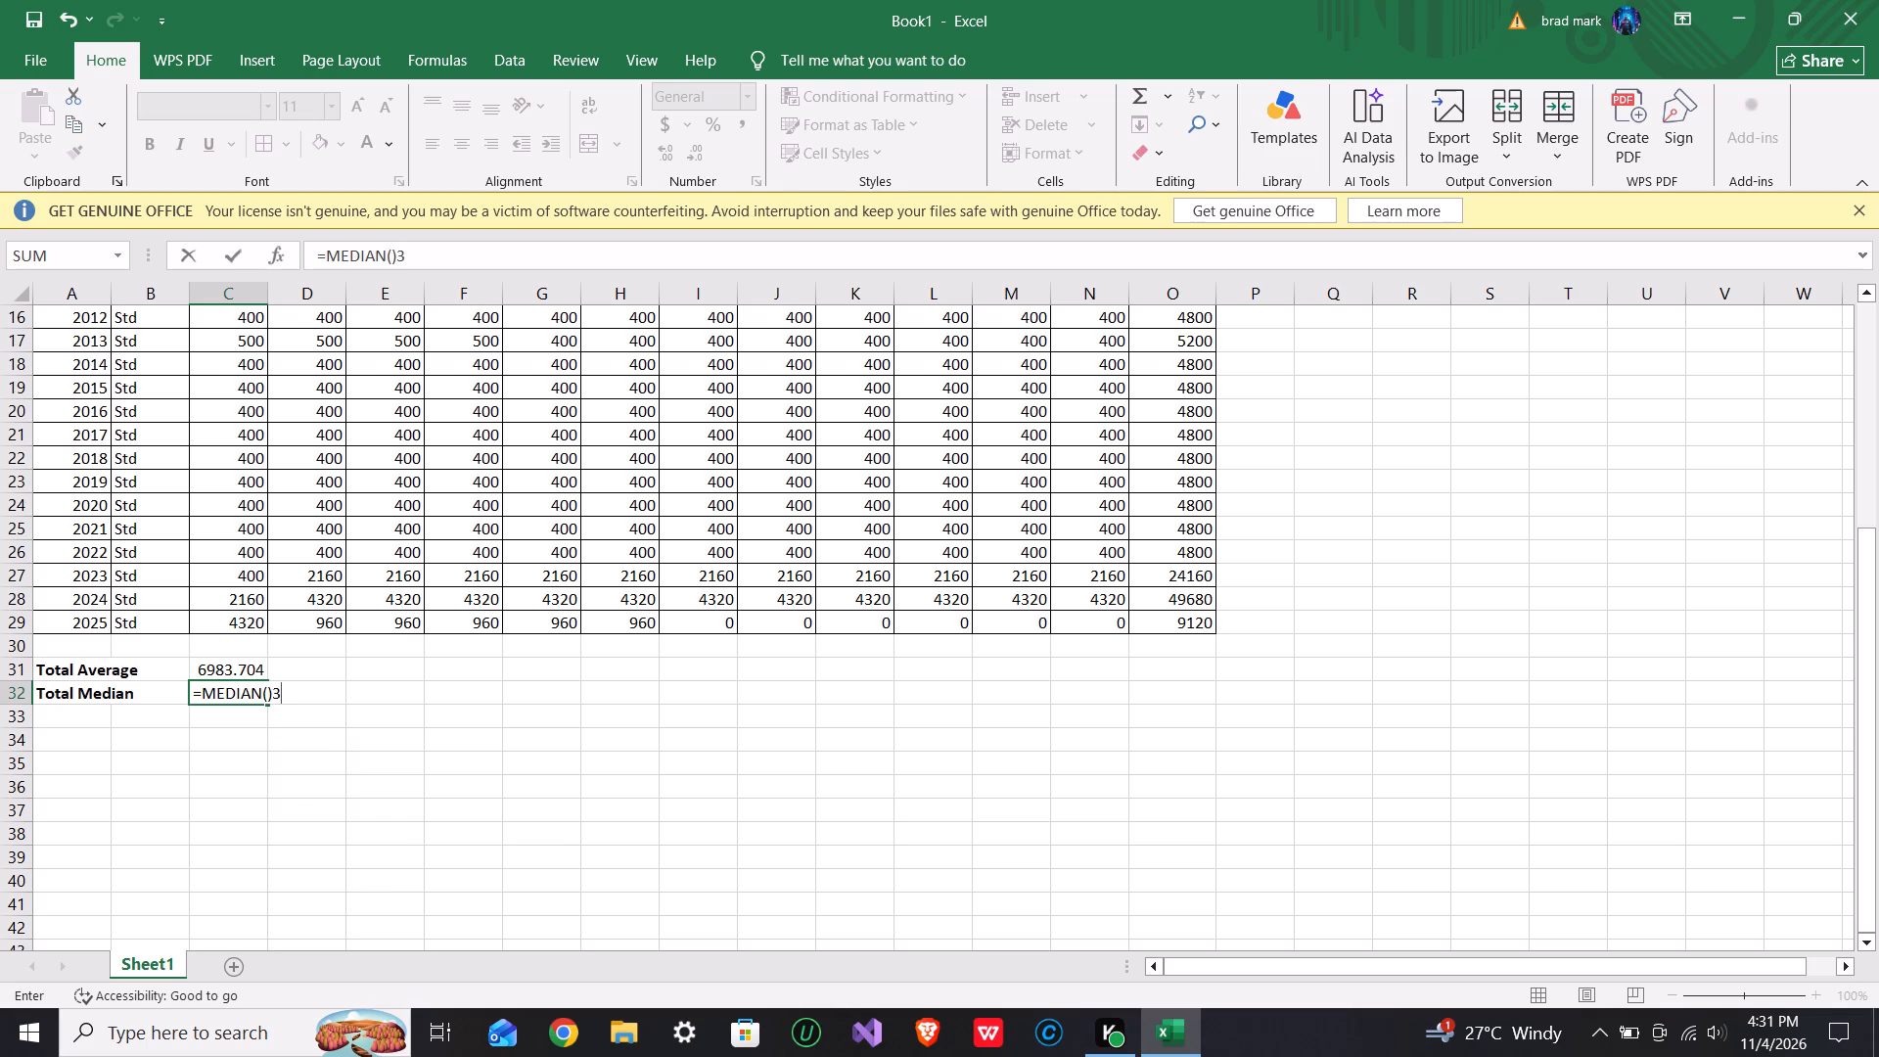
pyautogui.press('BackSpace')
pyautogui.press('BackSpace')
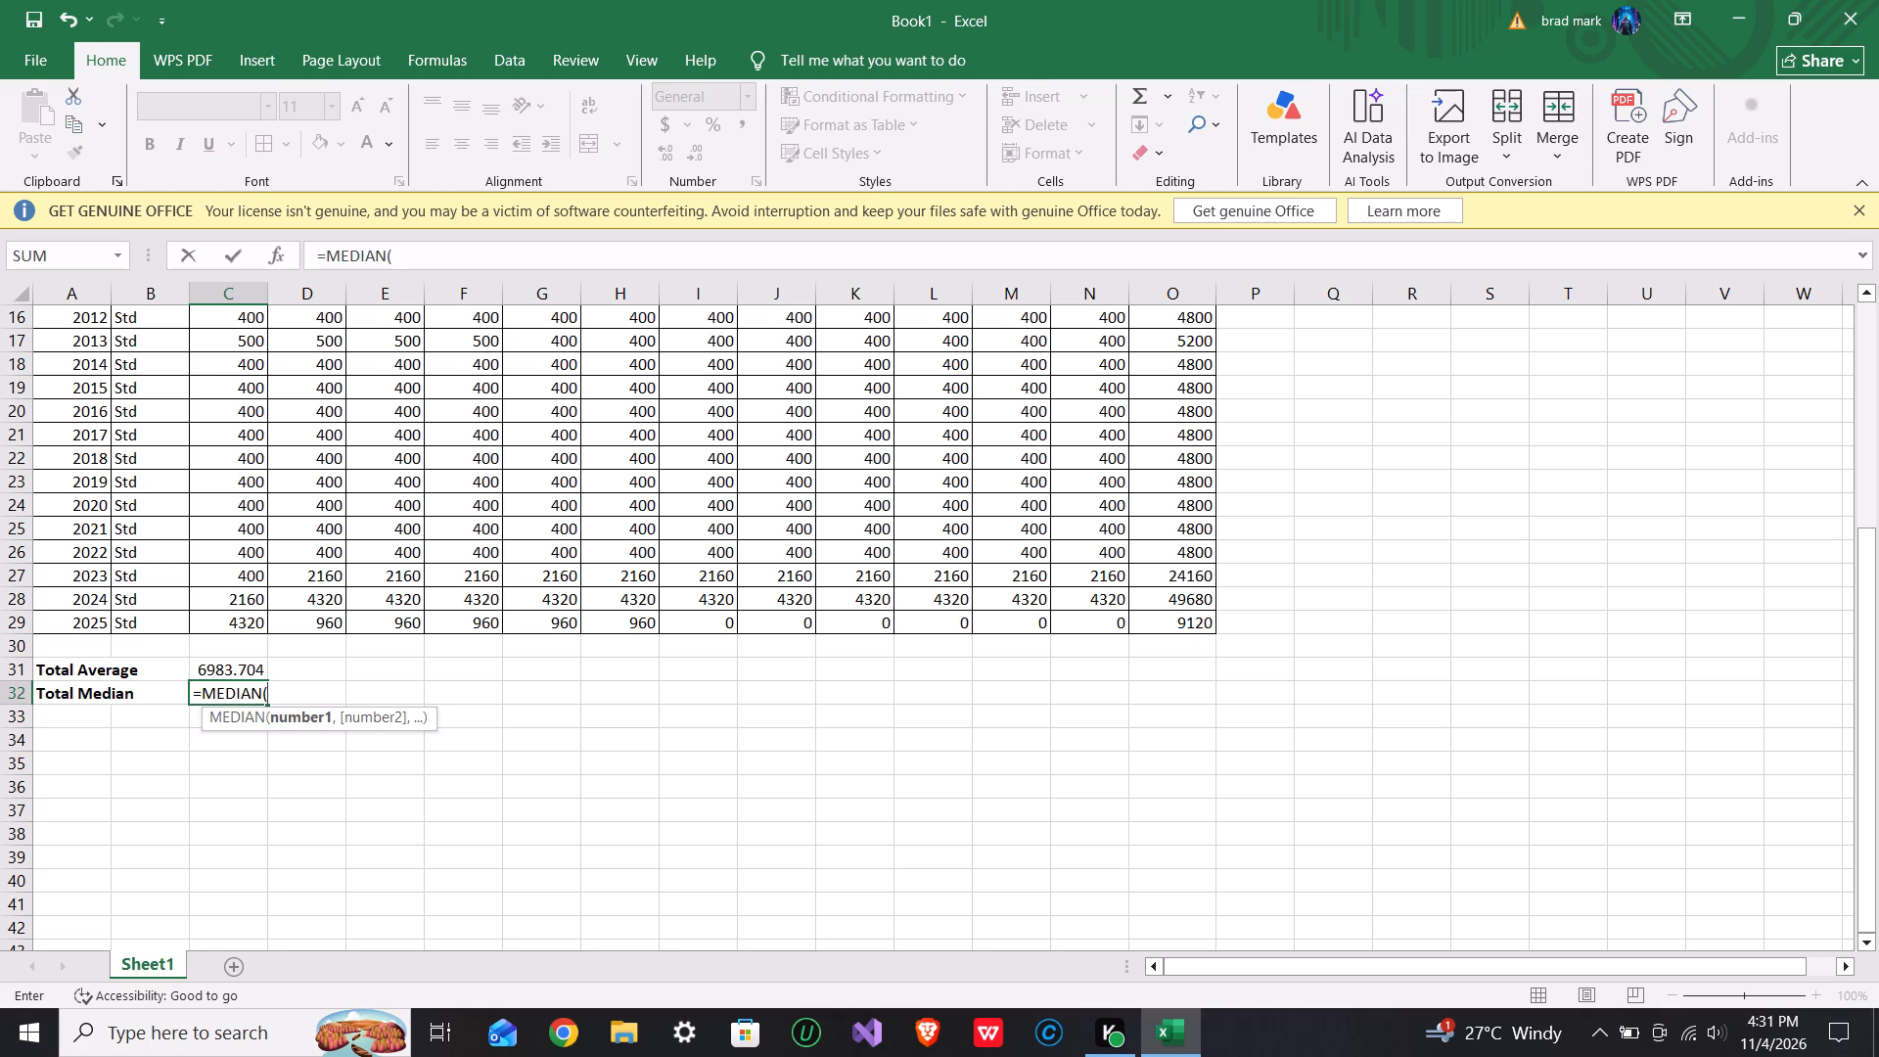
pyautogui.hotkey('shift', 'o')
pyautogui.write('3:')
pyautogui.press('0')
pyautogui.write('29')
pyautogui.press('BackSpace')
pyautogui.press('BackSpace')
pyautogui.press('BackSpace')
pyautogui.press('o')
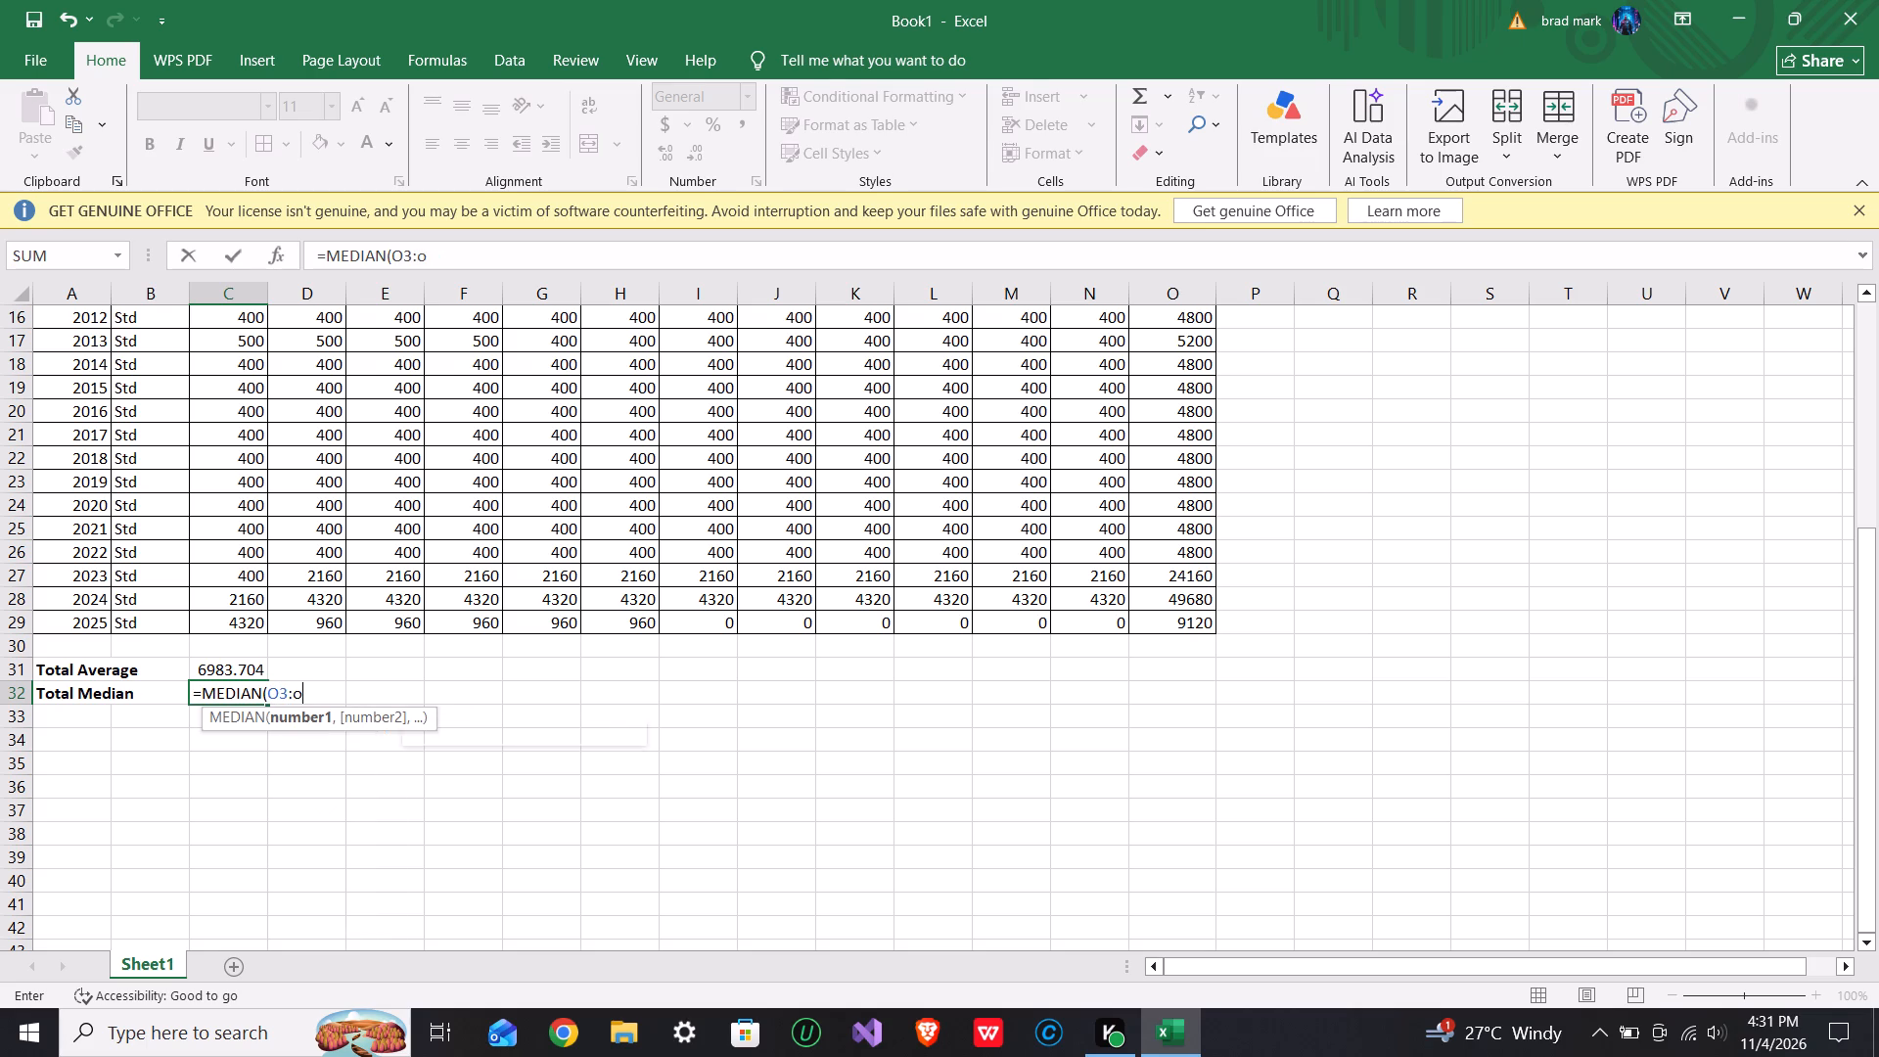
pyautogui.press('BackSpace')
pyautogui.hotkey('shift', 'o')
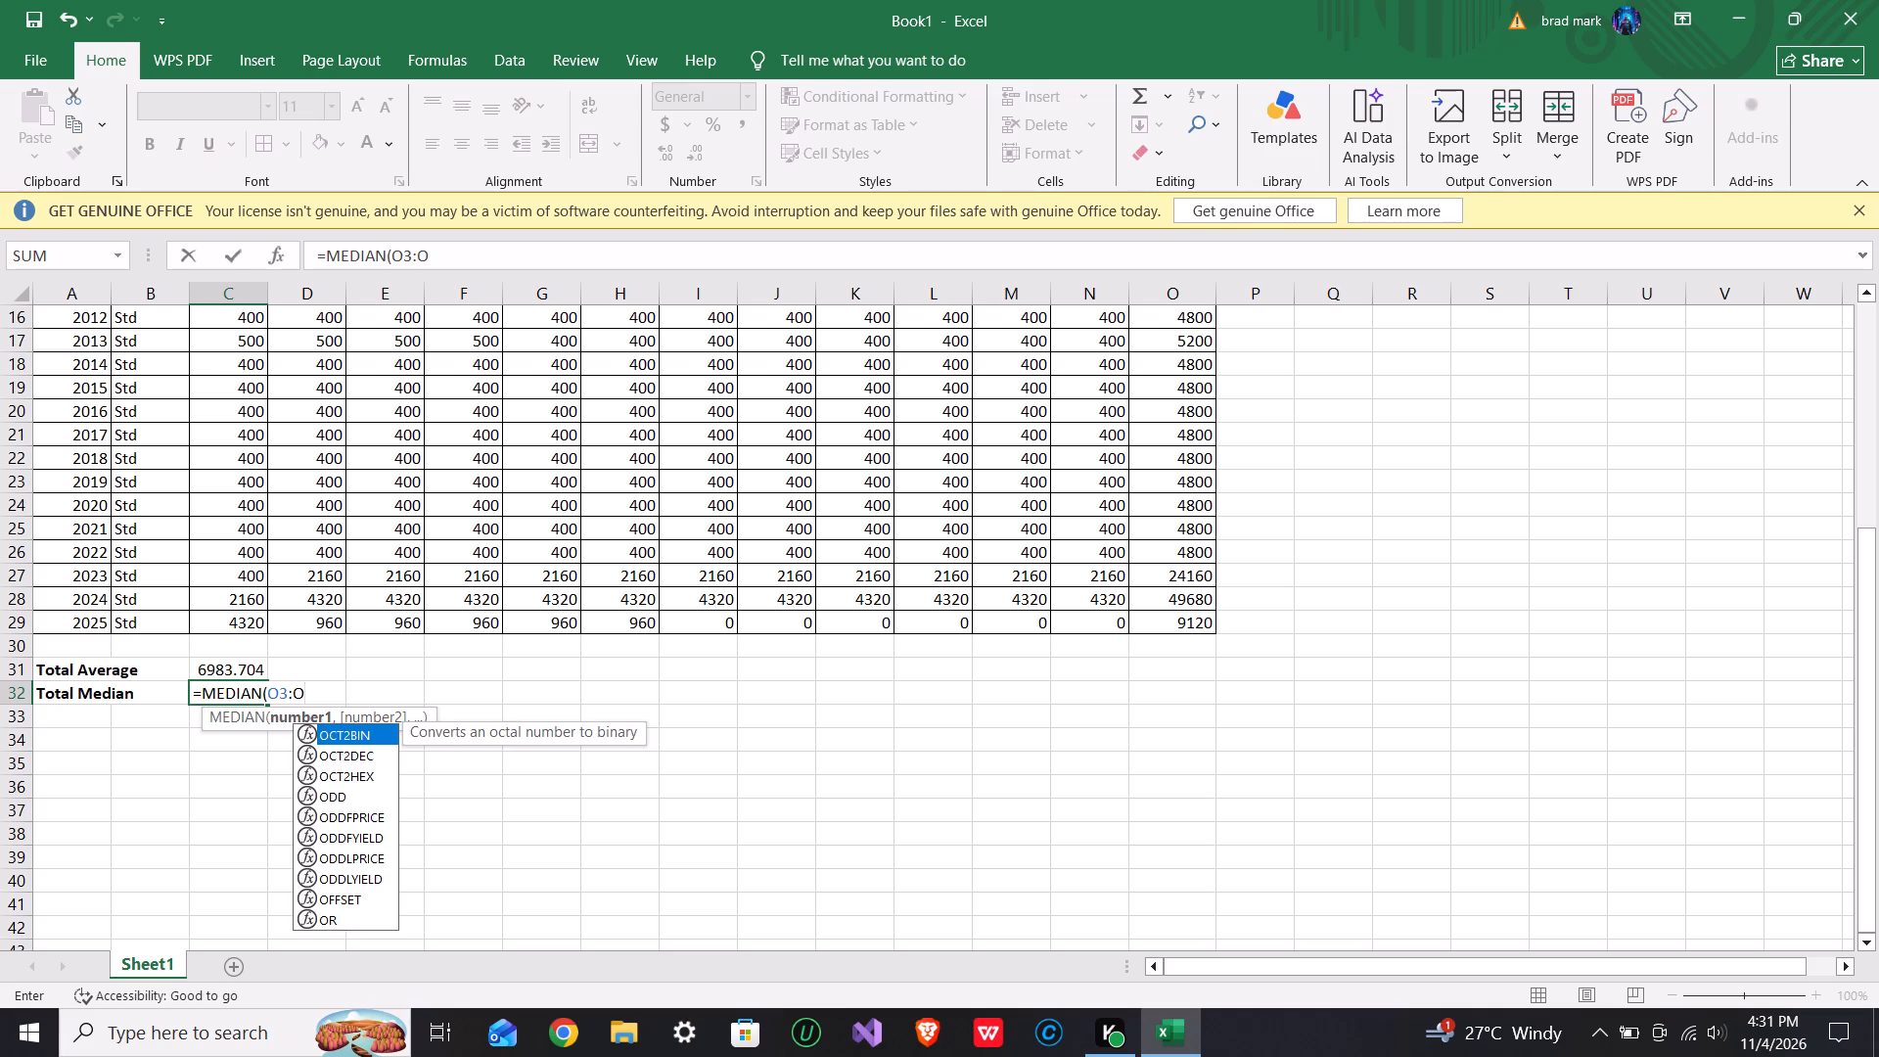
pyautogui.write('29')
pyautogui.scroll(2, 1829, 407)
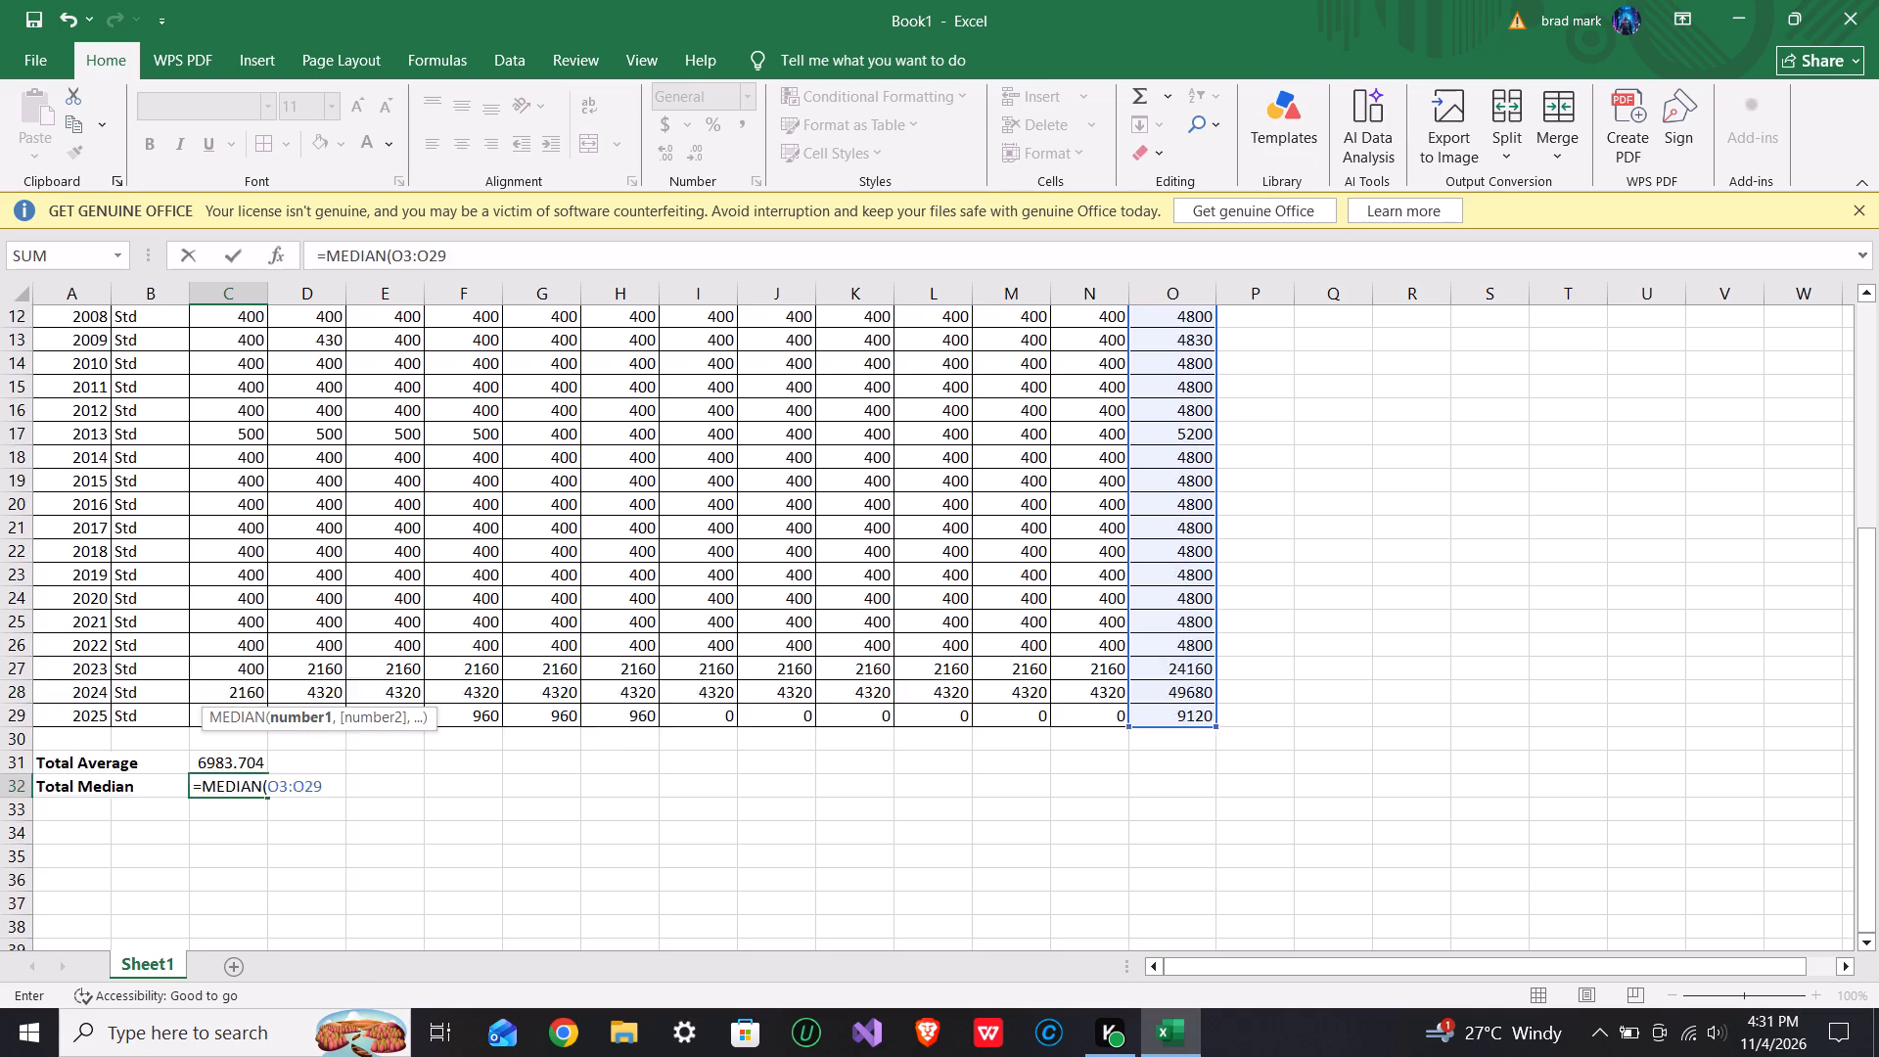
pyautogui.scroll(2, 1829, 407)
pyautogui.hscroll(1, 1368, 570)
pyautogui.scroll(-2, 1368, 570)
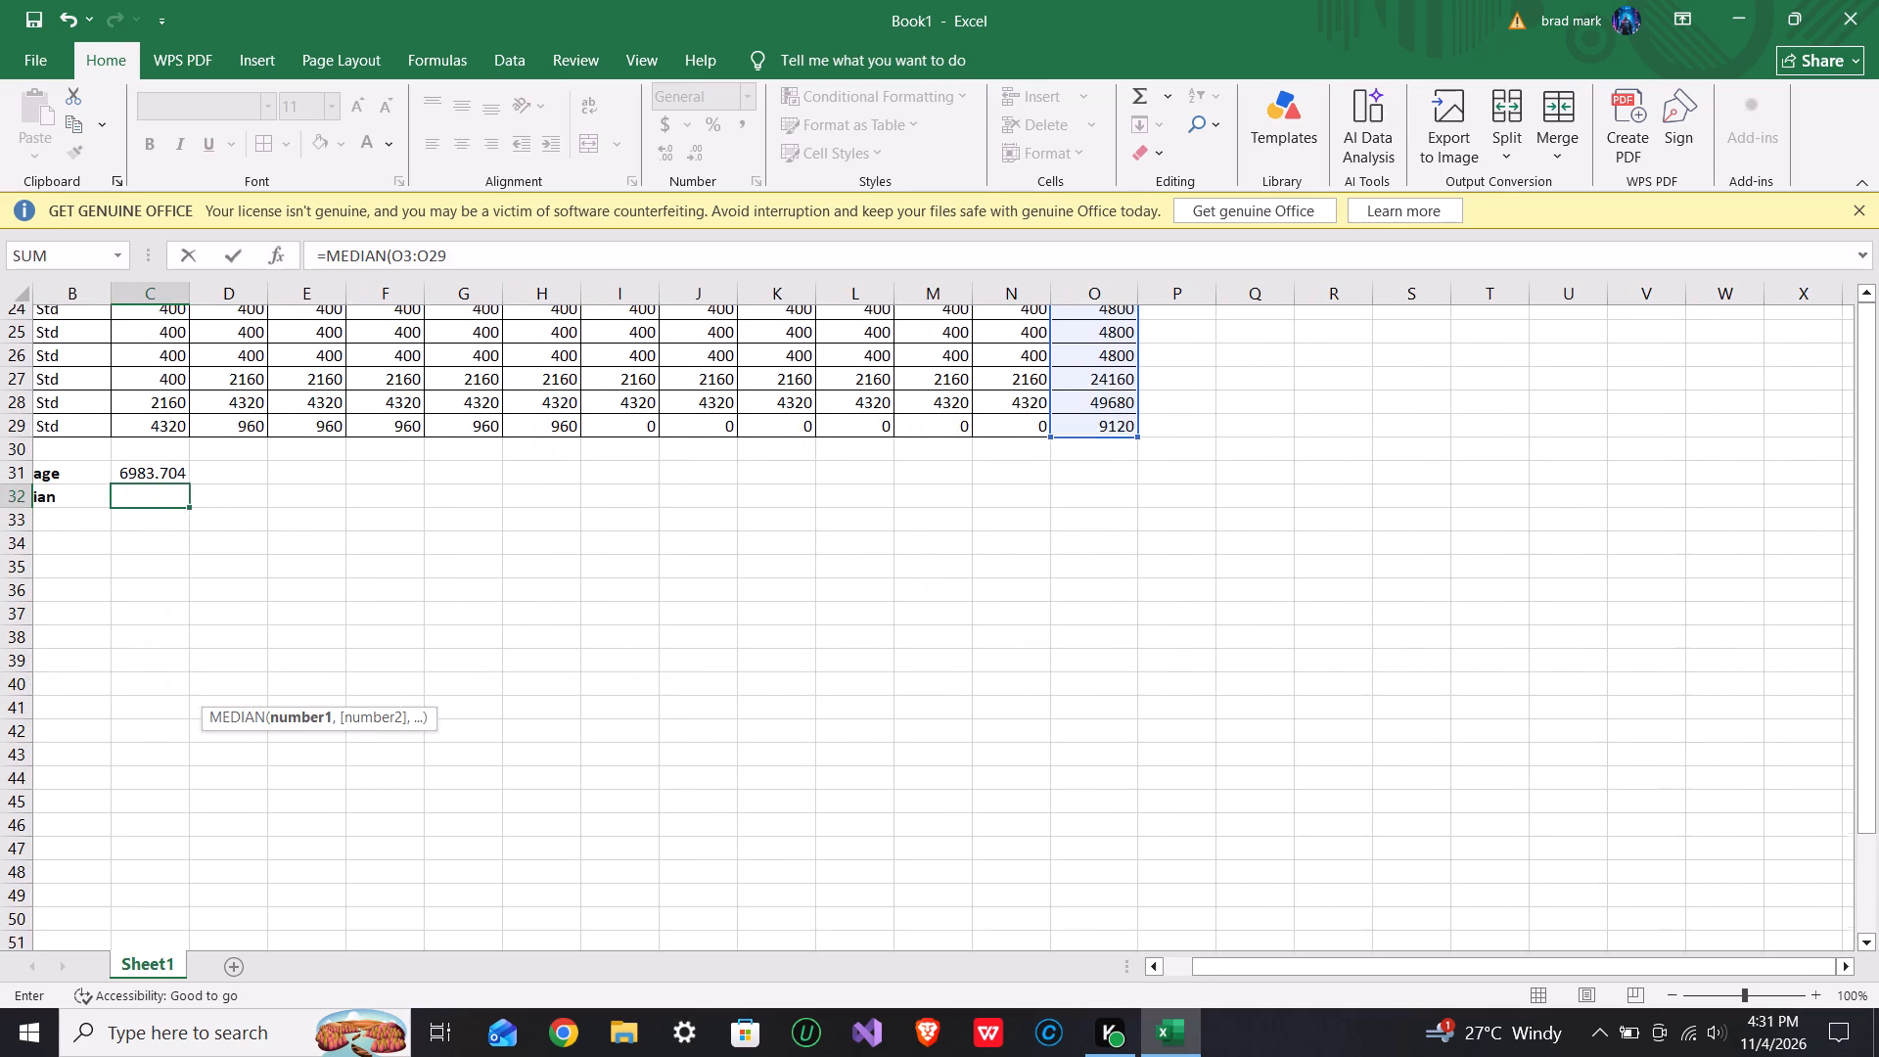
pyautogui.hscroll(1, 545, 589)
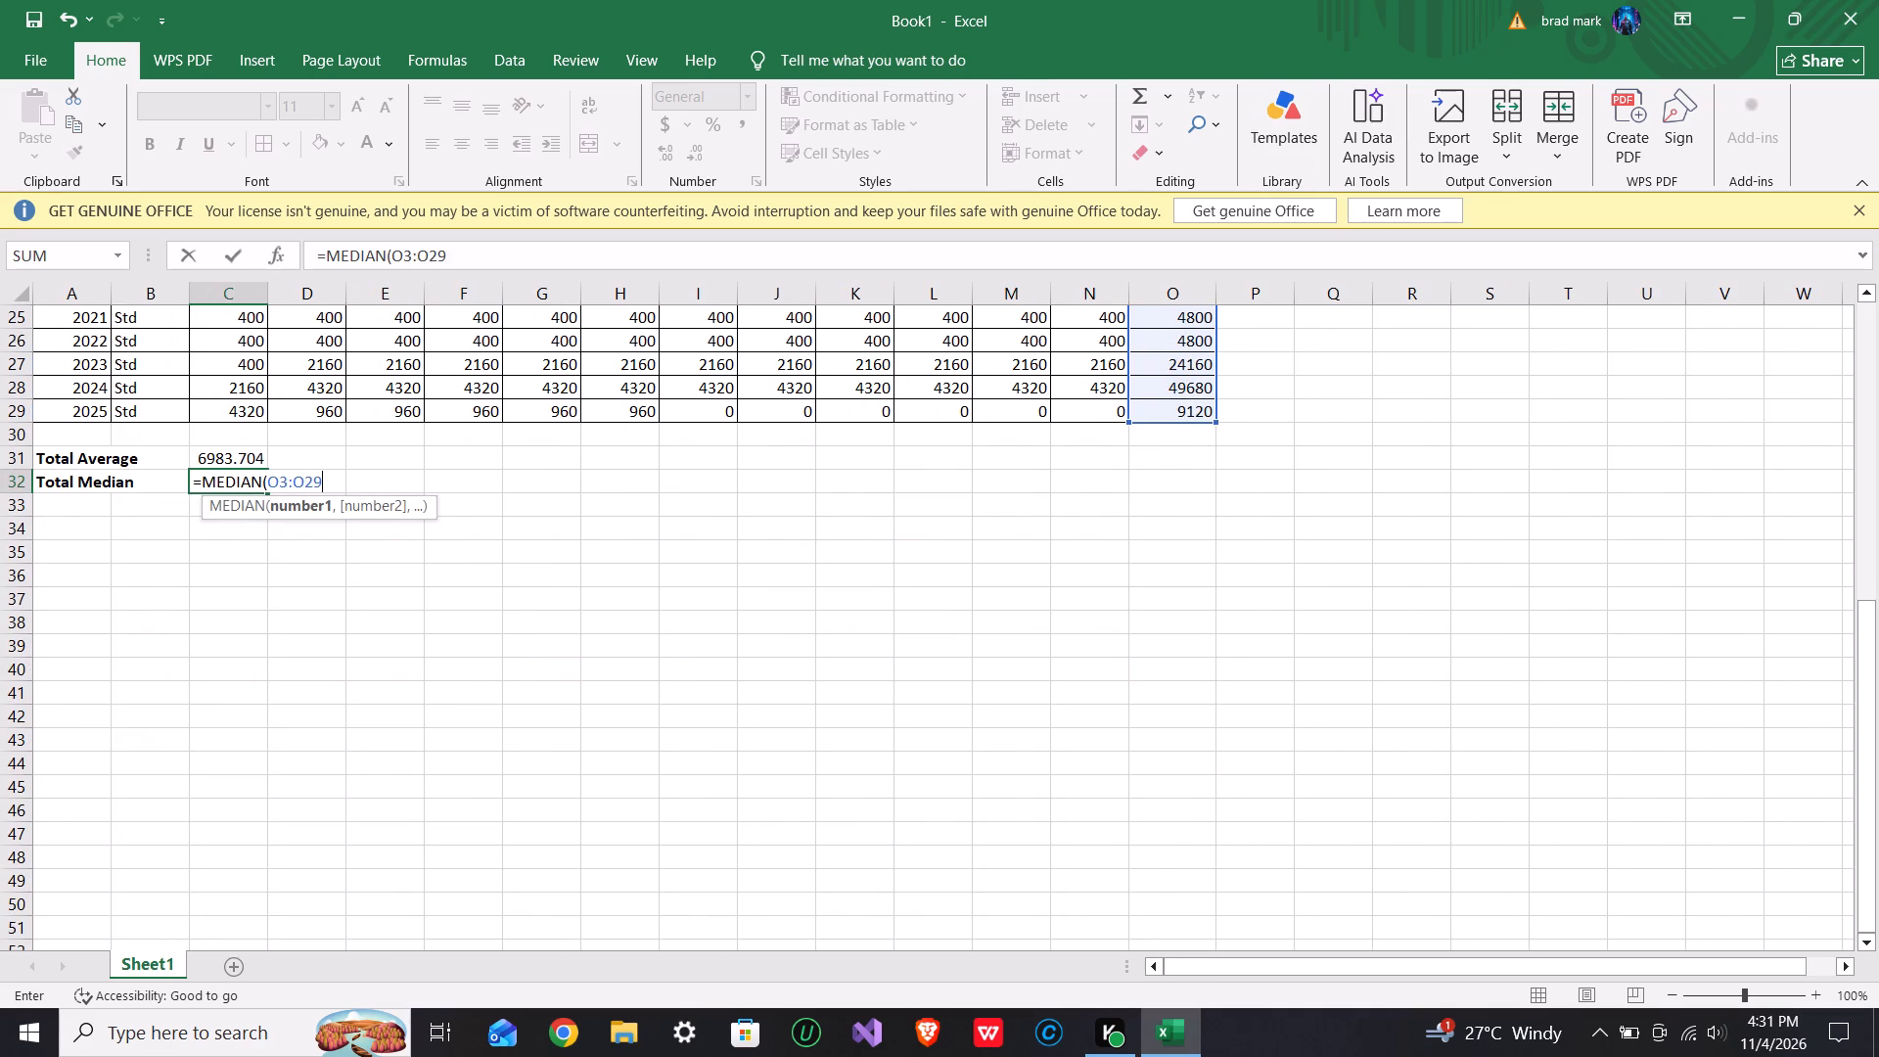
pyautogui.hotkey('shift', ')')
pyautogui.press('Return')
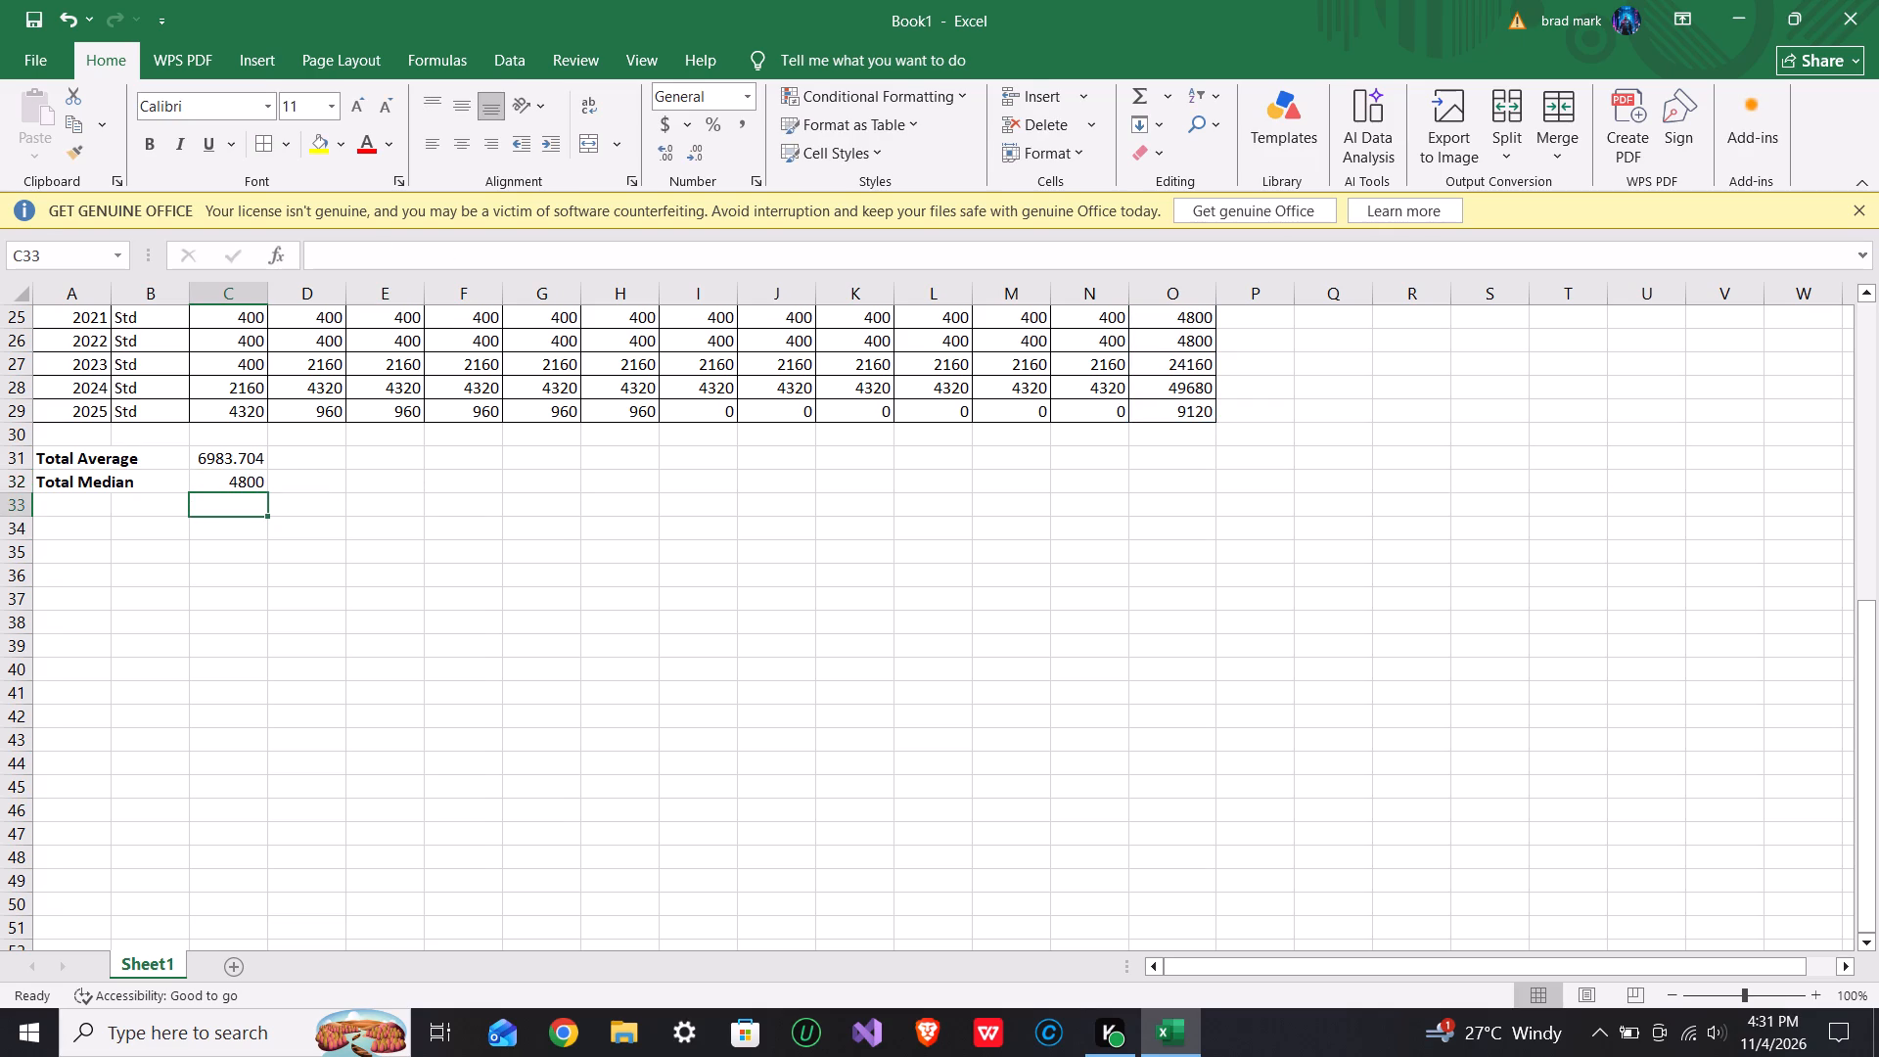
# Review the Monthly Contributions table from its header down to the Total Average and Total Median rows.
pyautogui.scroll(6, 1386, 428)
pyautogui.scroll(-2, 1387, 395)
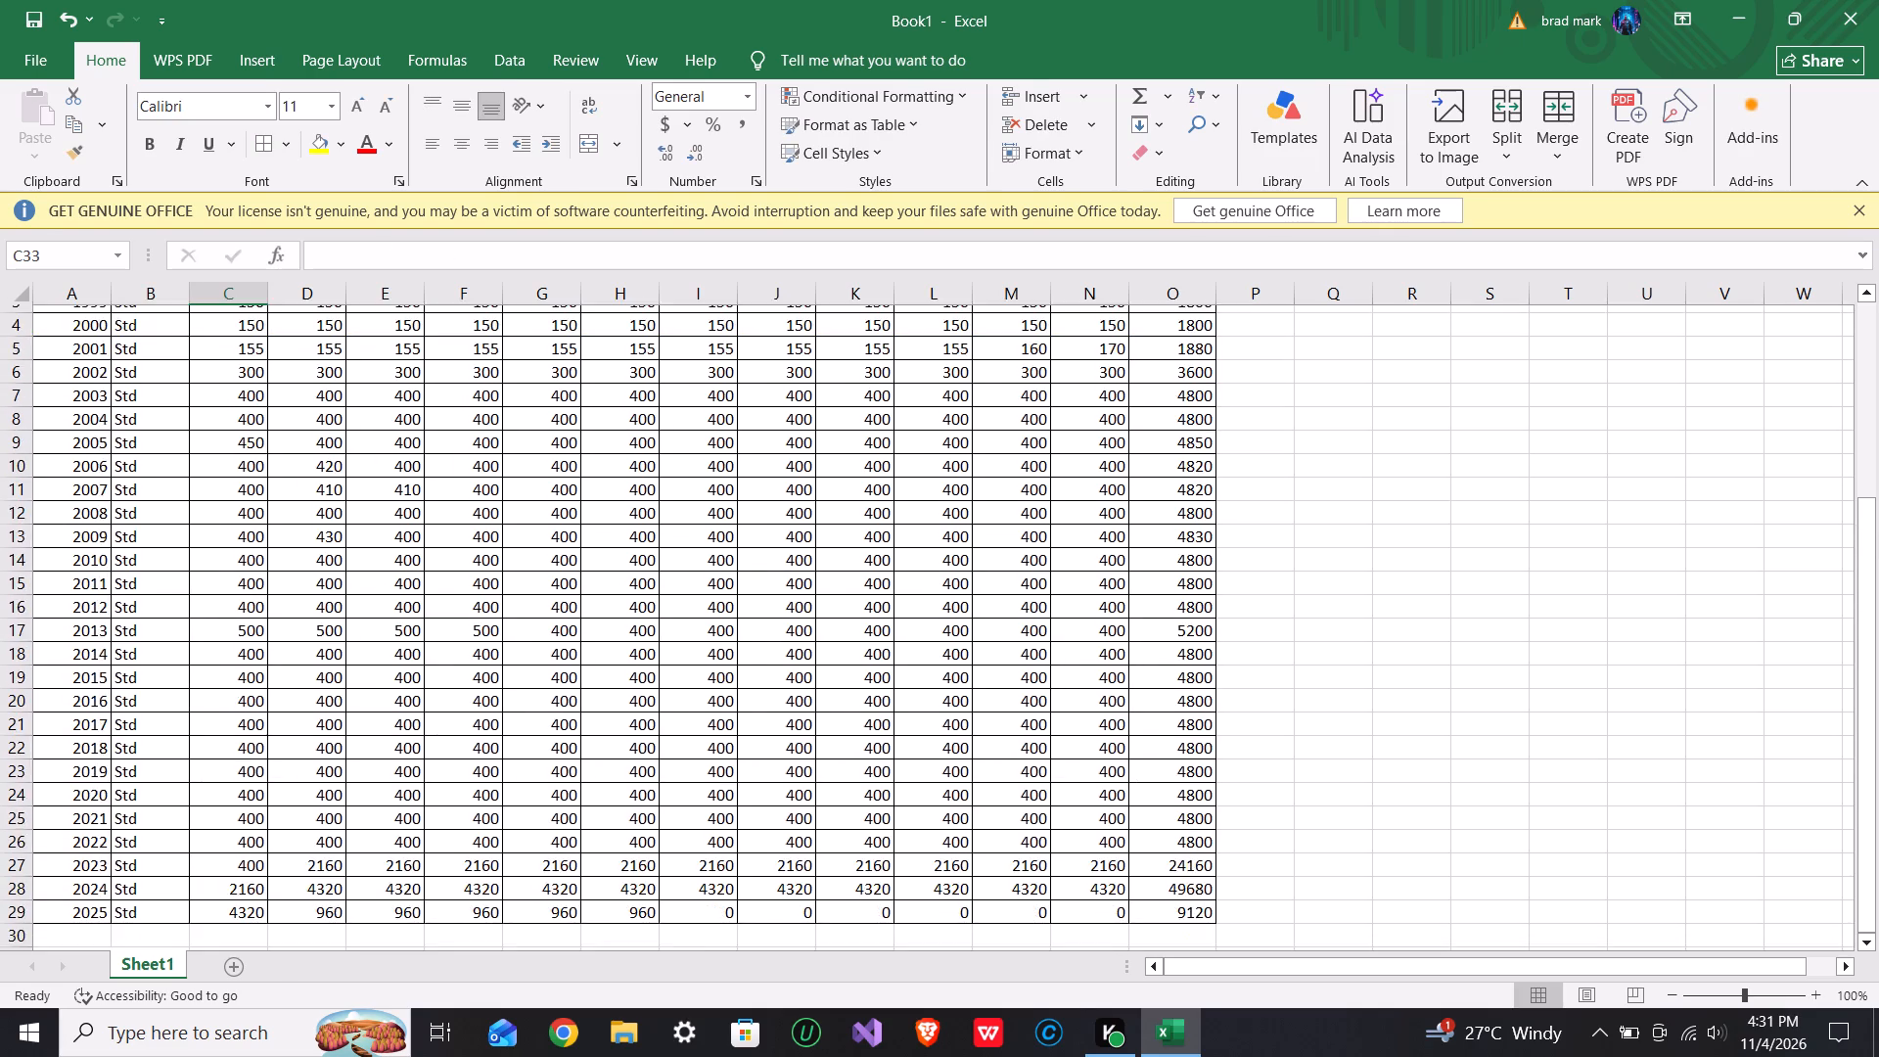
pyautogui.scroll(-3, 1387, 395)
pyautogui.click(71, 651)
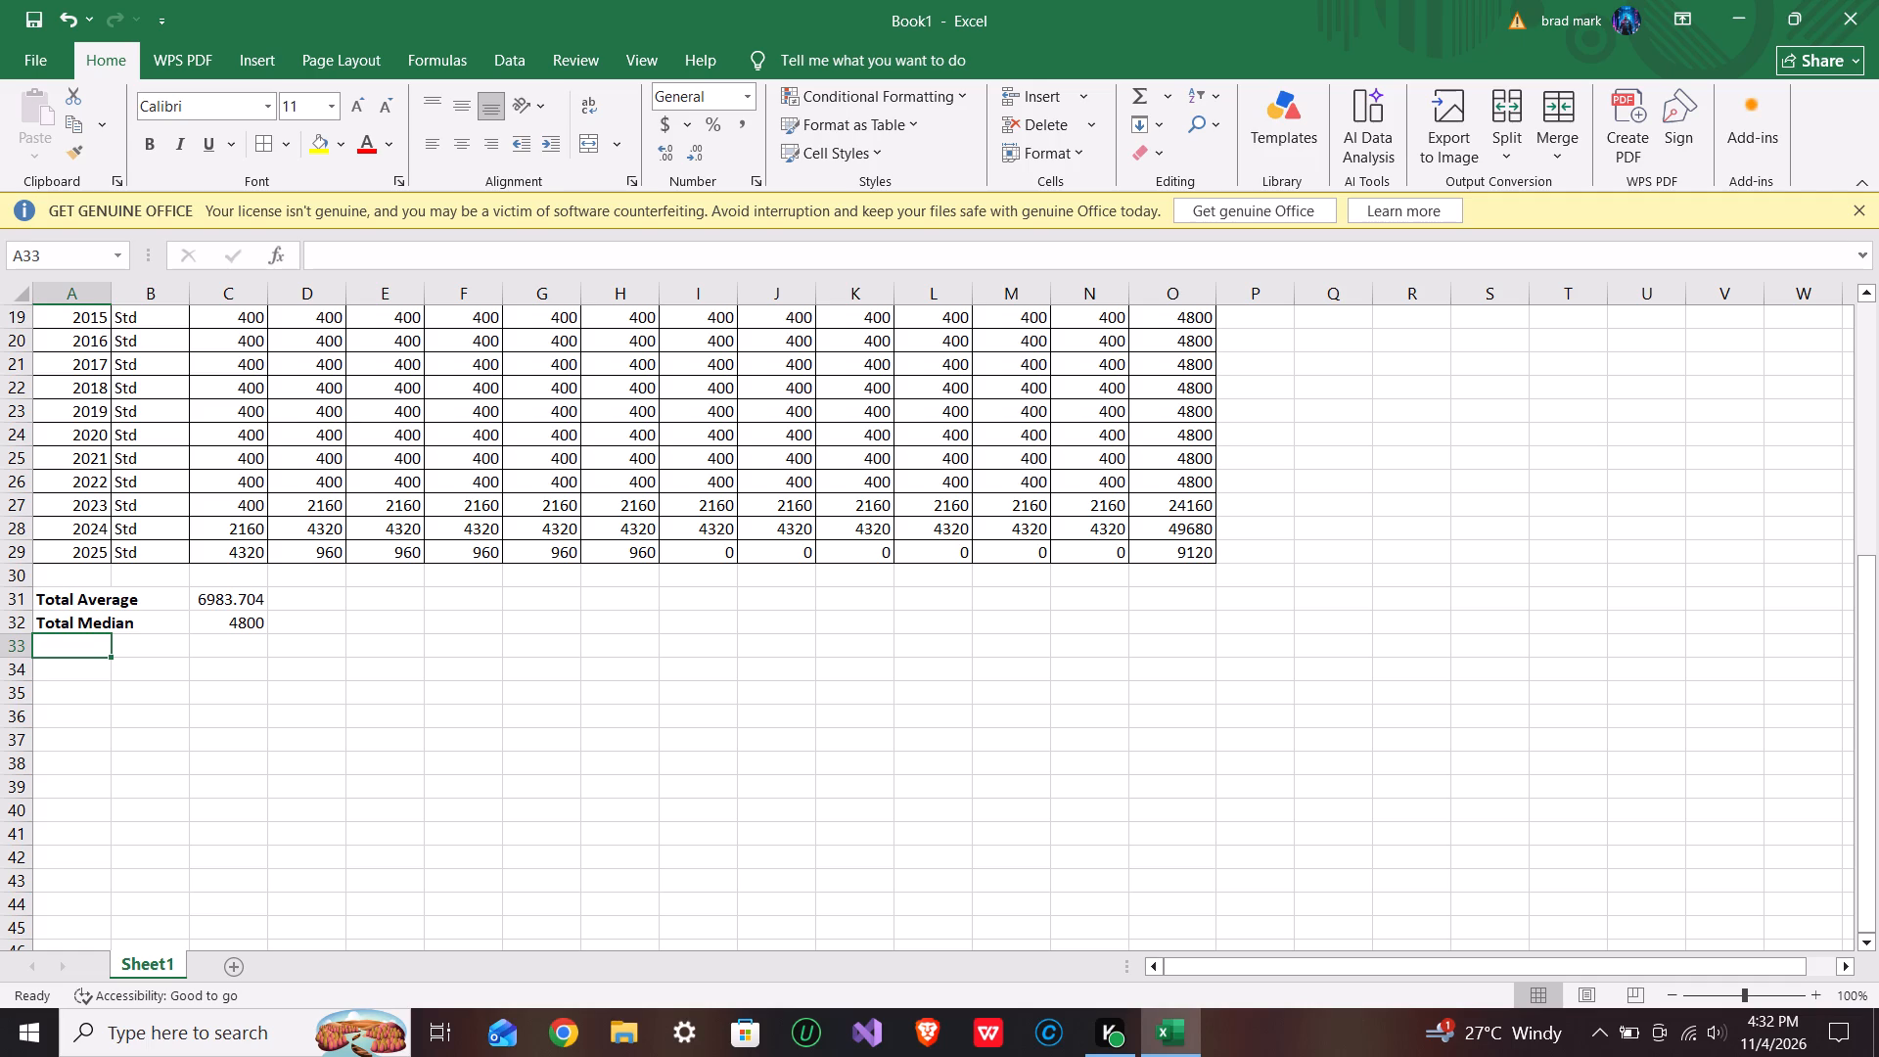
pyautogui.scroll(4, 1367, 664)
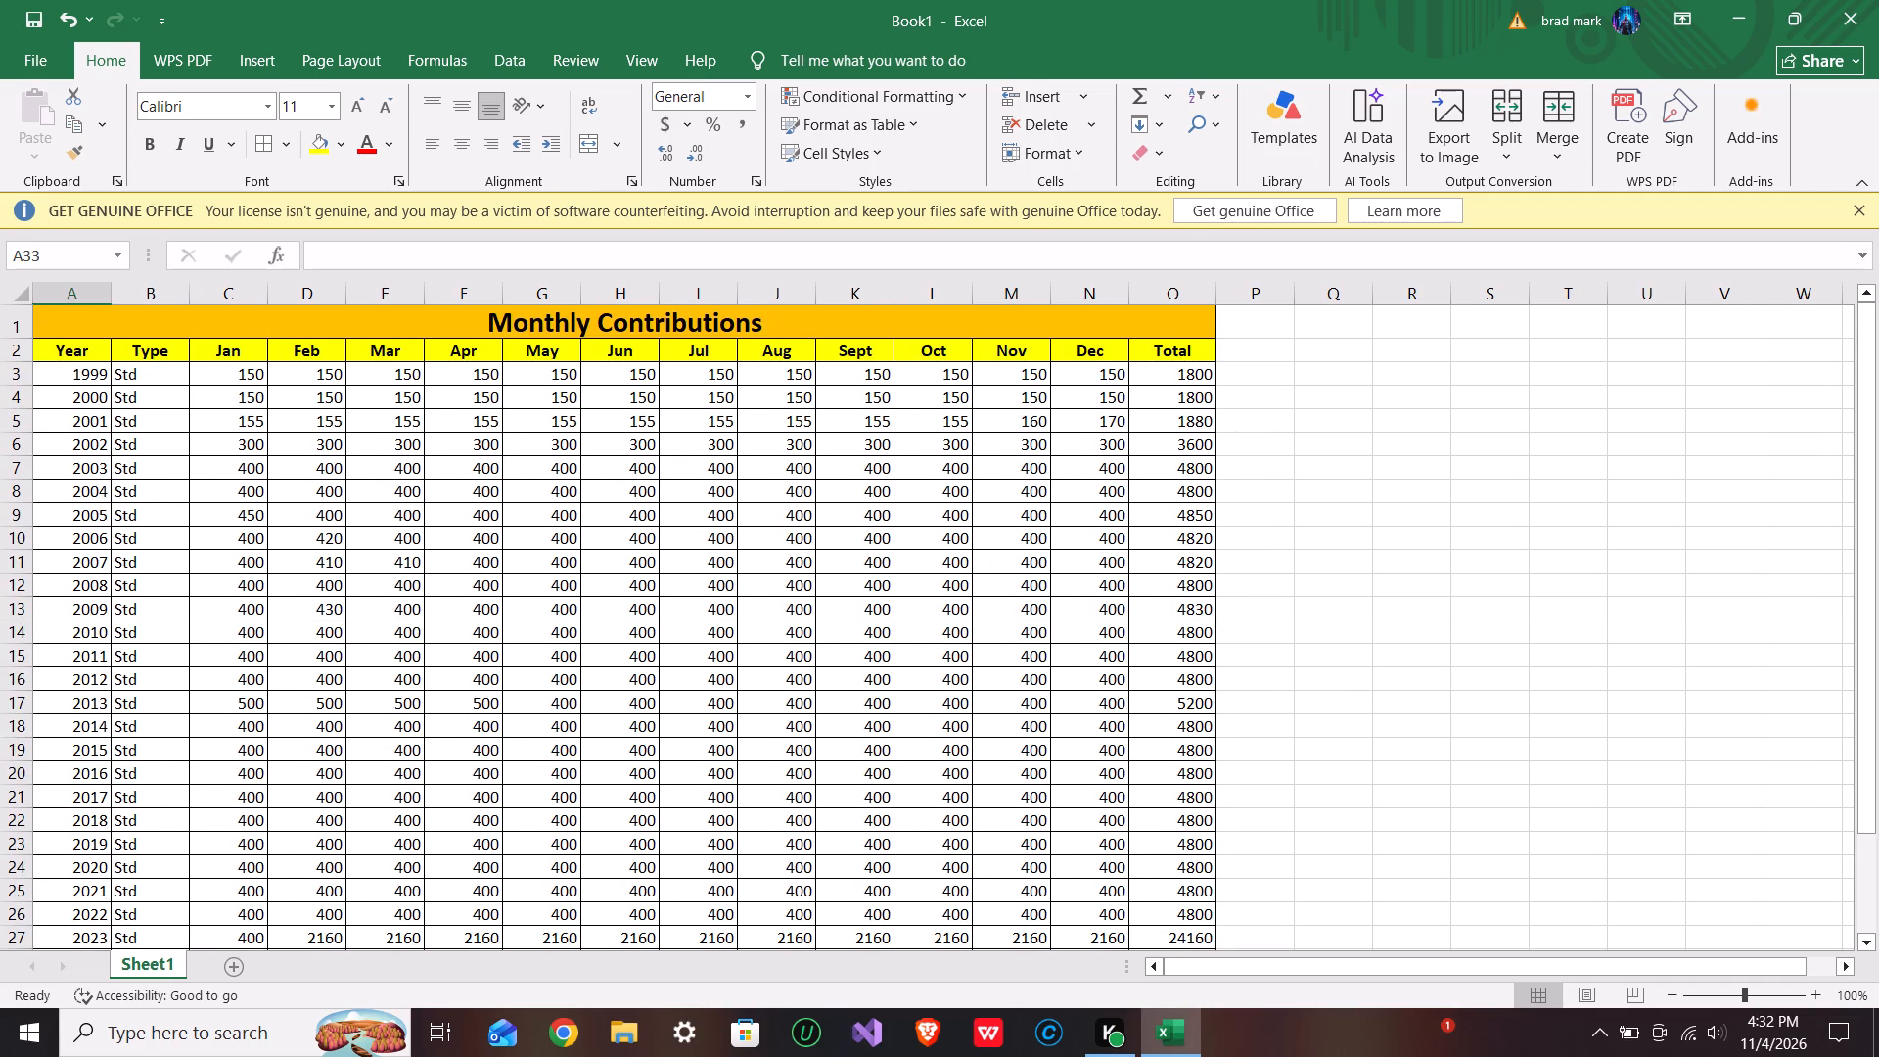
pyautogui.scroll(-2, 1367, 664)
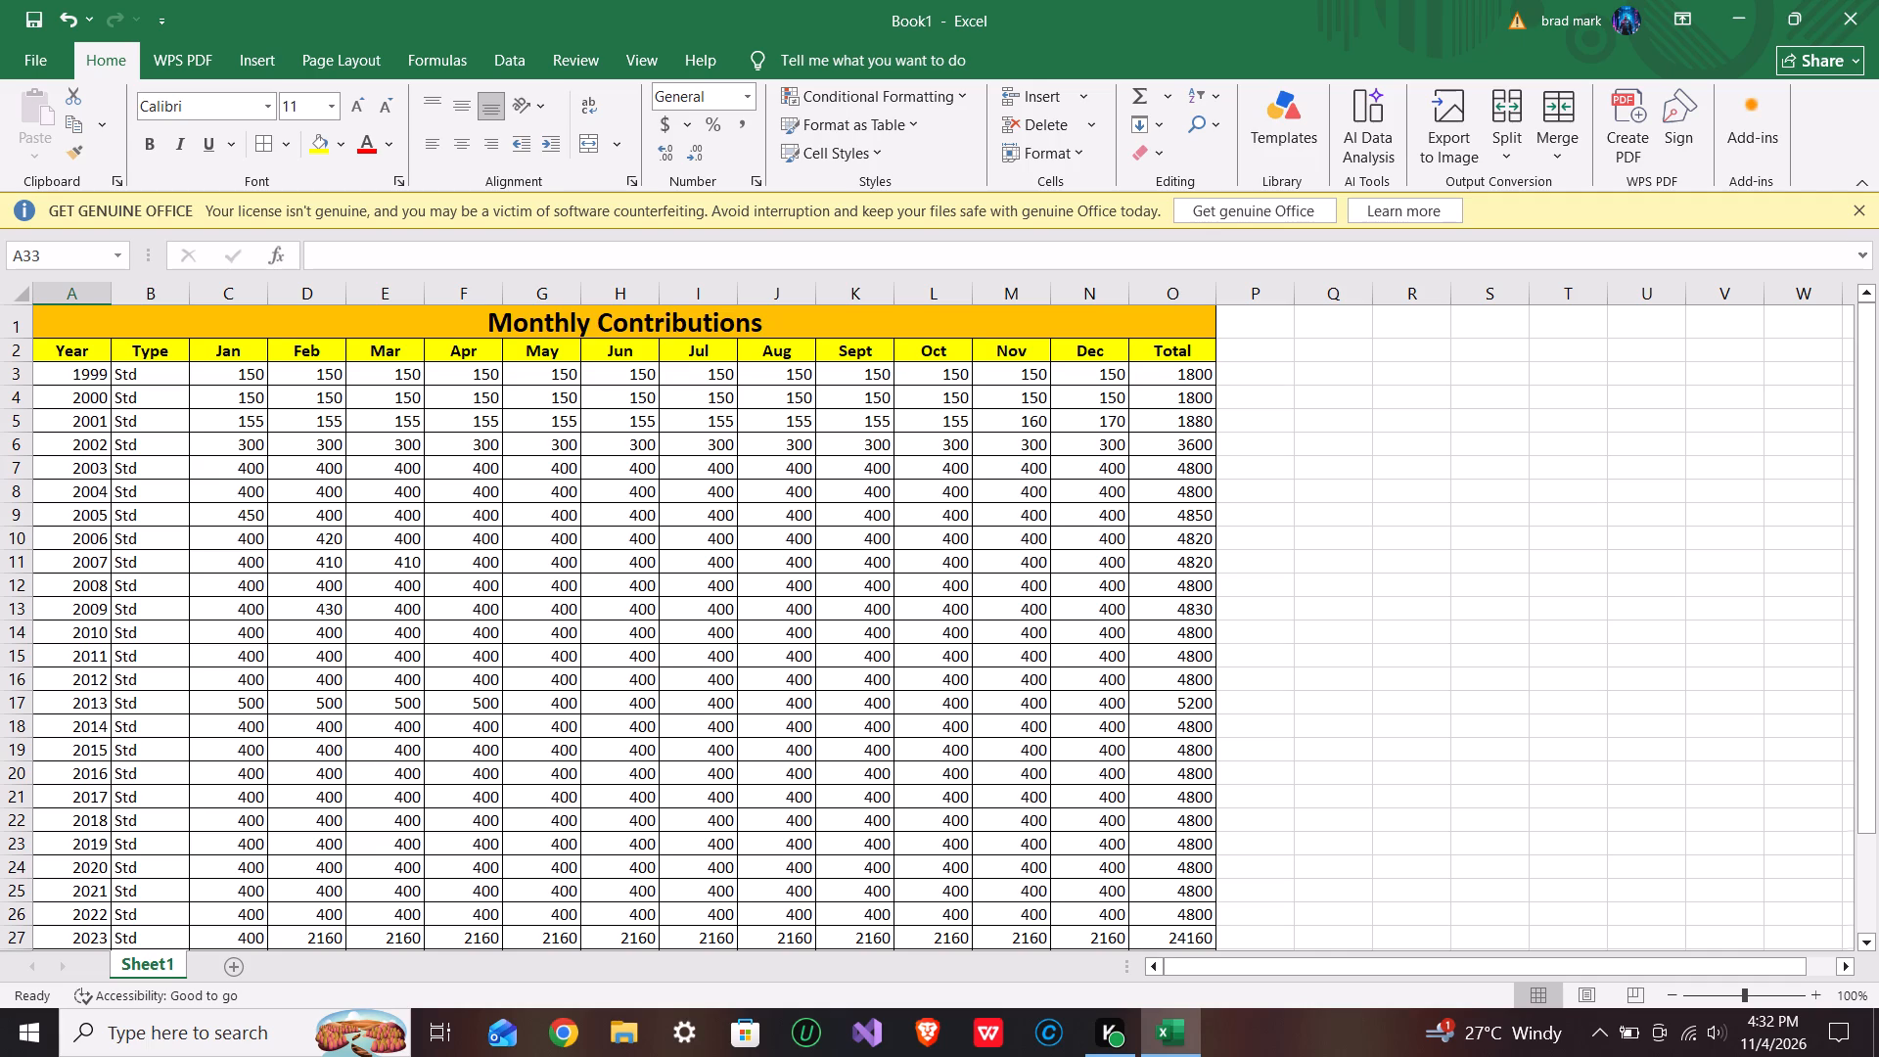
pyautogui.scroll(-2, 1367, 664)
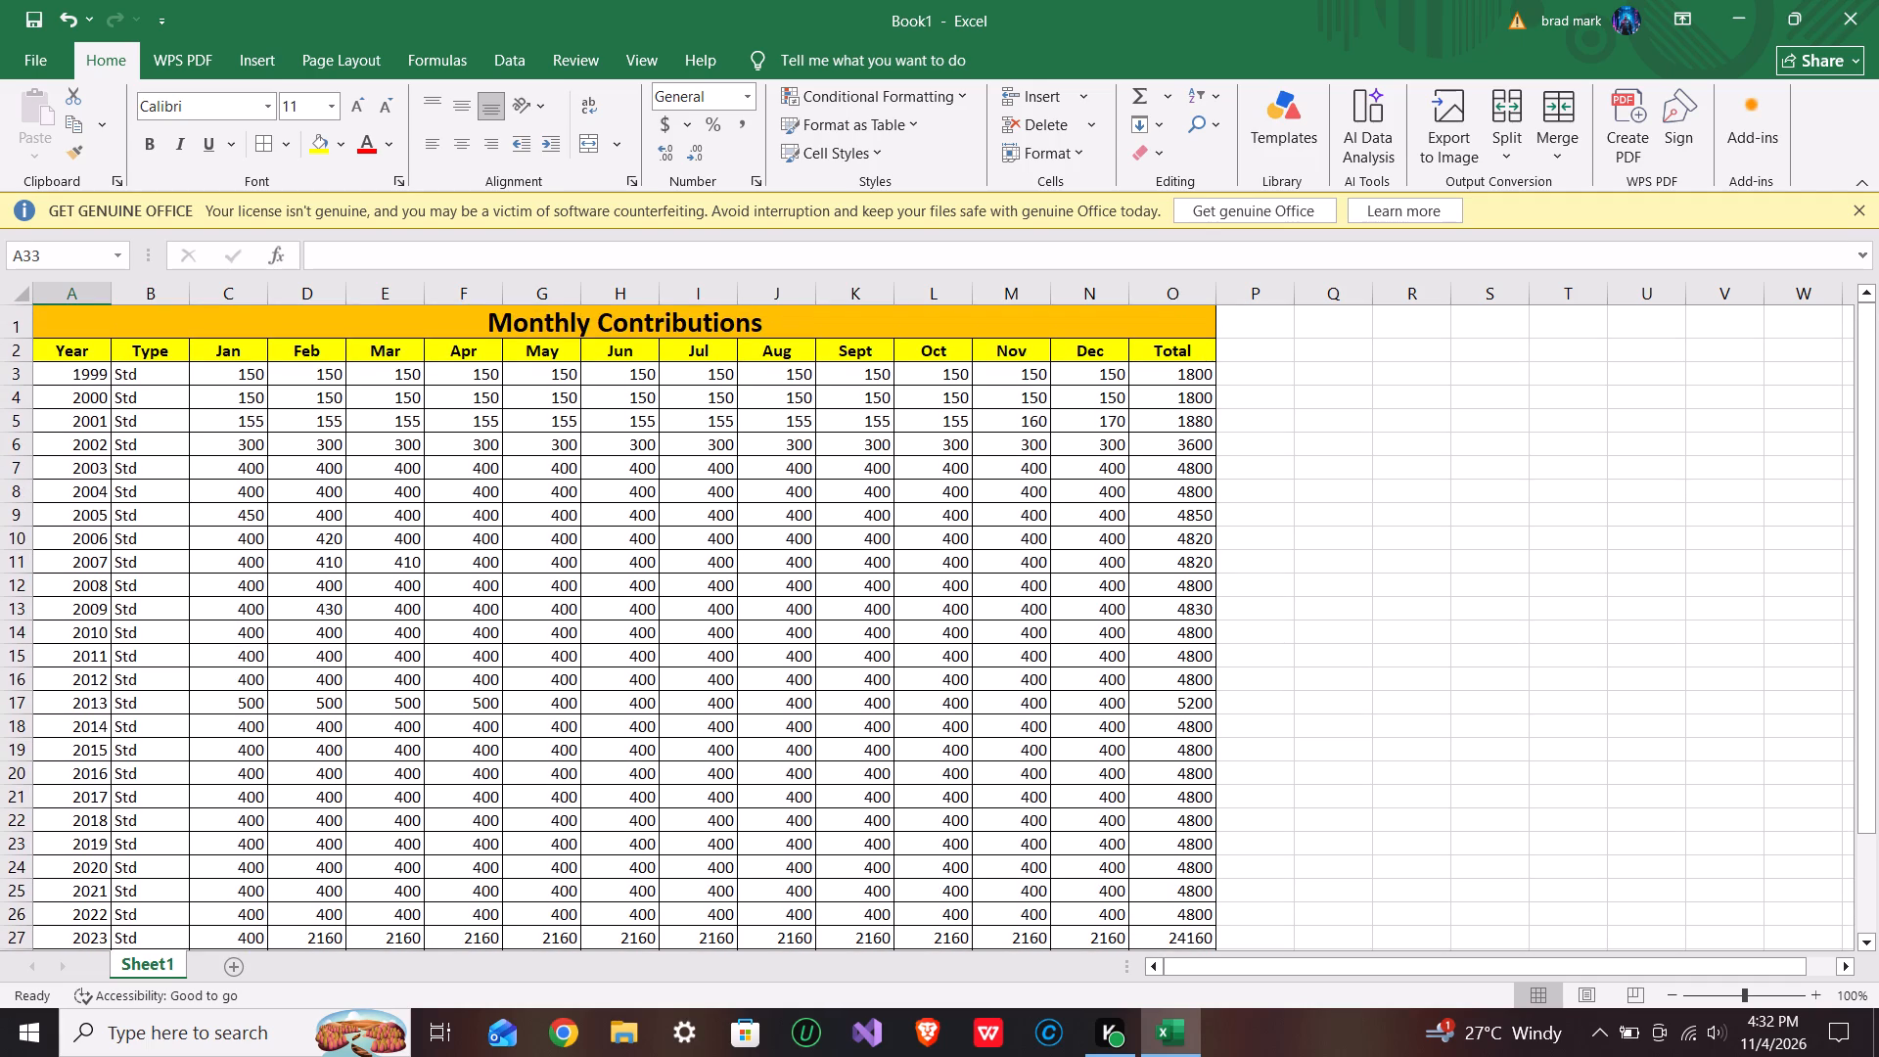
pyautogui.scroll(-2, 1367, 664)
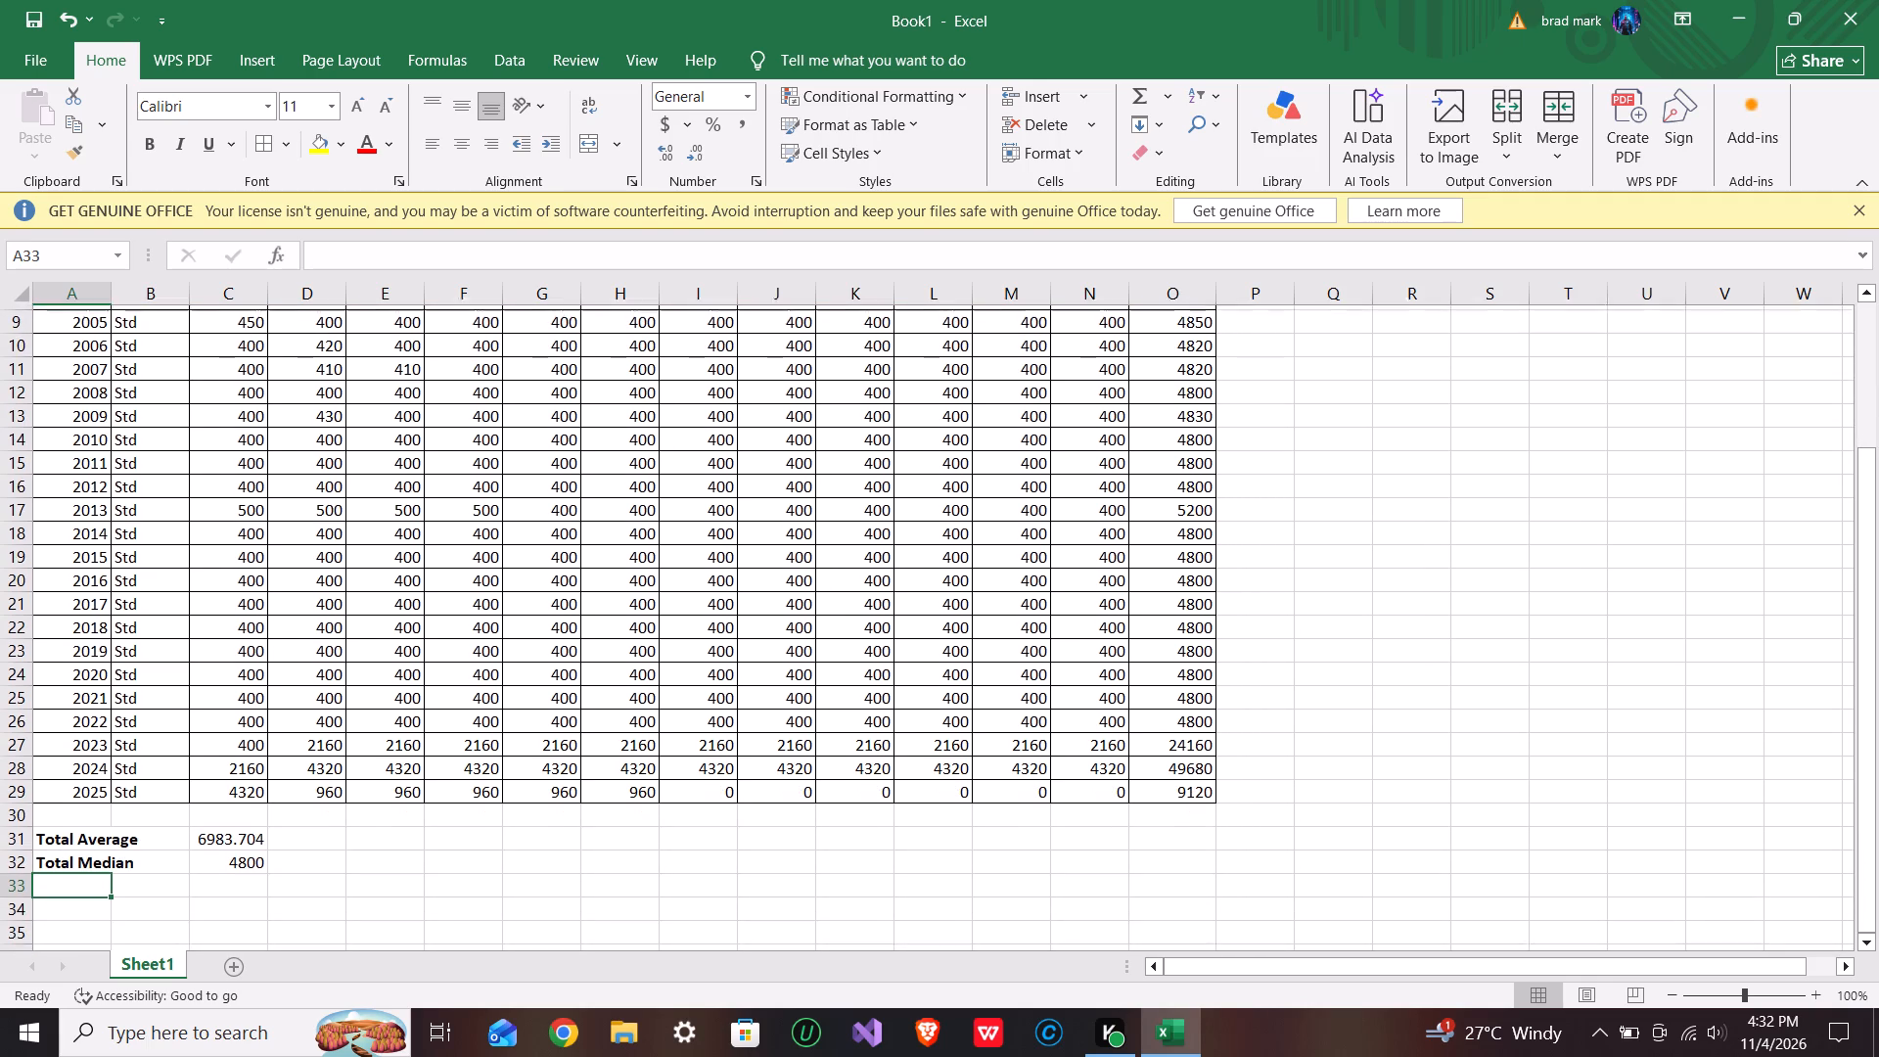
pyautogui.scroll(2, 1367, 664)
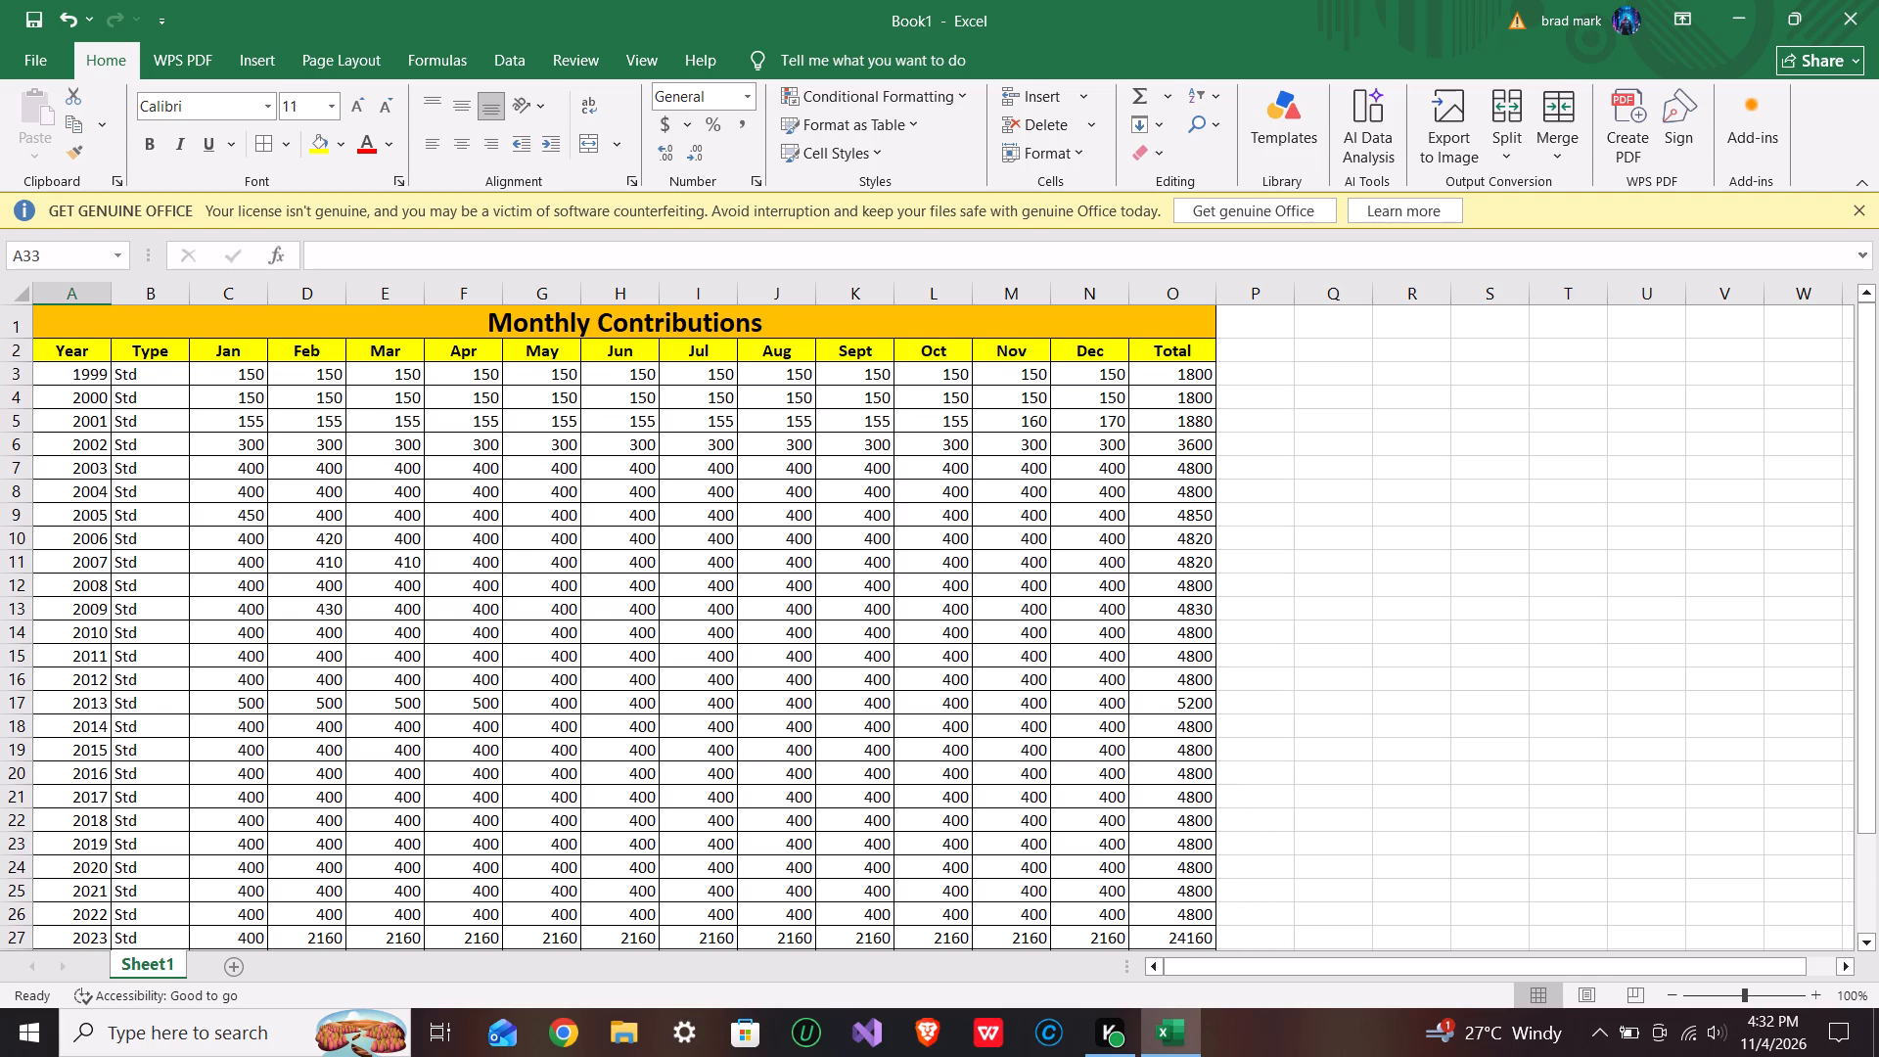
pyautogui.scroll(-2, 1341, 662)
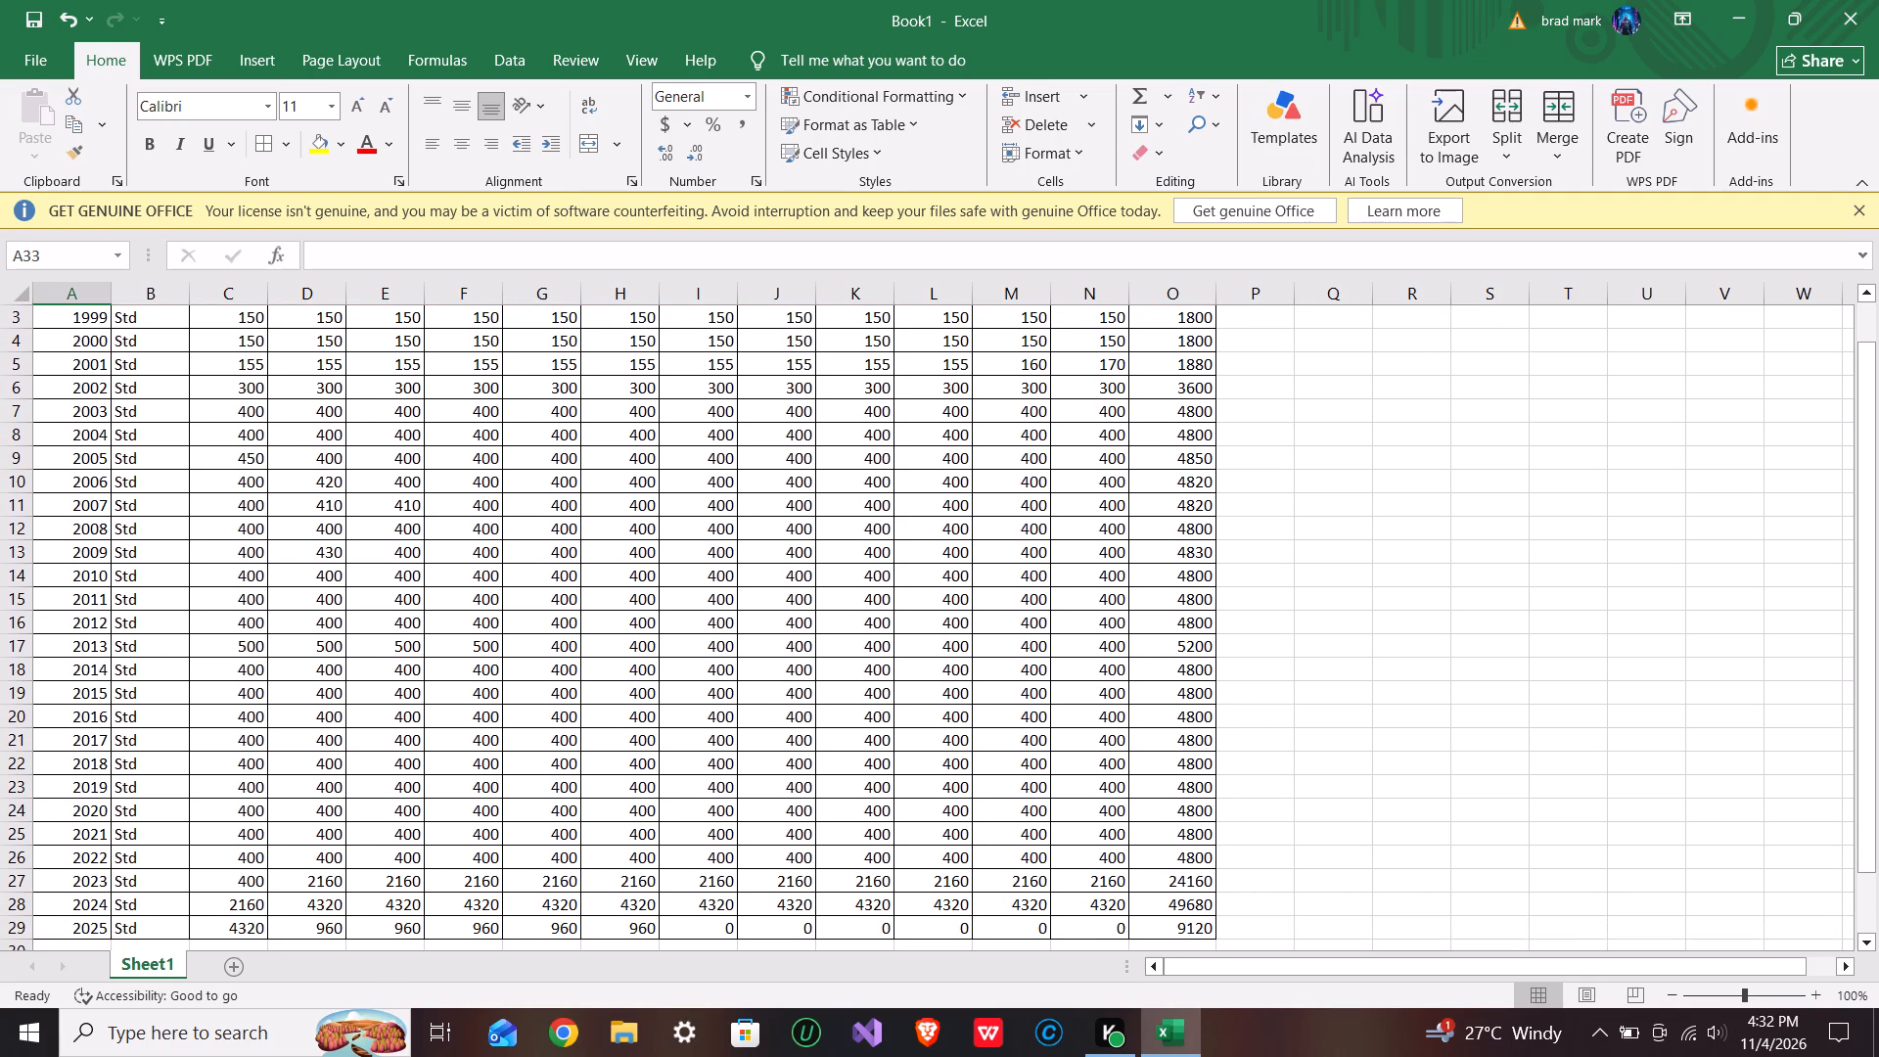
pyautogui.scroll(1, 1341, 662)
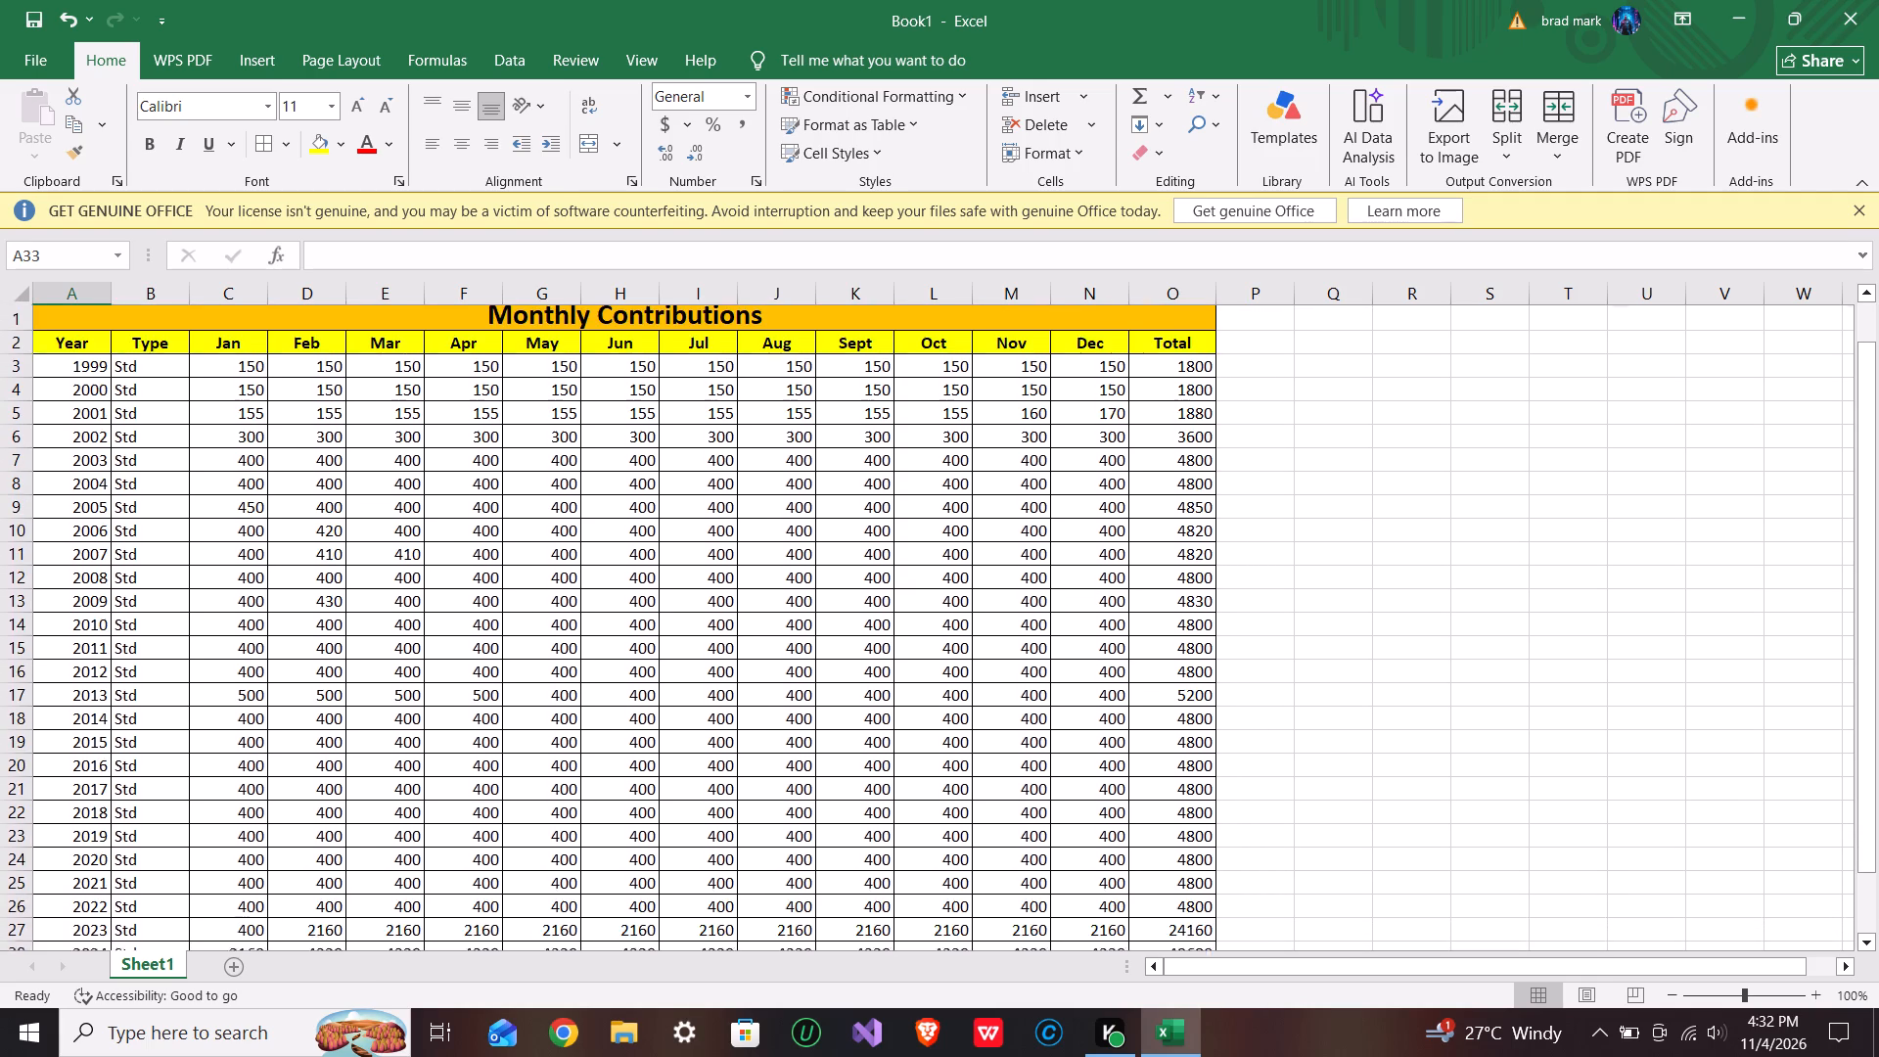
pyautogui.scroll(1, 1341, 662)
pyautogui.scroll(-3, 1341, 662)
pyautogui.scroll(1, 1341, 662)
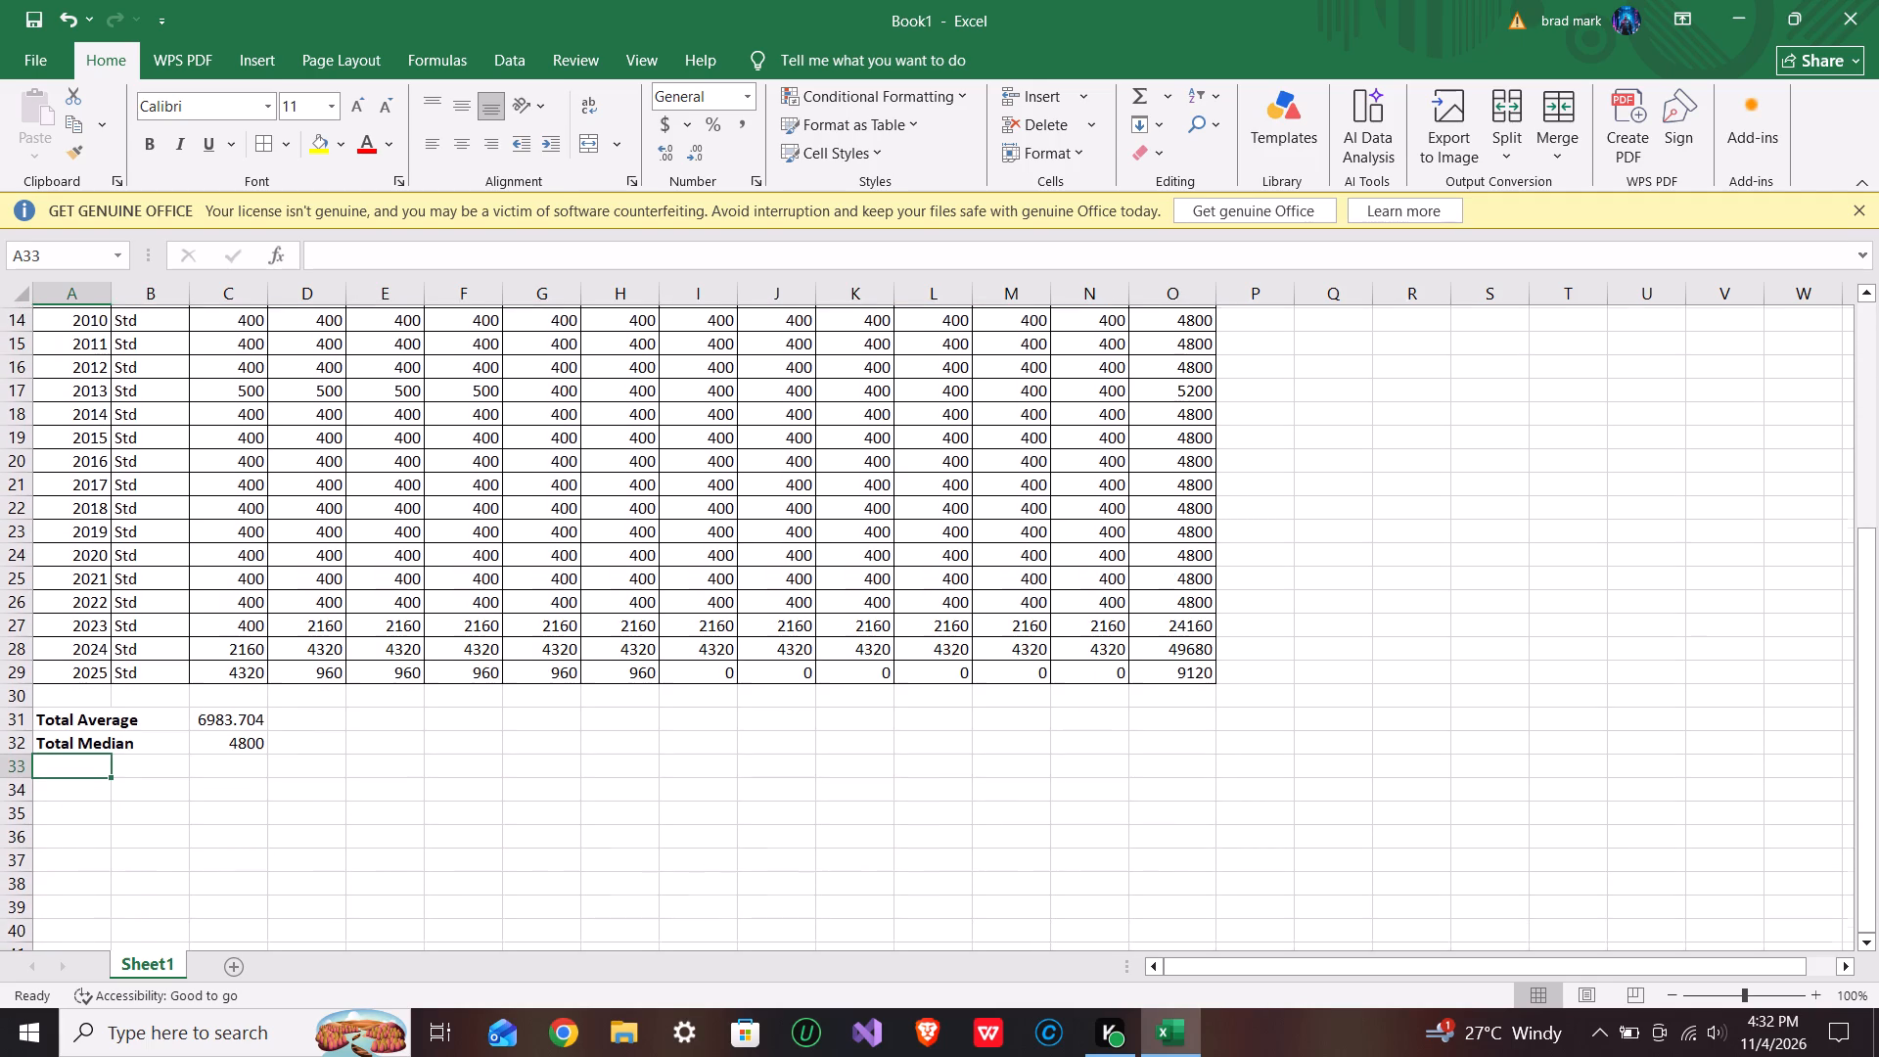
pyautogui.scroll(-1, 1341, 662)
pyautogui.scroll(4, 1341, 662)
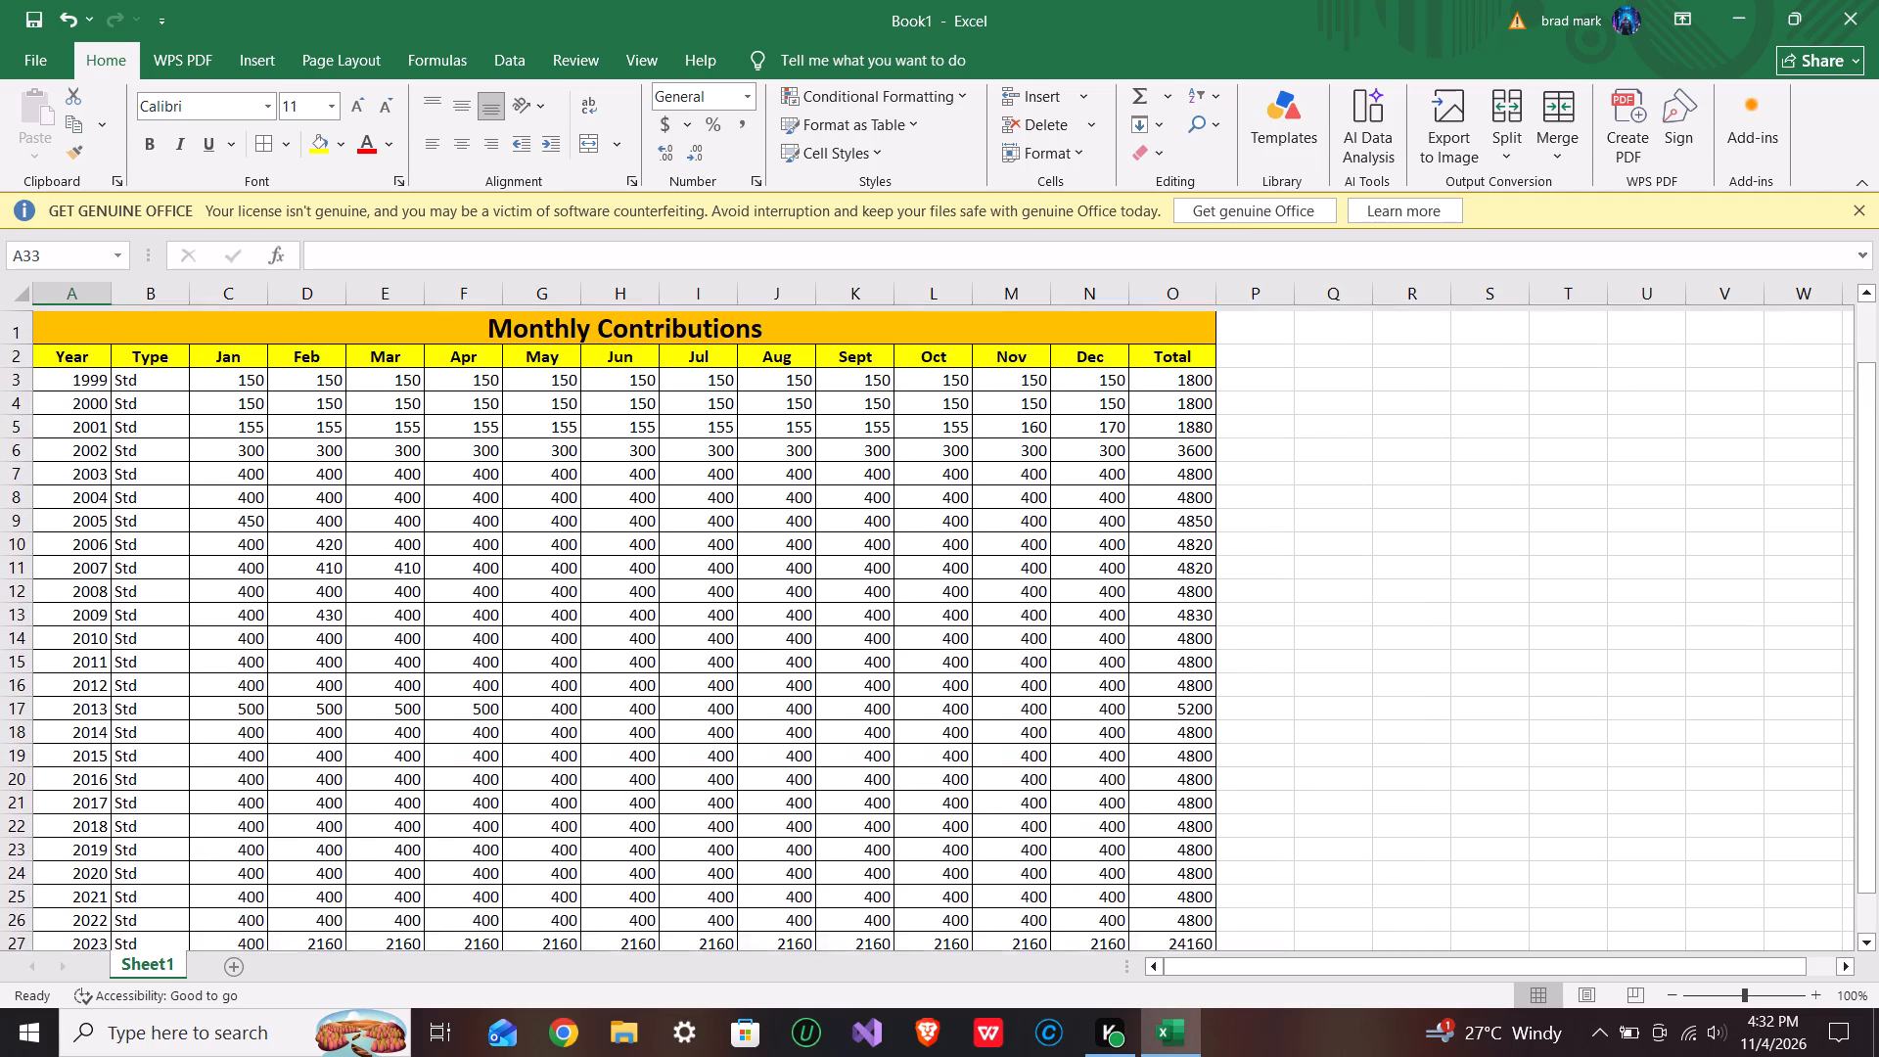
pyautogui.scroll(1, 1341, 662)
pyautogui.scroll(-2, 1341, 662)
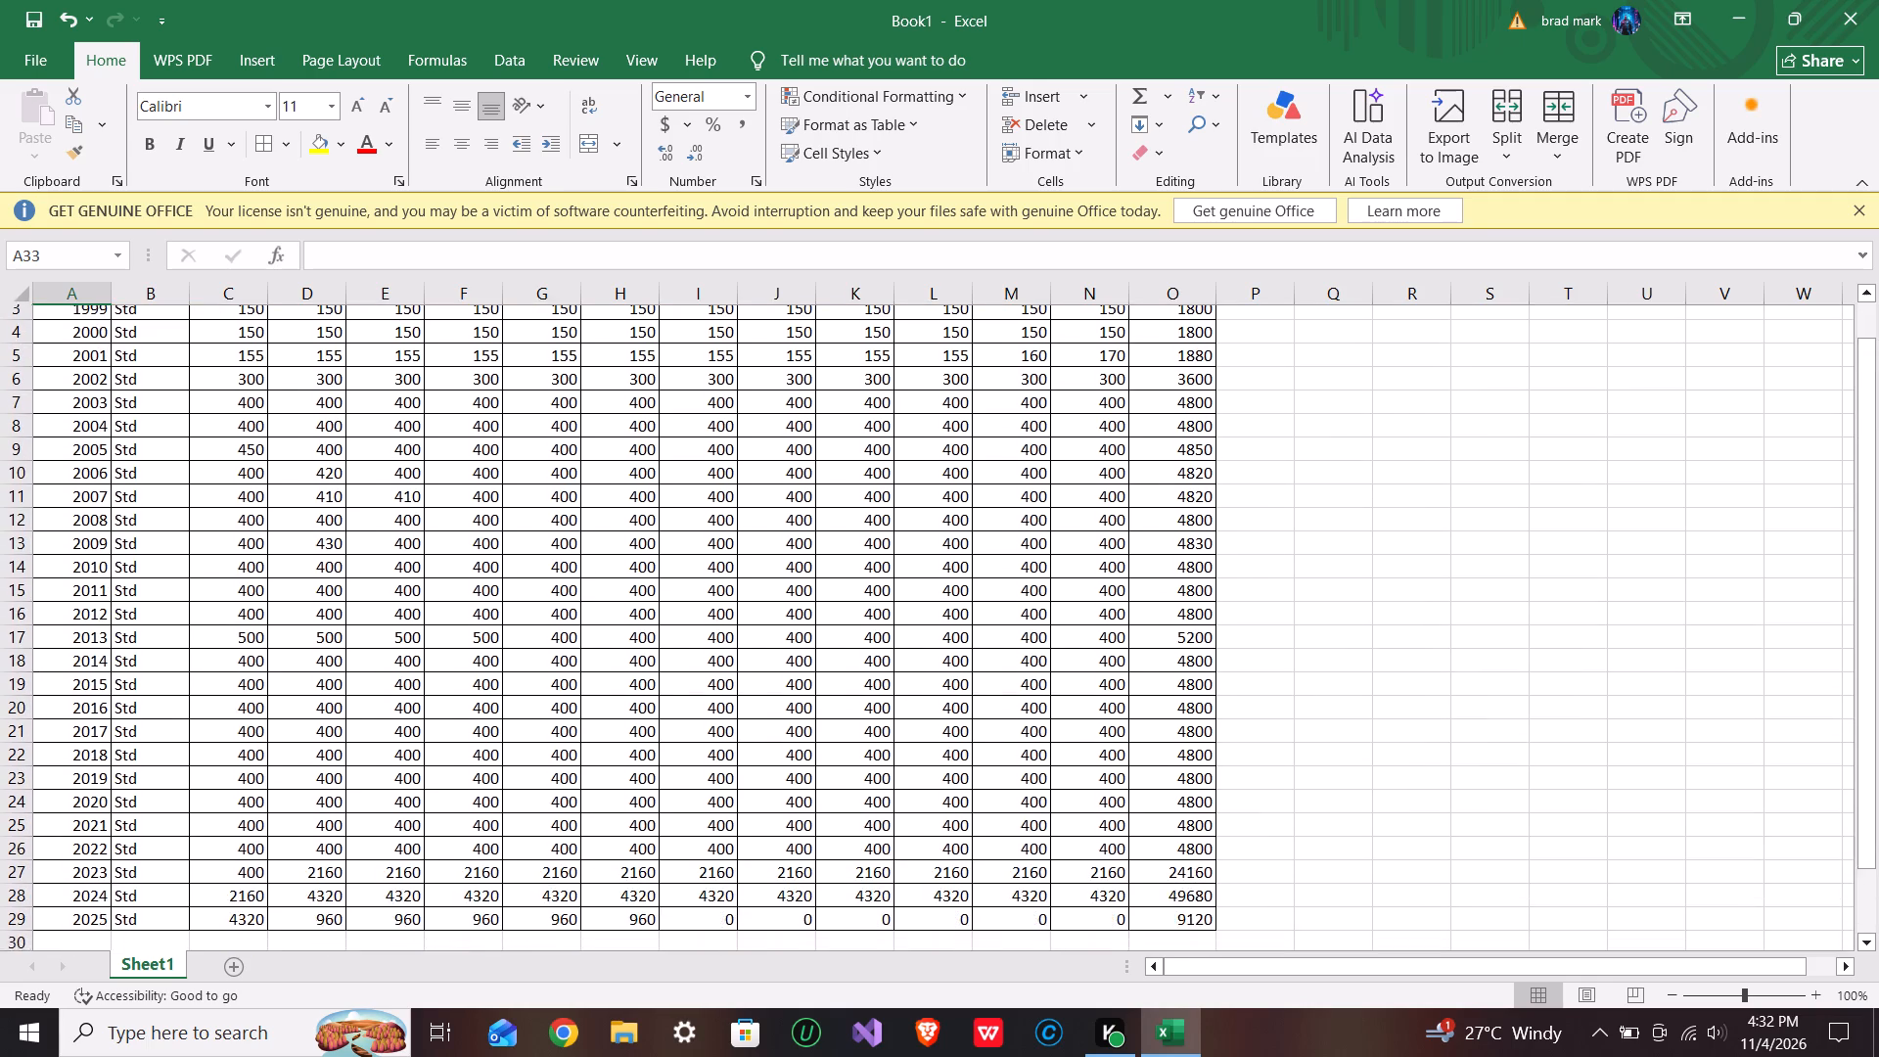
pyautogui.scroll(-1, 1341, 662)
pyautogui.scroll(1, 1341, 662)
pyautogui.scroll(-4, 1341, 662)
pyautogui.scroll(1, 1341, 662)
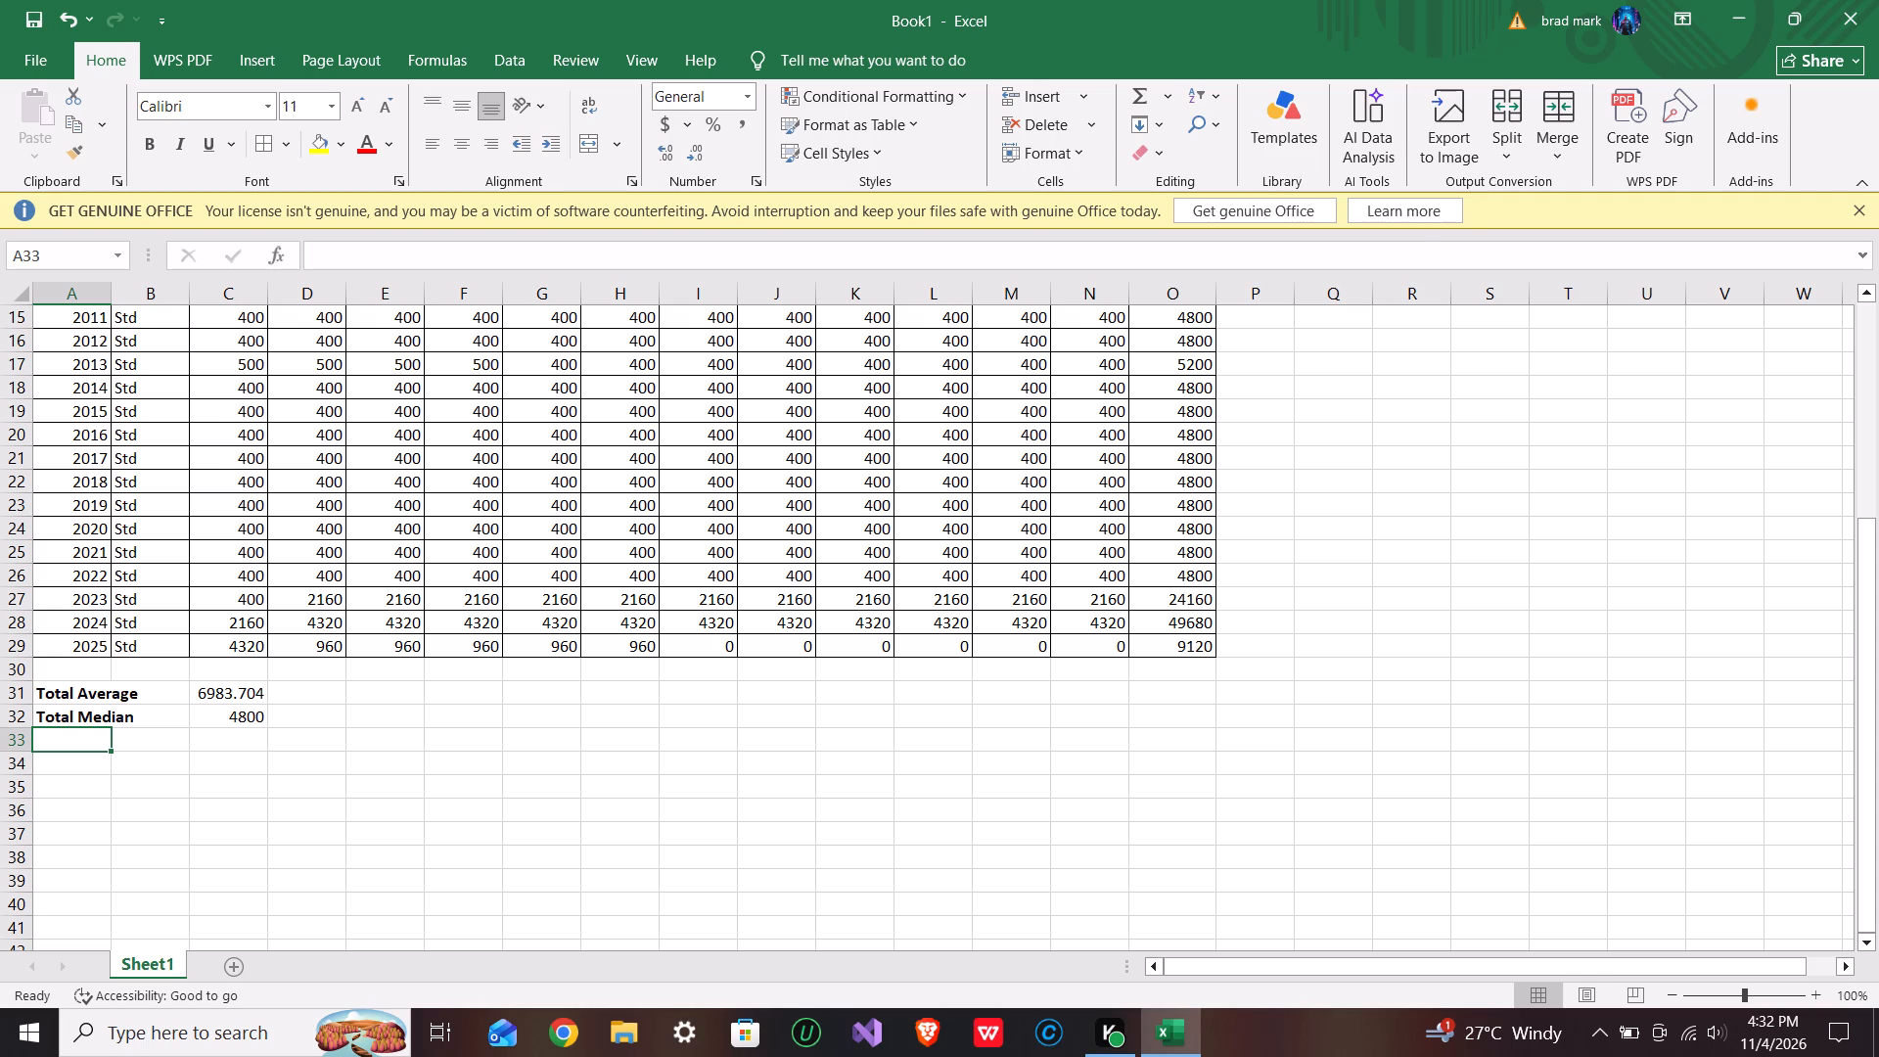
# Merge cells A33 and B33 below the Total Median label with Merge Across.
pyautogui.click(70, 738)
pyautogui.click(131, 748)
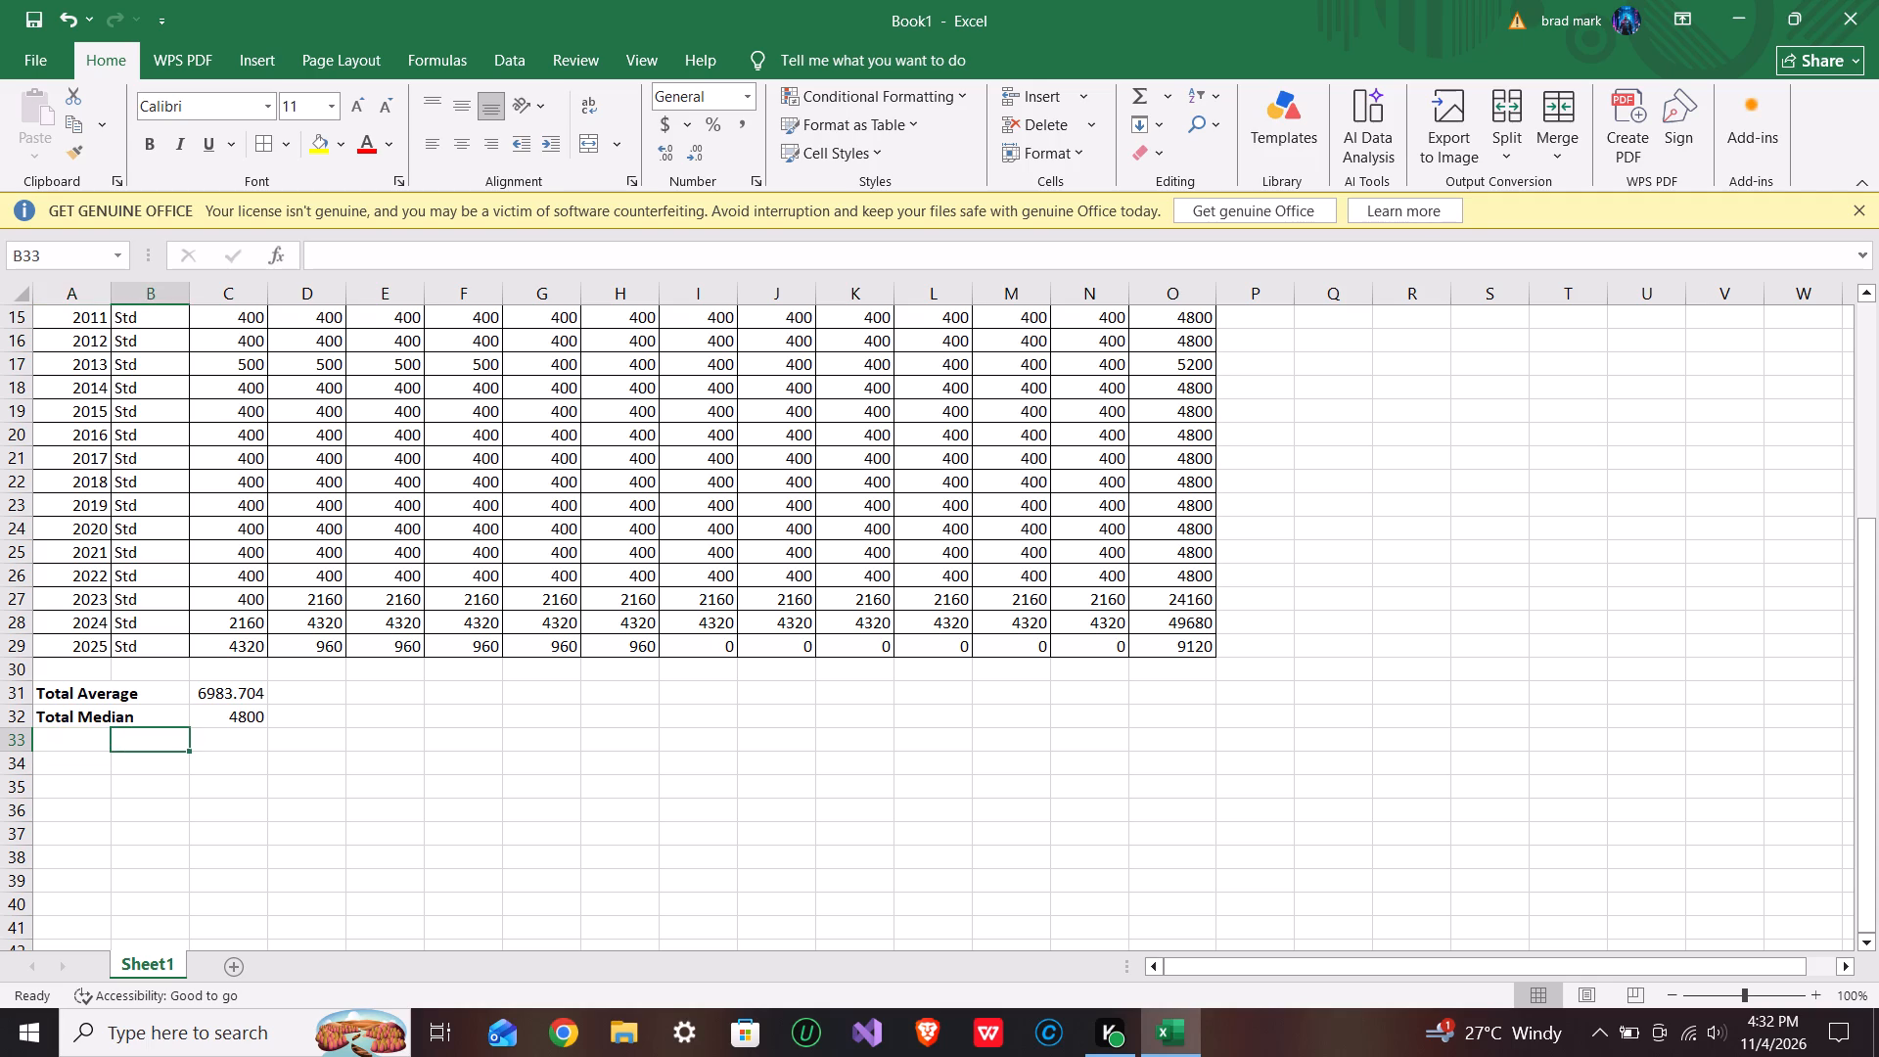
pyautogui.click(61, 742)
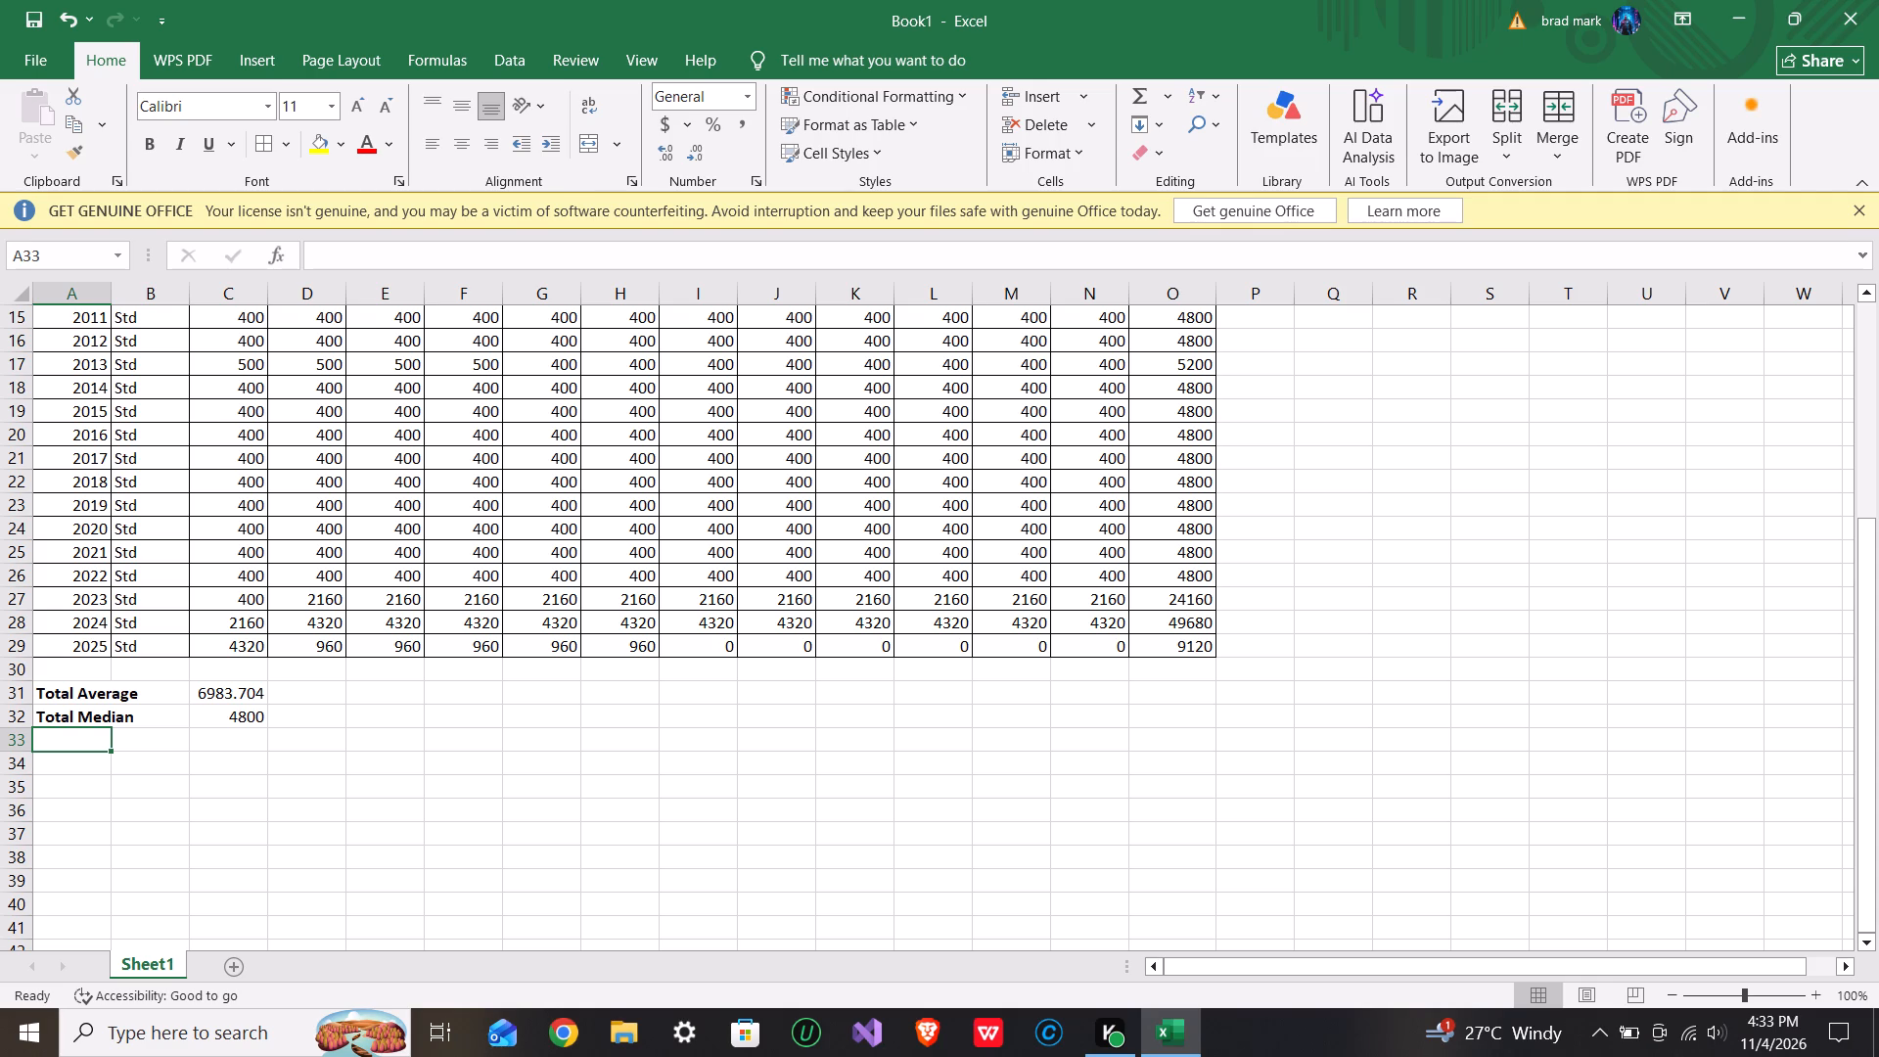
pyautogui.click(73, 725)
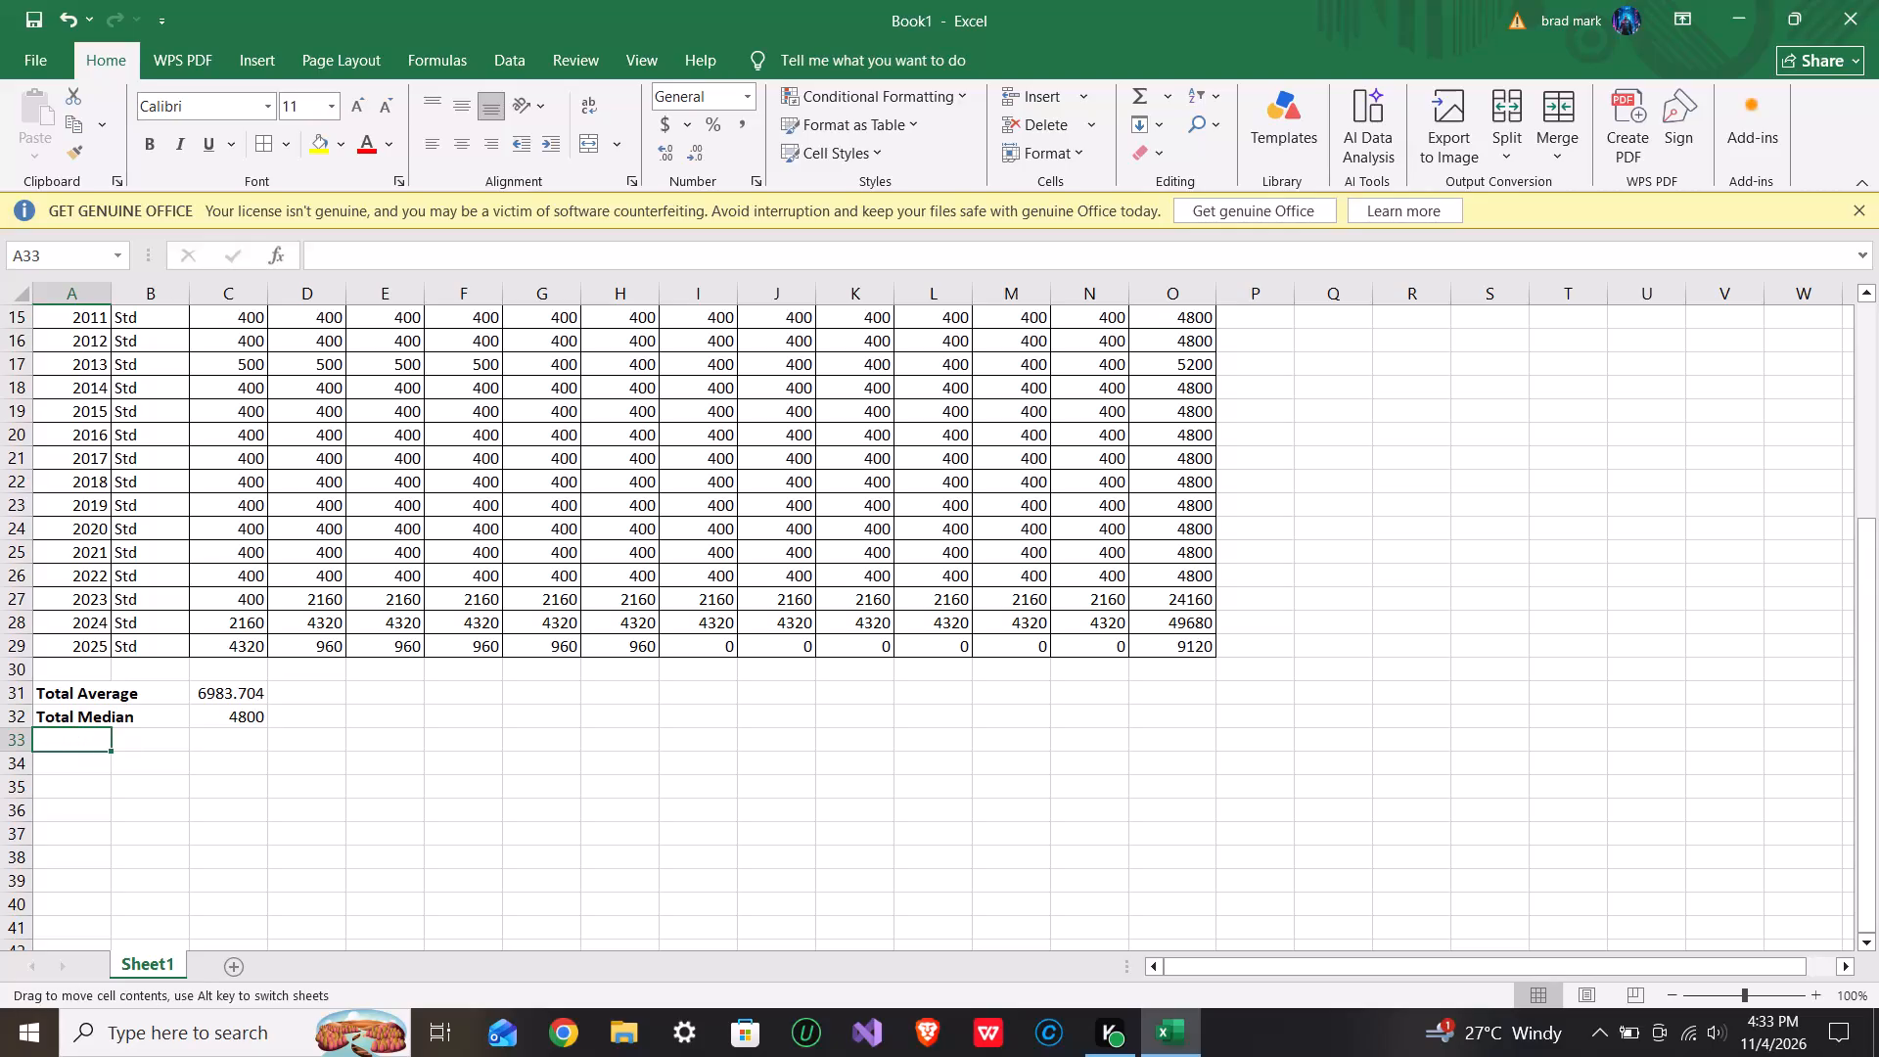
pyautogui.click(141, 736)
pyautogui.click(57, 739)
pyautogui.moveTo(74, 739); pyautogui.dragTo(160, 739)
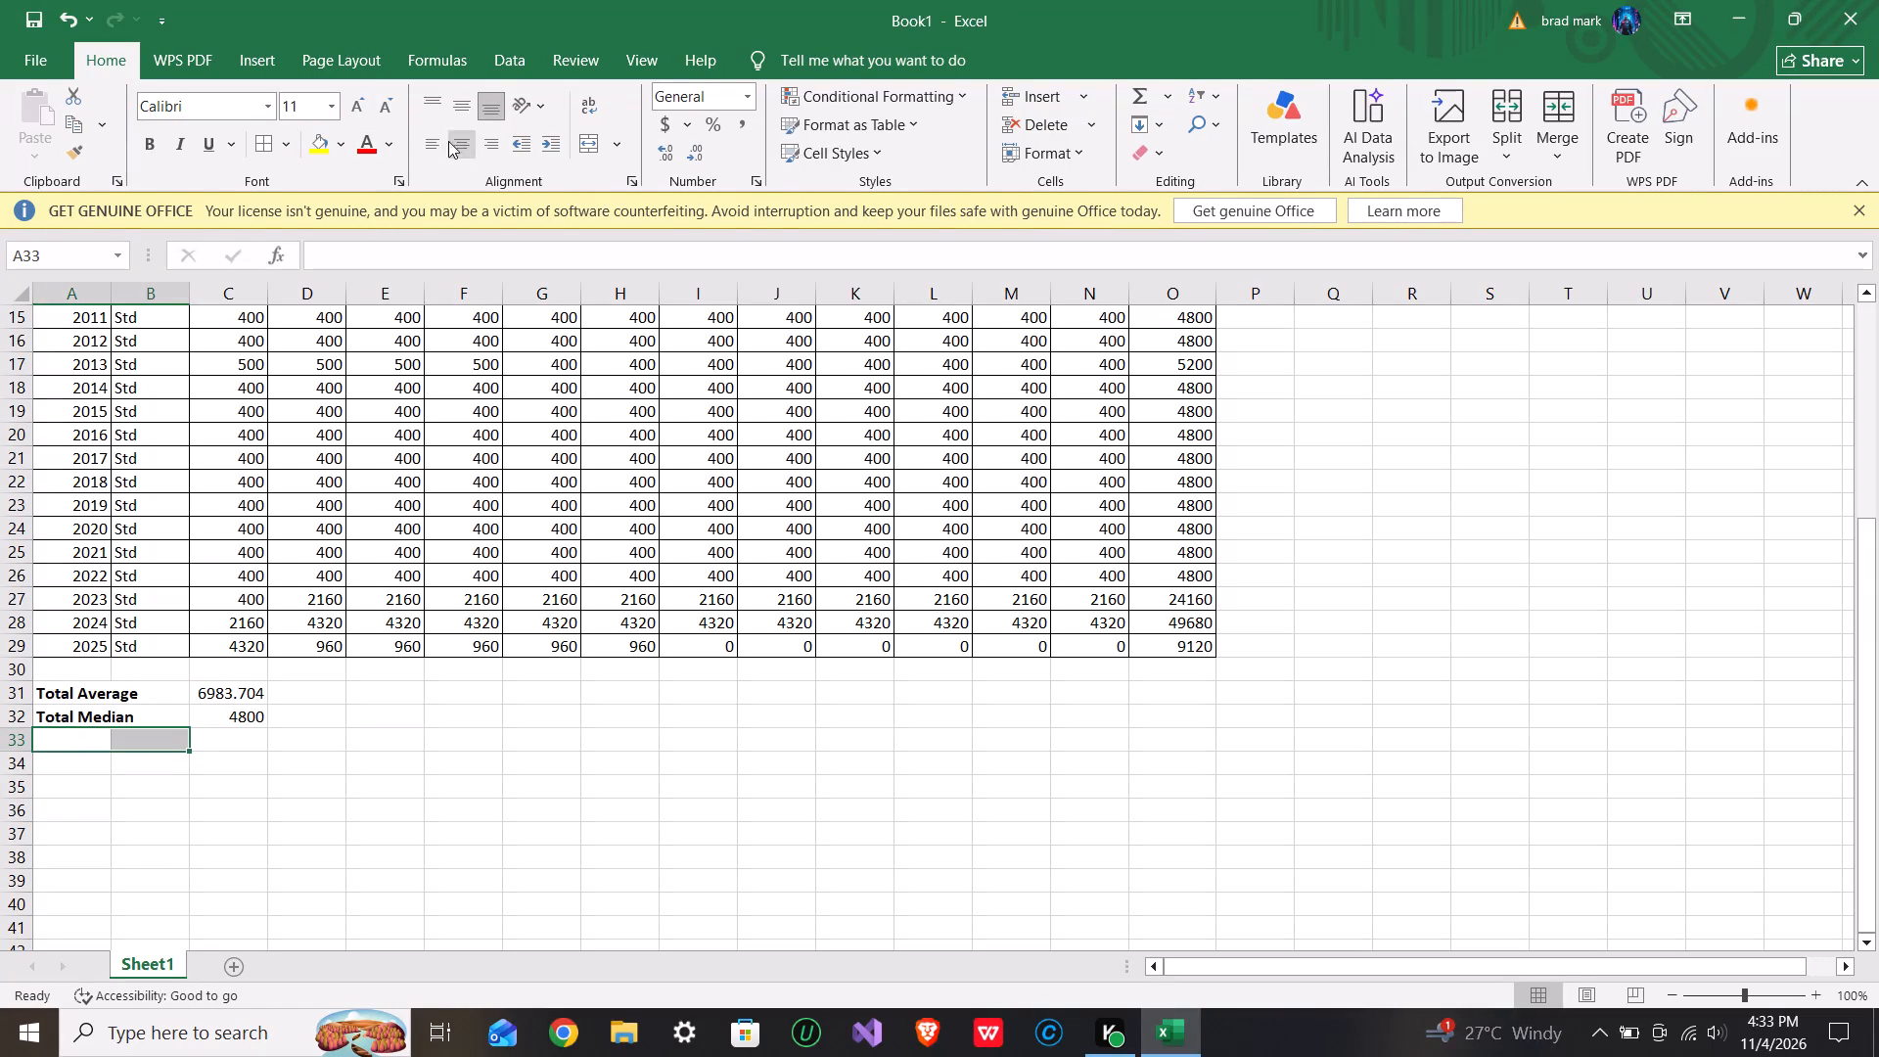
pyautogui.click(613, 138)
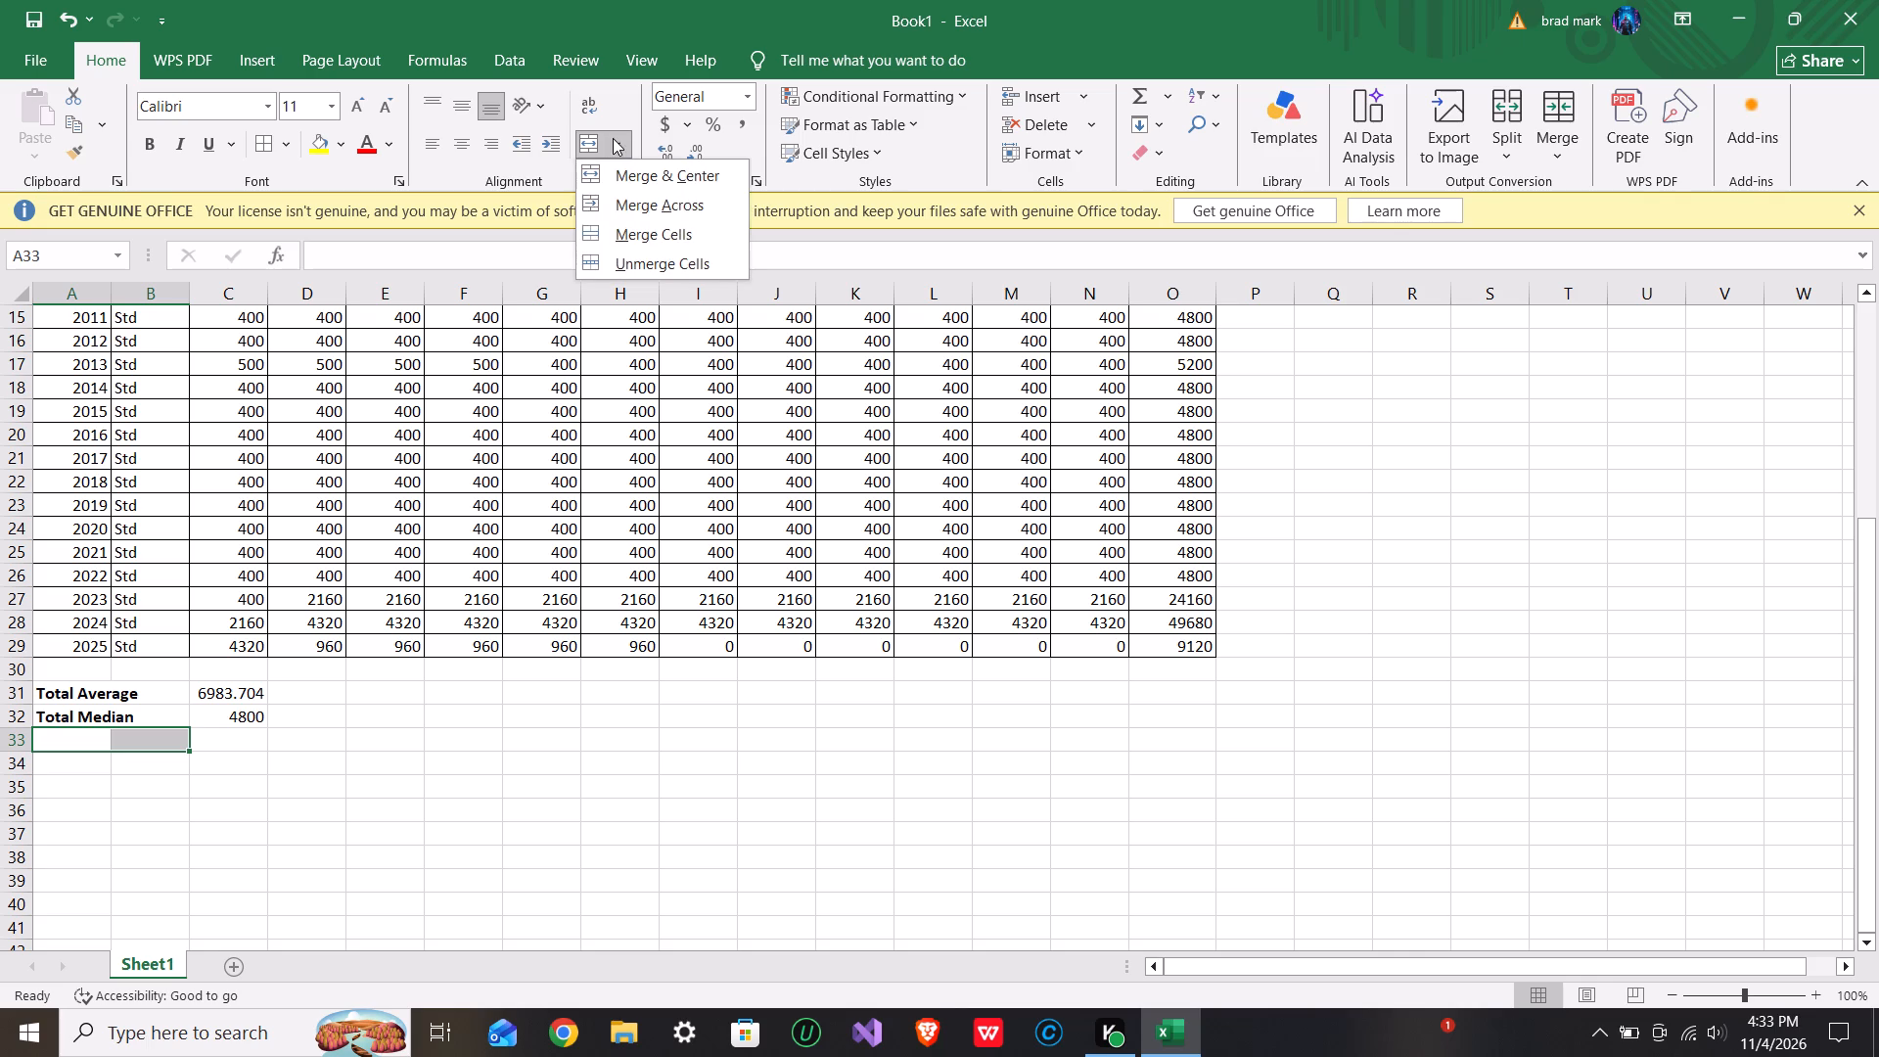
pyautogui.click(672, 210)
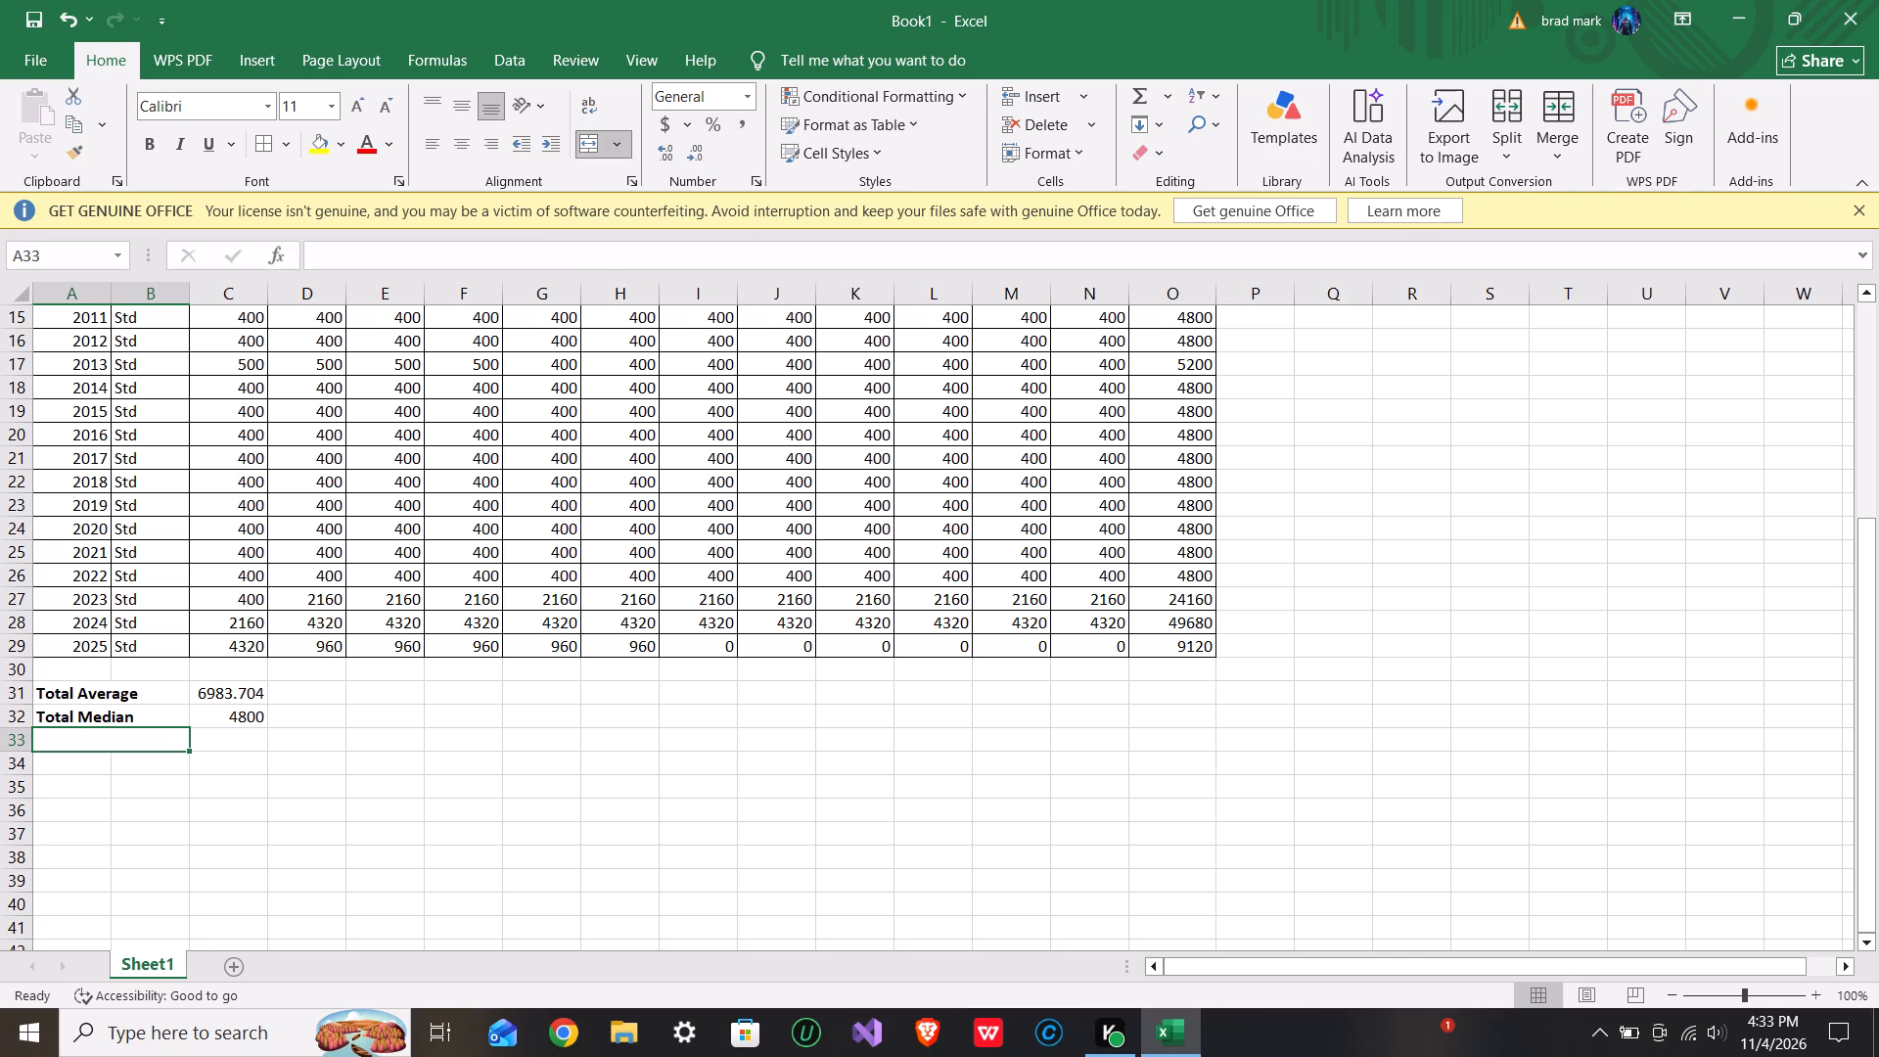
# Review the Monthly Contributions table from its header down to the Total Average and Total Median rows.
pyautogui.scroll(4, 608, 710)
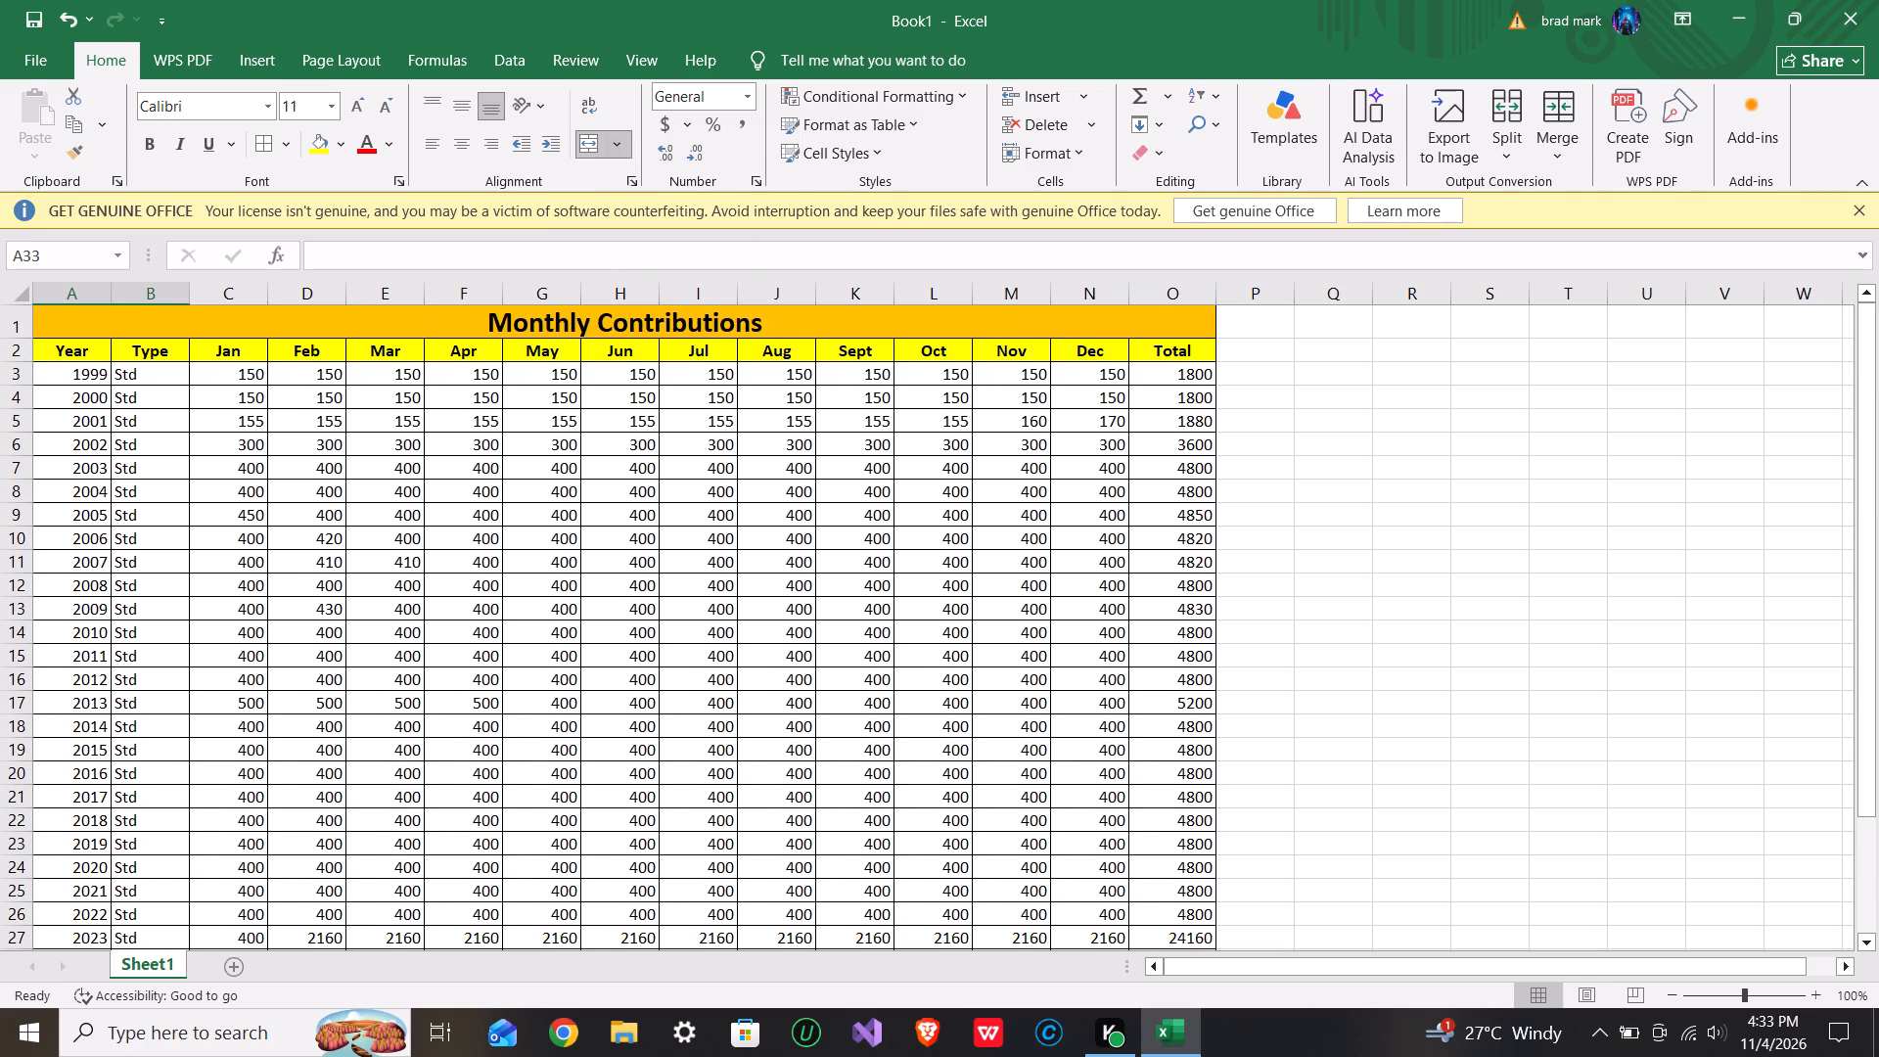
pyautogui.scroll(-1, 1260, 573)
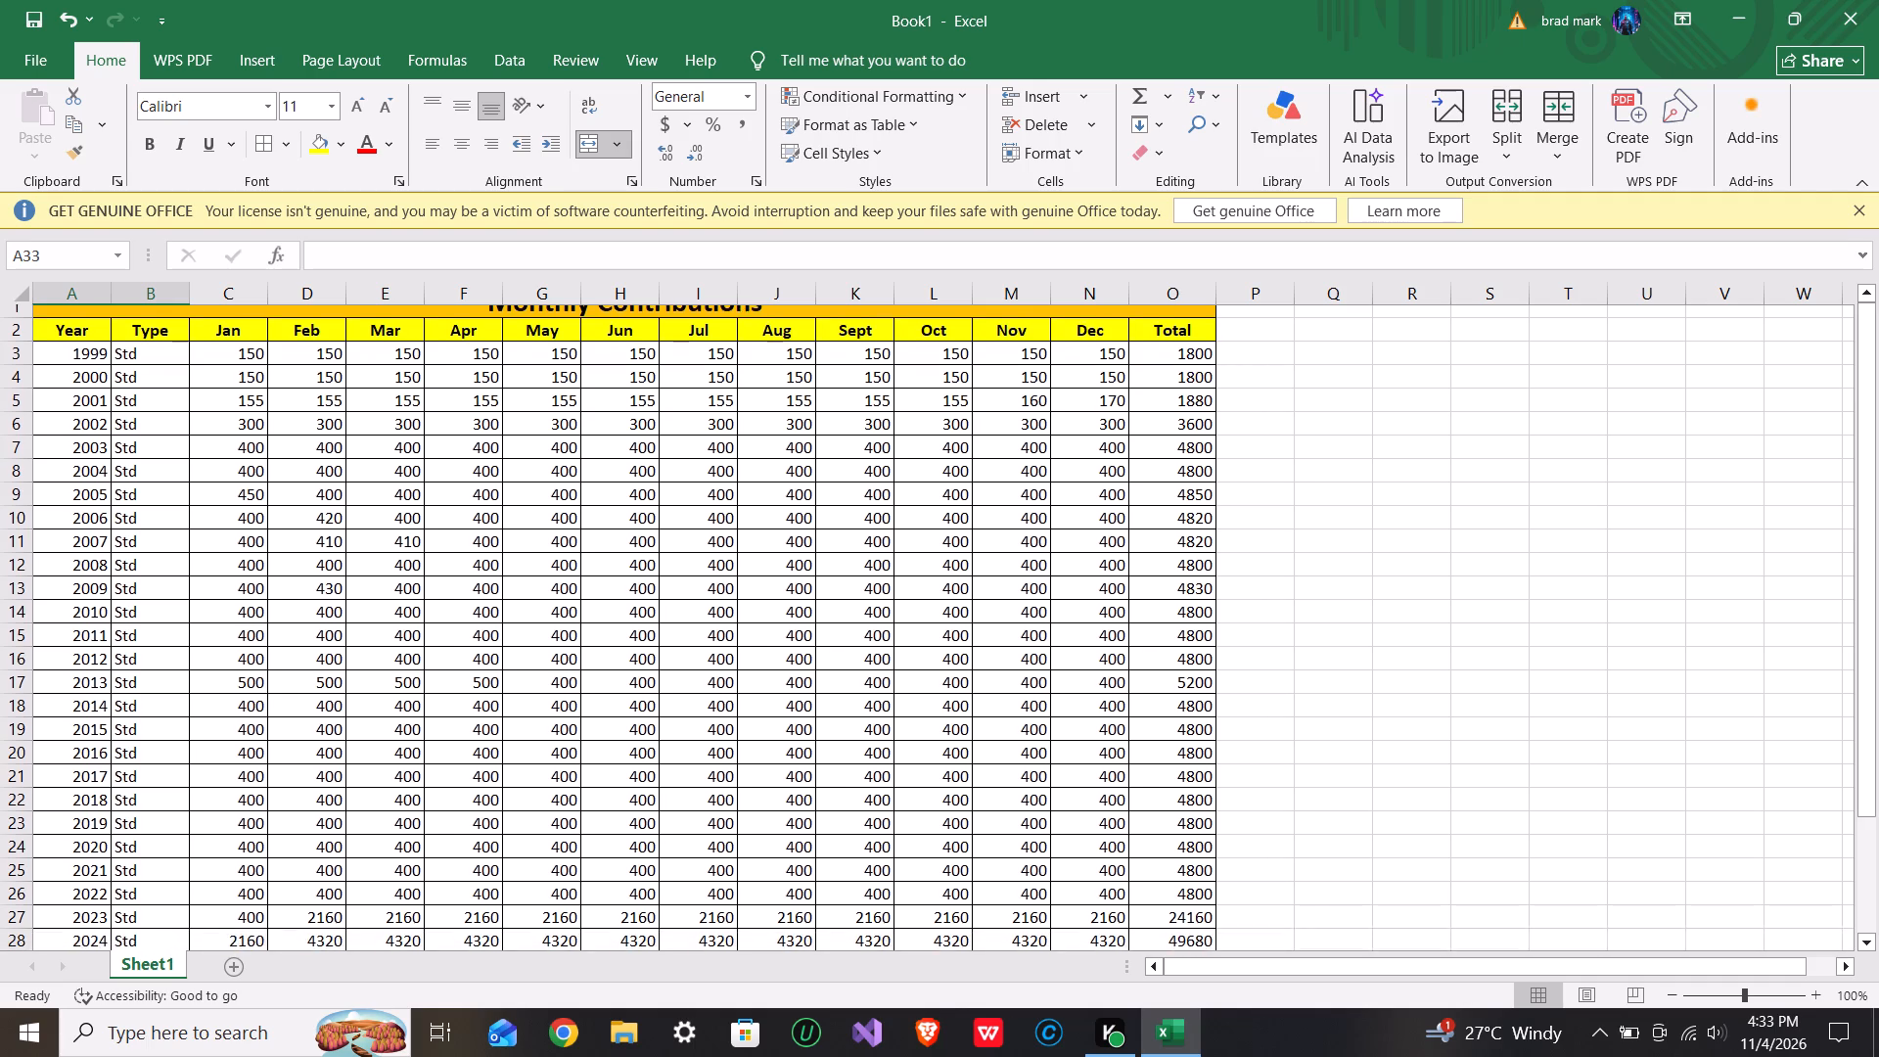
pyautogui.scroll(-2, 1260, 573)
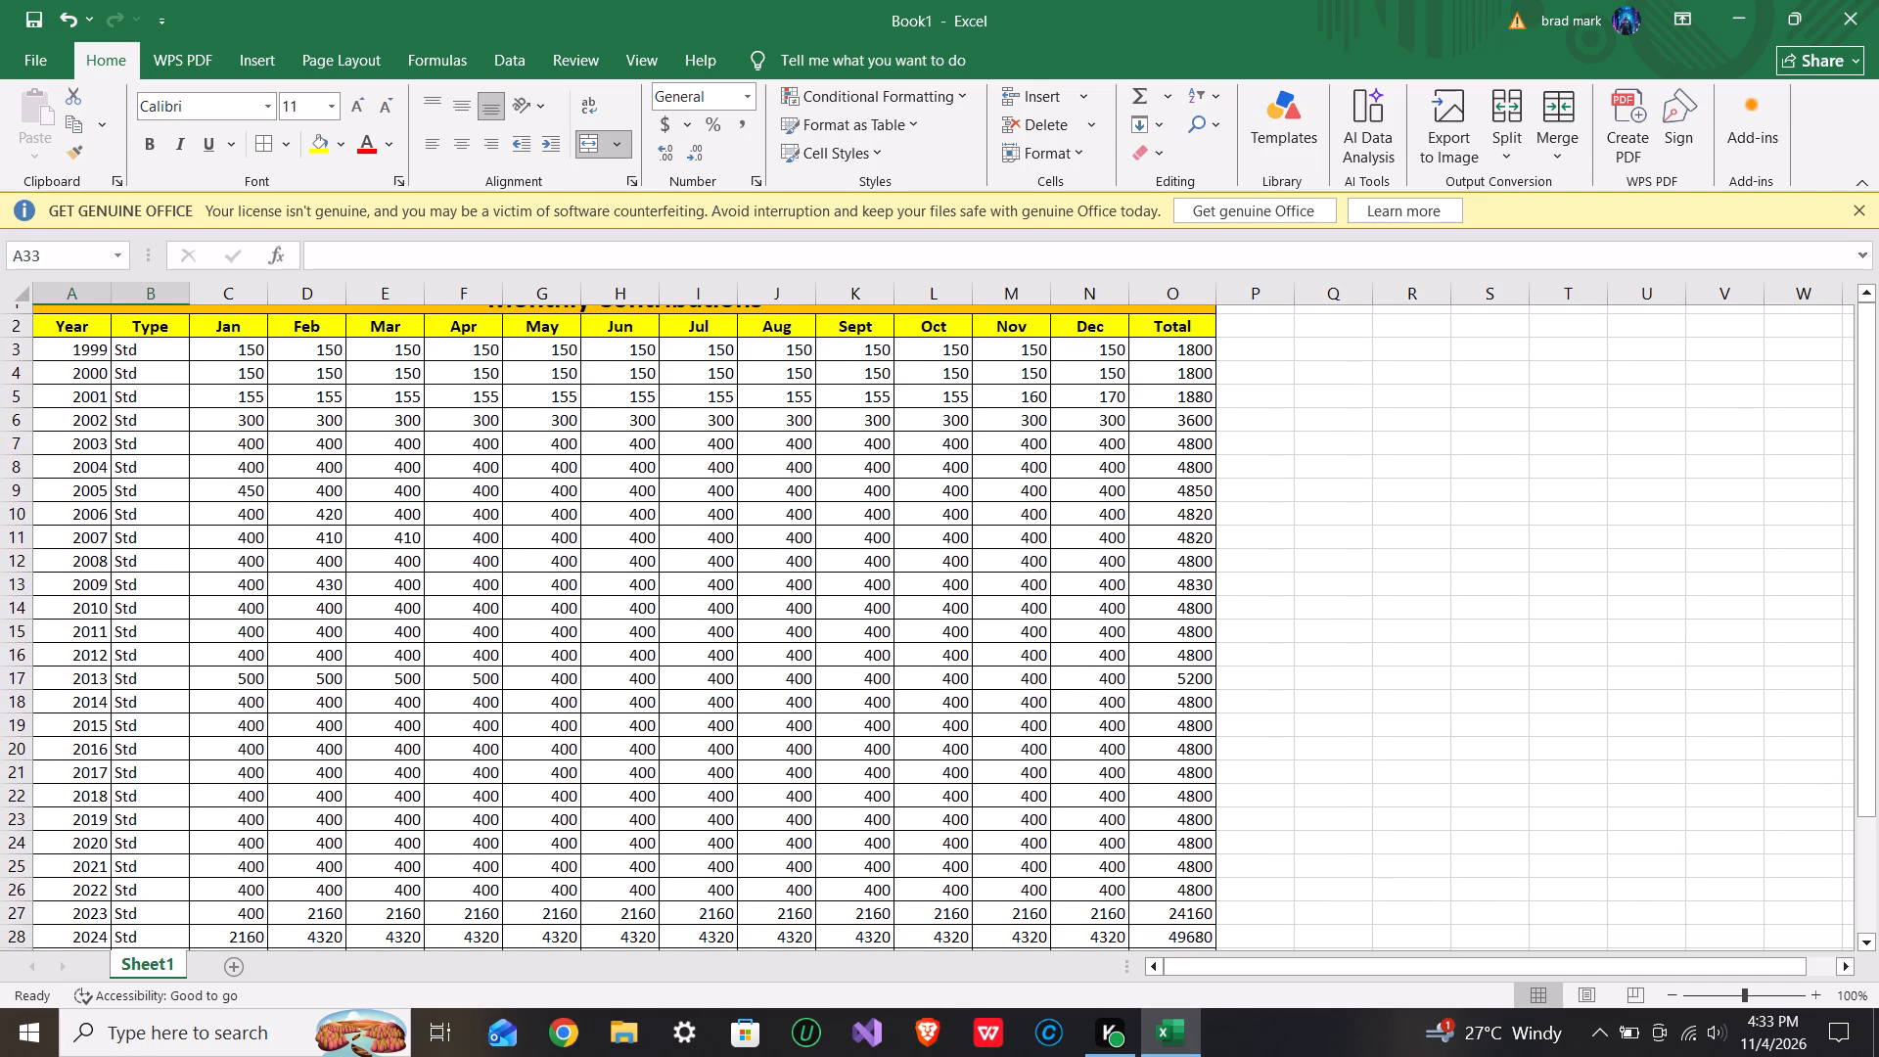
pyautogui.scroll(-1, 1260, 573)
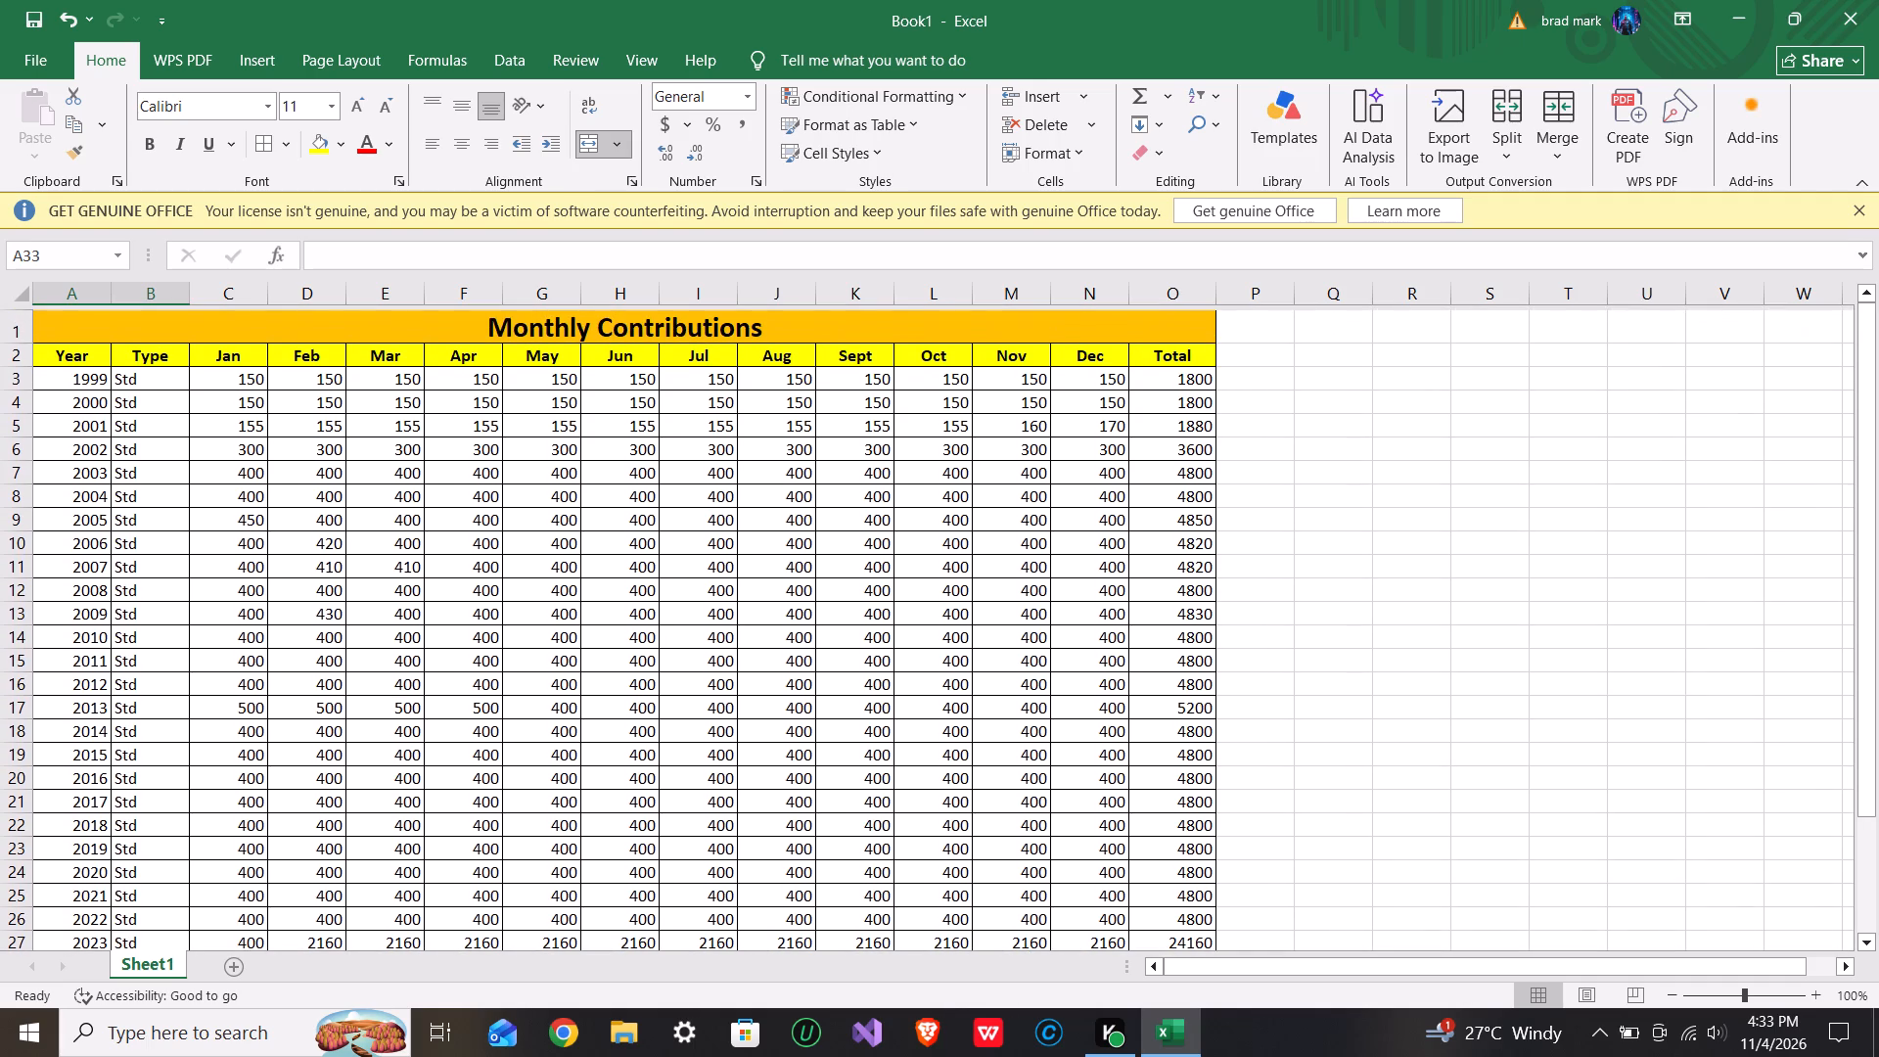
pyautogui.scroll(-2, 1260, 573)
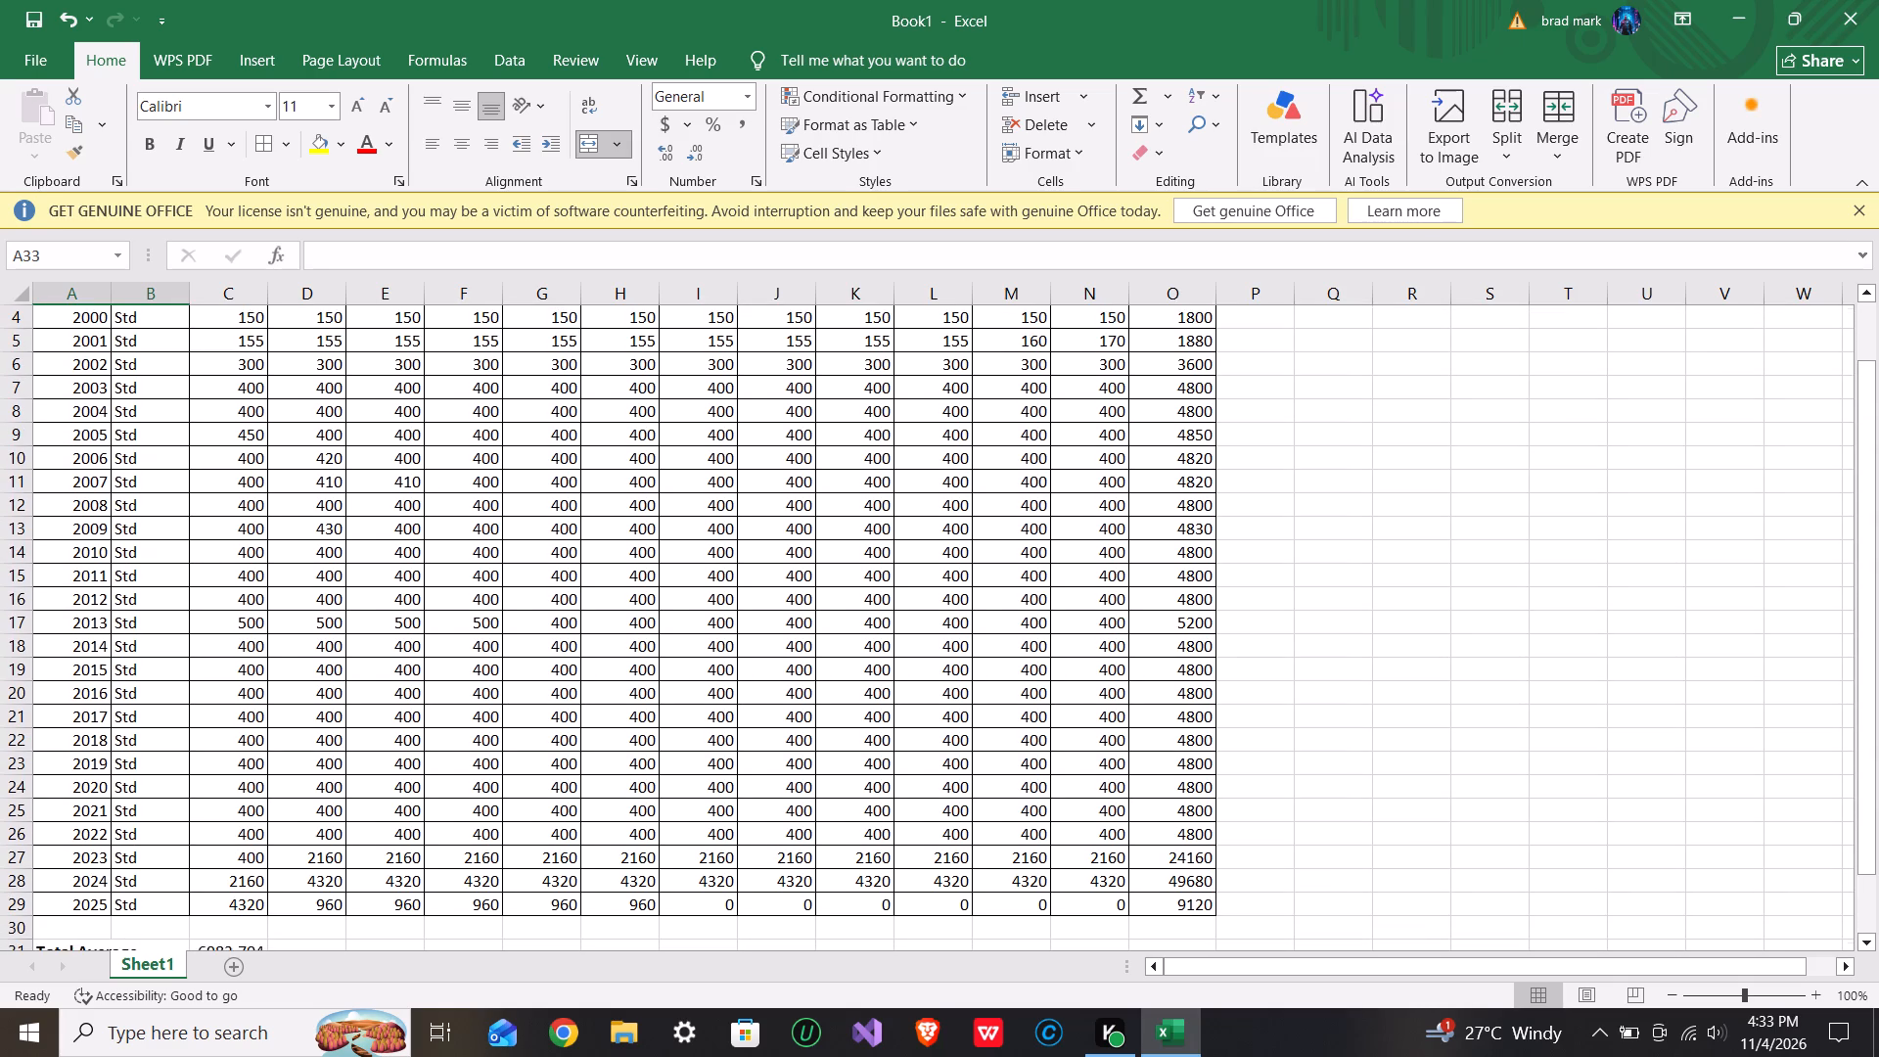
pyautogui.scroll(-1, 1260, 573)
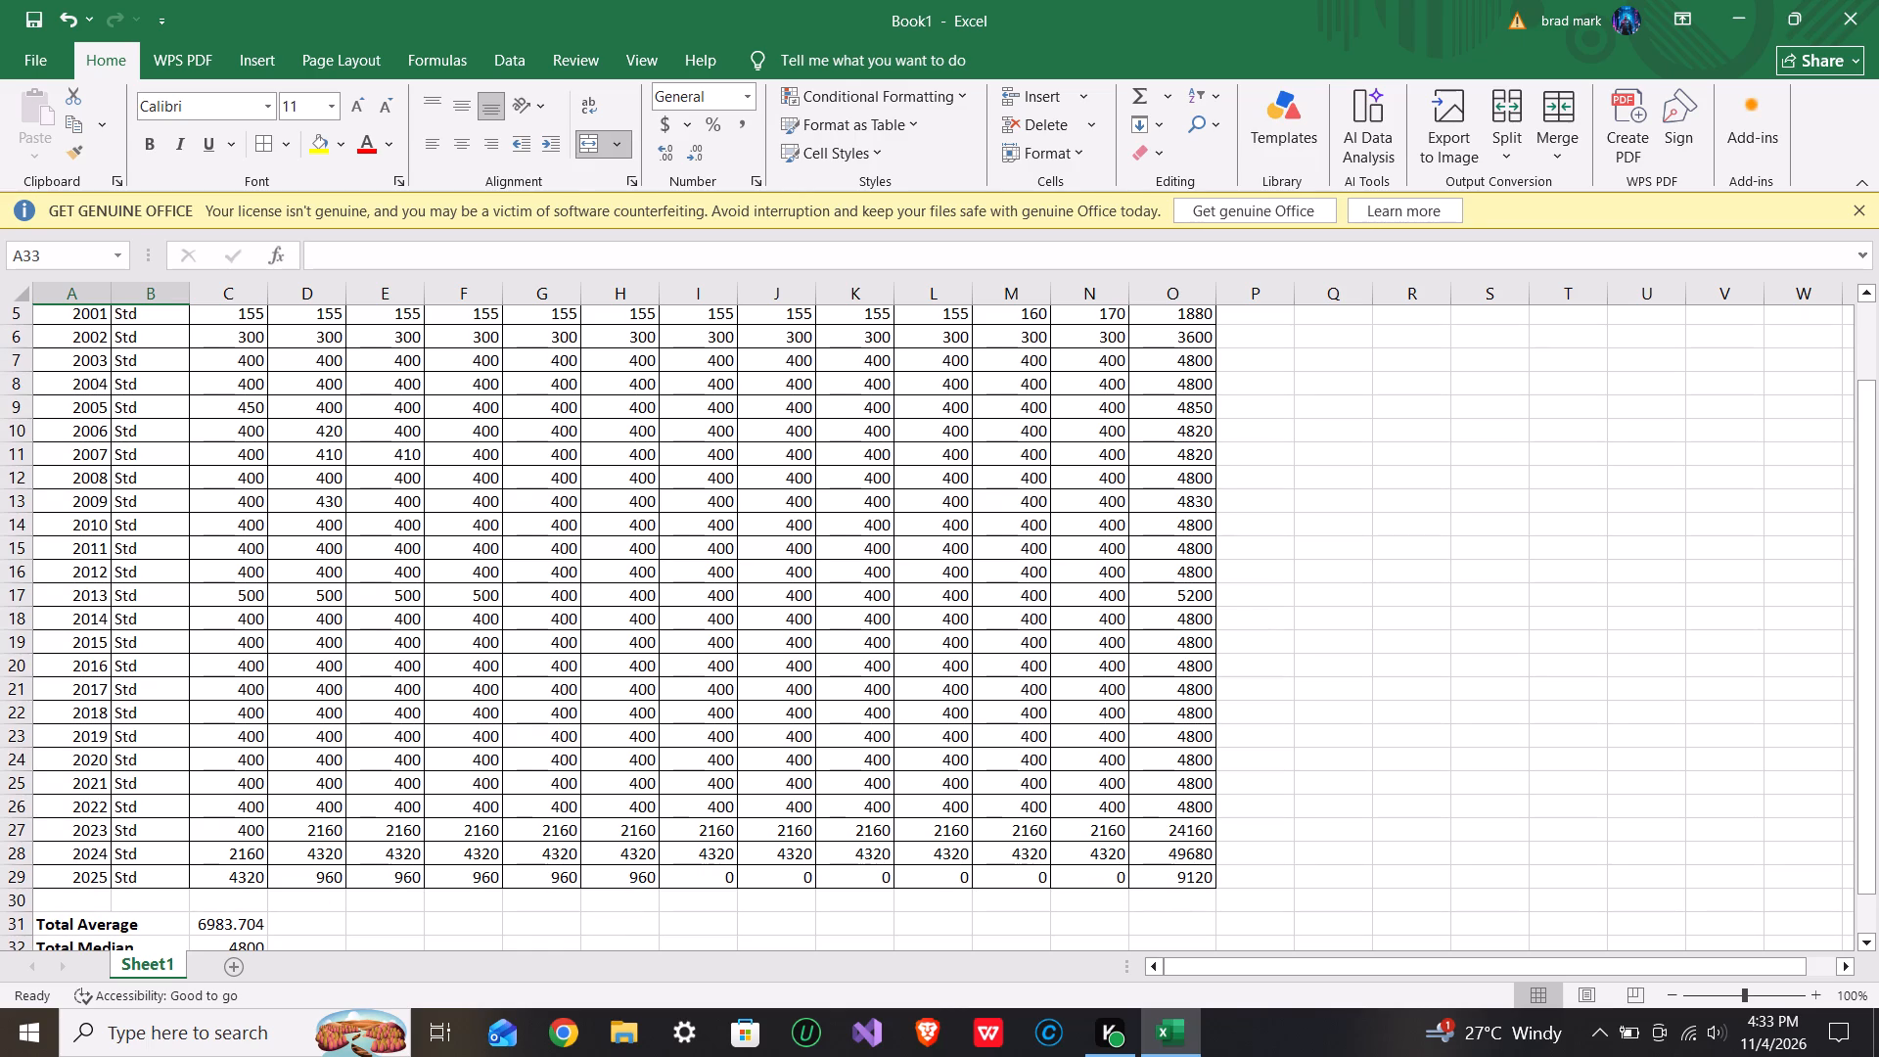
pyautogui.scroll(2, 1260, 573)
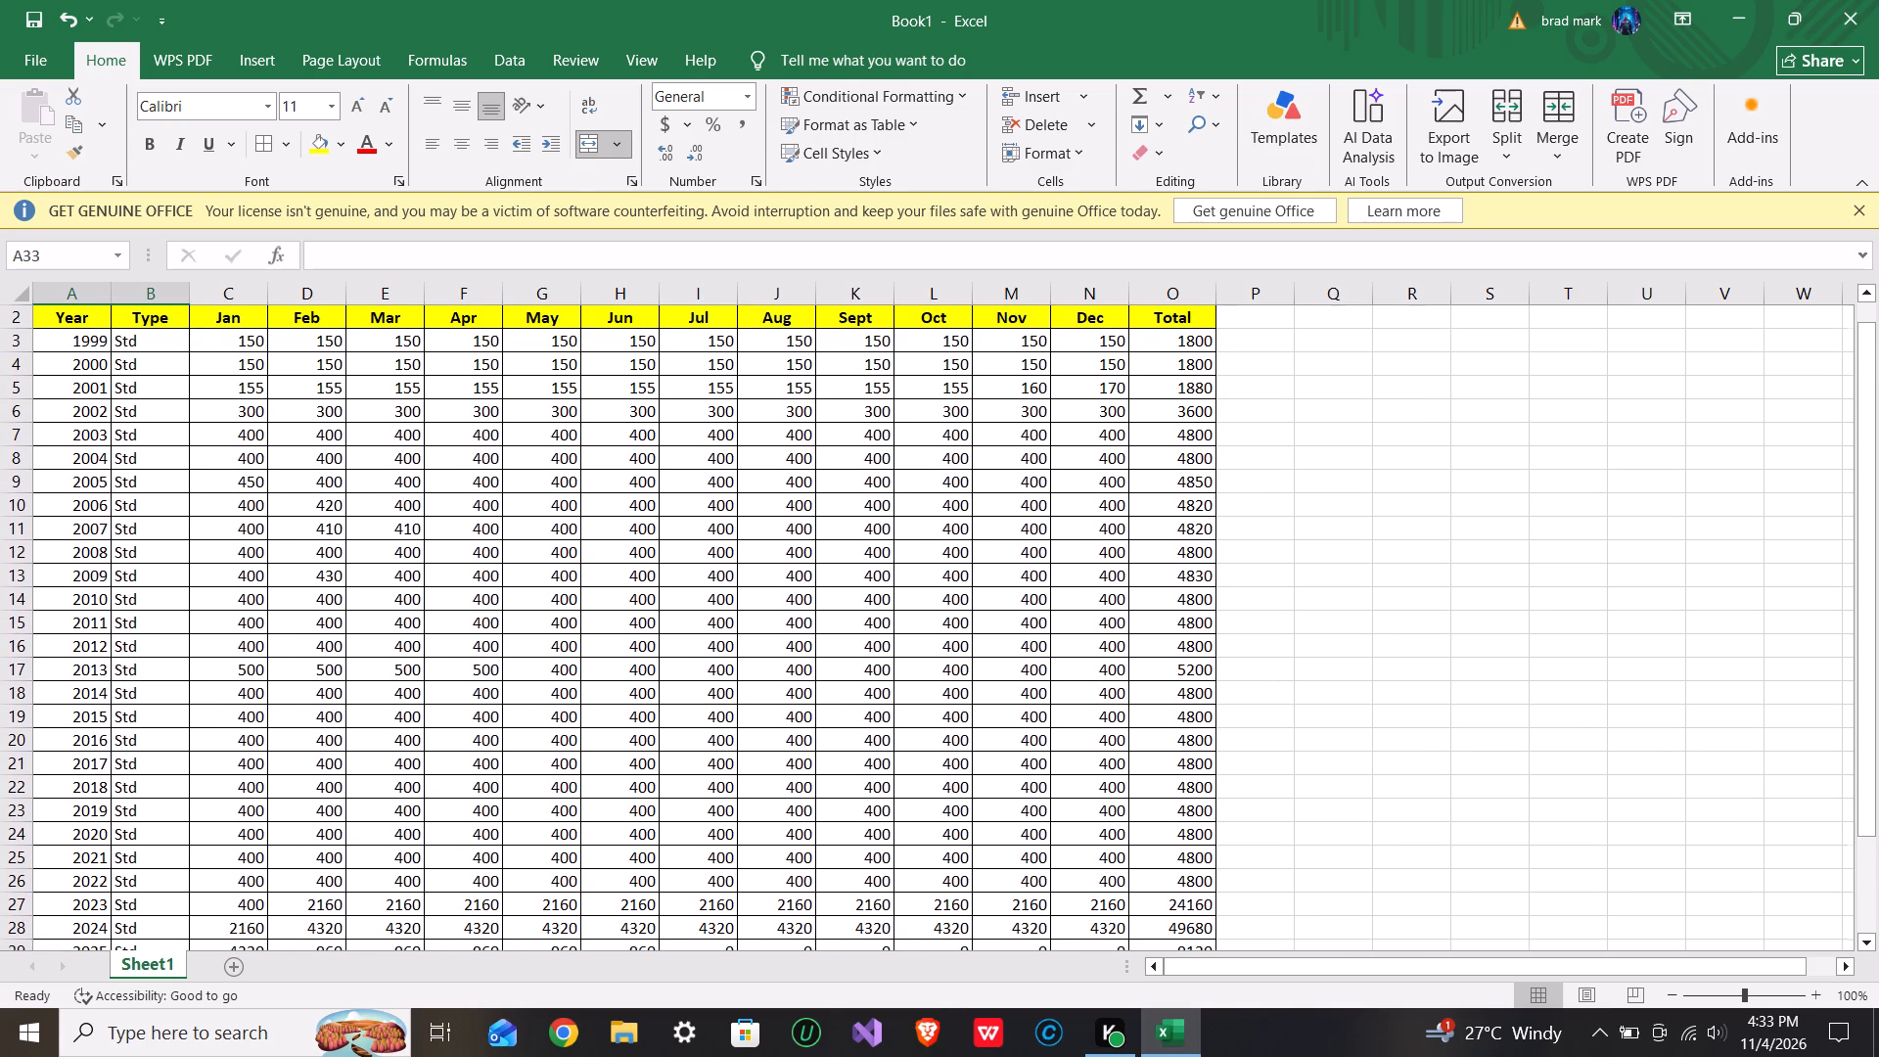
pyautogui.scroll(3, 1260, 573)
pyautogui.scroll(-1, 1236, 564)
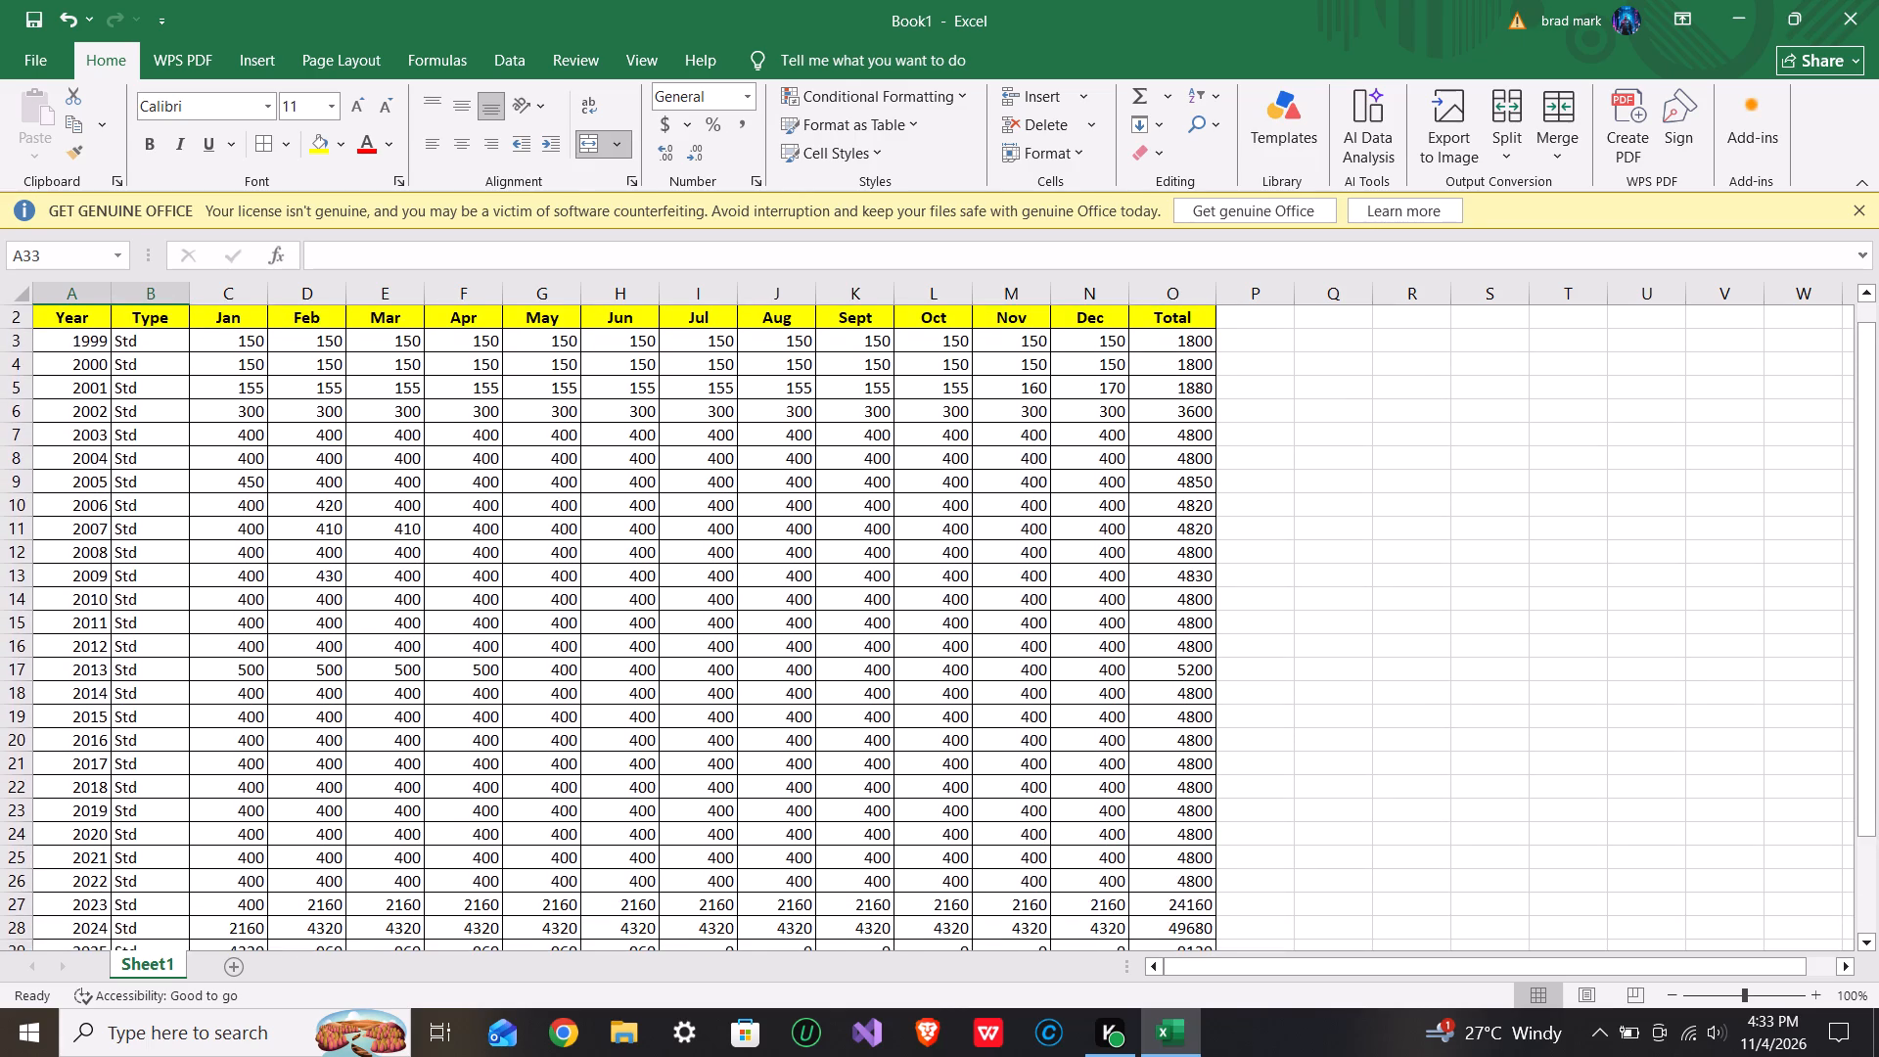
pyautogui.scroll(-2, 1236, 564)
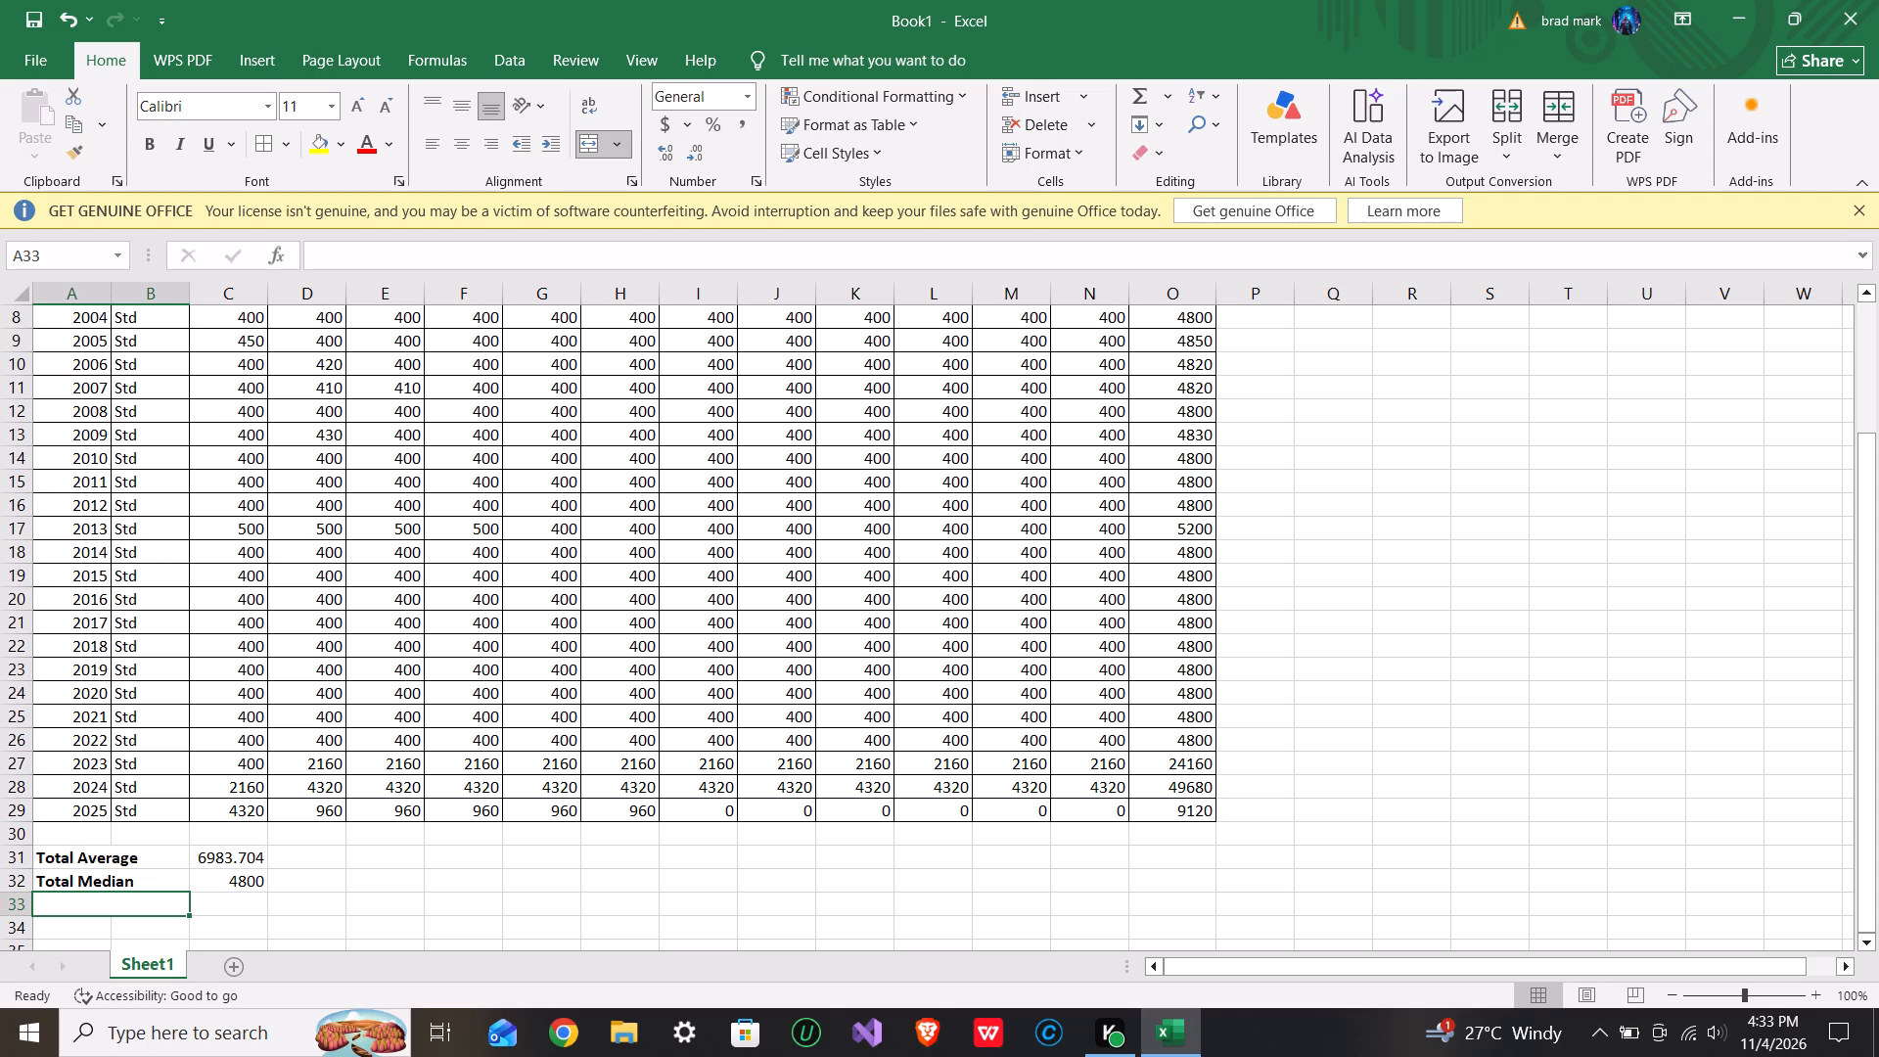
pyautogui.scroll(-1, 1236, 564)
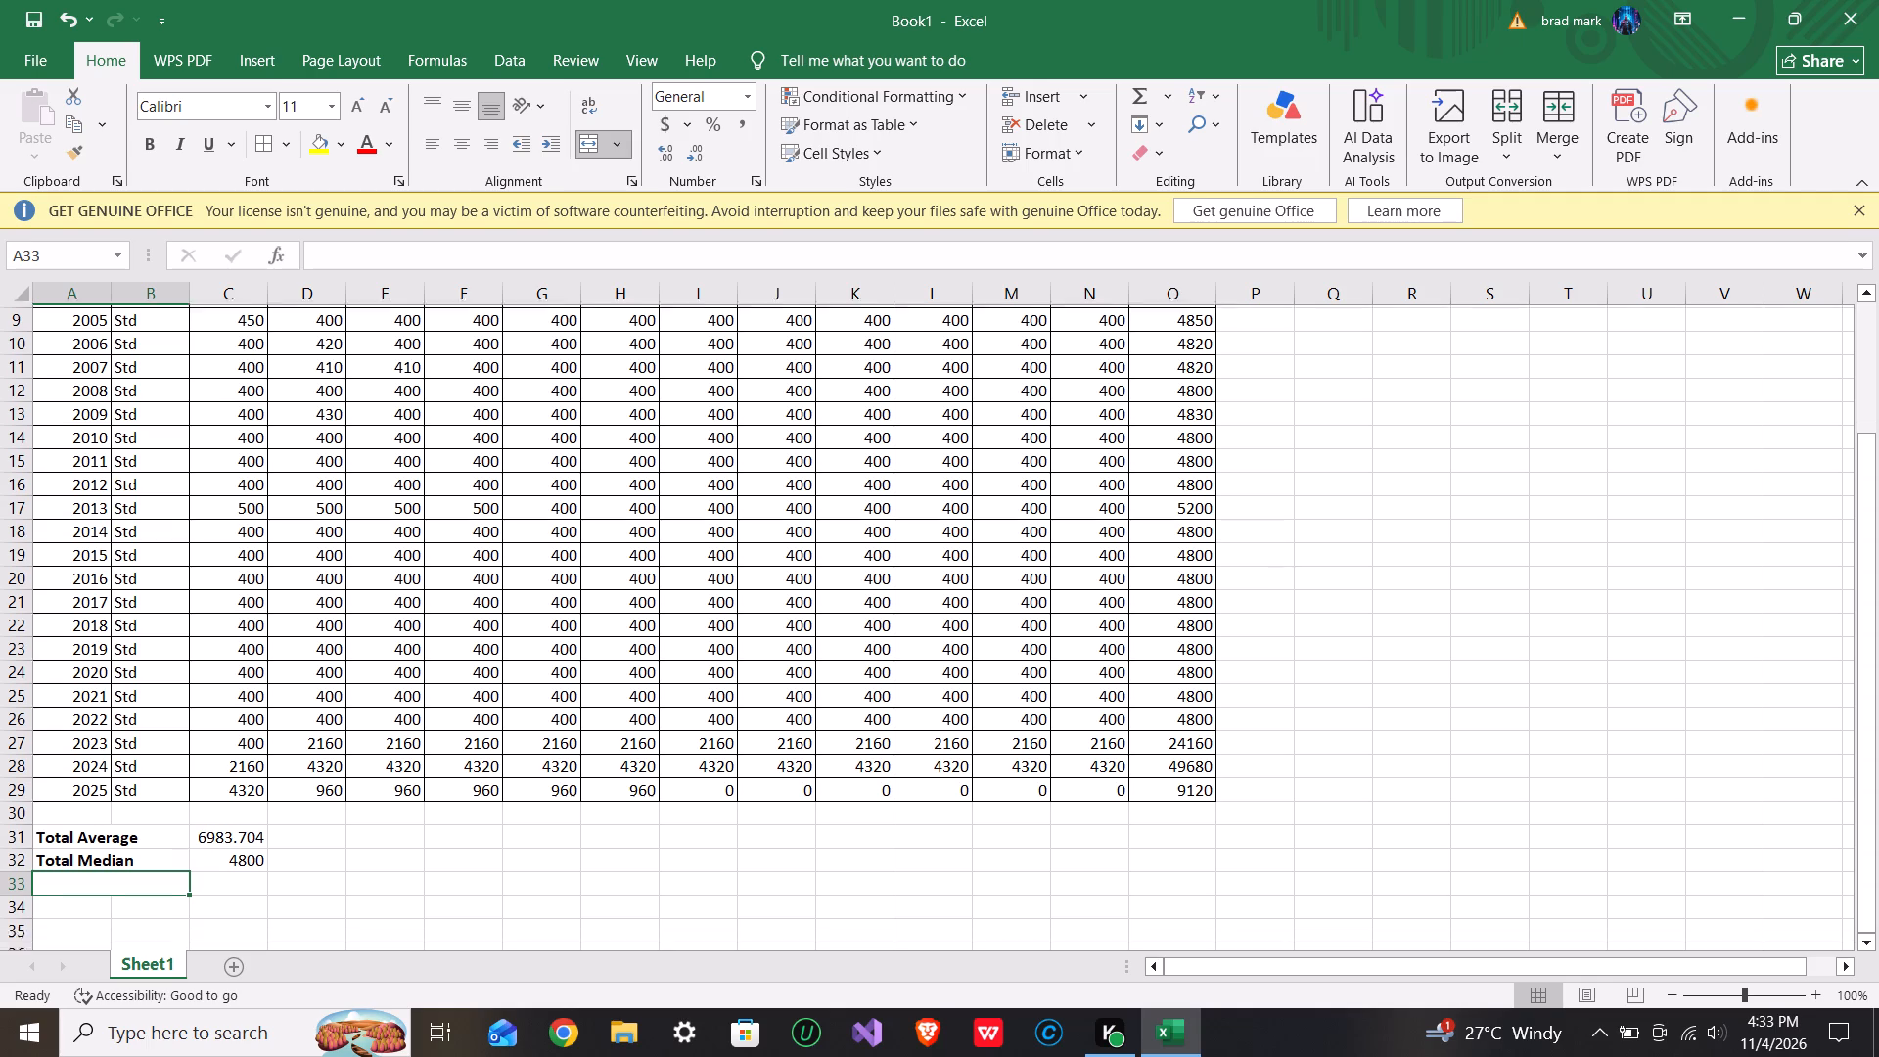
pyautogui.scroll(-1, 1236, 564)
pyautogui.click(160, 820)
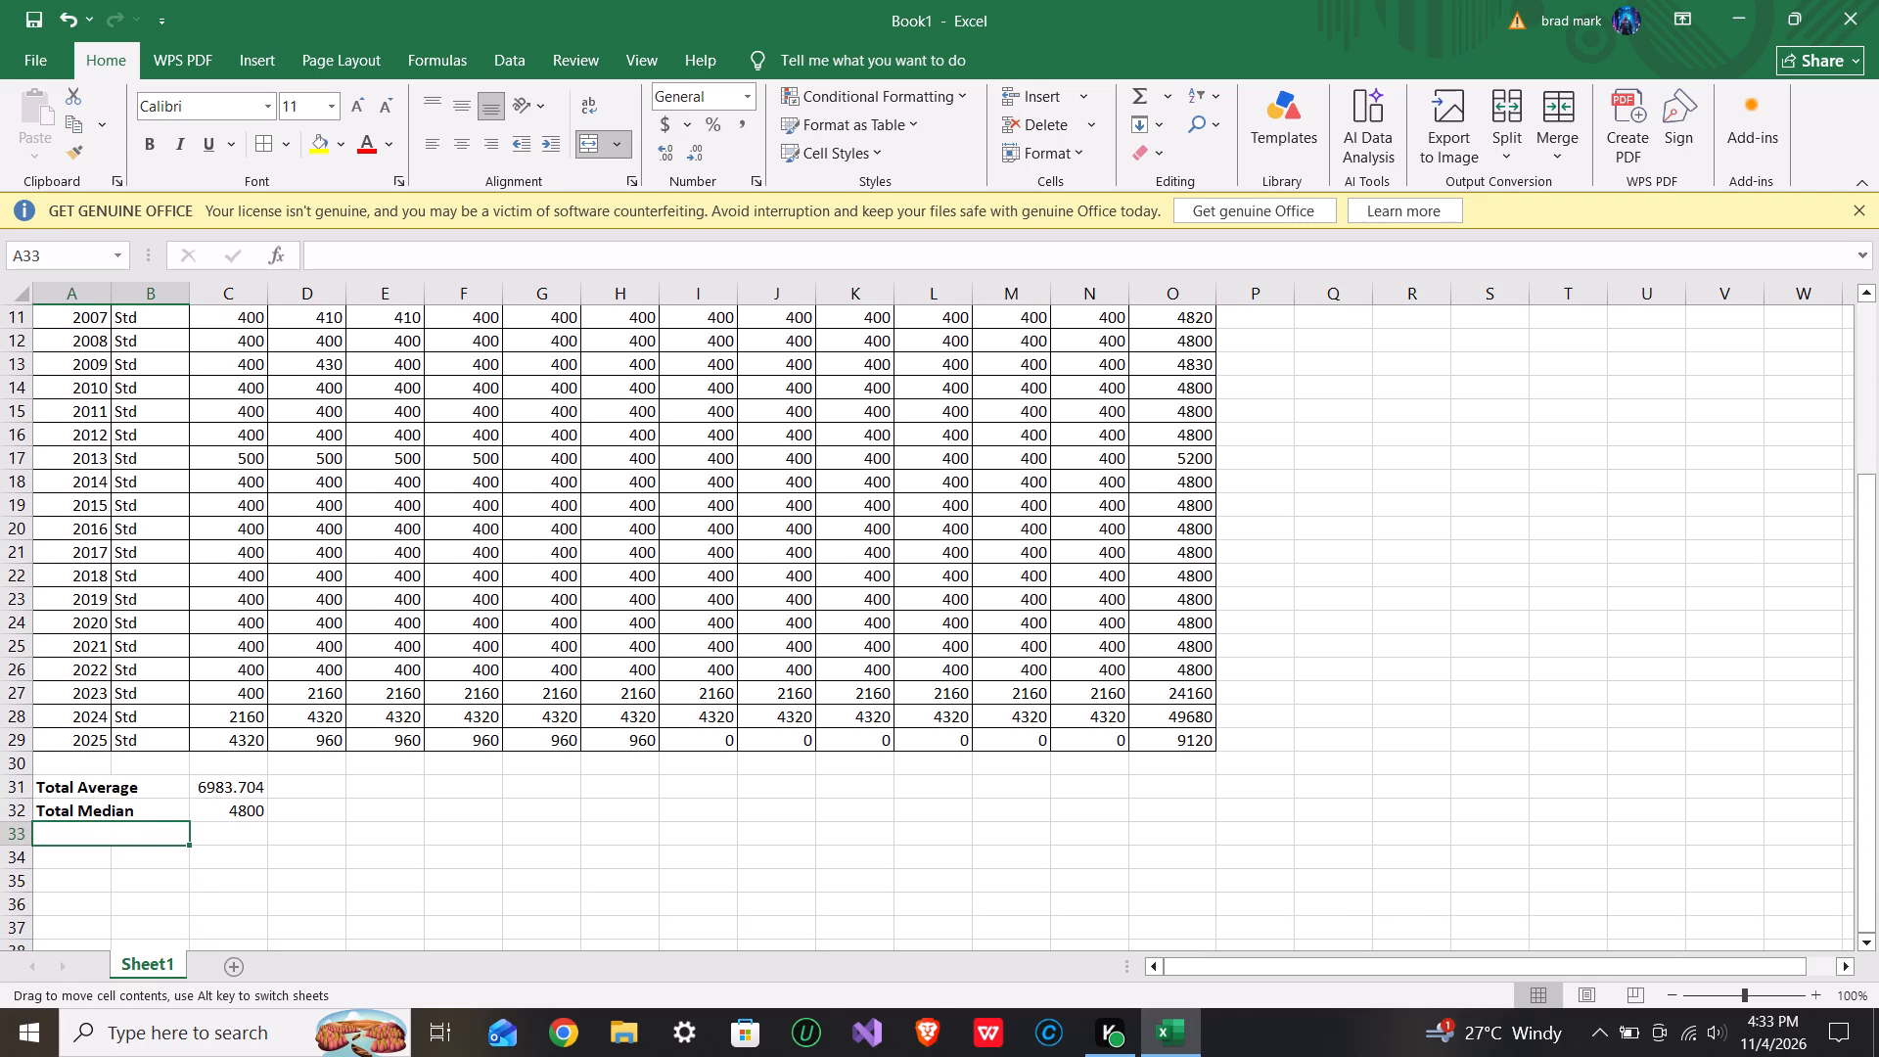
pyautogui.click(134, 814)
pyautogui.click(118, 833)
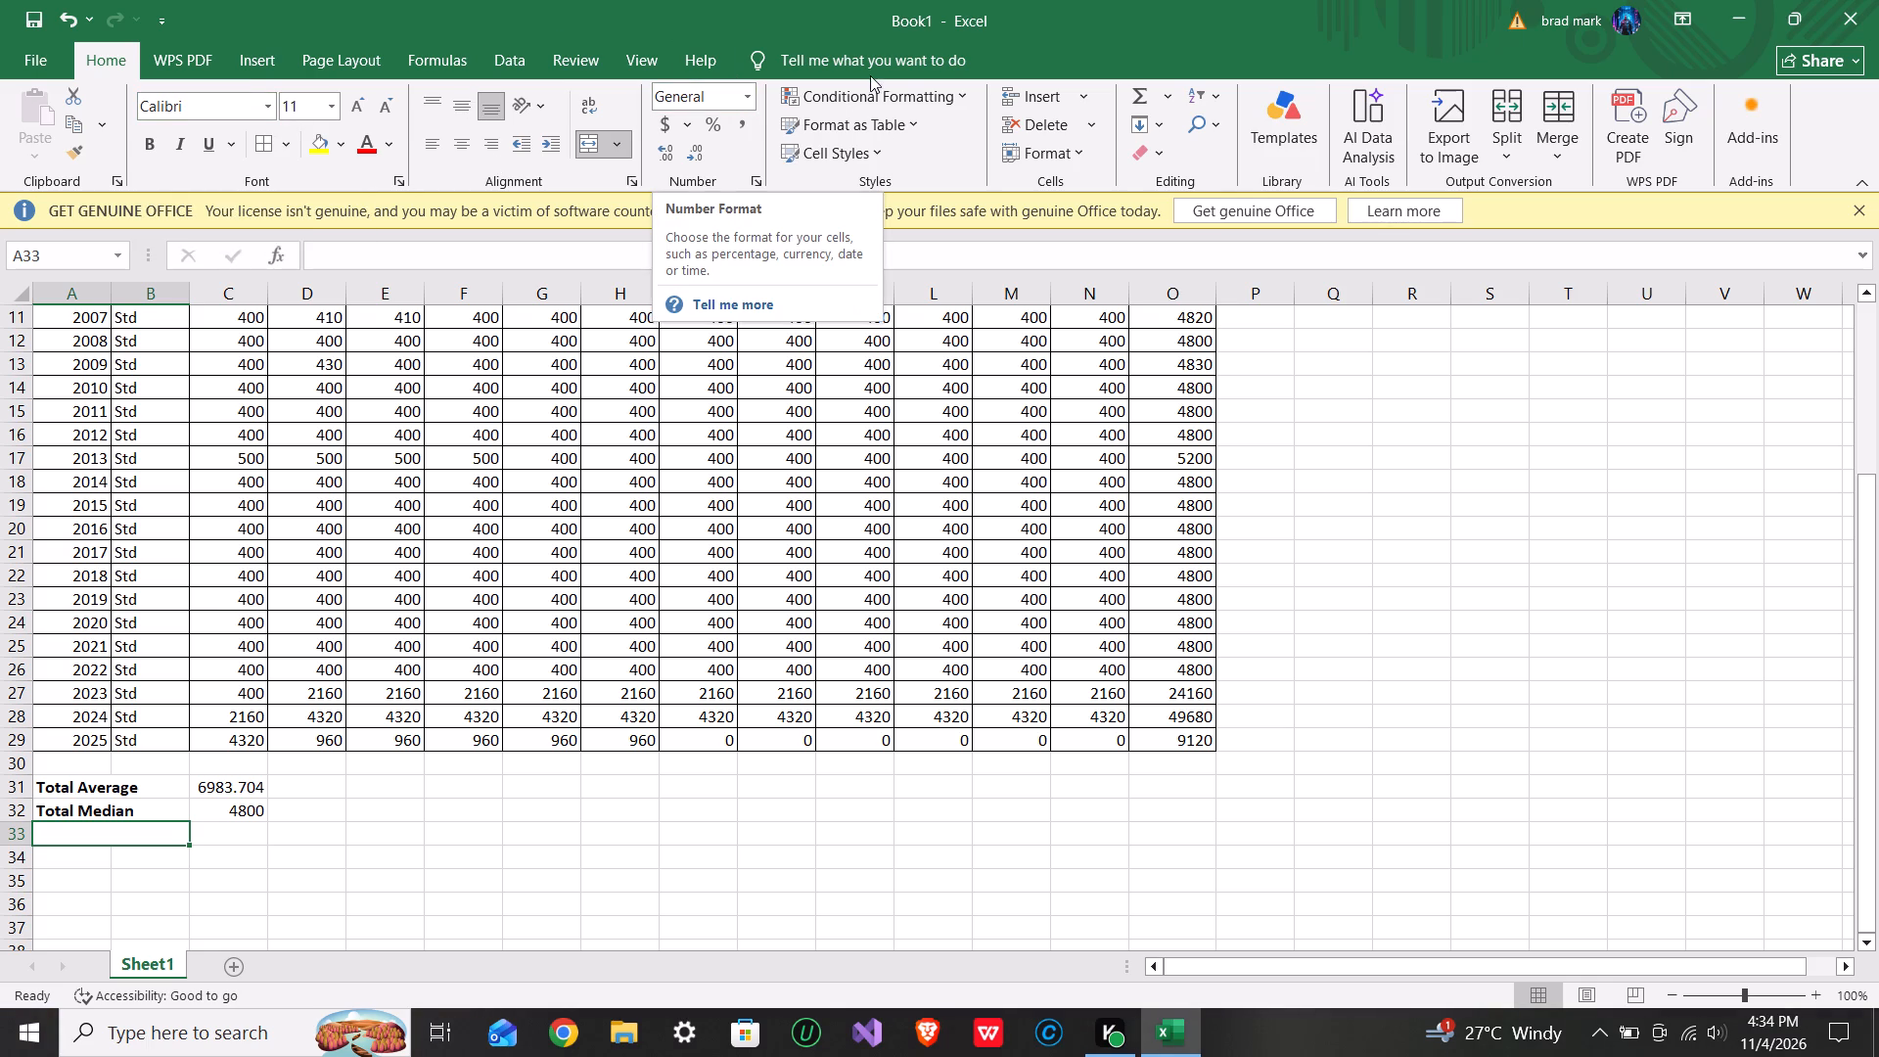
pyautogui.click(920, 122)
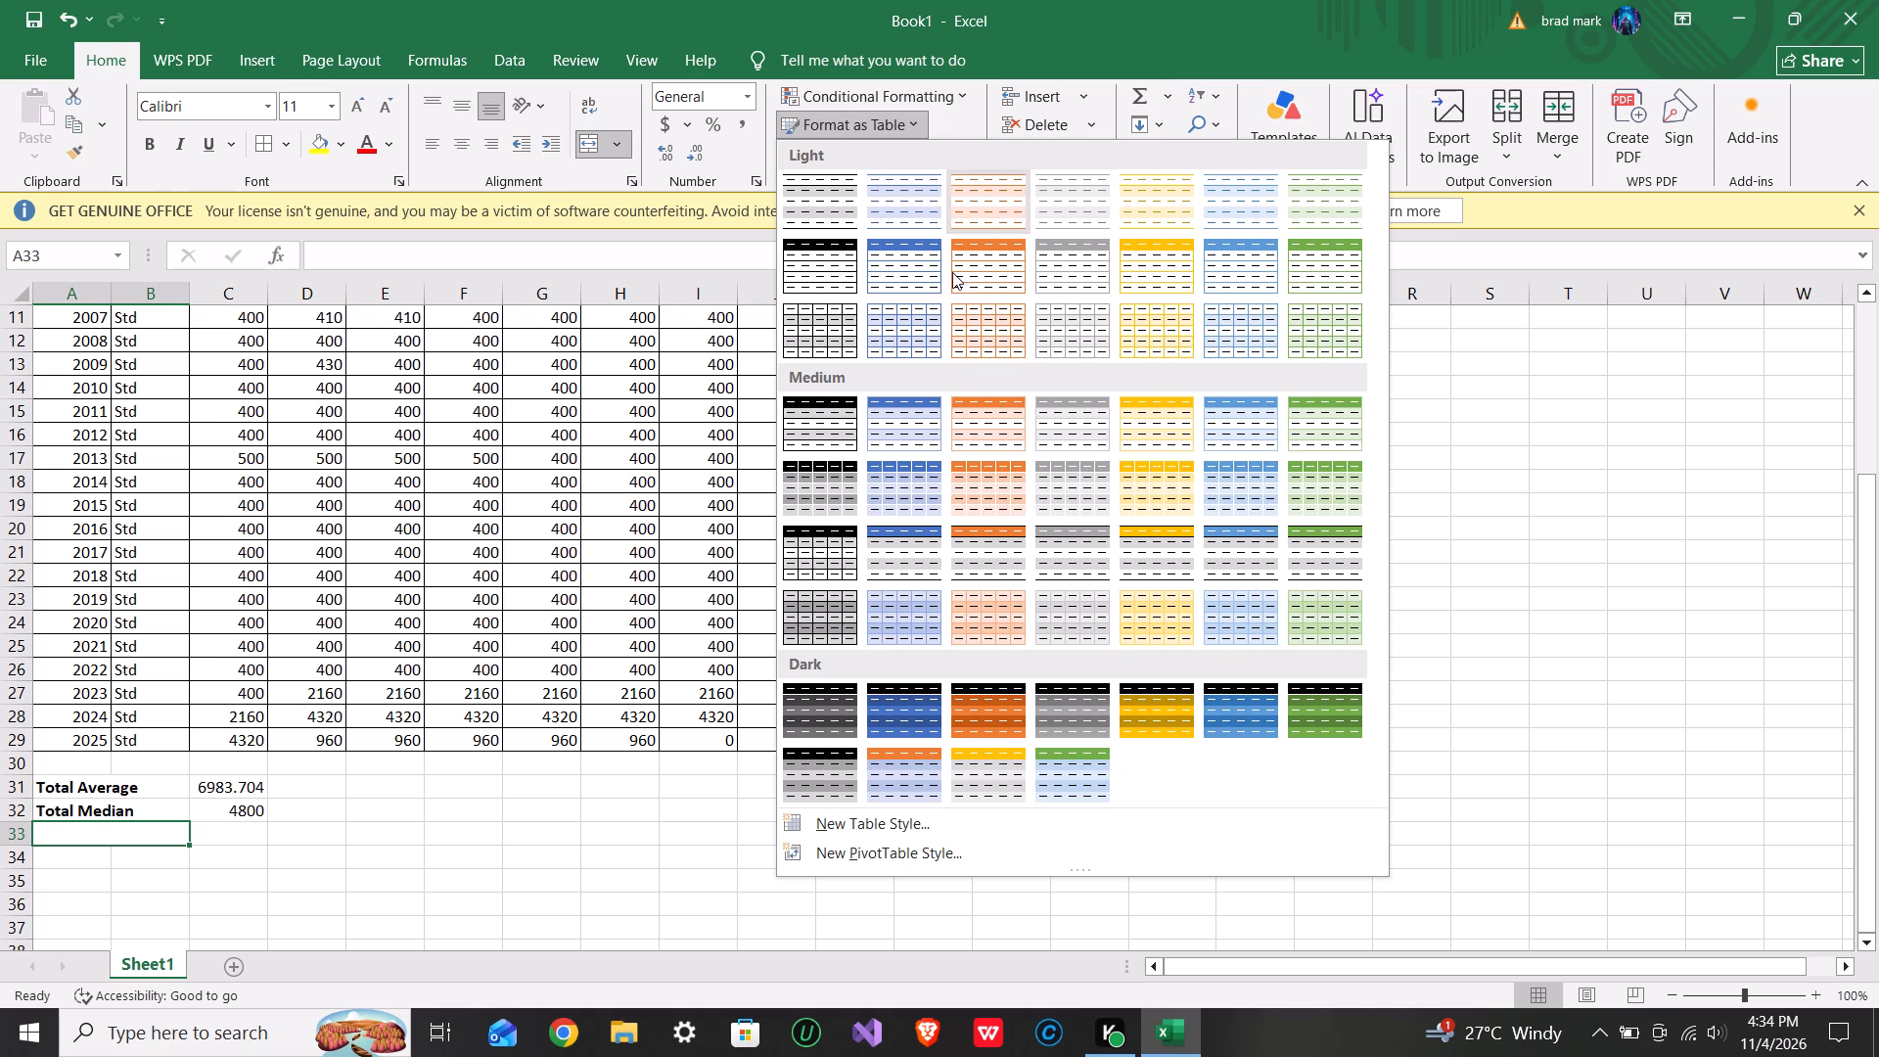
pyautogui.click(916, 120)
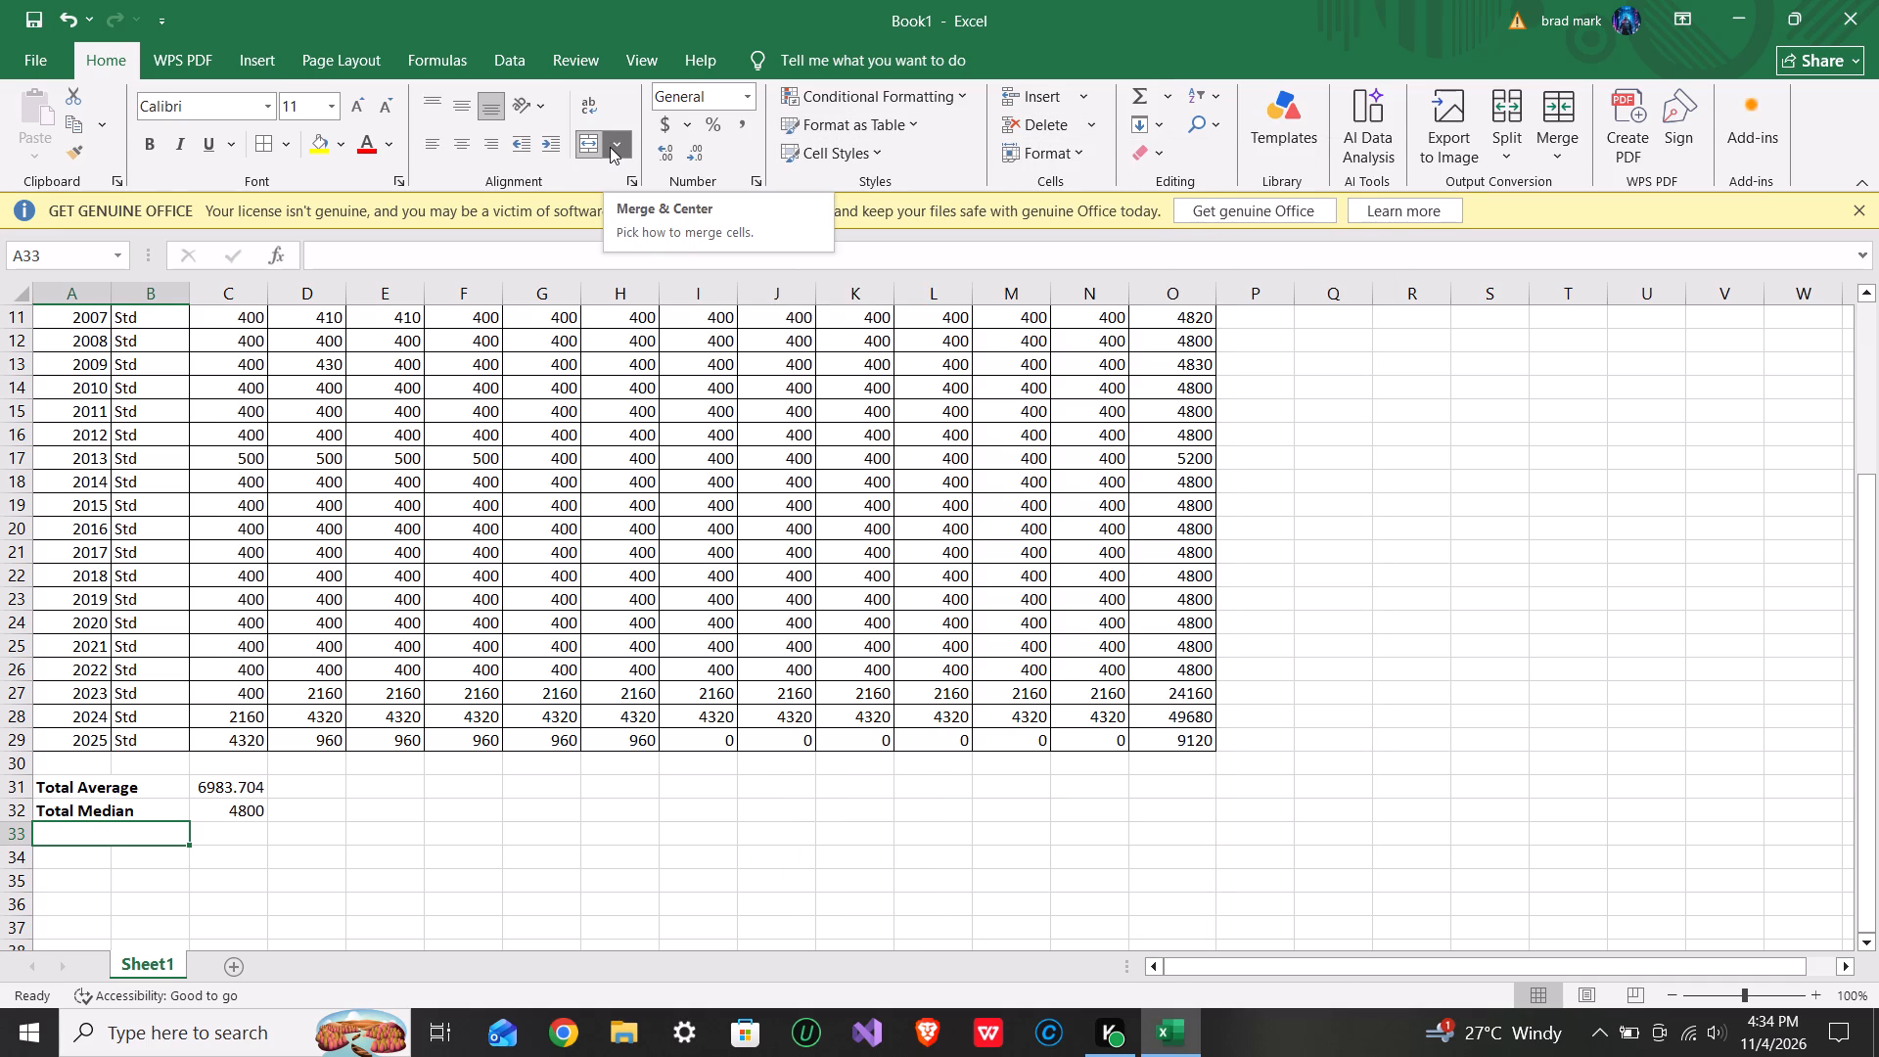
# Look over the yearly rows and the Total column again, down to the empty merged cell A33.
pyautogui.scroll(4, 1134, 605)
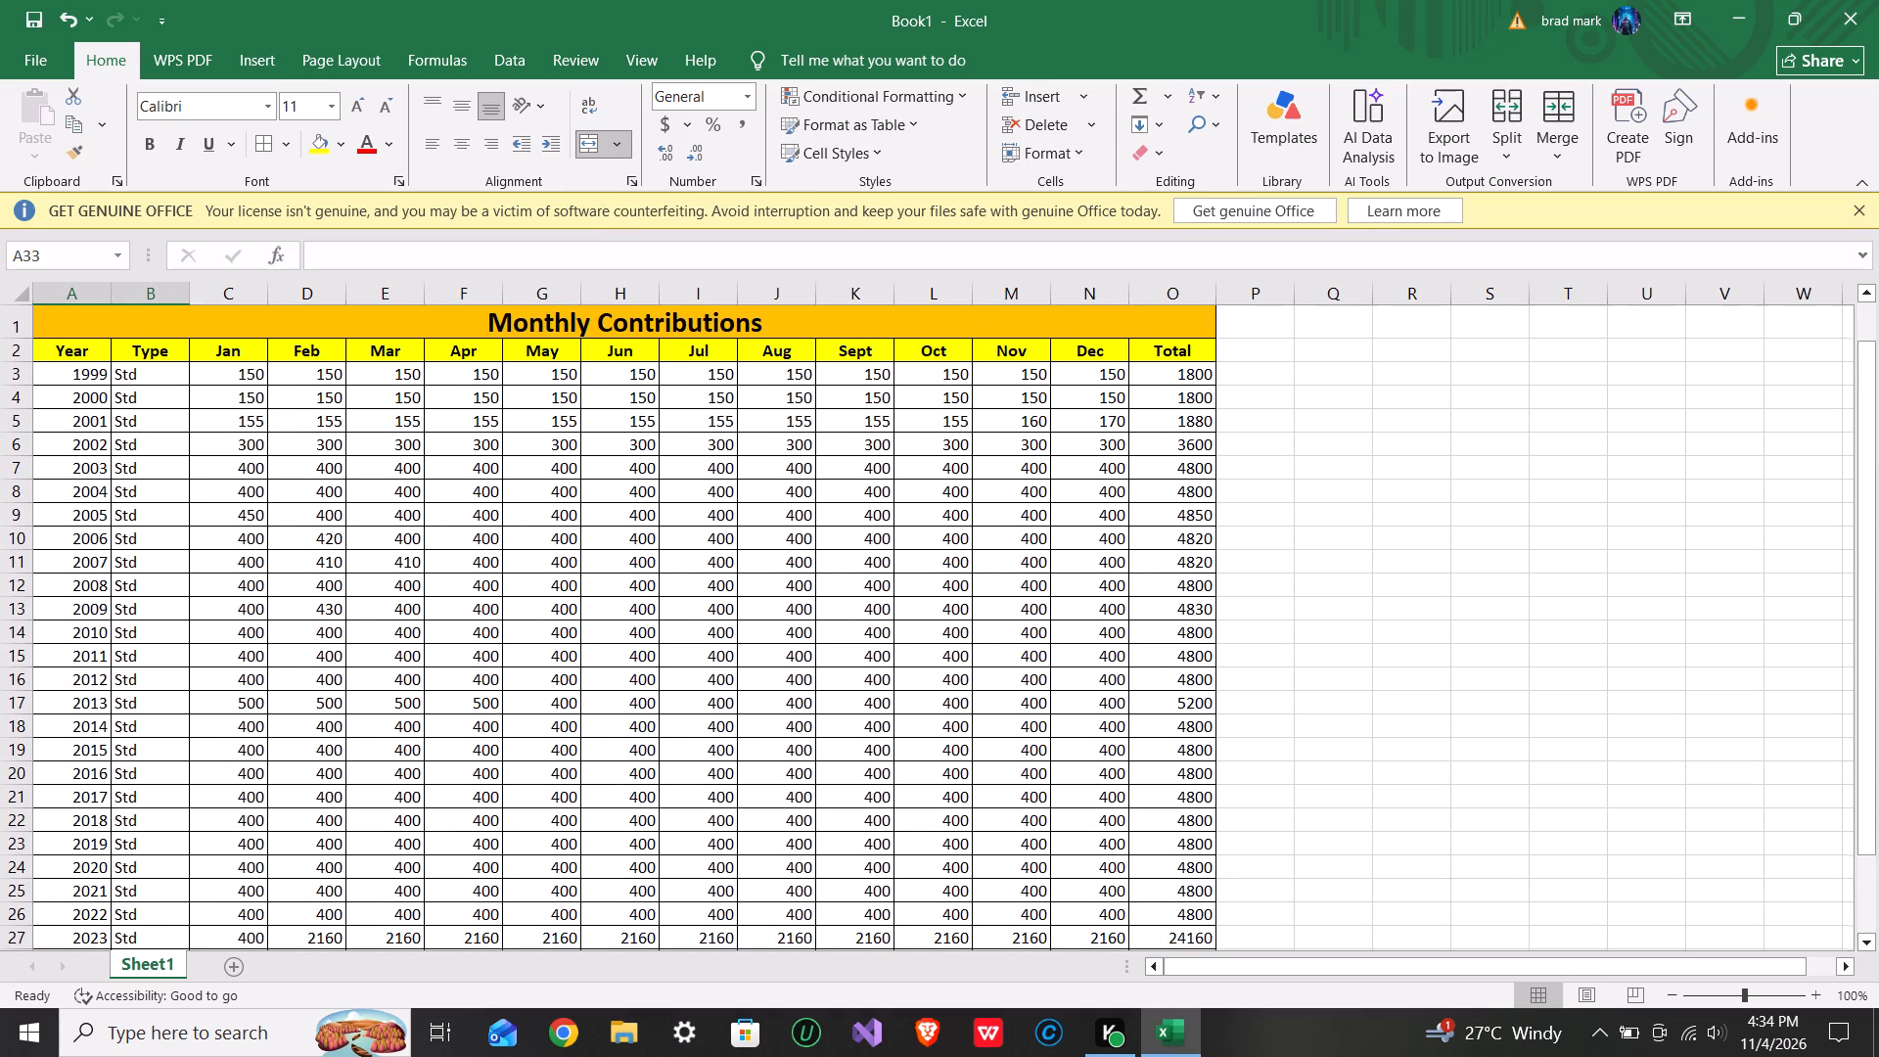
pyautogui.scroll(-1, 1306, 707)
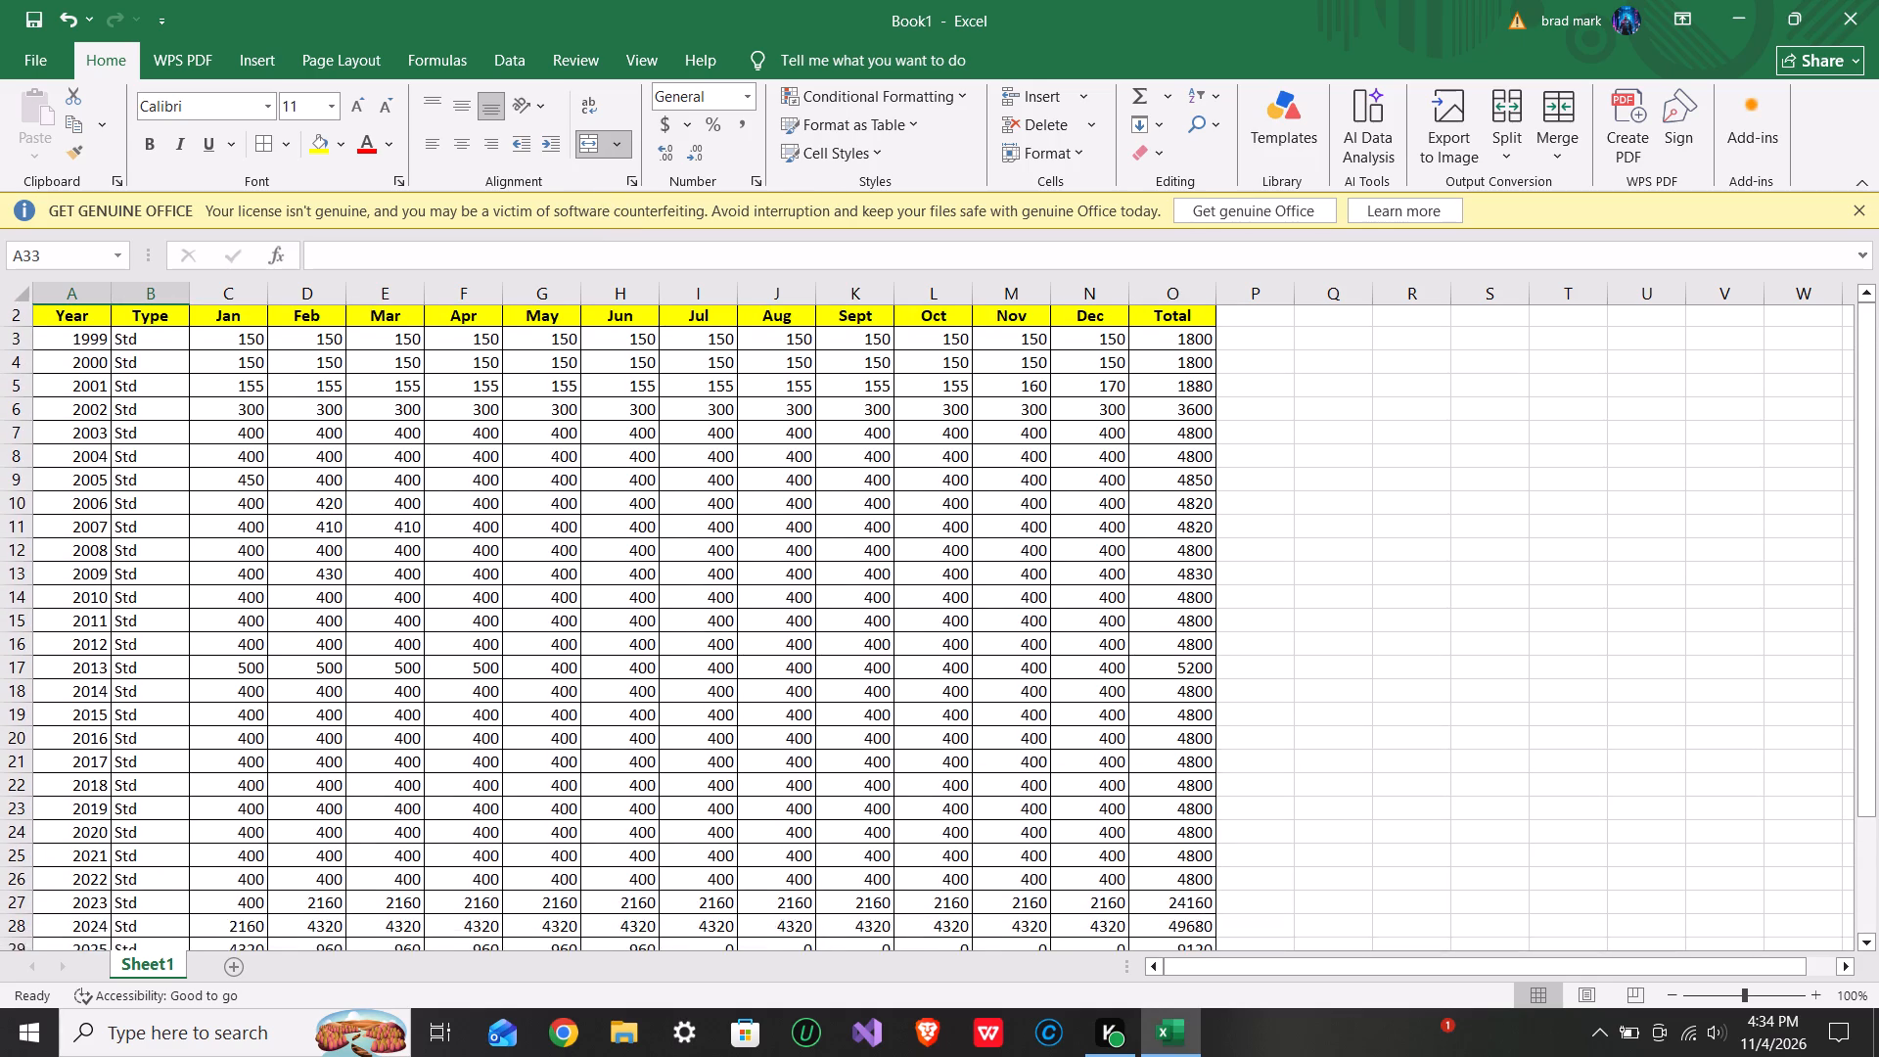
pyautogui.scroll(-3, 1306, 707)
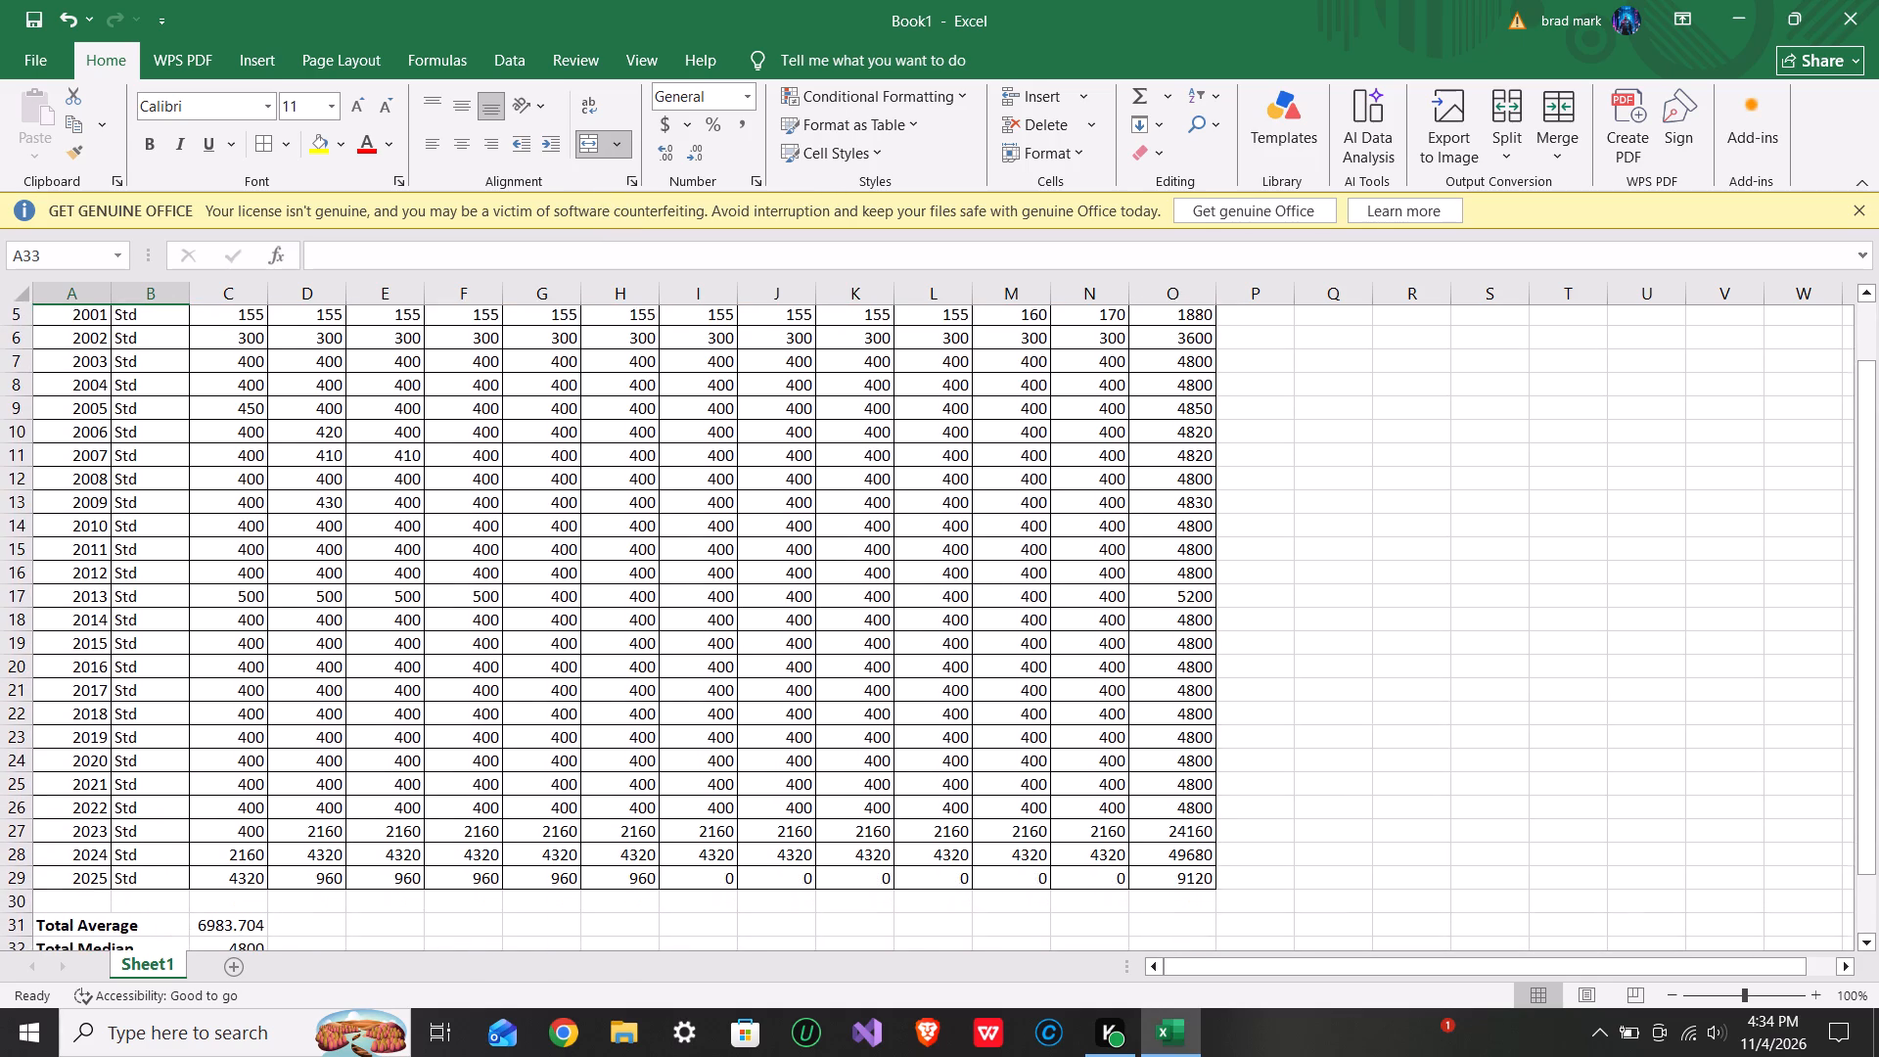
pyautogui.scroll(-2, 1306, 707)
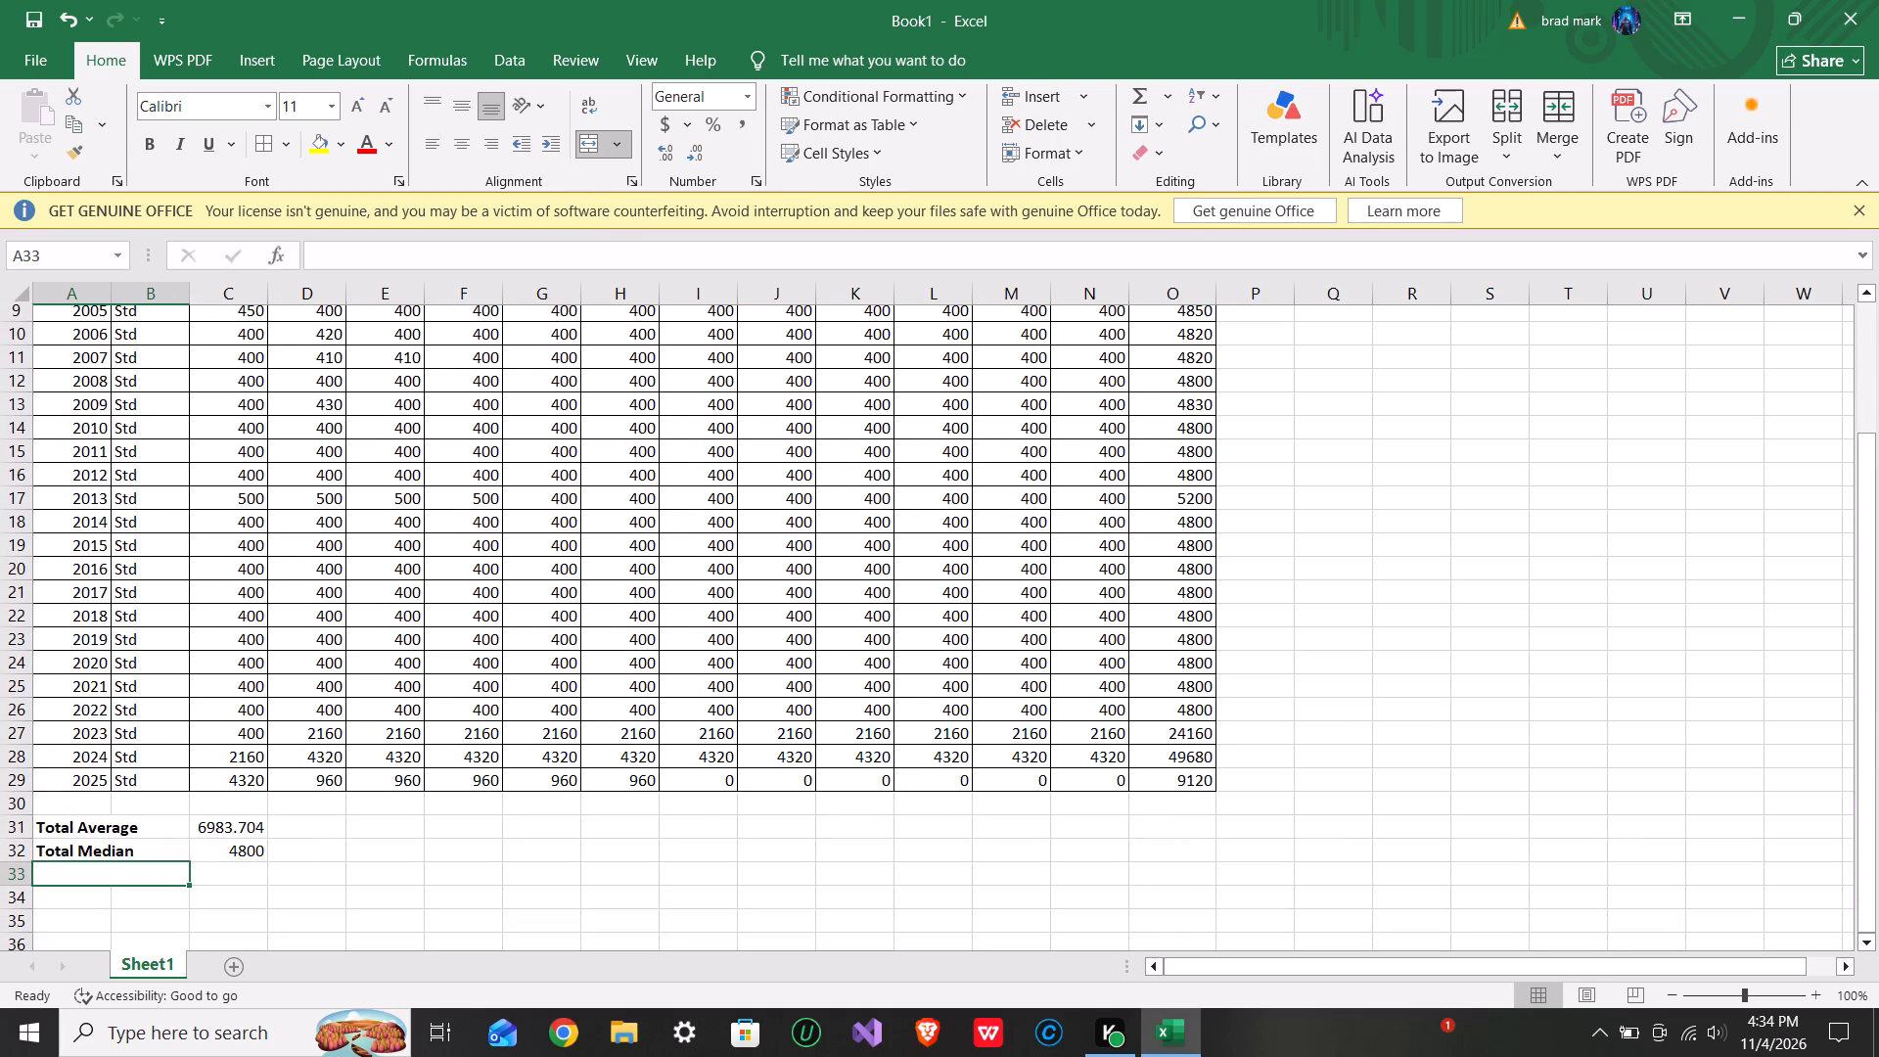
pyautogui.scroll(-1, 1306, 707)
# Enter the label text Max Total in merged cell A33, below the Total Median label.
pyautogui.click(146, 806)
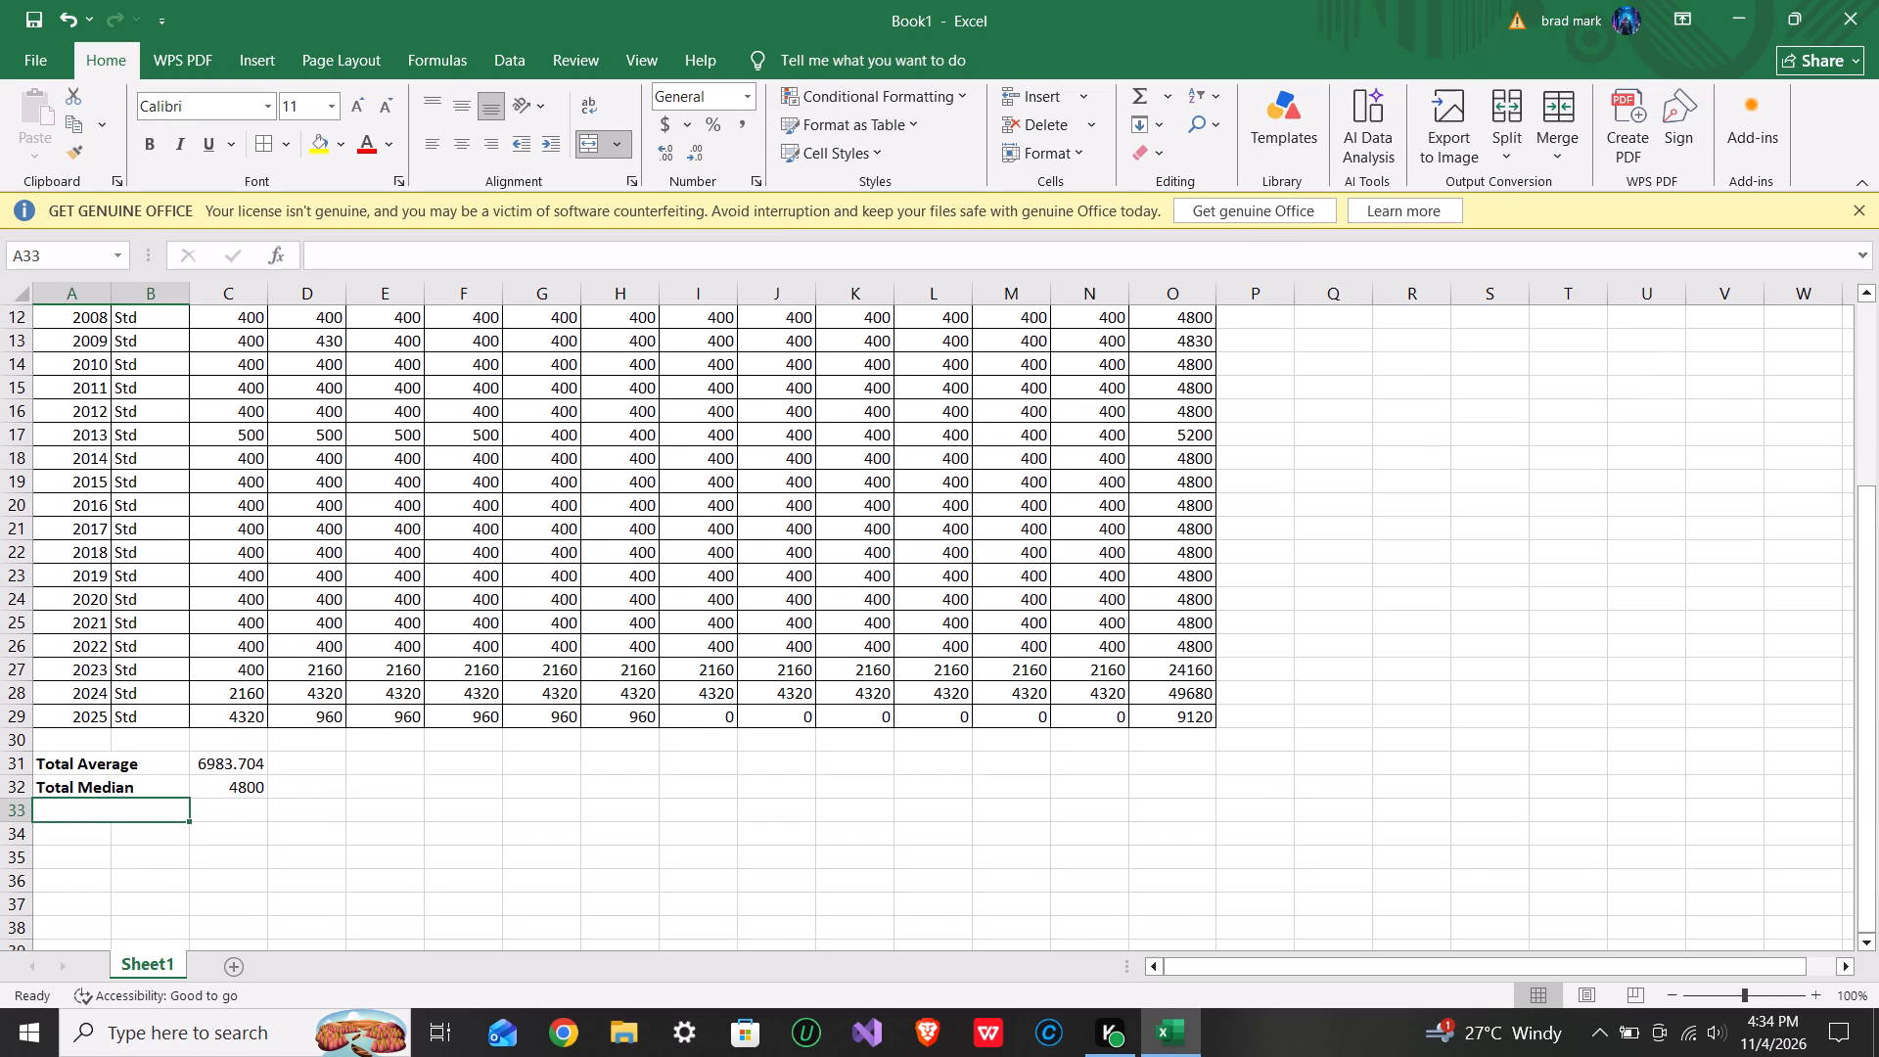
pyautogui.write('Max Total')
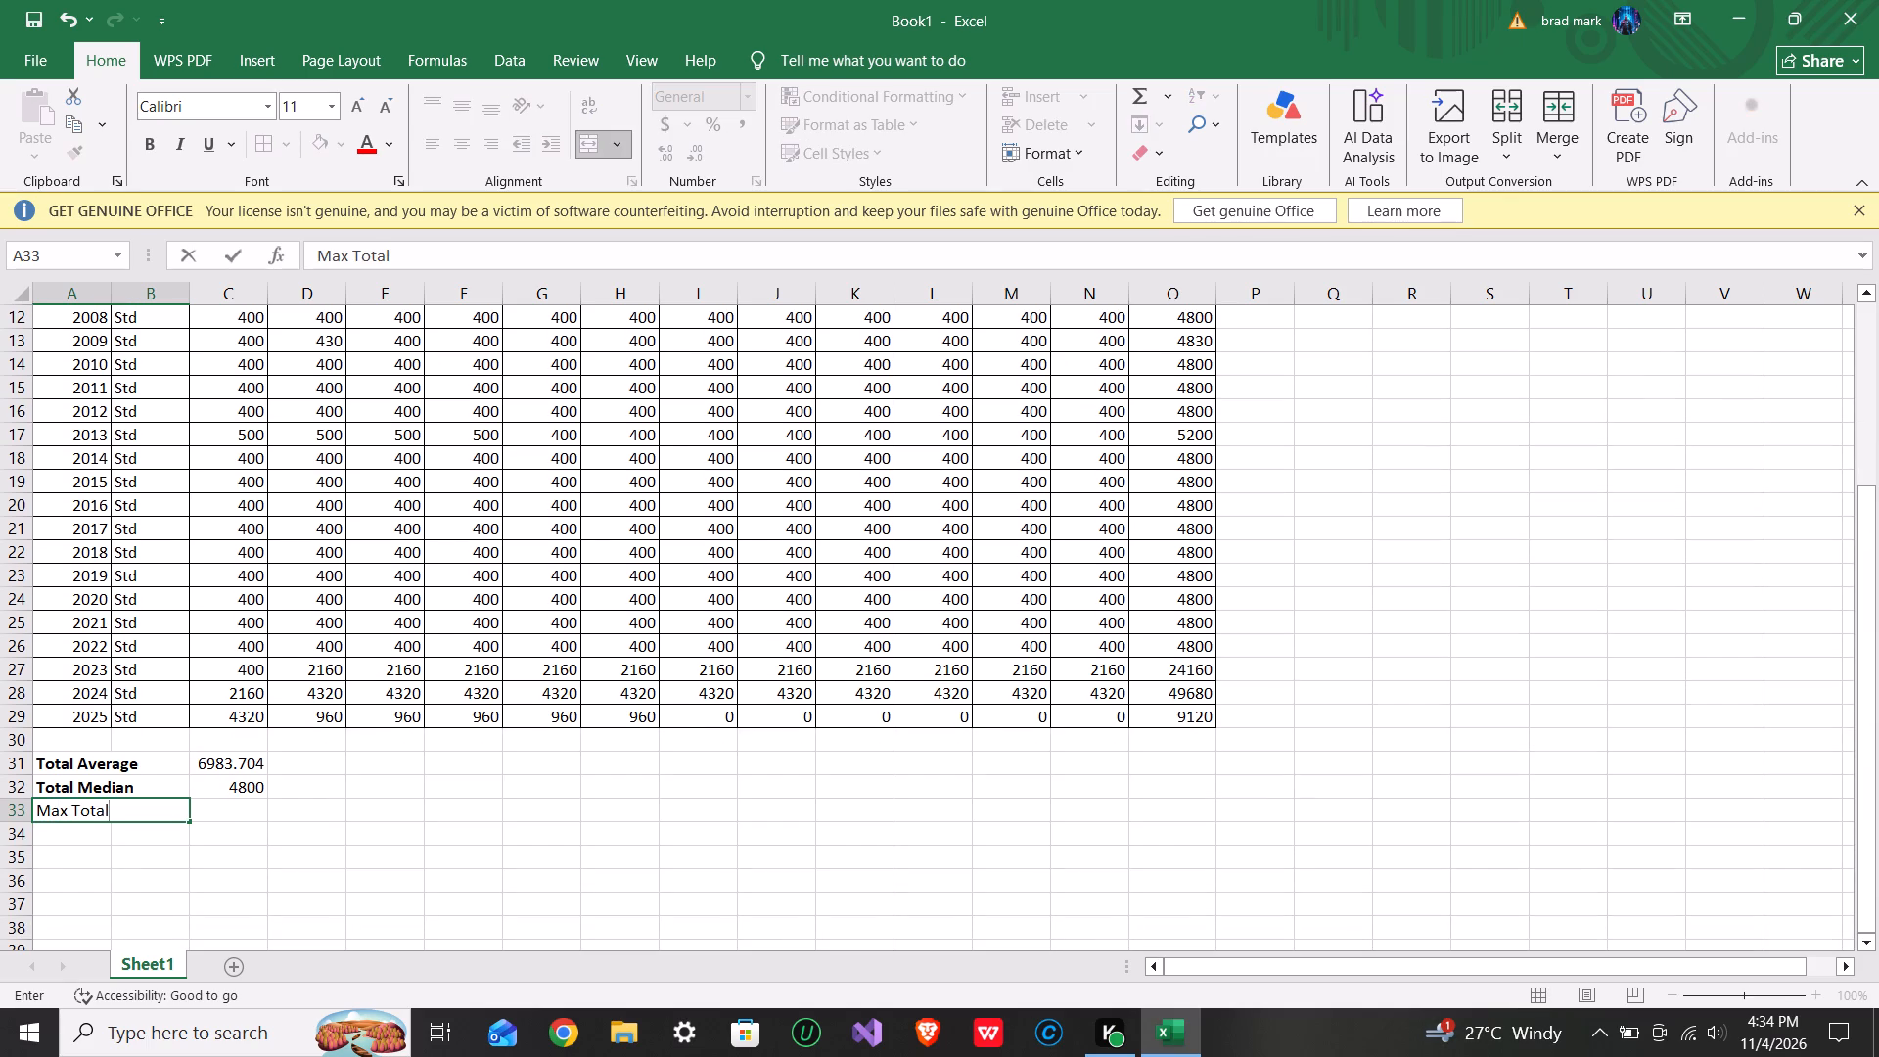
pyautogui.scroll(5, 194, 888)
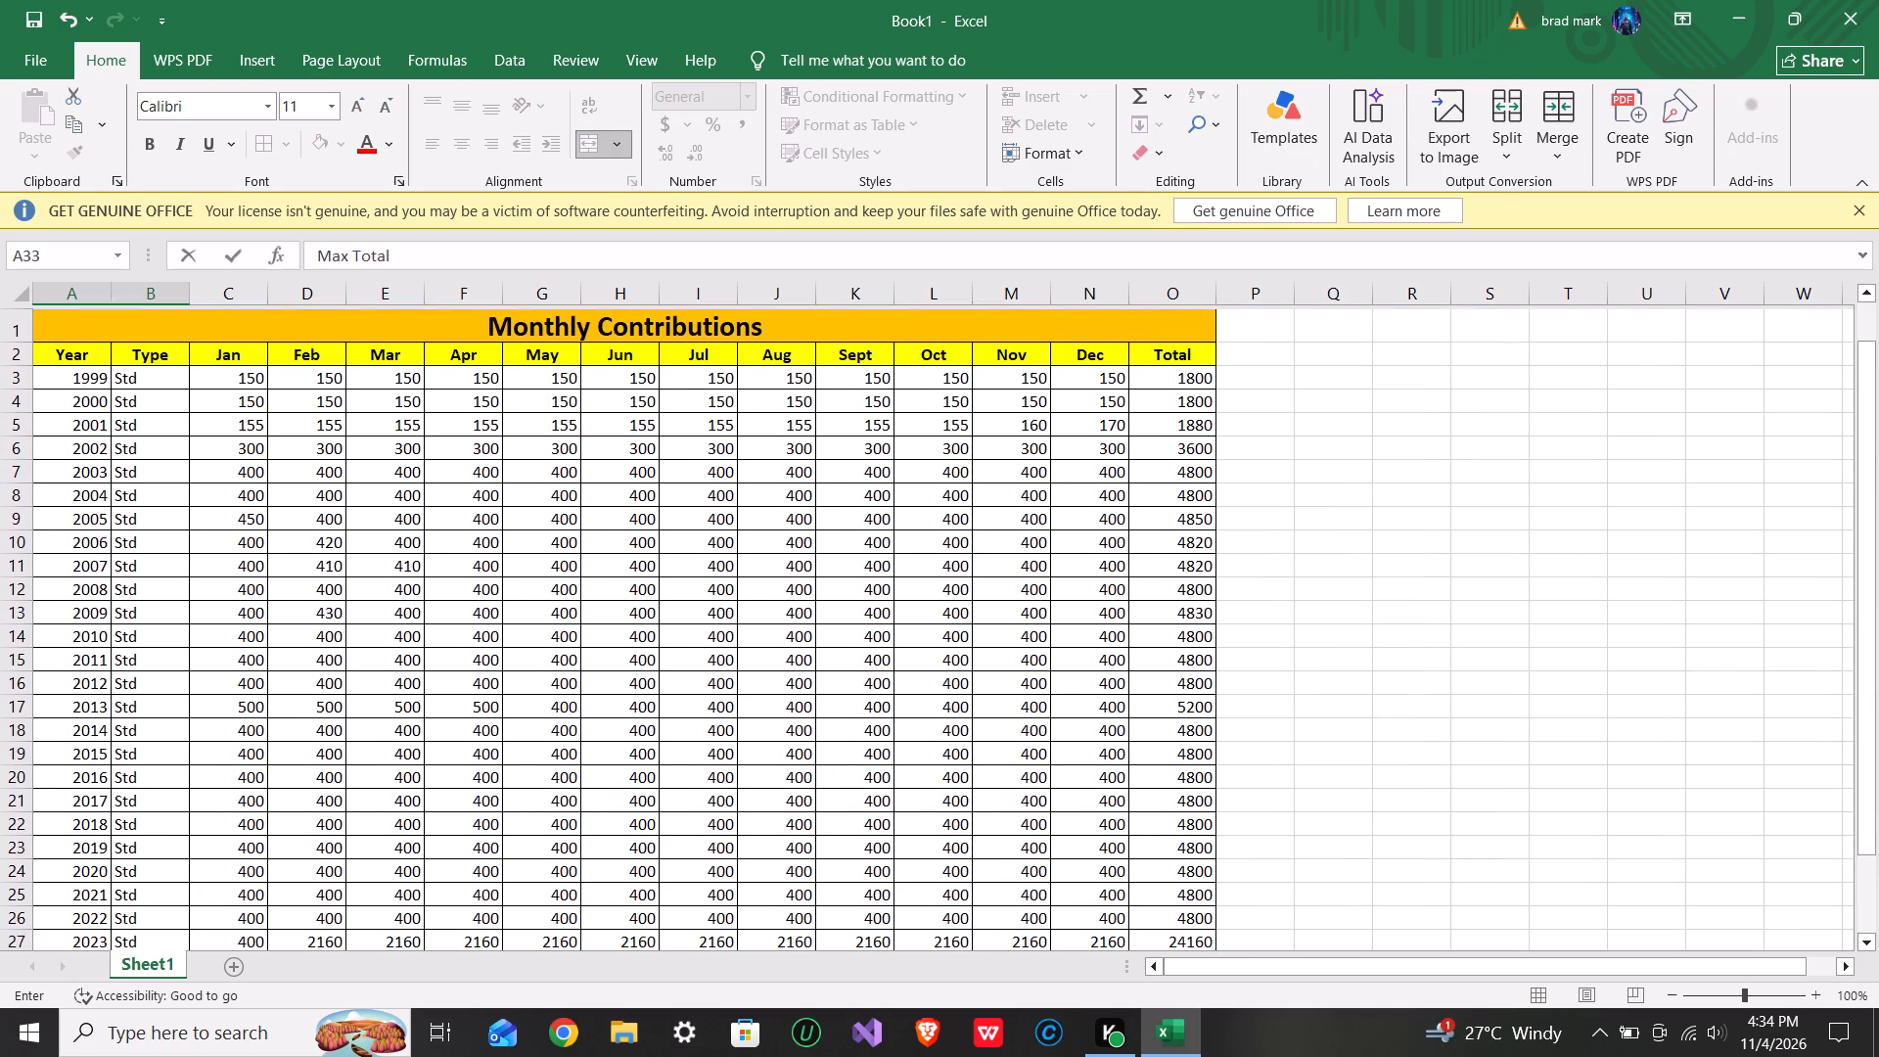
pyautogui.scroll(-2, 501, 651)
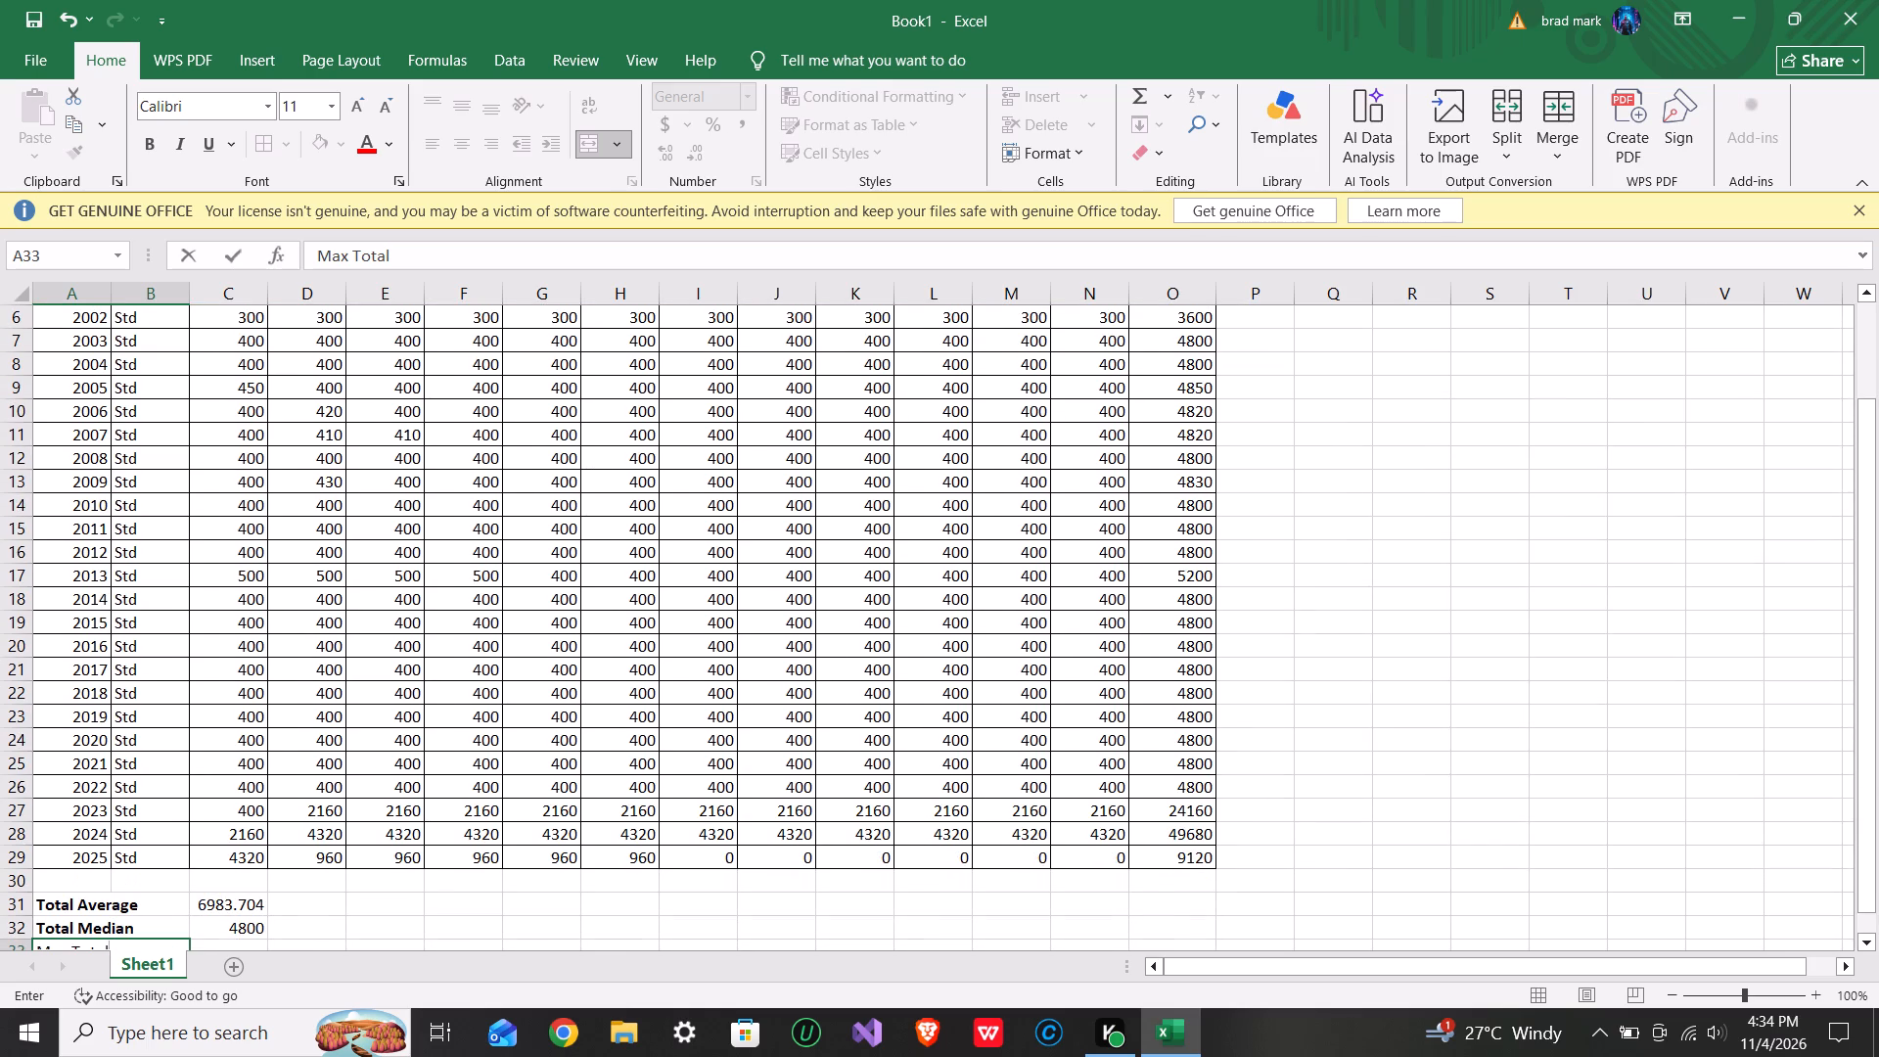
pyautogui.scroll(-1, 501, 651)
pyautogui.scroll(3, 501, 651)
pyautogui.scroll(-1, 501, 651)
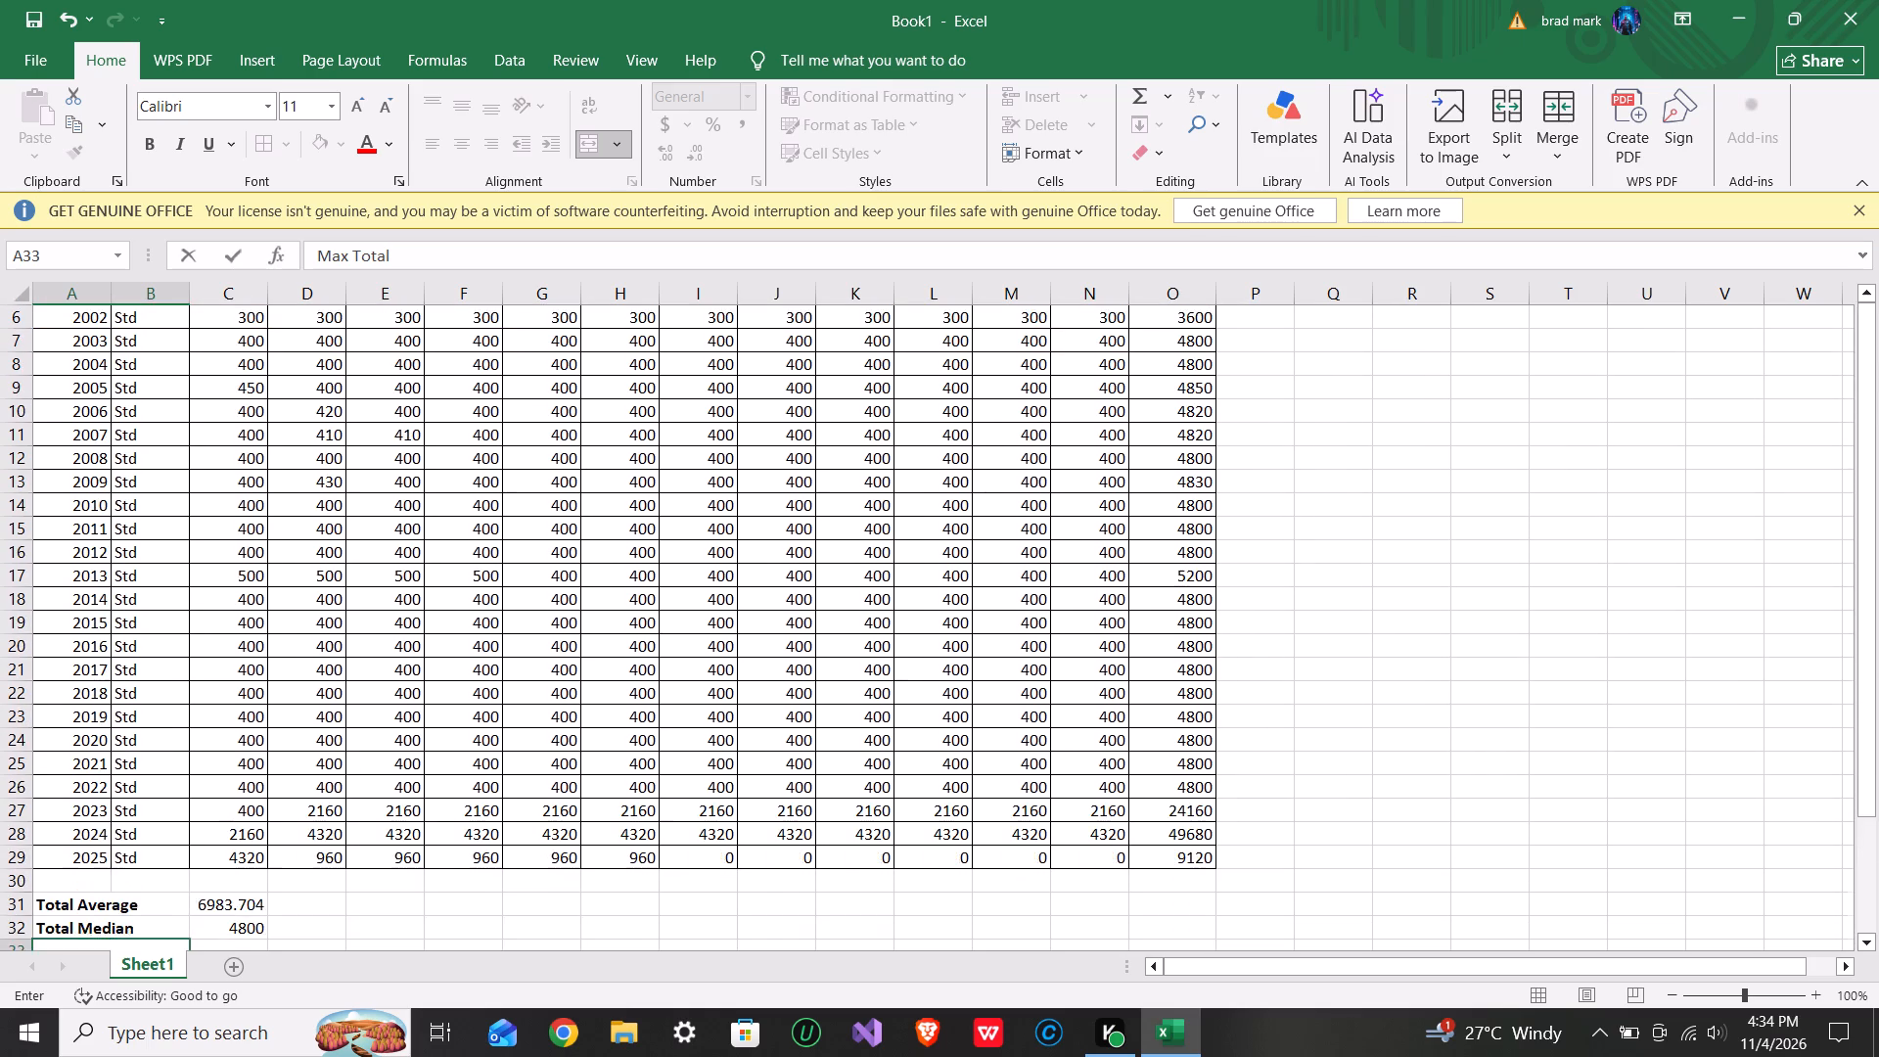
pyautogui.scroll(-1, 501, 651)
pyautogui.scroll(-1, 468, 807)
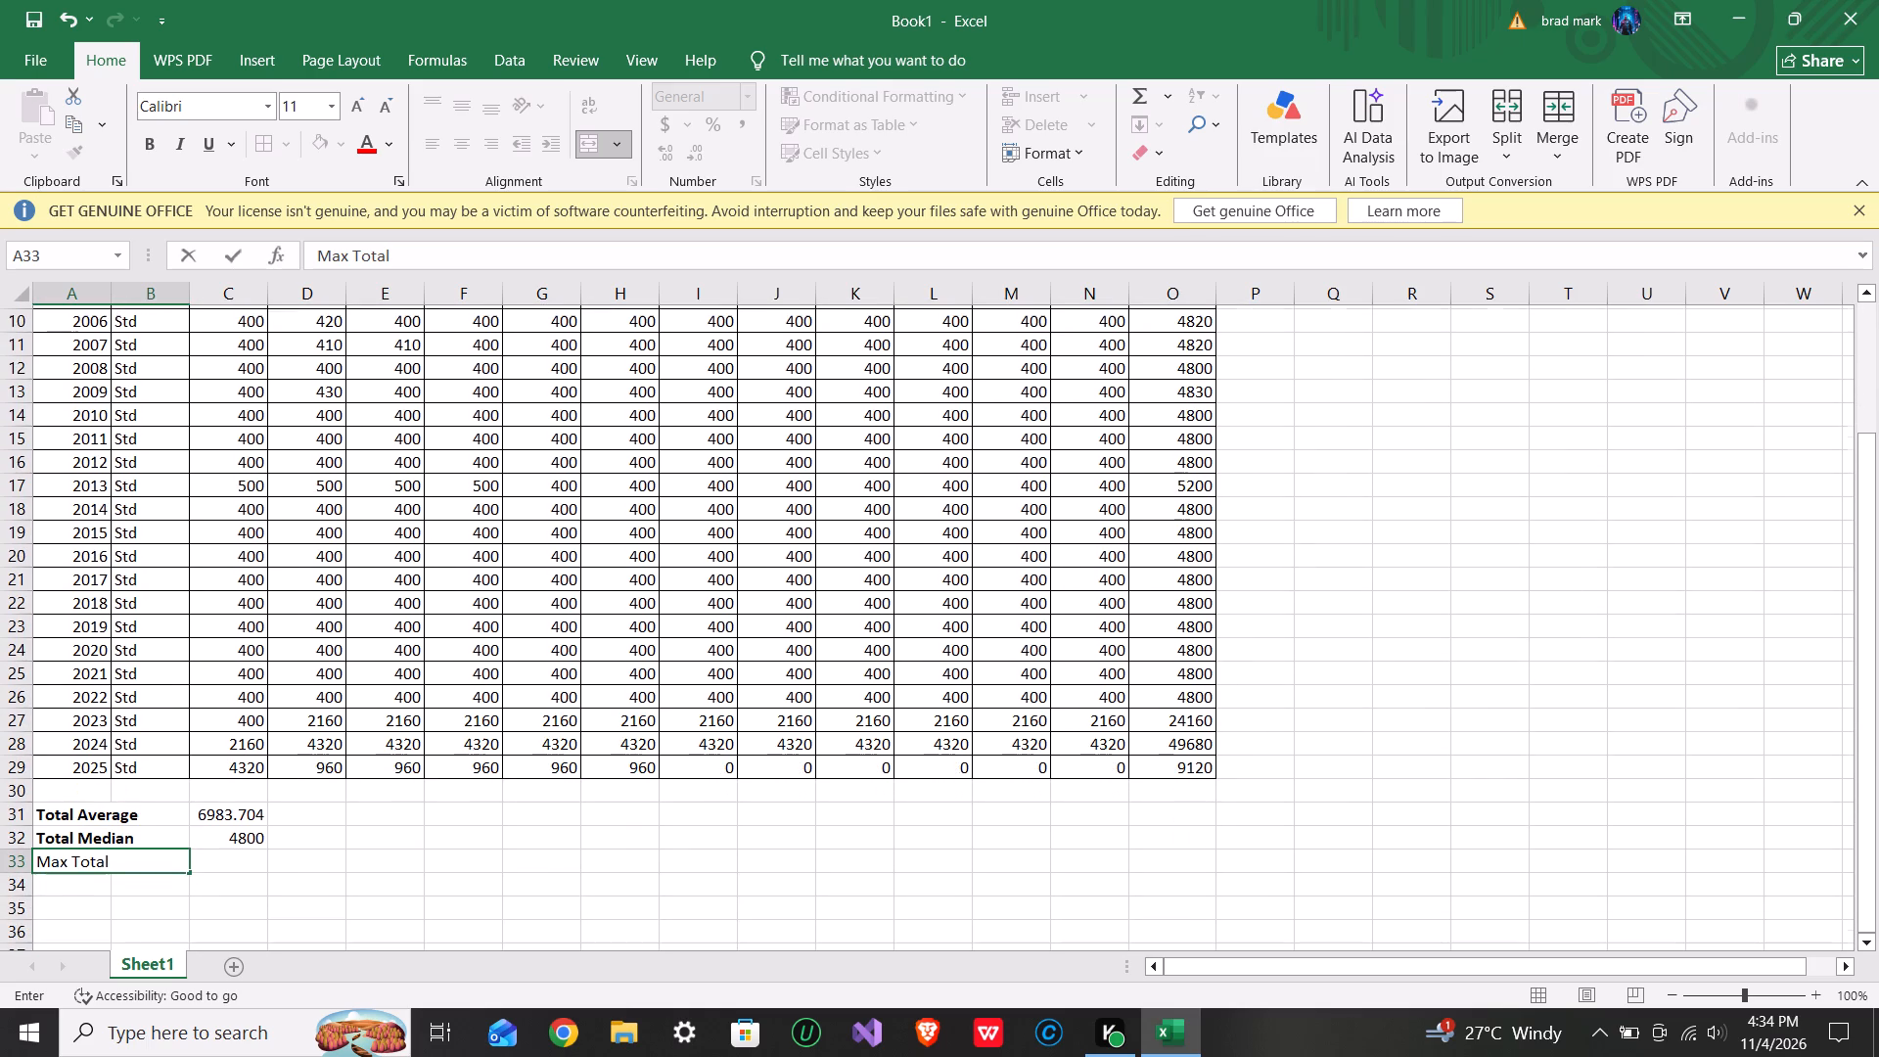
# Extend the label in cell A33 to read Max Total Value and make it bold.
pyautogui.hotkey('ctrl', 'b')
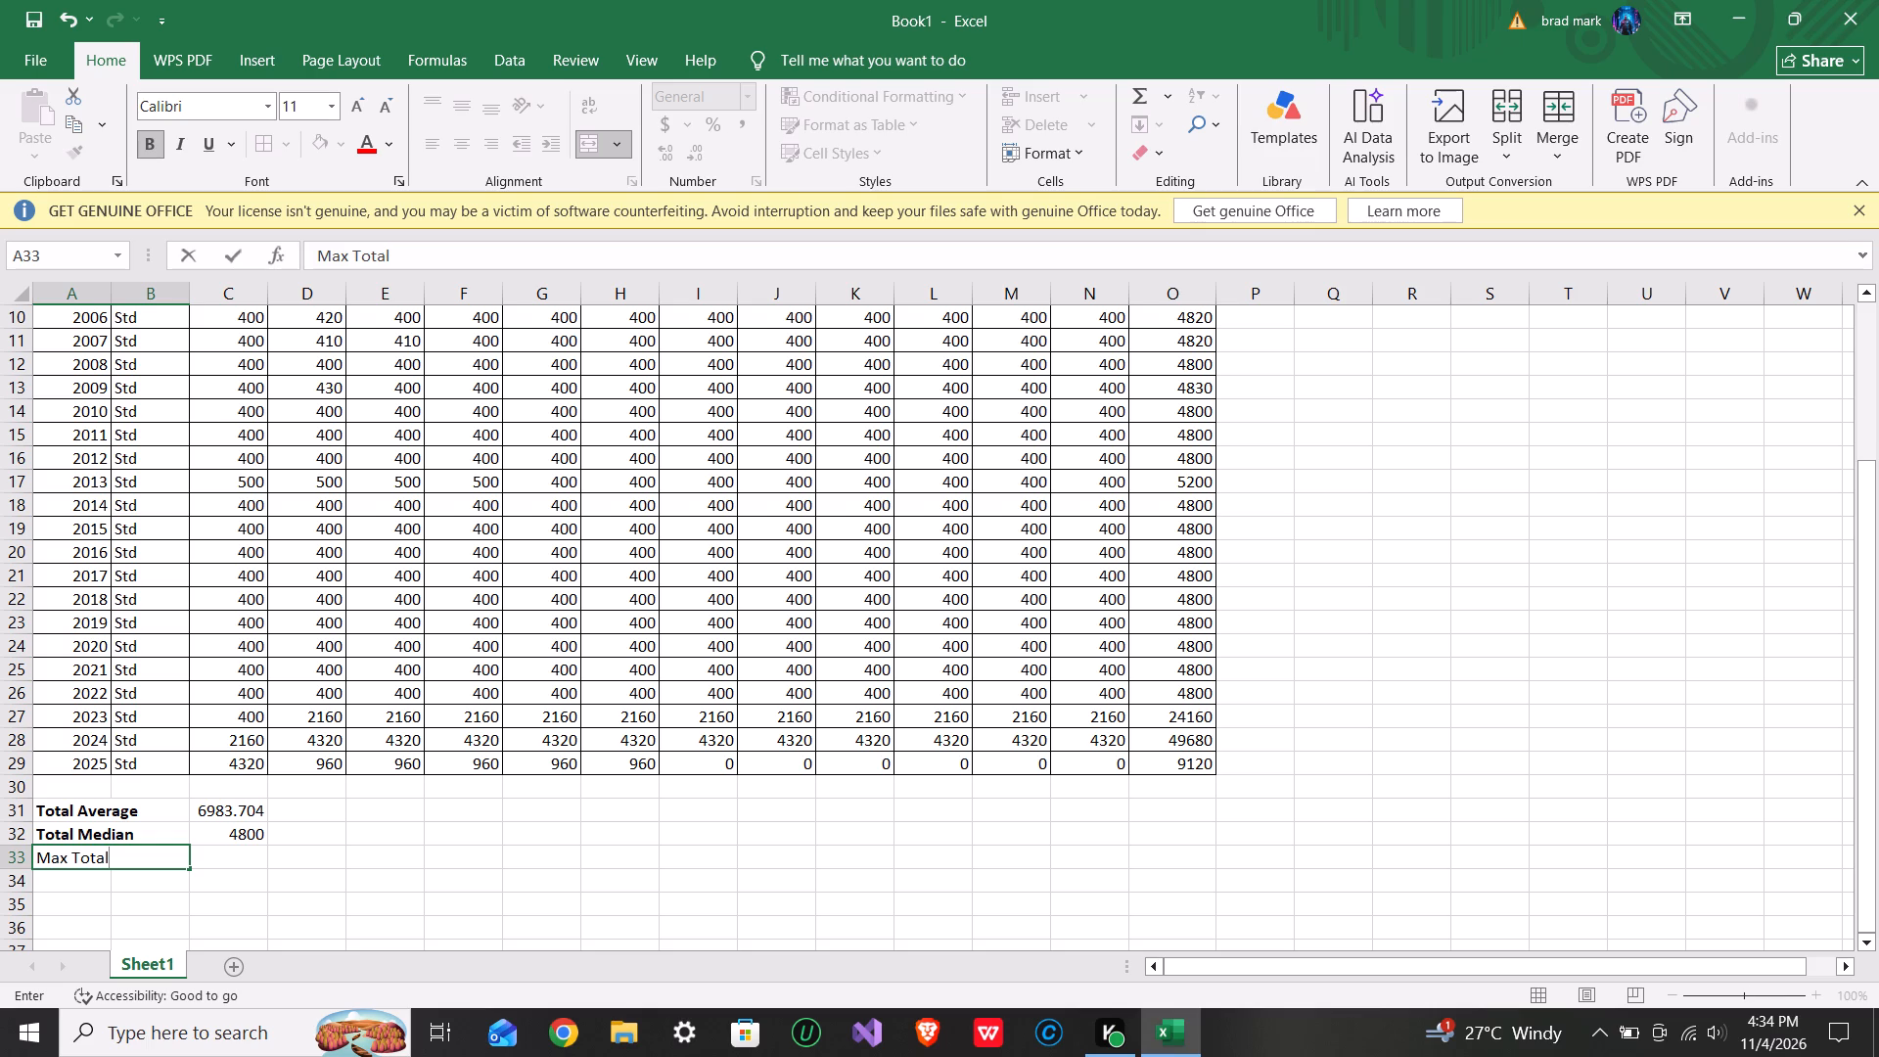
pyautogui.click(110, 861)
pyautogui.write('Val')
pyautogui.press('BackSpace')
pyautogui.press('BackSpace')
pyautogui.press('BackSpace')
pyautogui.press('space')
pyautogui.write('Vale')
pyautogui.press('BackSpace')
pyautogui.write('ue')
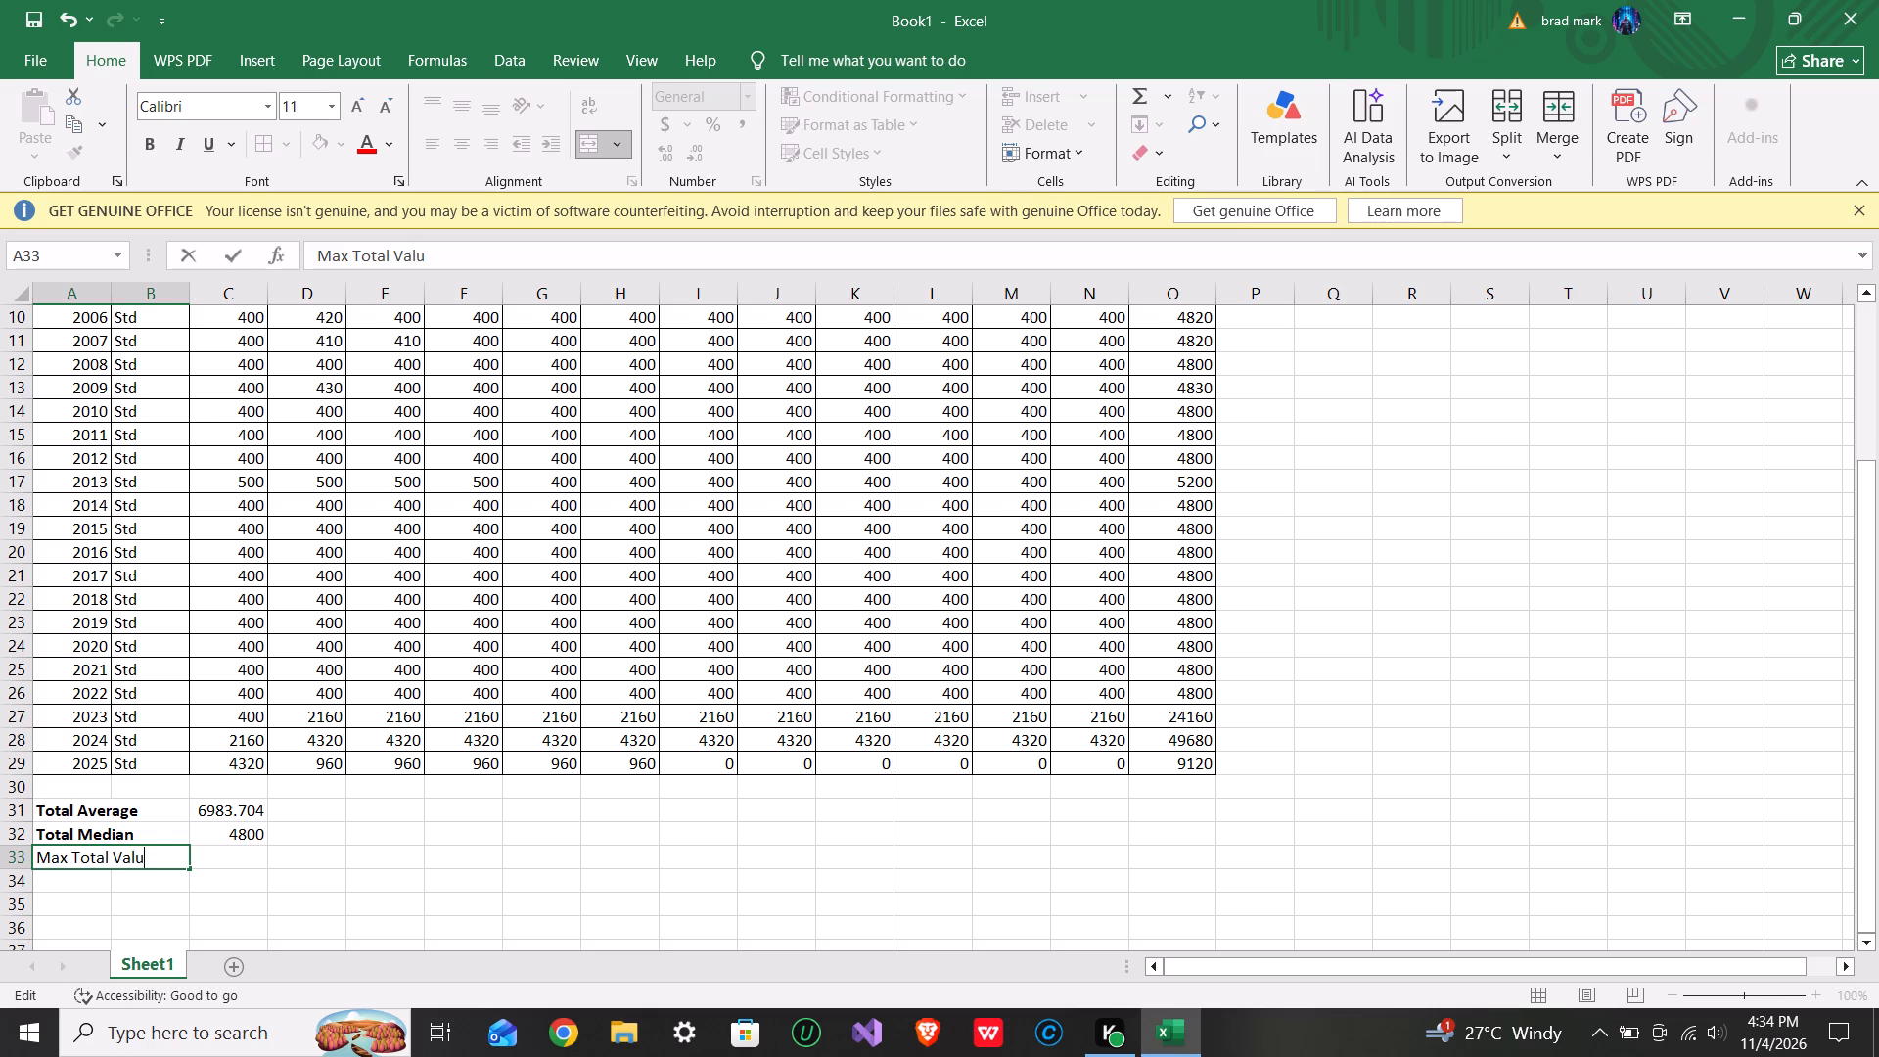
pyautogui.click(227, 919)
pyautogui.click(144, 859)
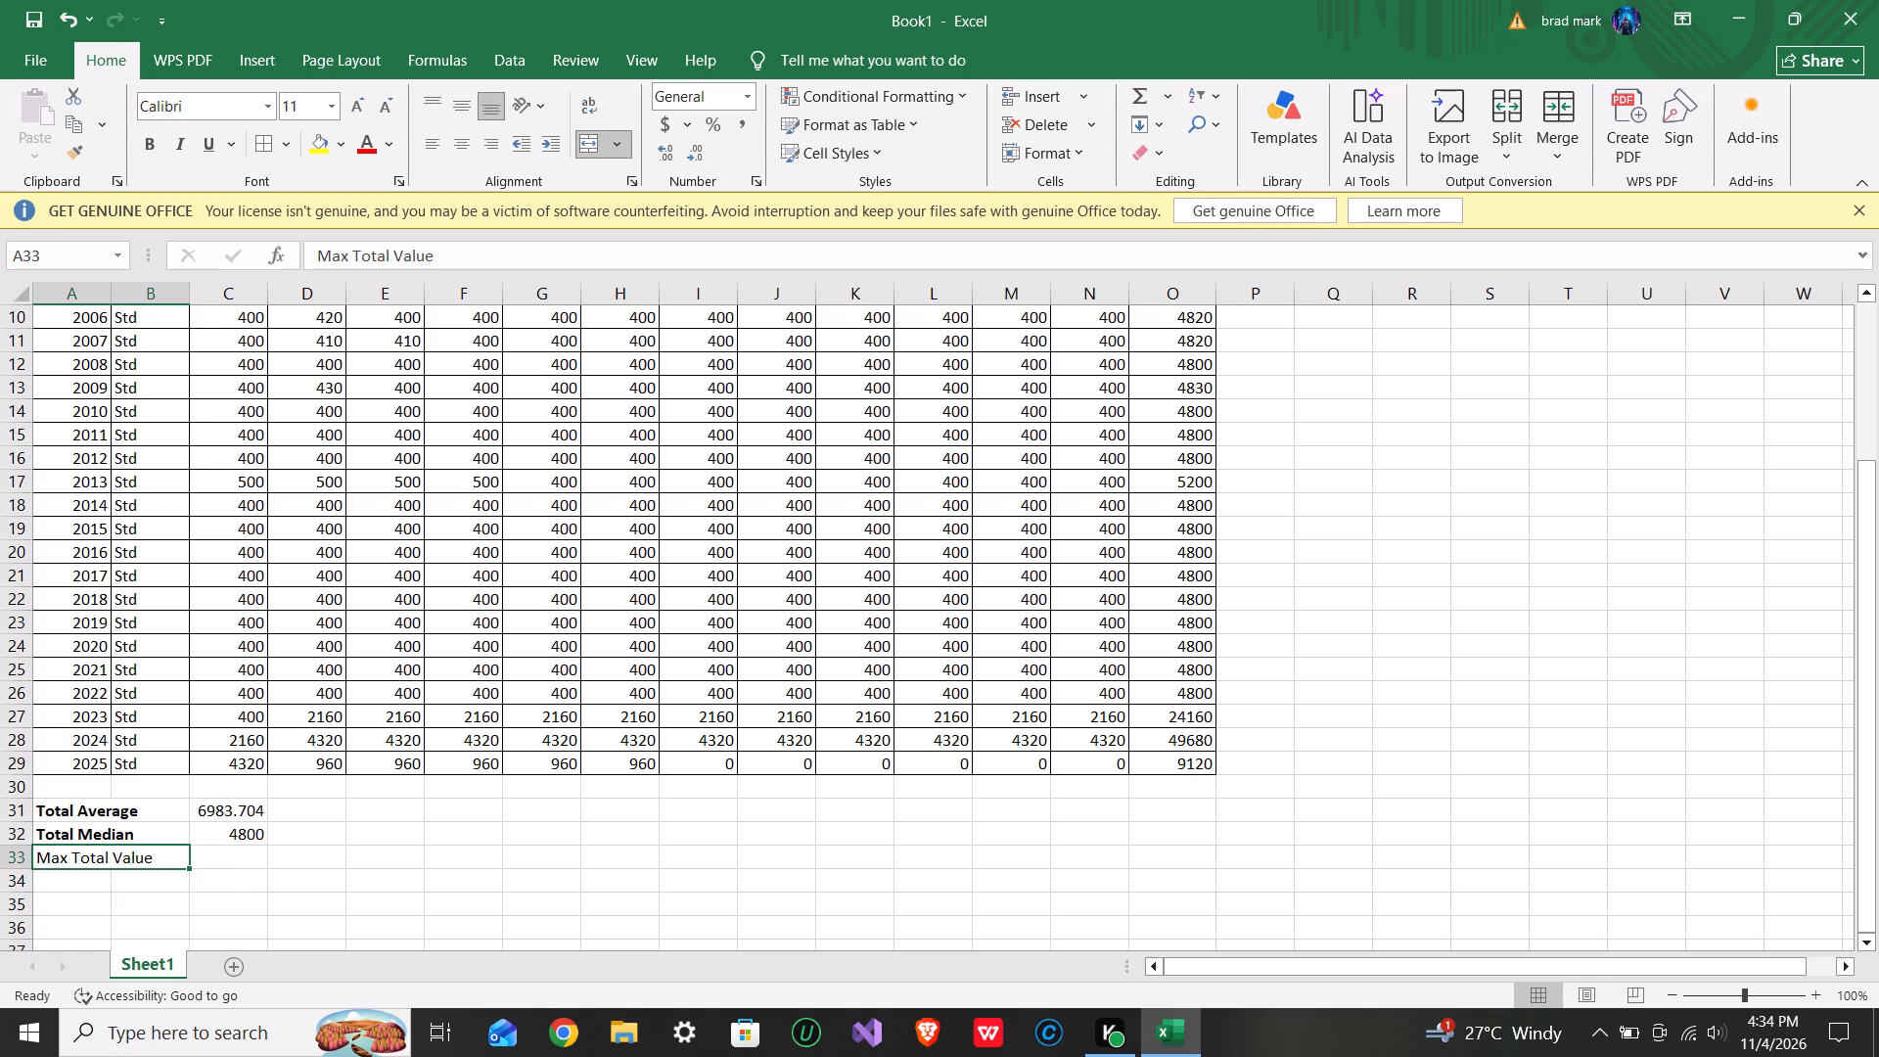
pyautogui.hotkey('ctrl', 'b')
# Enter the formula =MAX(O3:O29) in cell C33 beside the Max Total Value label.
pyautogui.click(261, 854)
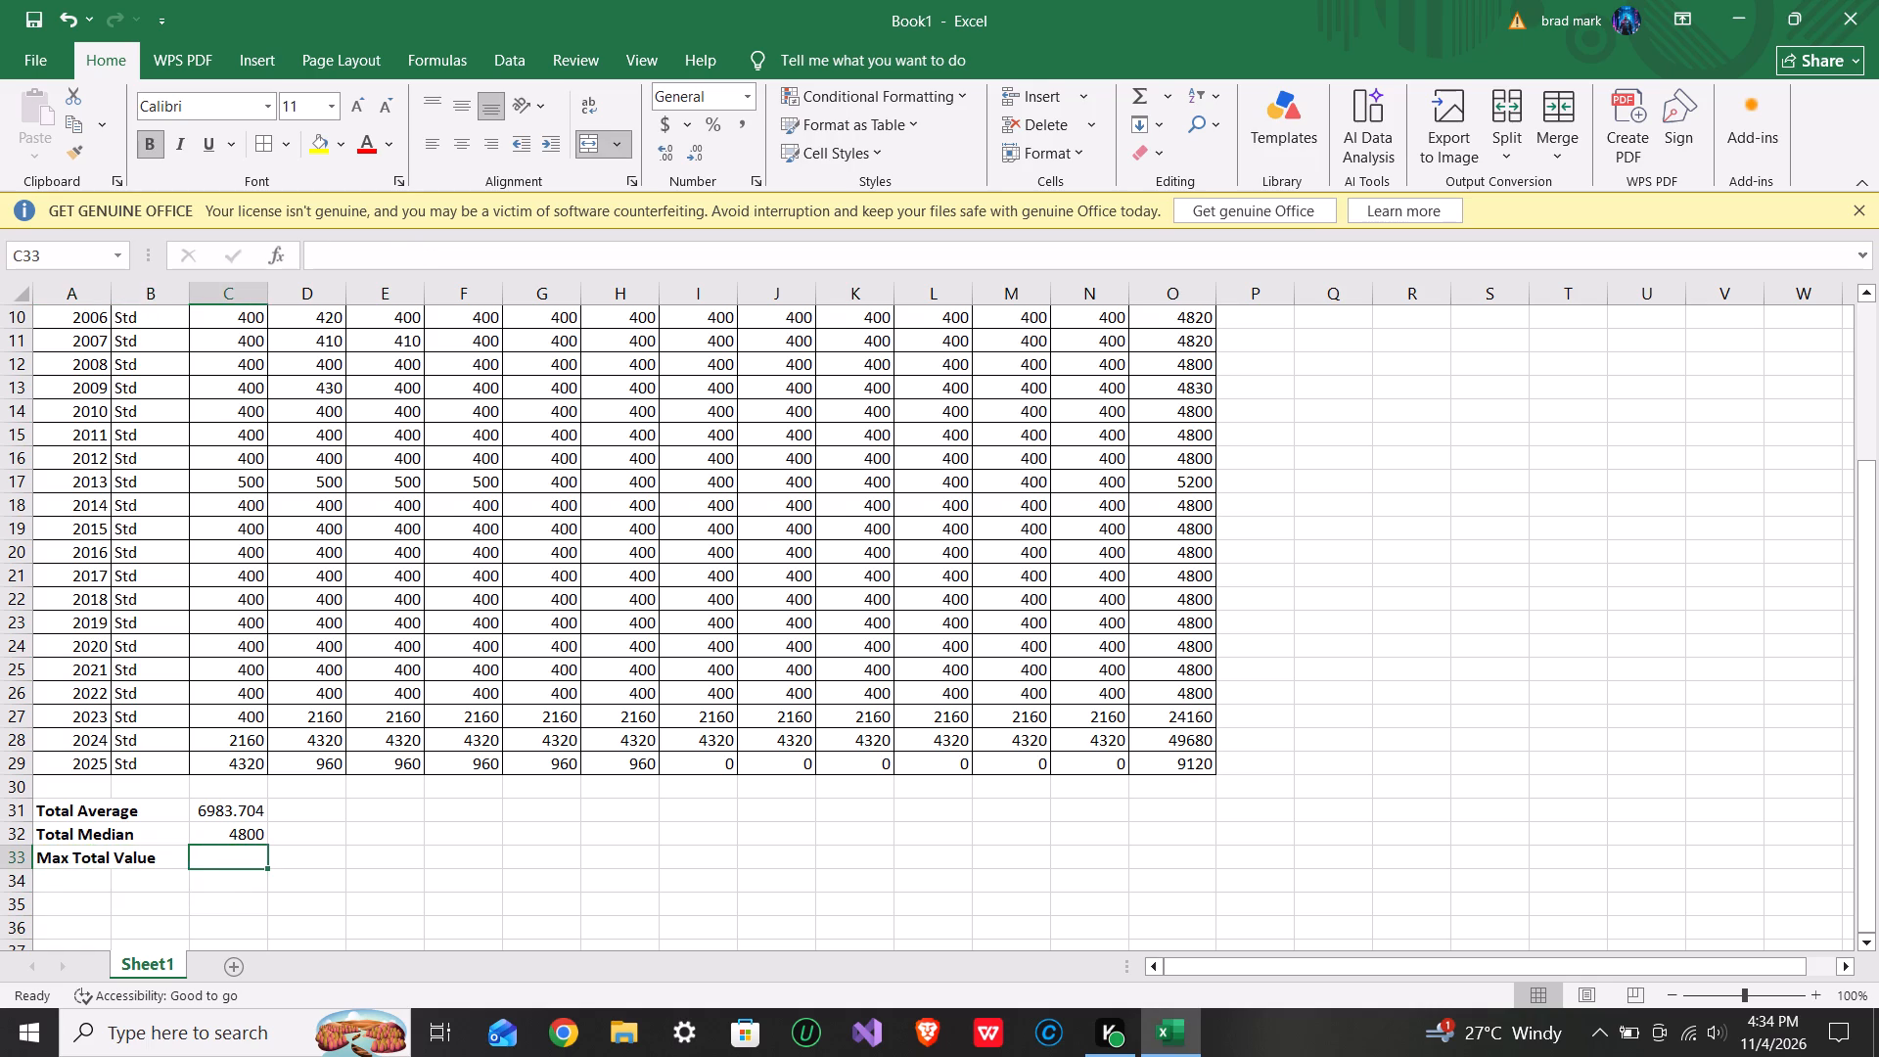
pyautogui.hotkey('shift', '+')
pyautogui.press('BackSpace')
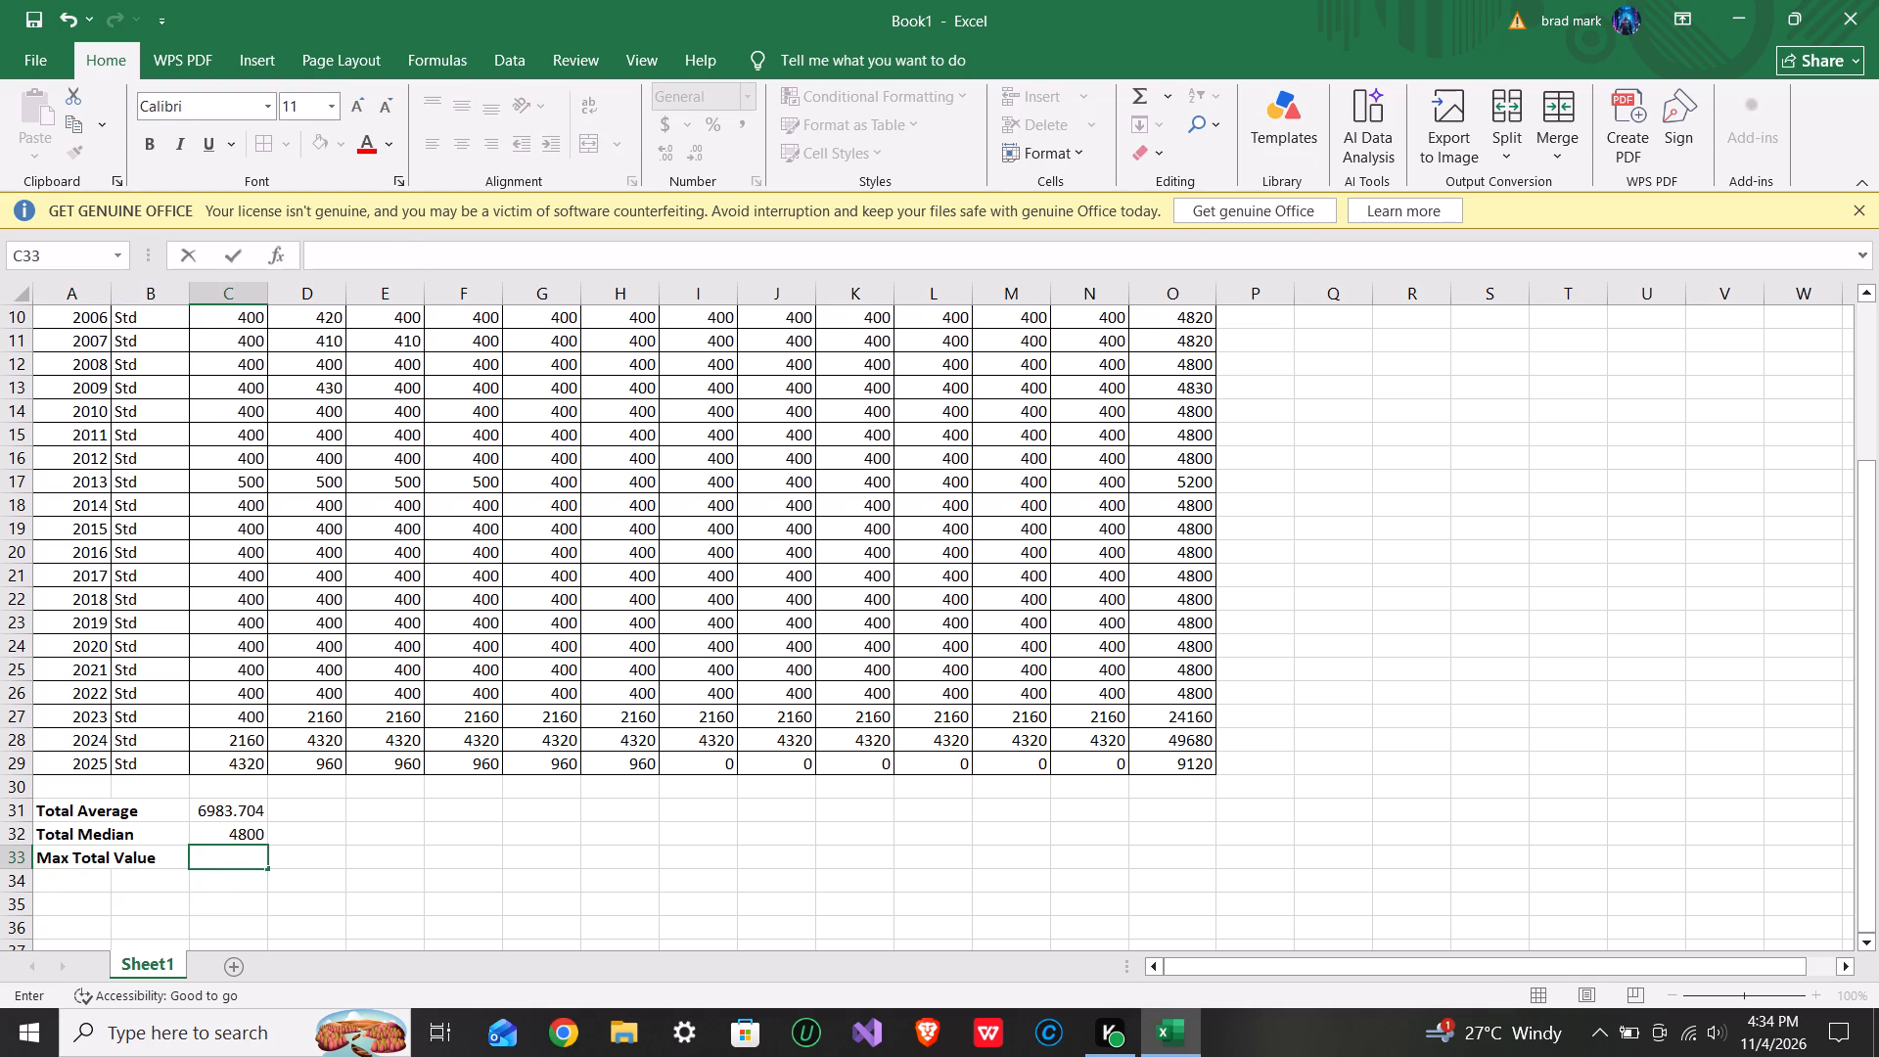
pyautogui.press('=')
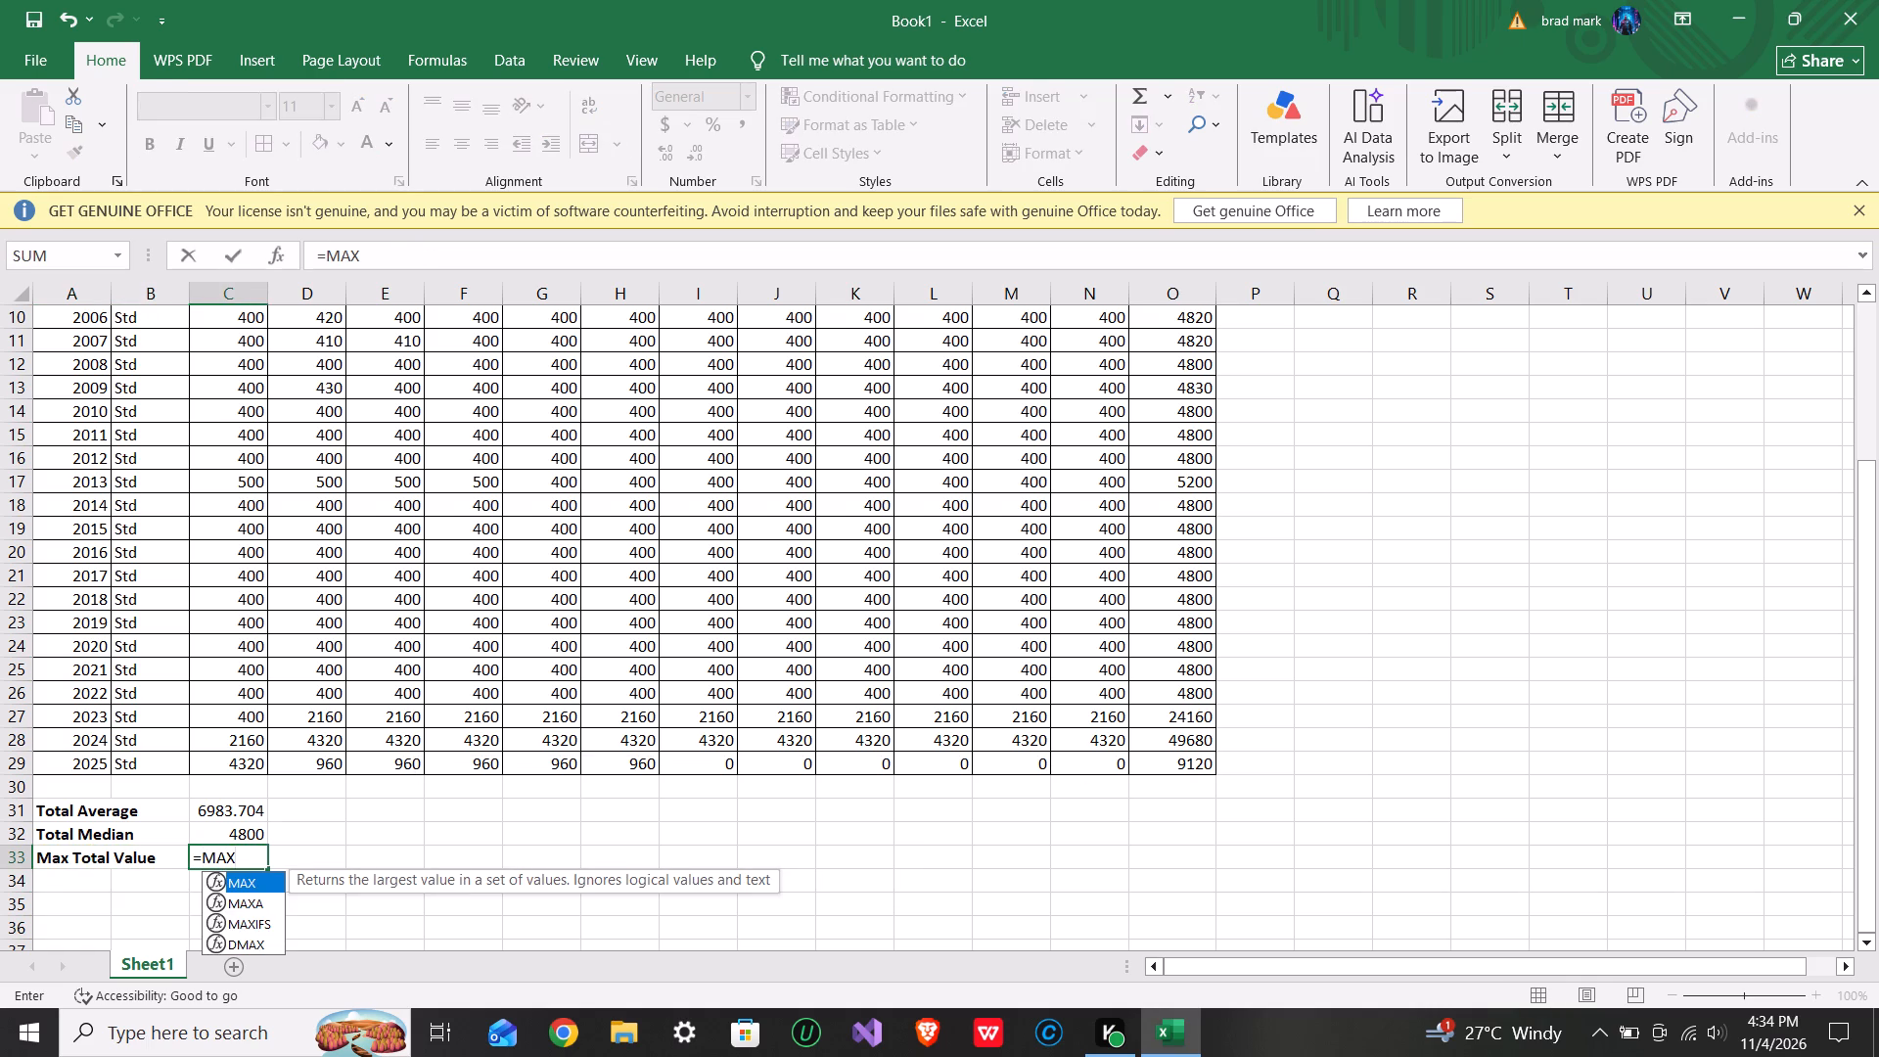
pyautogui.hotkey('shift', '(')
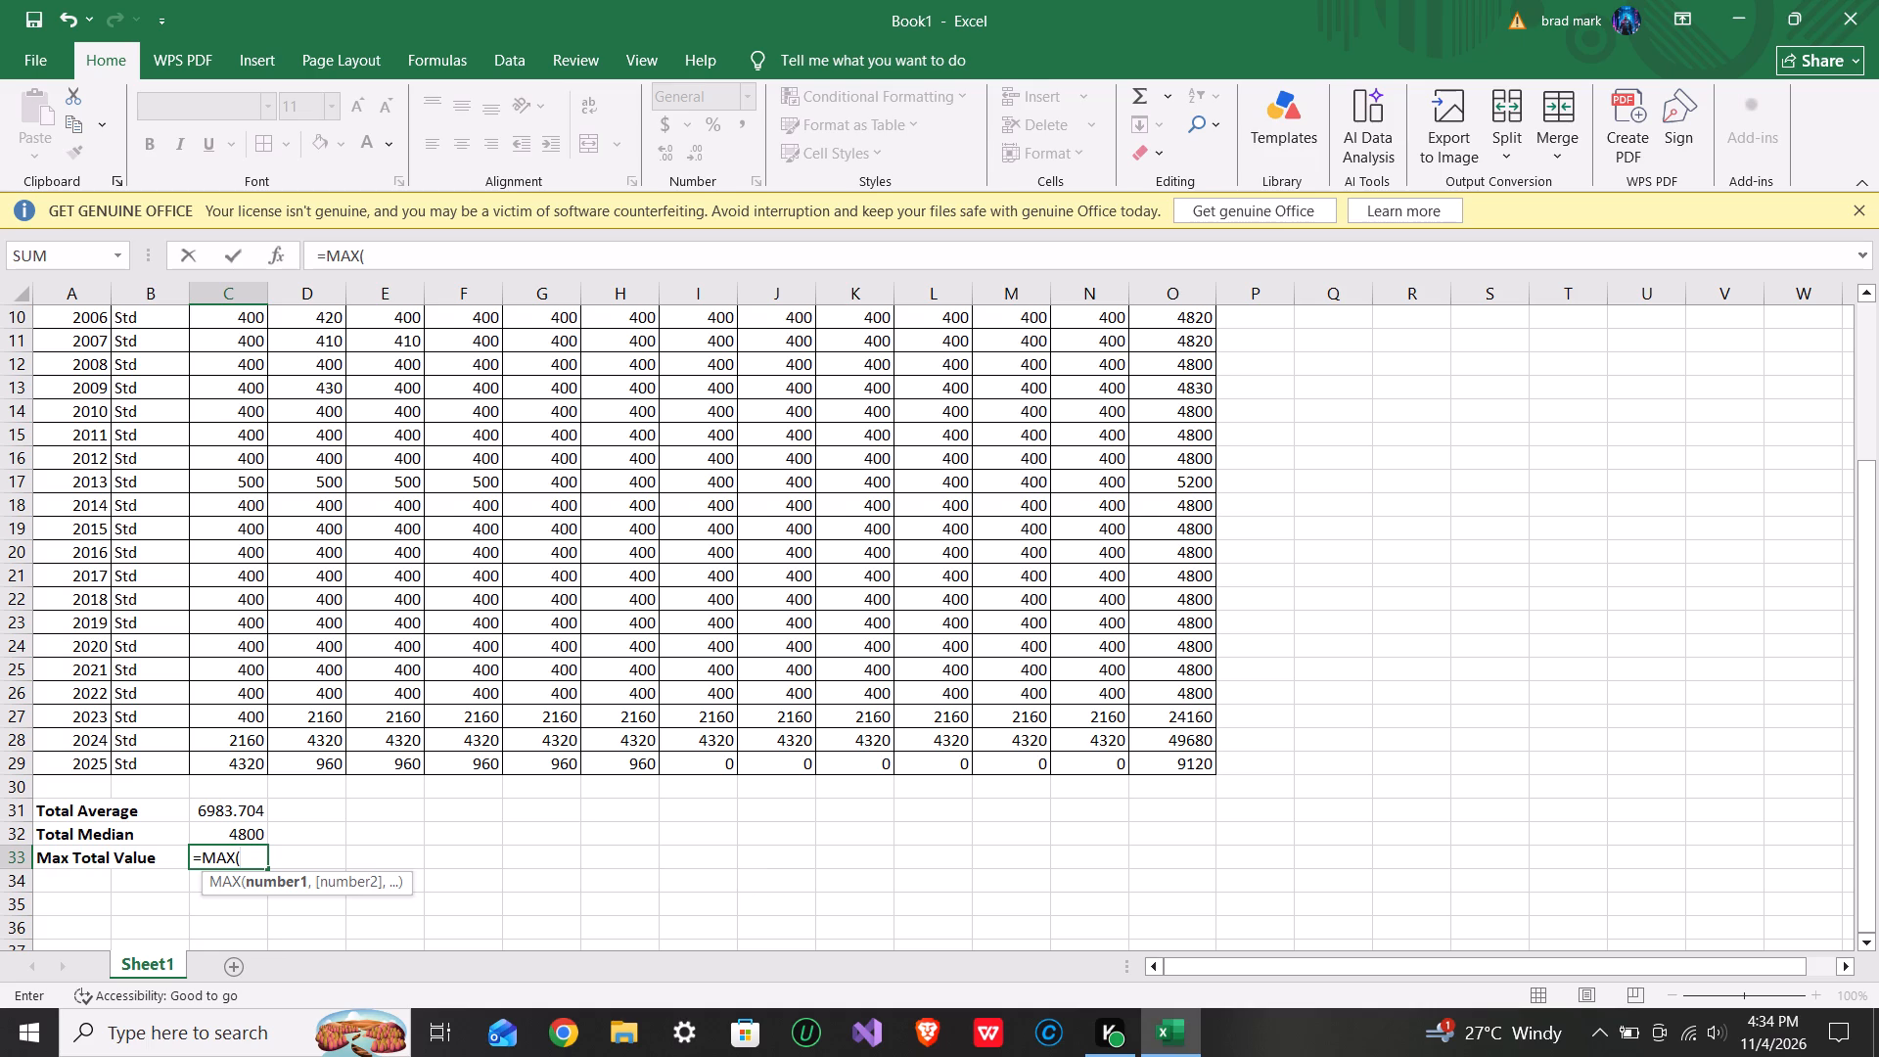
pyautogui.write('O3')
pyautogui.hotkey('shift', ':')
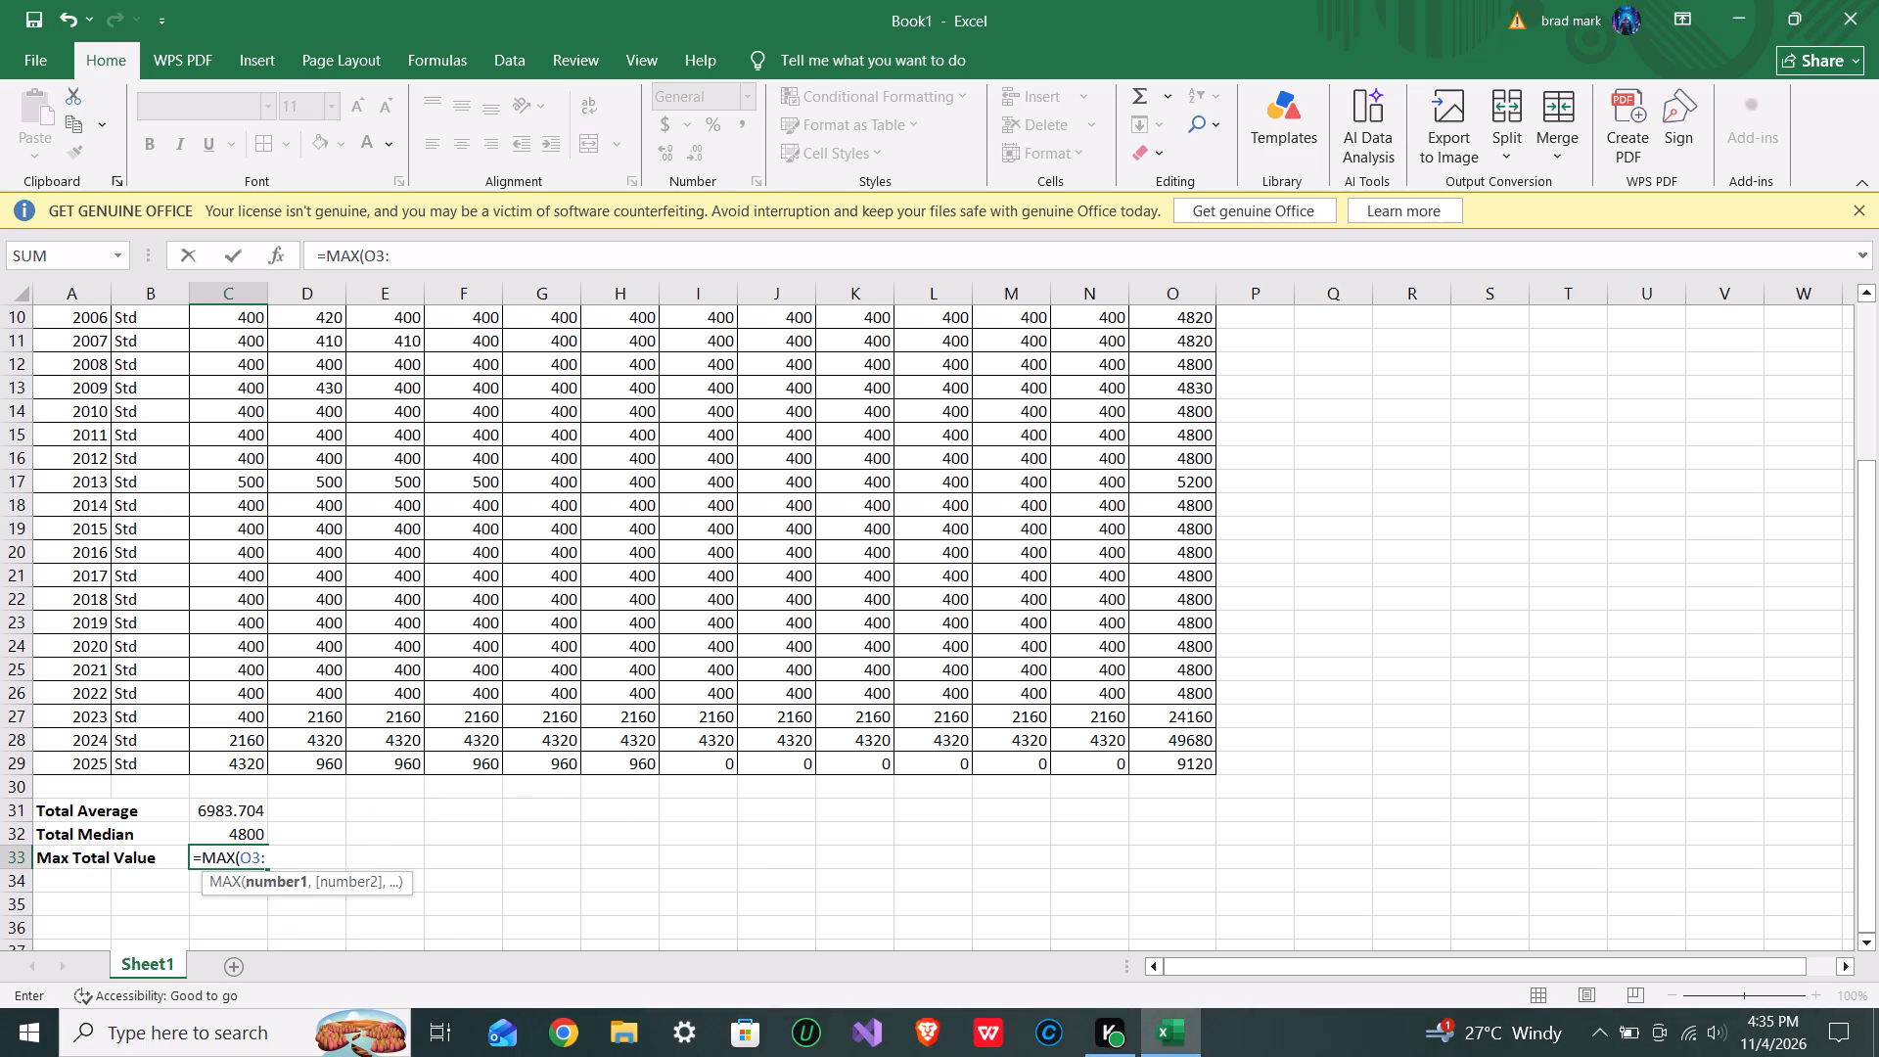
pyautogui.write('O29')
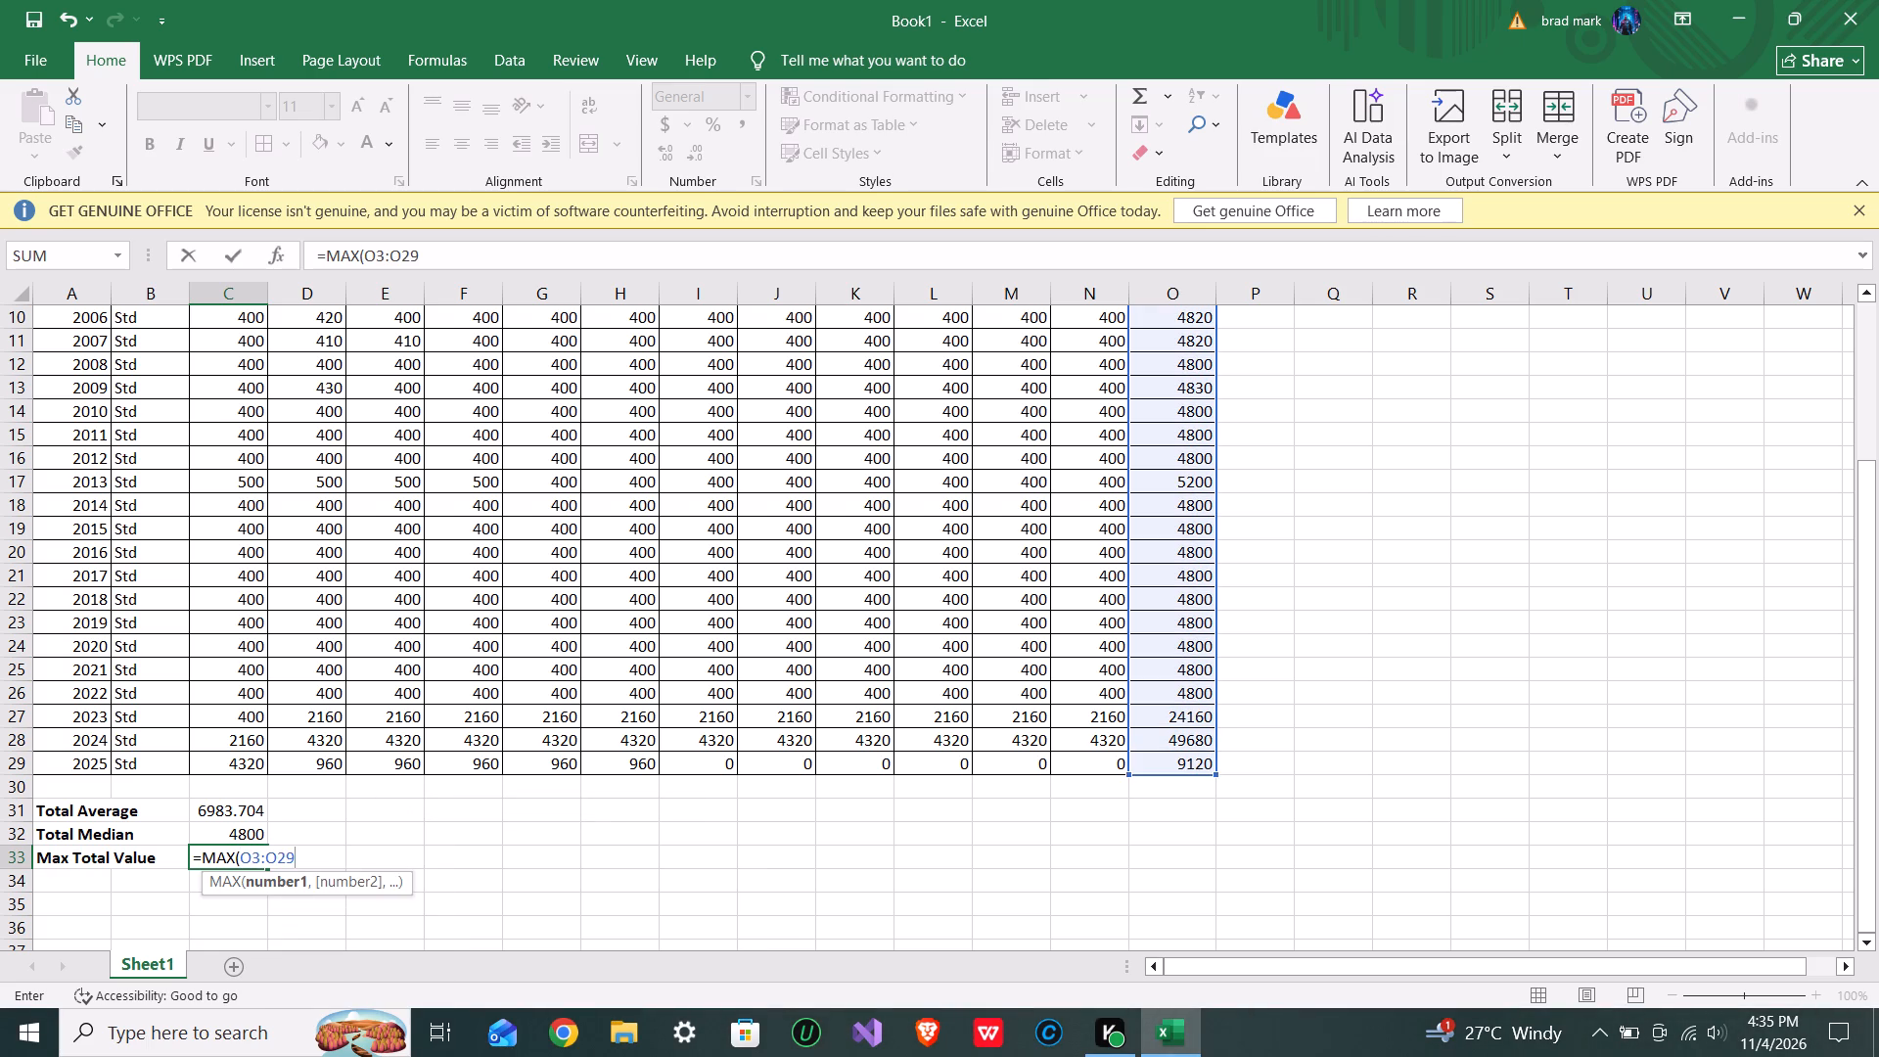
pyautogui.hotkey('shift', ')')
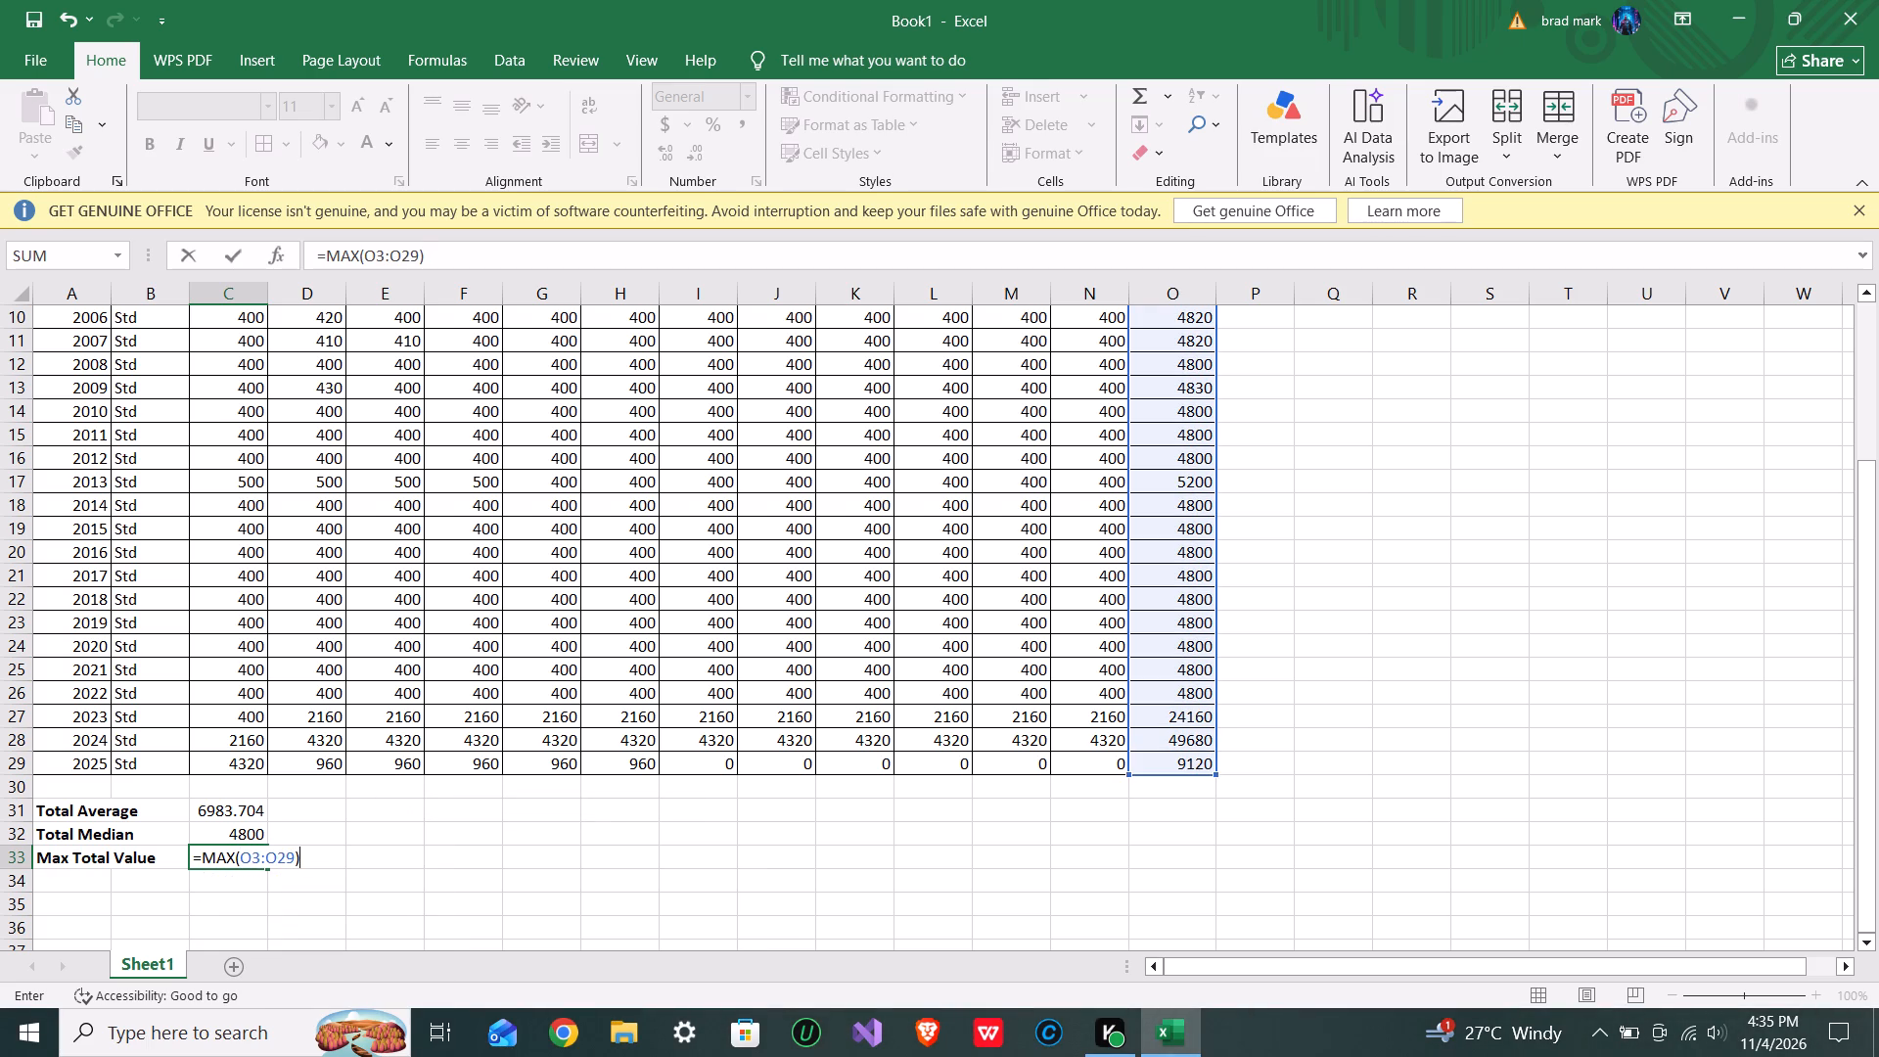
pyautogui.press('Return')
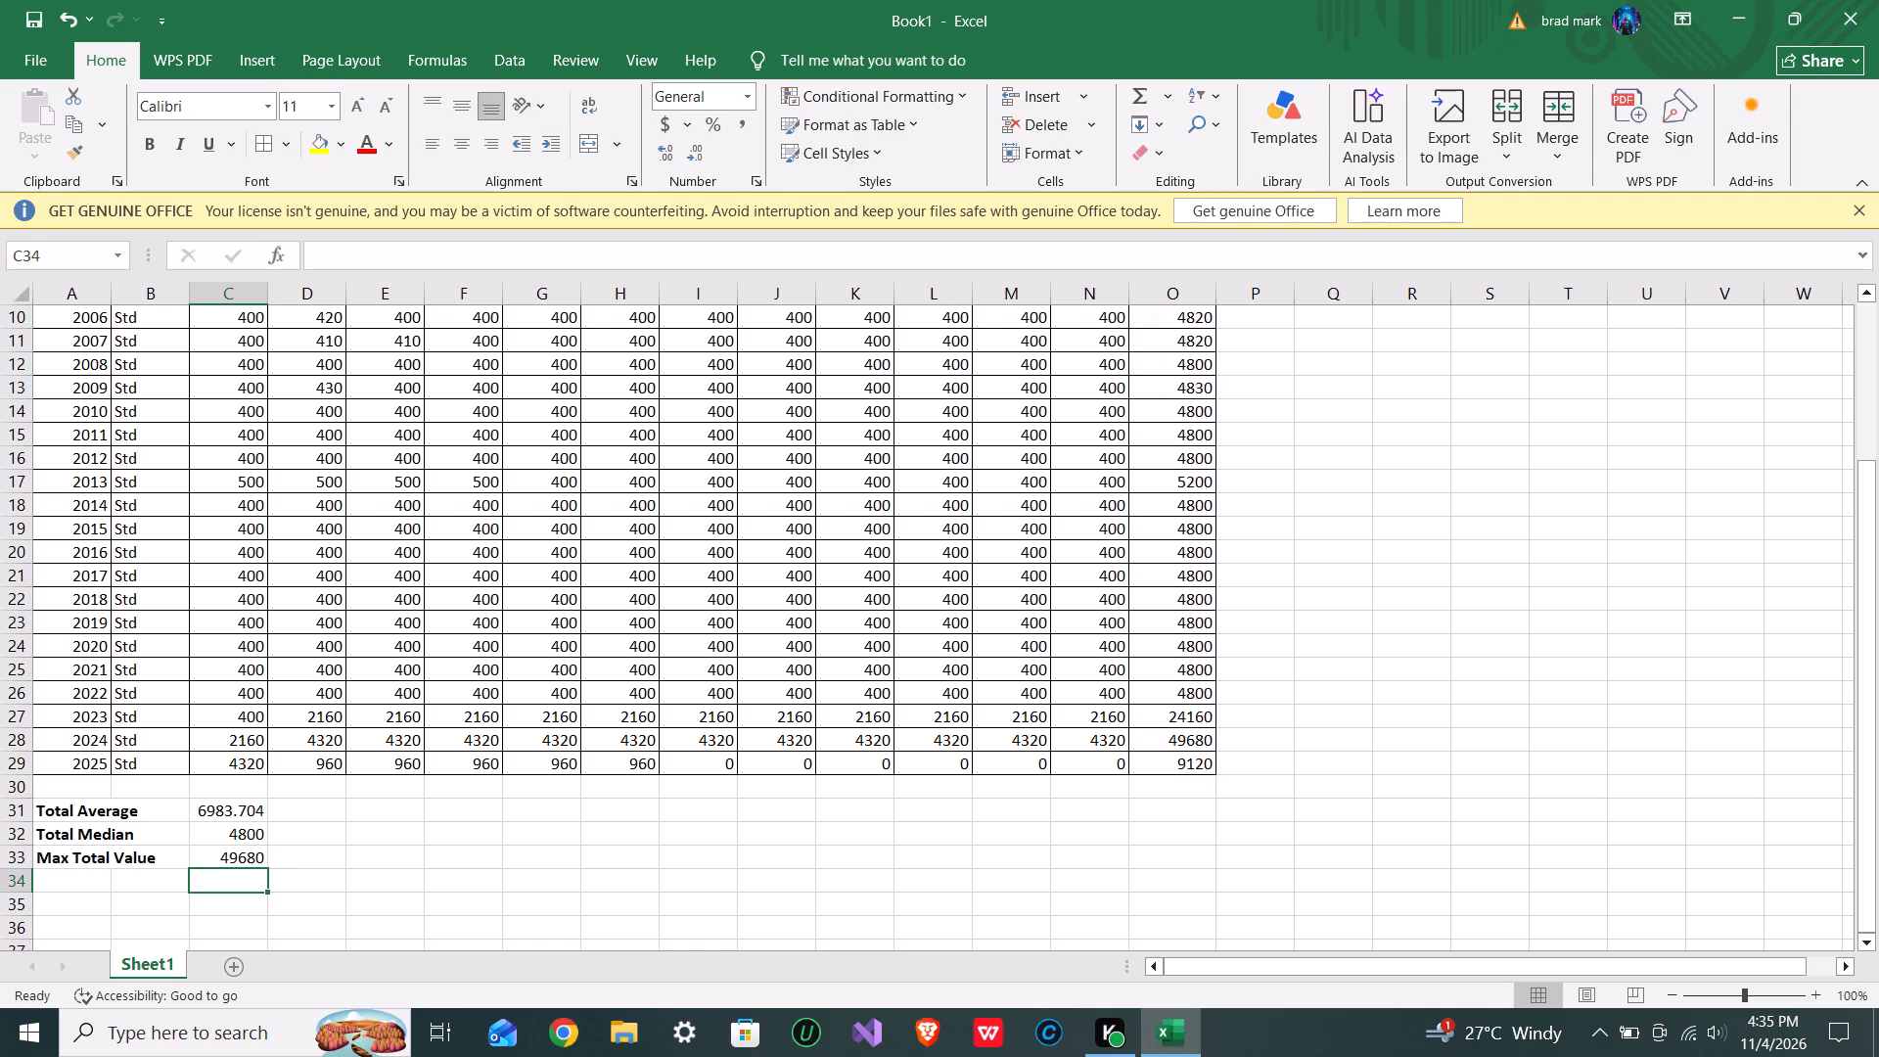
# Merge cells A34 and B34 across, directly below the Max Total Value label.
pyautogui.scroll(2, 1380, 677)
pyautogui.scroll(-1, 1380, 677)
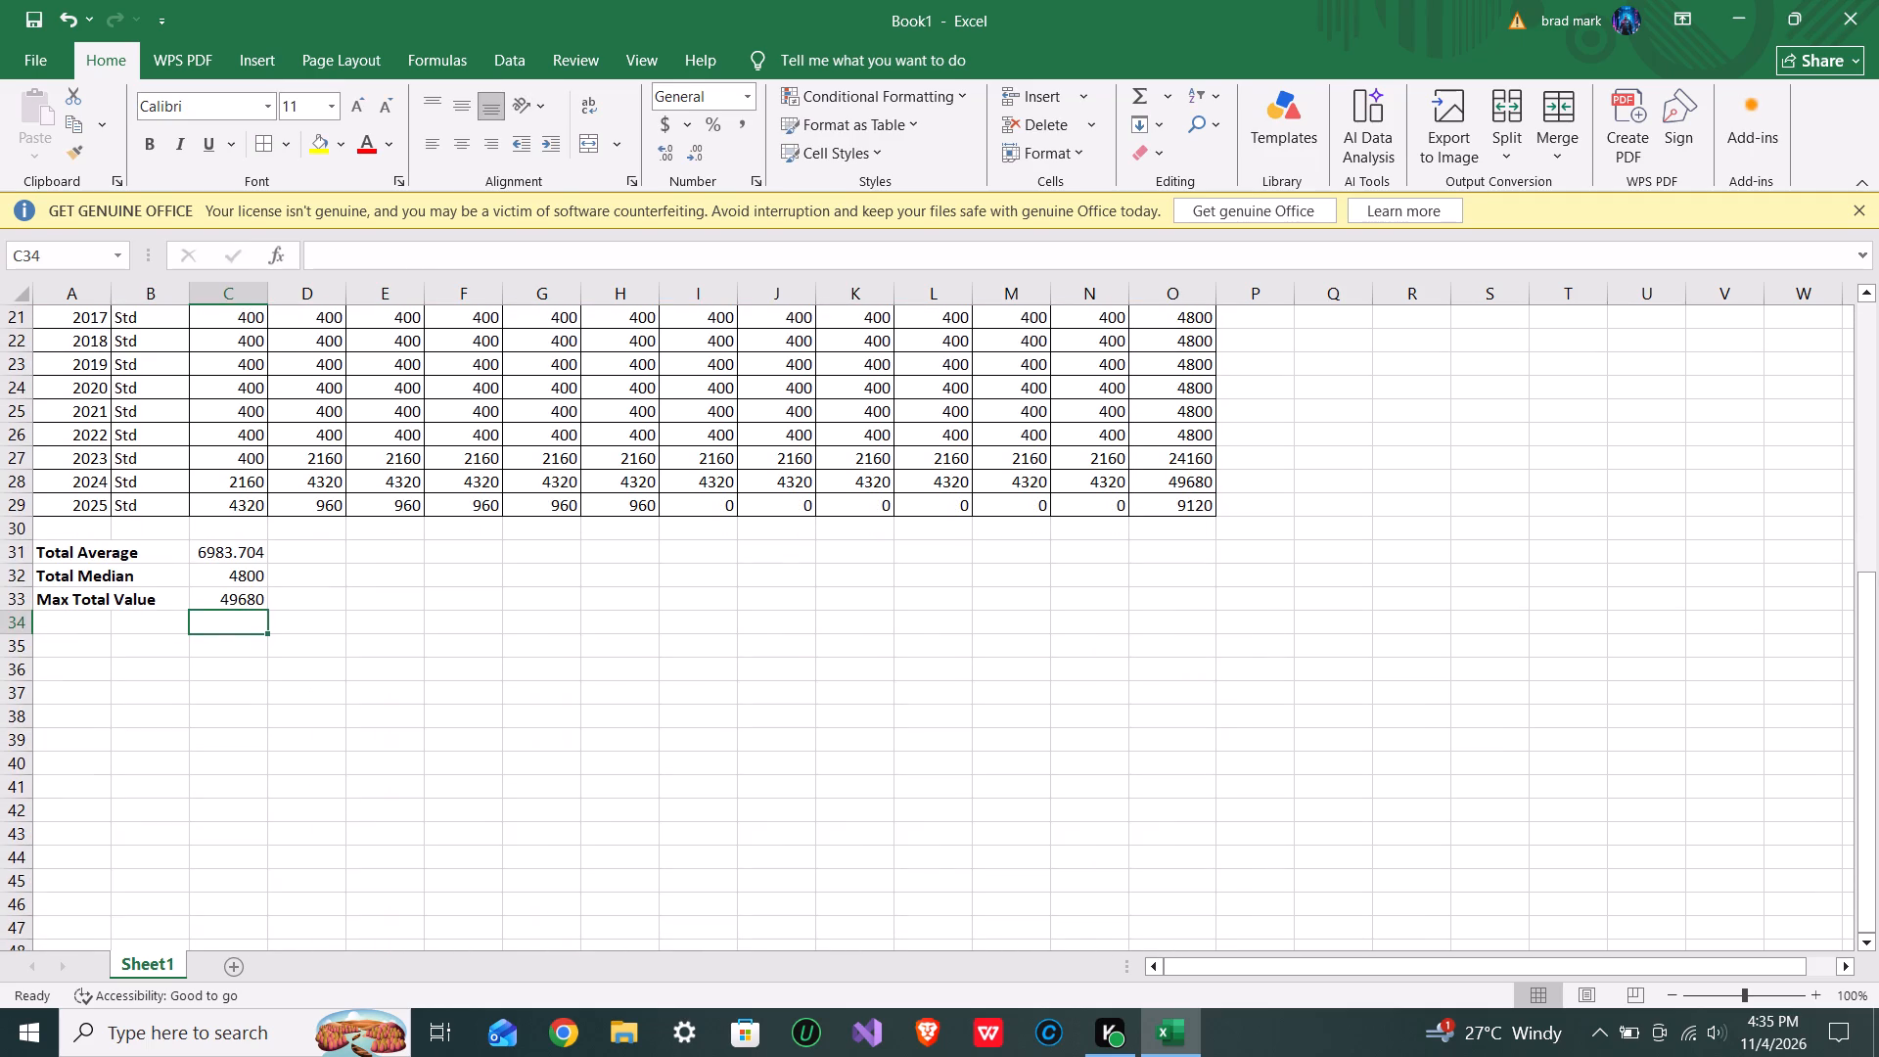
pyautogui.click(69, 631)
pyautogui.moveTo(74, 629); pyautogui.dragTo(154, 625)
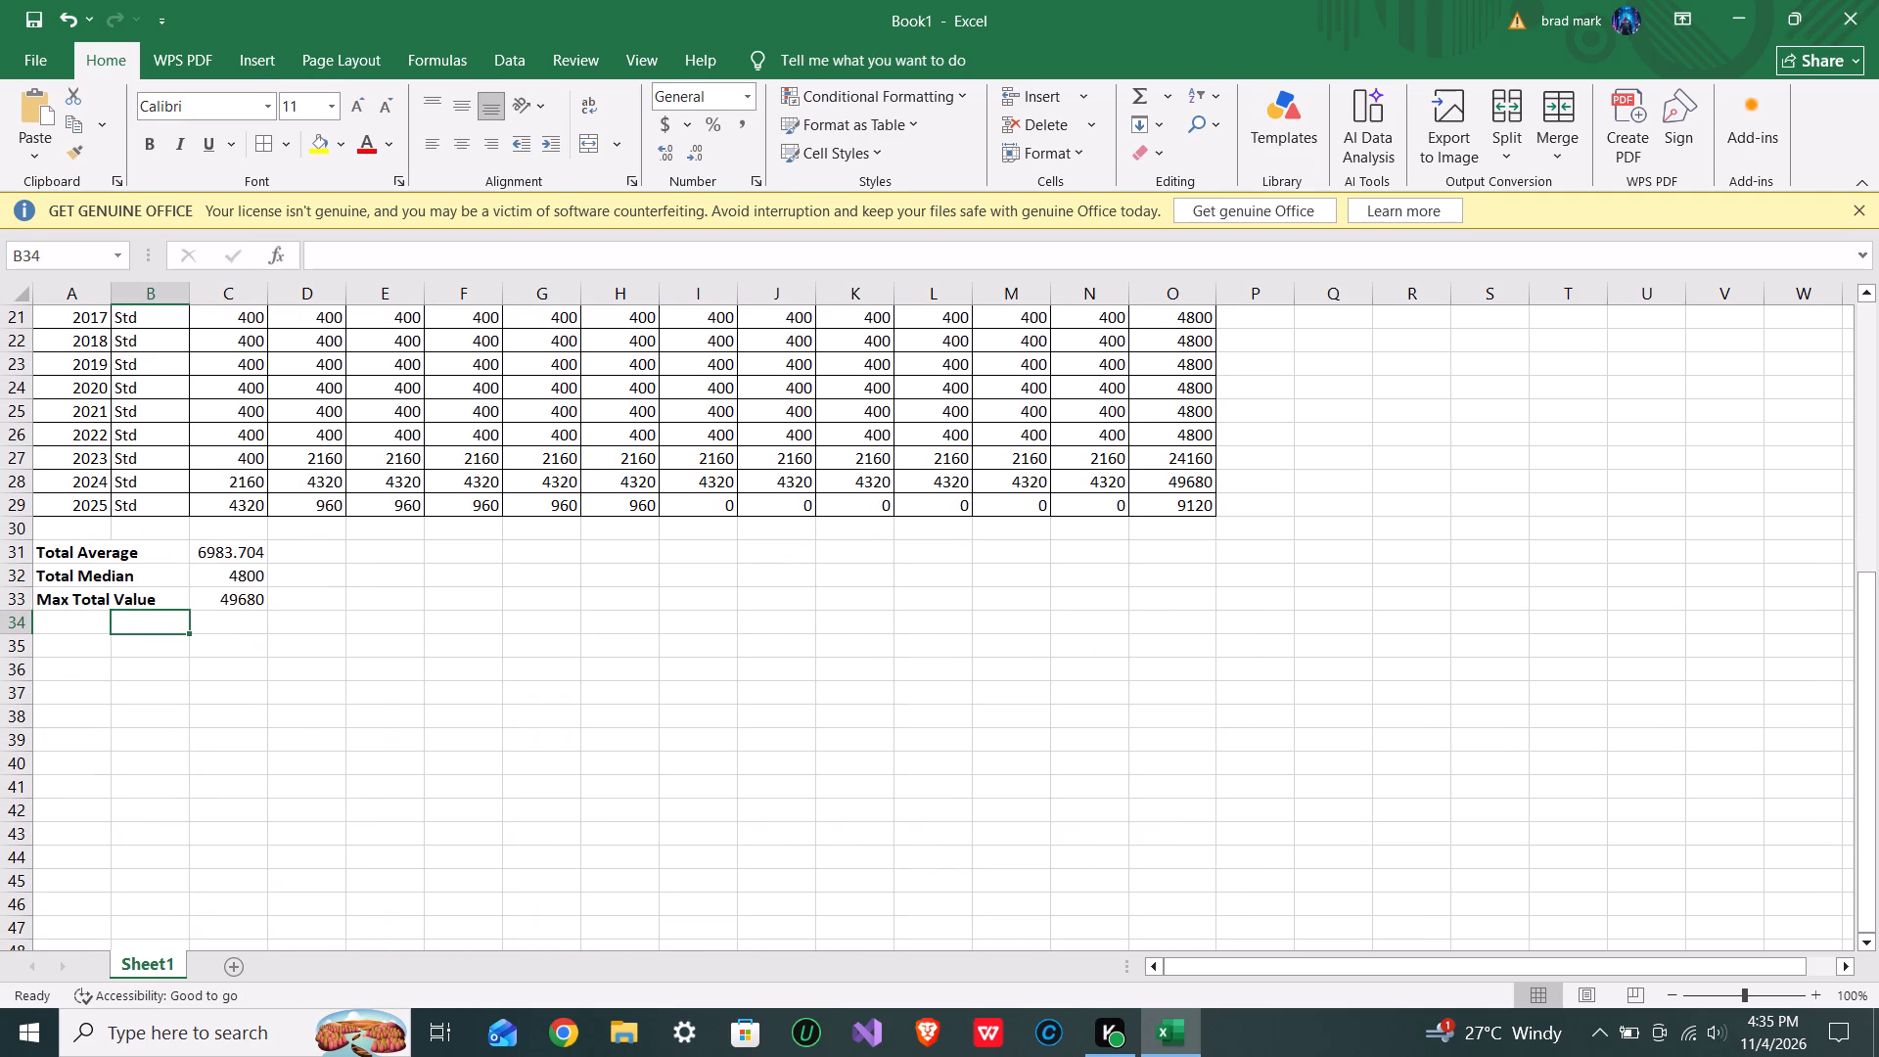
pyautogui.hotkey('ctrl', 'z')
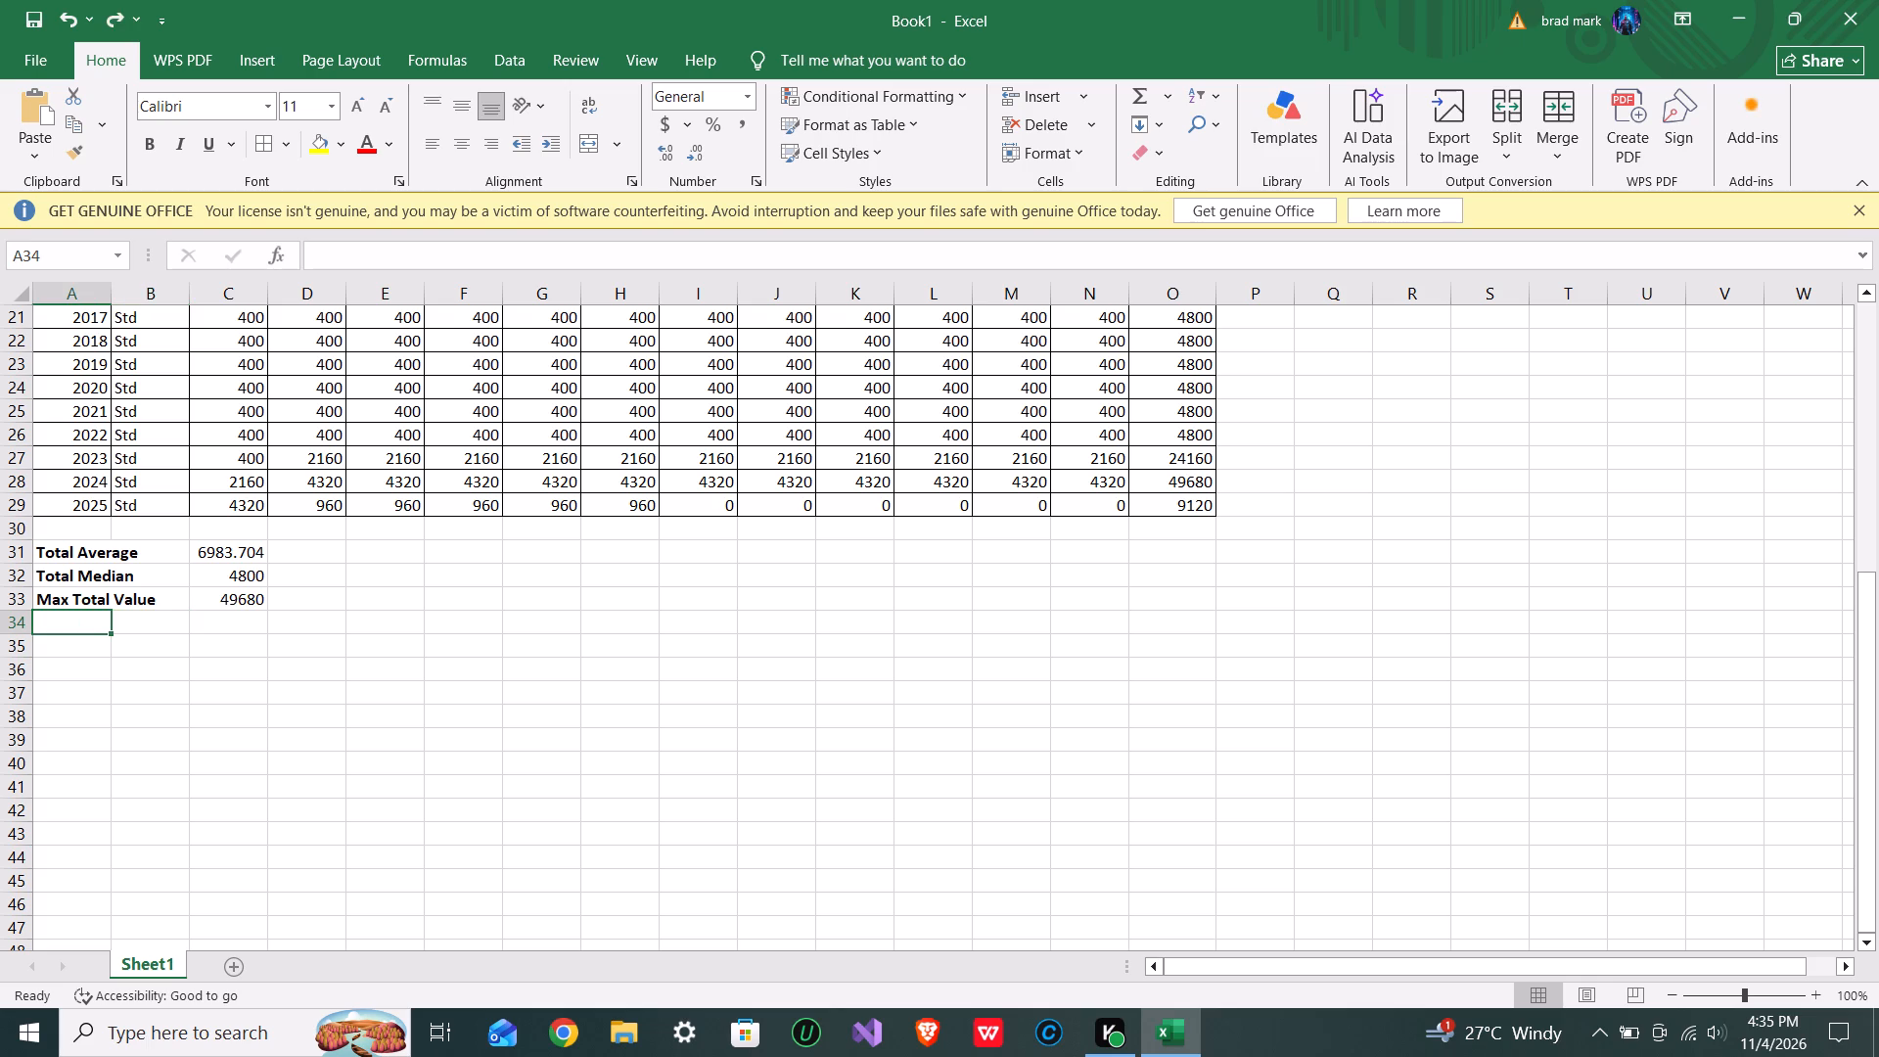
pyautogui.moveTo(85, 617); pyautogui.dragTo(130, 619)
pyautogui.click(614, 148)
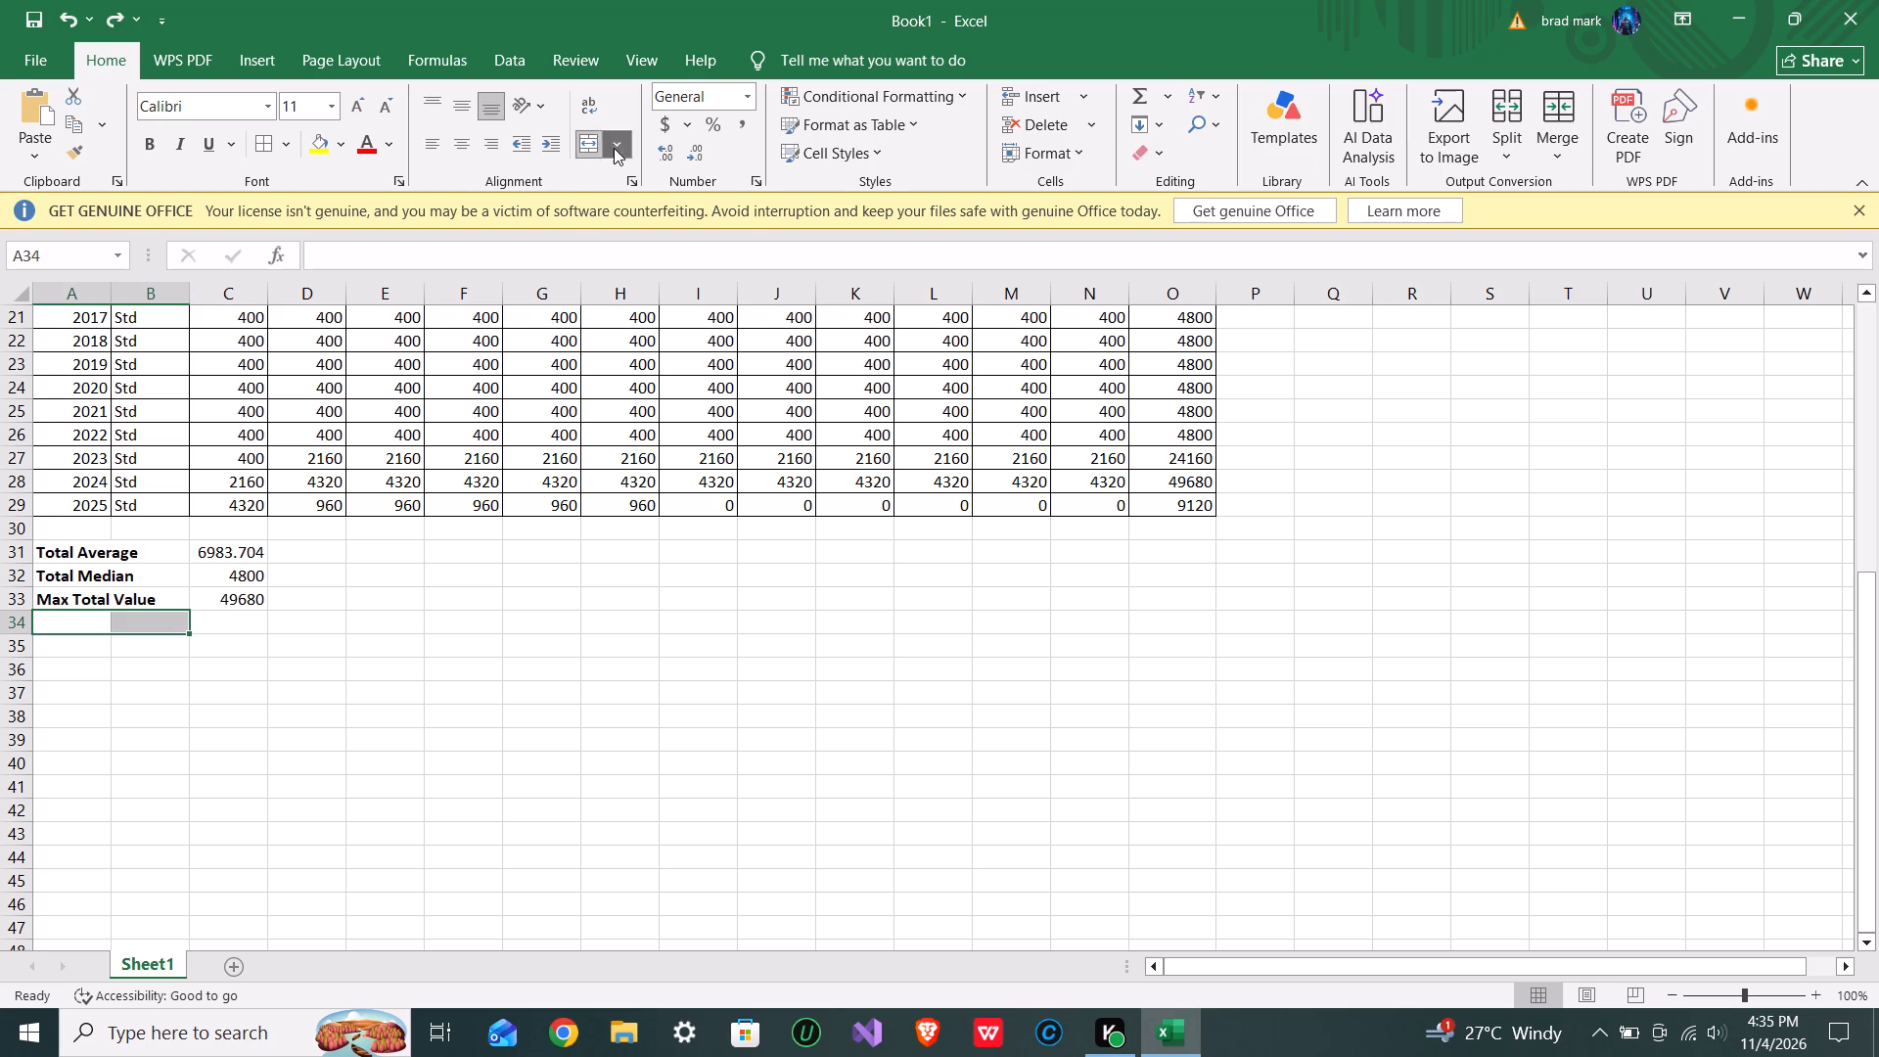
pyautogui.click(665, 212)
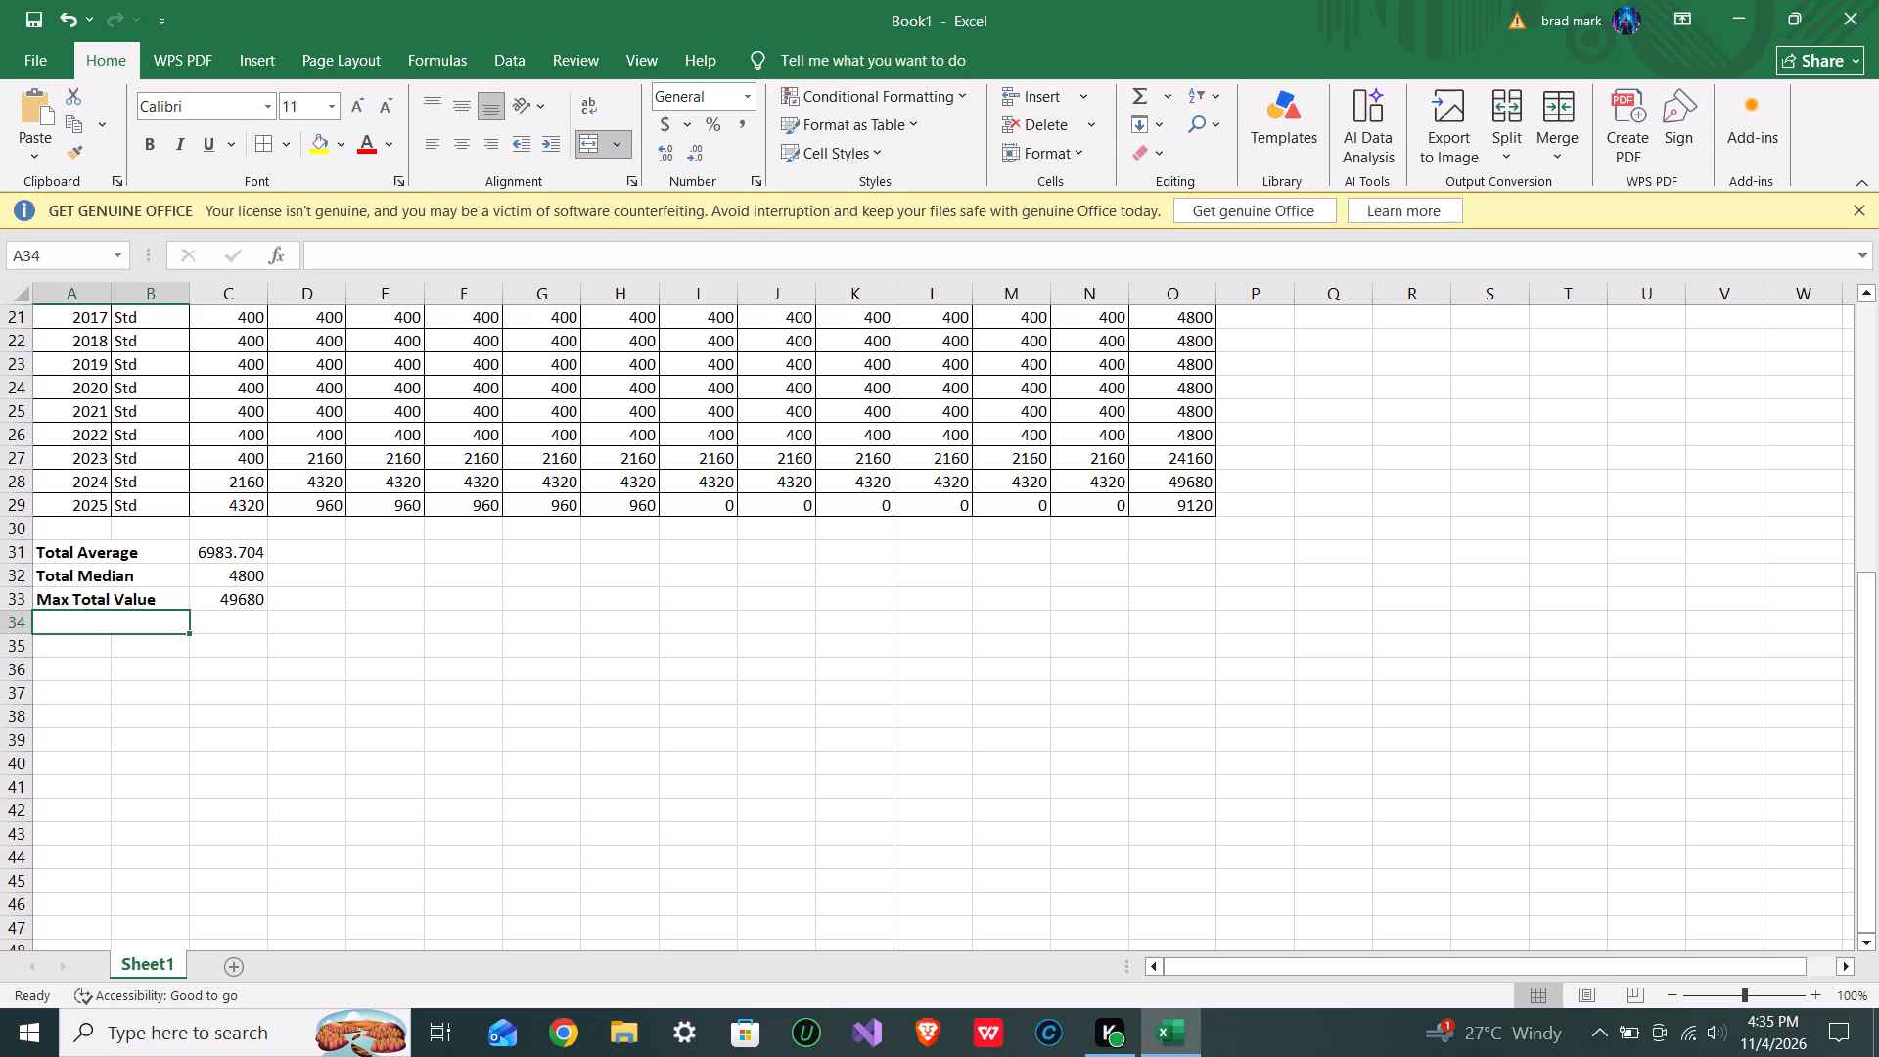
# Enter the label Min Total Value in merged cell A34.
pyautogui.click(99, 624)
pyautogui.write('Min')
pyautogui.press('space')
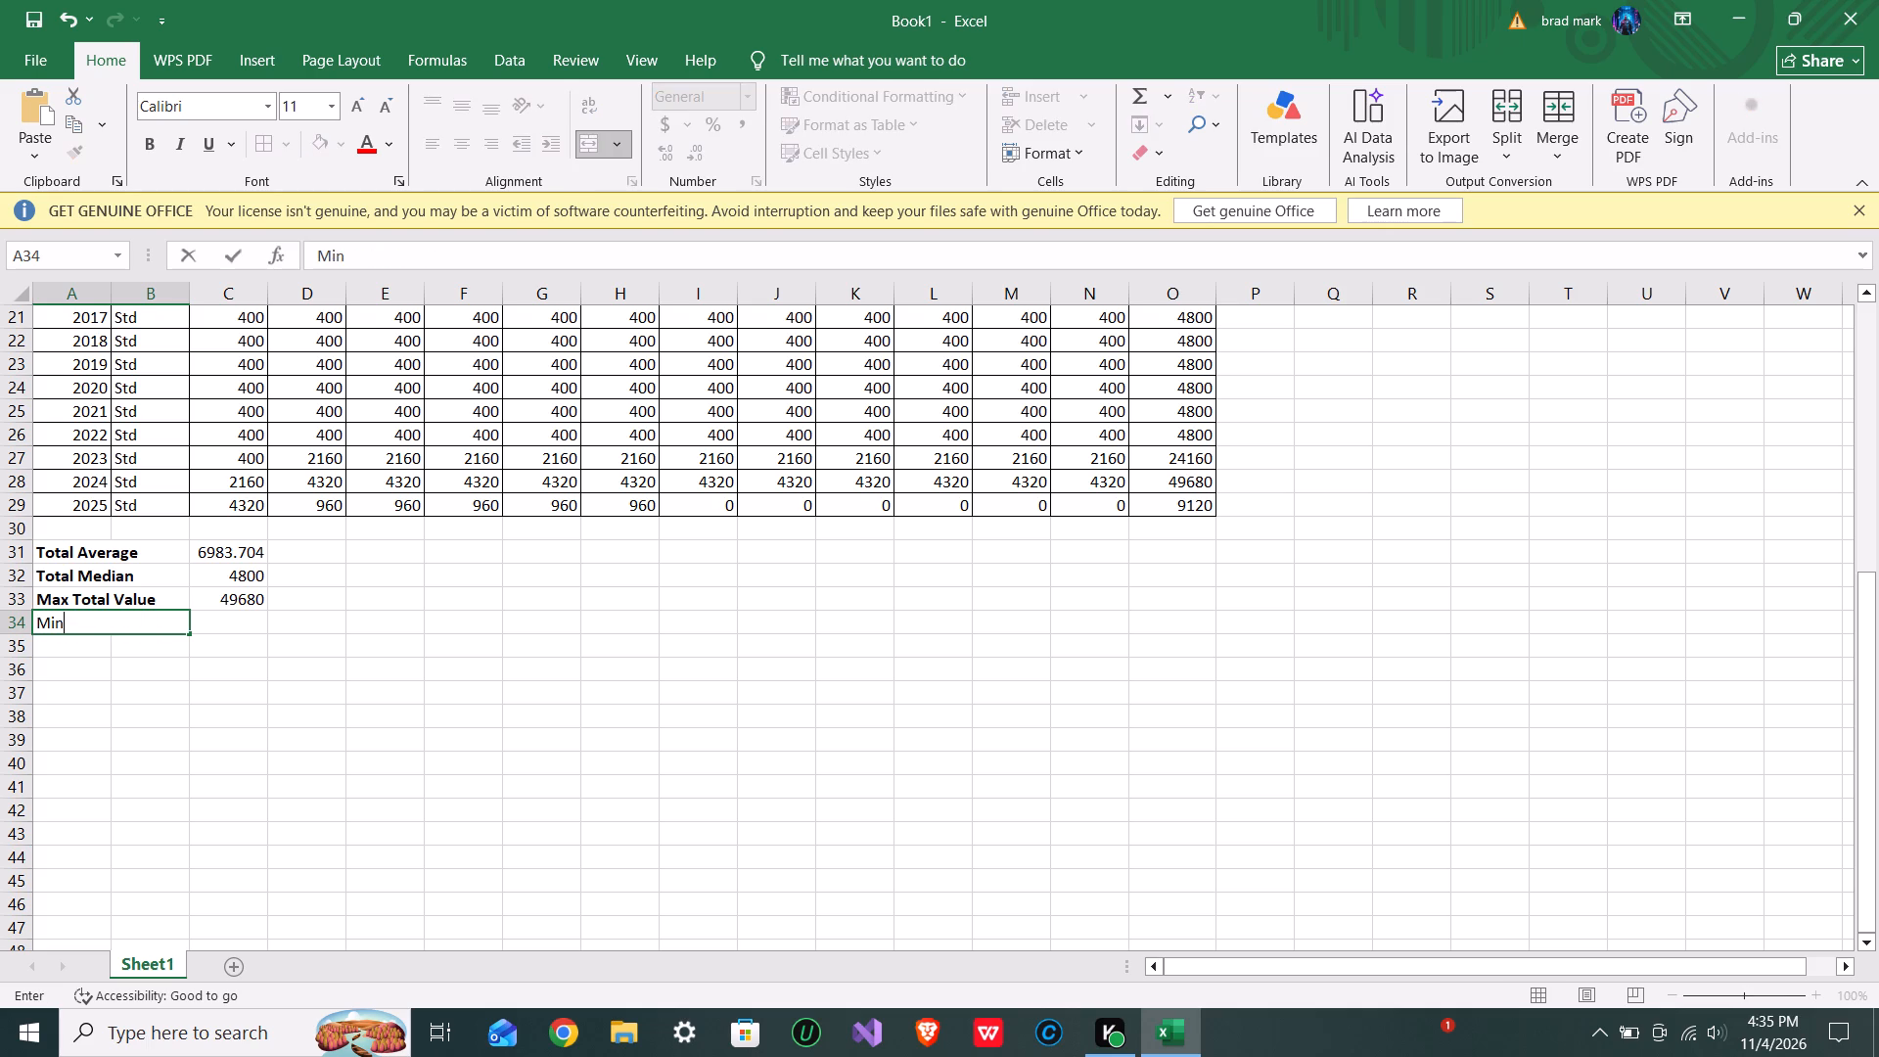
pyautogui.hotkey('shift', 't')
pyautogui.write('otal Value')
pyautogui.click(114, 652)
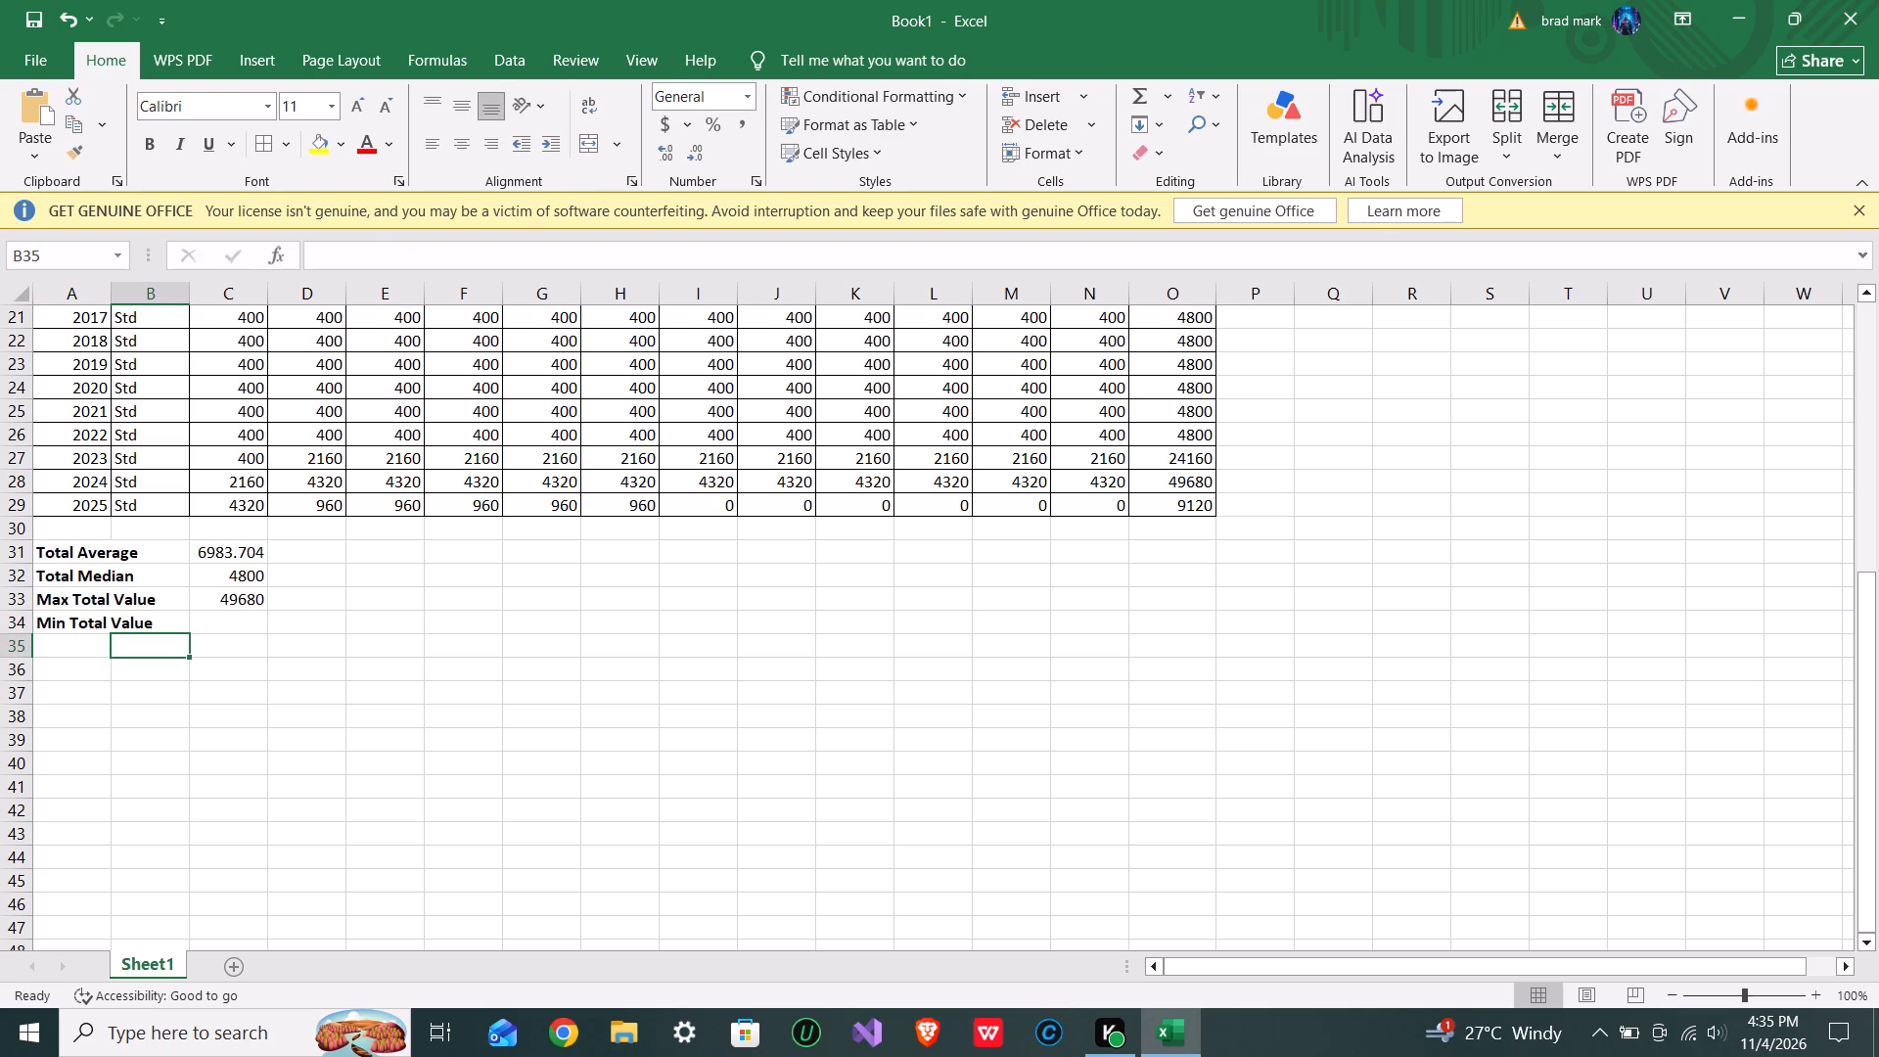
# Enter the formula =MIN(O3:O29) in cell C34 beside the Min Total Value label.
pyautogui.click(265, 629)
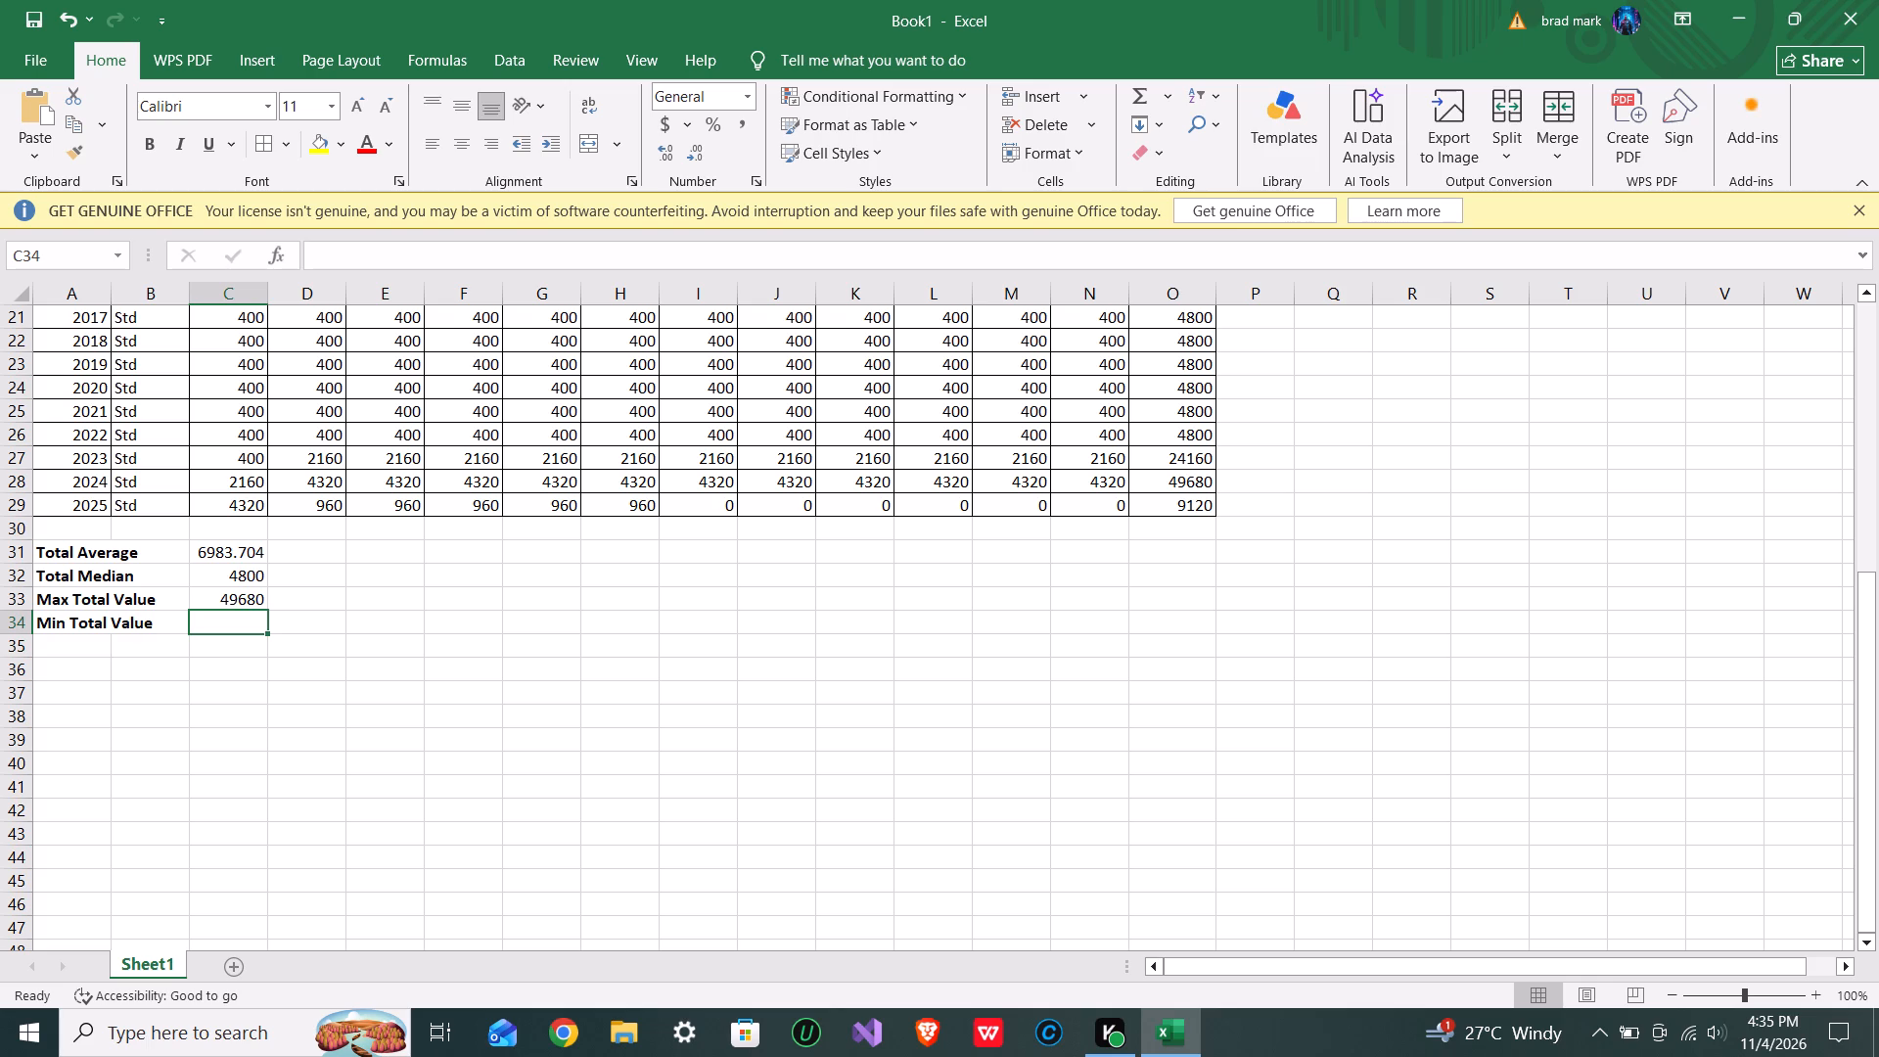
pyautogui.hotkey('shift', '+')
pyautogui.press('BackSpace')
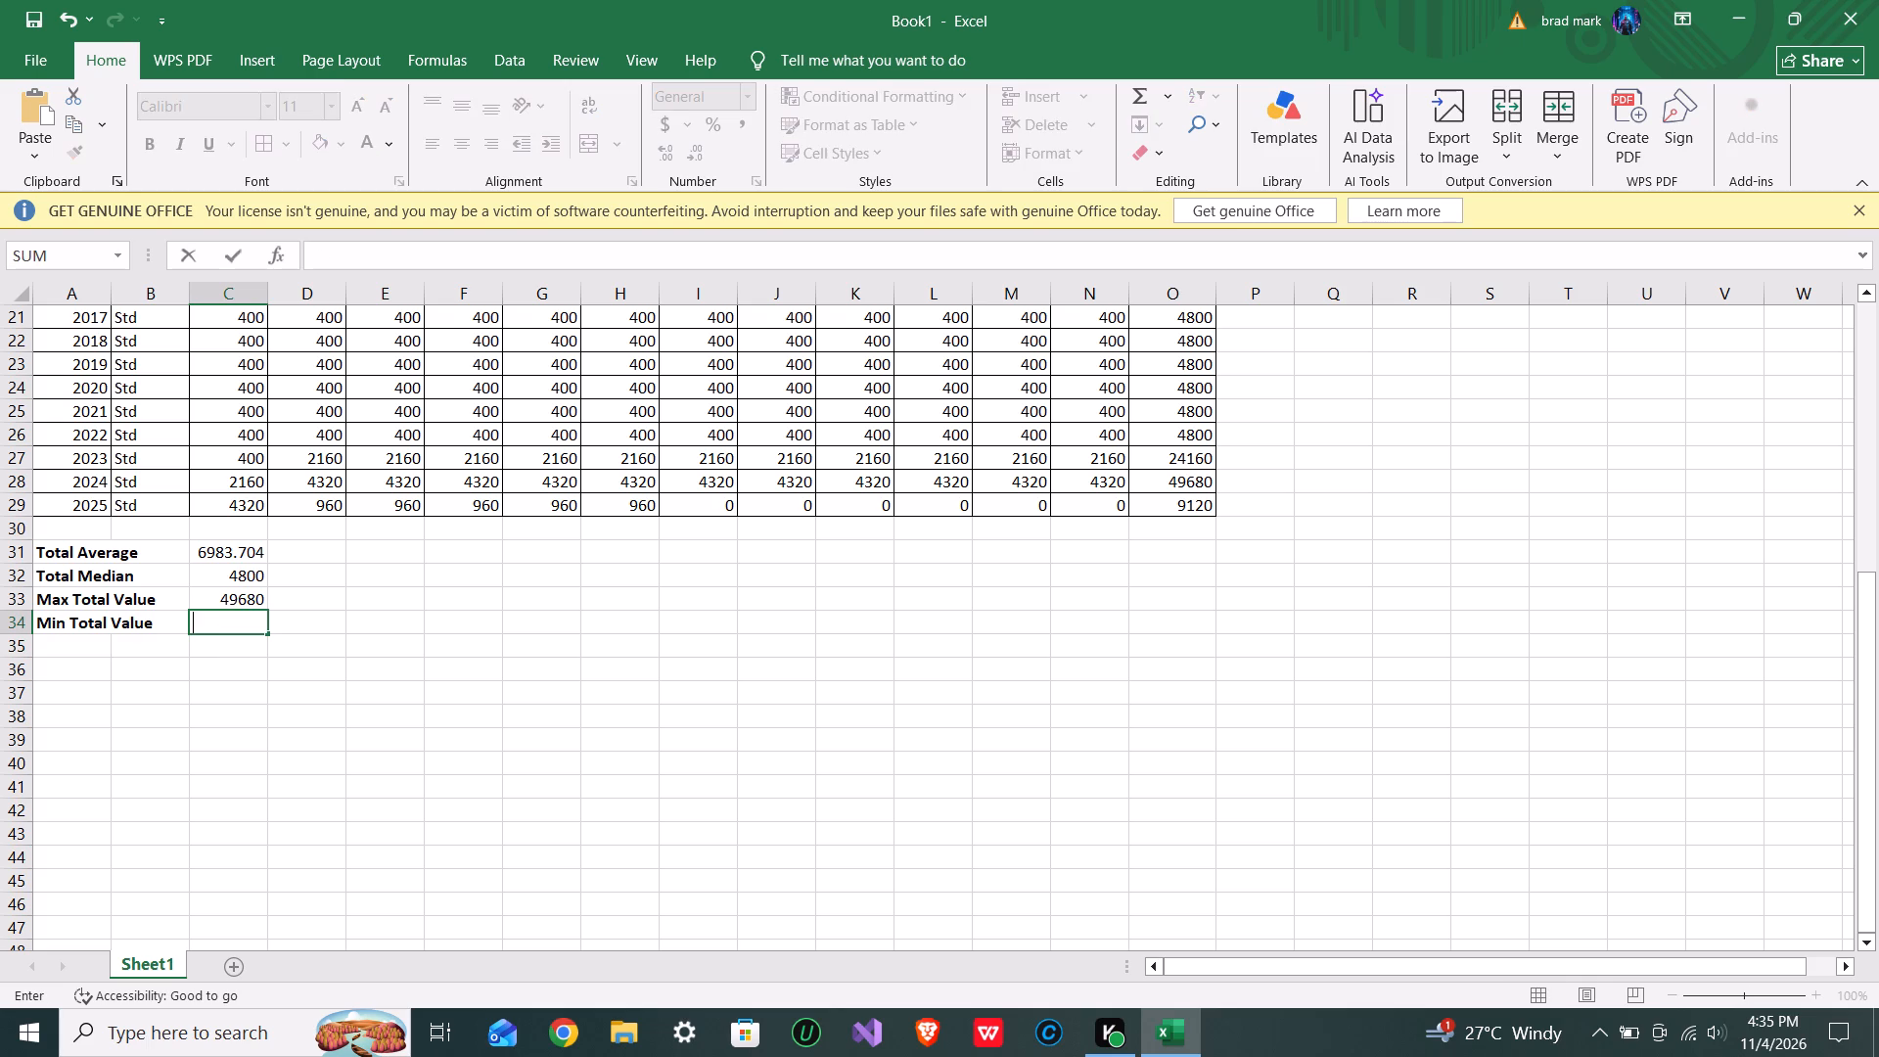
pyautogui.press('=')
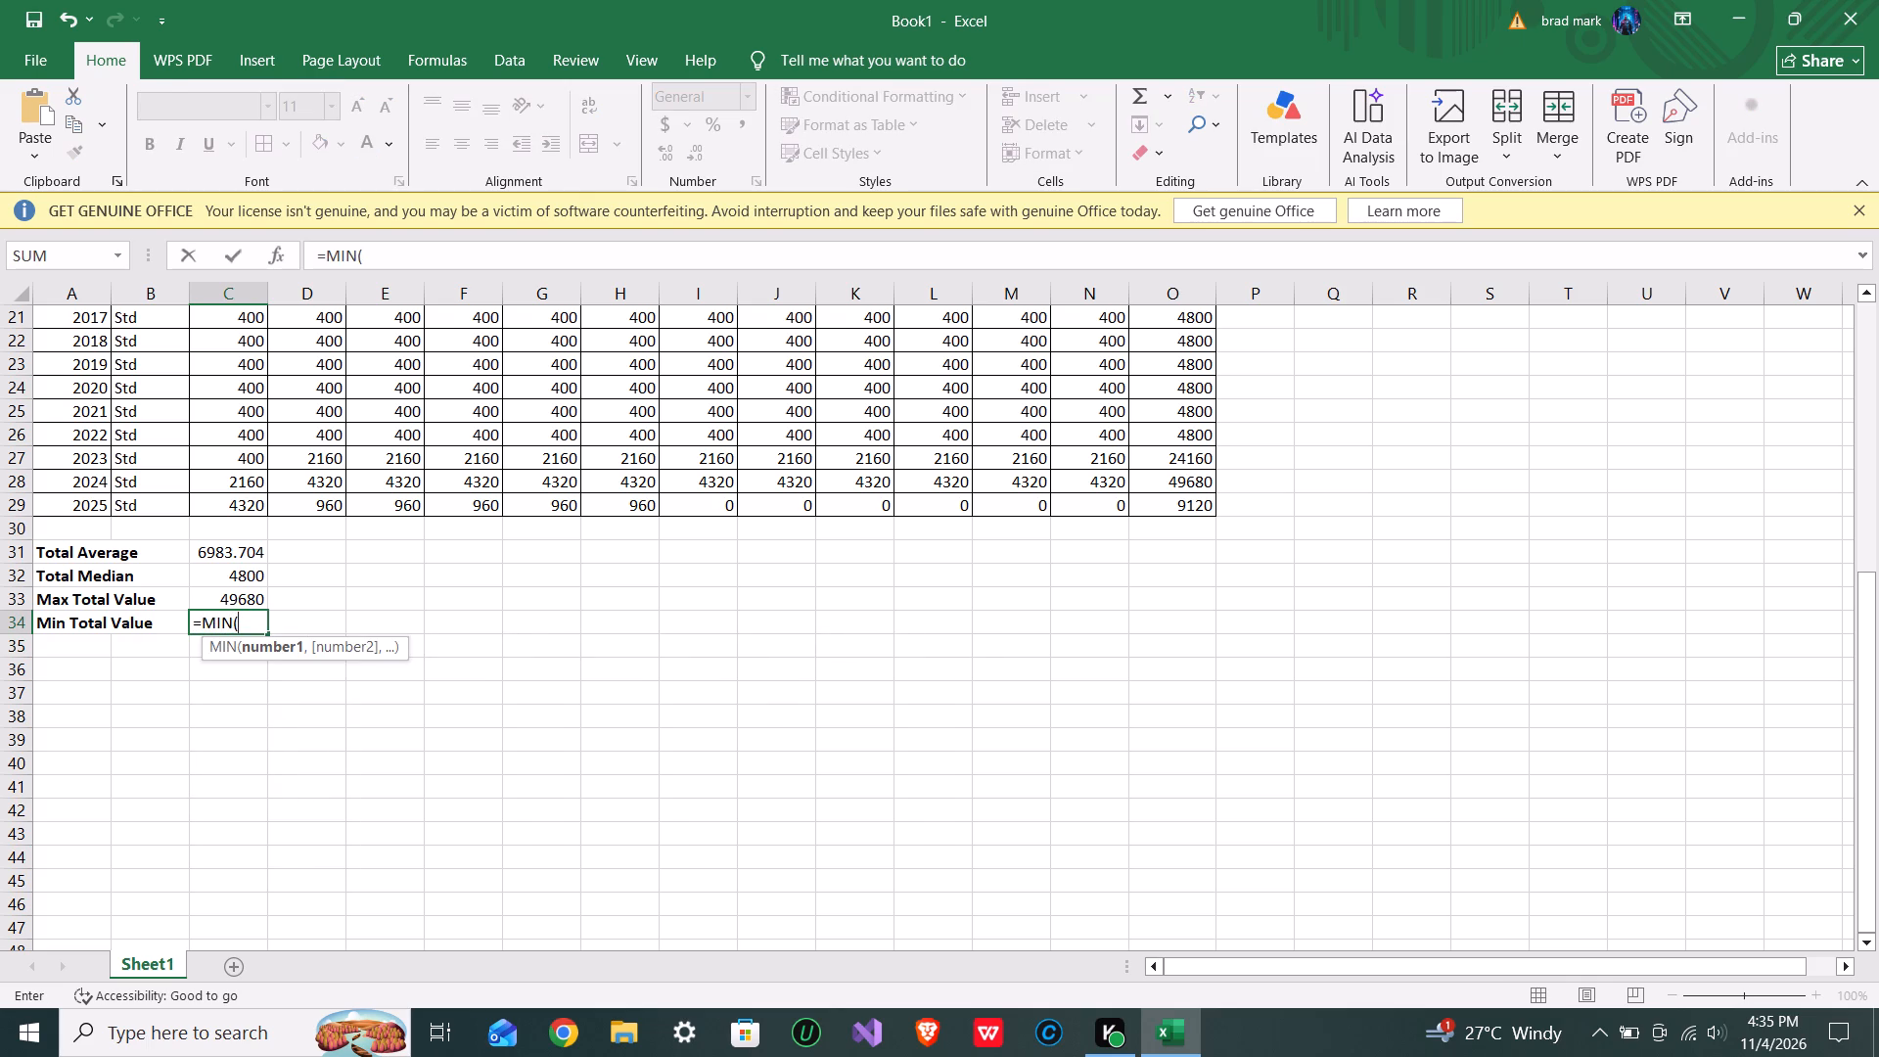
pyautogui.write('O3')
pyautogui.write(':O29')
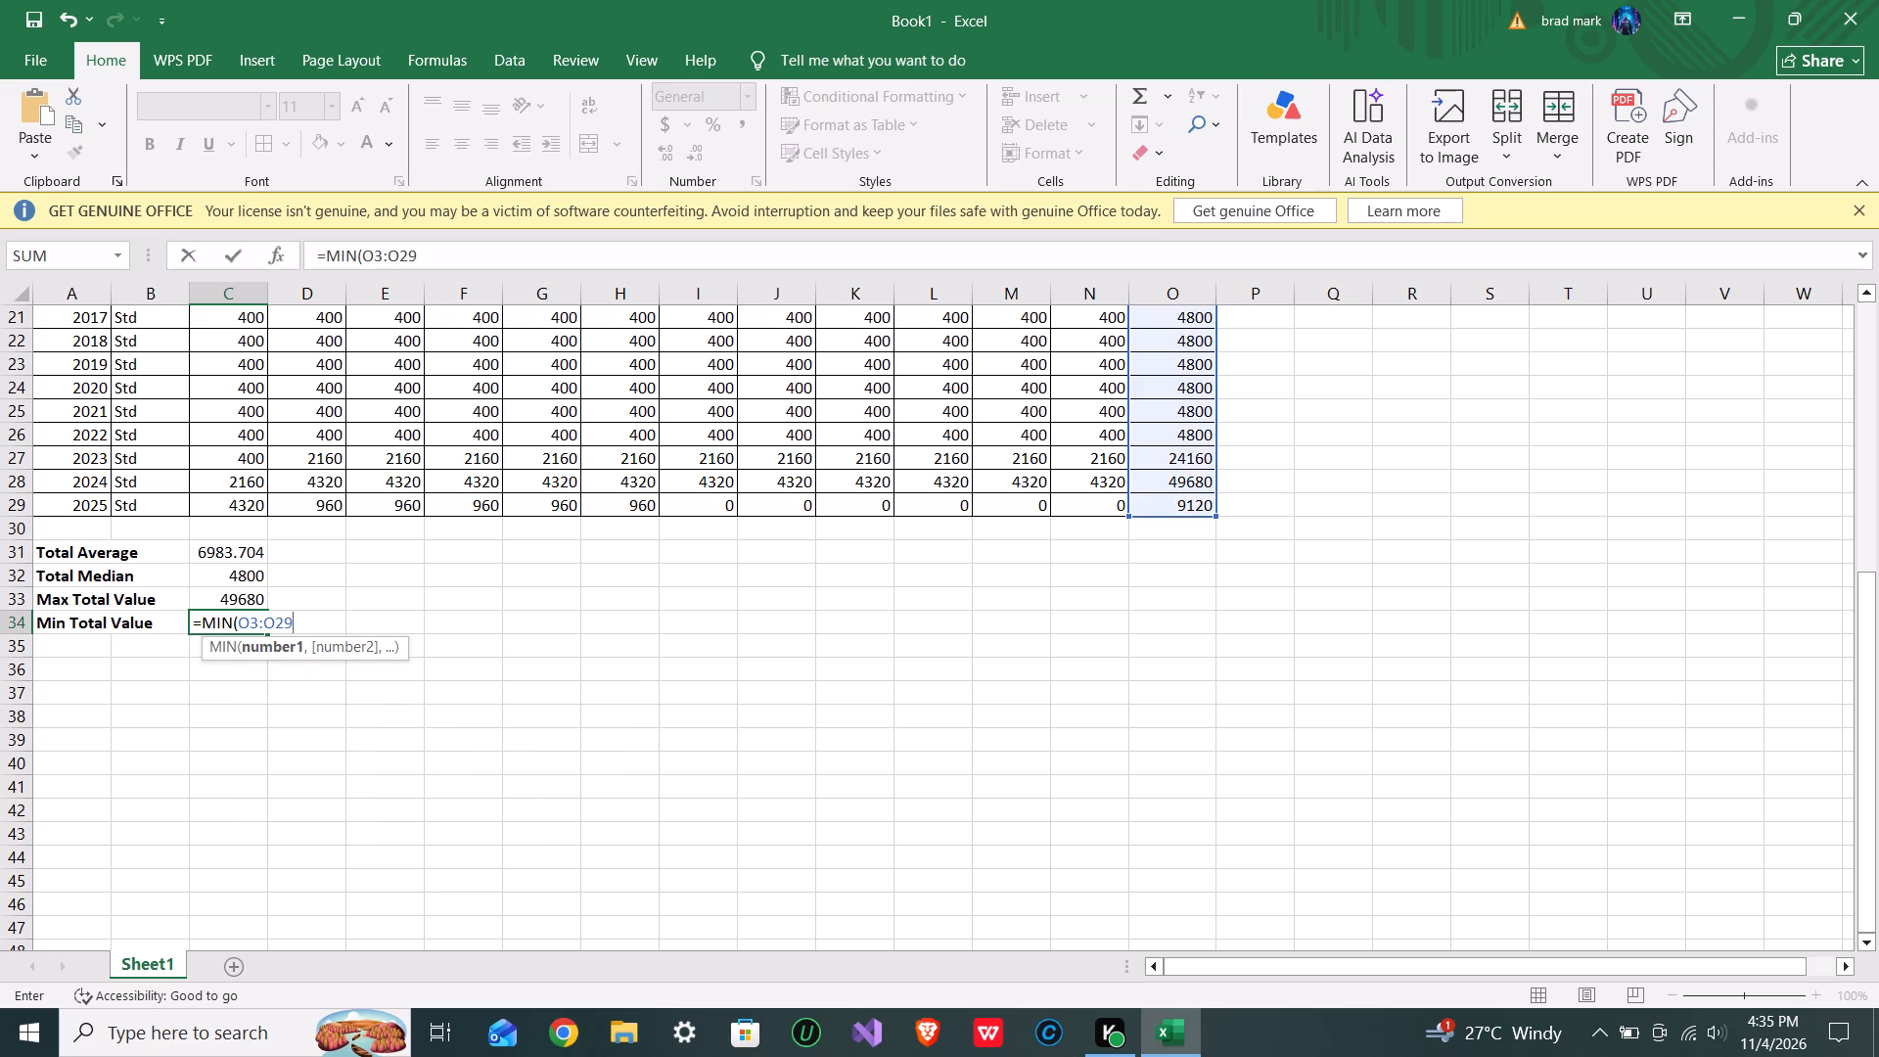
pyautogui.hotkey('shift', ')')
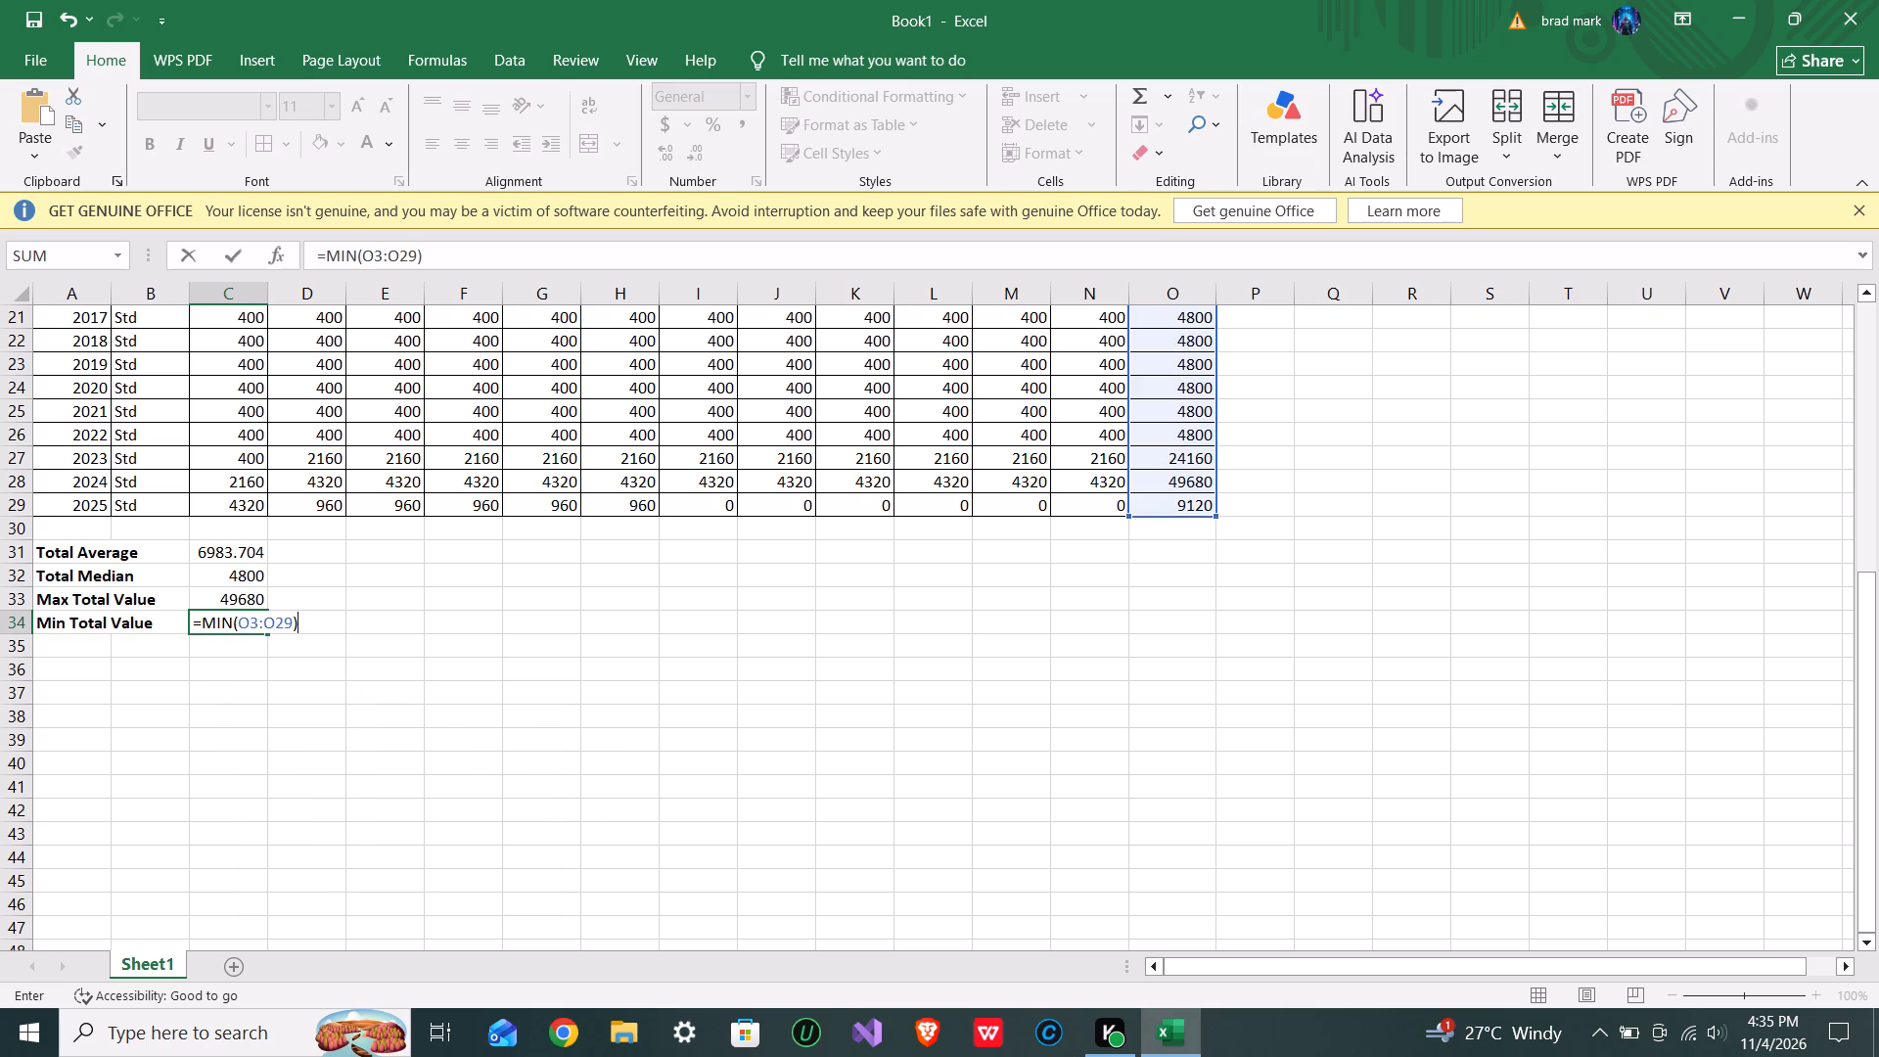
pyautogui.press('Return')
# Merge cells A35 and B35 across, directly below the Min Total Value label.
pyautogui.scroll(4, 1040, 620)
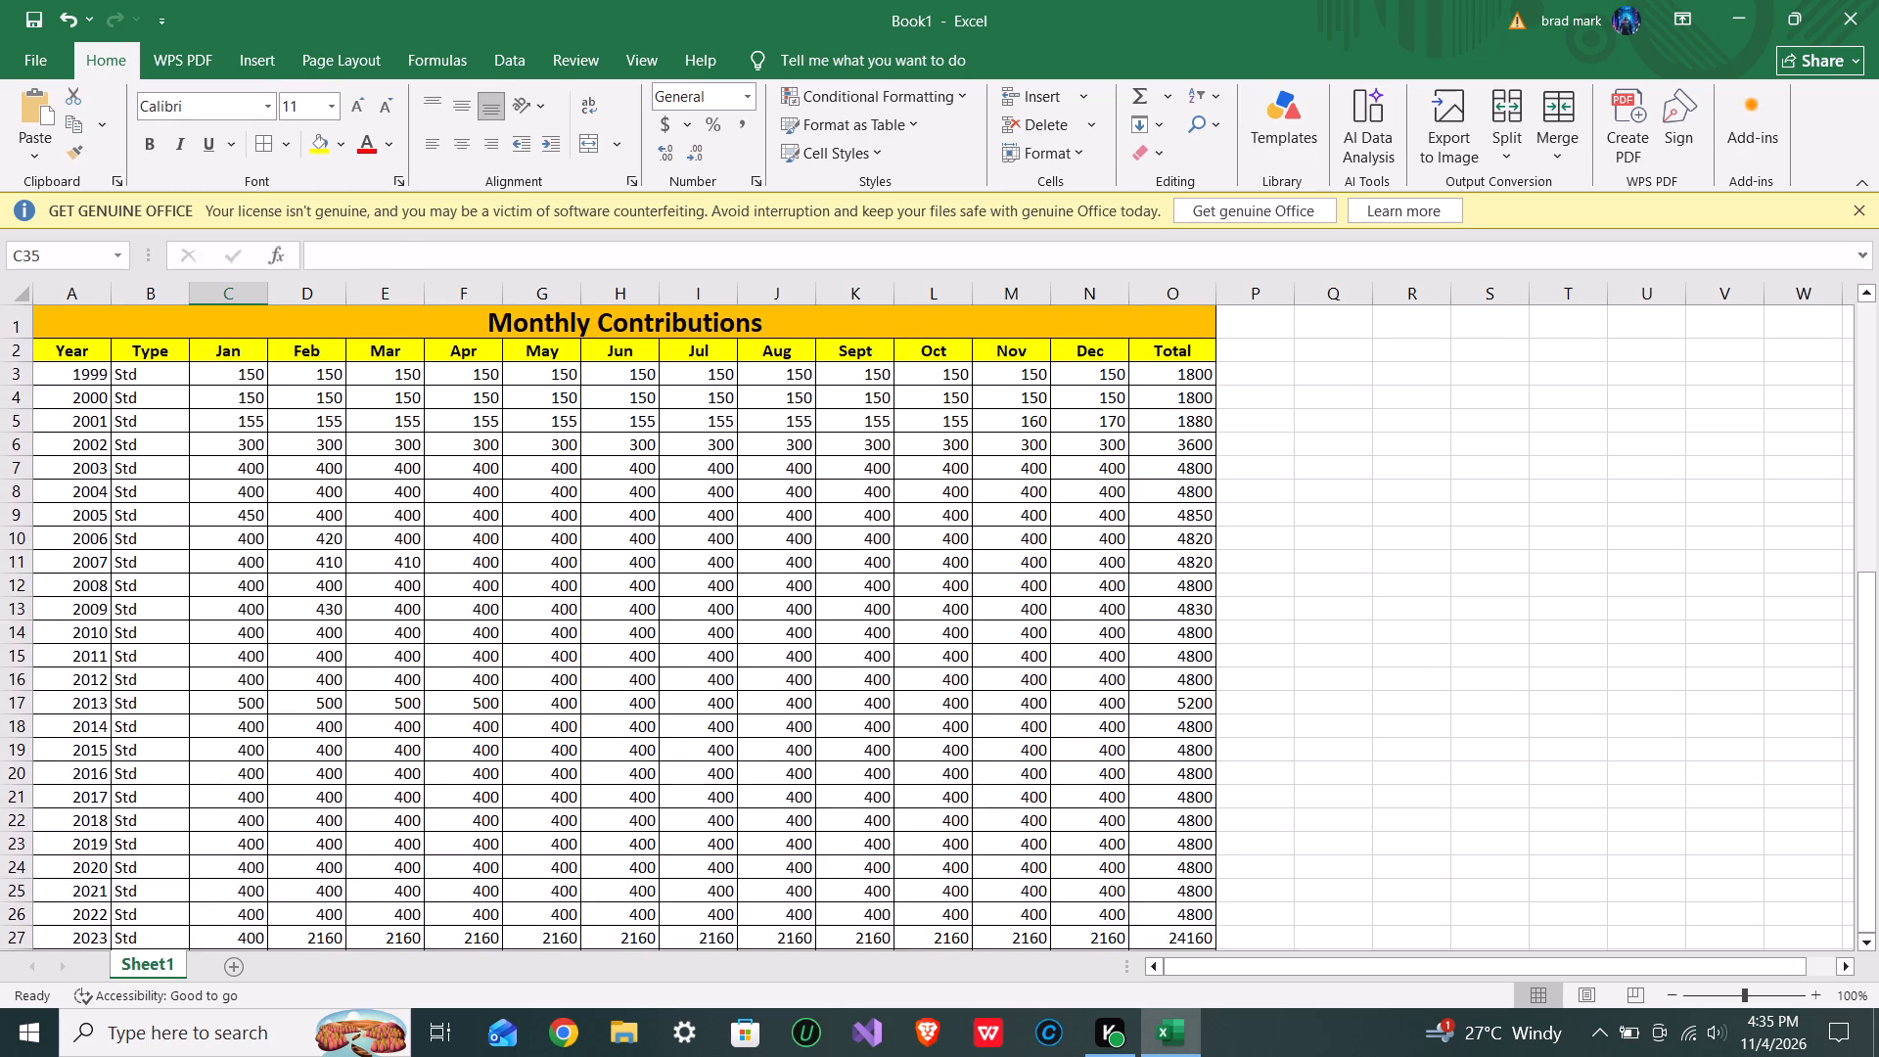
pyautogui.scroll(-4, 1040, 620)
pyautogui.click(70, 618)
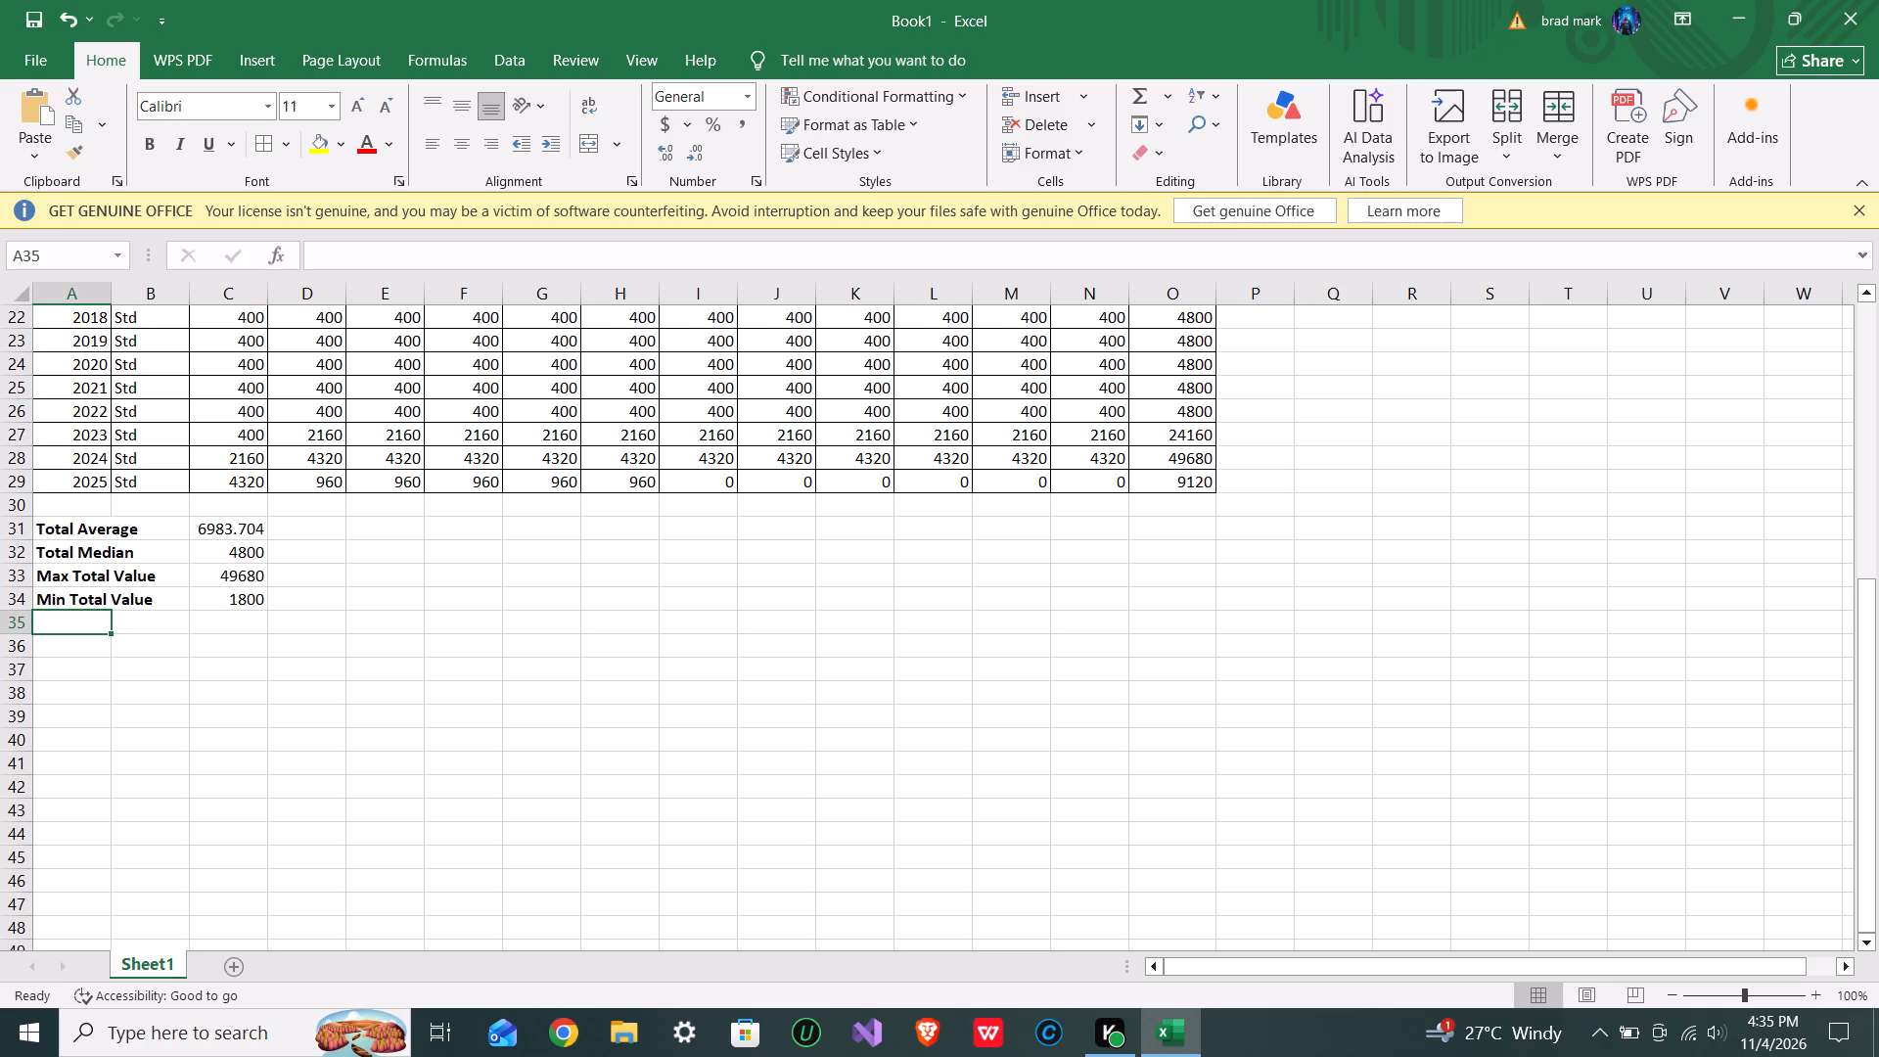
pyautogui.moveTo(71, 625); pyautogui.dragTo(145, 630)
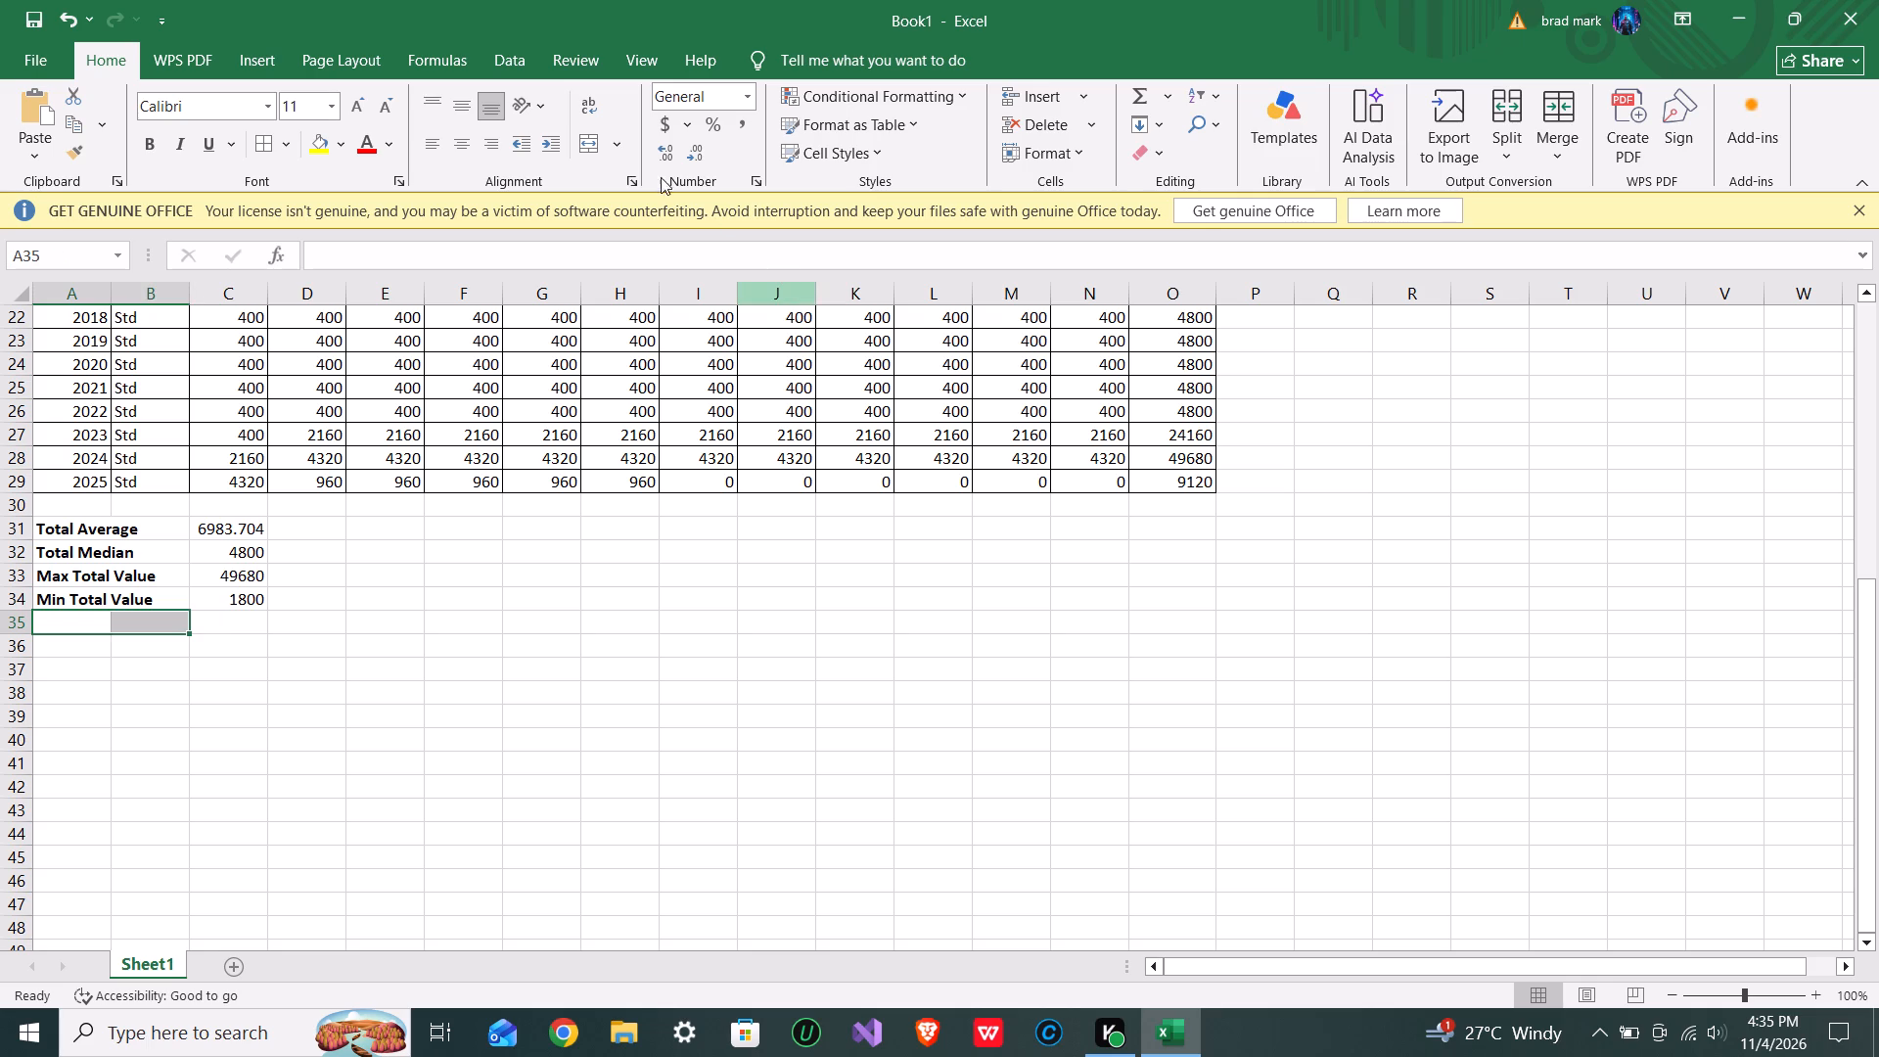
pyautogui.click(620, 151)
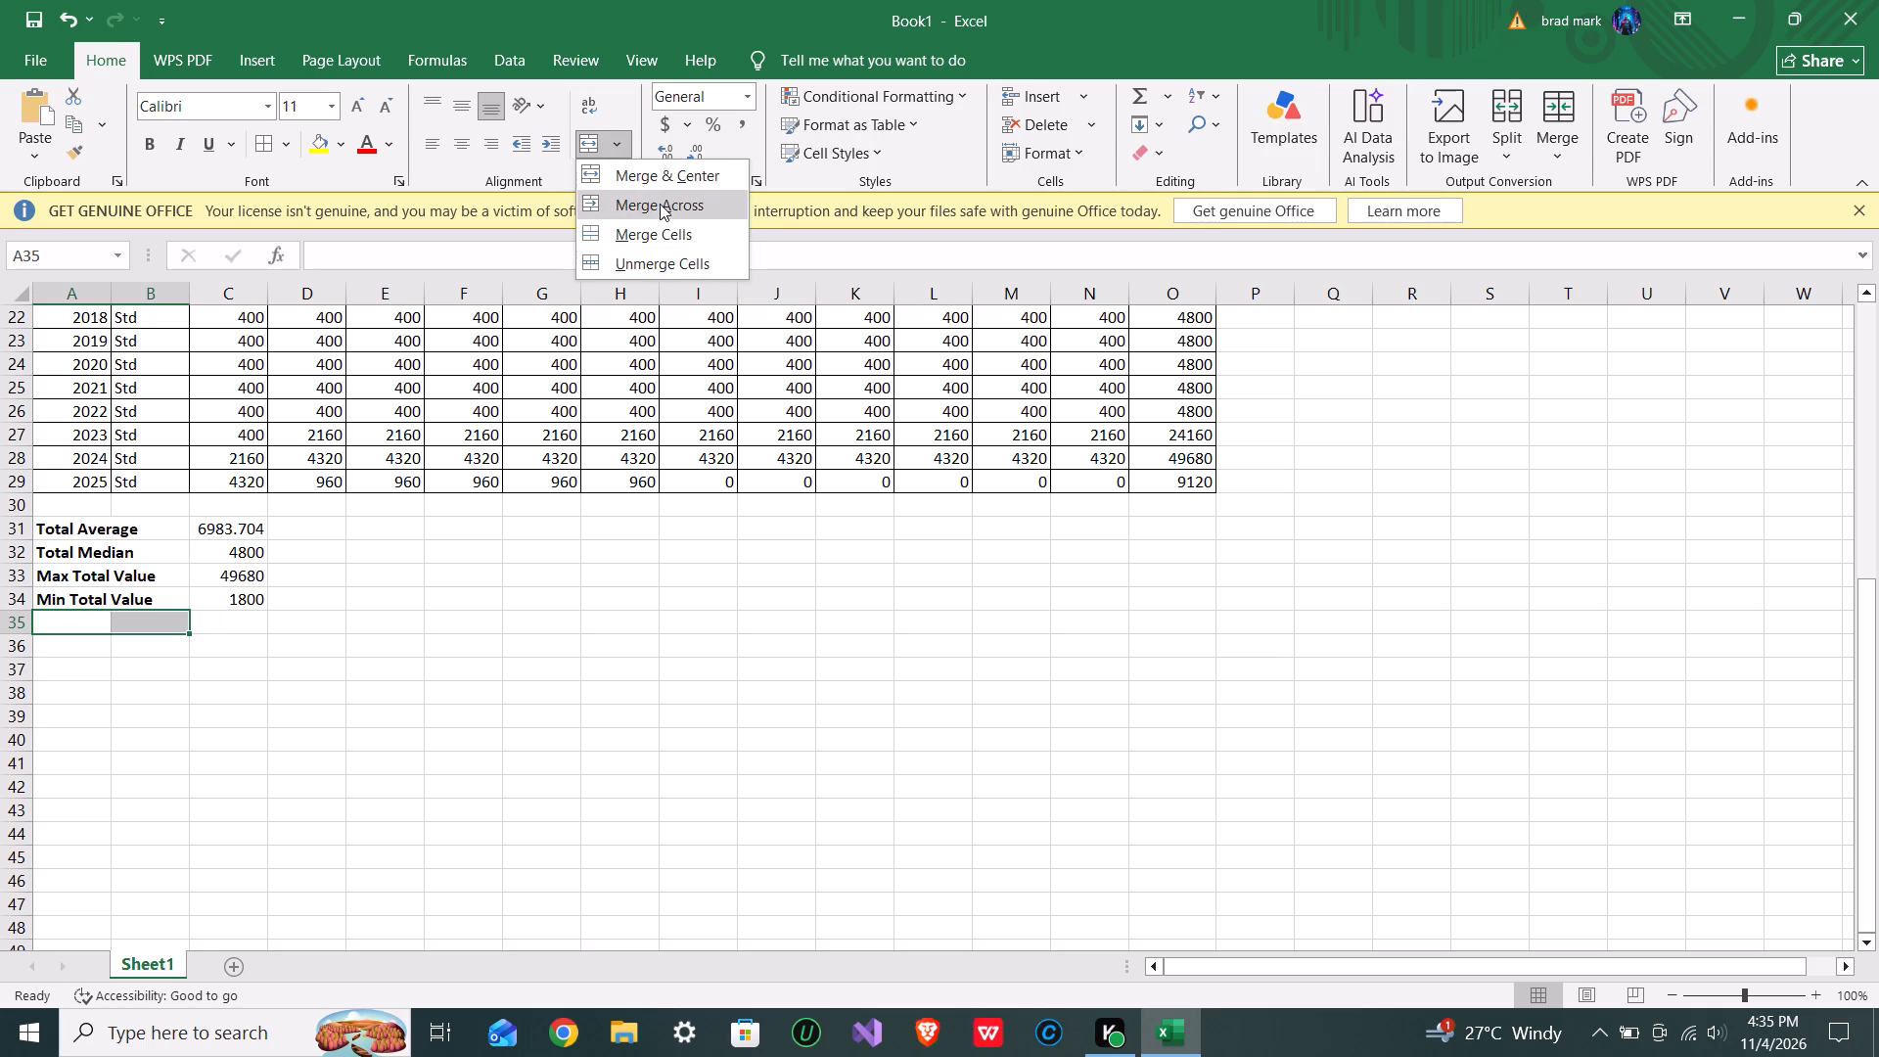
pyautogui.click(660, 203)
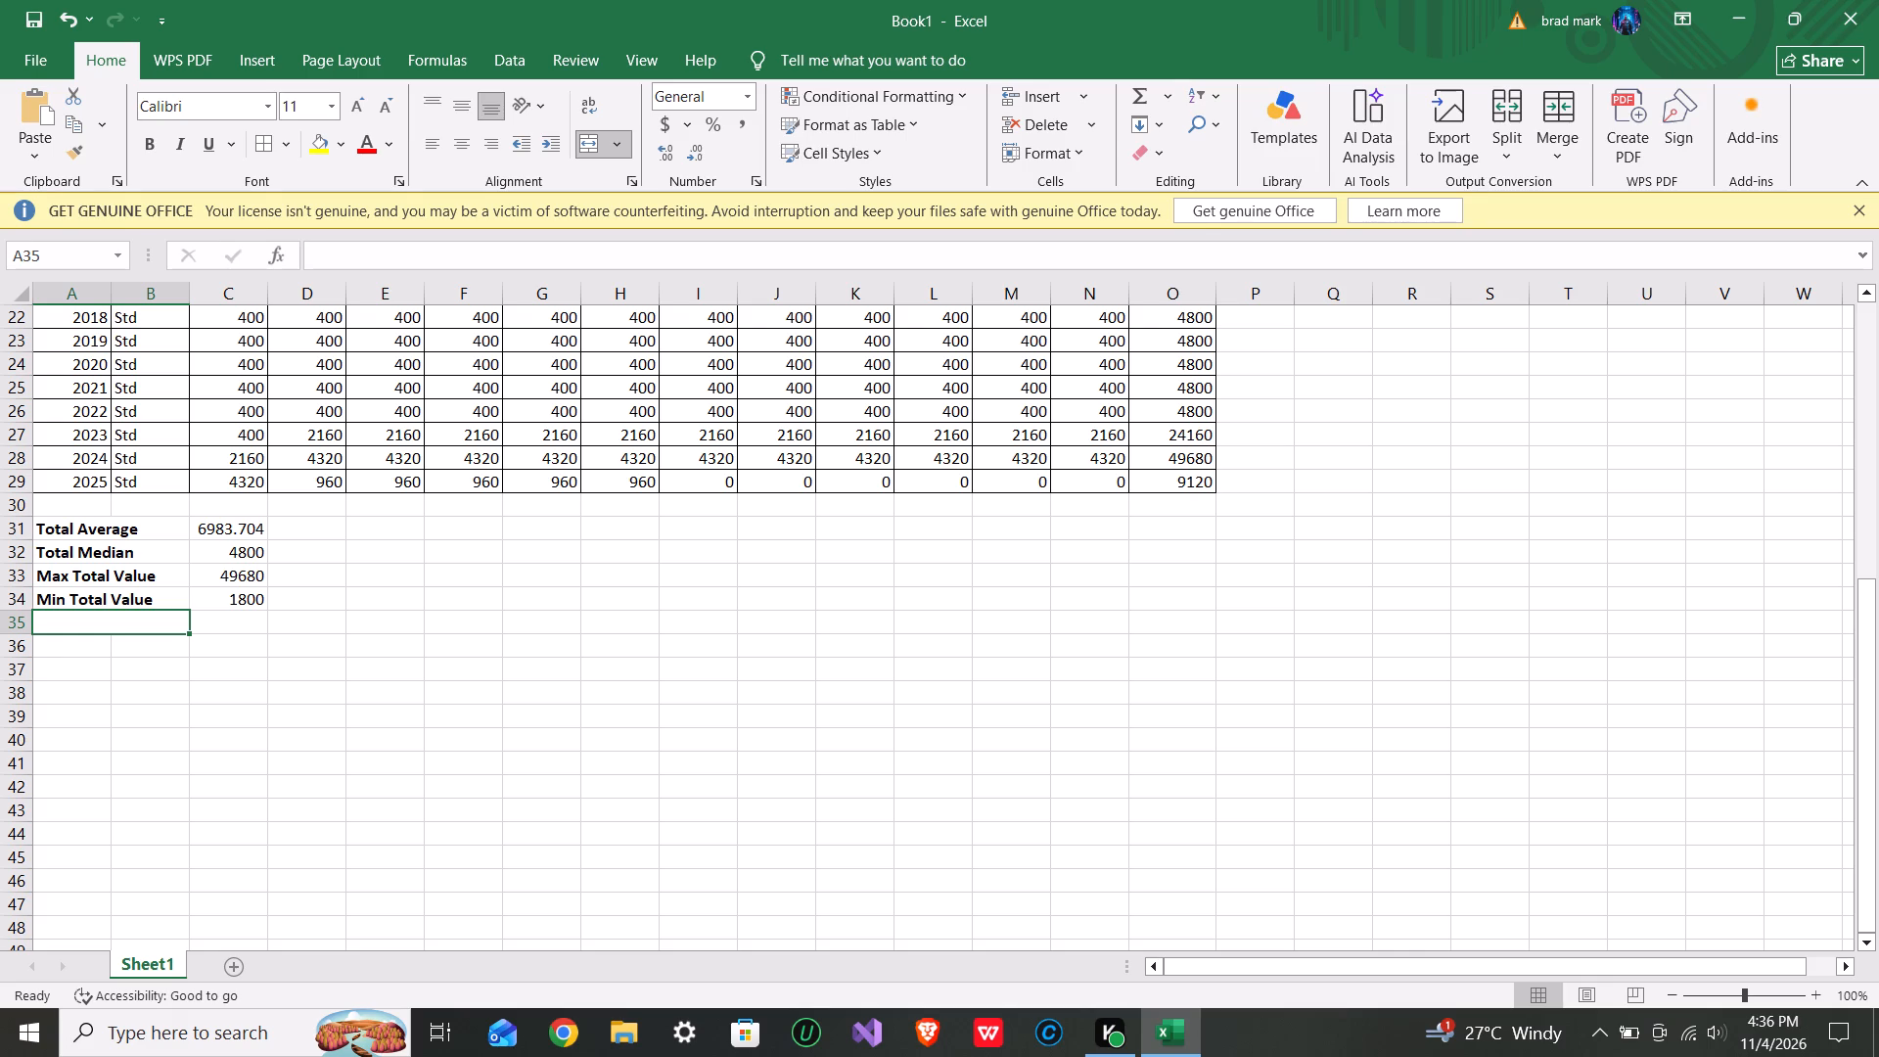
# Review the Monthly Contributions table from its title and header row through the yearly rows and Total column.
pyautogui.scroll(4, 170, 716)
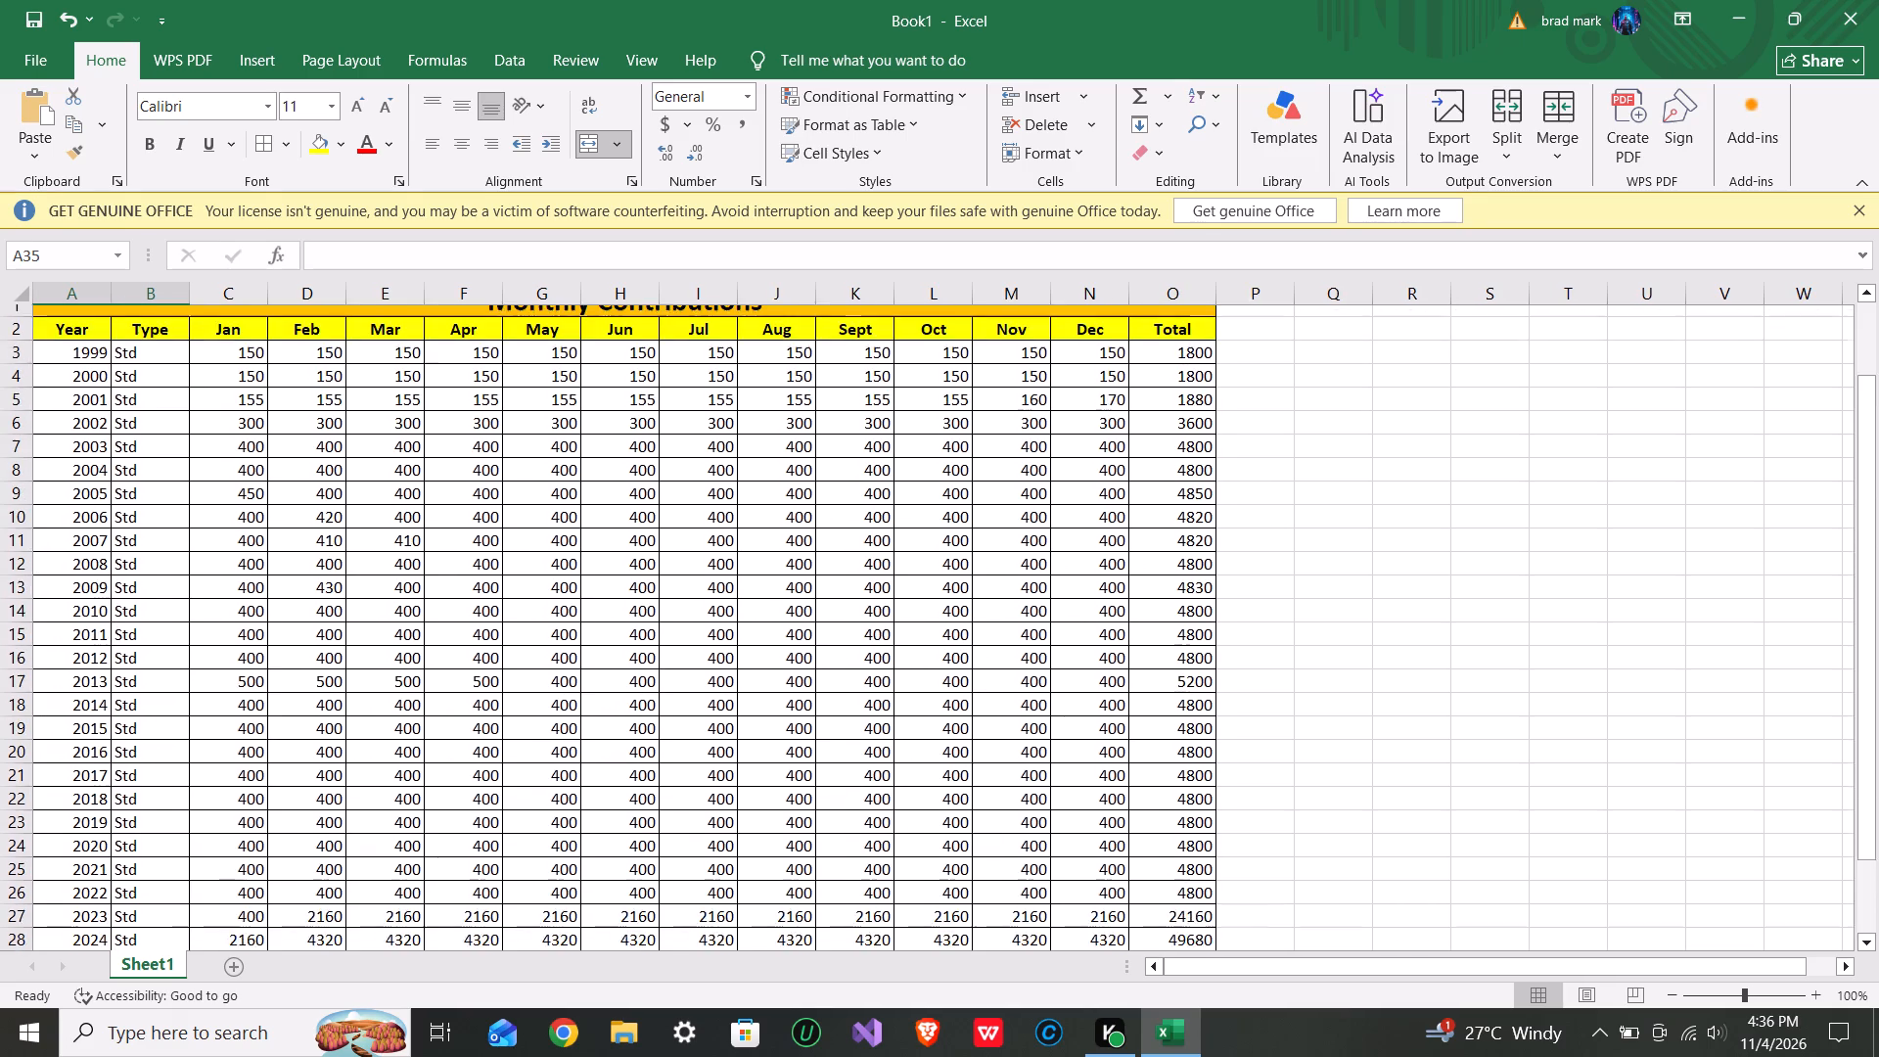
pyautogui.scroll(1, 170, 716)
pyautogui.hscroll(1, 260, 439)
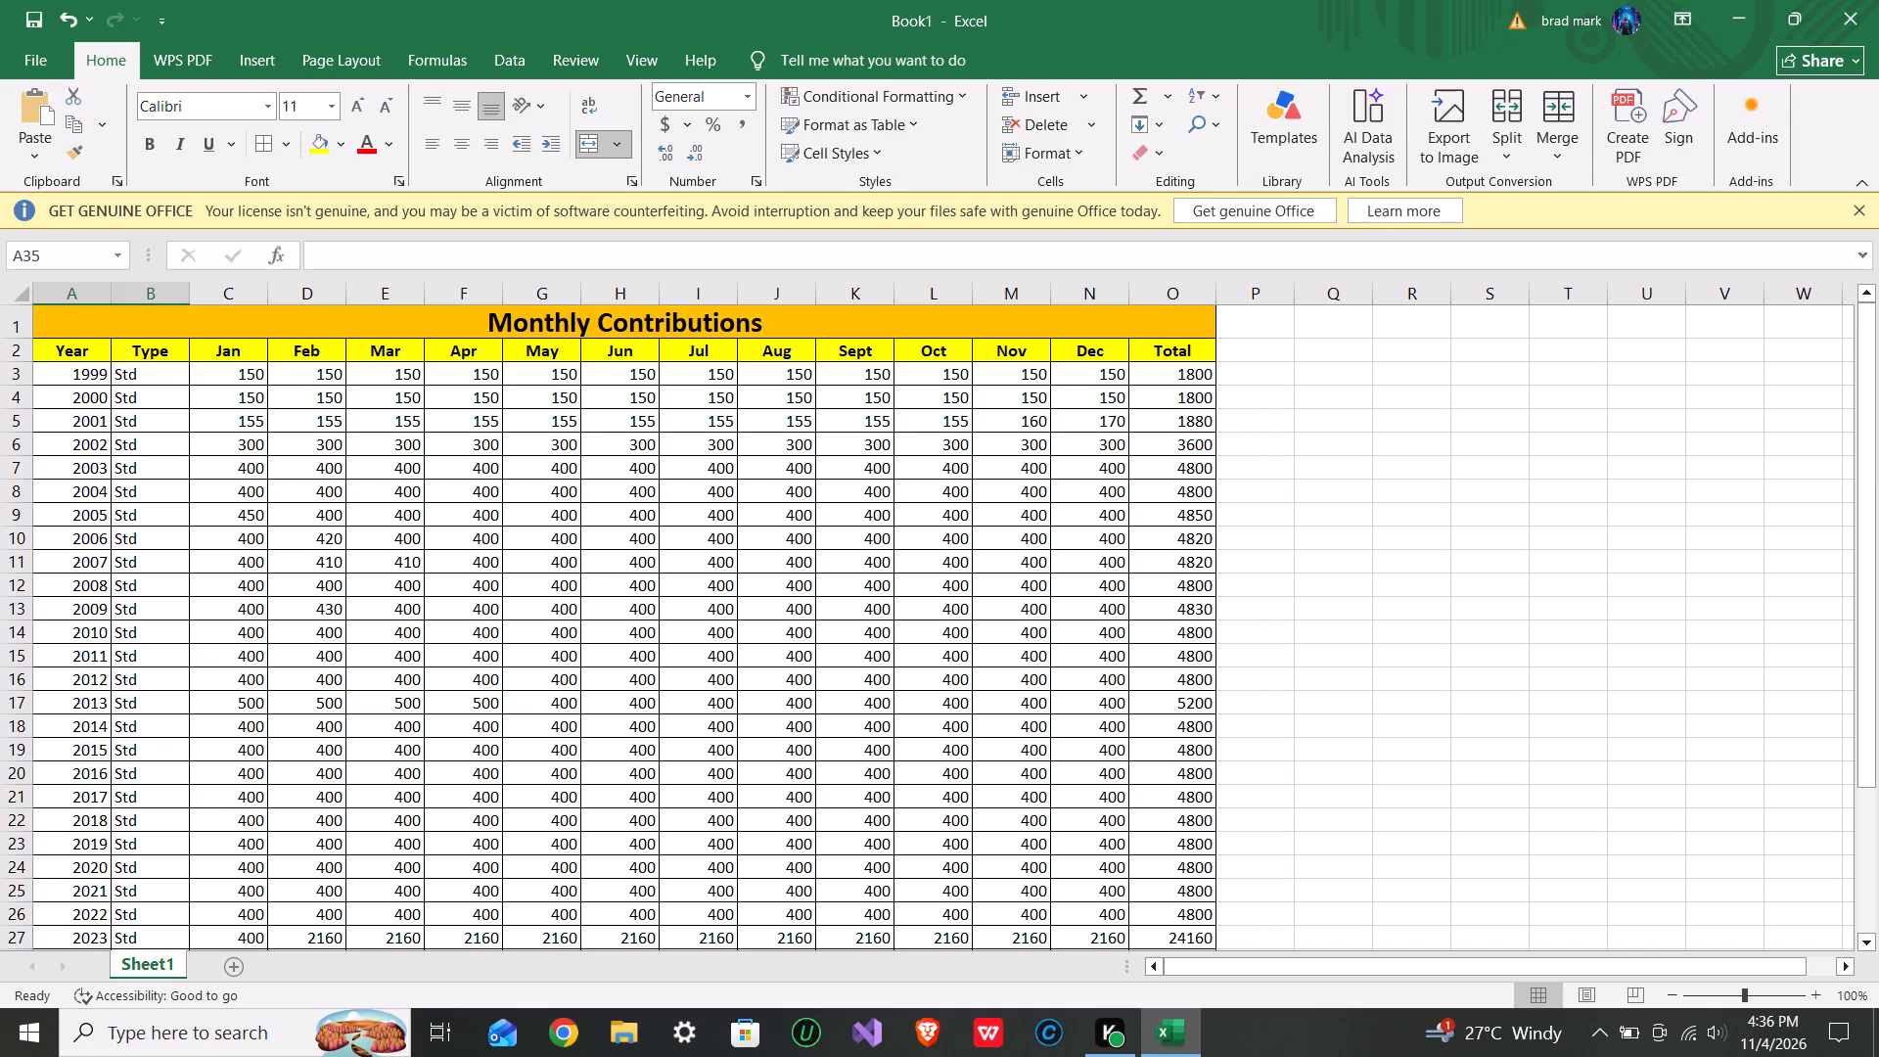
pyautogui.scroll(-1, 1421, 525)
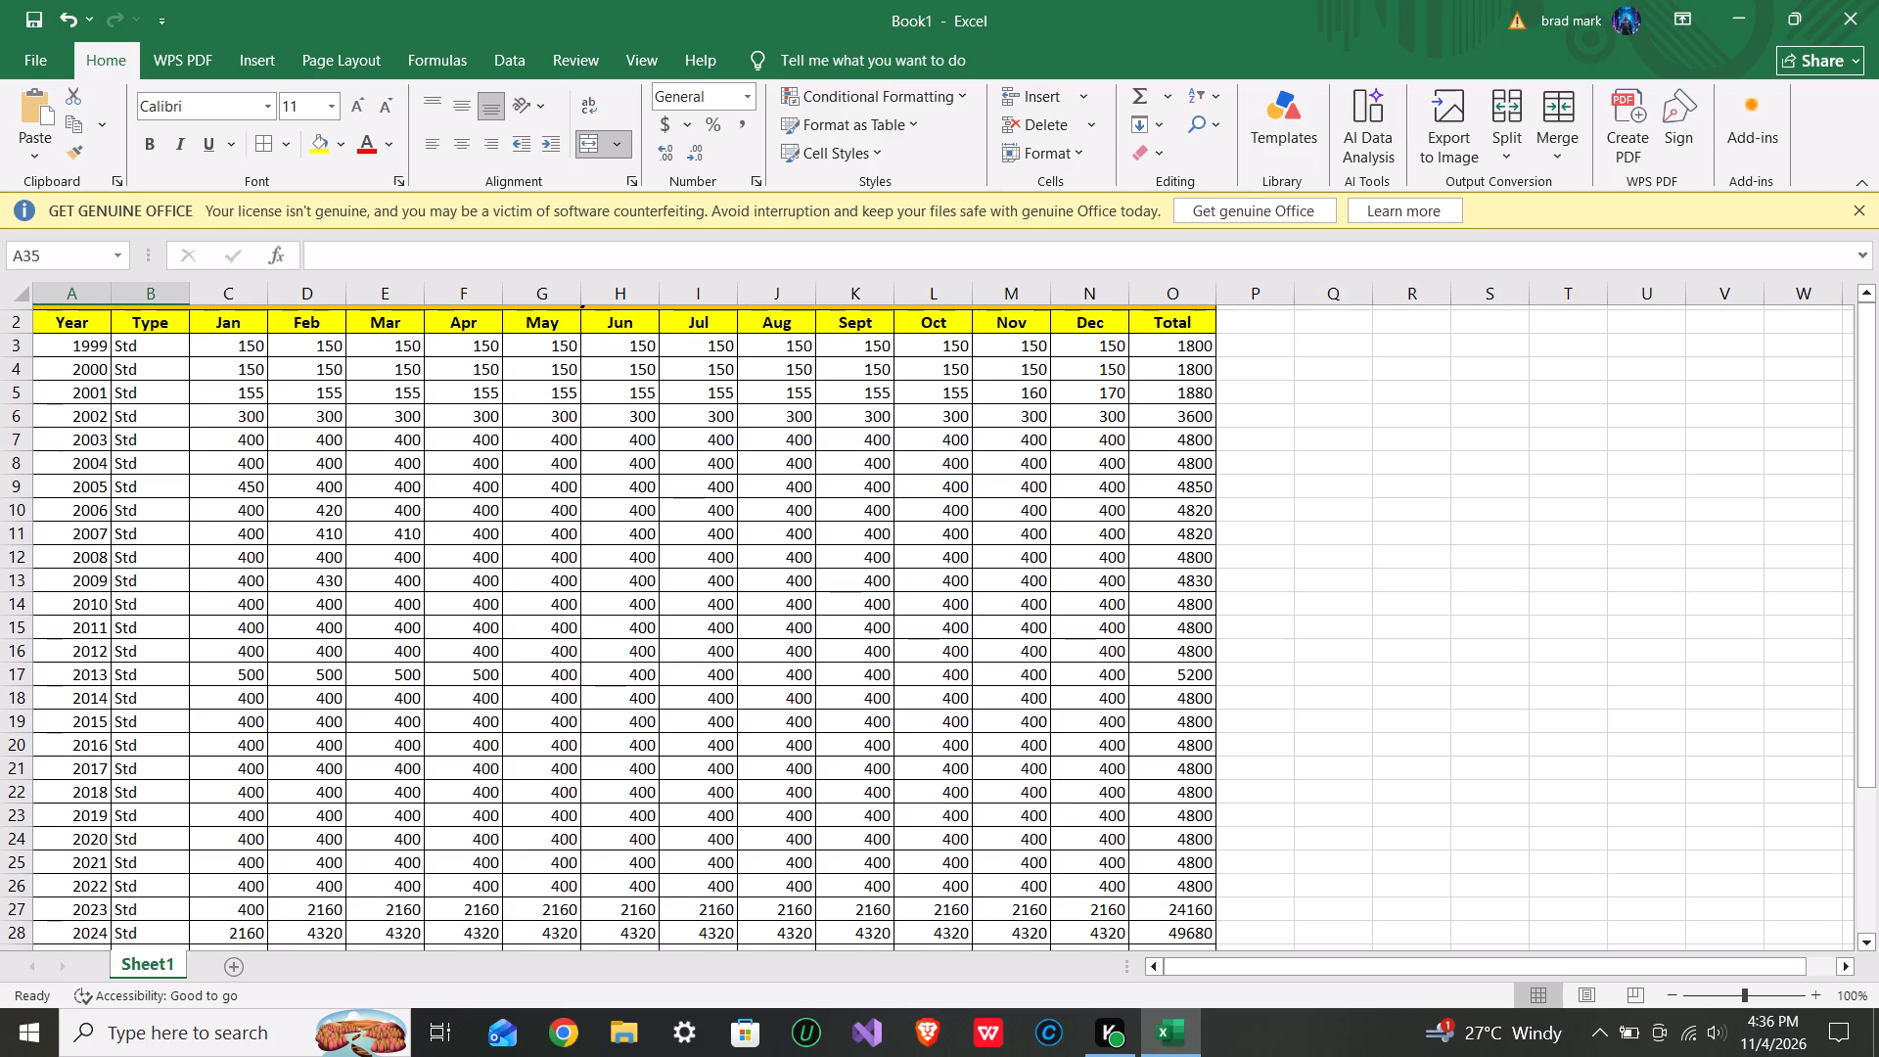
pyautogui.scroll(-1, 1421, 525)
pyautogui.hscroll(1, 1421, 525)
pyautogui.scroll(1, 1421, 525)
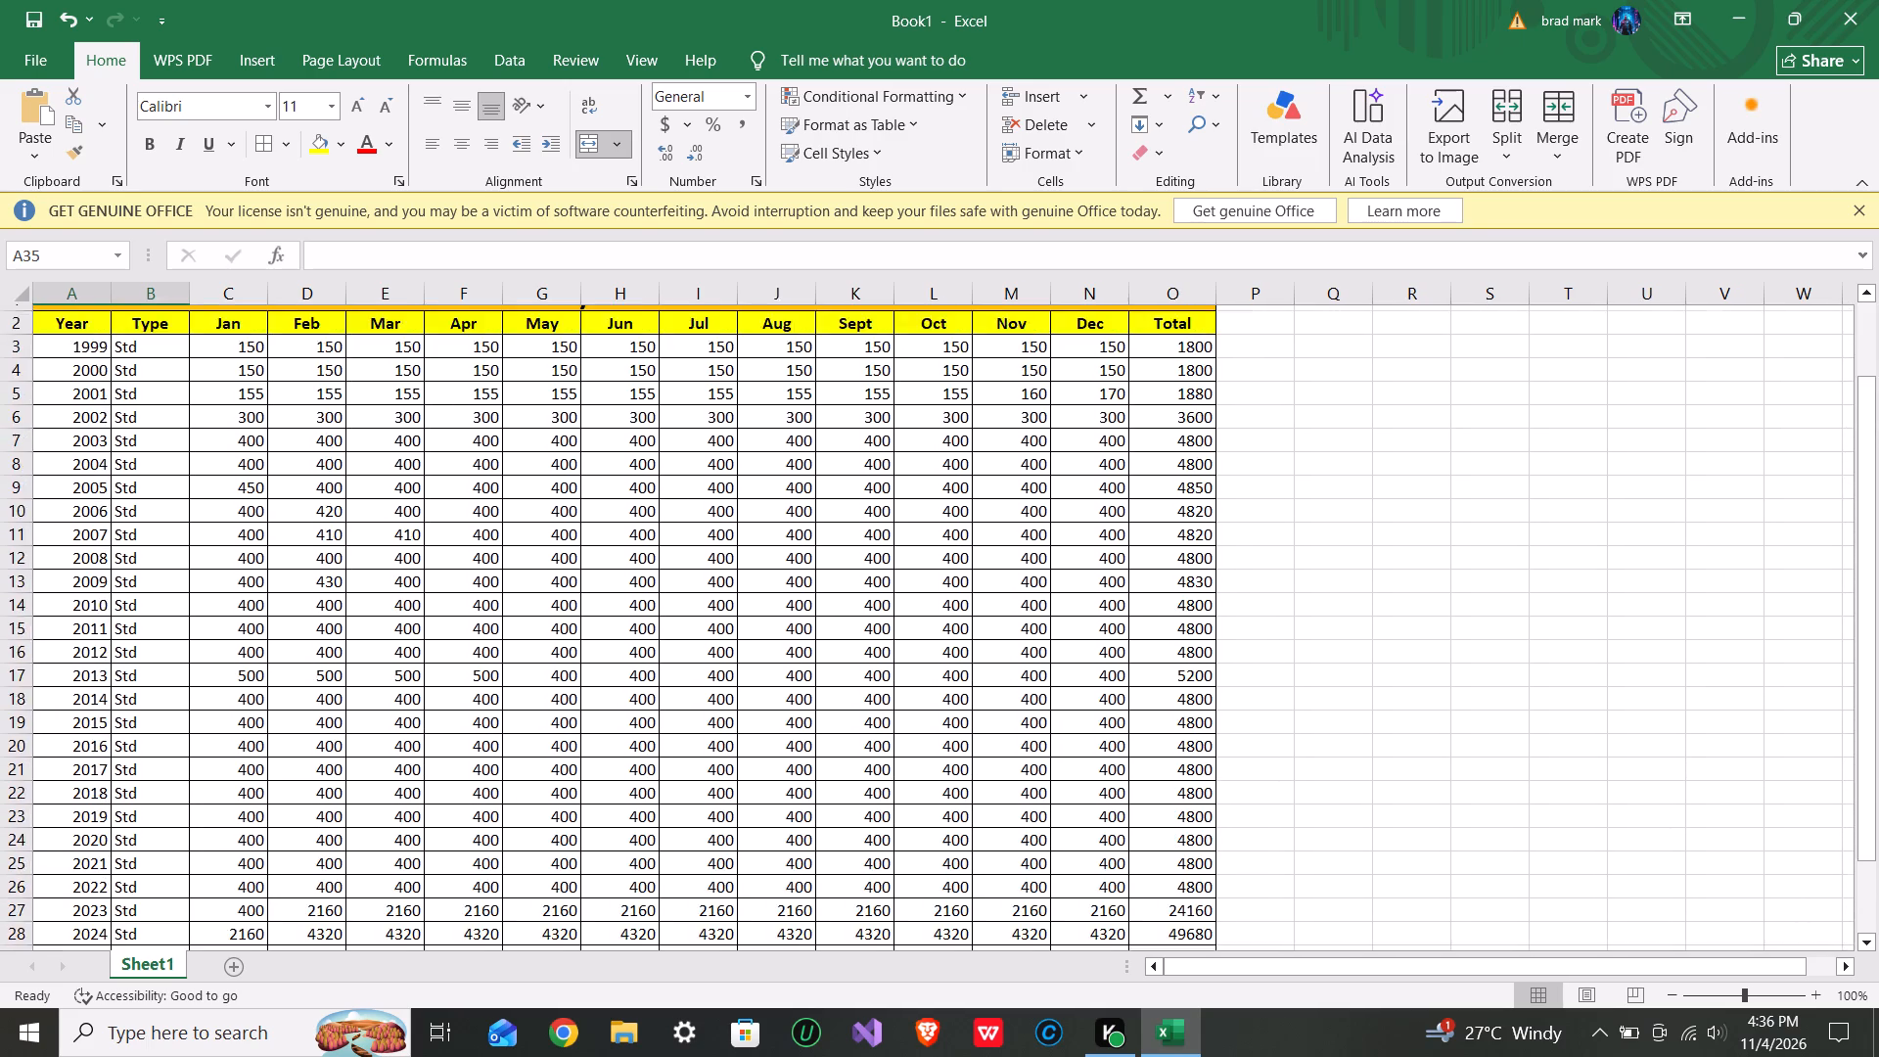
pyautogui.scroll(1, 1421, 525)
pyautogui.scroll(-1, 1421, 525)
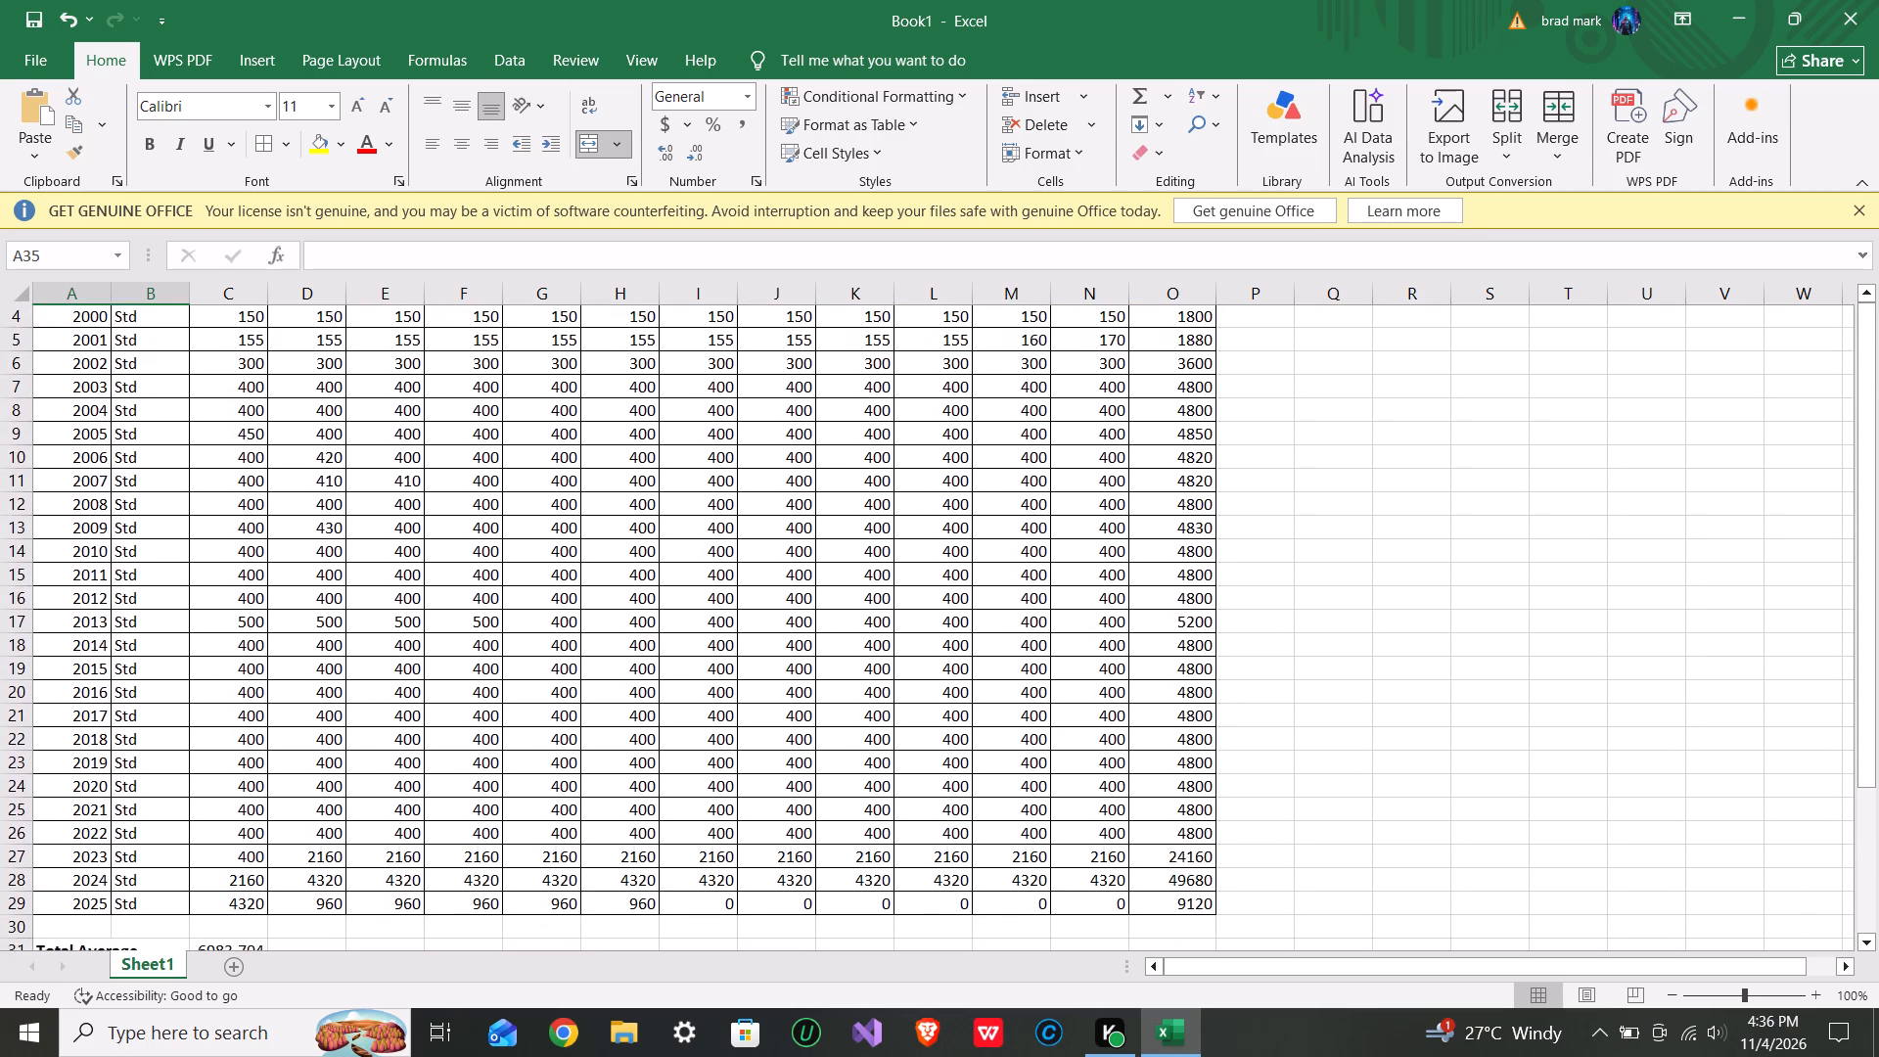
pyautogui.scroll(1, 1421, 525)
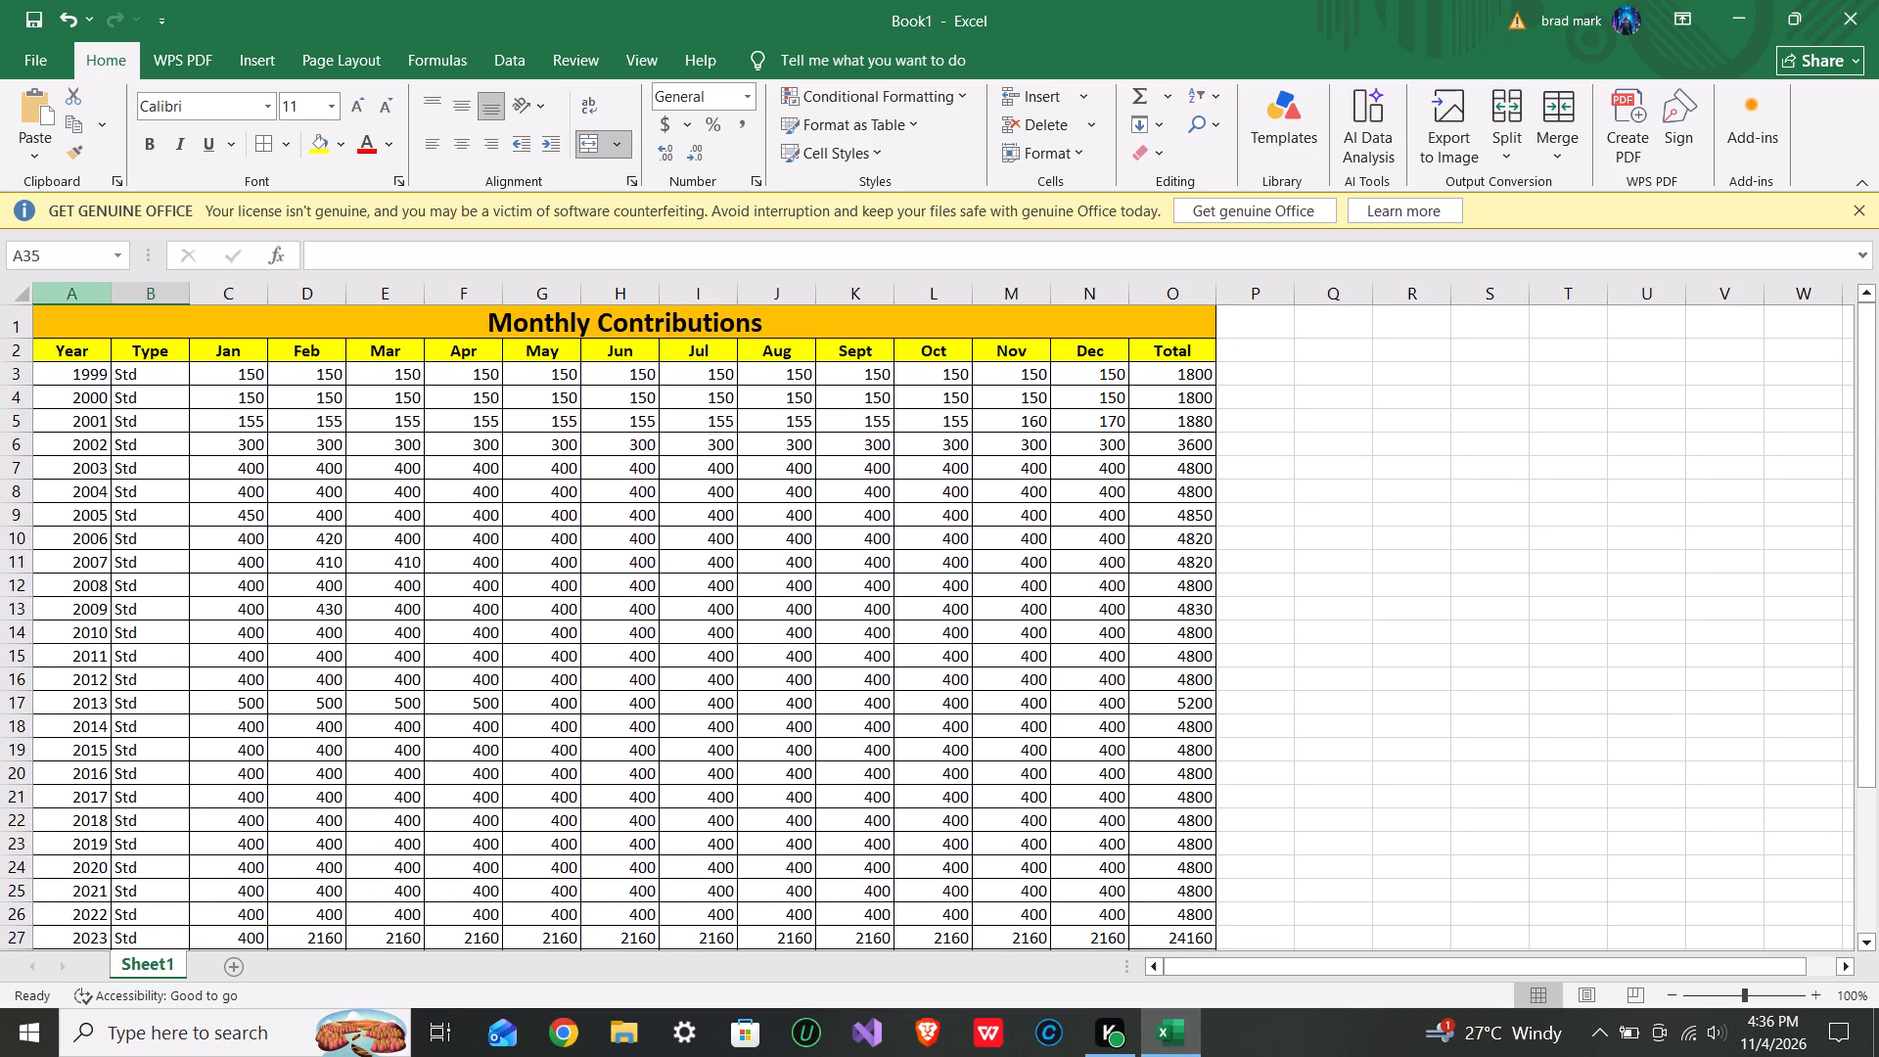
# Insert a blank column before the Year column of the Monthly Contributions table.
pyautogui.rightClick(71, 300)
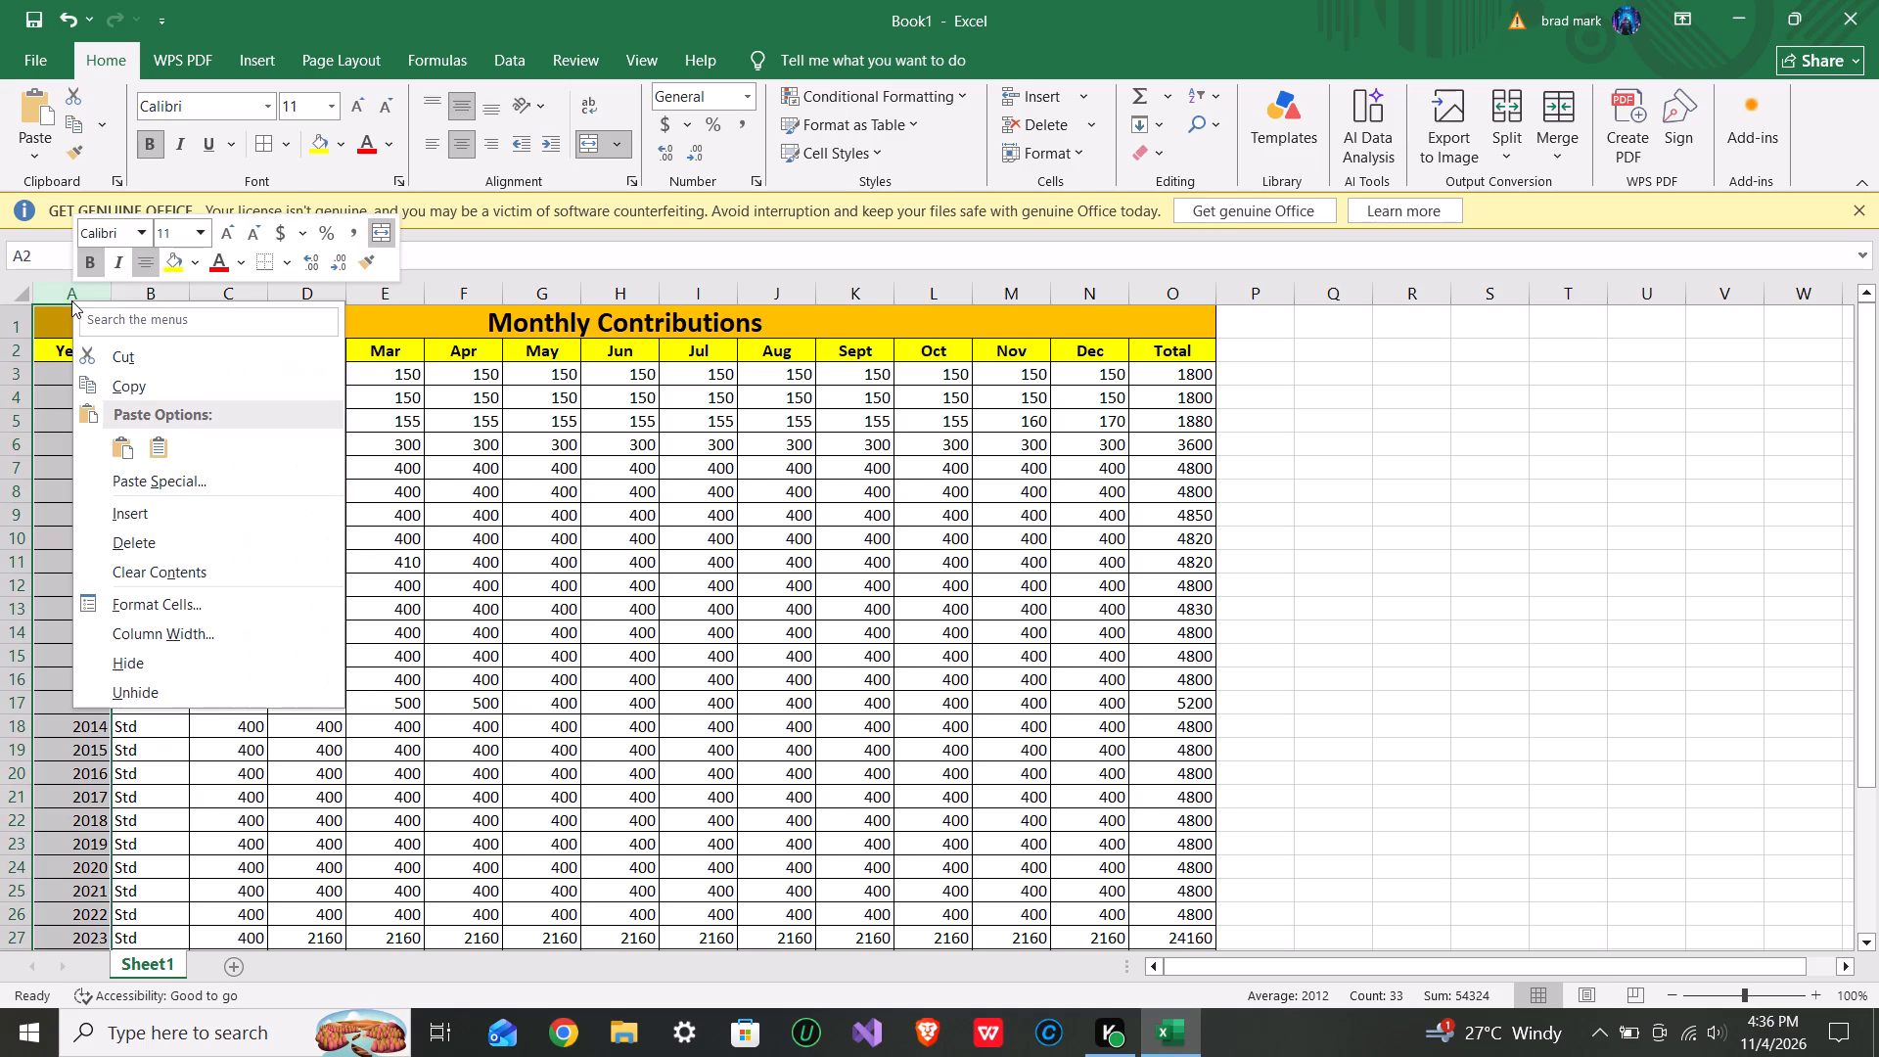
pyautogui.click(179, 505)
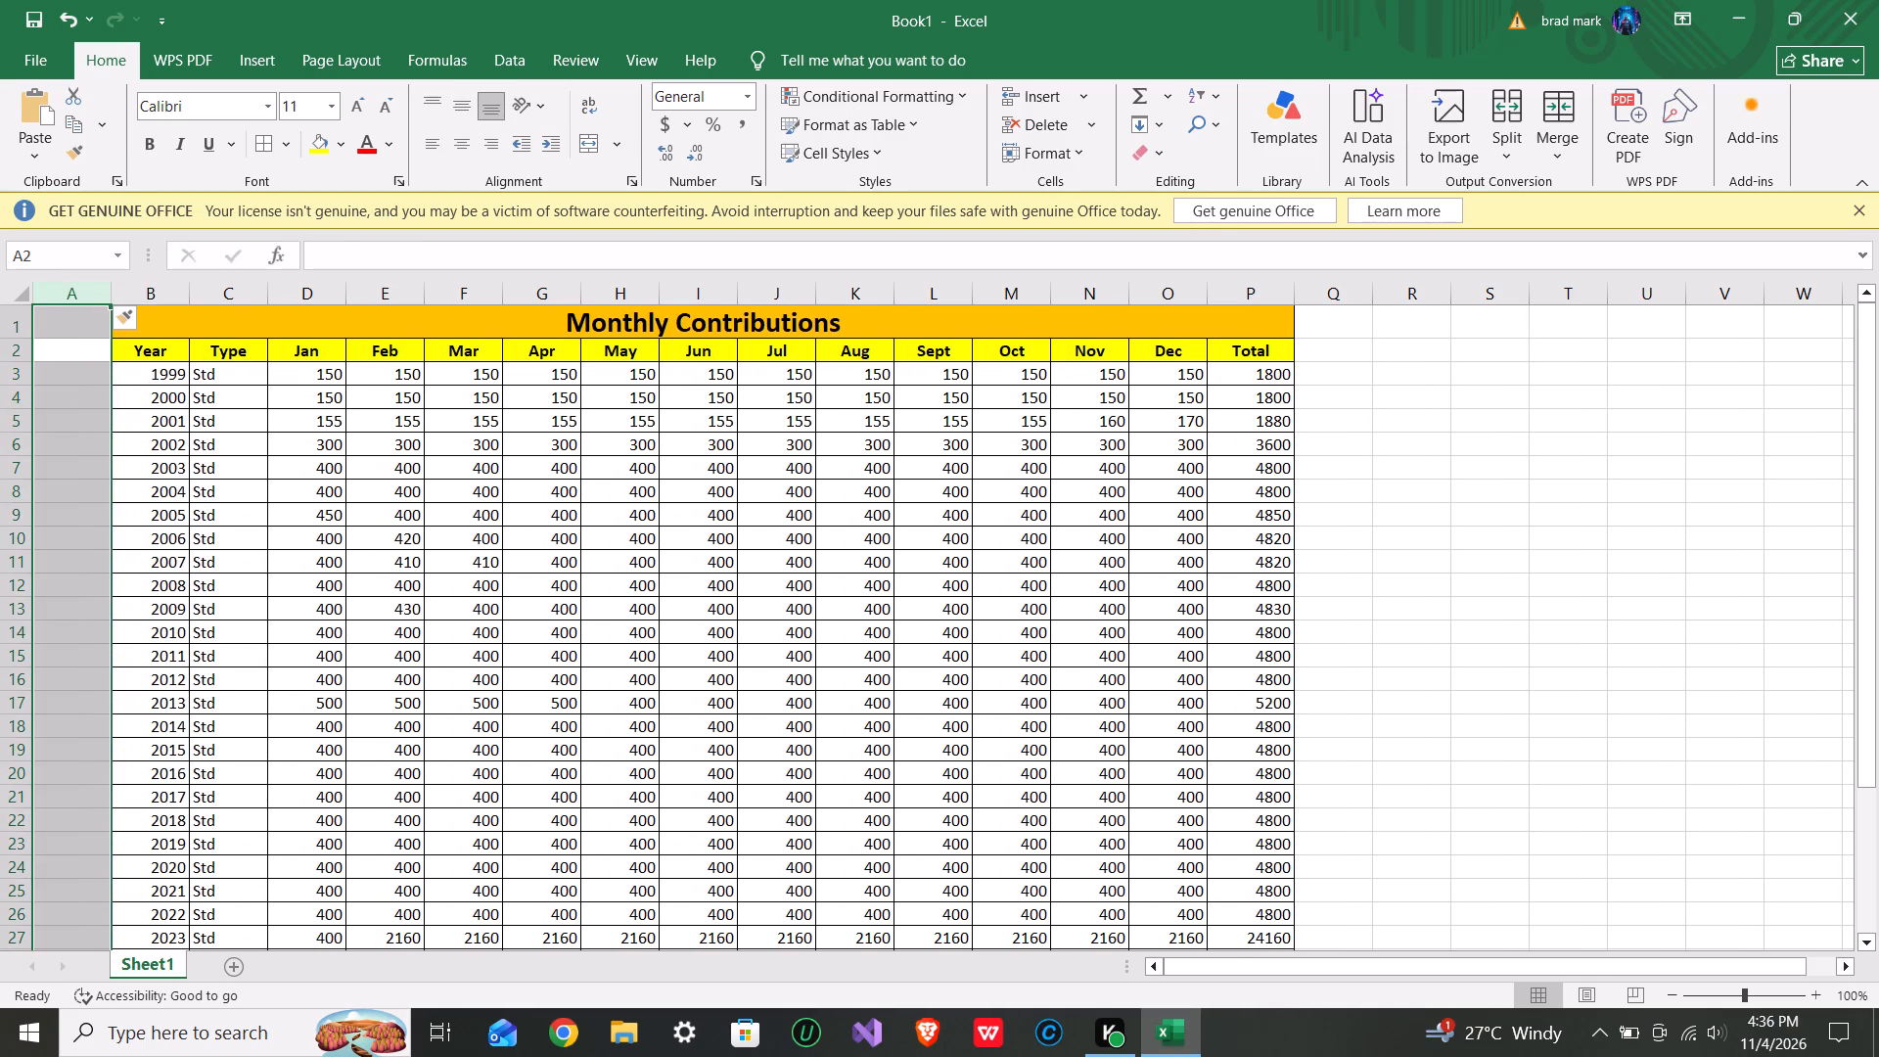
# Enter the header Names in cell A2, beside the Year header.
pyautogui.click(53, 319)
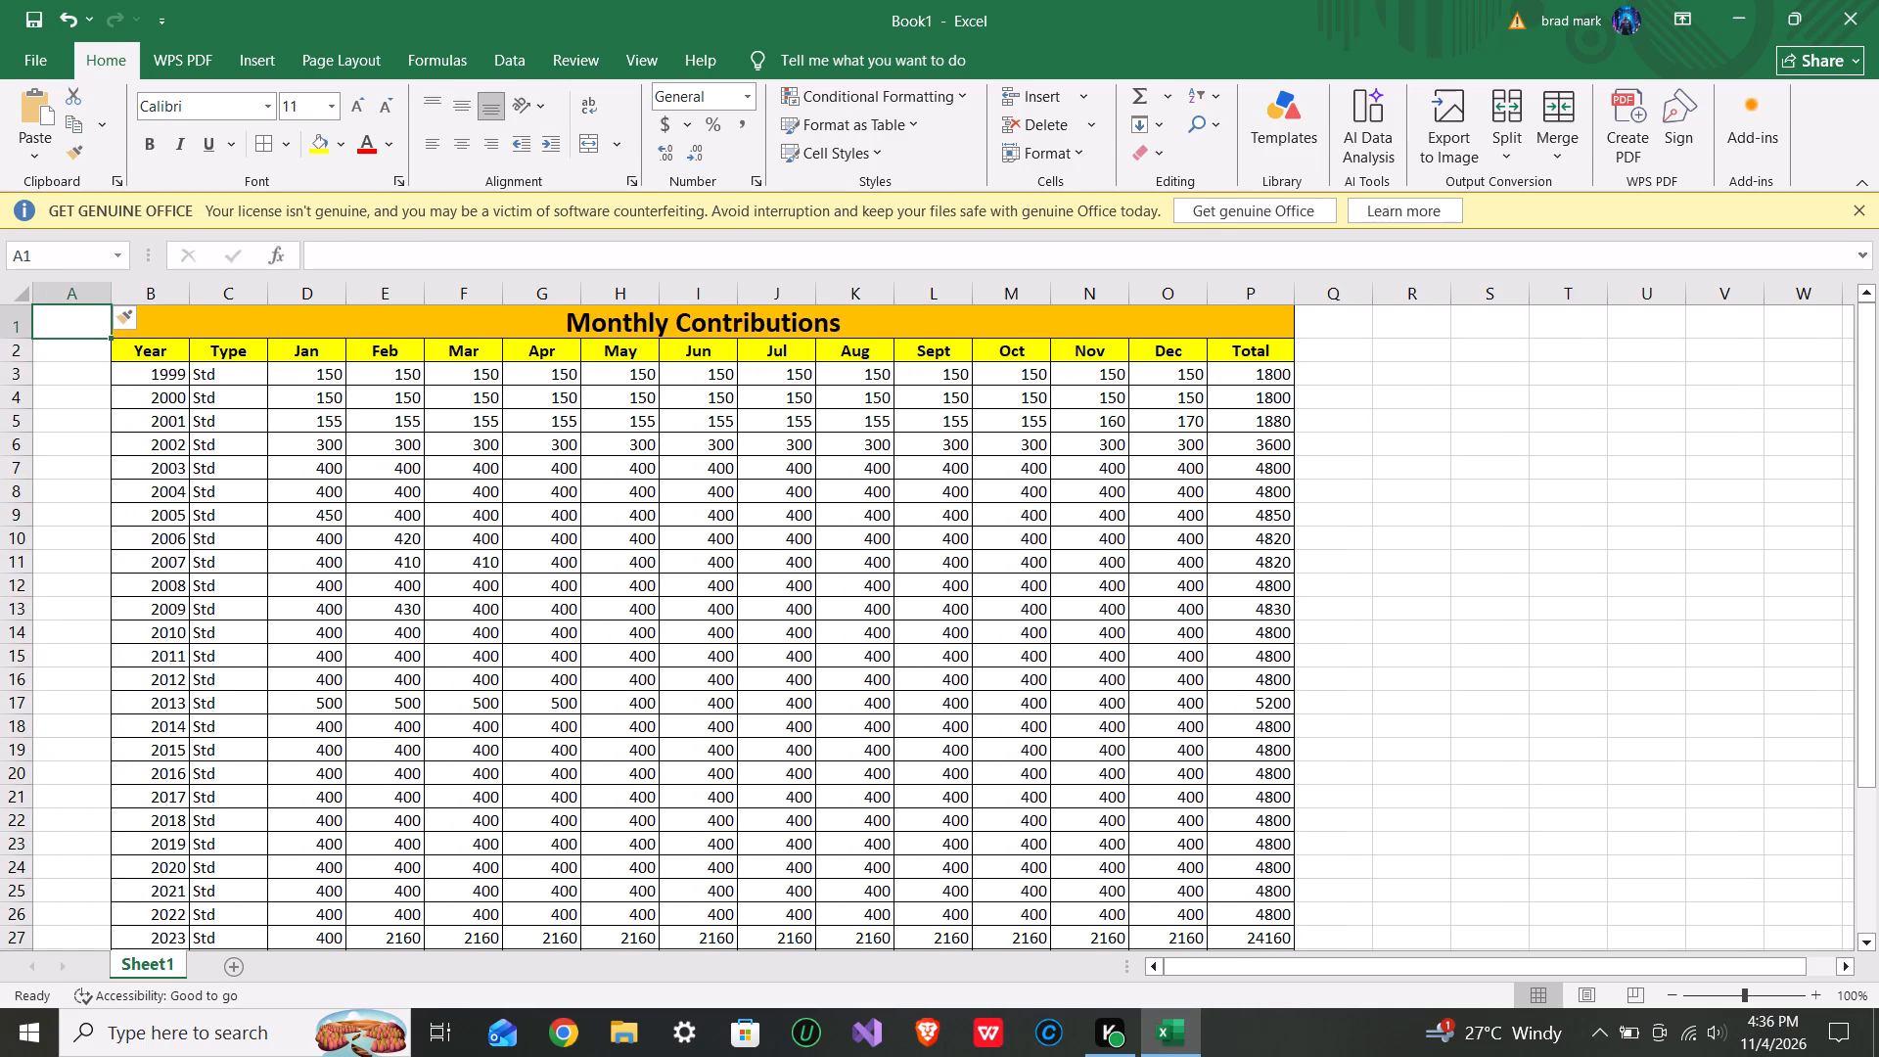
pyautogui.click(79, 351)
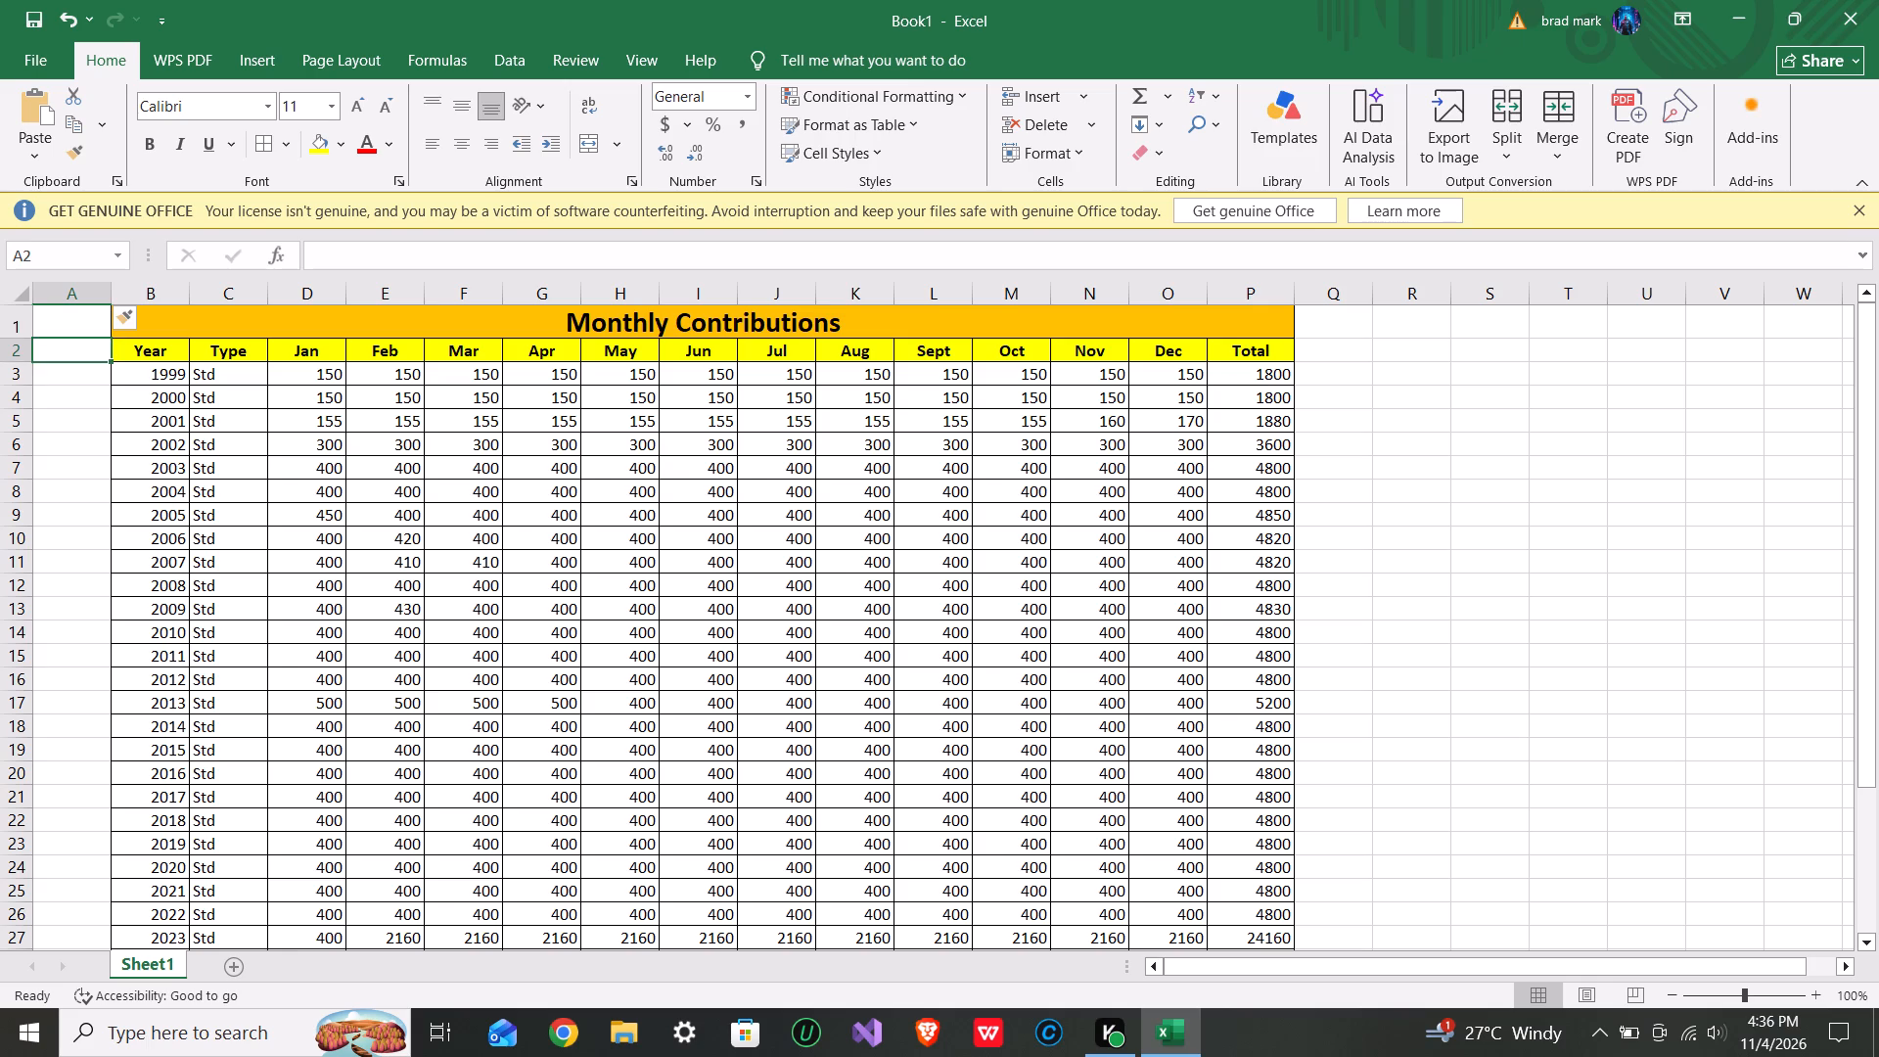
pyautogui.write('Names')
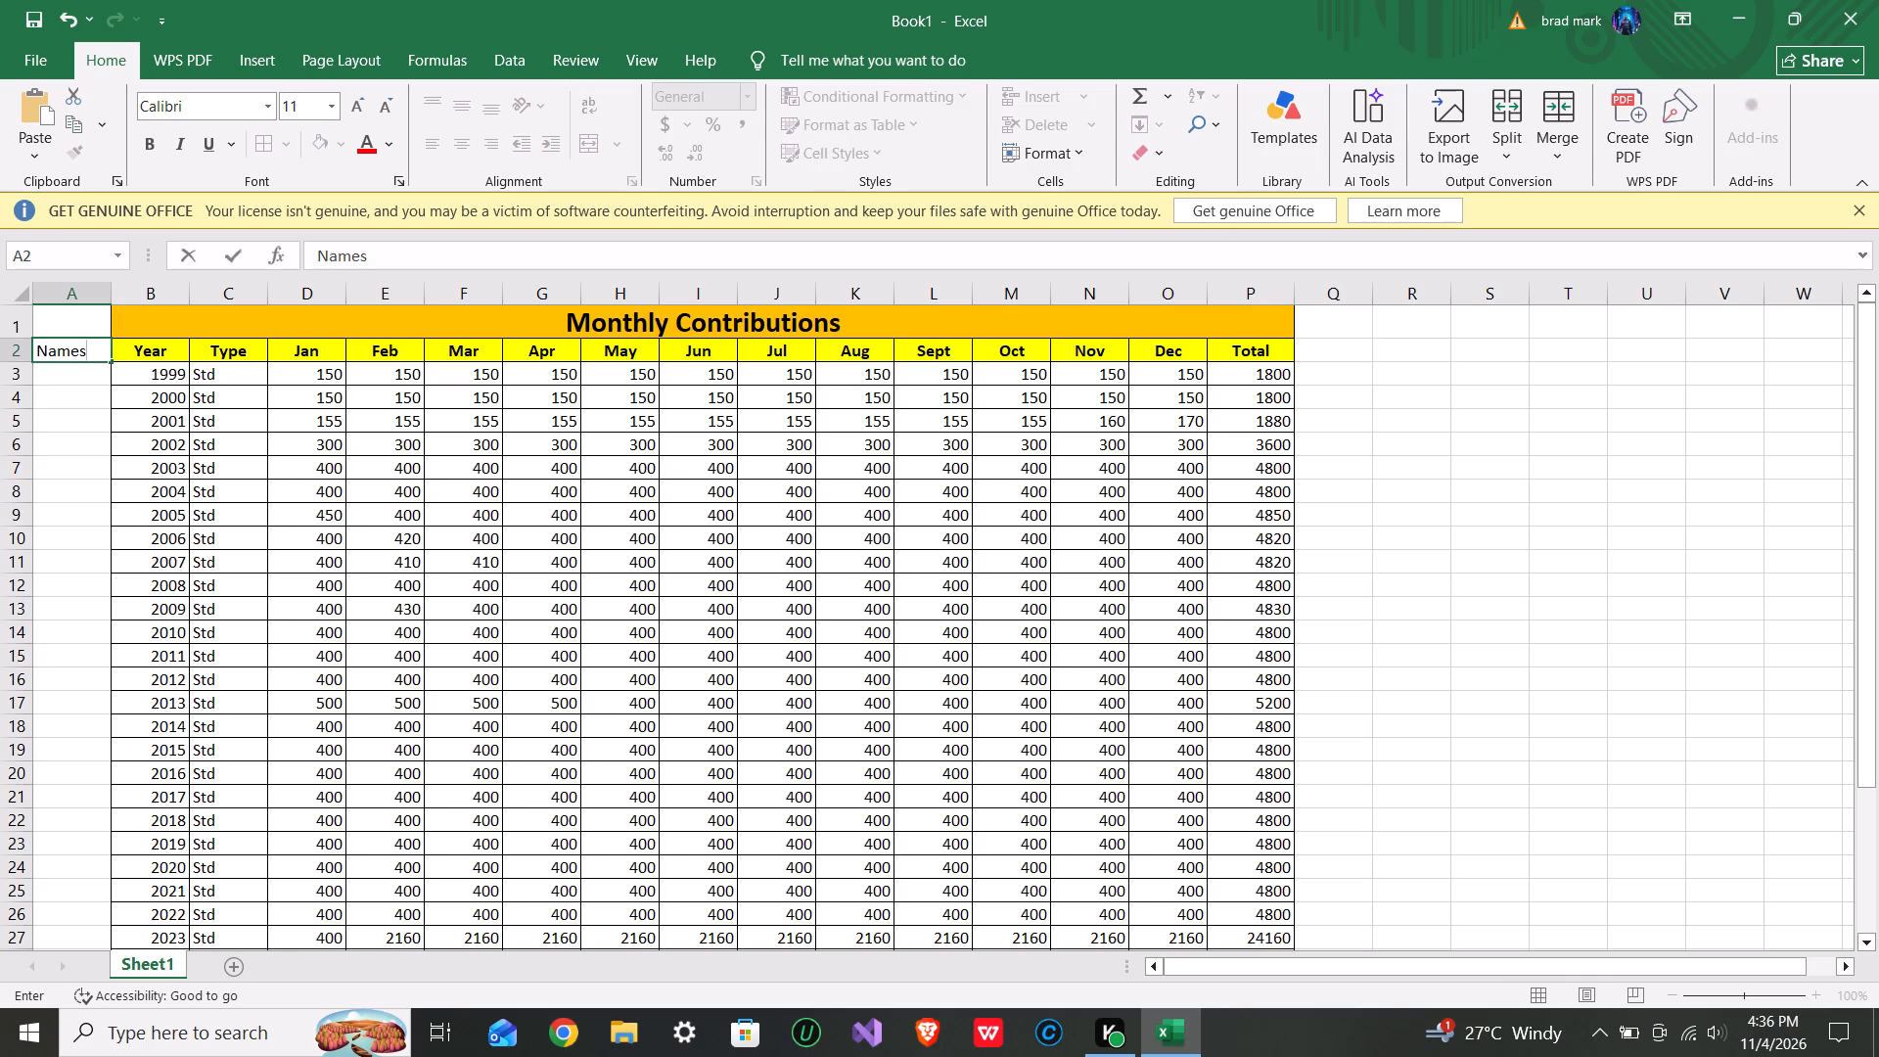
pyautogui.click(62, 394)
# Fill cell A1 together with the merged Monthly Contributions title with the orange theme colour.
pyautogui.click(62, 331)
pyautogui.moveTo(82, 318); pyautogui.dragTo(116, 313)
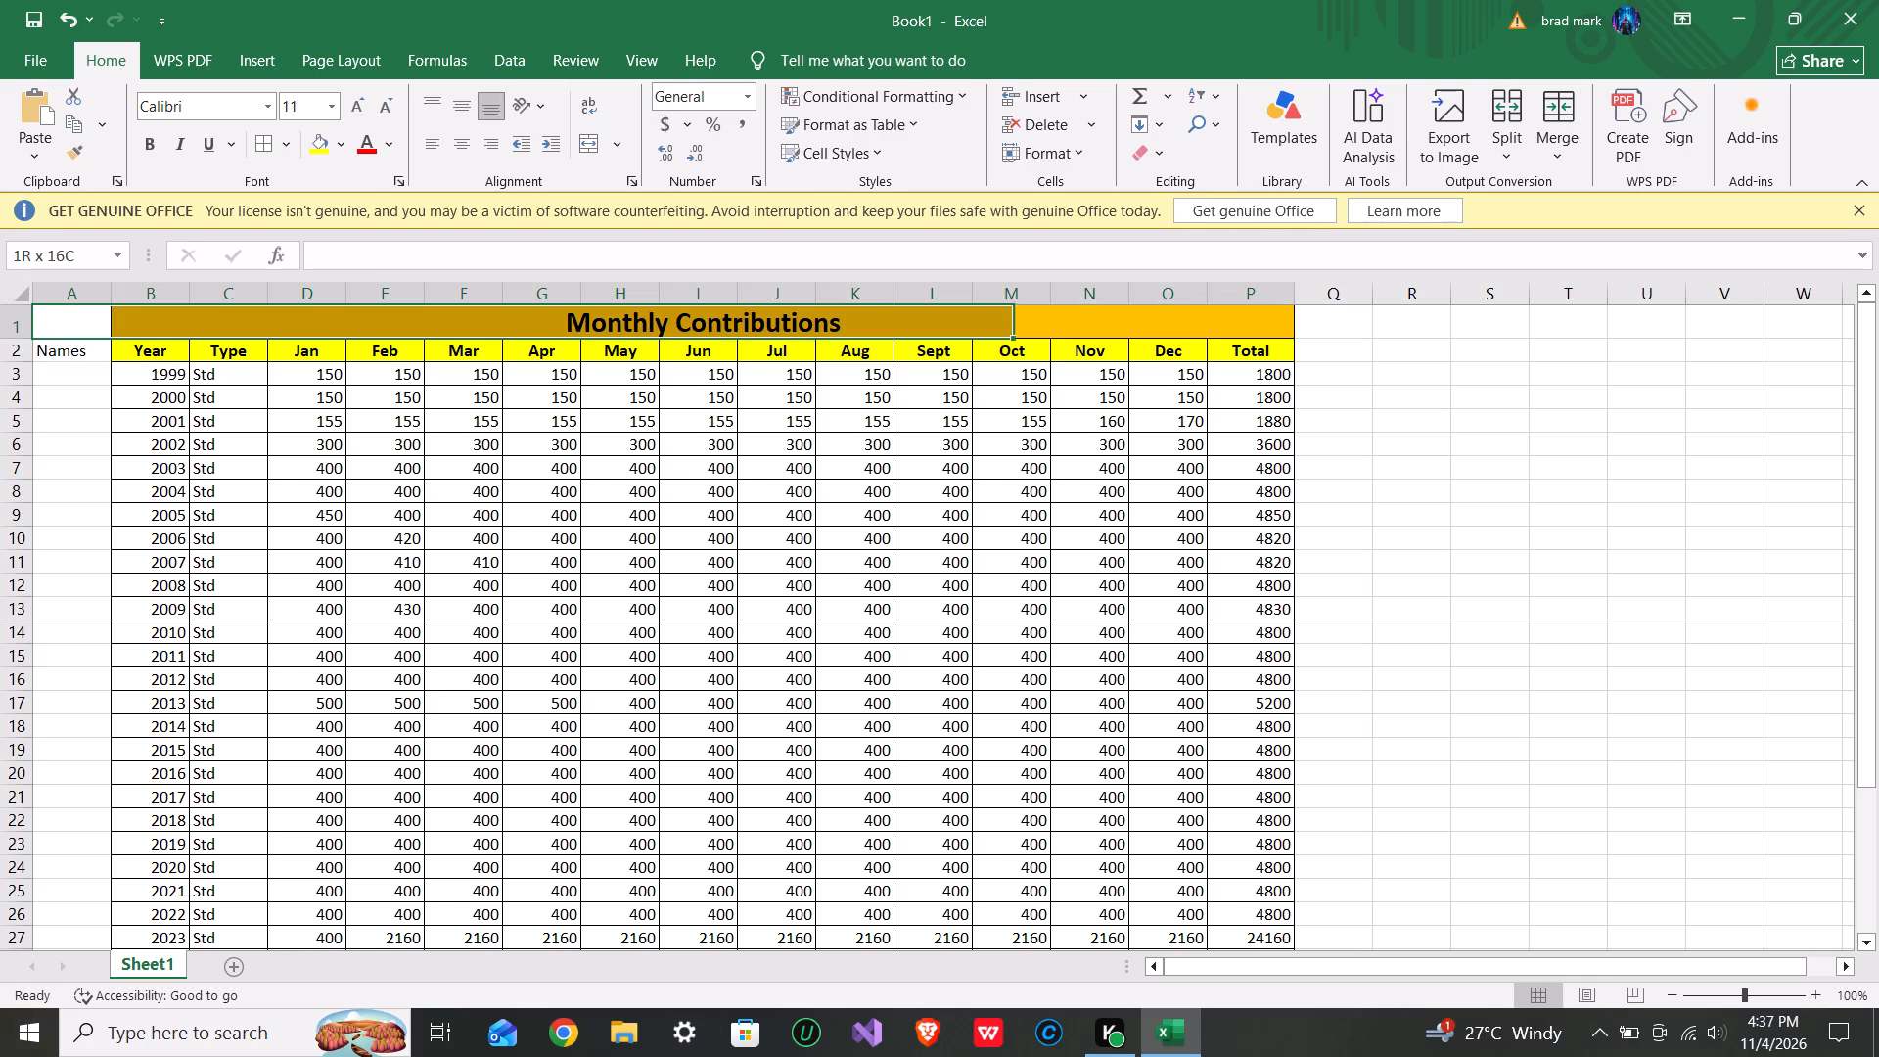
pyautogui.moveTo(116, 313); pyautogui.dragTo(133, 314)
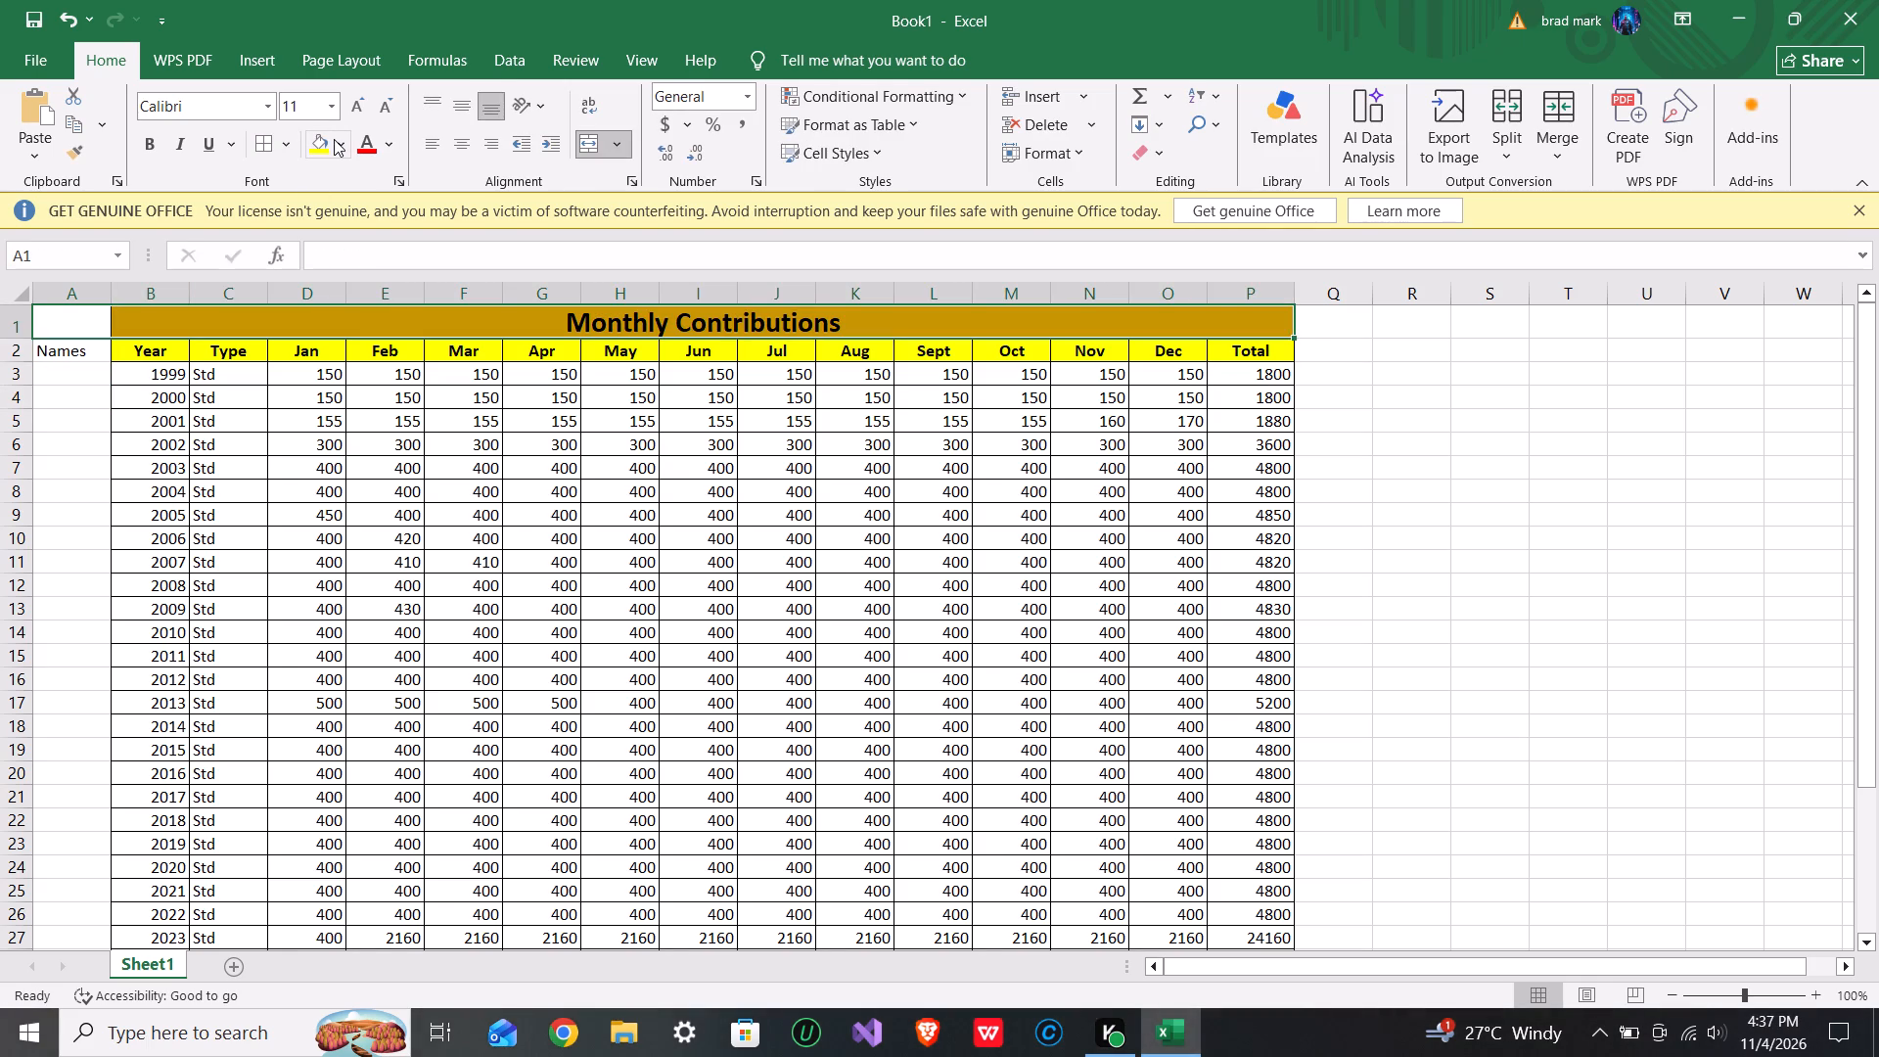
pyautogui.click(335, 141)
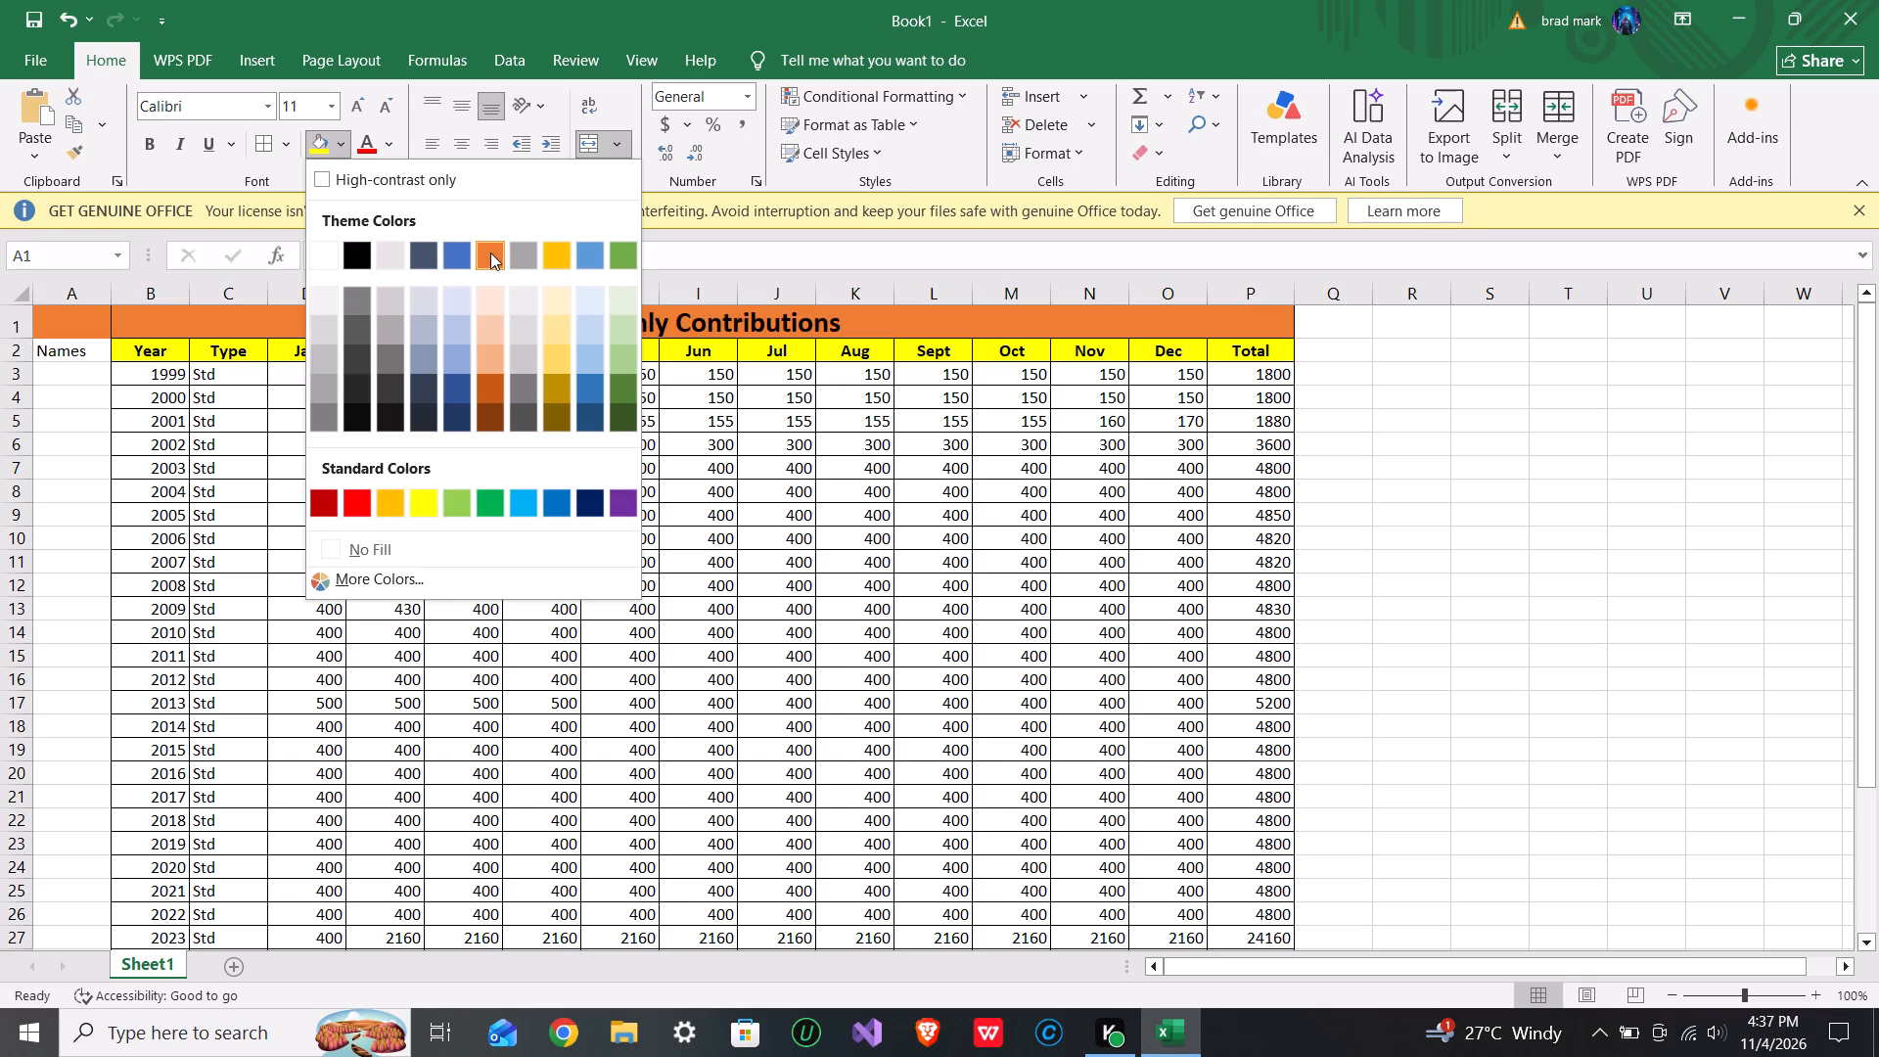
pyautogui.click(490, 253)
pyautogui.click(65, 372)
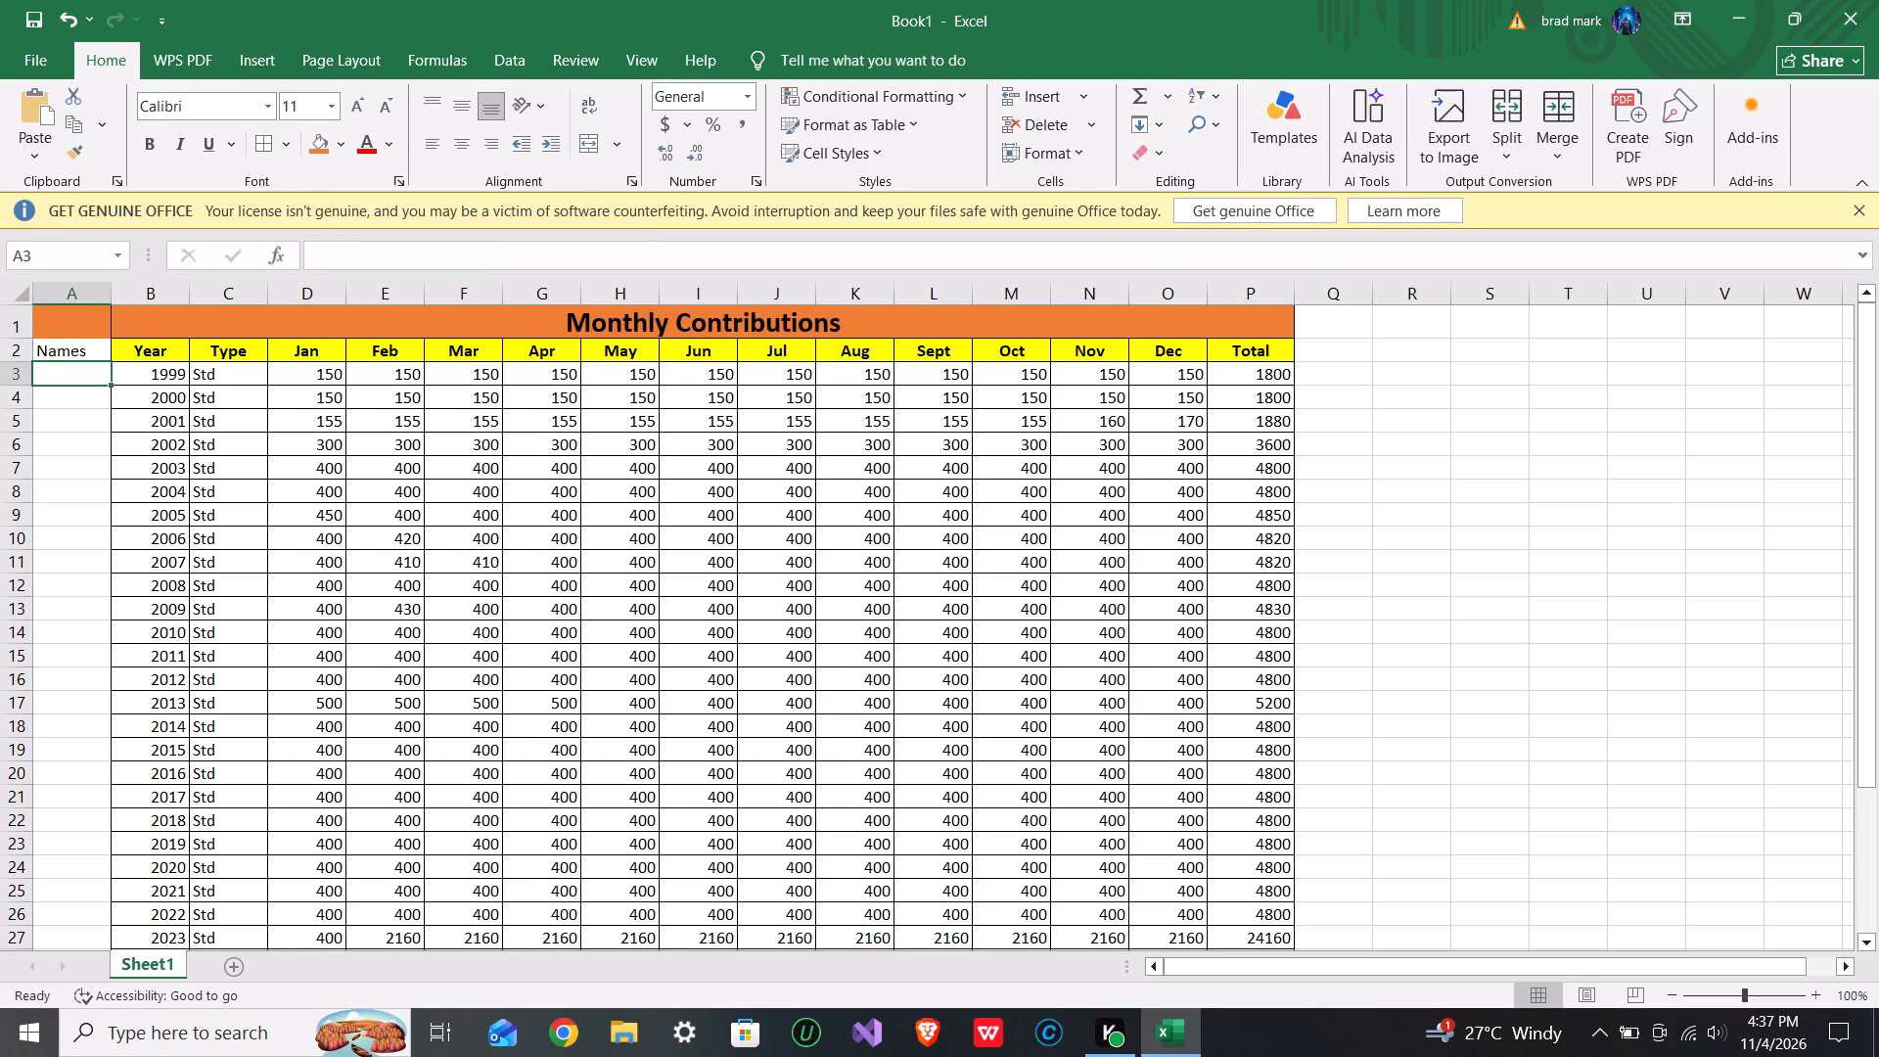
# Make the Names header in A2 bold and apply the yellow fill to the Names and Year header cells.
pyautogui.click(98, 345)
pyautogui.moveTo(80, 353); pyautogui.dragTo(122, 353)
pyautogui.click(84, 355)
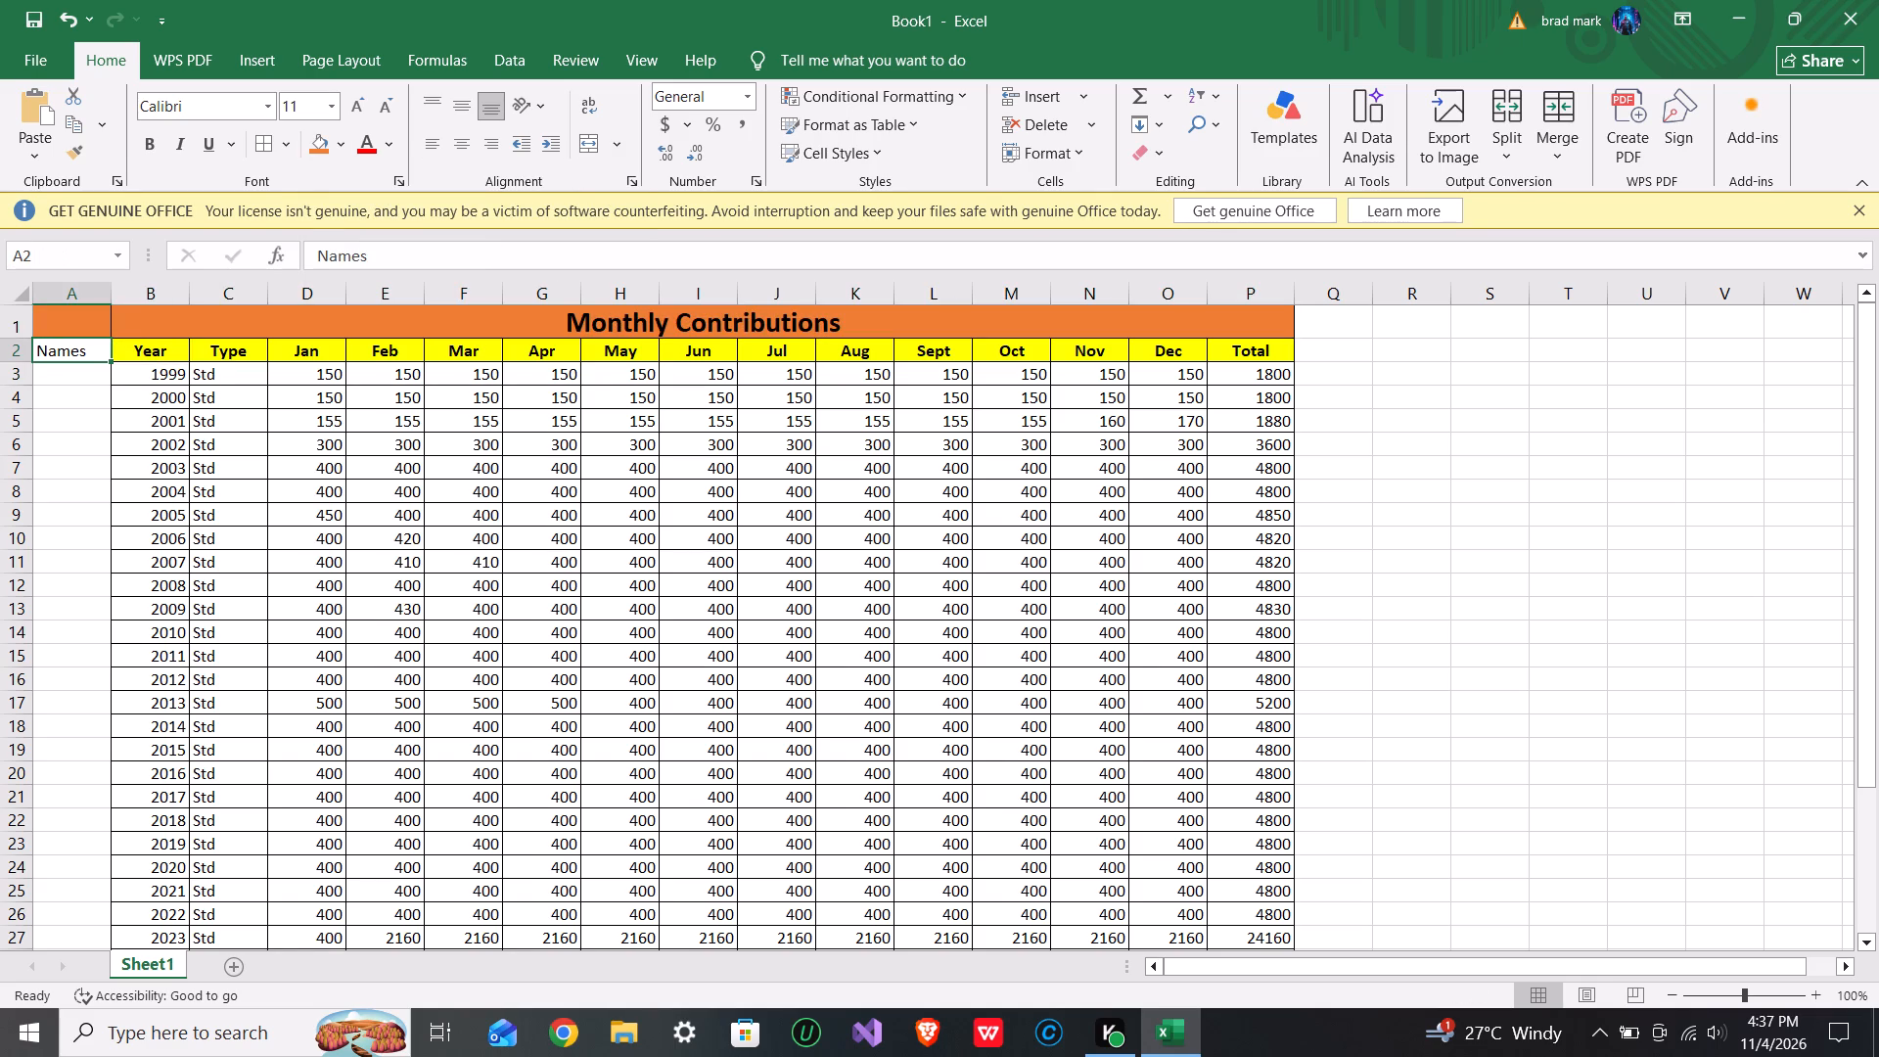
pyautogui.hotkey('ctrl', 'b')
pyautogui.click(131, 348)
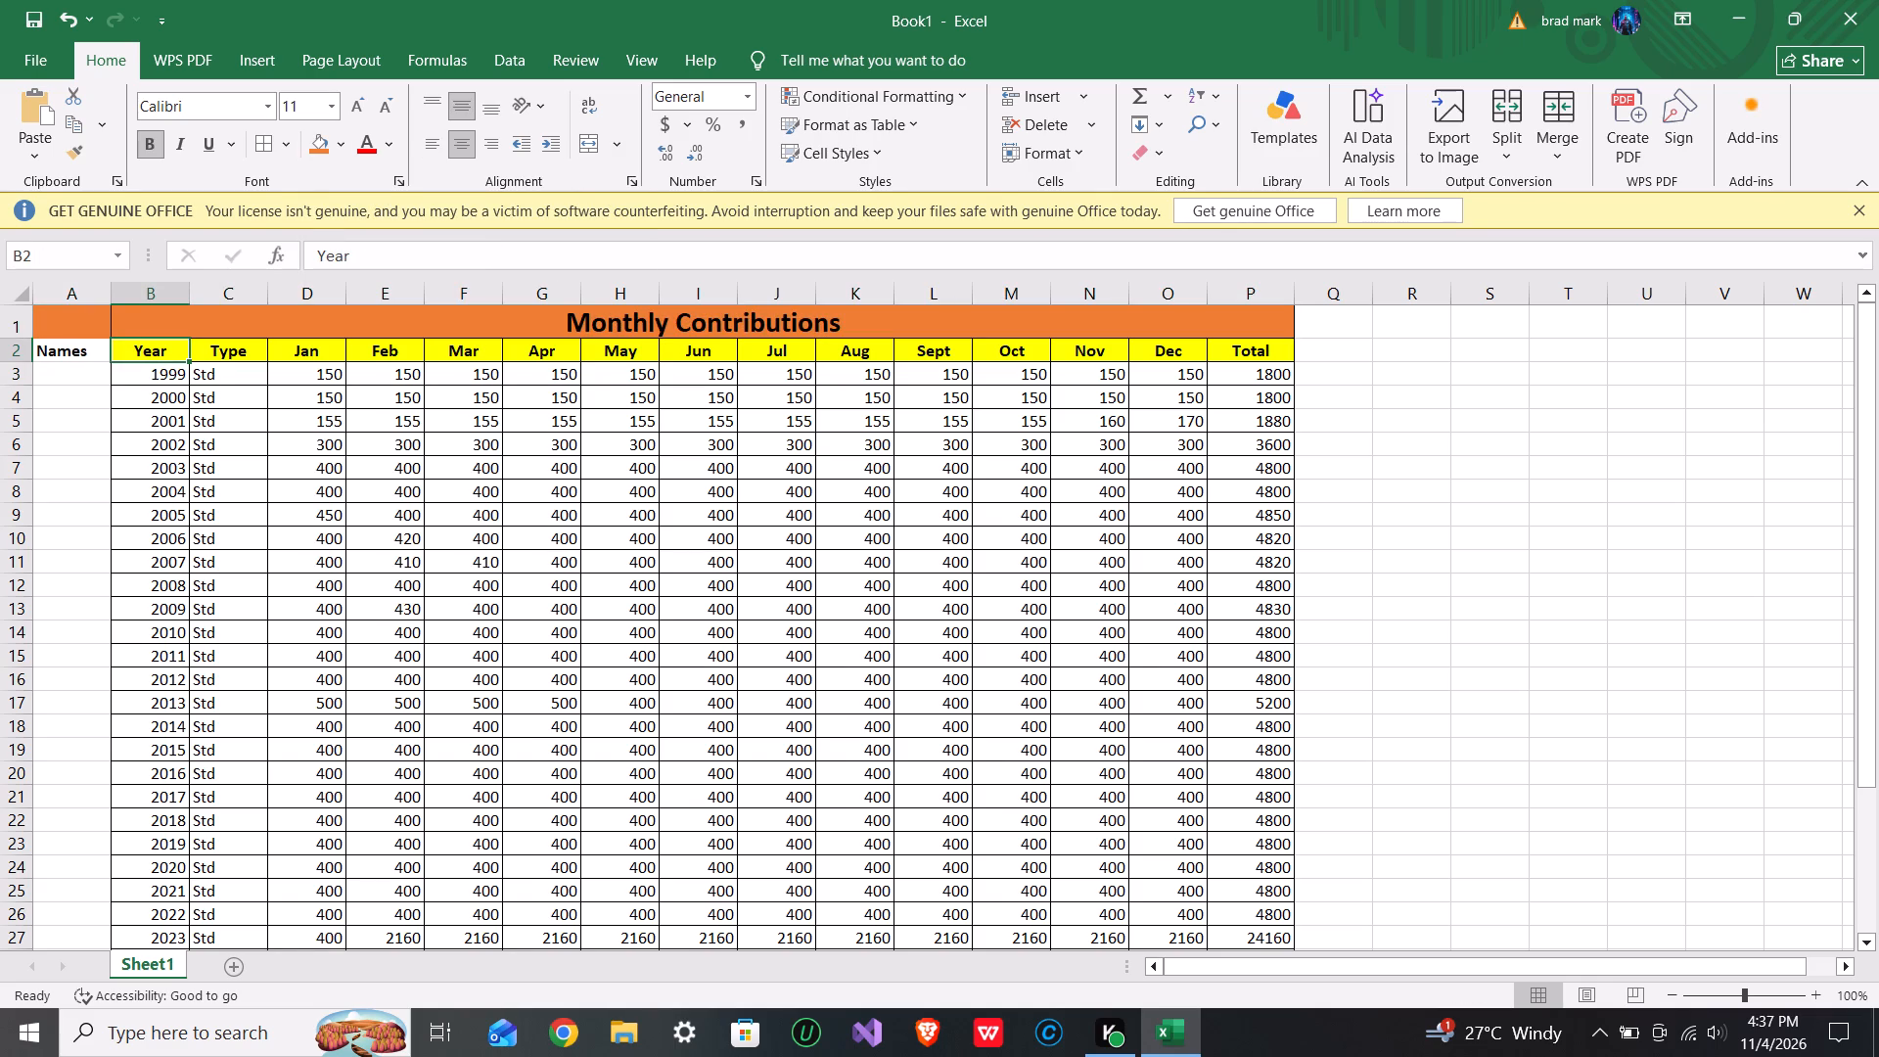
pyautogui.moveTo(156, 350); pyautogui.dragTo(88, 350)
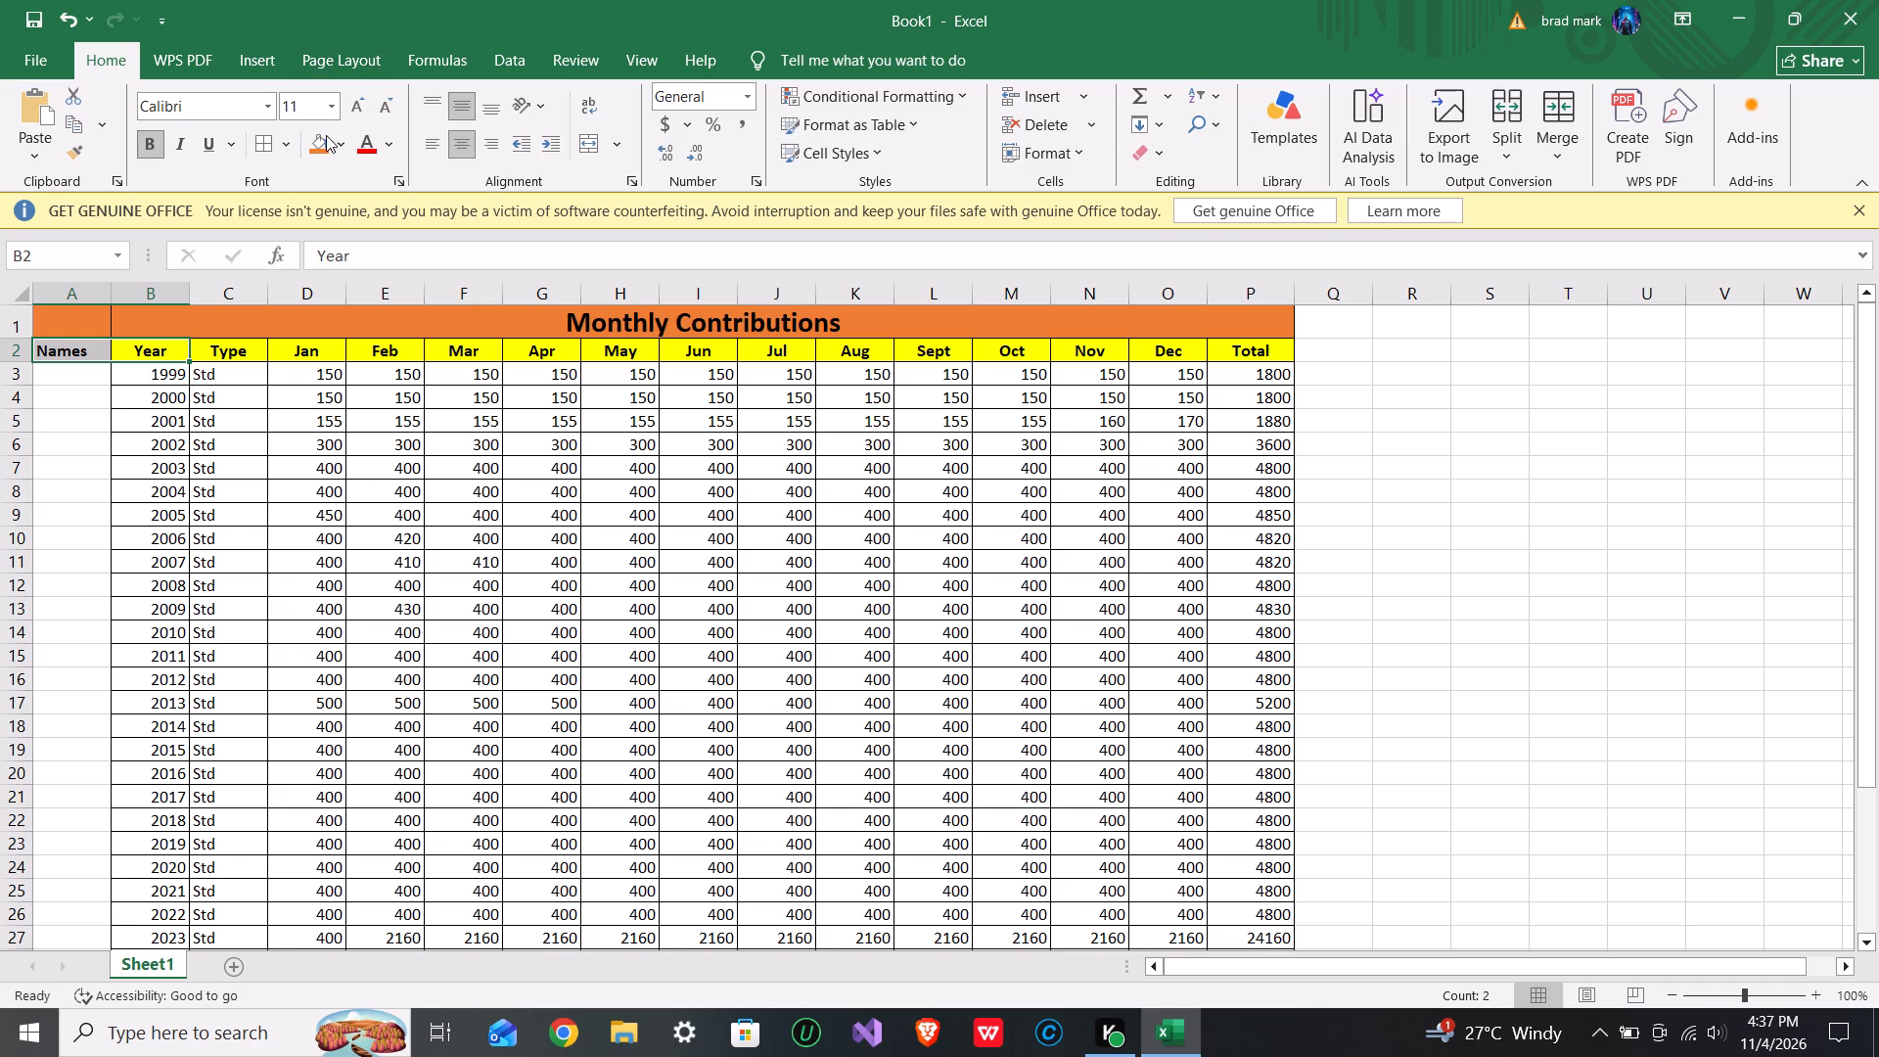
pyautogui.click(337, 146)
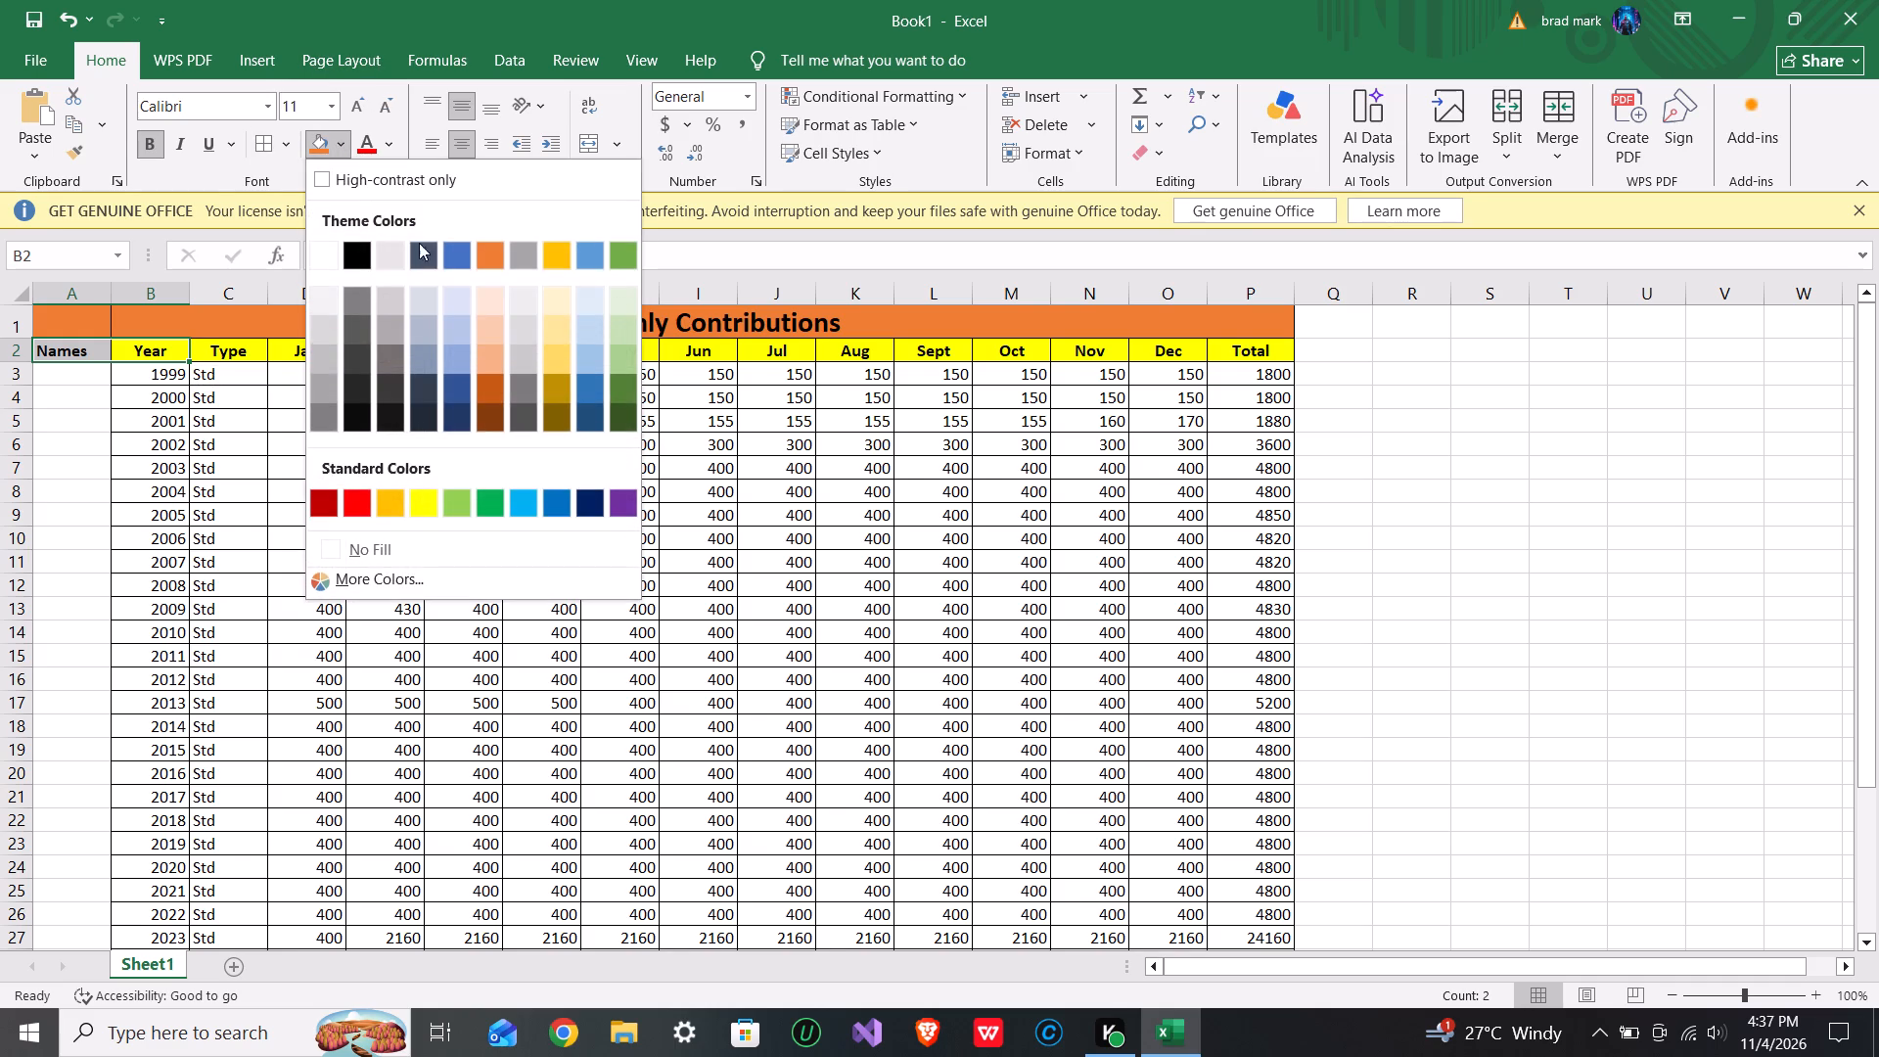
pyautogui.click(429, 498)
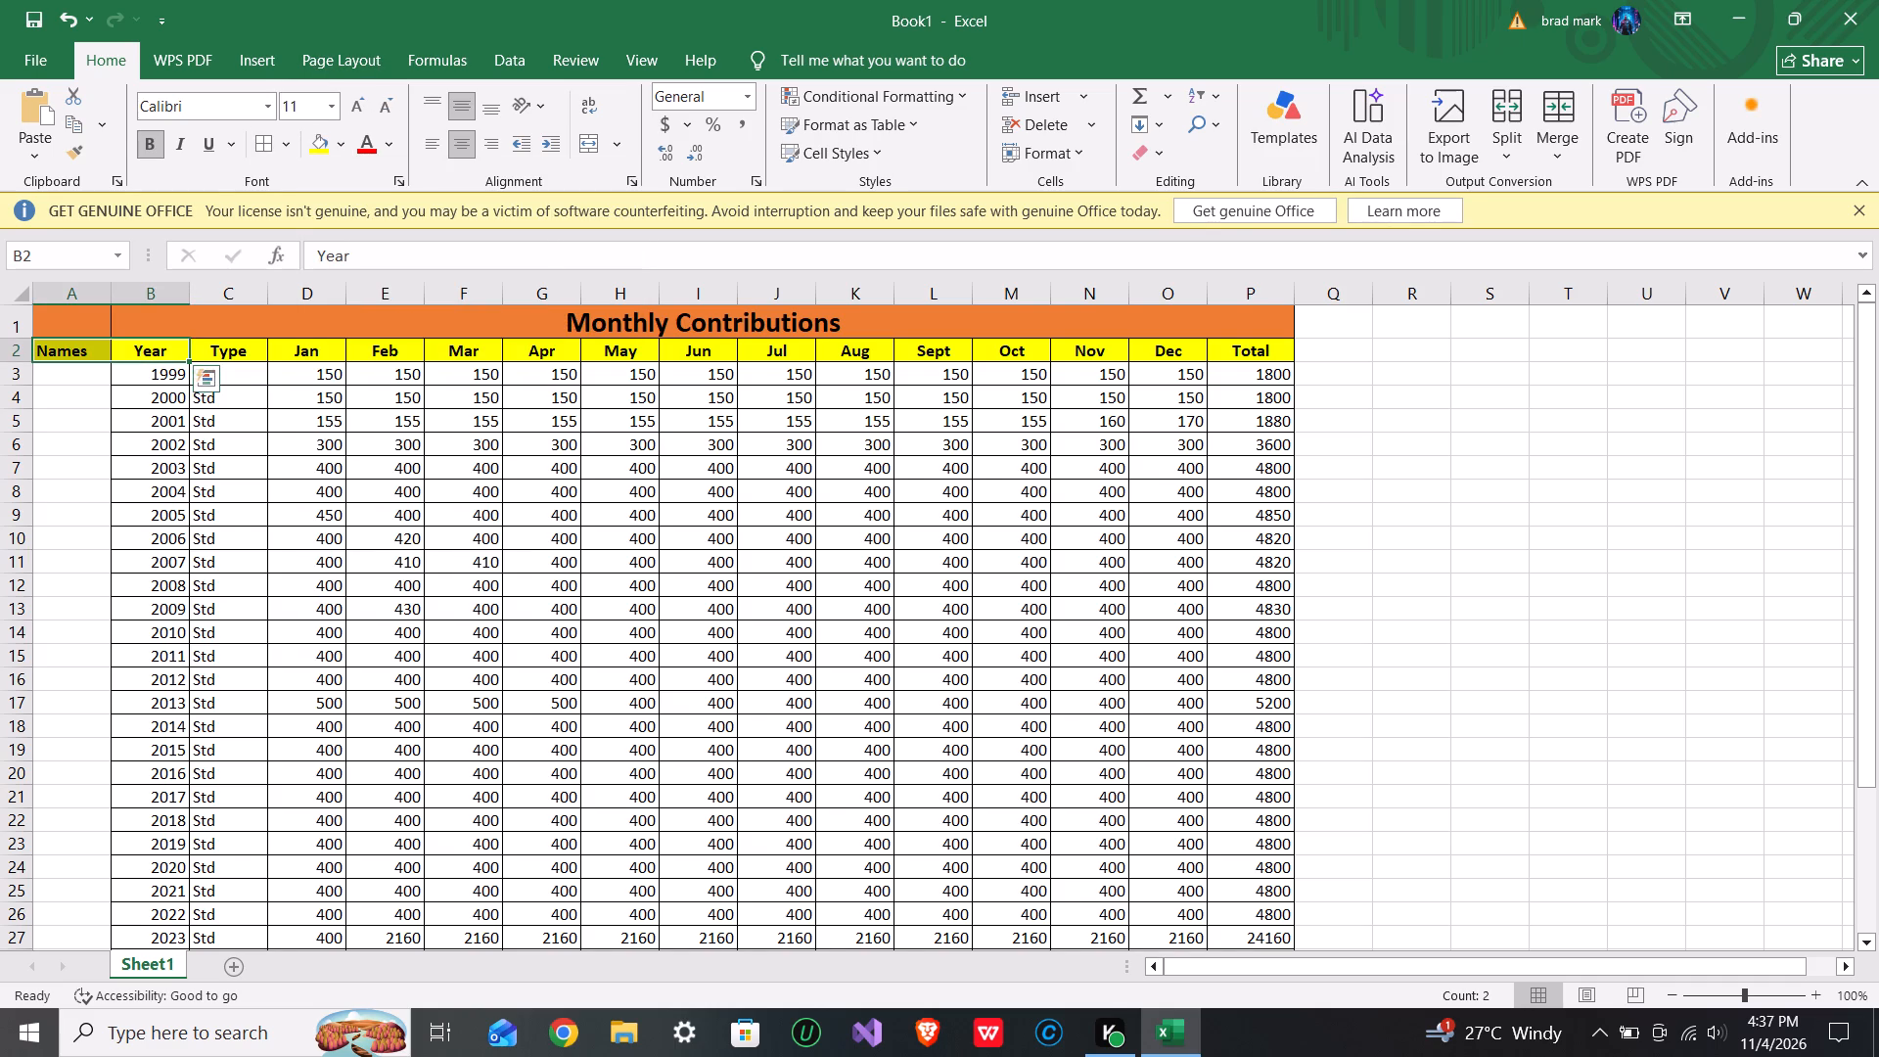
# Widen the Names column to about two and a half times its width.
pyautogui.click(66, 377)
pyautogui.click(60, 383)
pyautogui.click(79, 375)
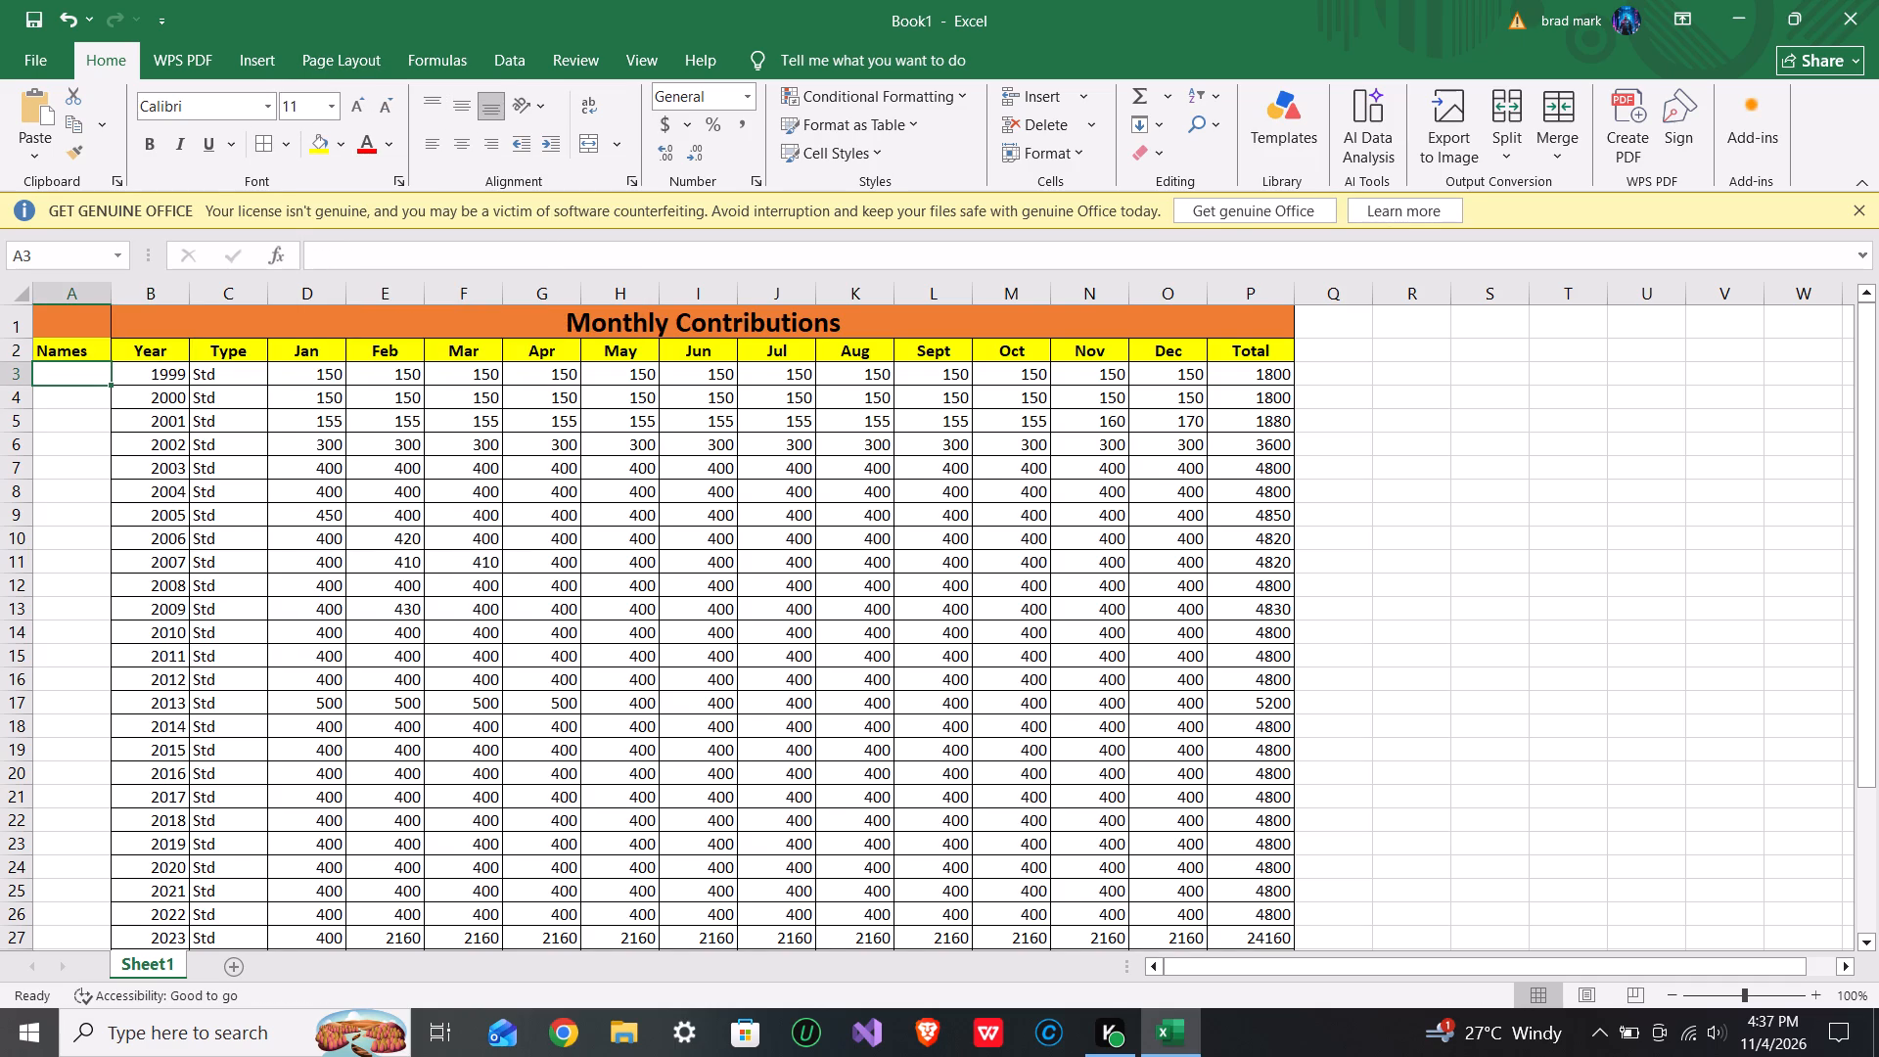
pyautogui.moveTo(113, 301); pyautogui.dragTo(117, 304)
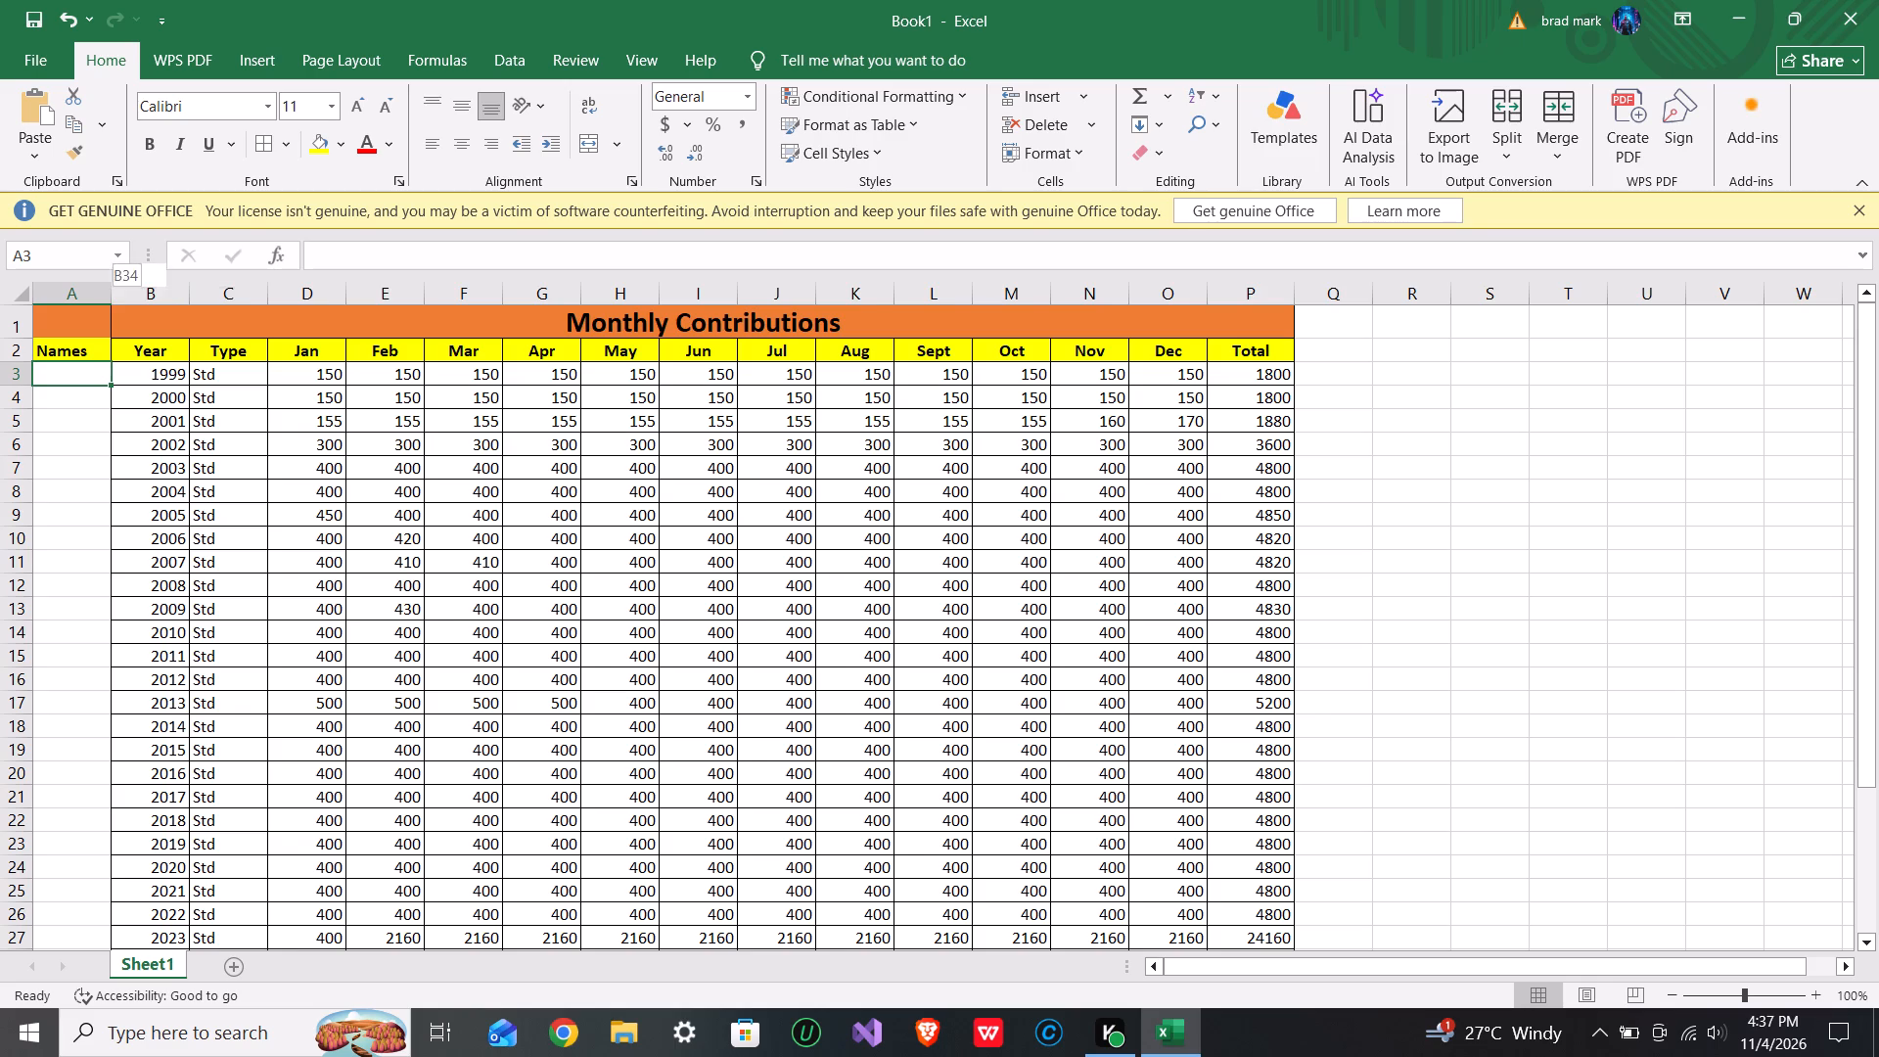
pyautogui.moveTo(117, 304); pyautogui.dragTo(225, 314)
# Enter the first names James, Mark and Lucas in cells A3 to A5 under Names.
pyautogui.click(99, 369)
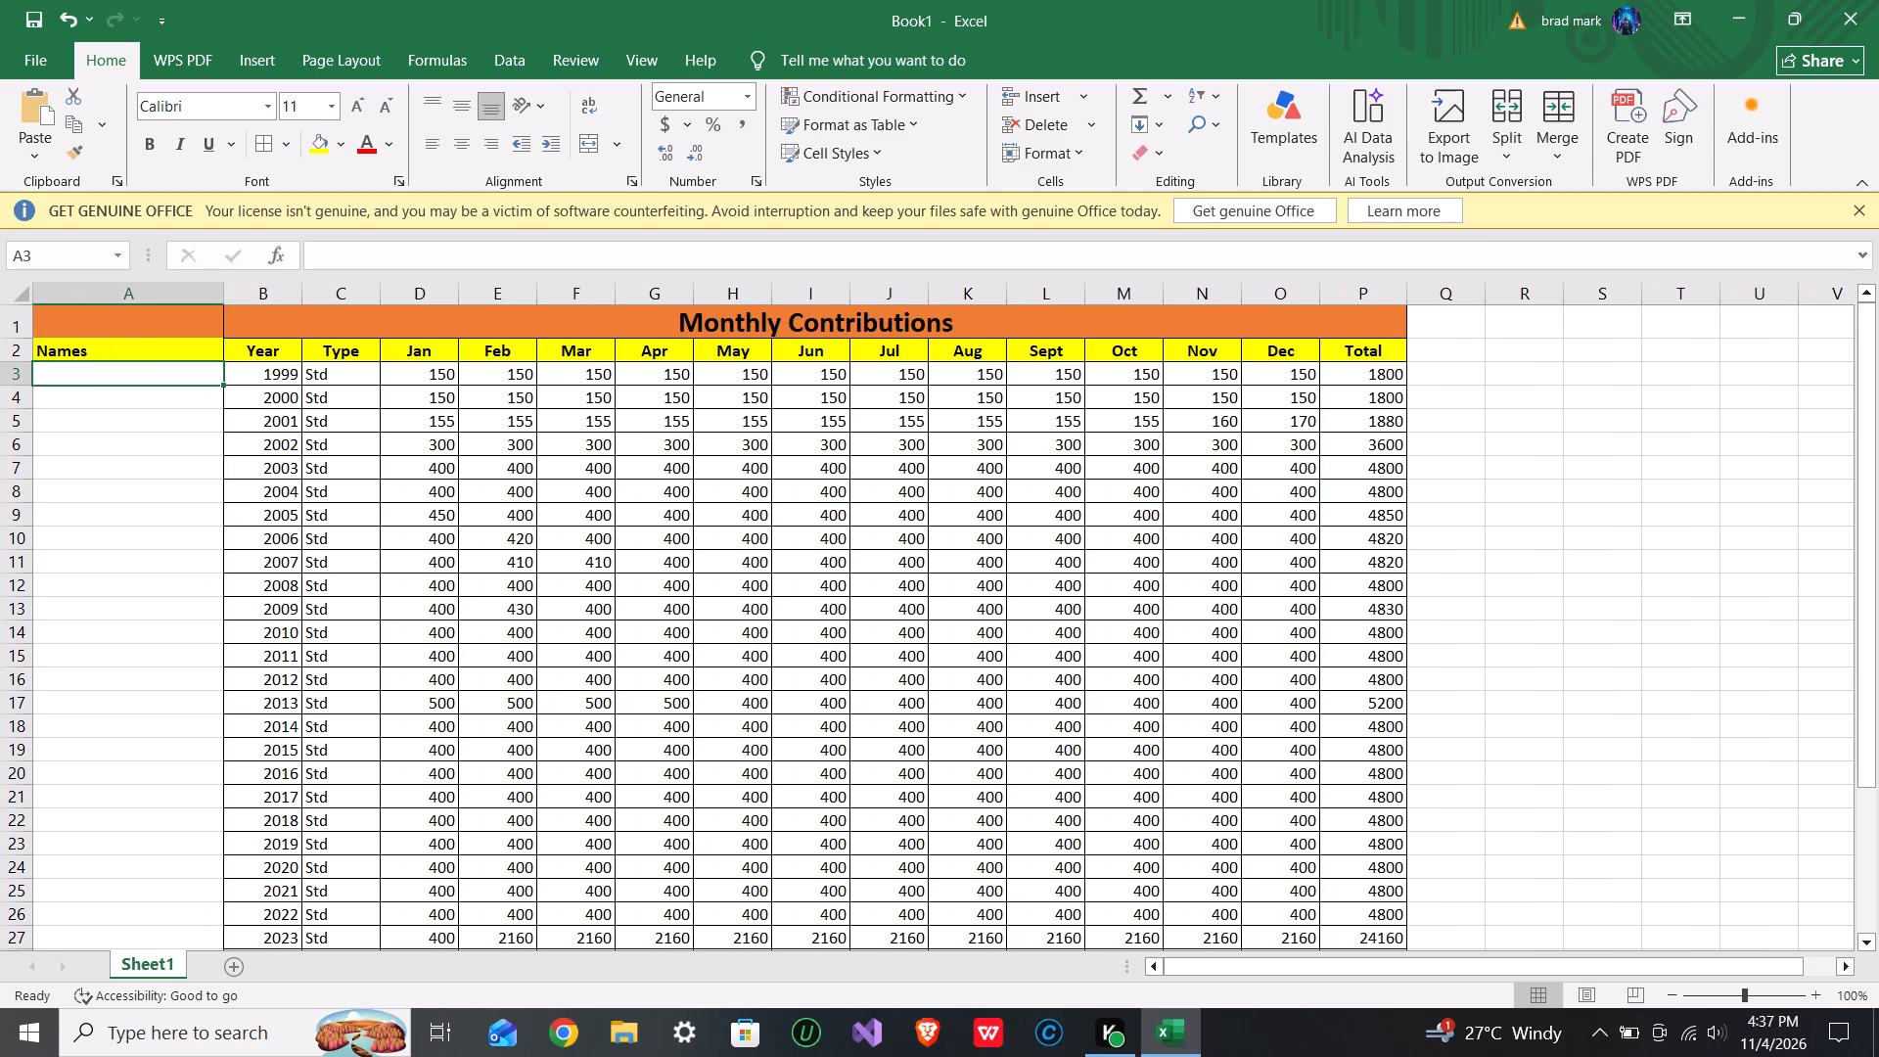
pyautogui.write('Jamw')
pyautogui.press('BackSpace')
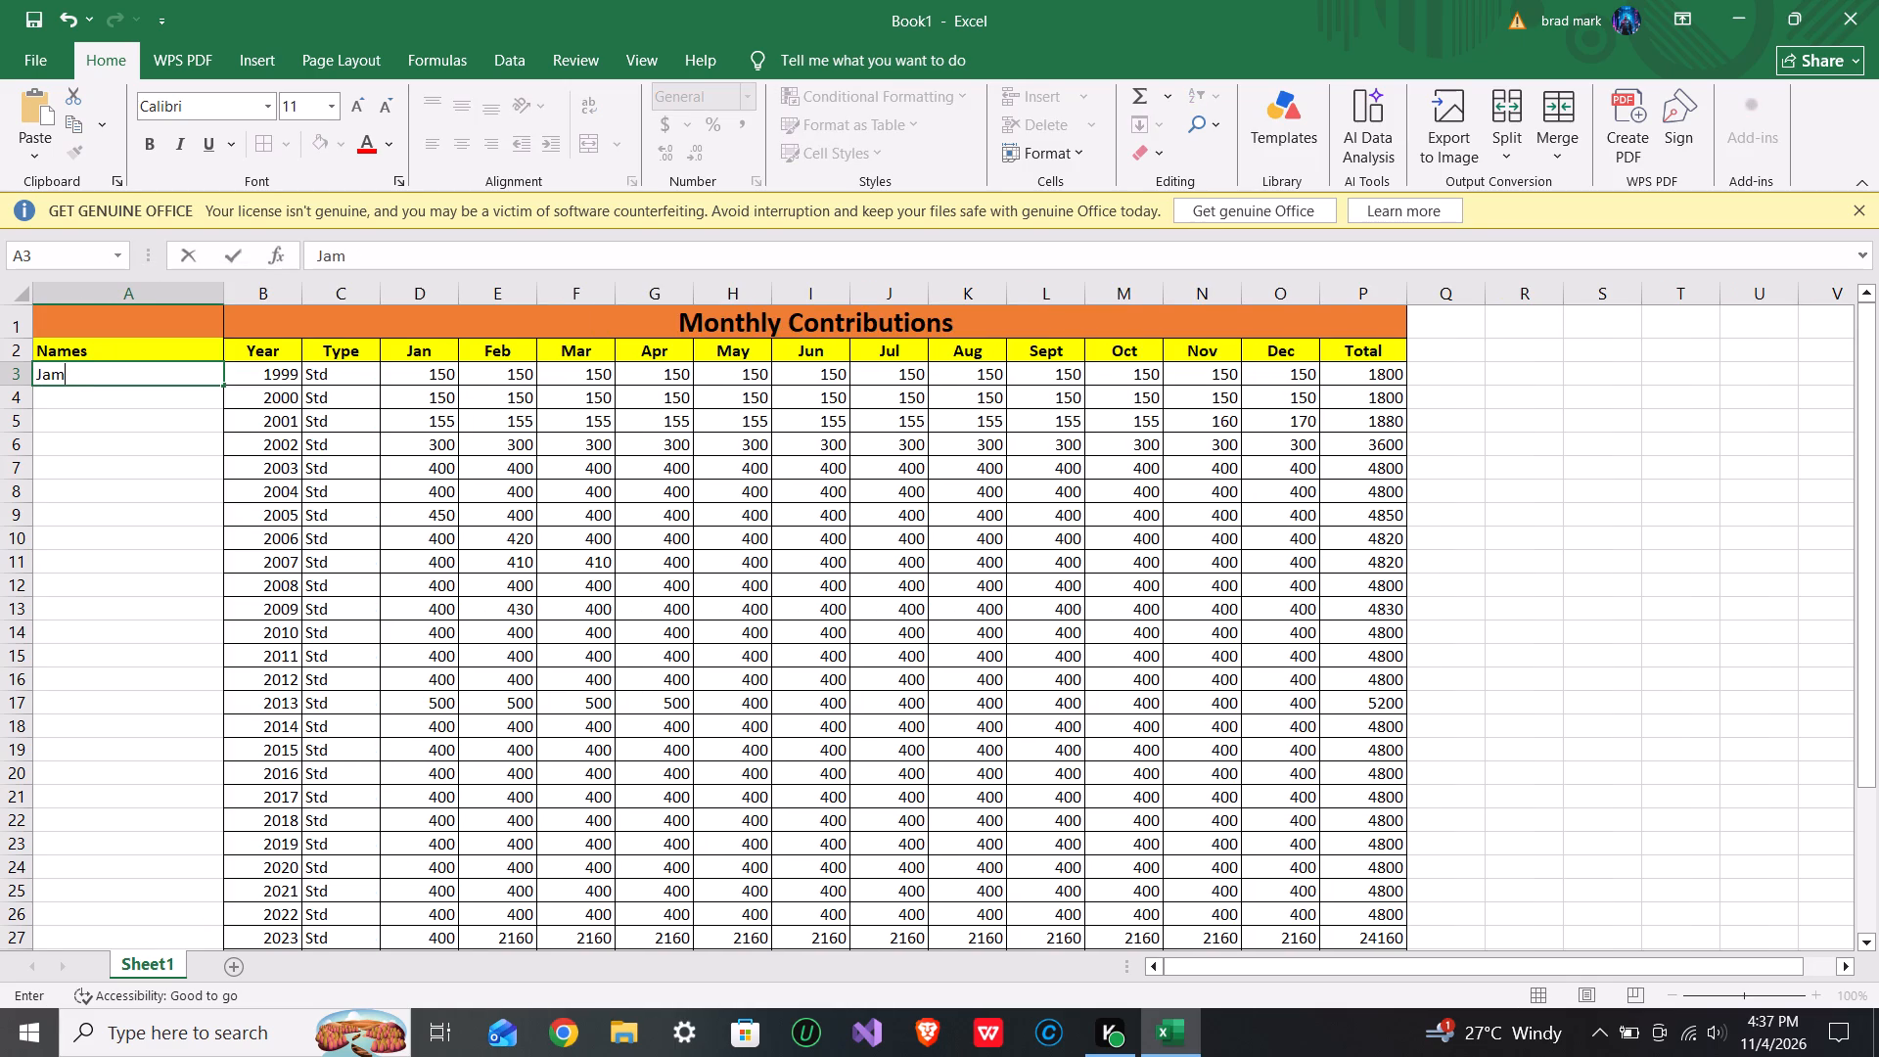
pyautogui.write('es')
pyautogui.press('Return')
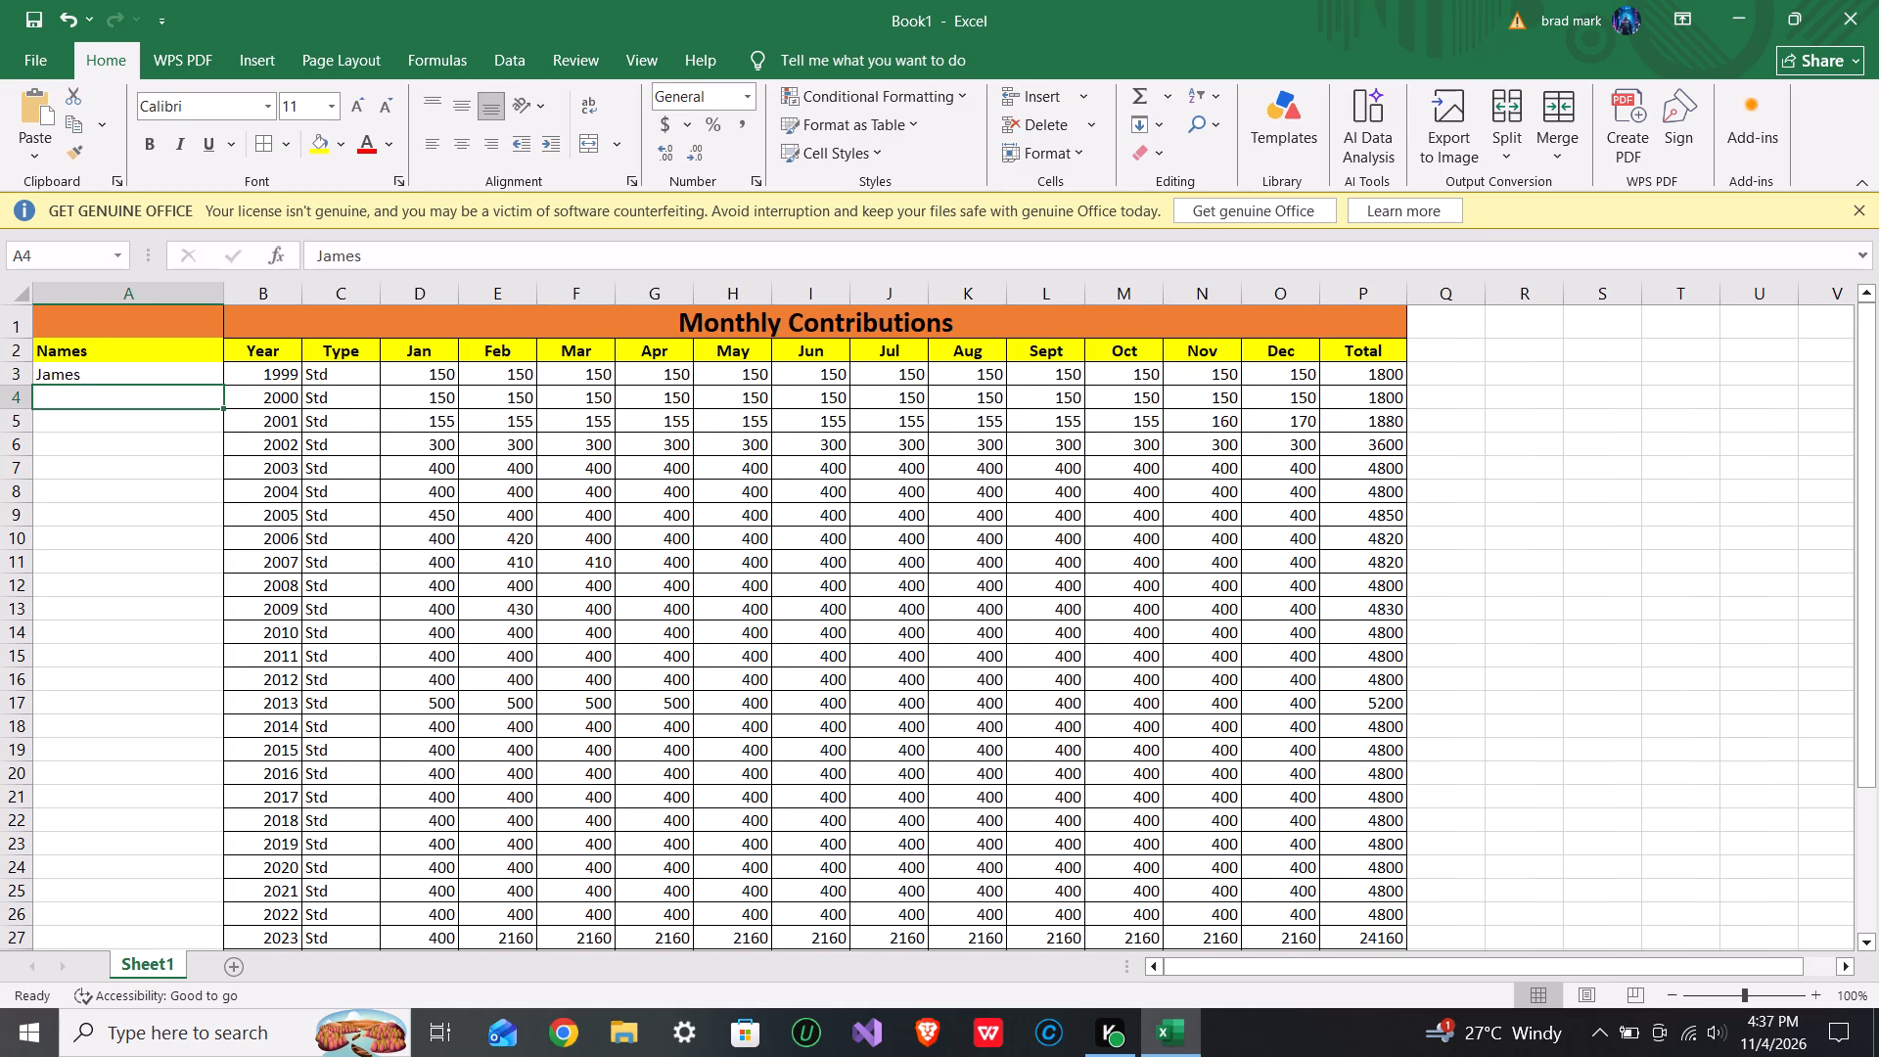
pyautogui.write('Mark')
pyautogui.press('Return')
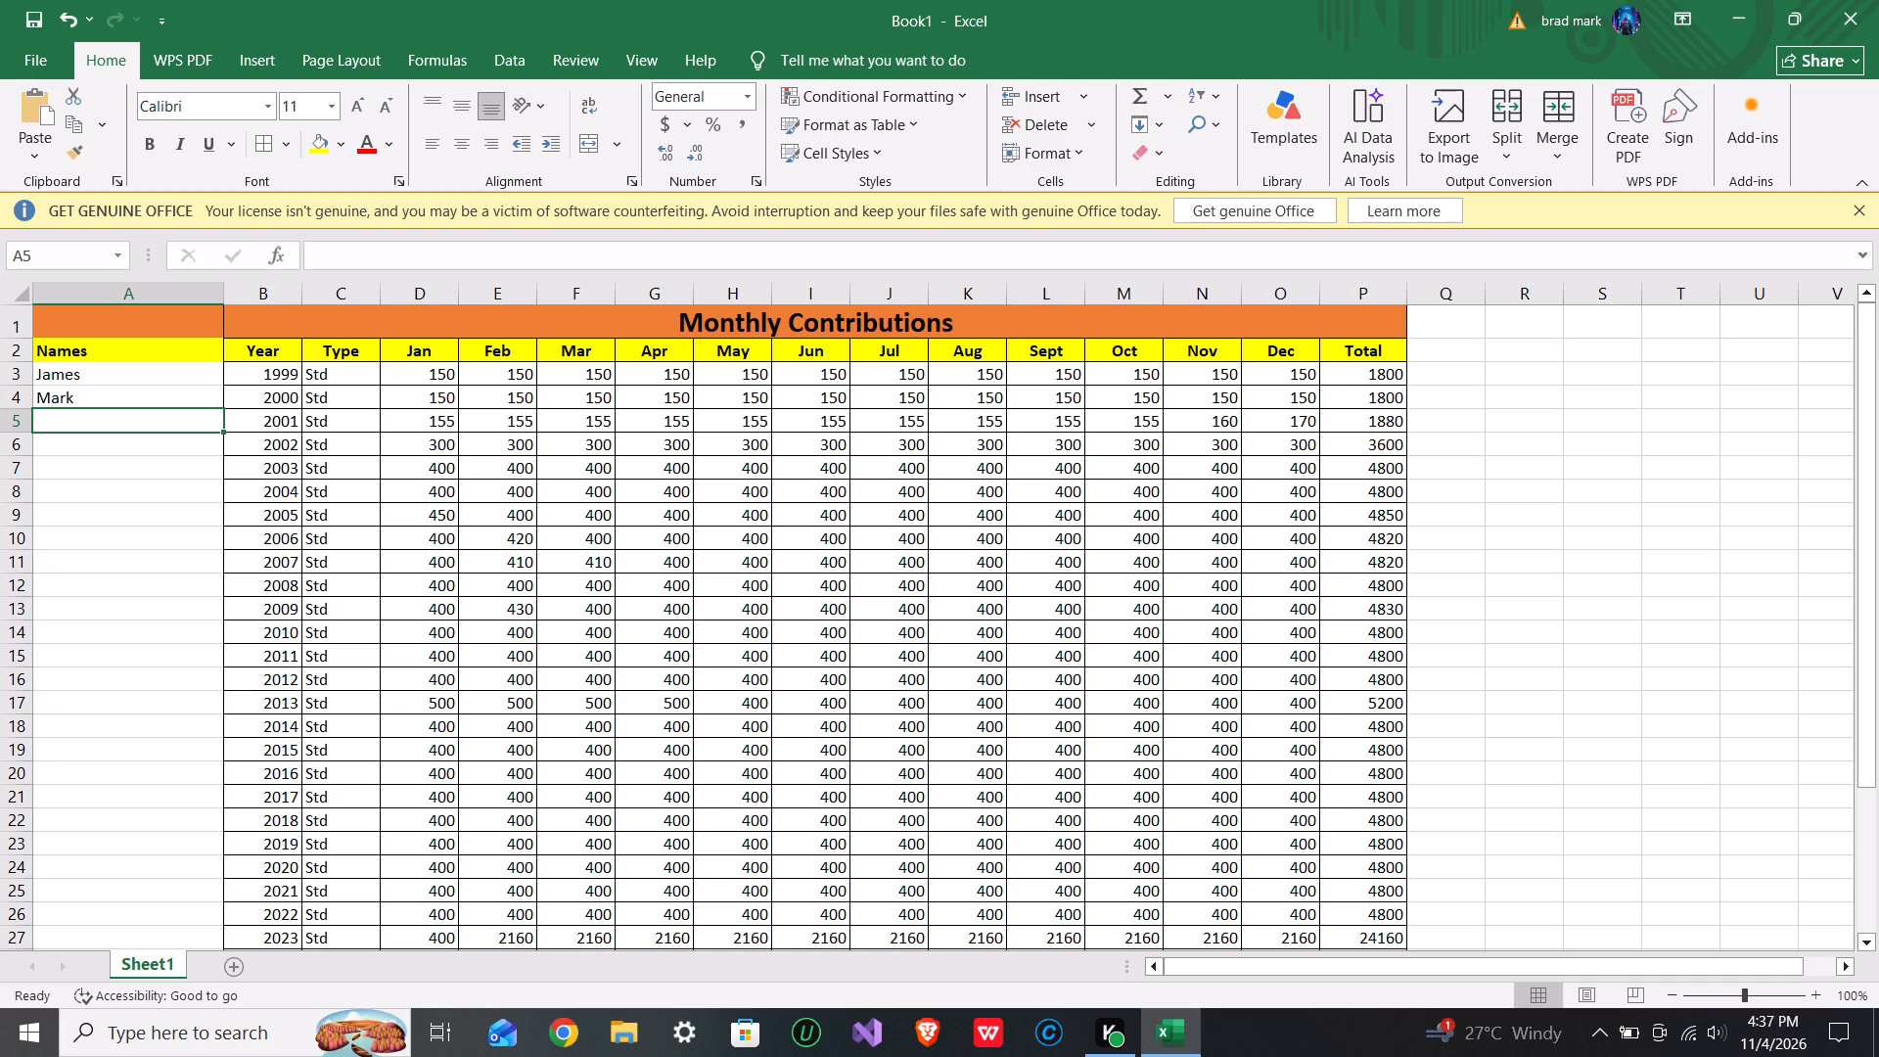
pyautogui.write('Lucas')
pyautogui.click(97, 371)
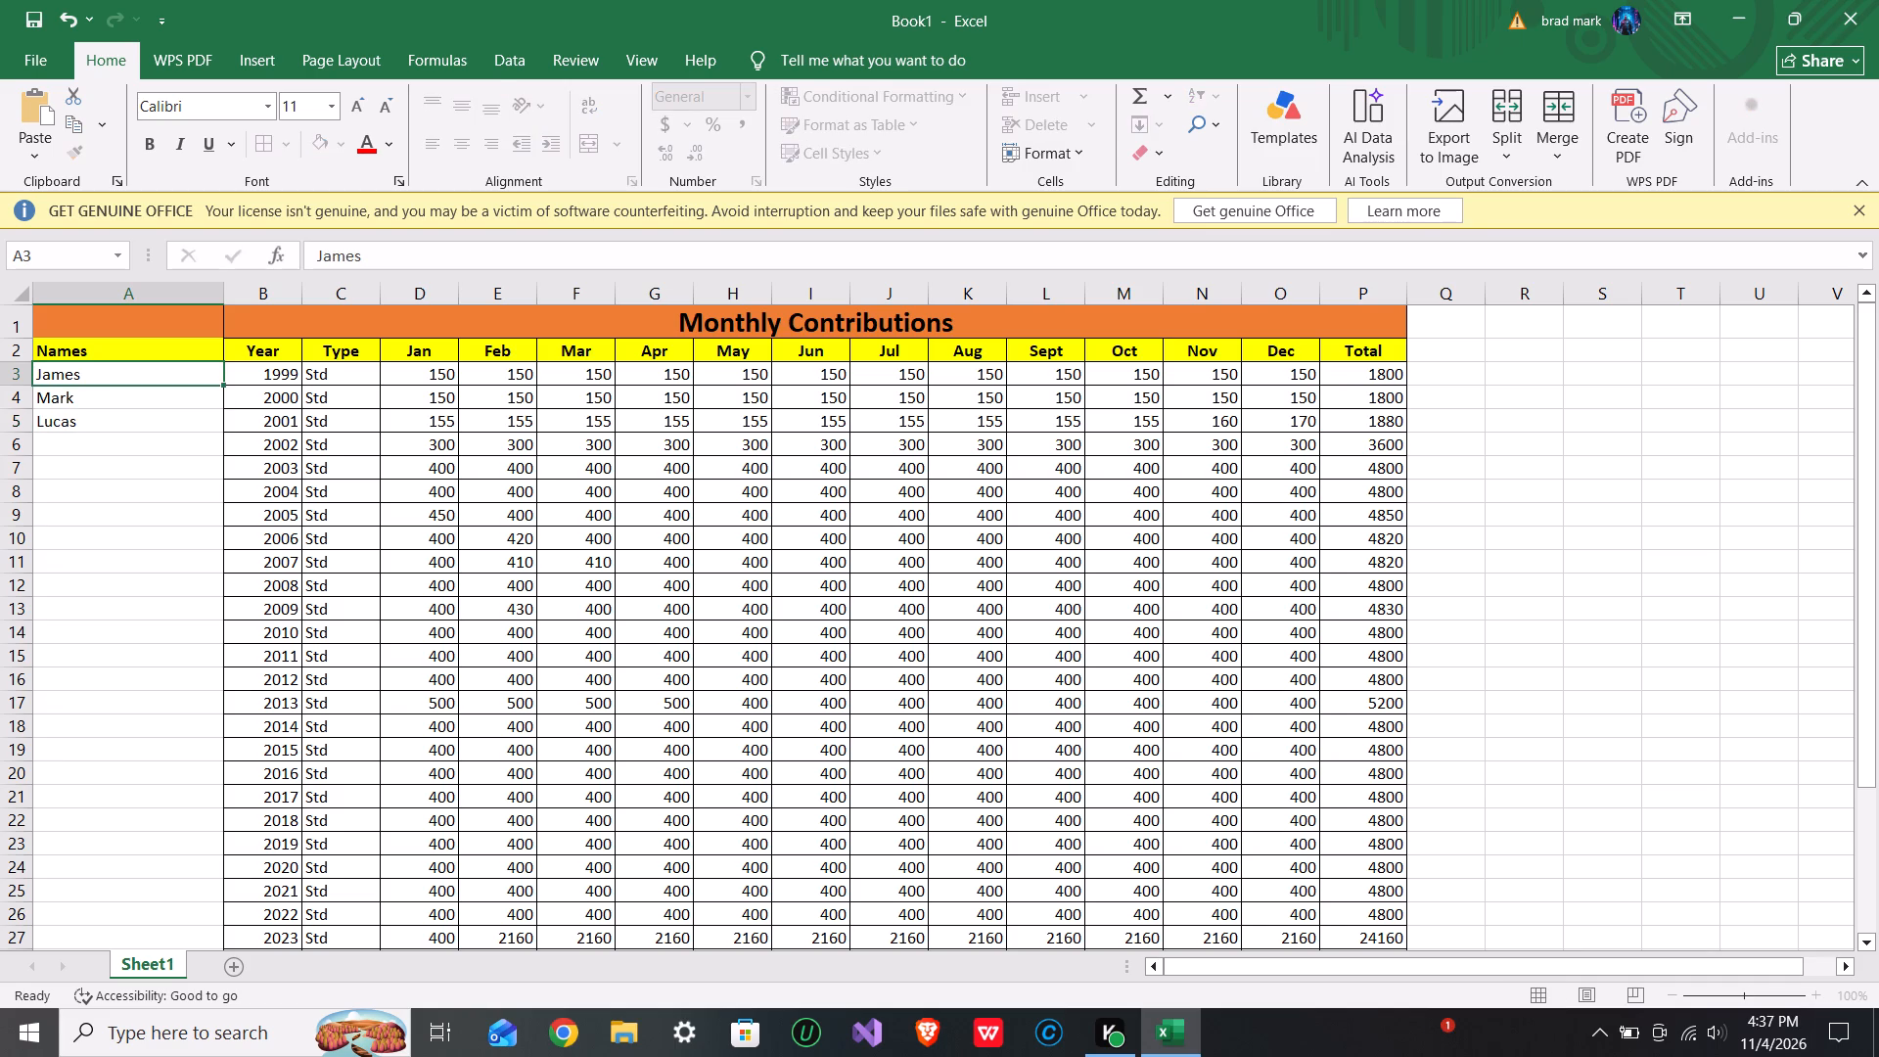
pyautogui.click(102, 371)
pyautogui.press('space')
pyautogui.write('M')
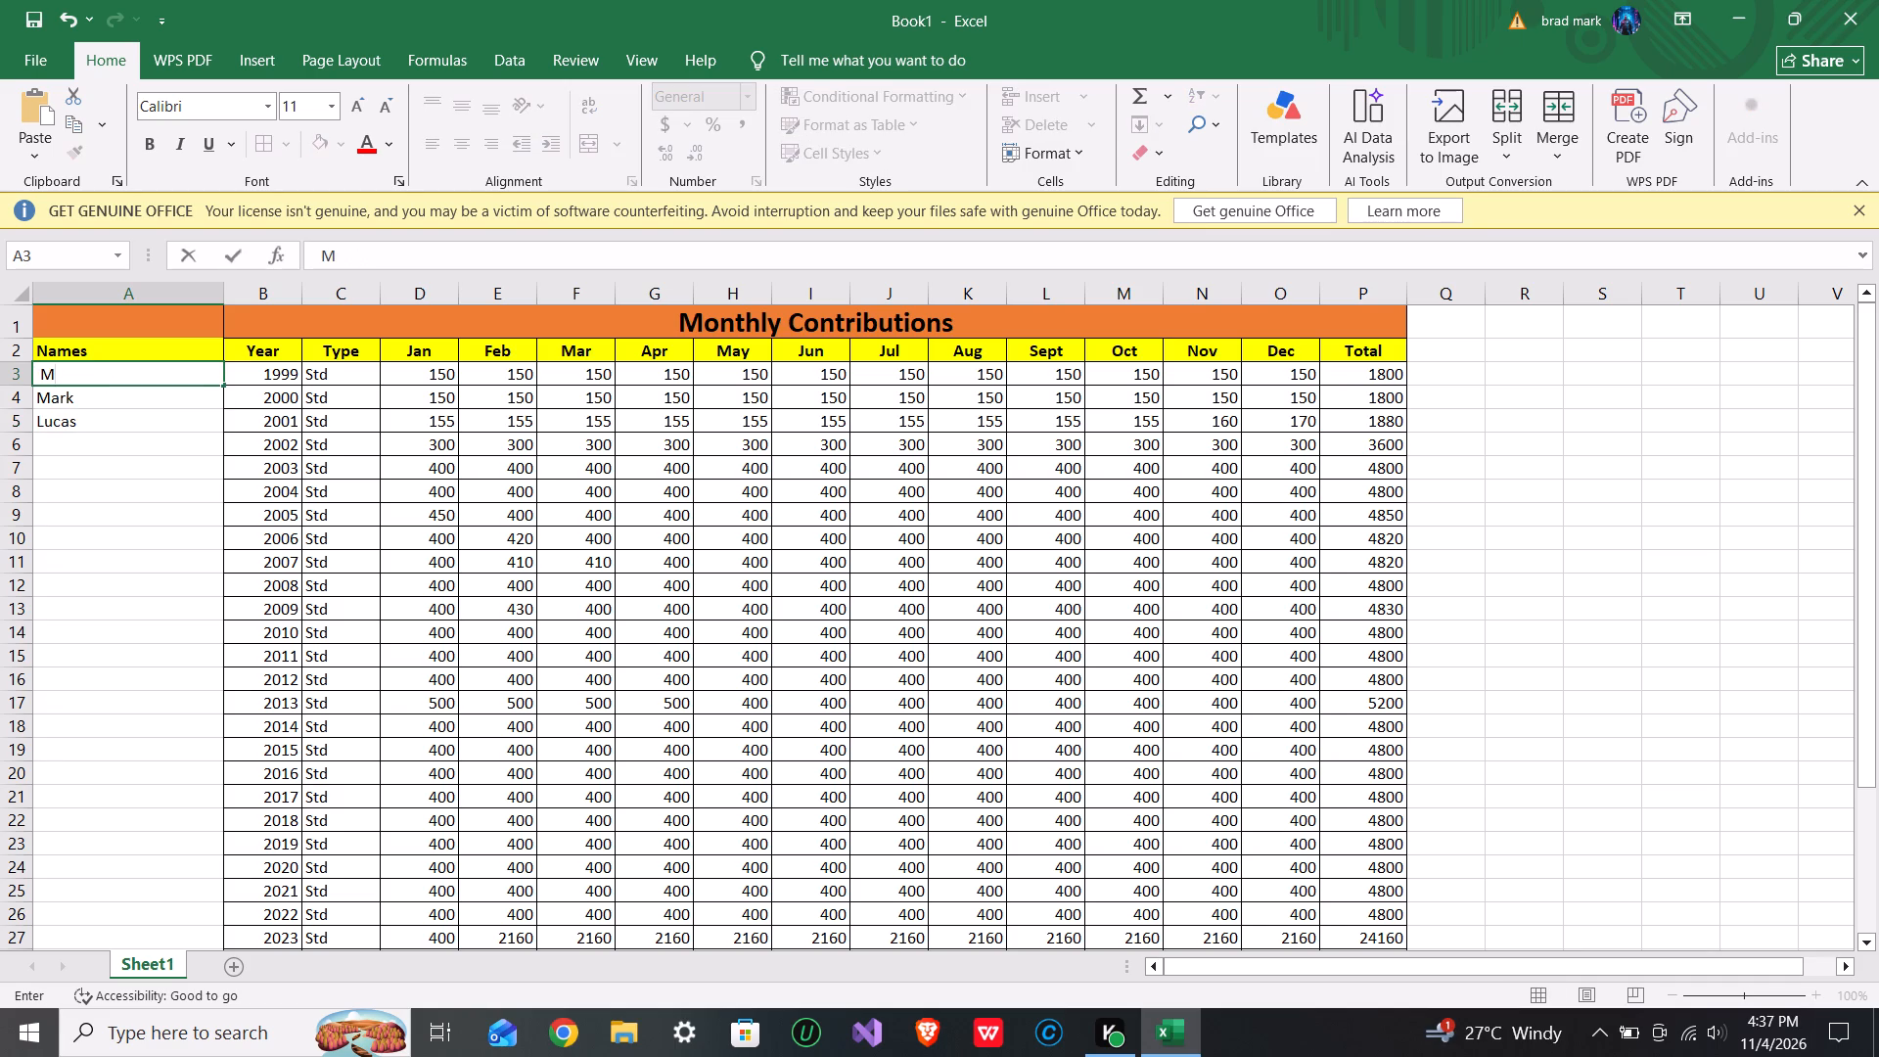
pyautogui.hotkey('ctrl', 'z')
# Append a surname to the first name in cell A3, keeping the existing text.
pyautogui.click(102, 371)
pyautogui.press('space')
pyautogui.write('Smart')
pyautogui.click(106, 405)
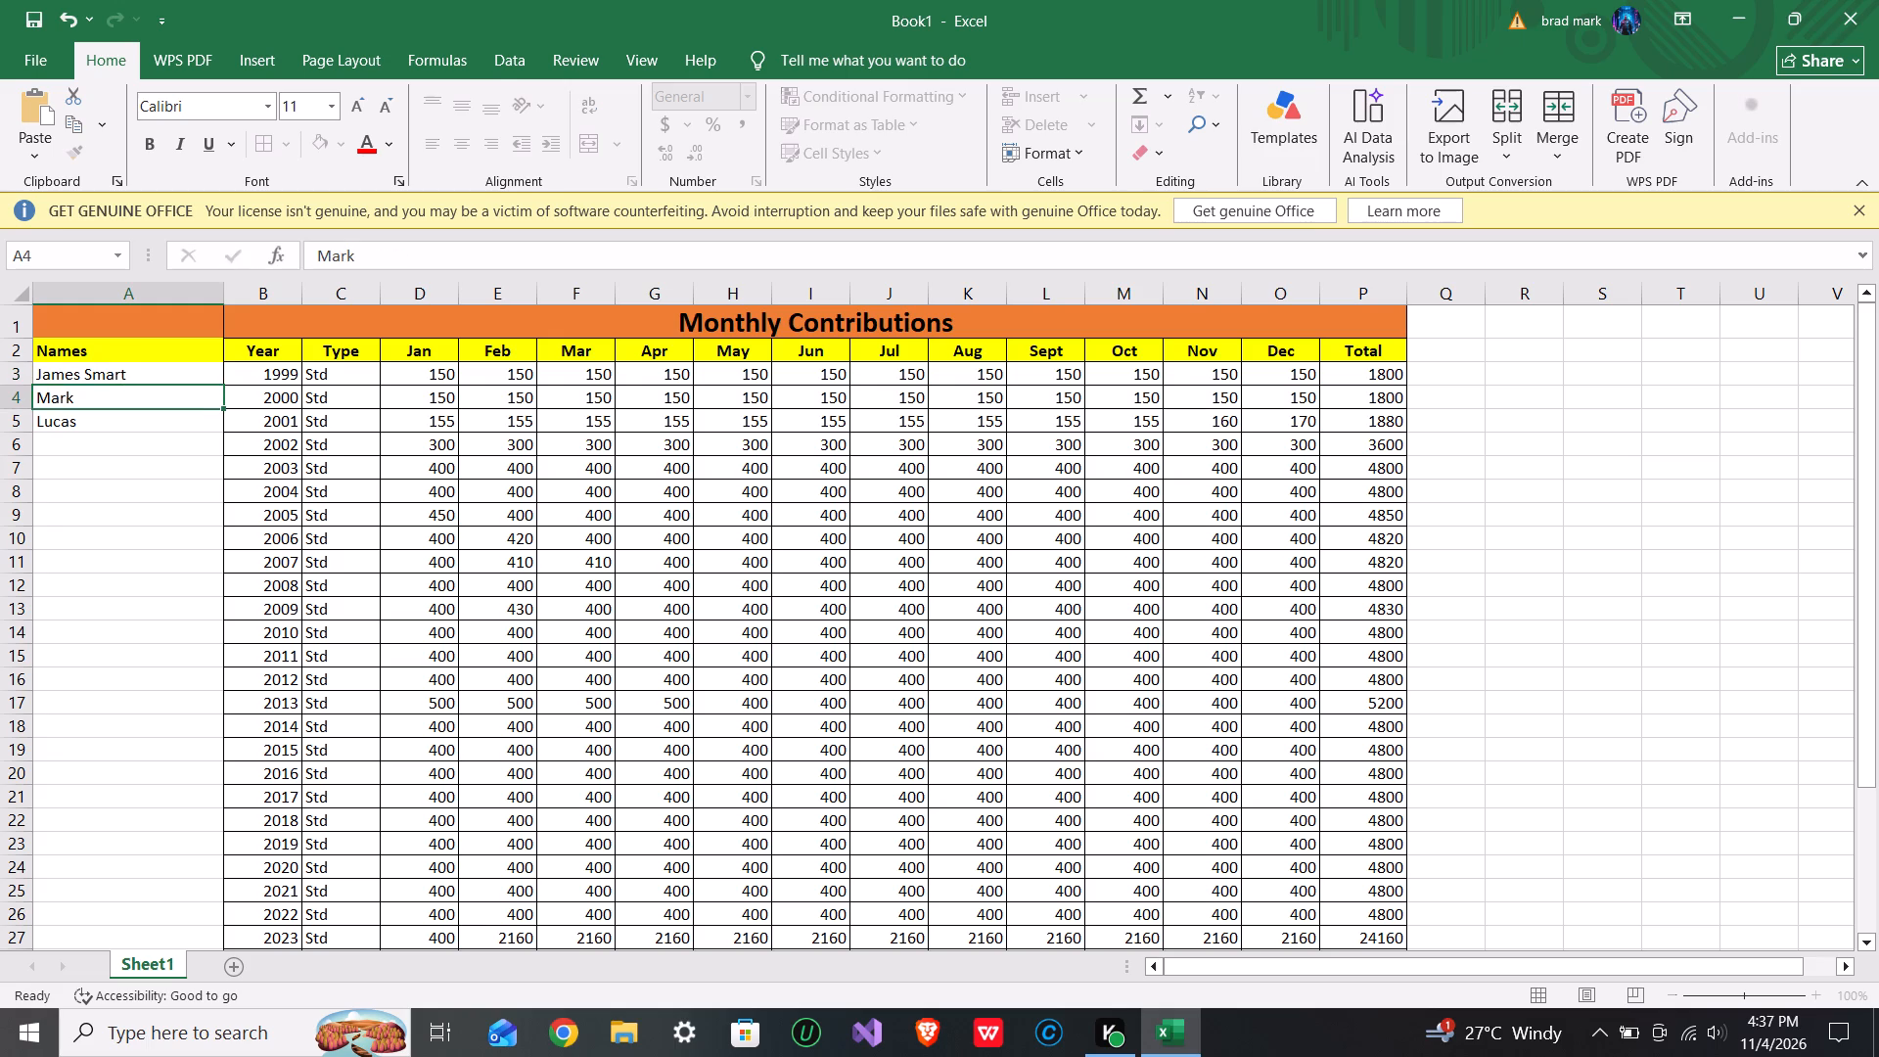
# Append a surname to the first name in cell A4, keeping the existing text.
pyautogui.click(124, 402)
pyautogui.click(100, 397)
pyautogui.doubleClick(73, 395)
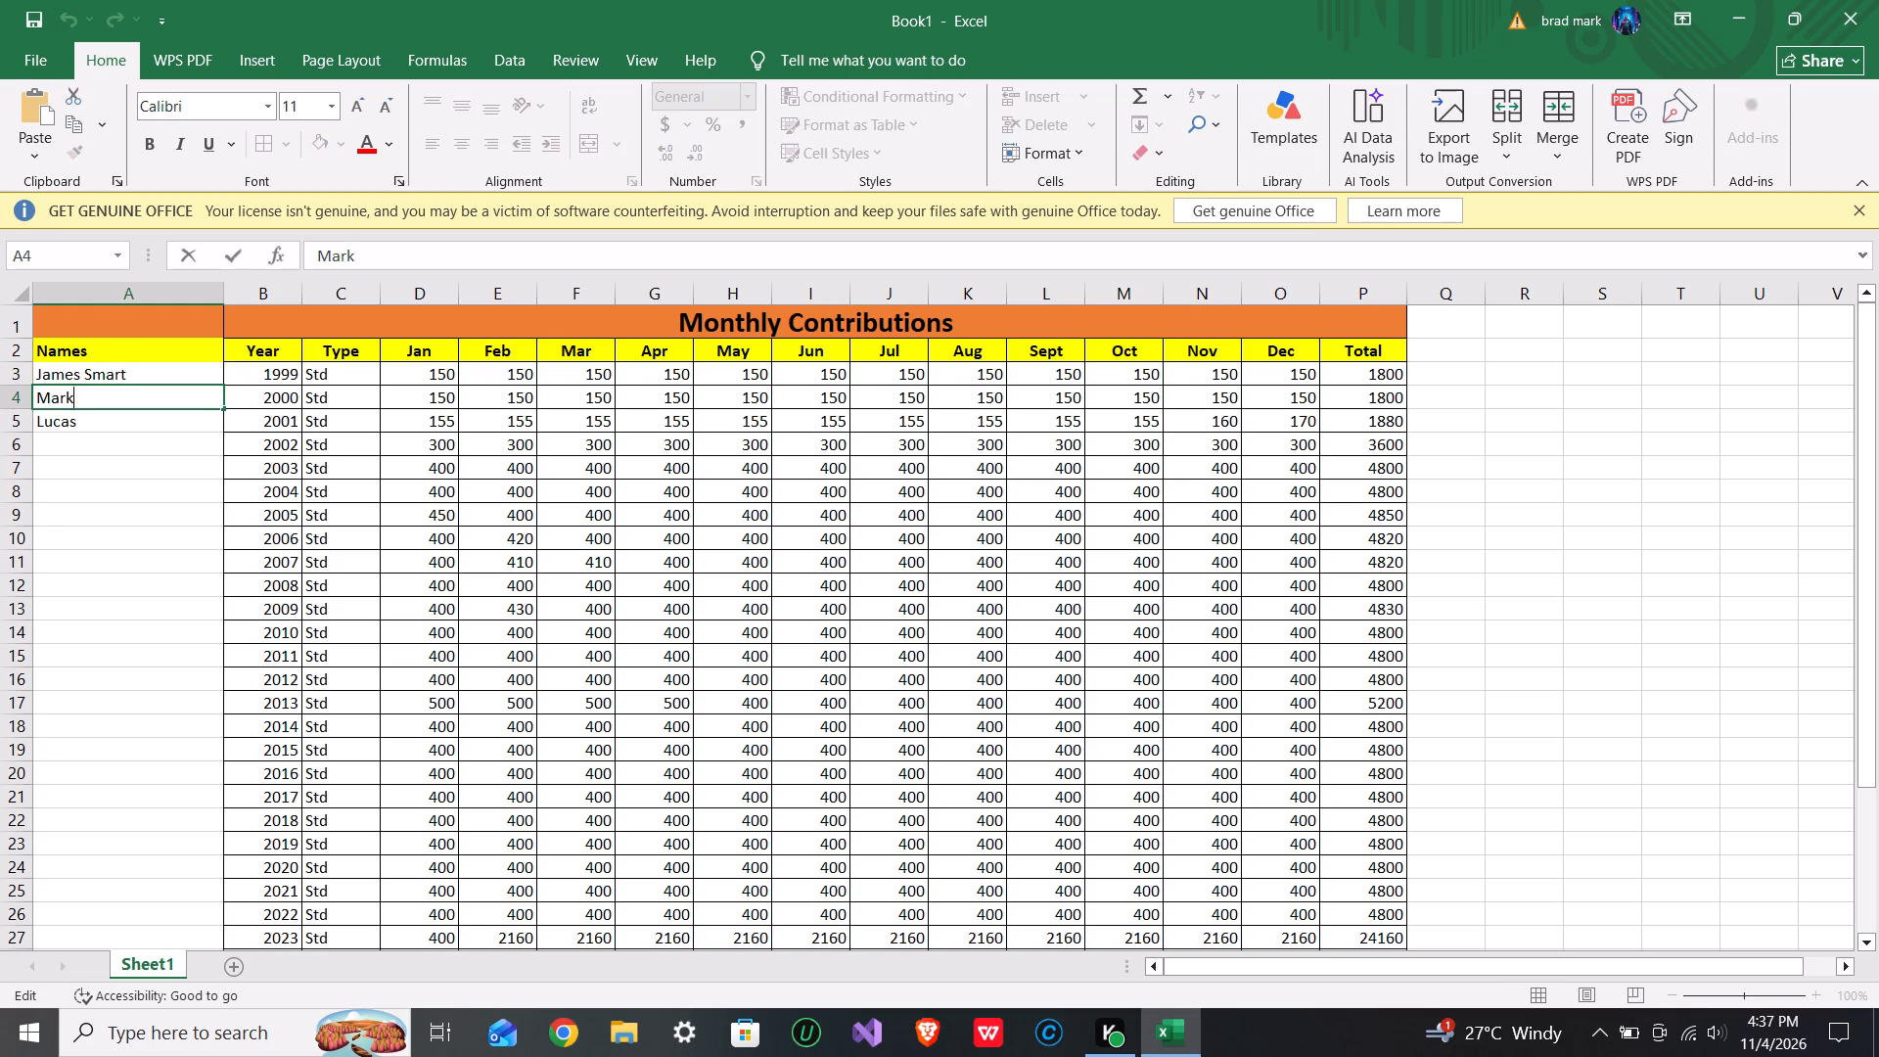
pyautogui.click(95, 395)
pyautogui.press('space')
pyautogui.write('mA')
pyautogui.press('BackSpace')
pyautogui.press('BackSpace')
pyautogui.write('mA')
pyautogui.press('BackSpace')
pyautogui.press('BackSpace')
pyautogui.press('BackSpace')
pyautogui.press('i')
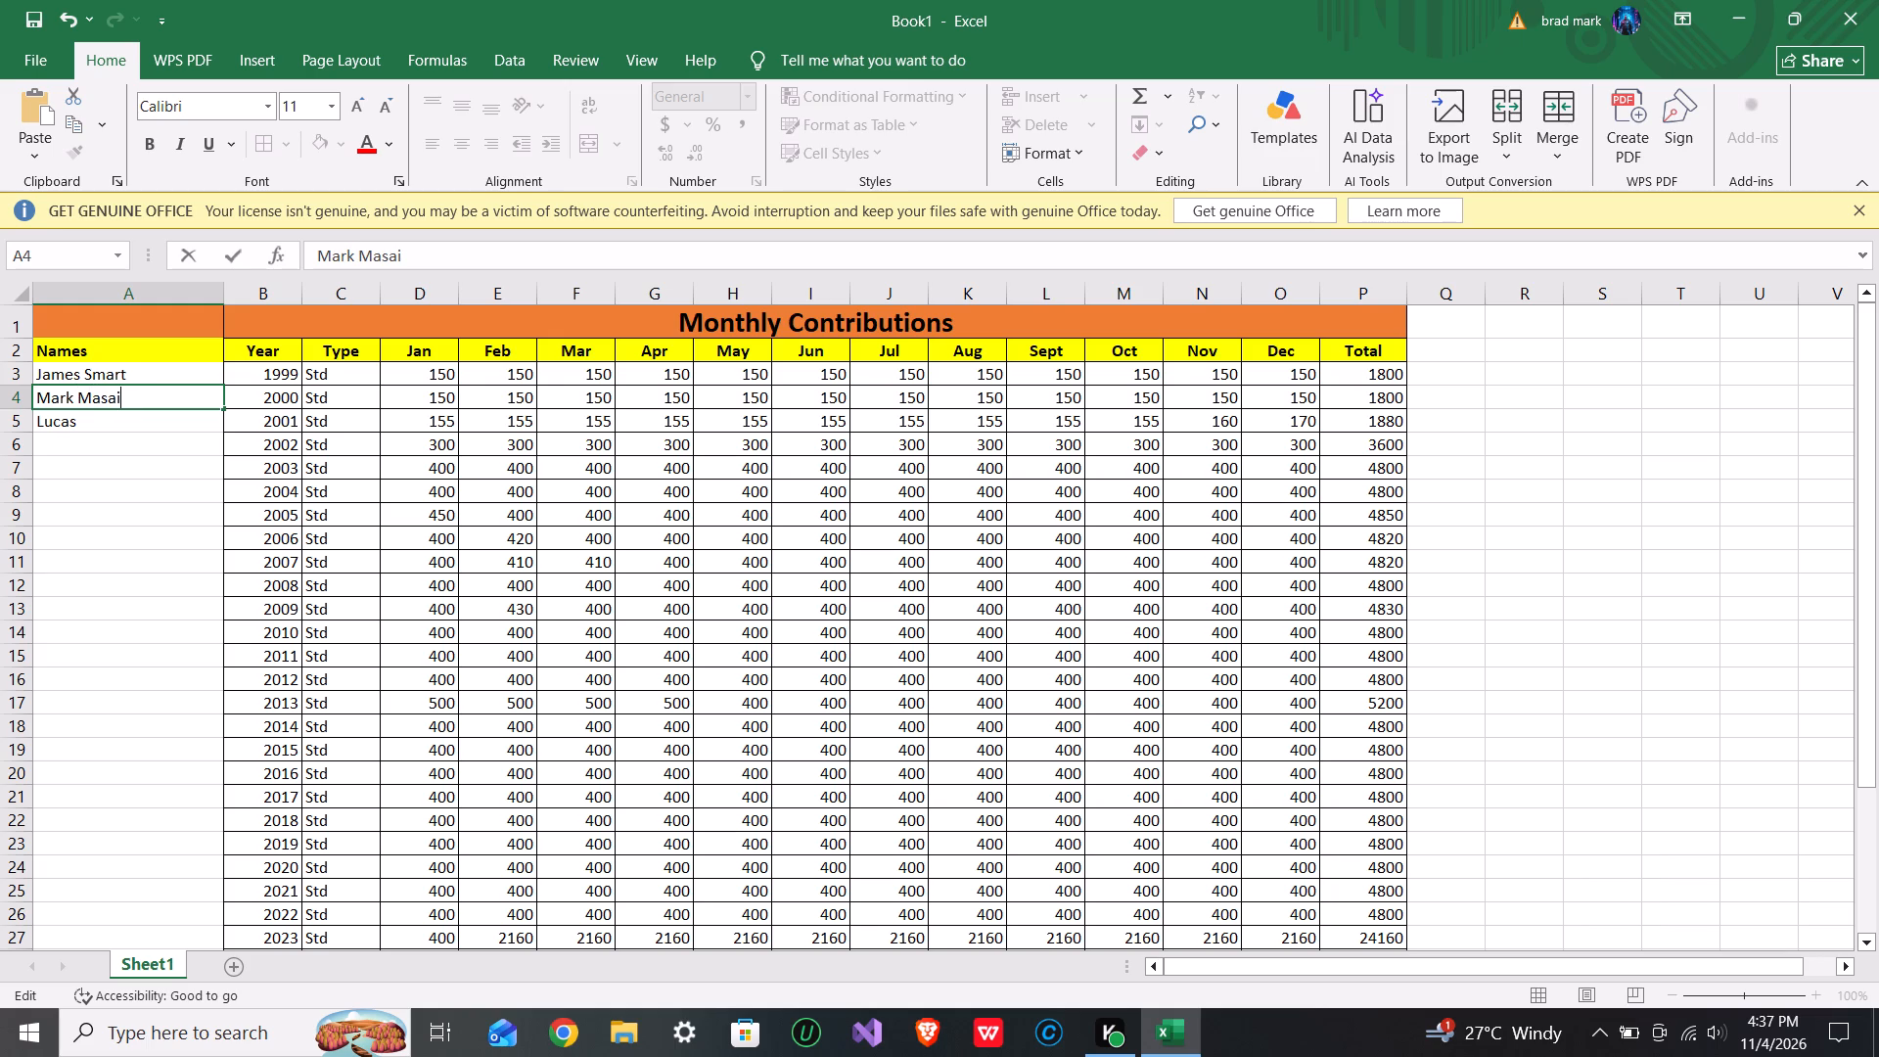
pyautogui.click(97, 436)
# Append a surname to the first name in cell A5, keeping the existing text.
pyautogui.click(126, 419)
pyautogui.click(115, 419)
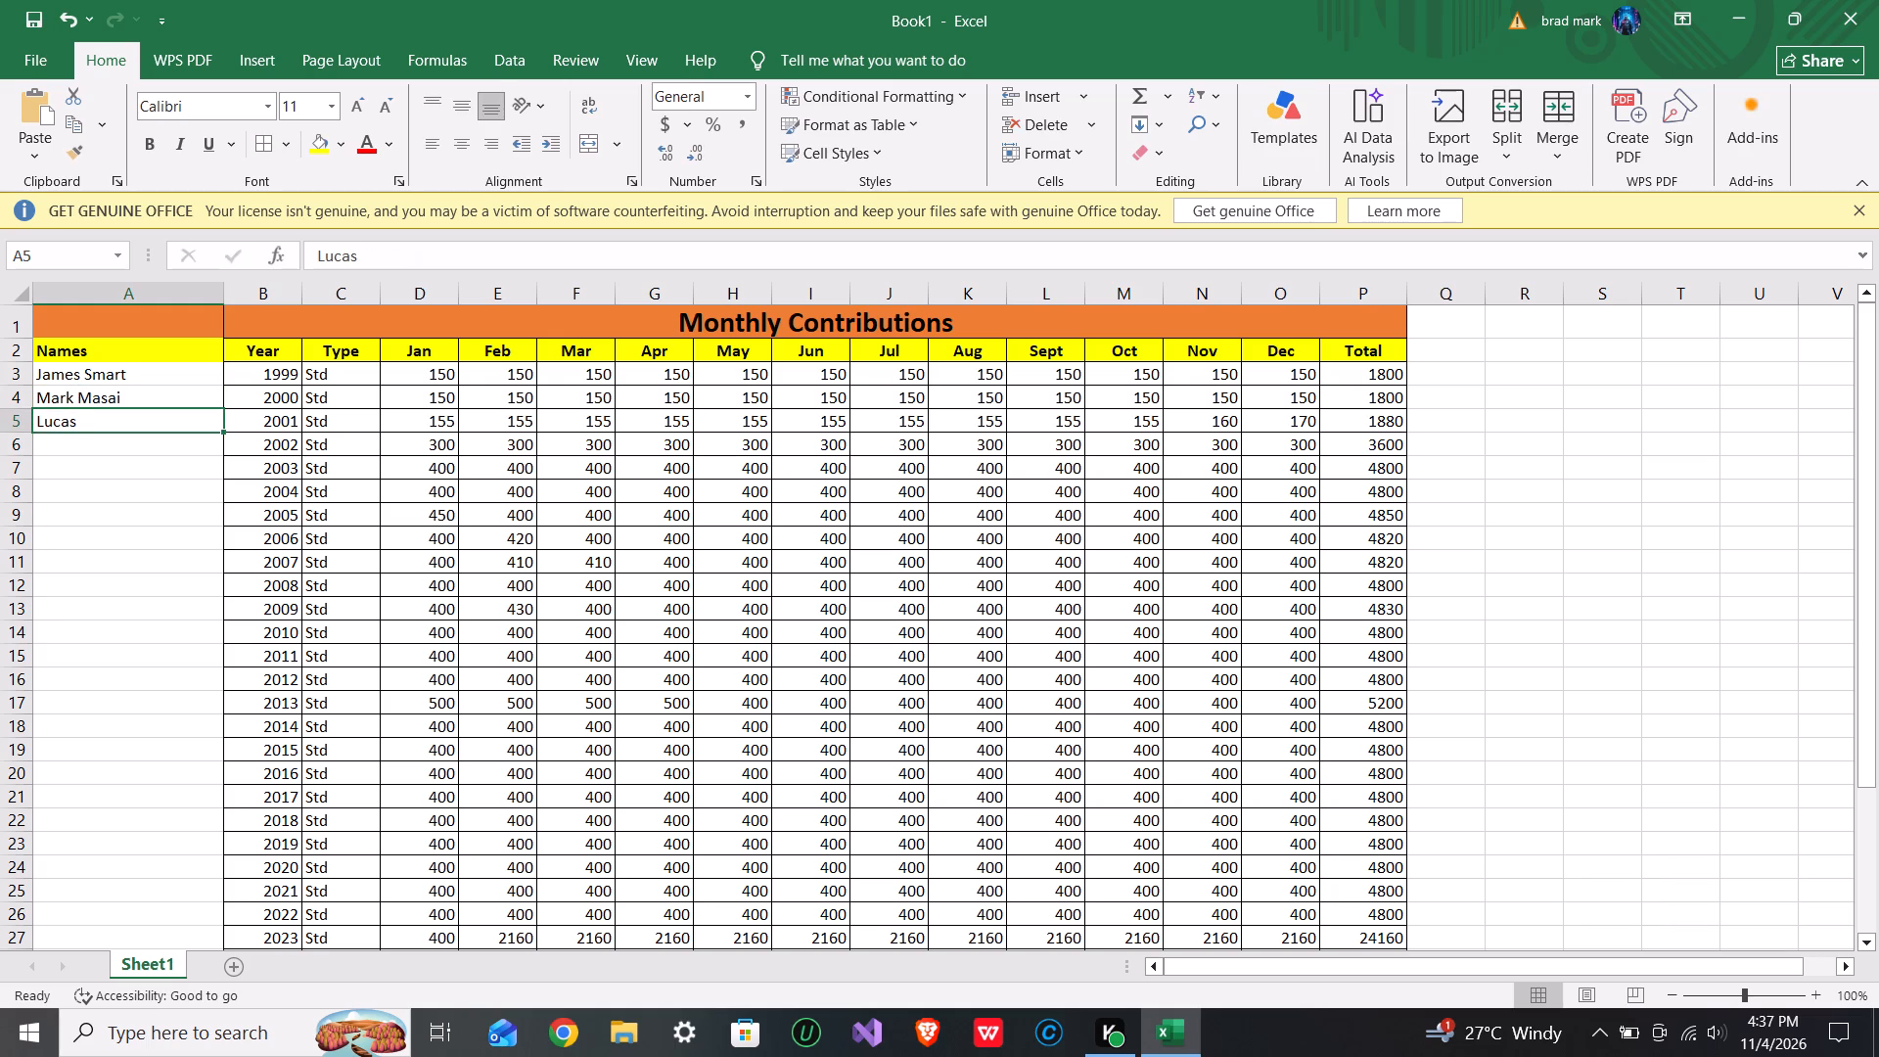
pyautogui.doubleClick(107, 419)
pyautogui.press('space')
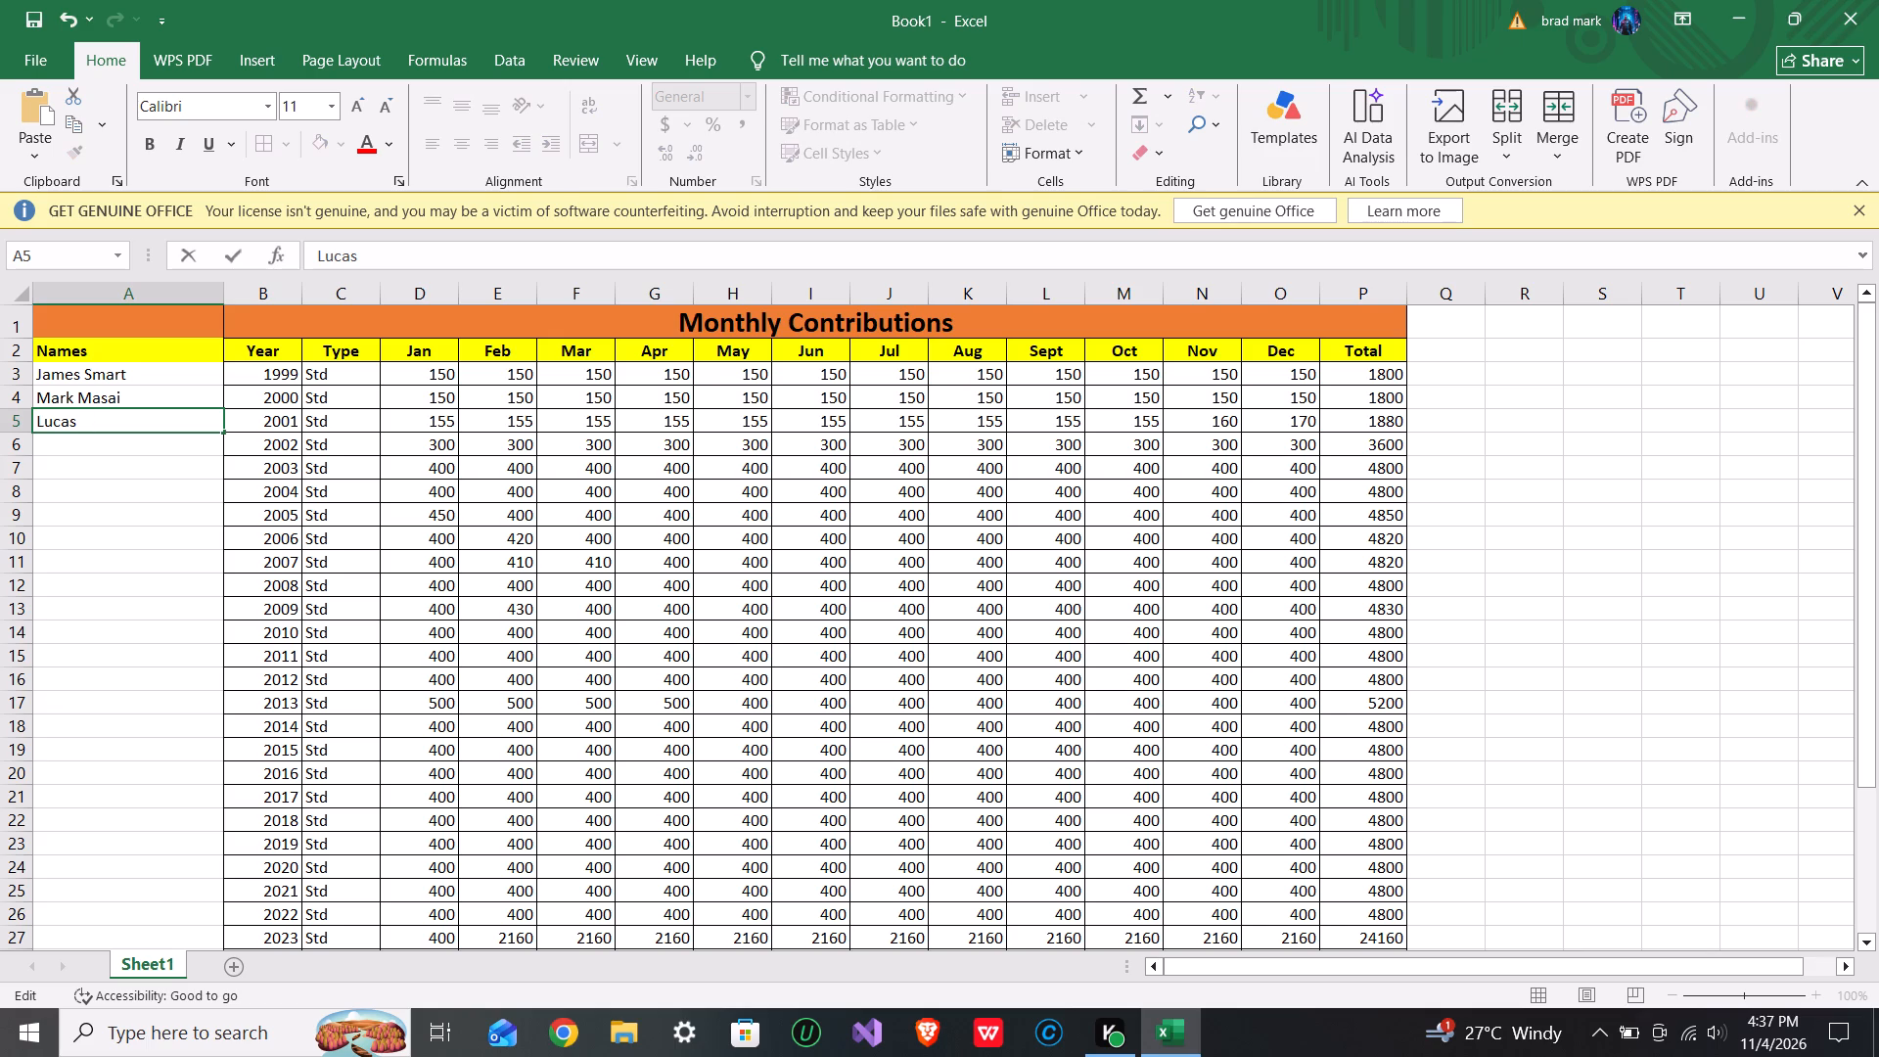
pyautogui.hotkey('shift', 'g')
pyautogui.press('u')
pyautogui.write('il')
pyautogui.write('ty')
pyautogui.click(101, 446)
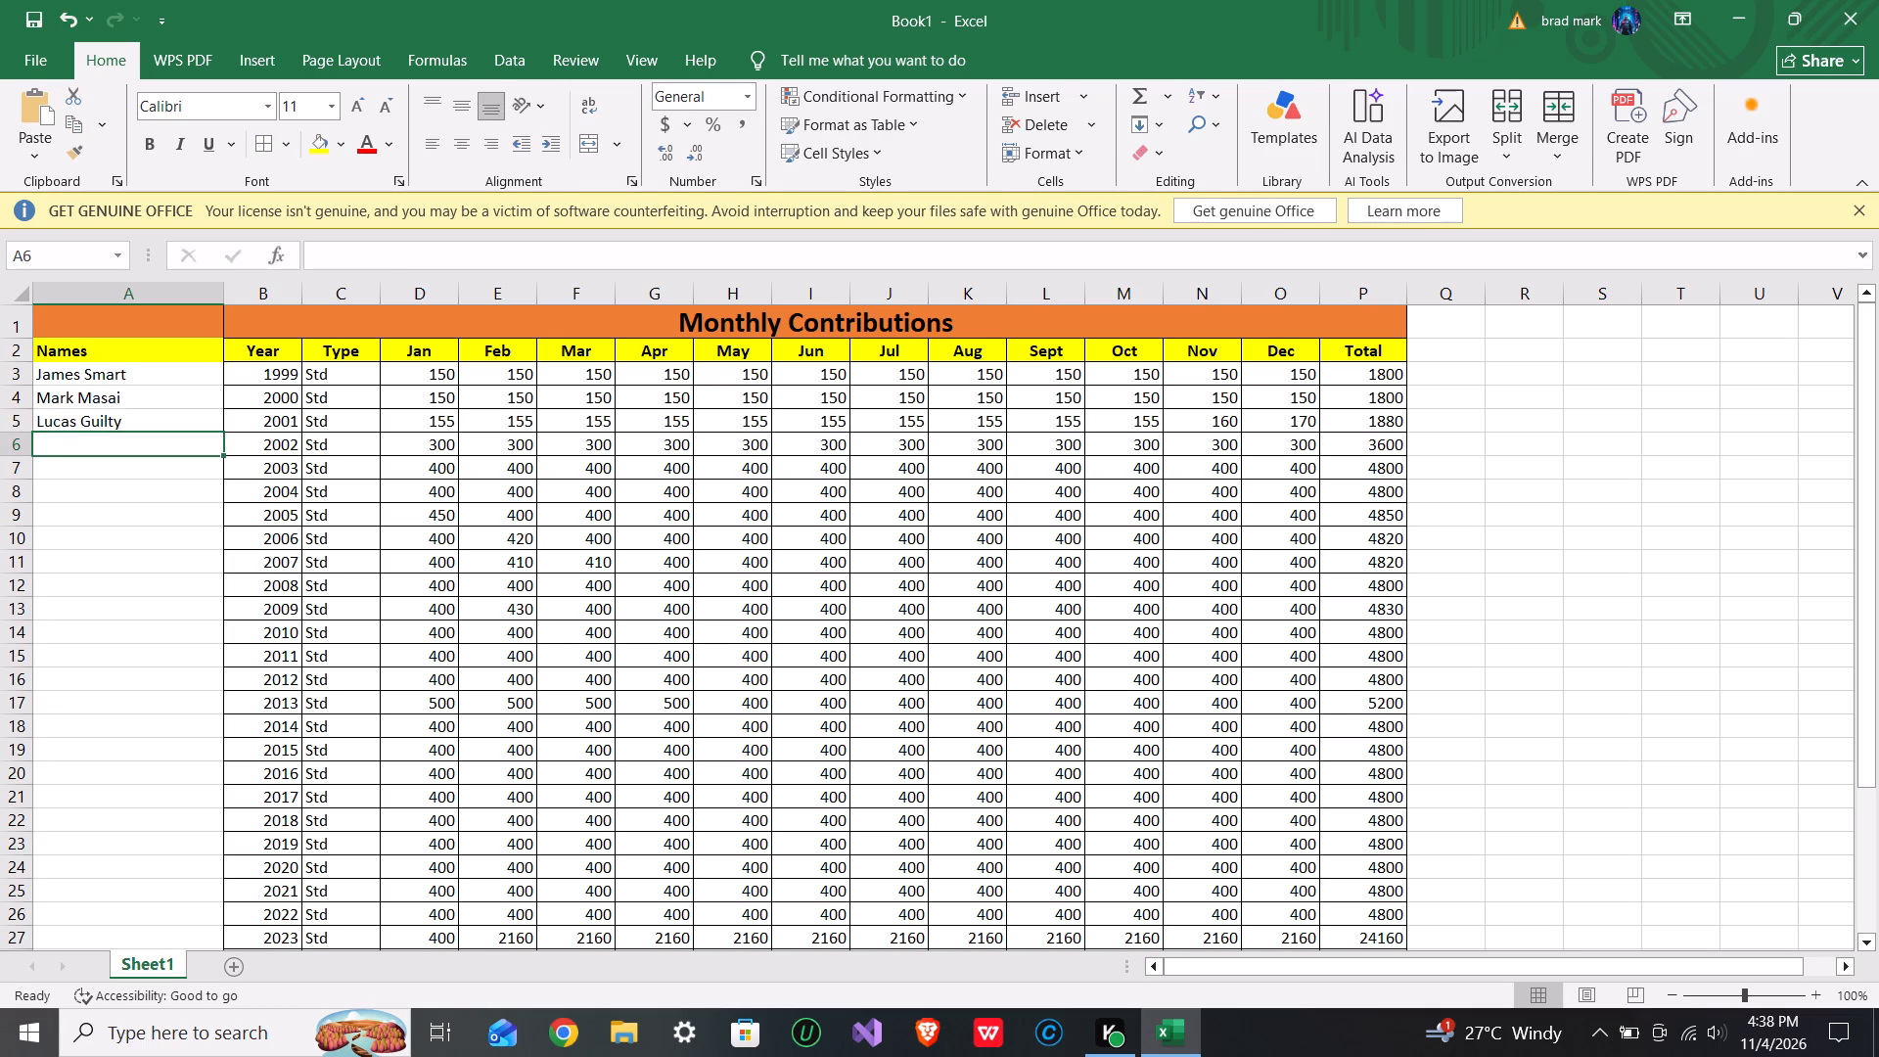
# Enter the next contributor's name in cell A6, starting with the first name Carlin.
pyautogui.click(132, 441)
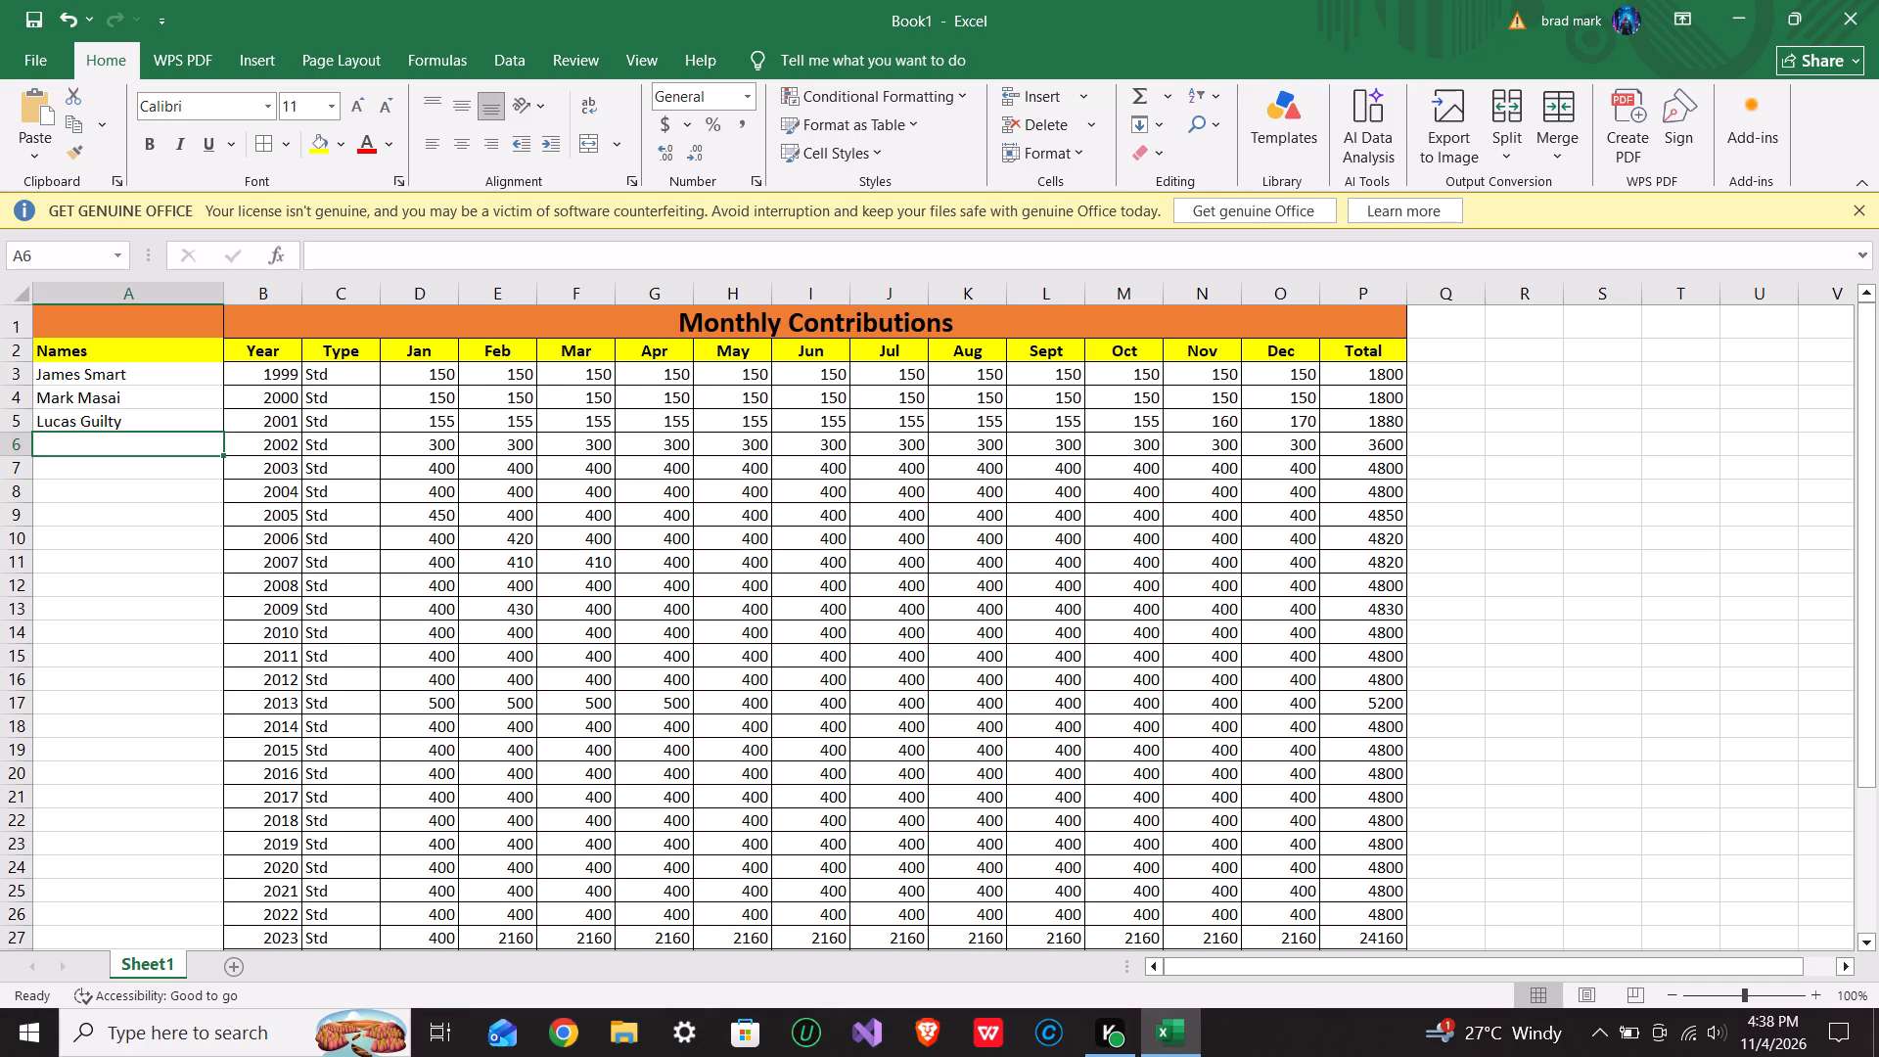
pyautogui.write('Carlin')
pyautogui.press('space')
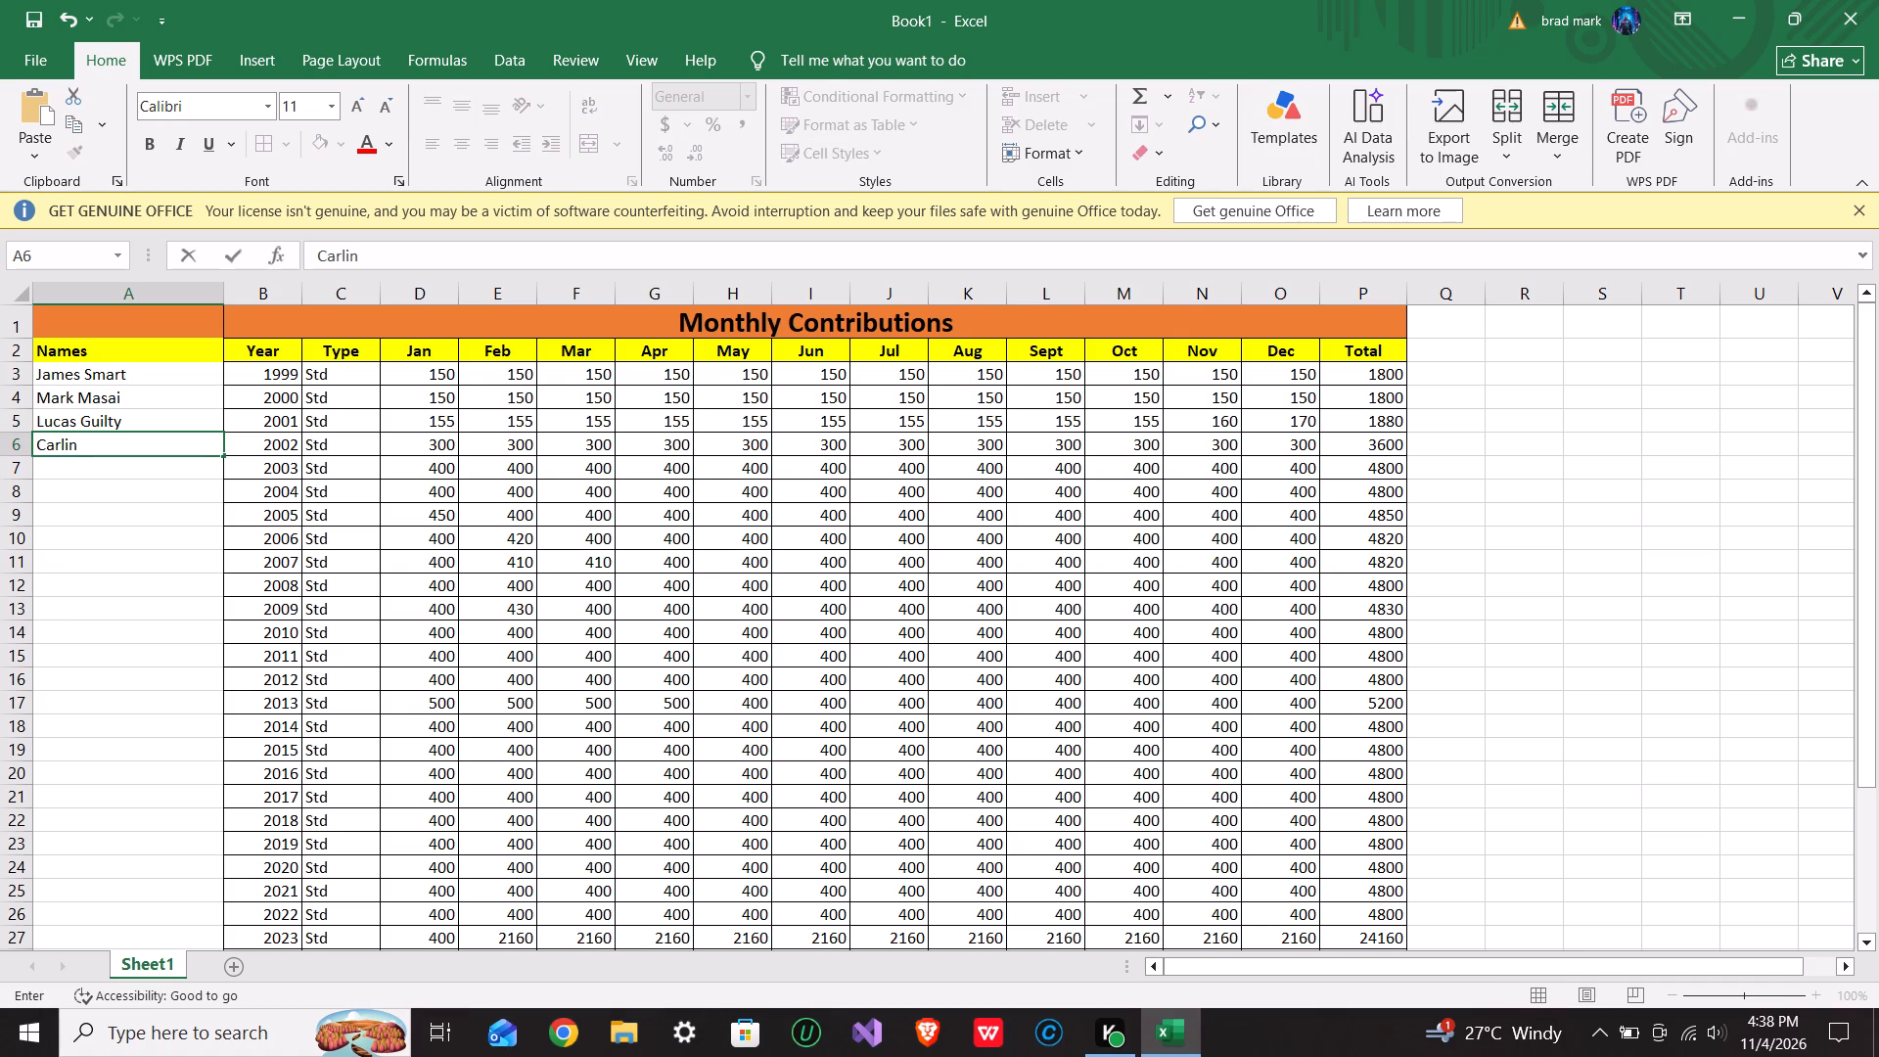
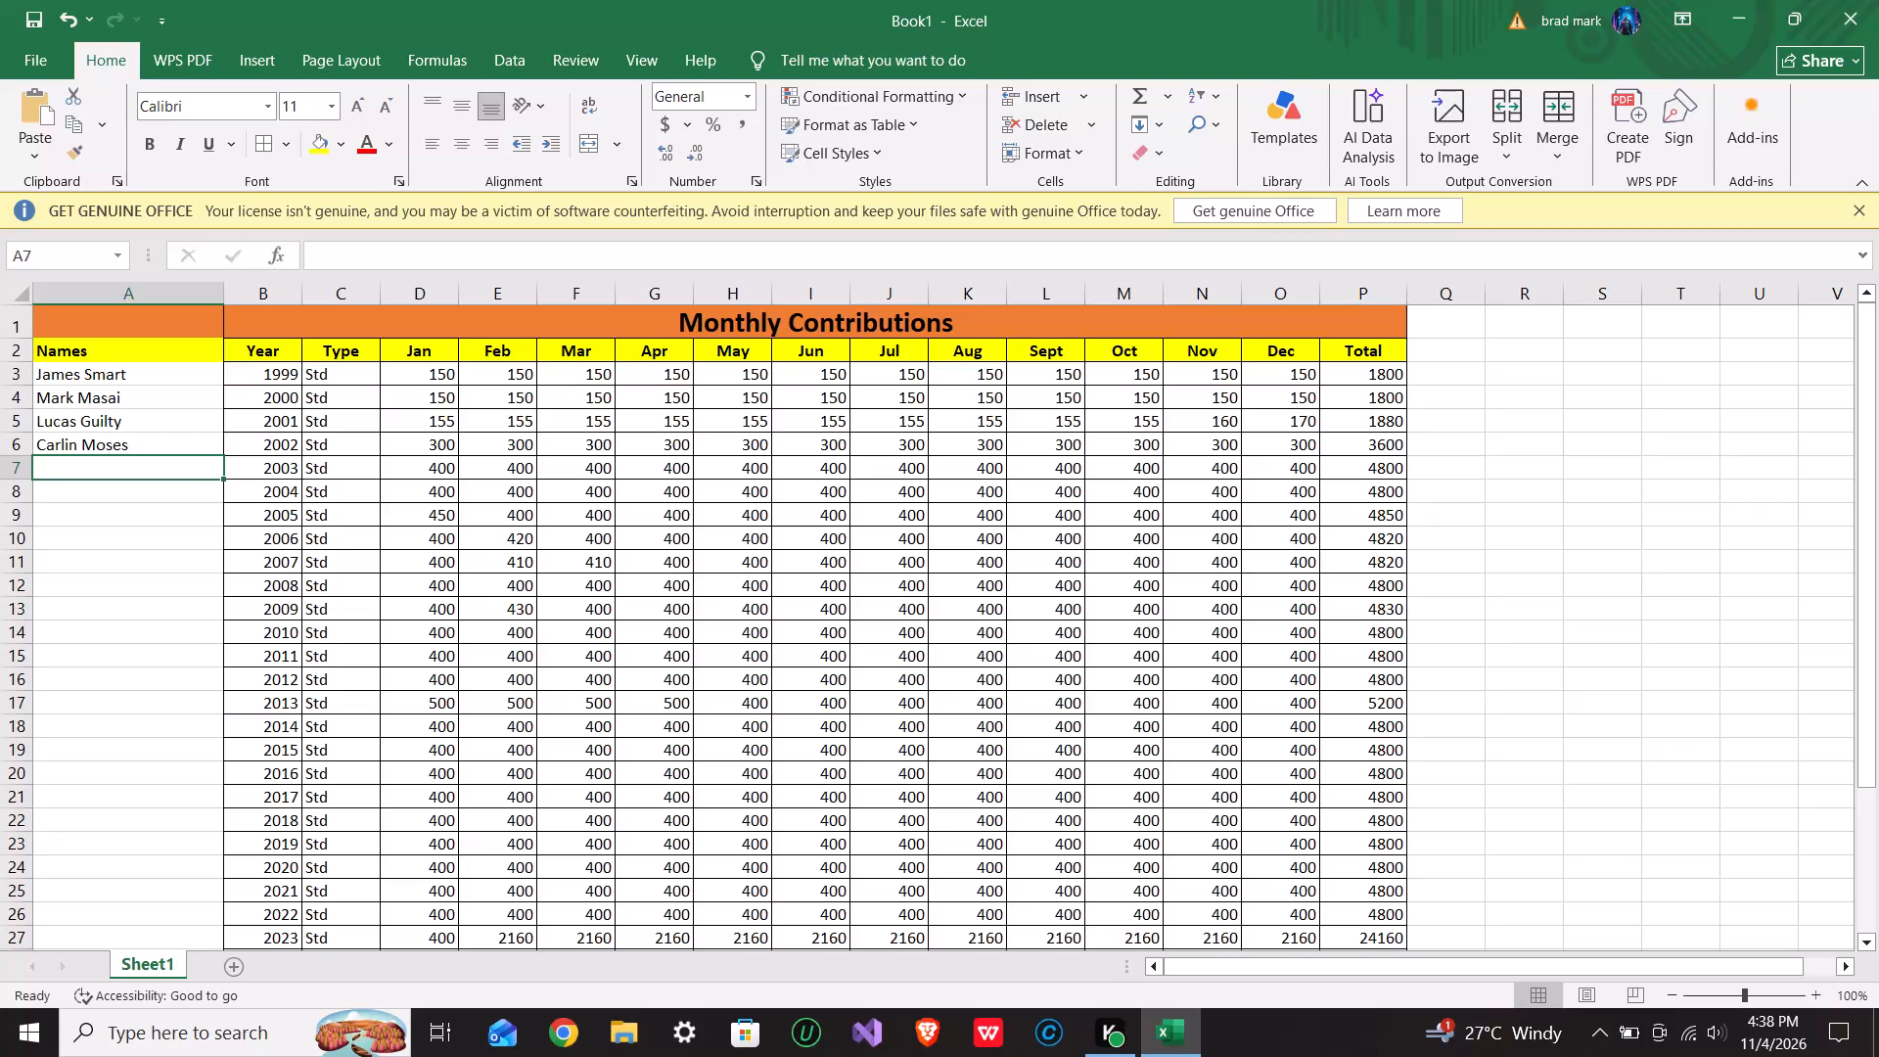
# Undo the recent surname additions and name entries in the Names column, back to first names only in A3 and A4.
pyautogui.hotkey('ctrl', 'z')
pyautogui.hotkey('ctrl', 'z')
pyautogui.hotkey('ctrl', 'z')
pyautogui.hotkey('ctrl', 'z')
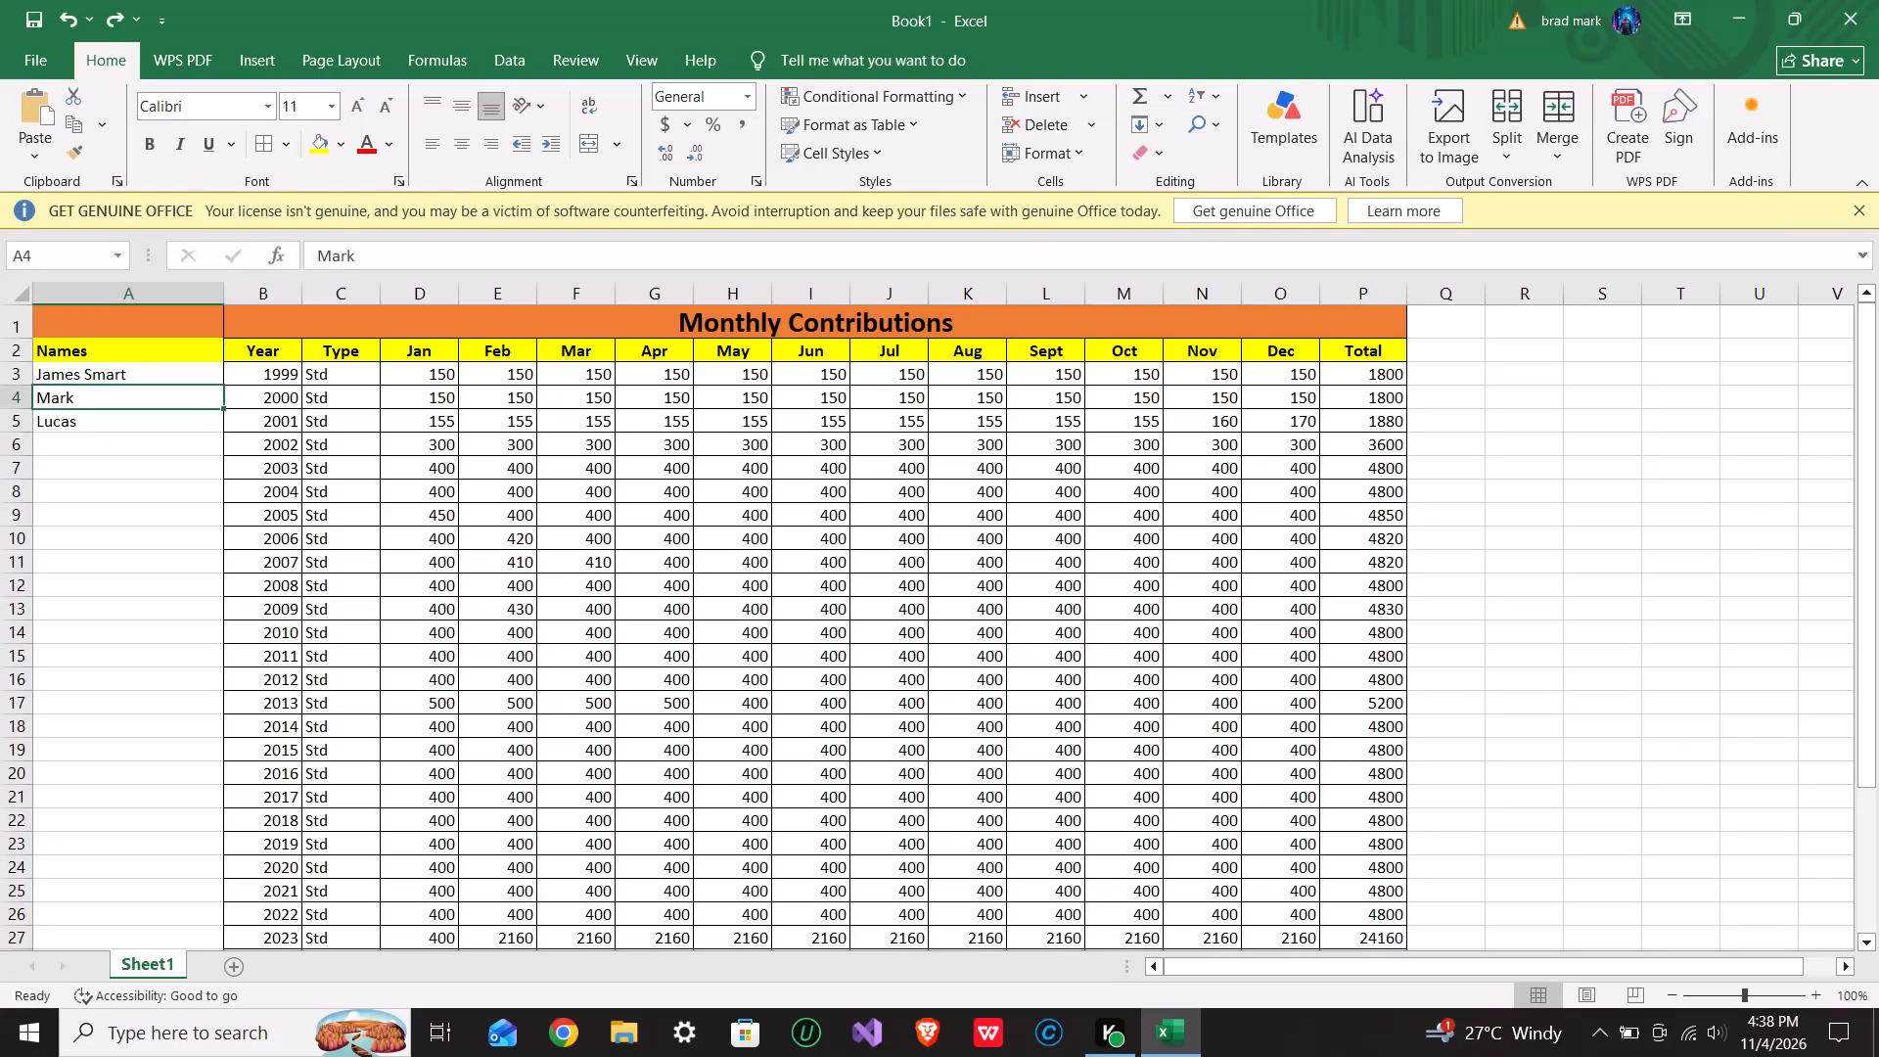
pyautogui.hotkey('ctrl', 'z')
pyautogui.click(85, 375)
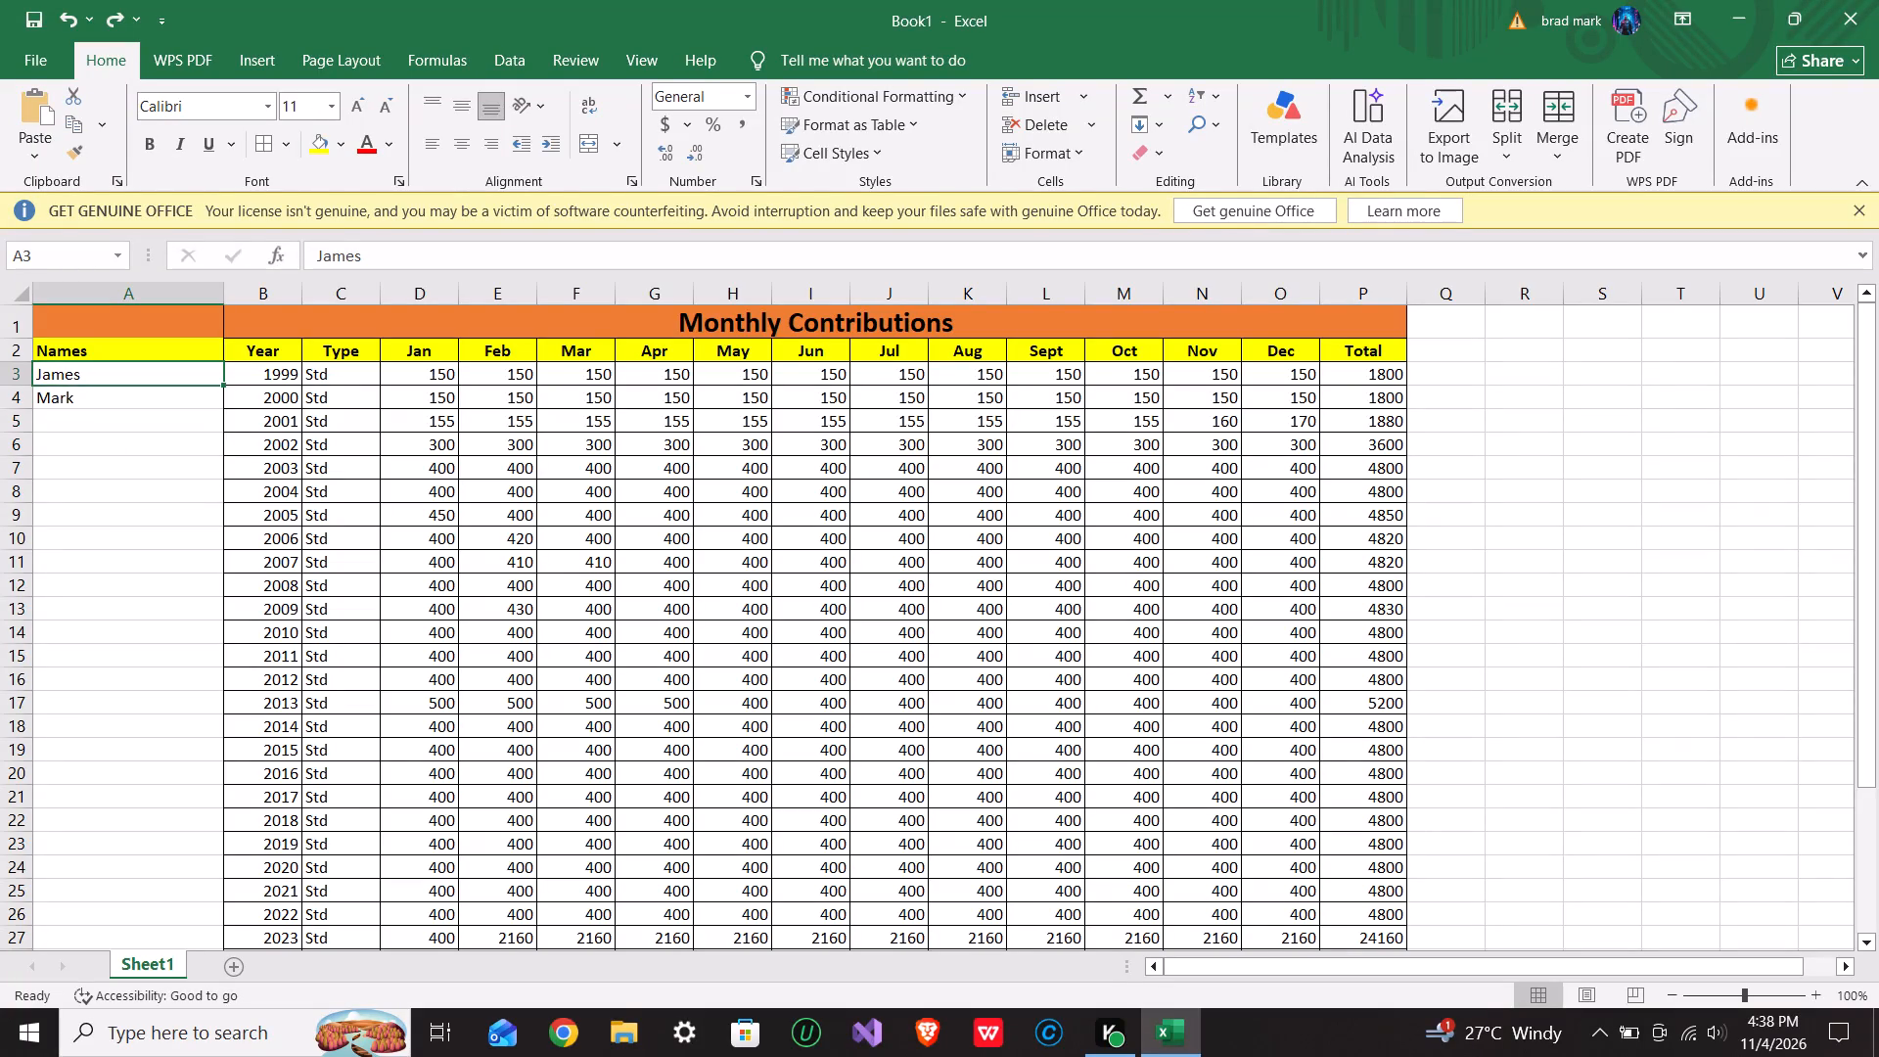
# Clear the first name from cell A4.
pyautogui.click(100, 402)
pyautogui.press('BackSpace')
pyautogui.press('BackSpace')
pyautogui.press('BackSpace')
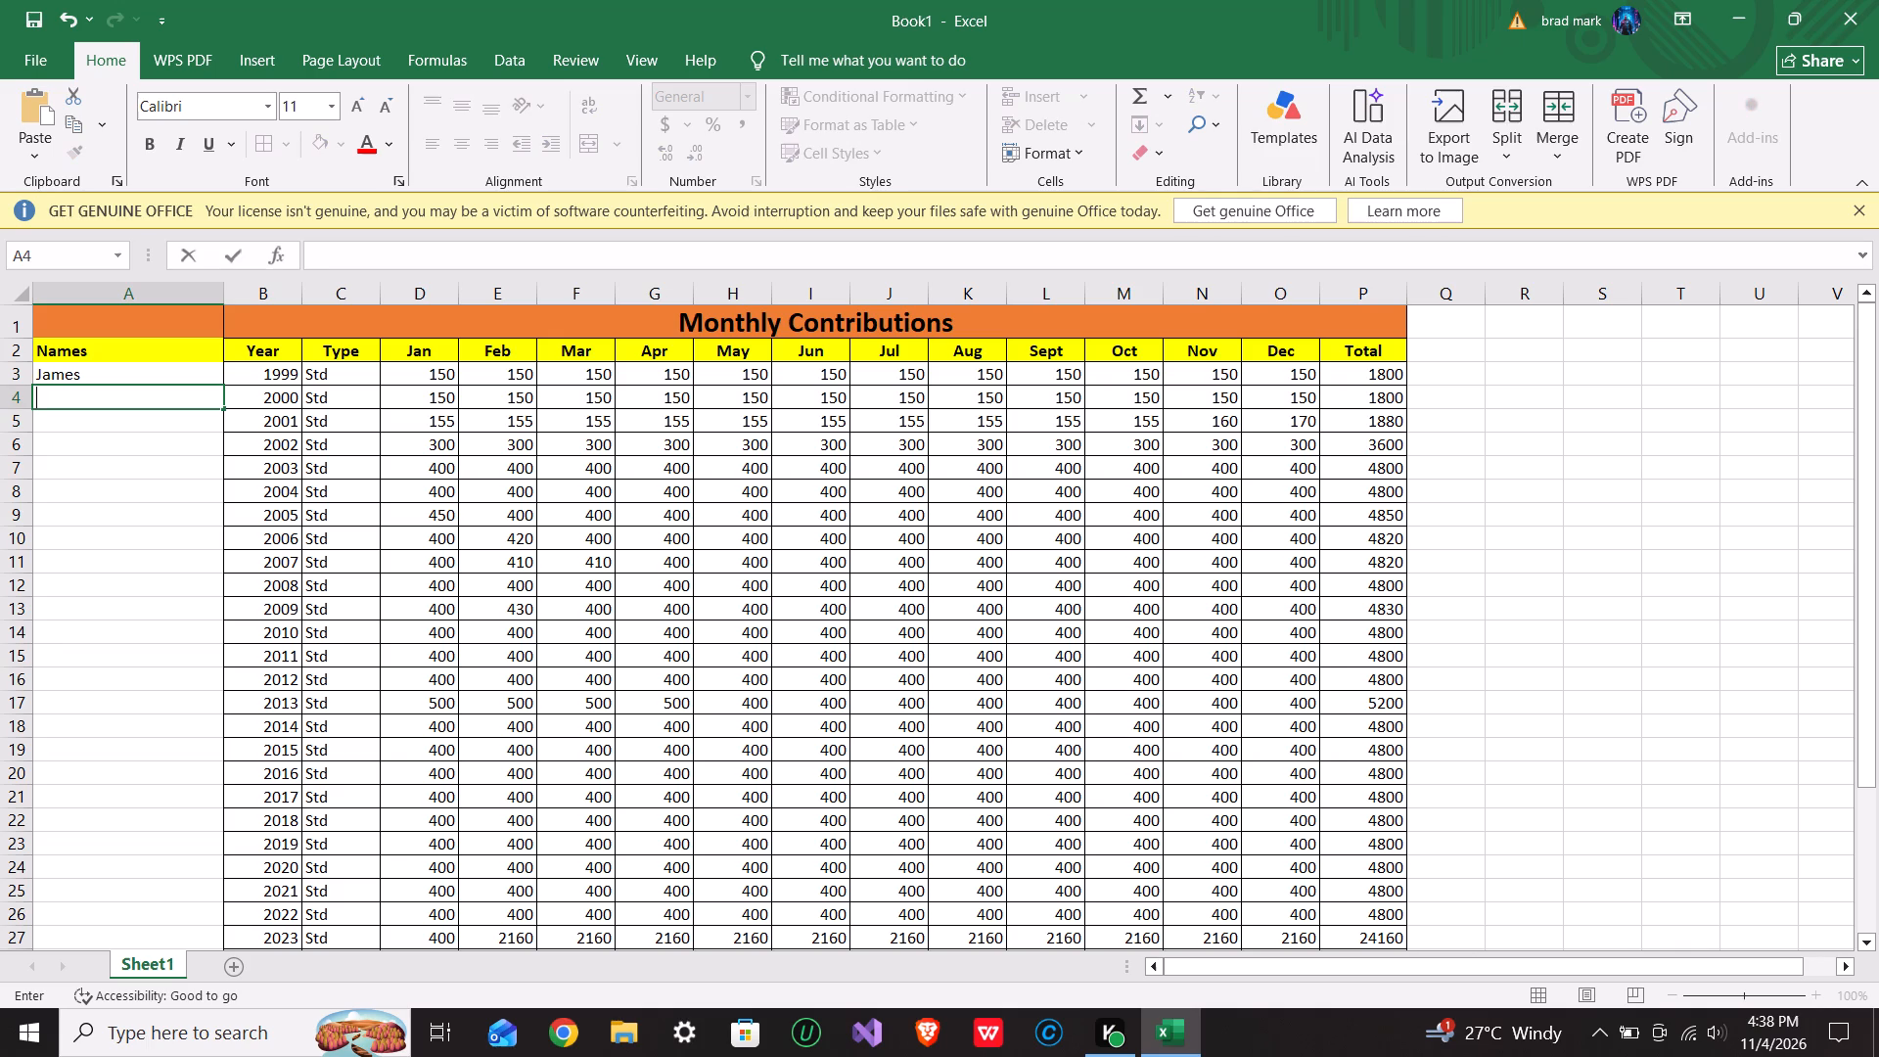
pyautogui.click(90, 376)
# Clear all contents of column A, including the Names header and the remaining name.
pyautogui.click(131, 293)
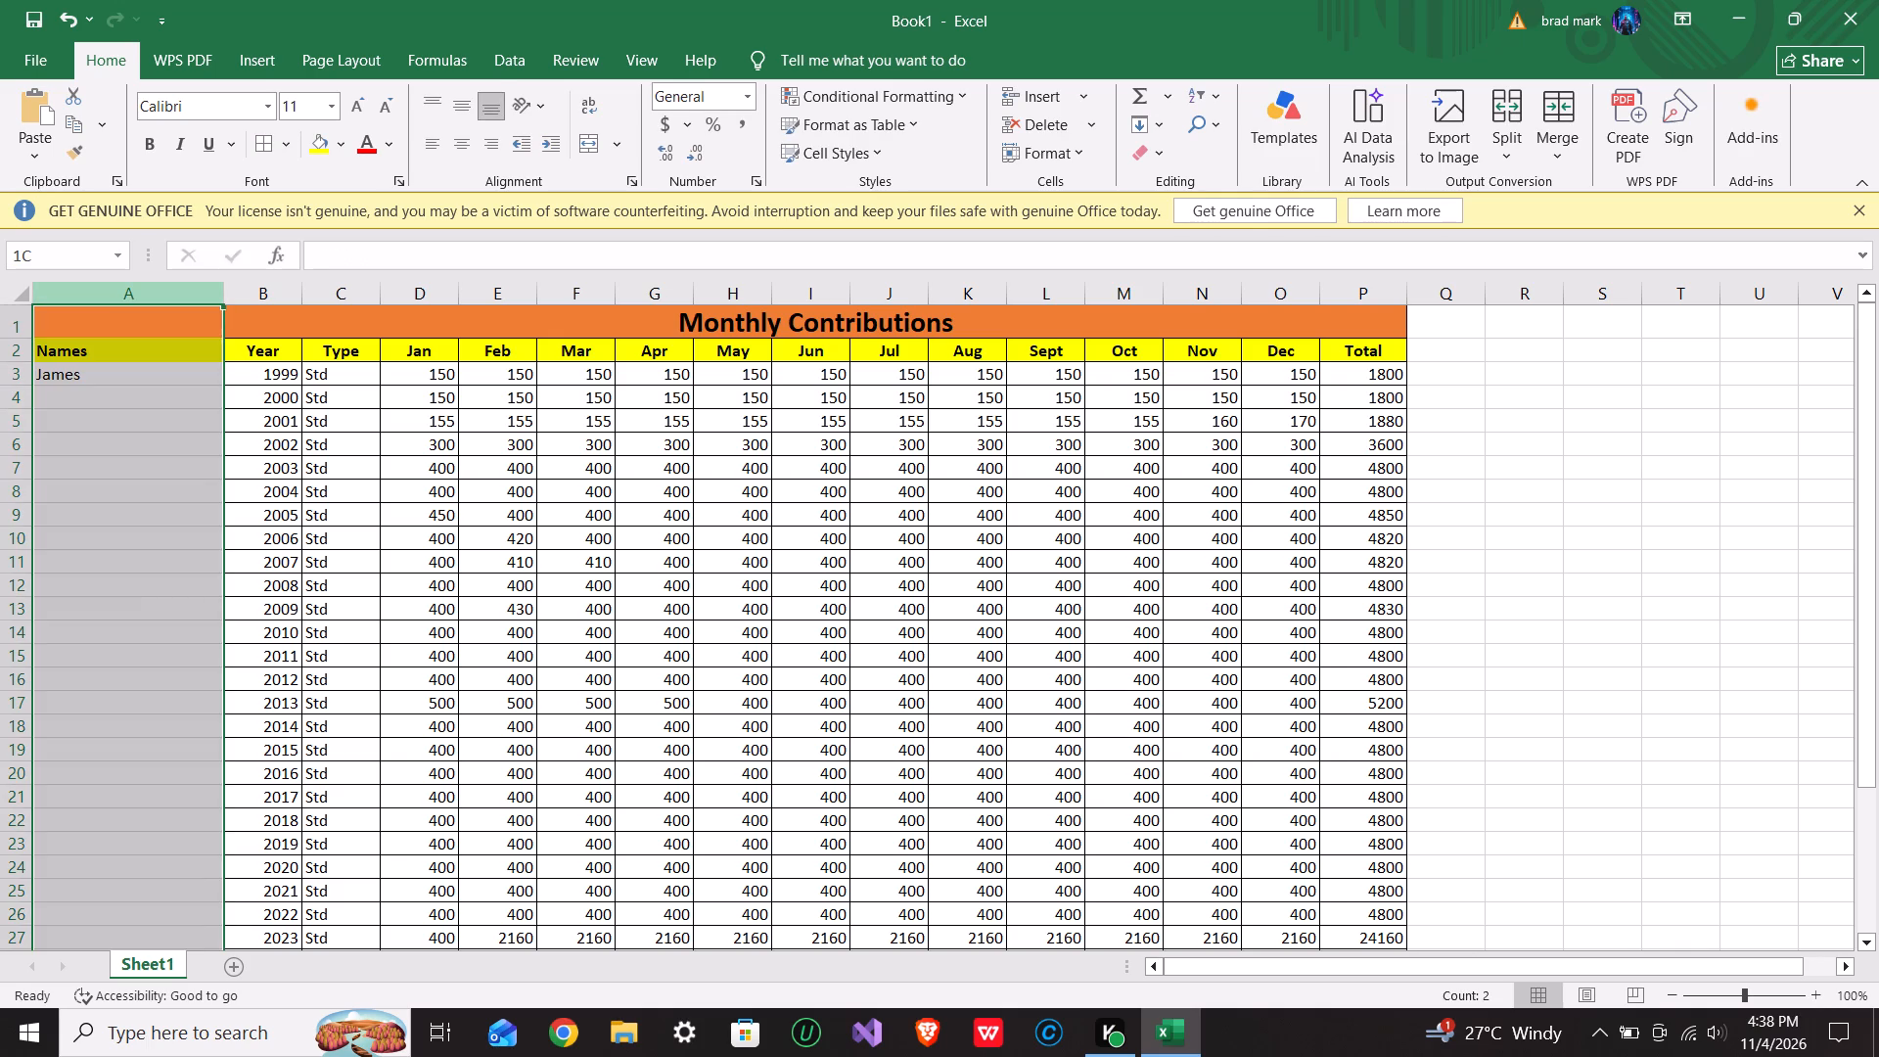
pyautogui.press('Delete')
# Hide the emptied column A so the sheet starts at the Year column.
pyautogui.rightClick(143, 323)
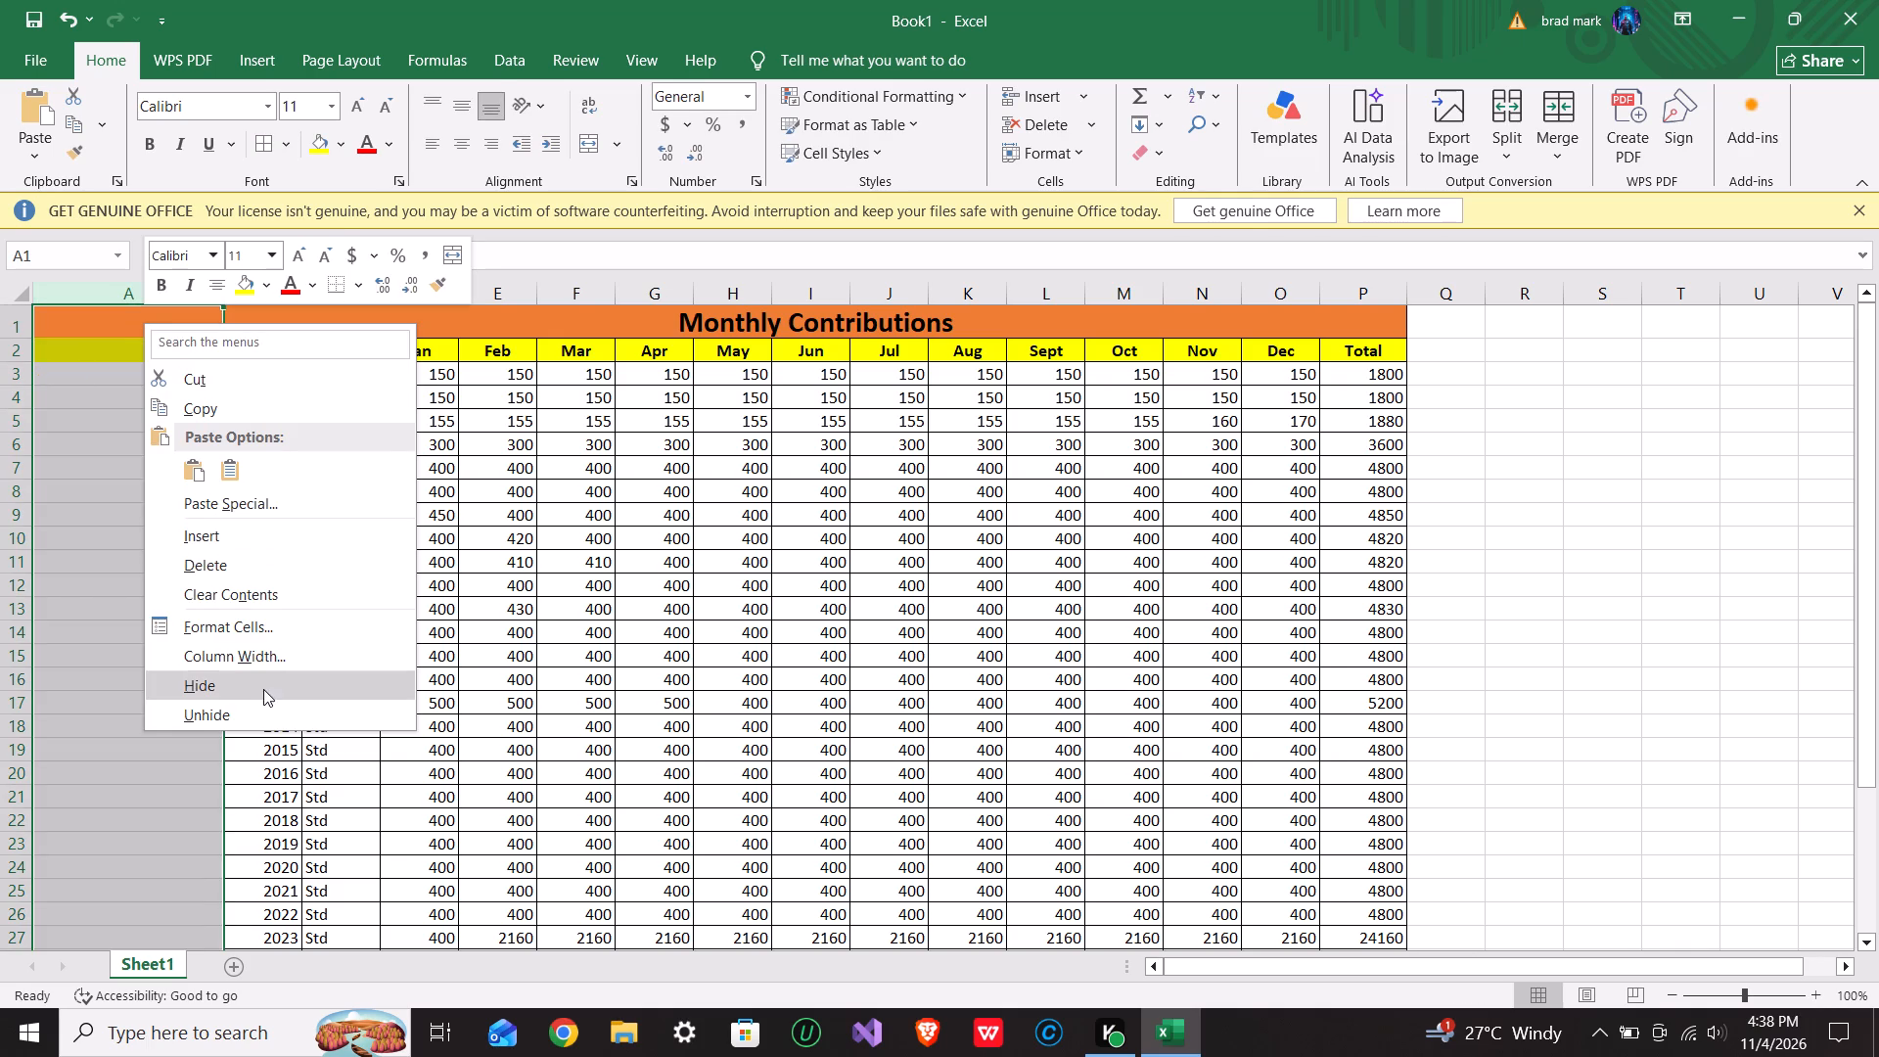
pyautogui.click(233, 694)
# Review the Monthly Contributions table from its title row down to the summary statistics beneath it.
pyautogui.scroll(-1, 1451, 563)
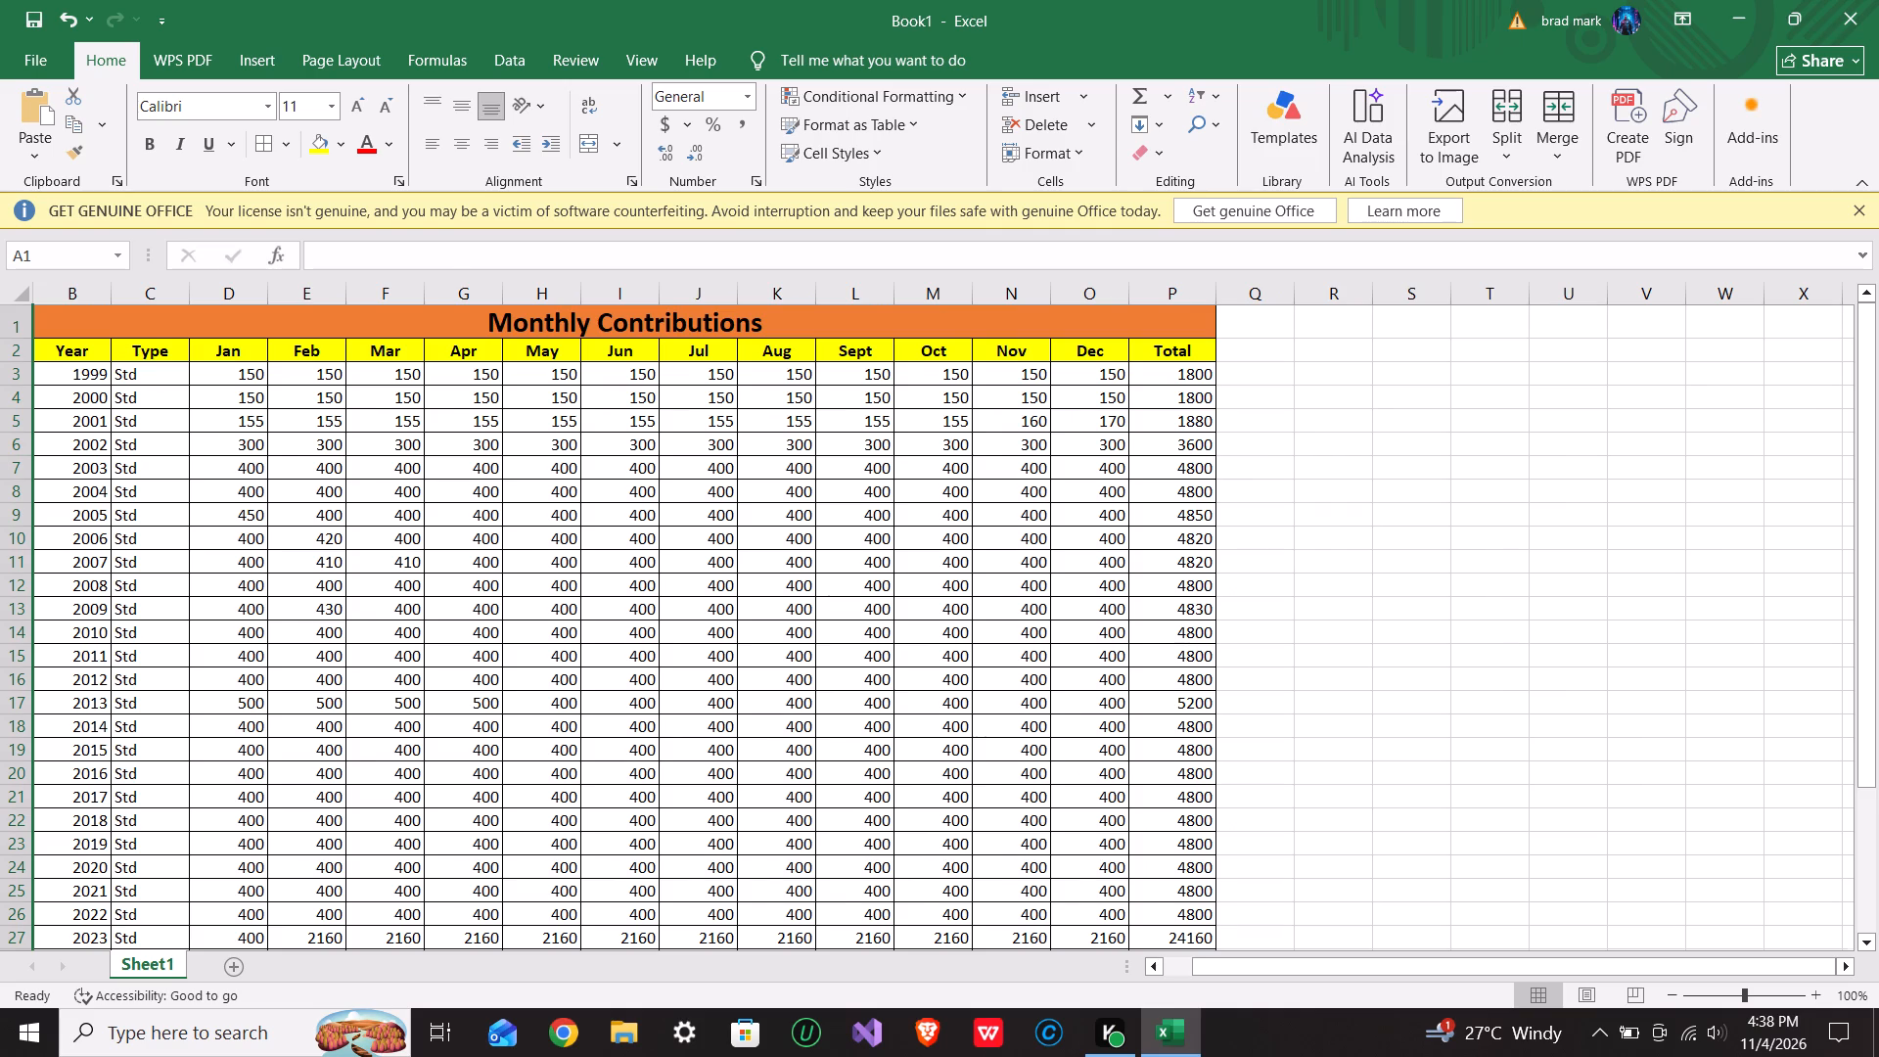
pyautogui.scroll(-2, 1451, 563)
pyautogui.scroll(1, 1451, 563)
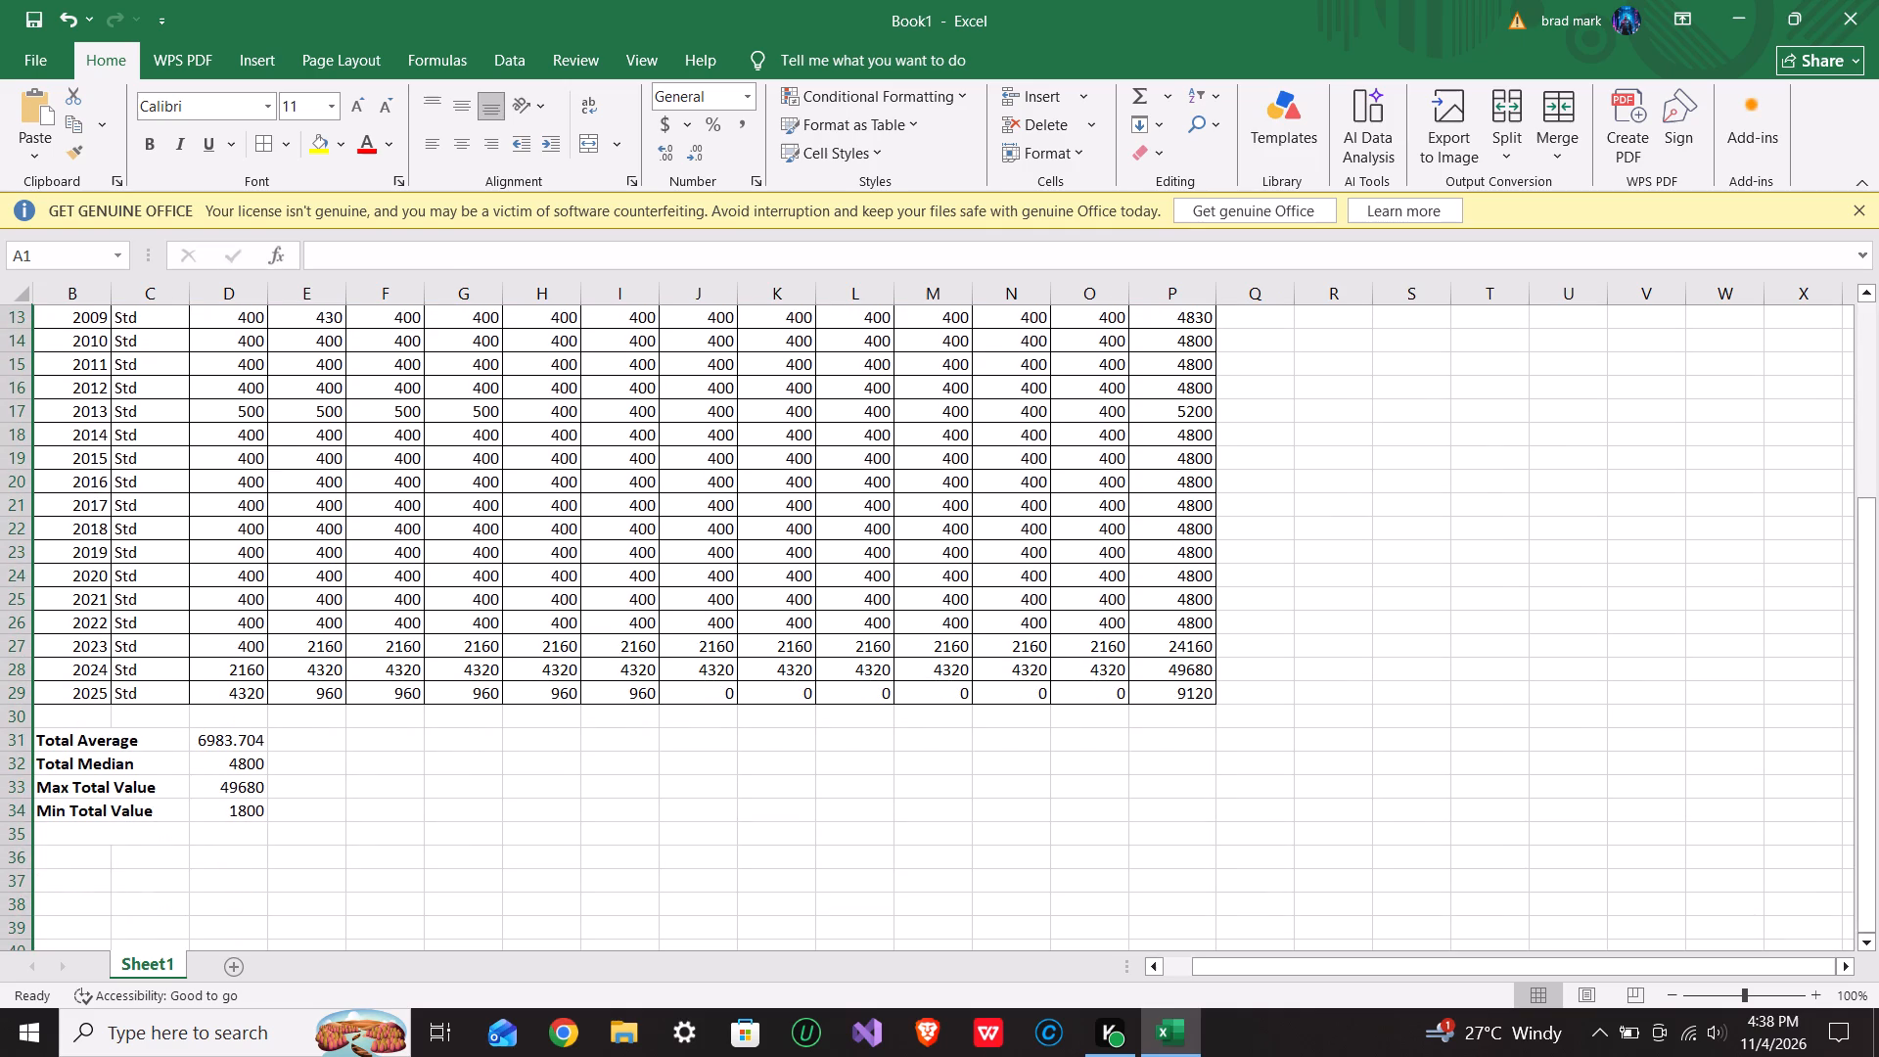
pyautogui.scroll(2, 1451, 563)
pyautogui.scroll(-4, 1451, 563)
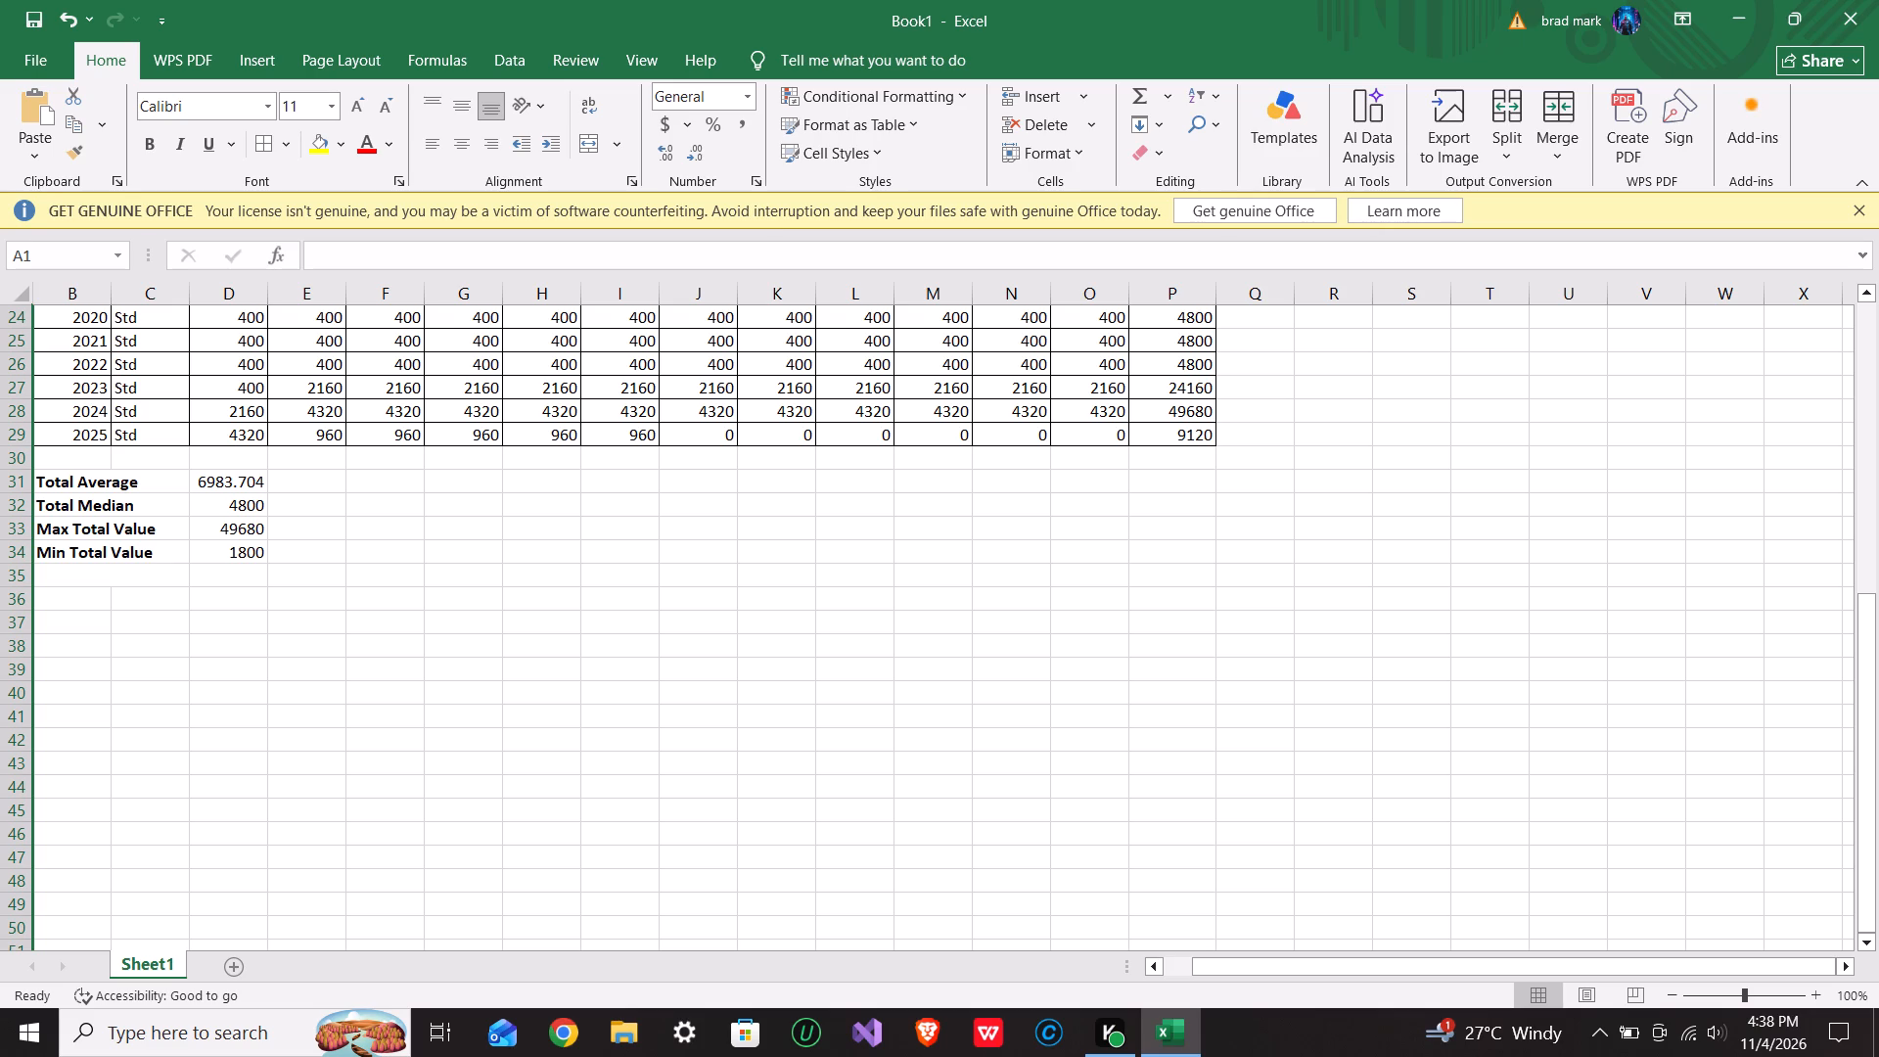
pyautogui.scroll(2, 962, 635)
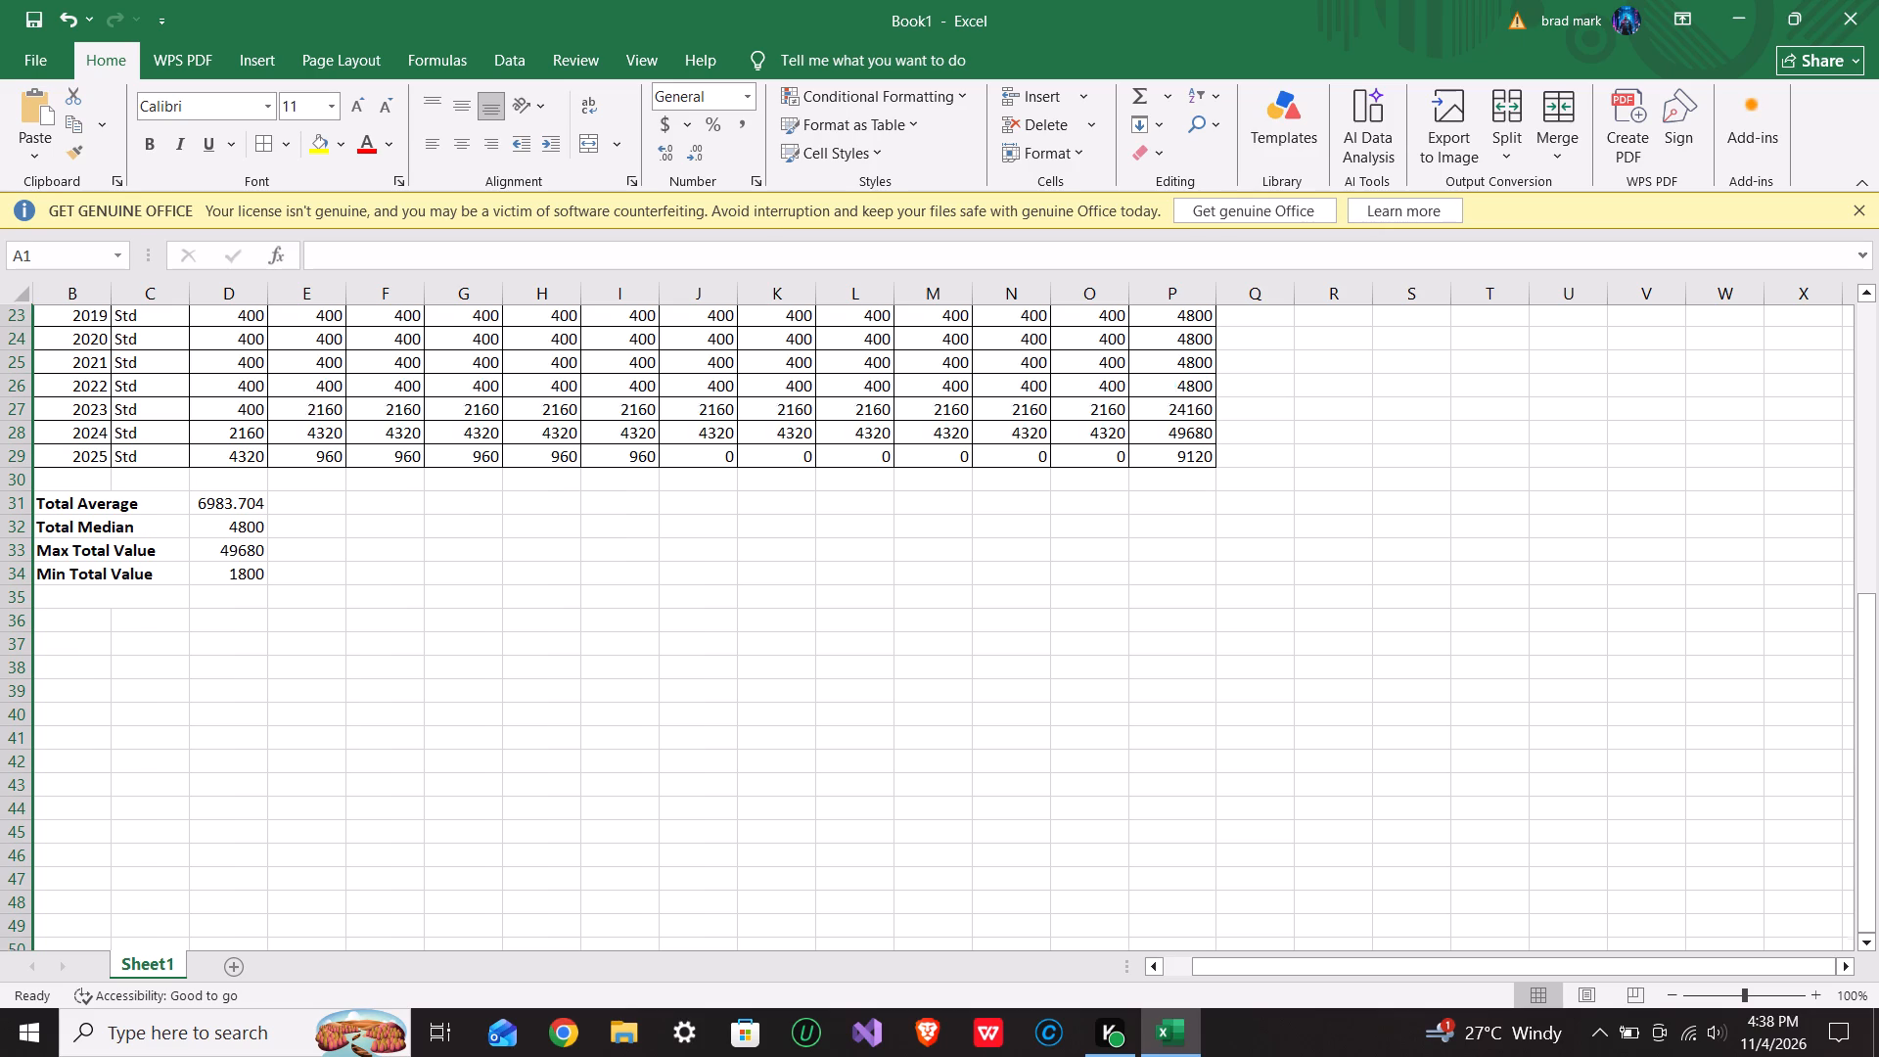
pyautogui.scroll(2, 962, 635)
pyautogui.scroll(-1, 962, 635)
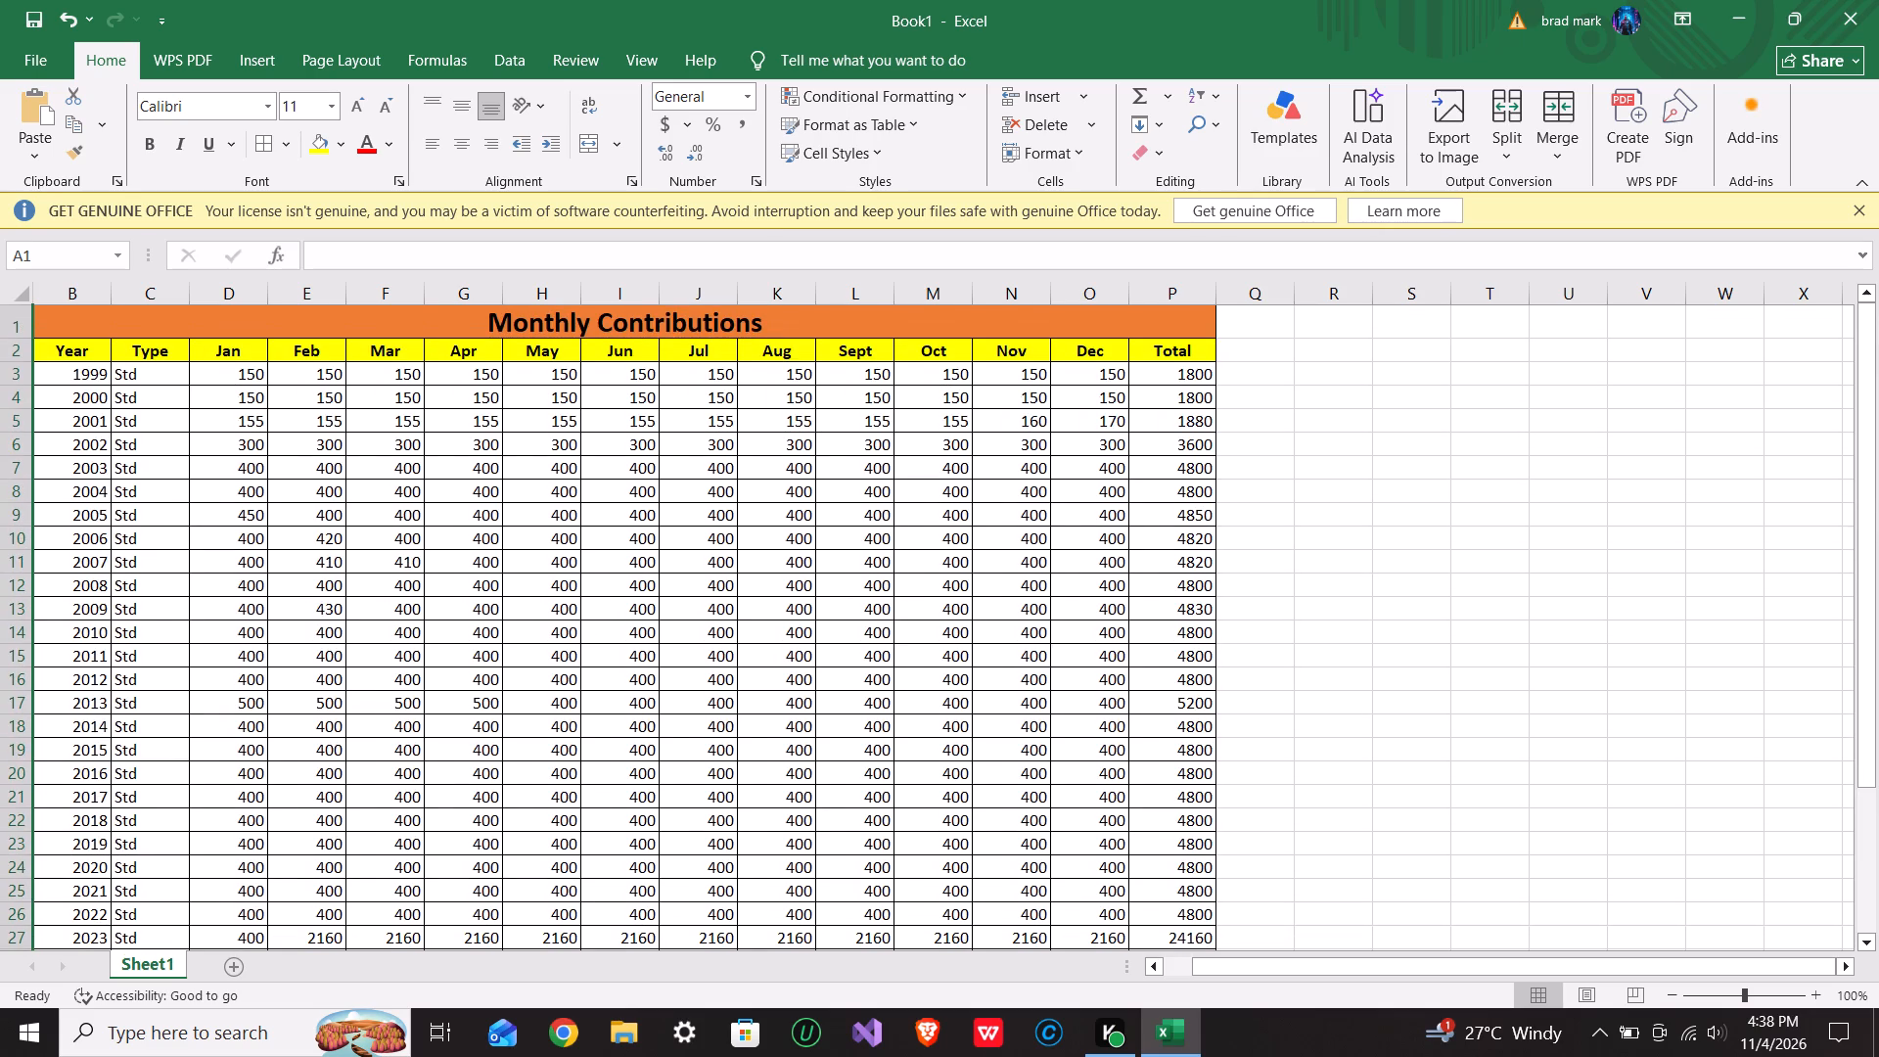
pyautogui.scroll(-3, 962, 635)
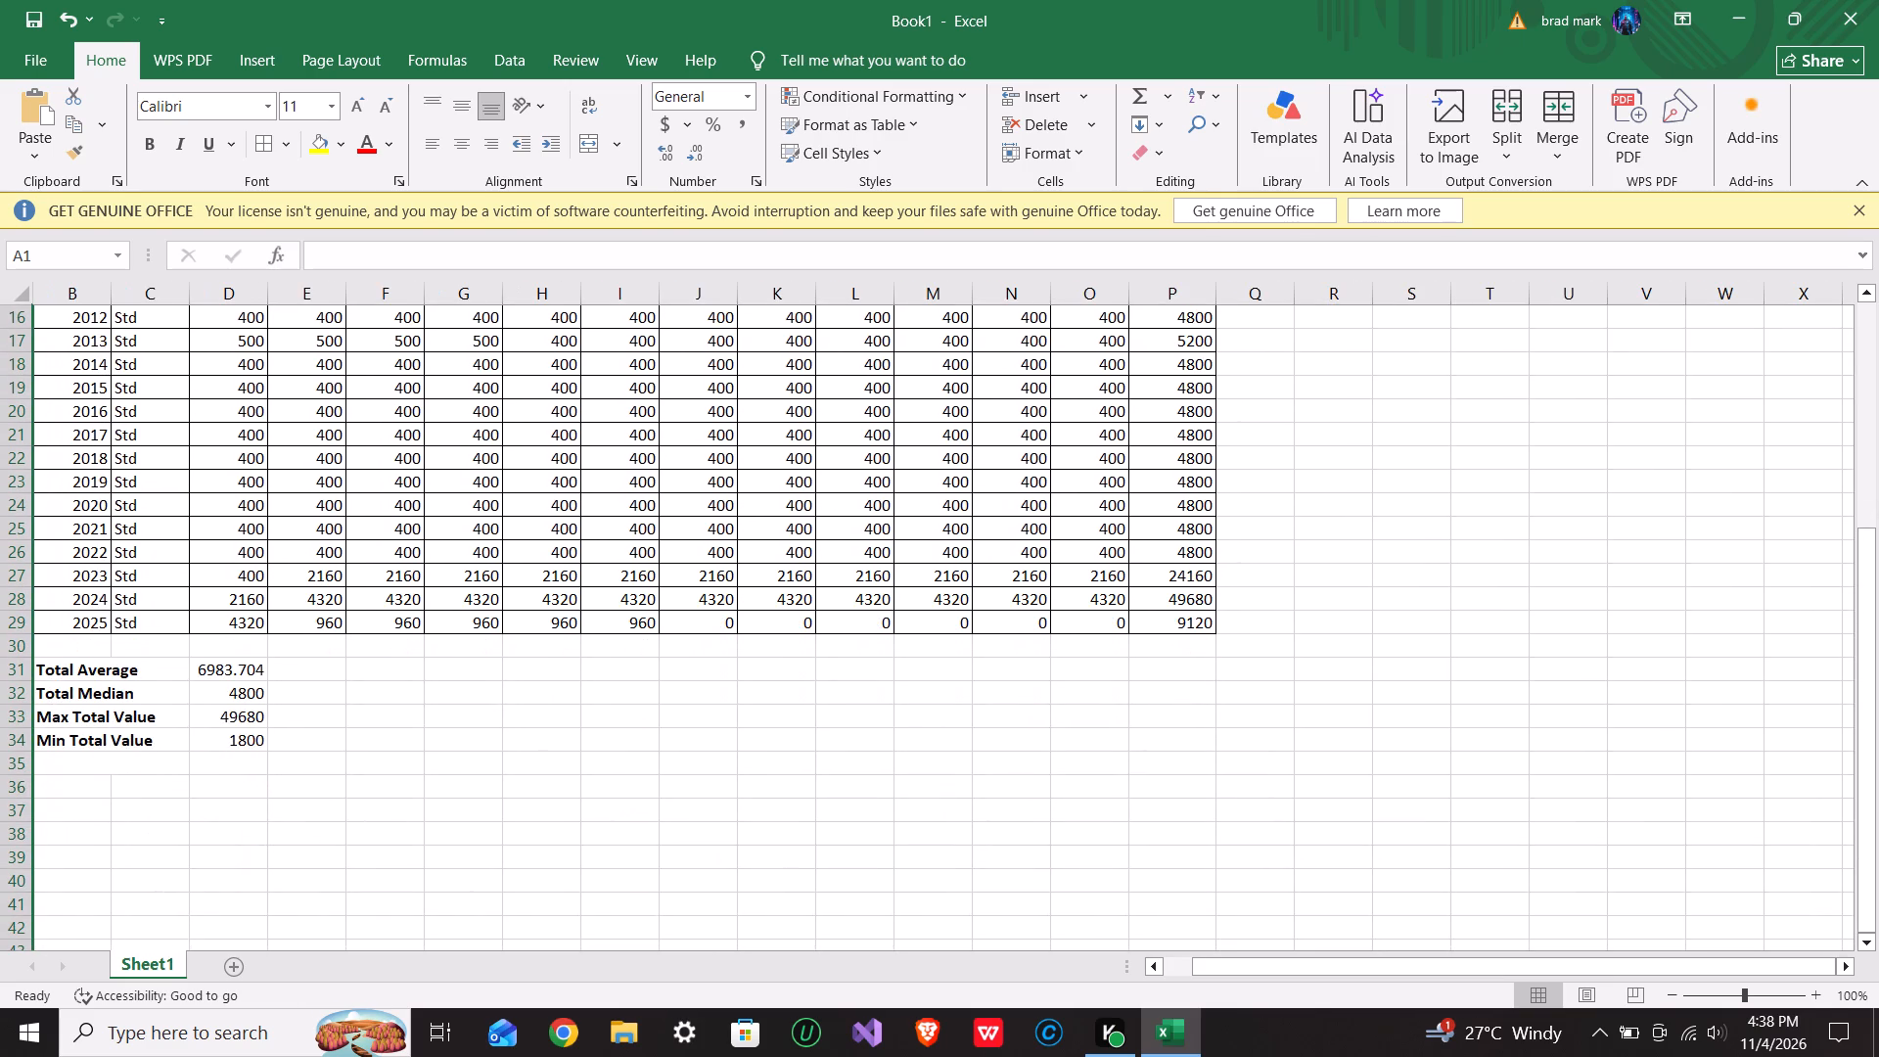
pyautogui.scroll(2, 291, 746)
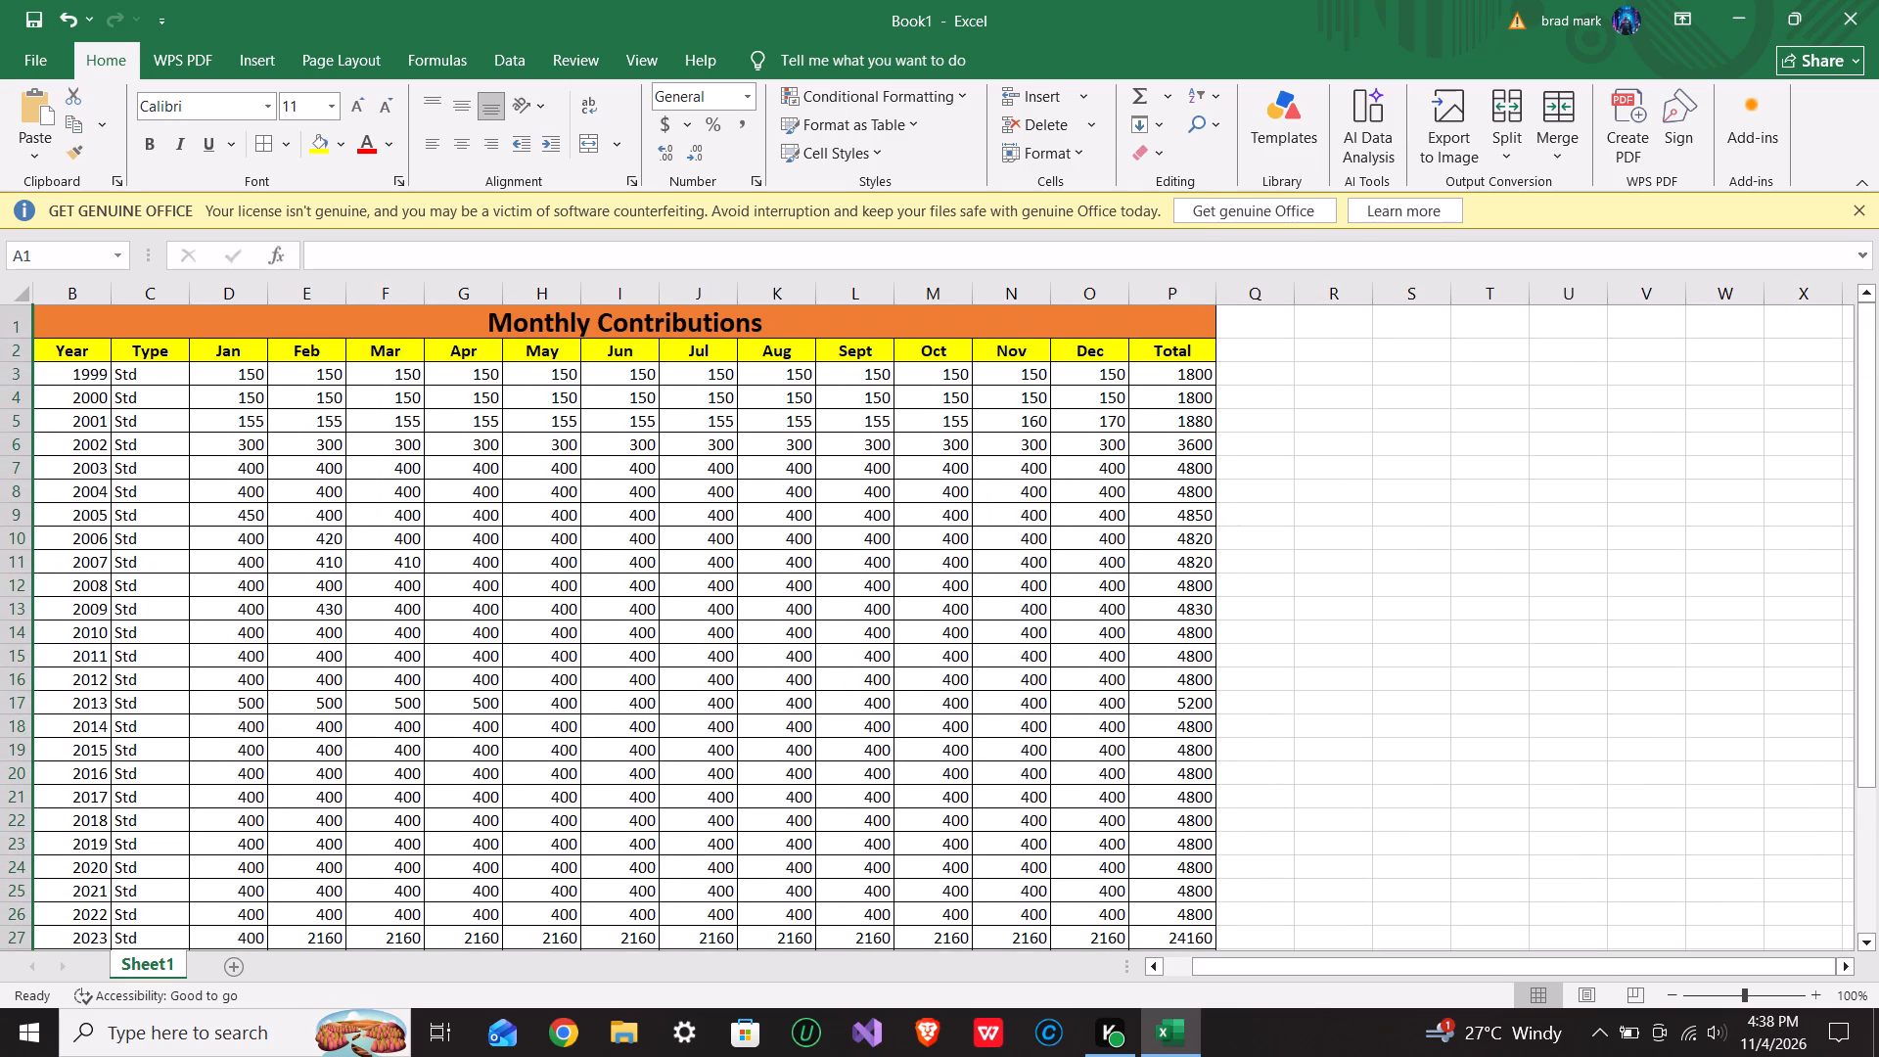
pyautogui.scroll(-2, 291, 746)
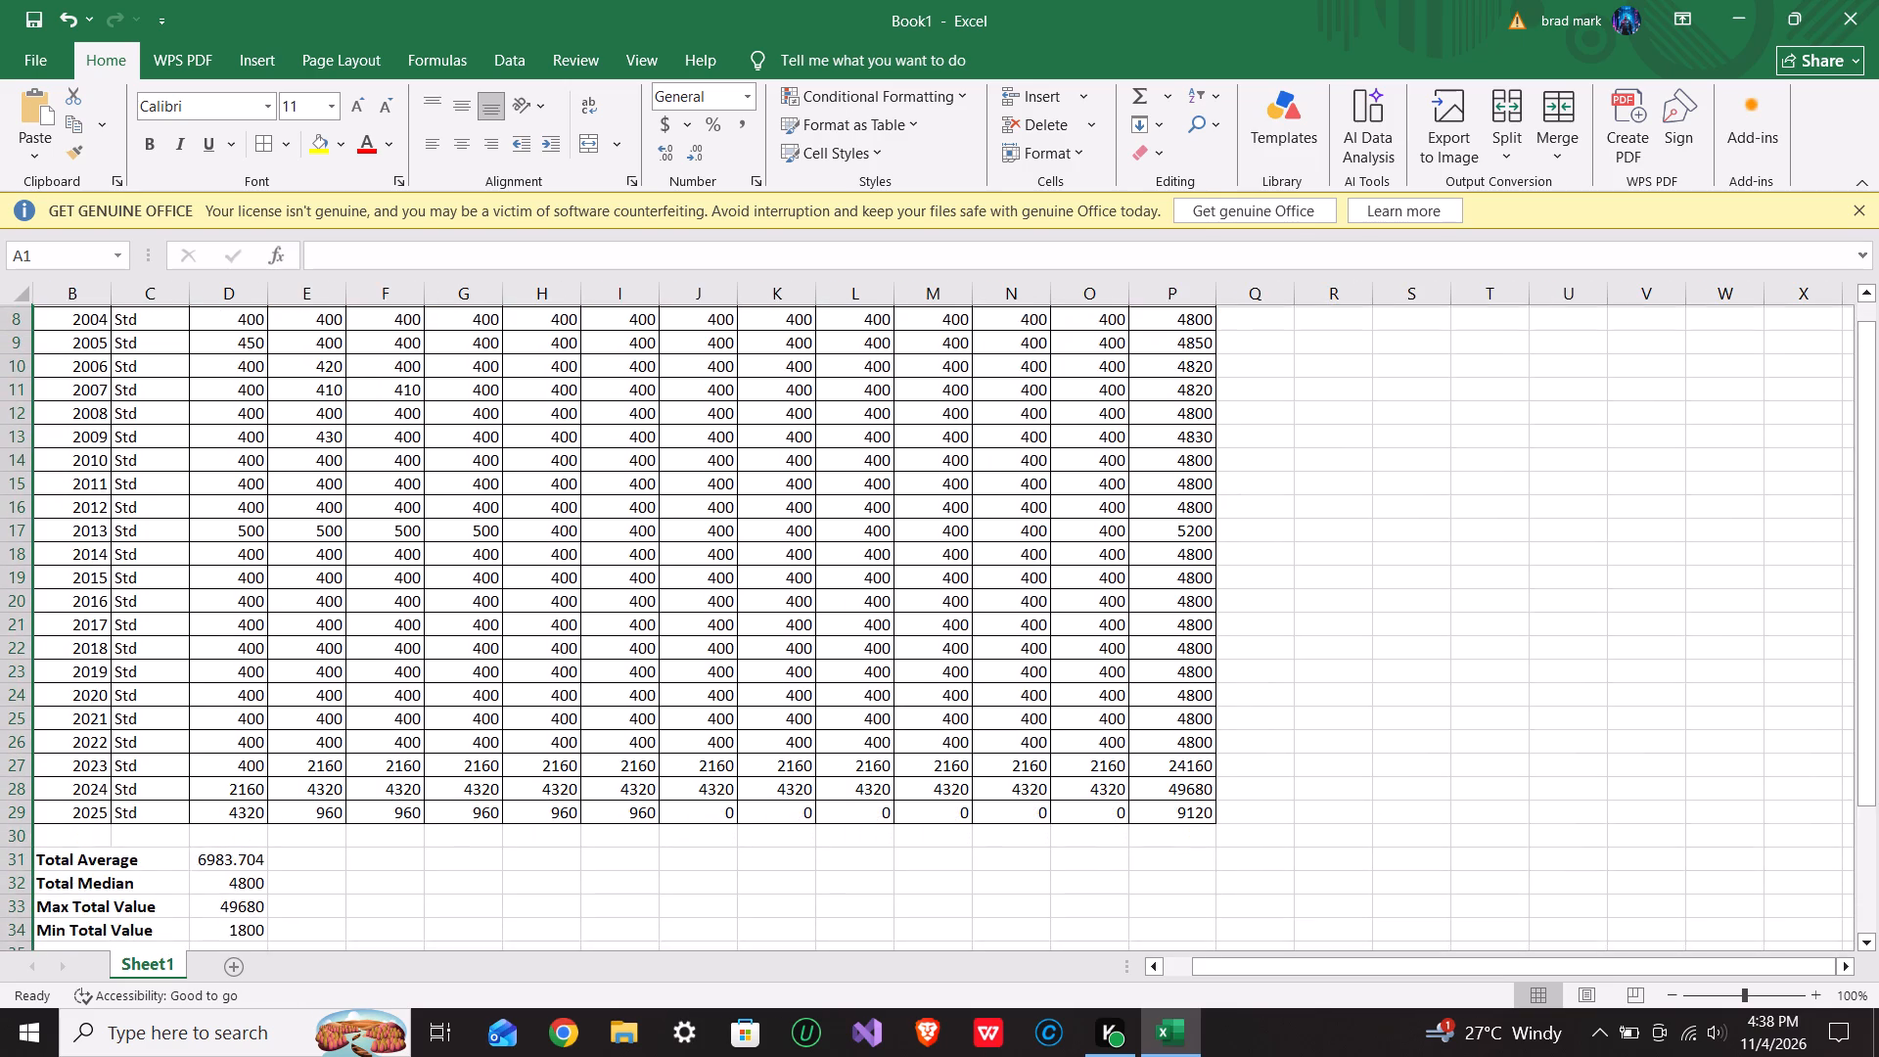
pyautogui.scroll(2, 291, 746)
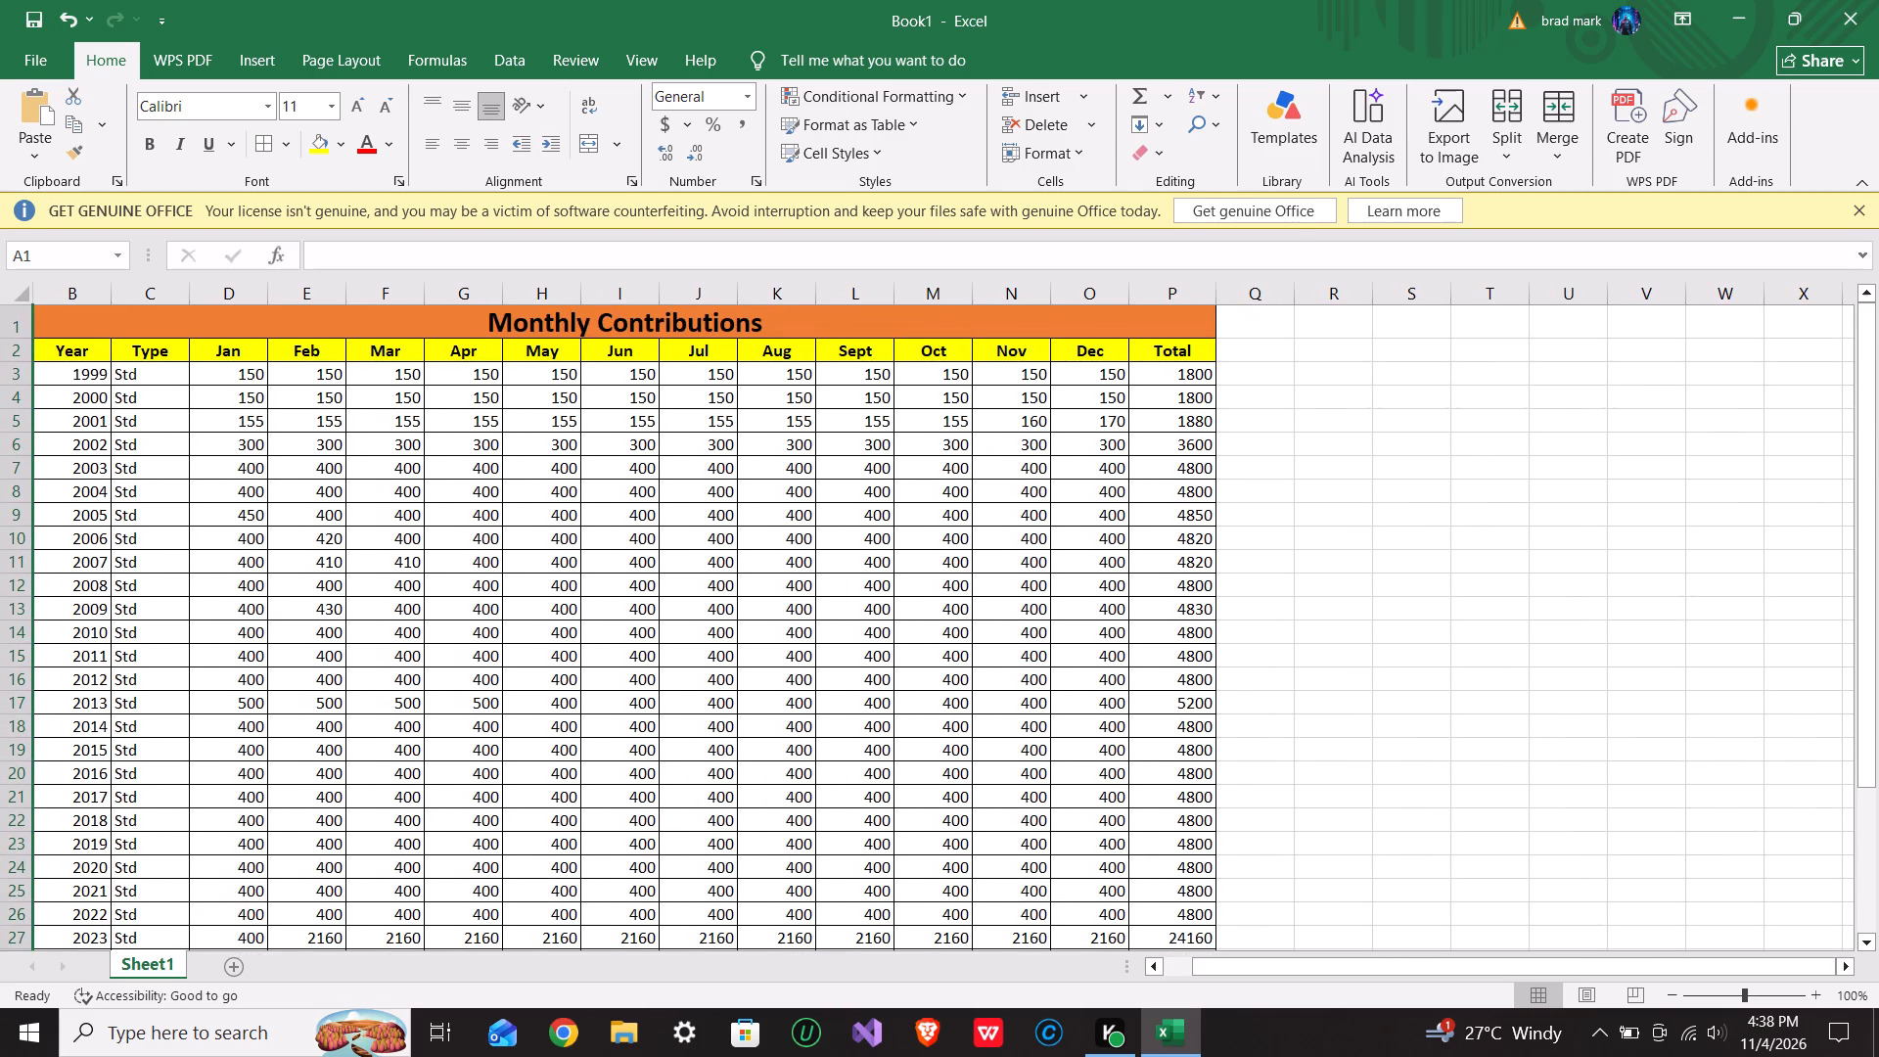
pyautogui.scroll(-2, 291, 746)
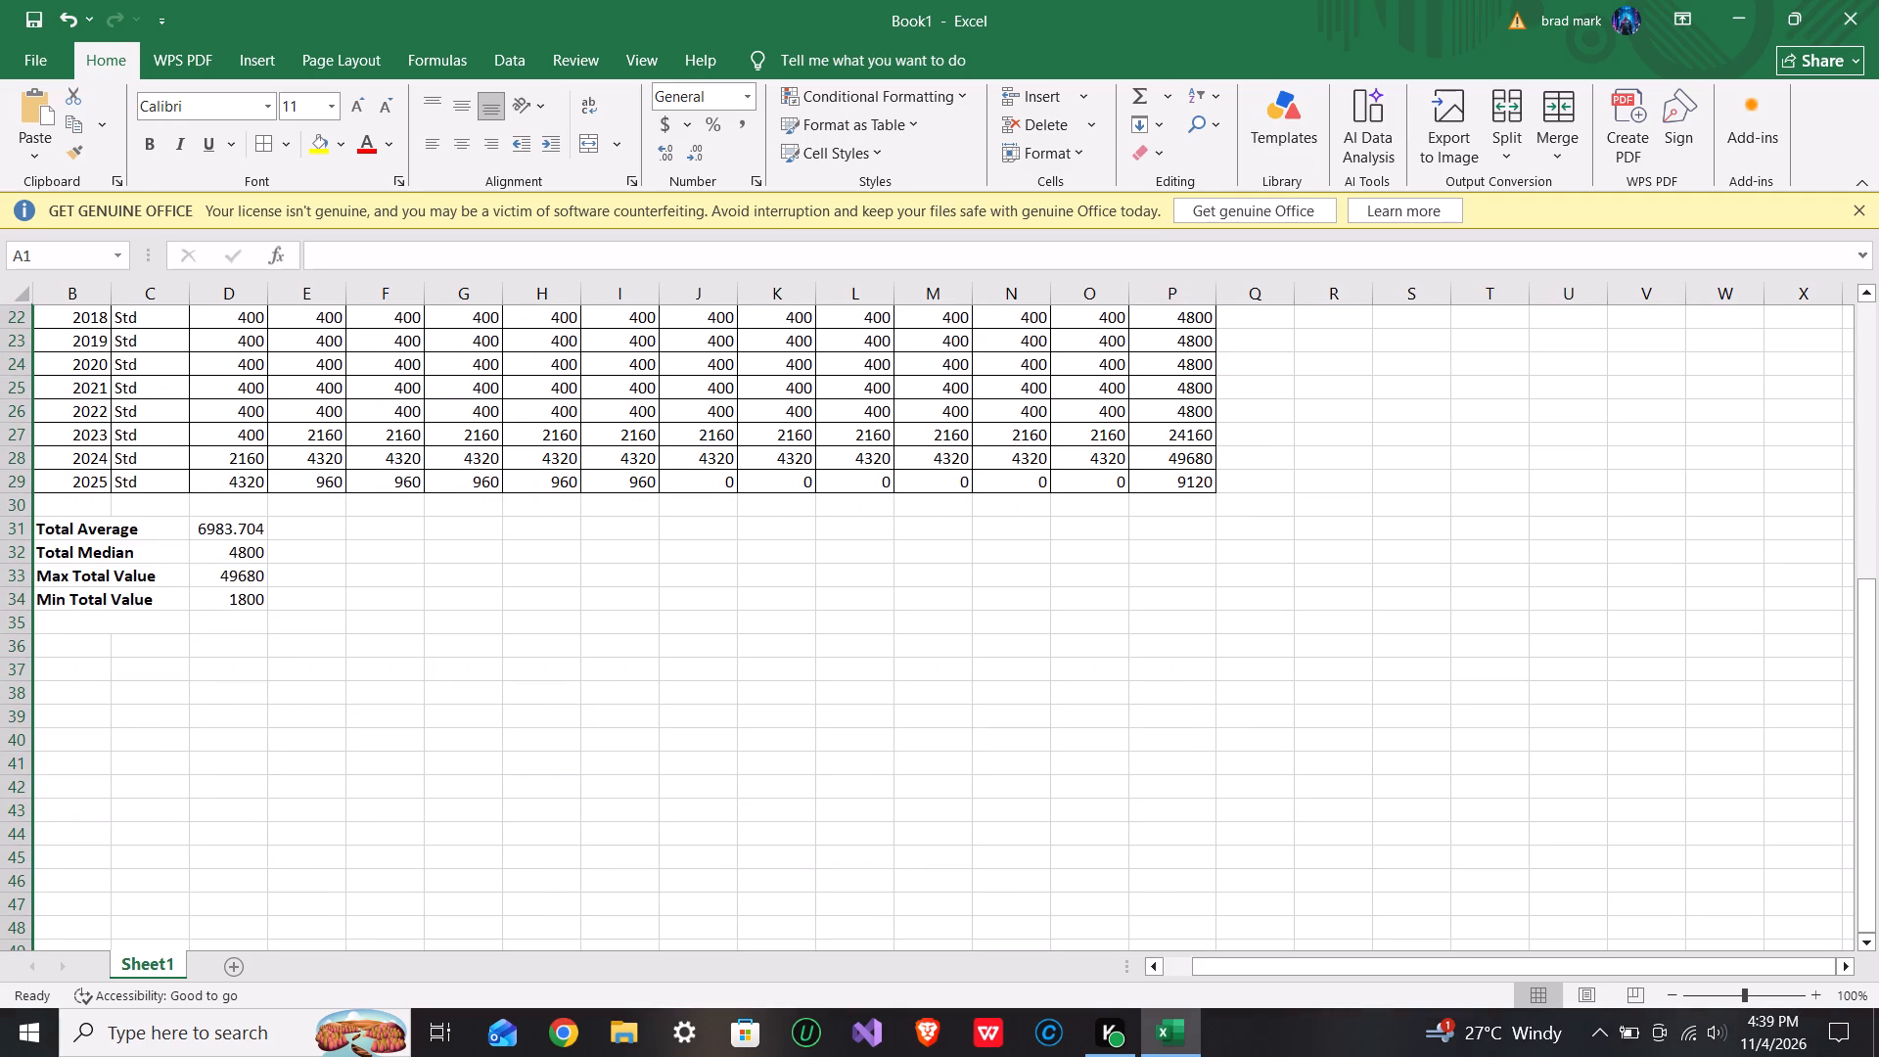
pyautogui.click(93, 630)
pyautogui.click(153, 536)
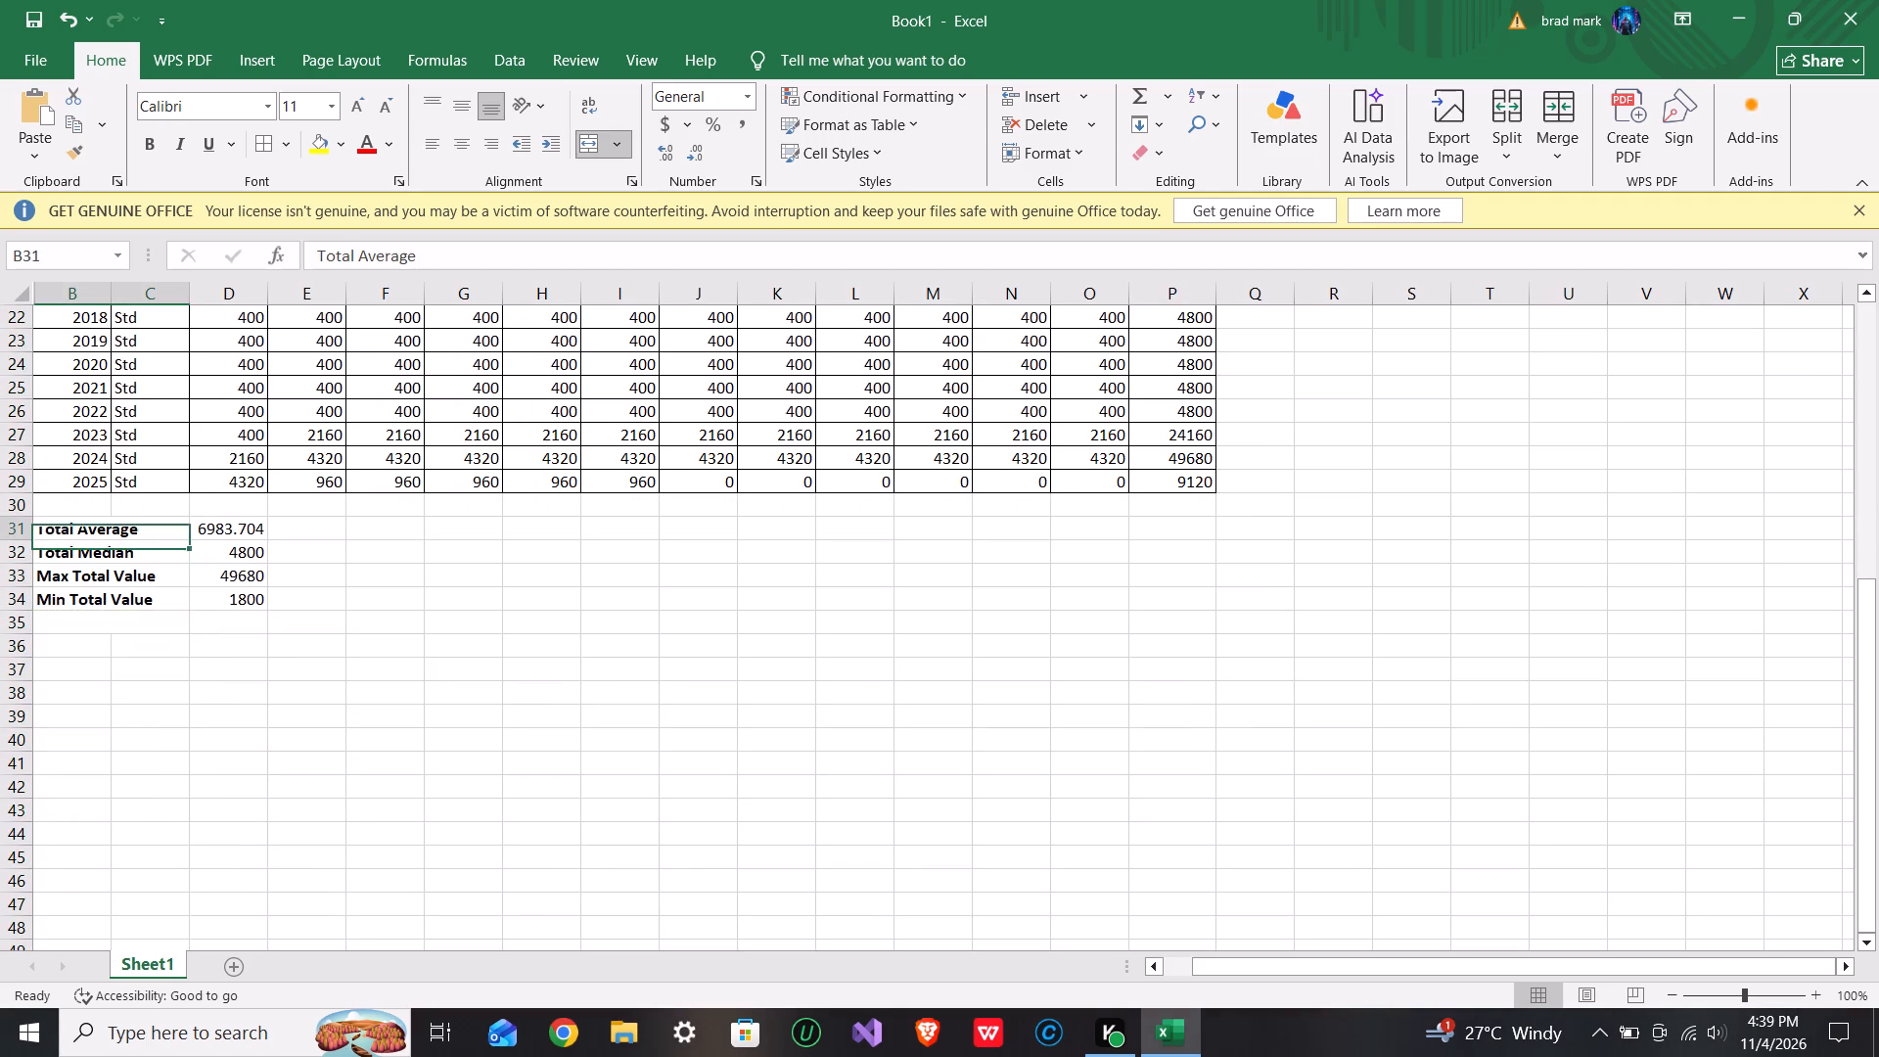
pyautogui.scroll(4, 1435, 467)
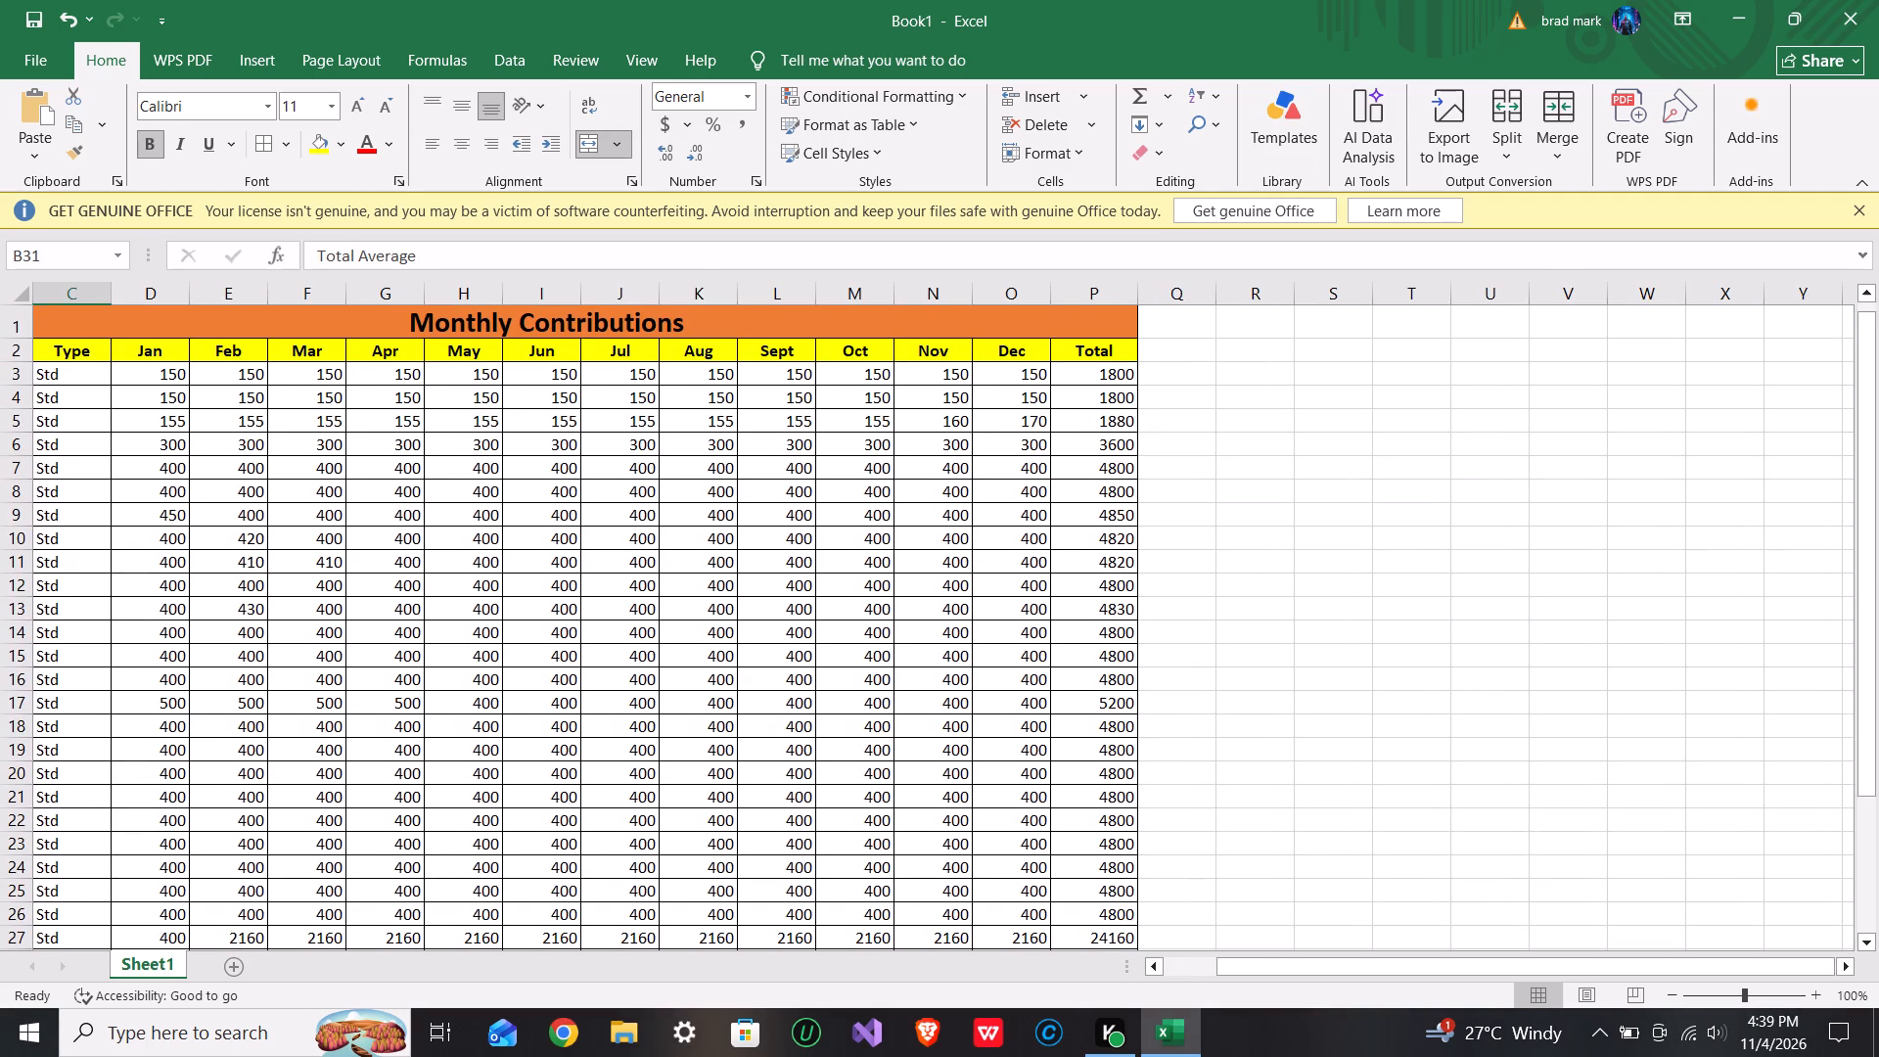
pyautogui.scroll(-2, 1279, 640)
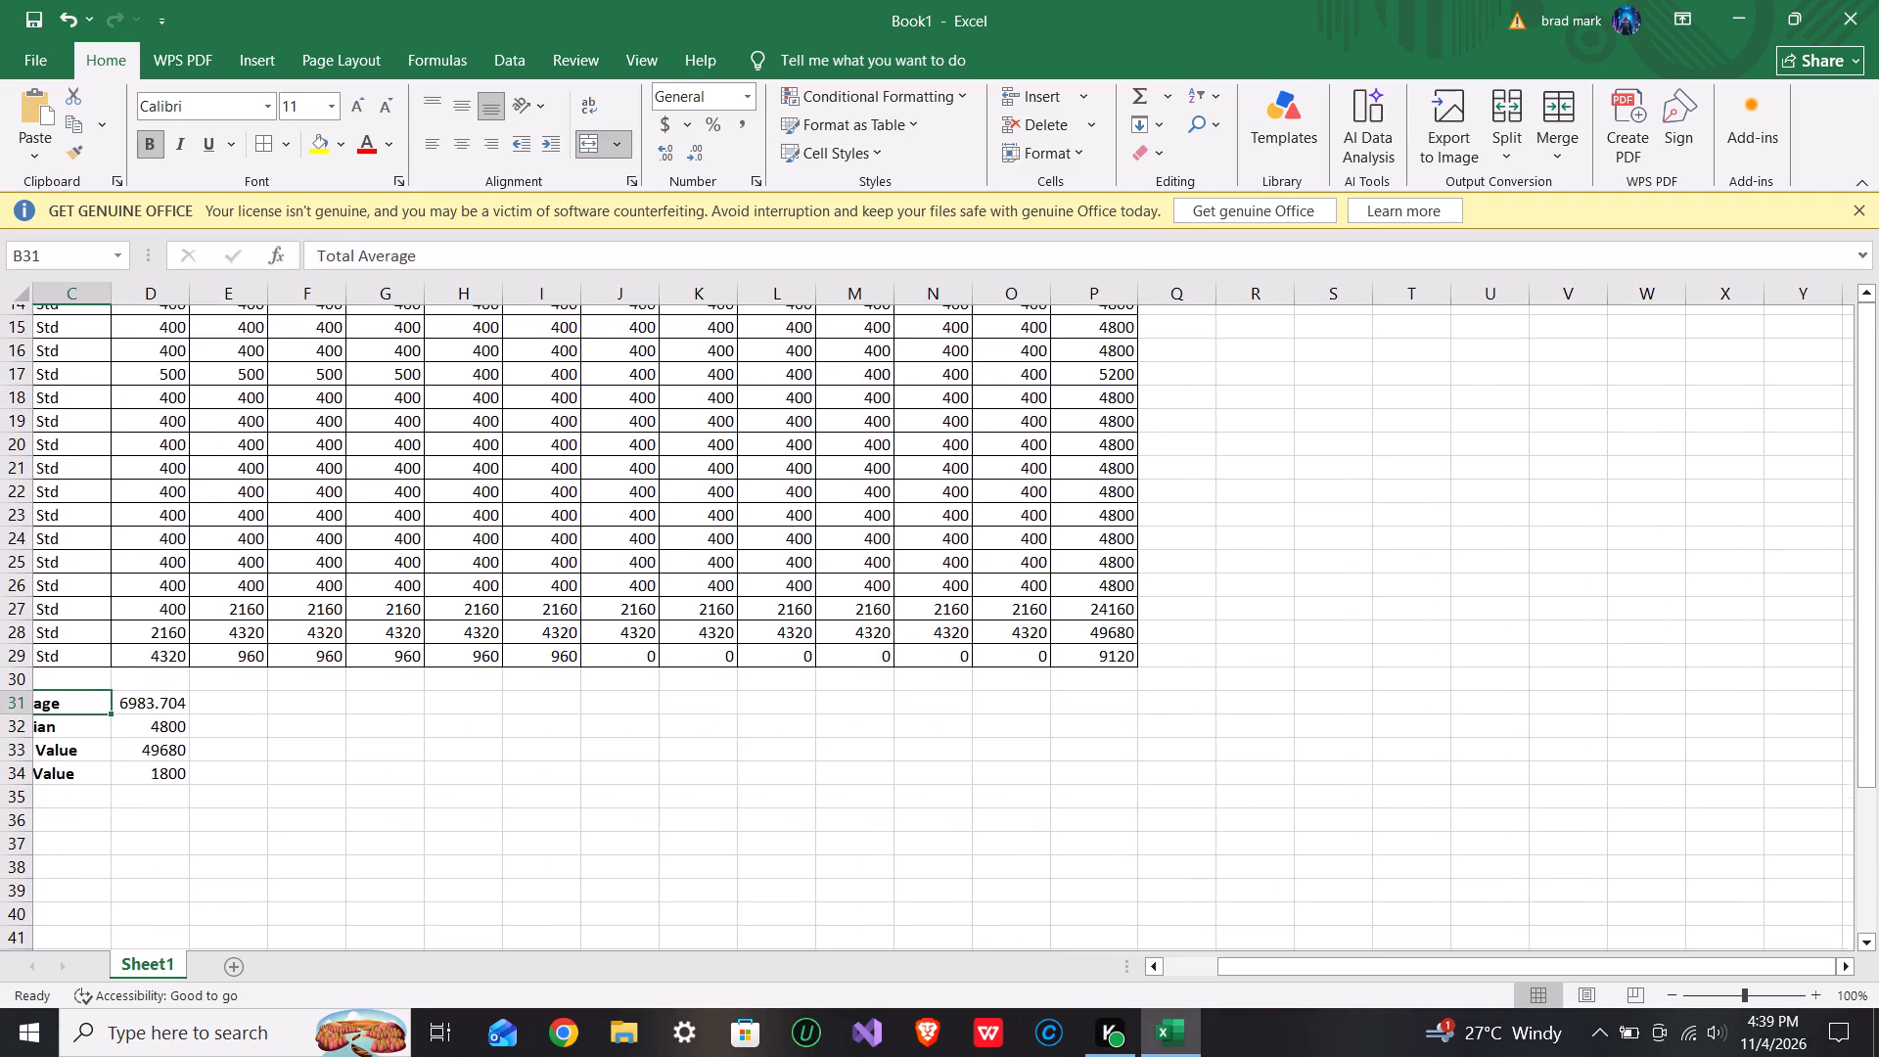
pyautogui.scroll(-2, 1279, 640)
pyautogui.hscroll(-1, 391, 738)
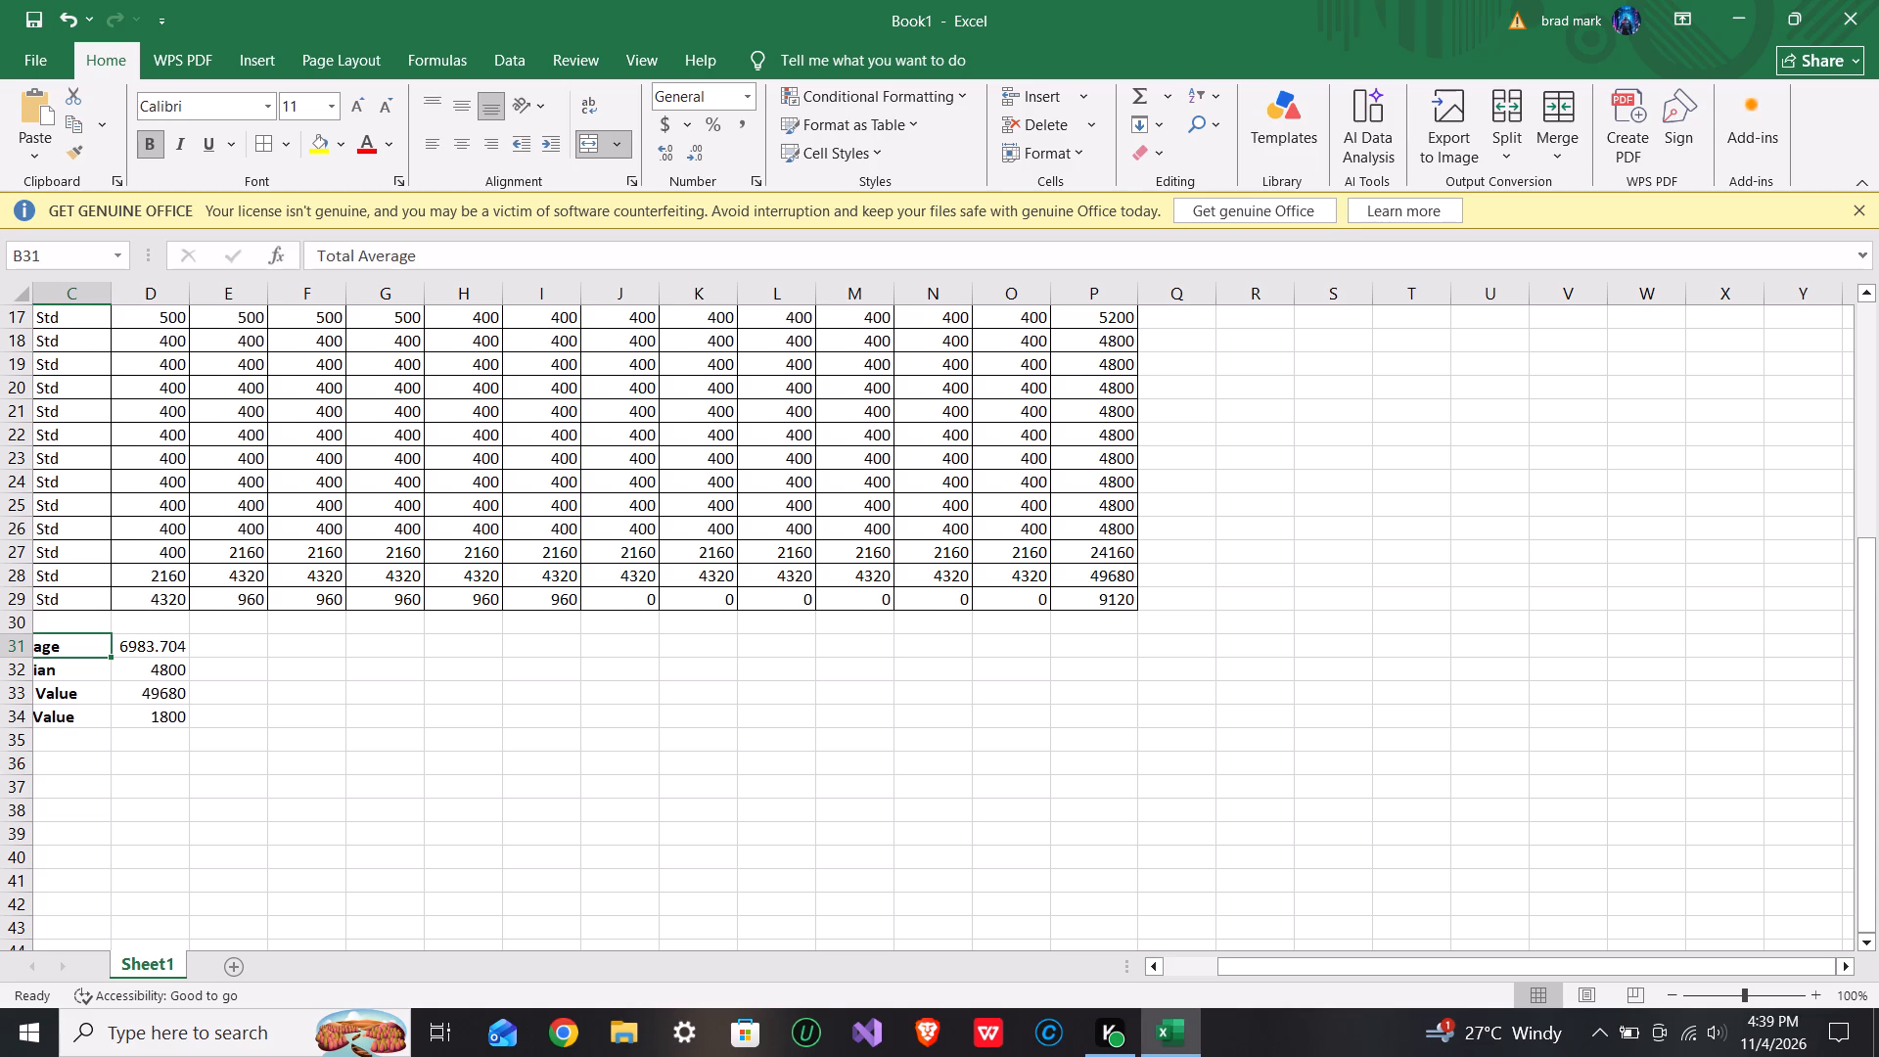
pyautogui.hscroll(-1, 391, 738)
pyautogui.hscroll(4, 391, 738)
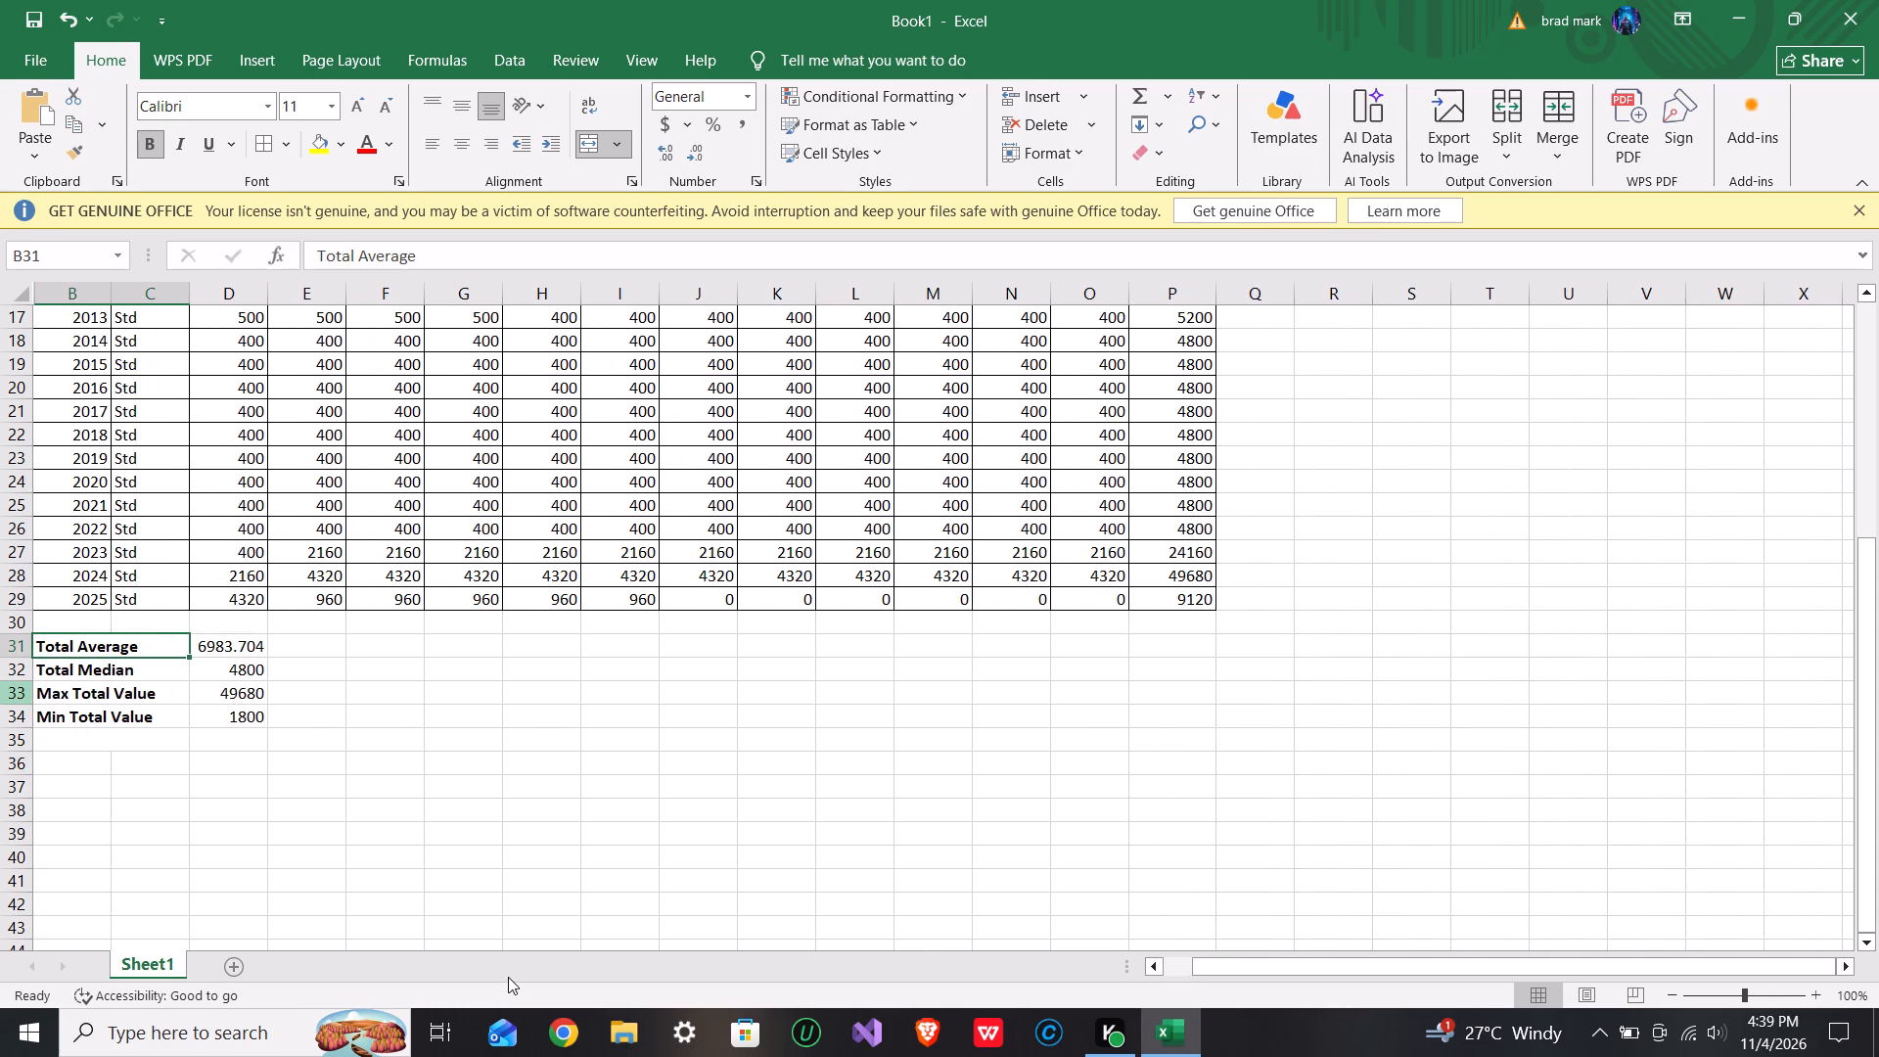
pyautogui.scroll(2, 508, 977)
pyautogui.scroll(-4, 508, 977)
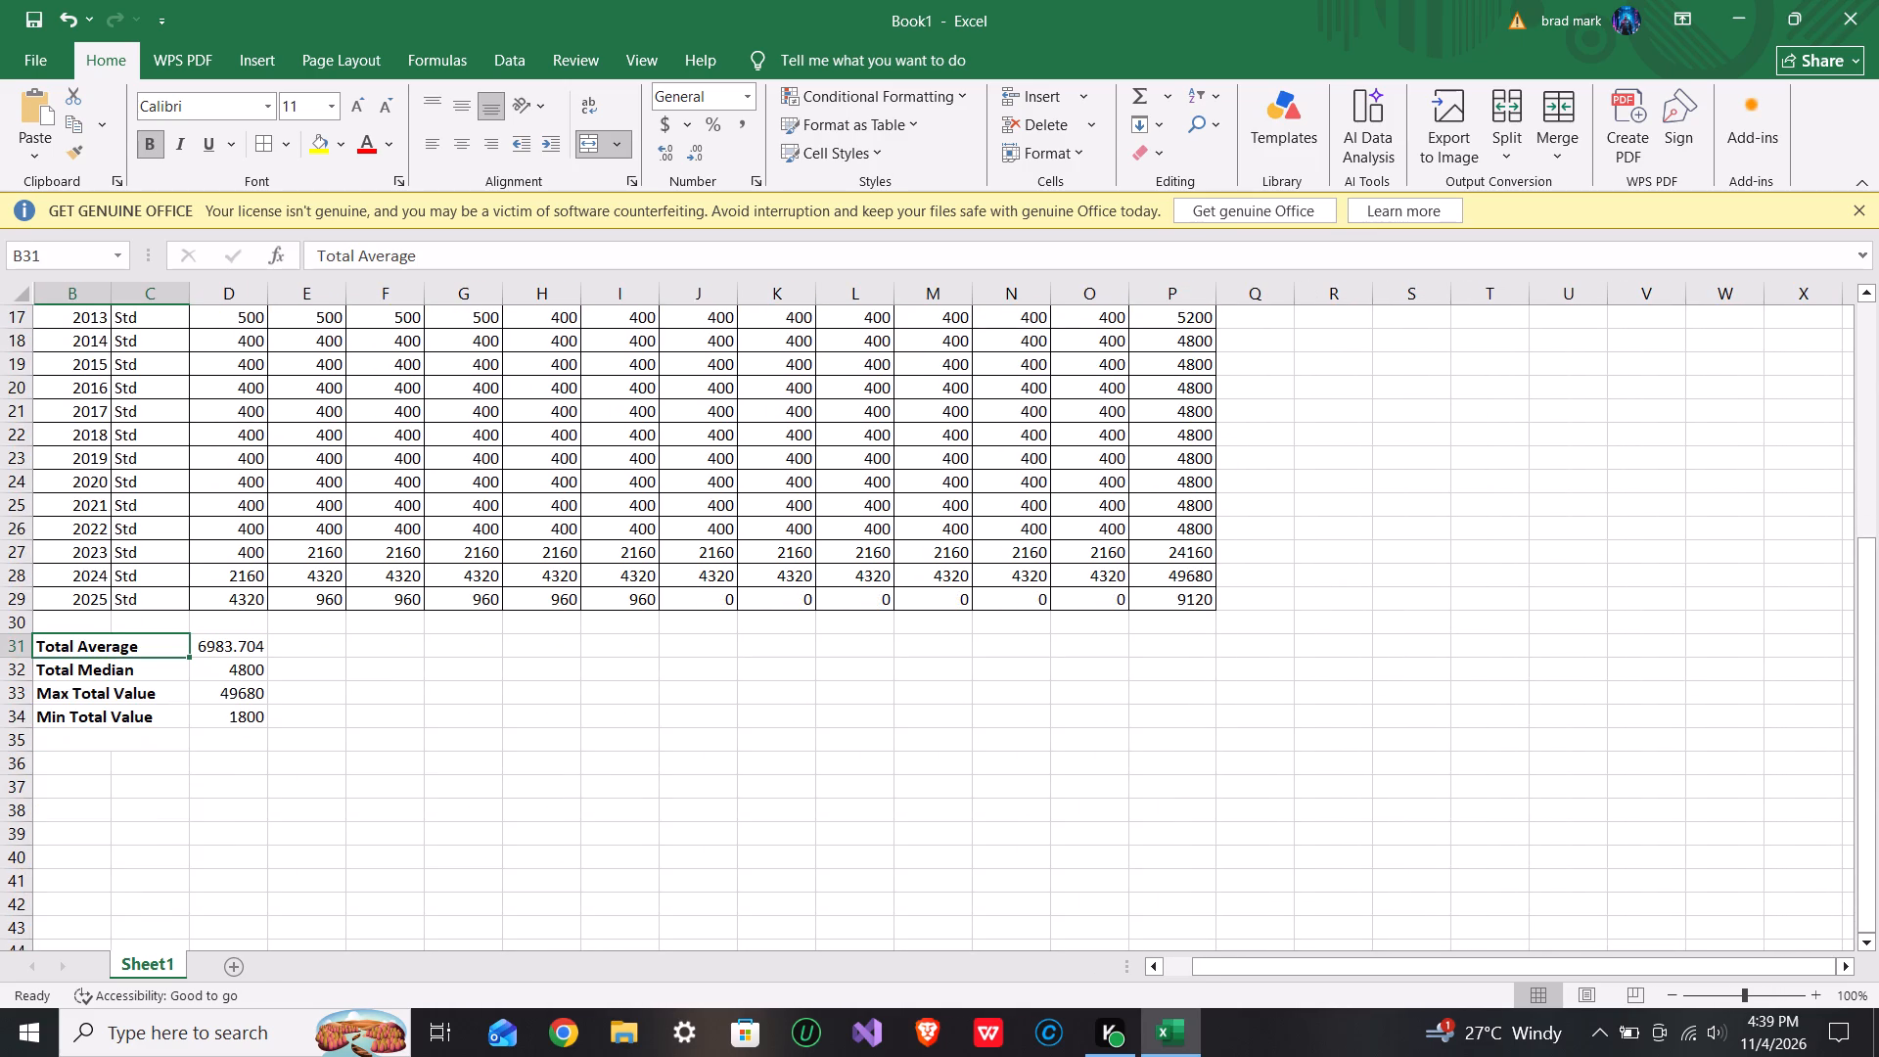
pyautogui.scroll(2, 482, 740)
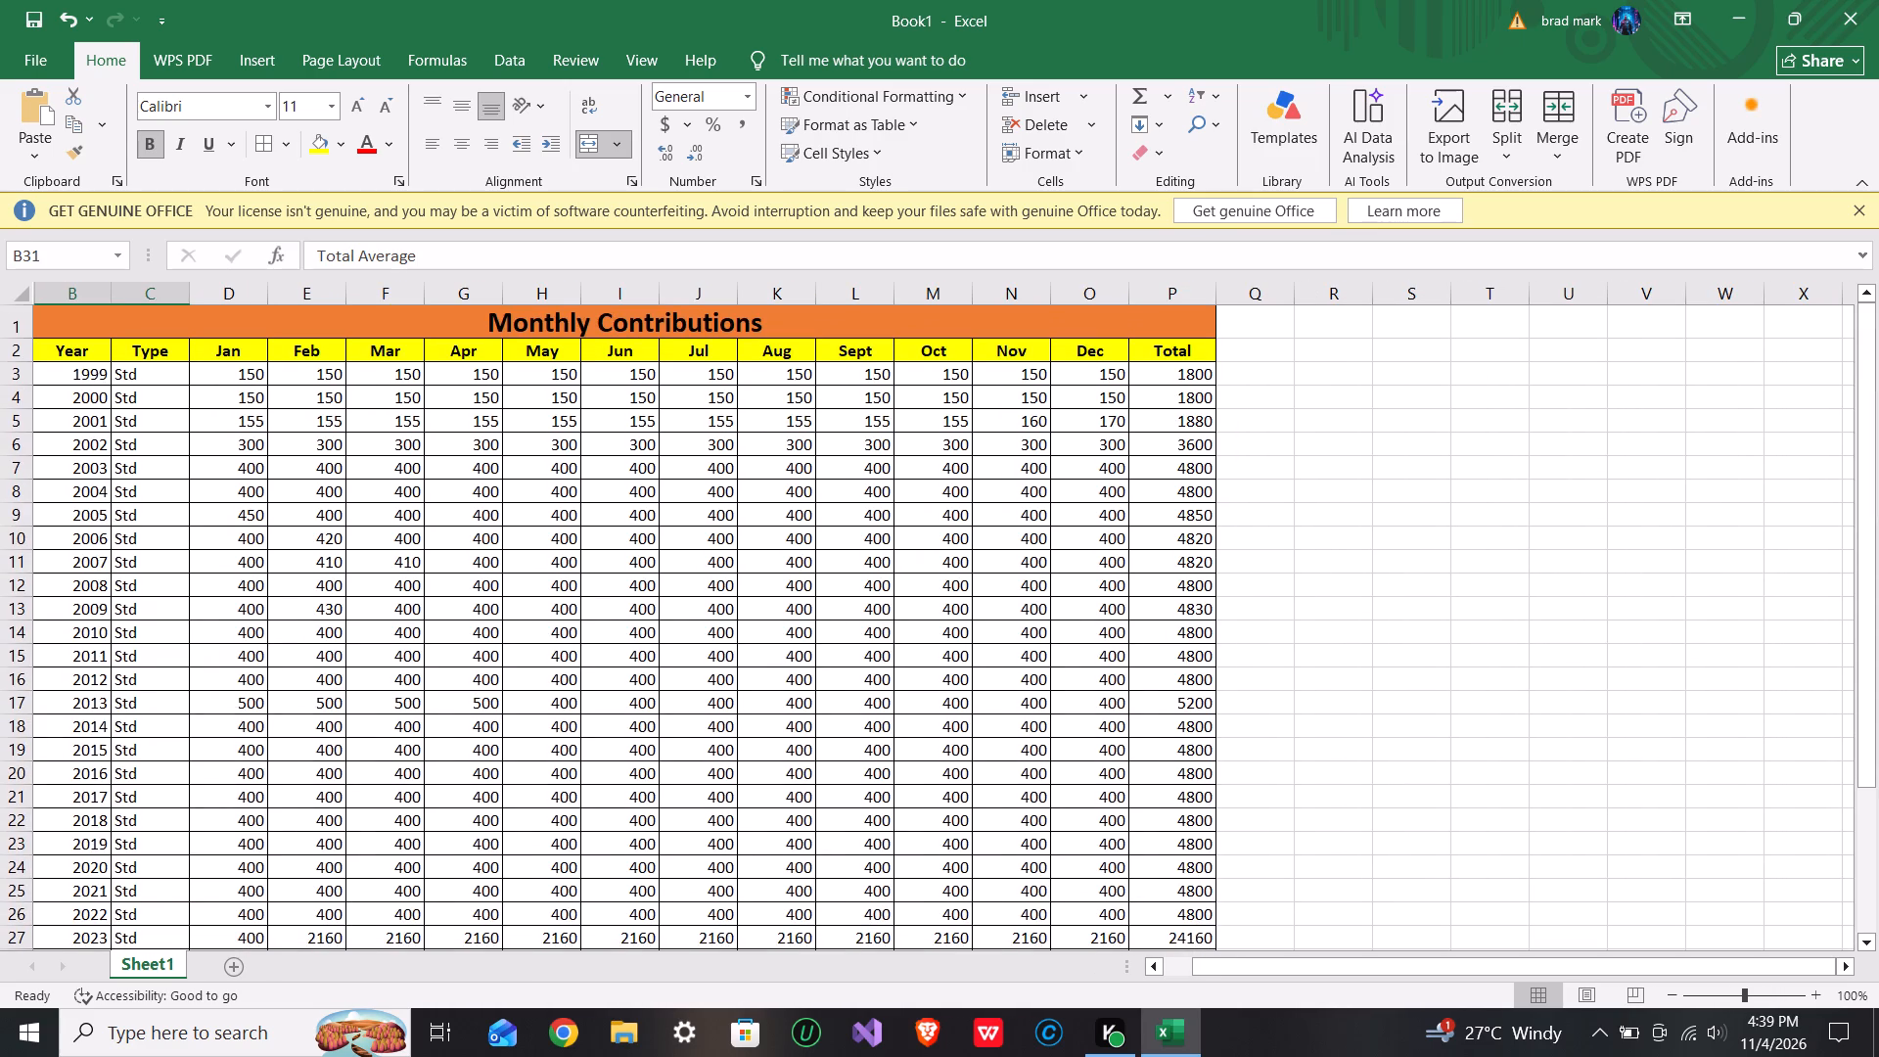
pyautogui.scroll(-3, 536, 566)
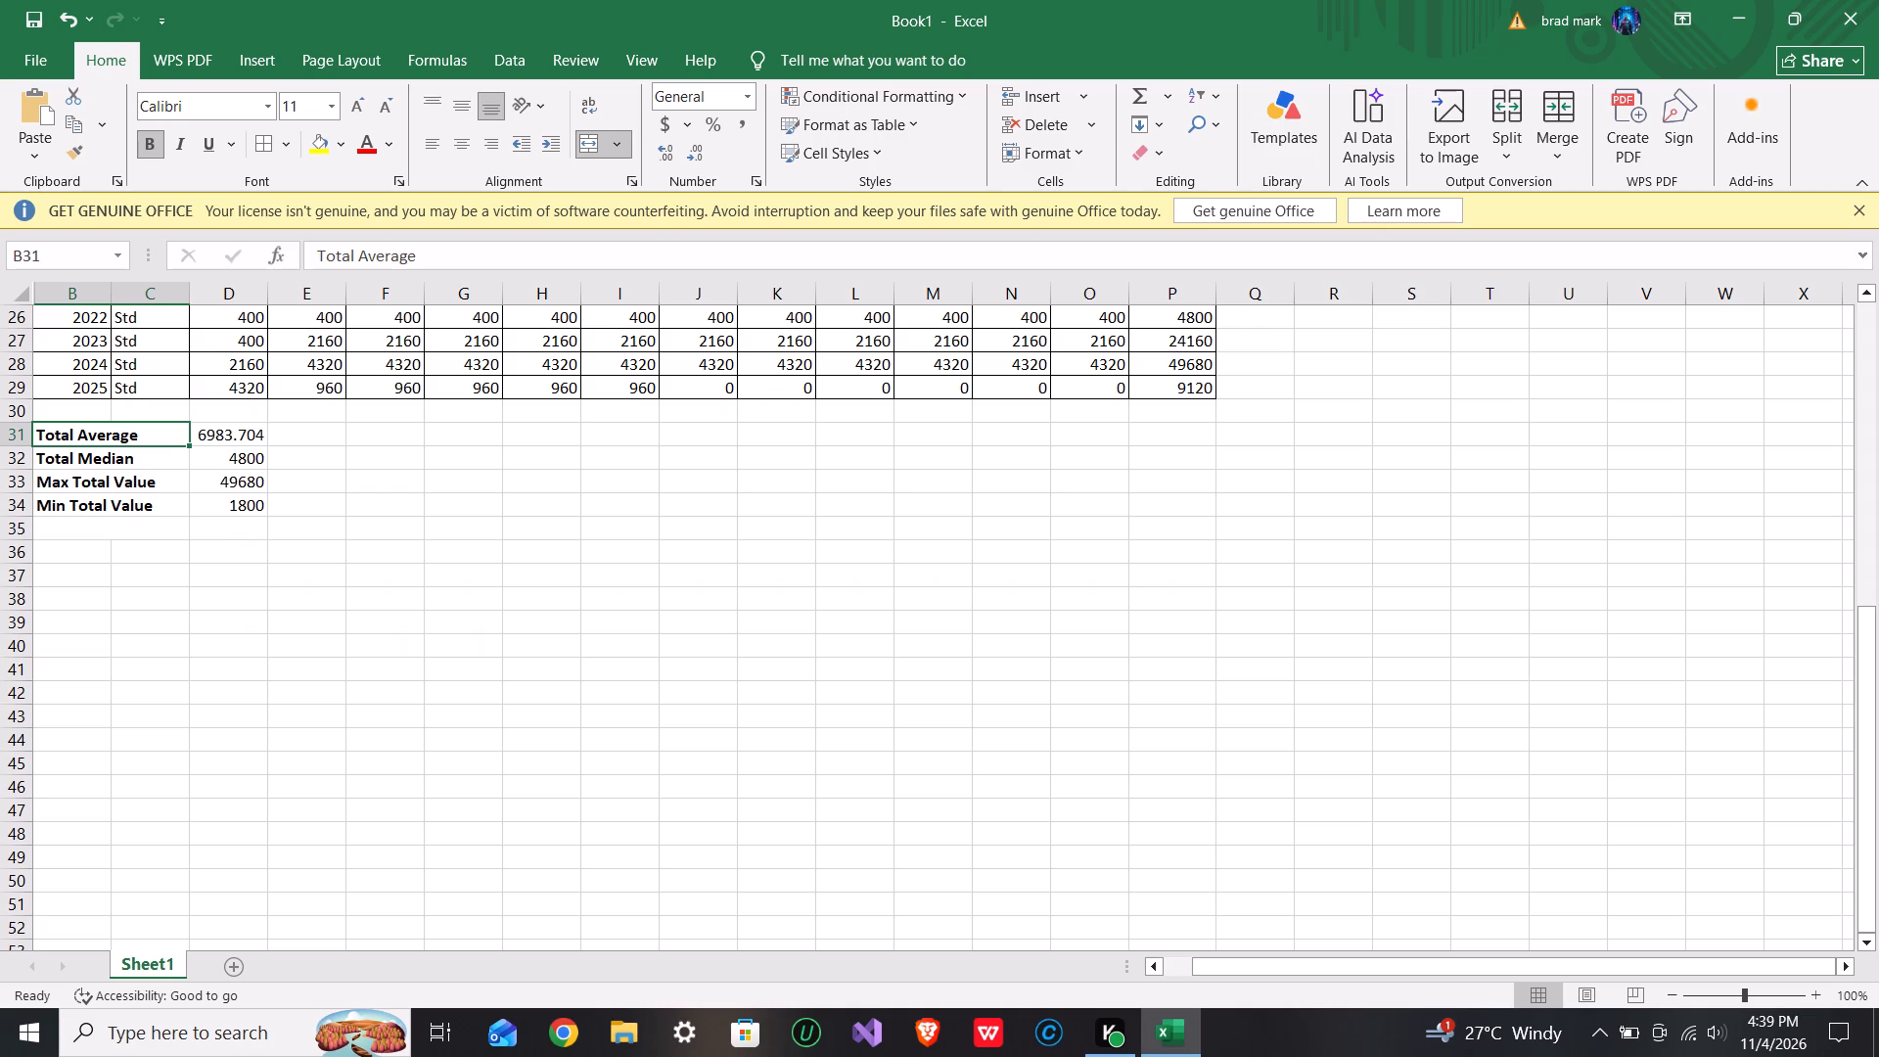
# Examine the Min Total Value row and the empty row below it, and recheck the full contributions table.
pyautogui.click(126, 528)
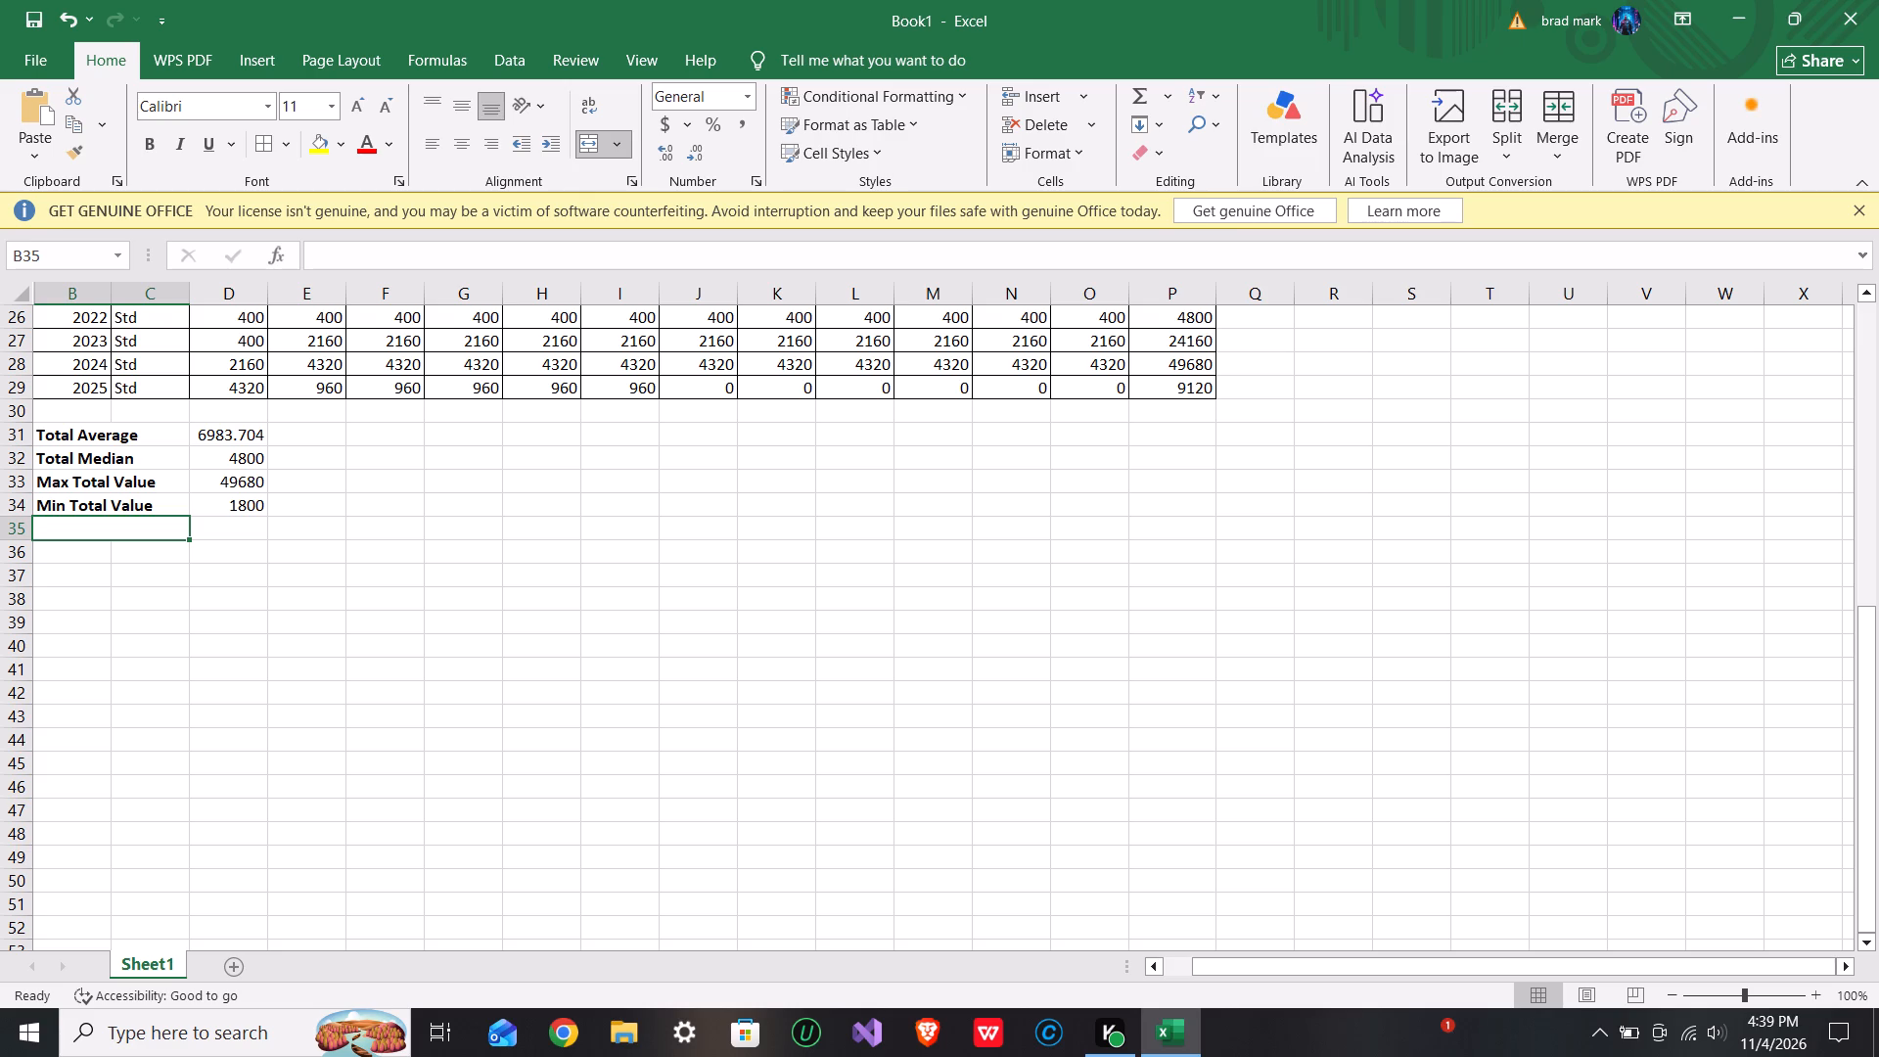
pyautogui.click(123, 507)
pyautogui.click(114, 528)
pyautogui.click(227, 510)
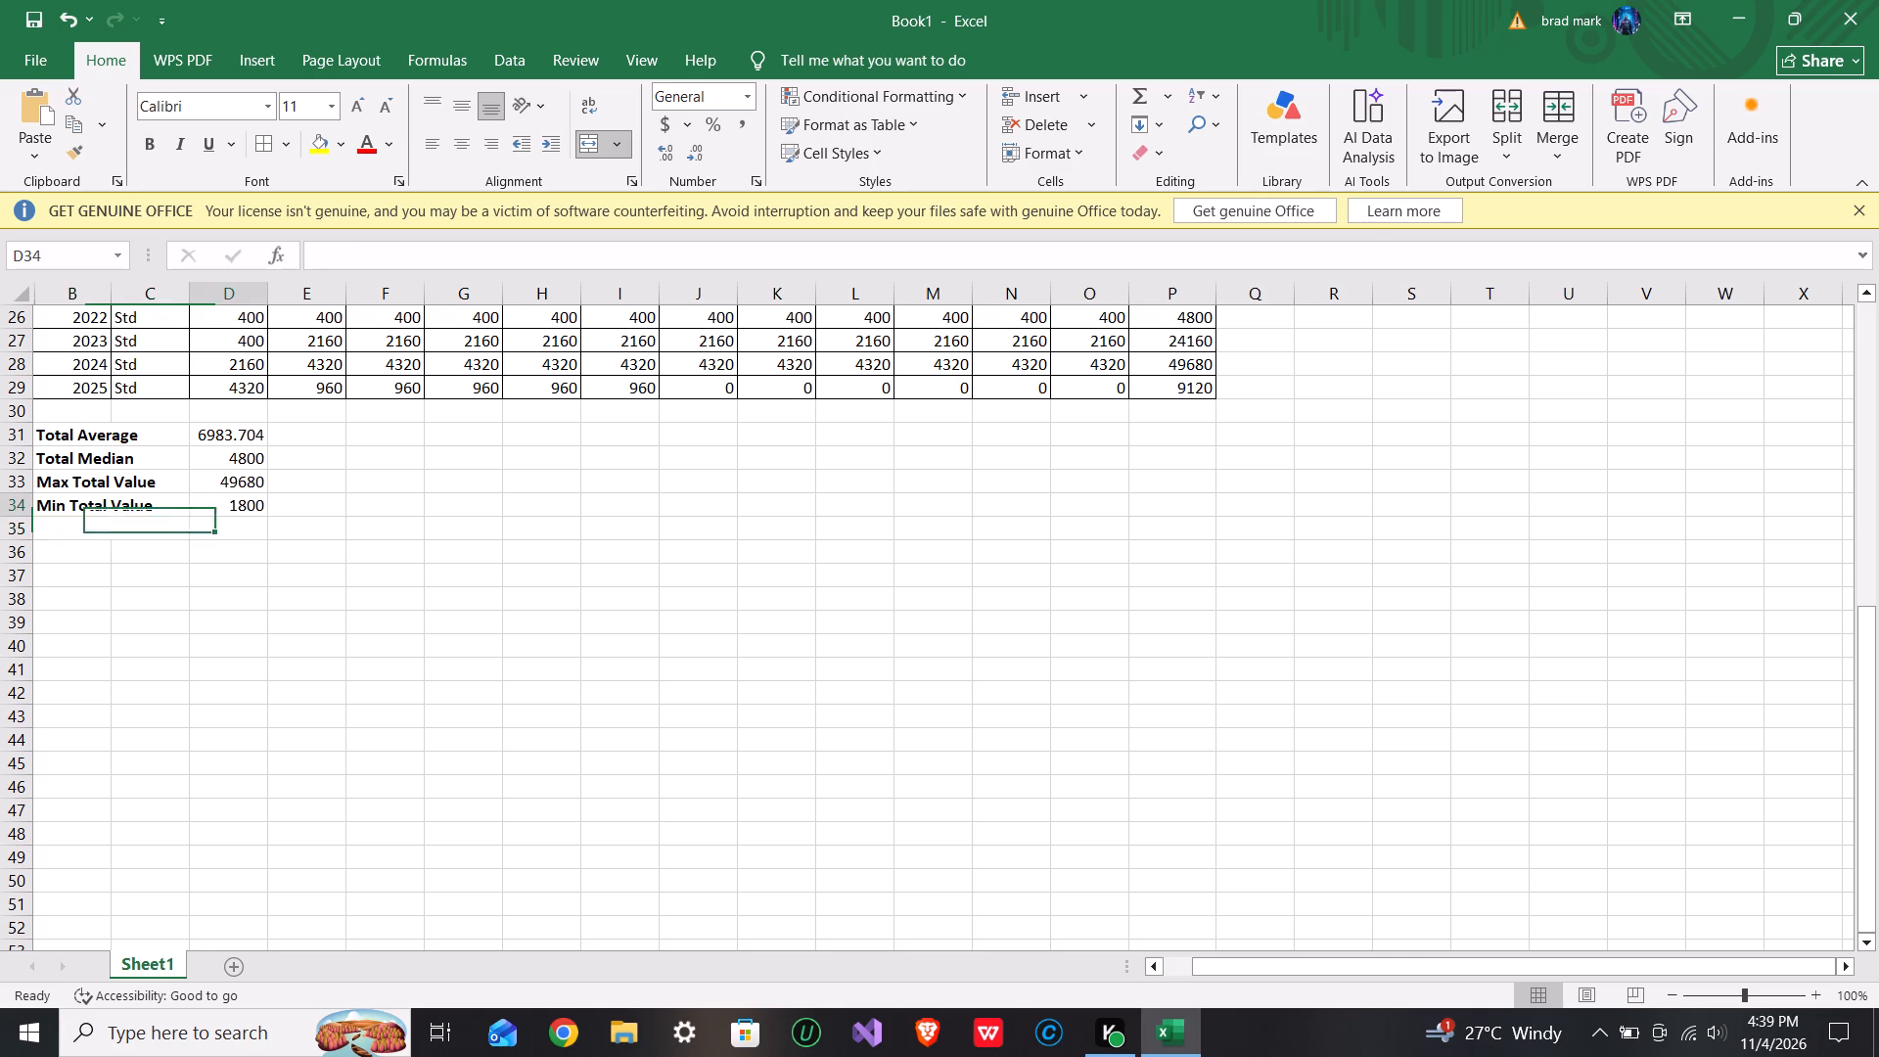
pyautogui.click(137, 506)
pyautogui.click(122, 525)
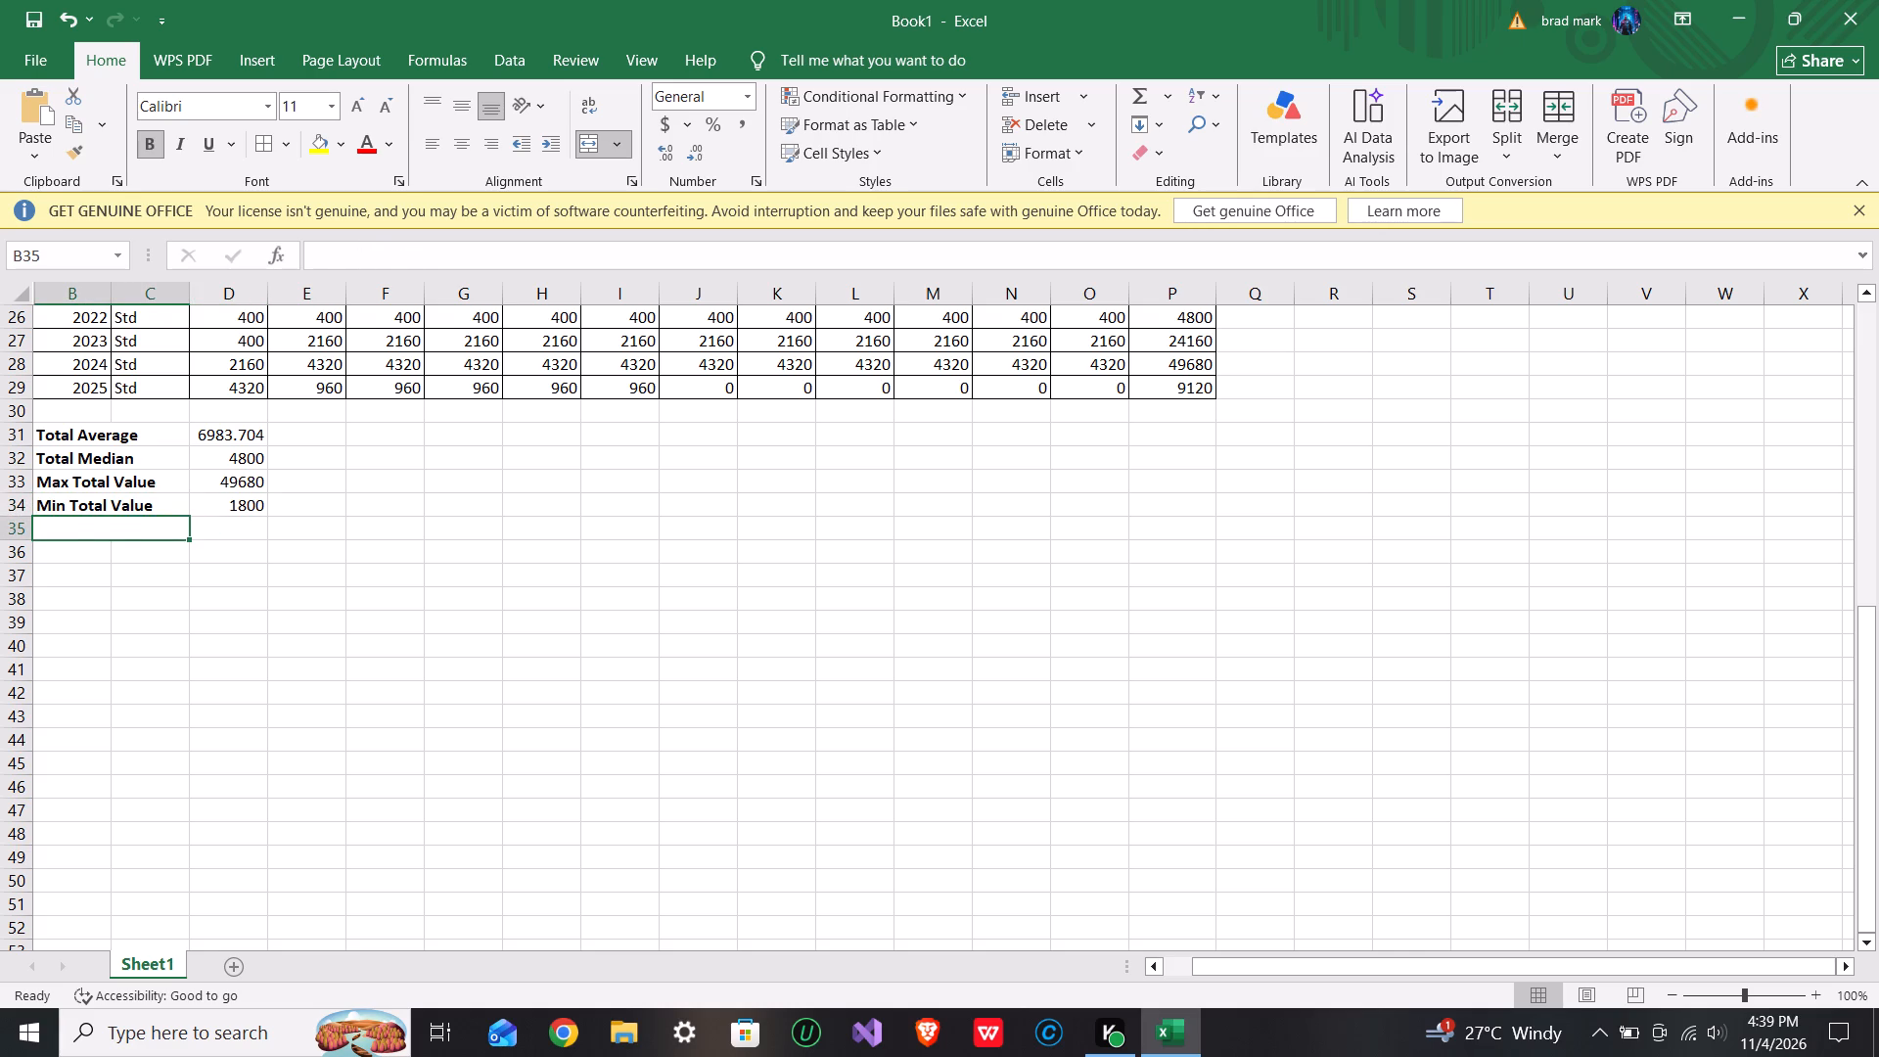
pyautogui.scroll(3, 531, 614)
pyautogui.scroll(-2, 531, 614)
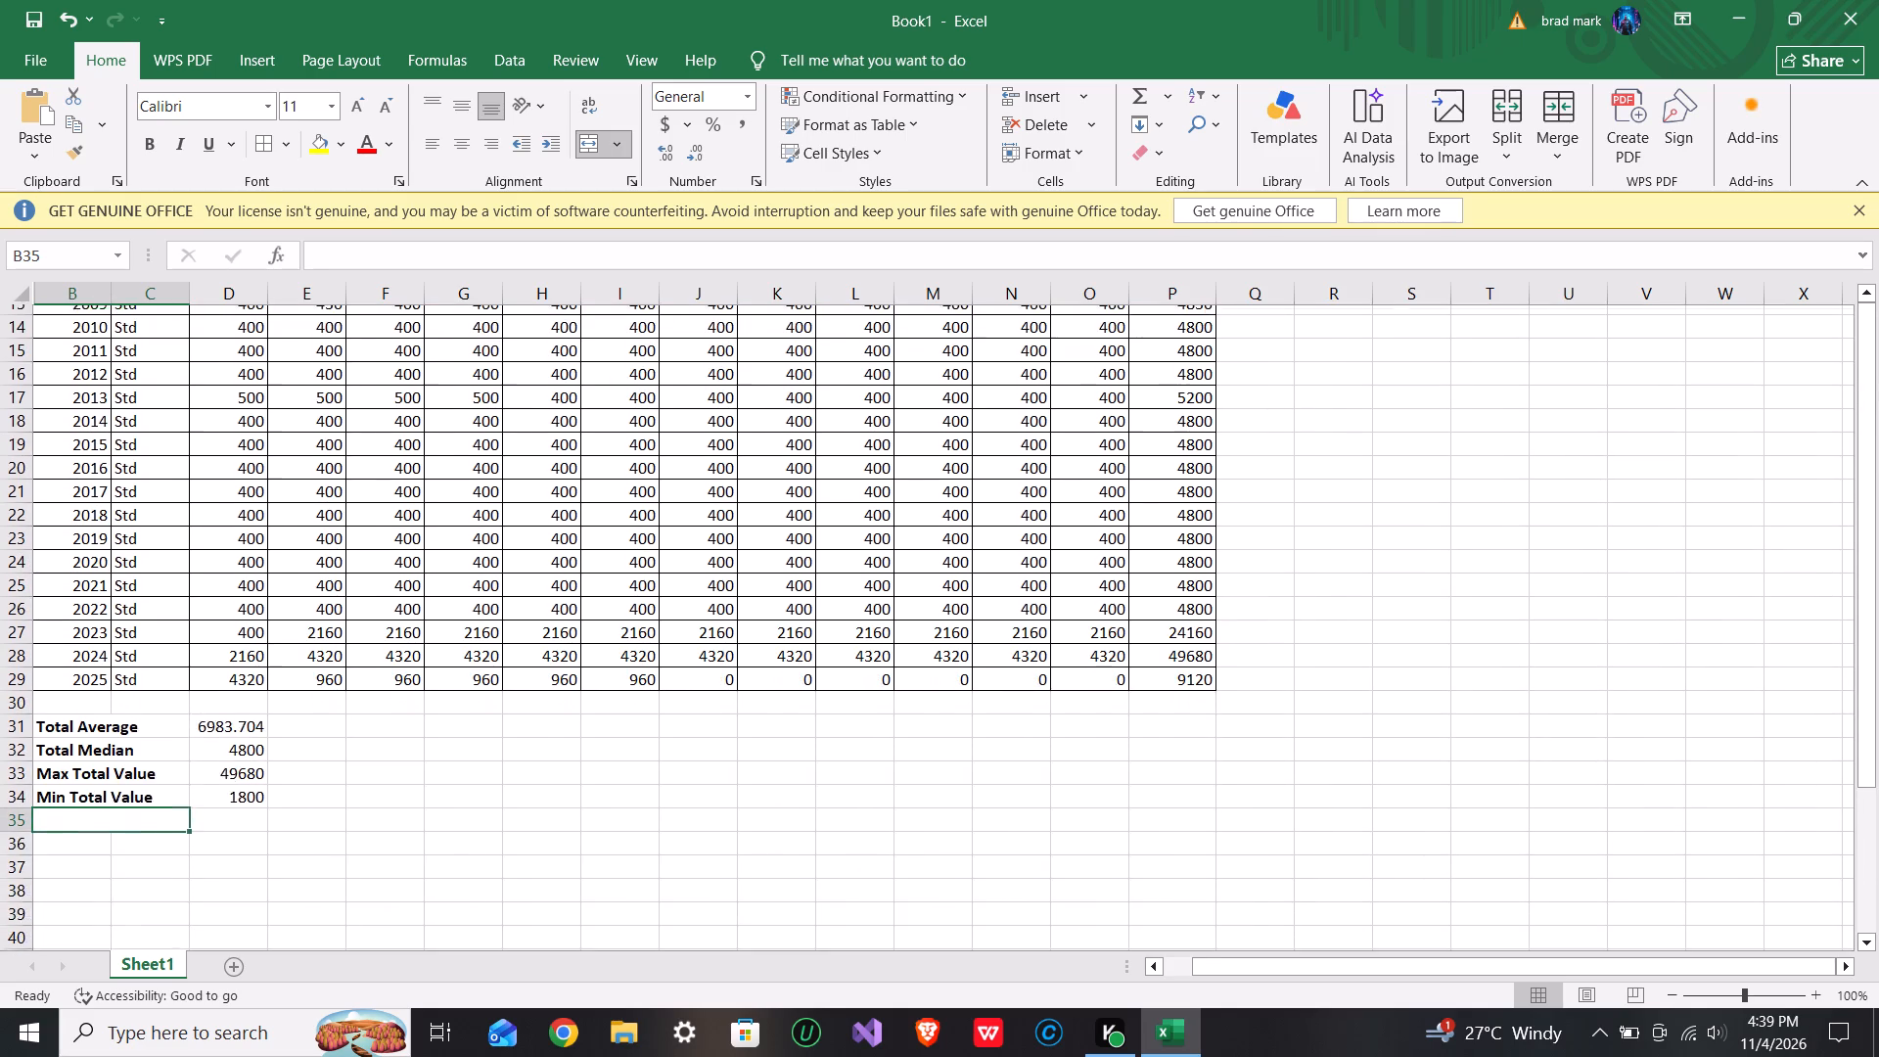
pyautogui.scroll(-1, 531, 614)
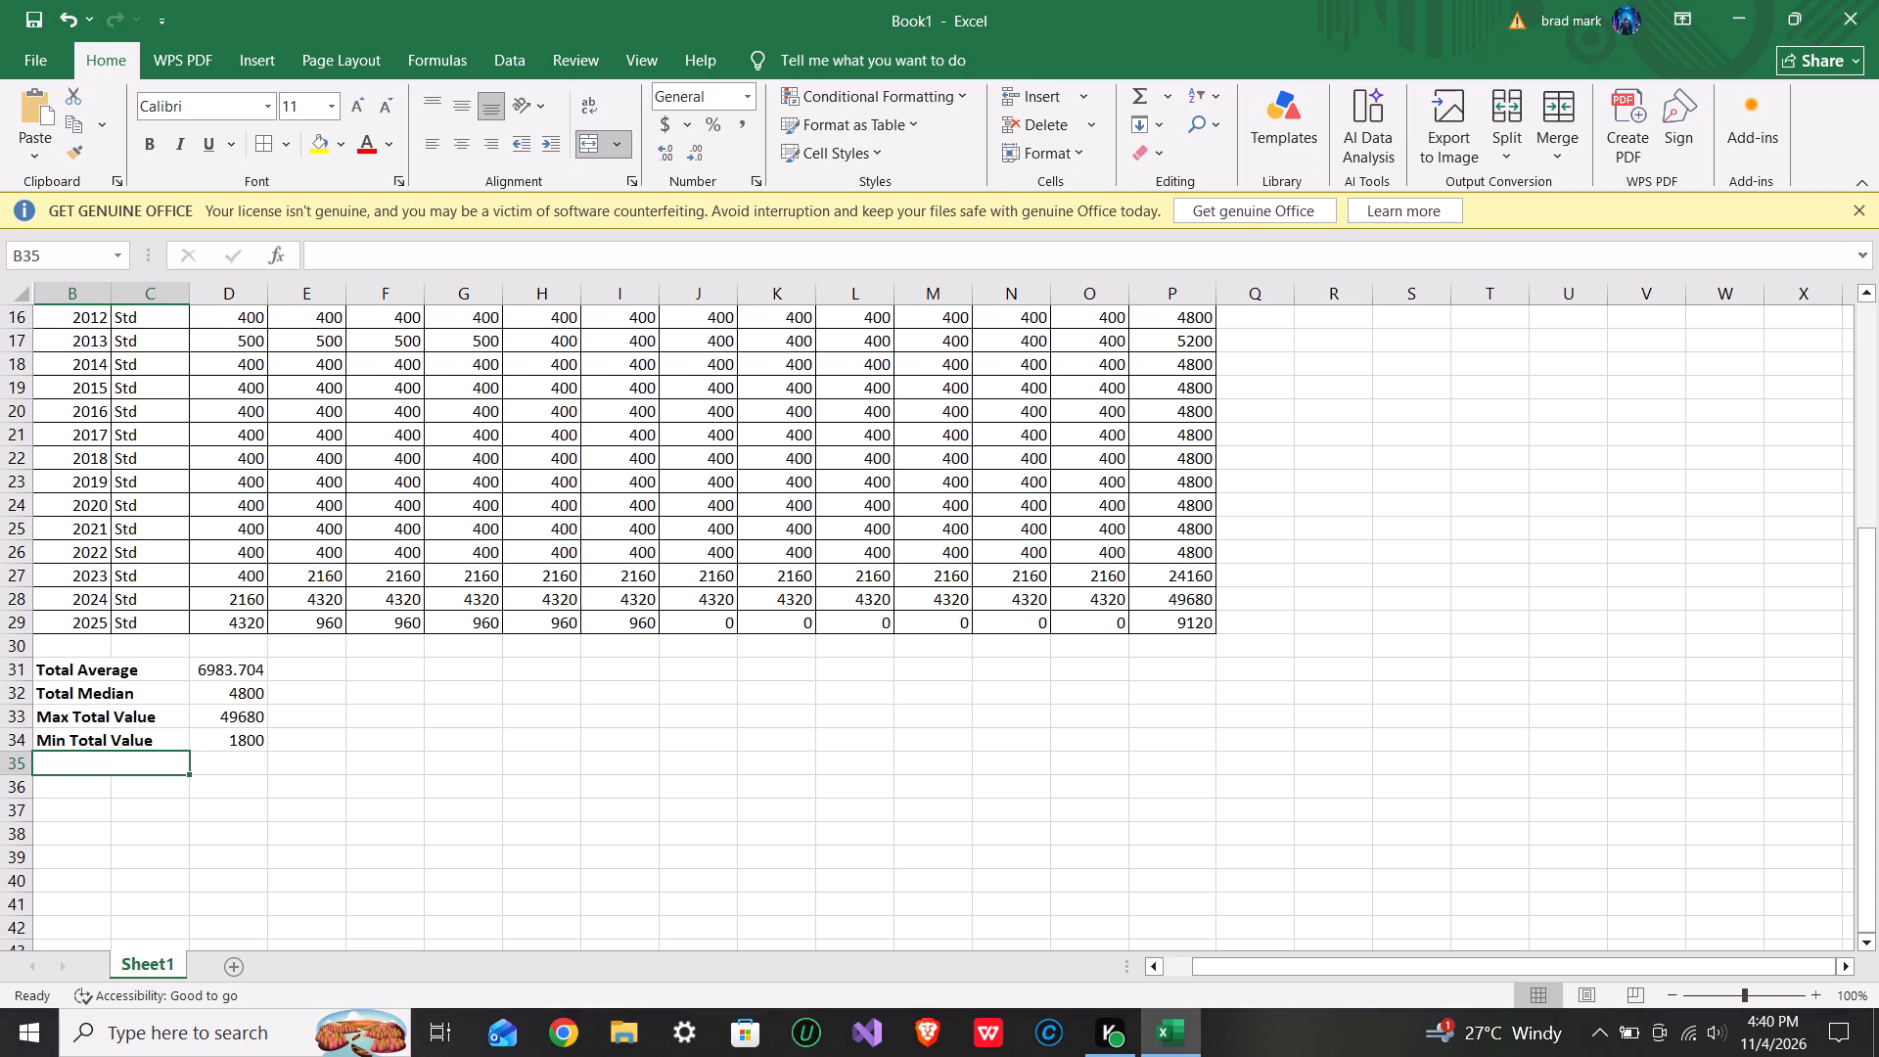
pyautogui.scroll(3, 330, 816)
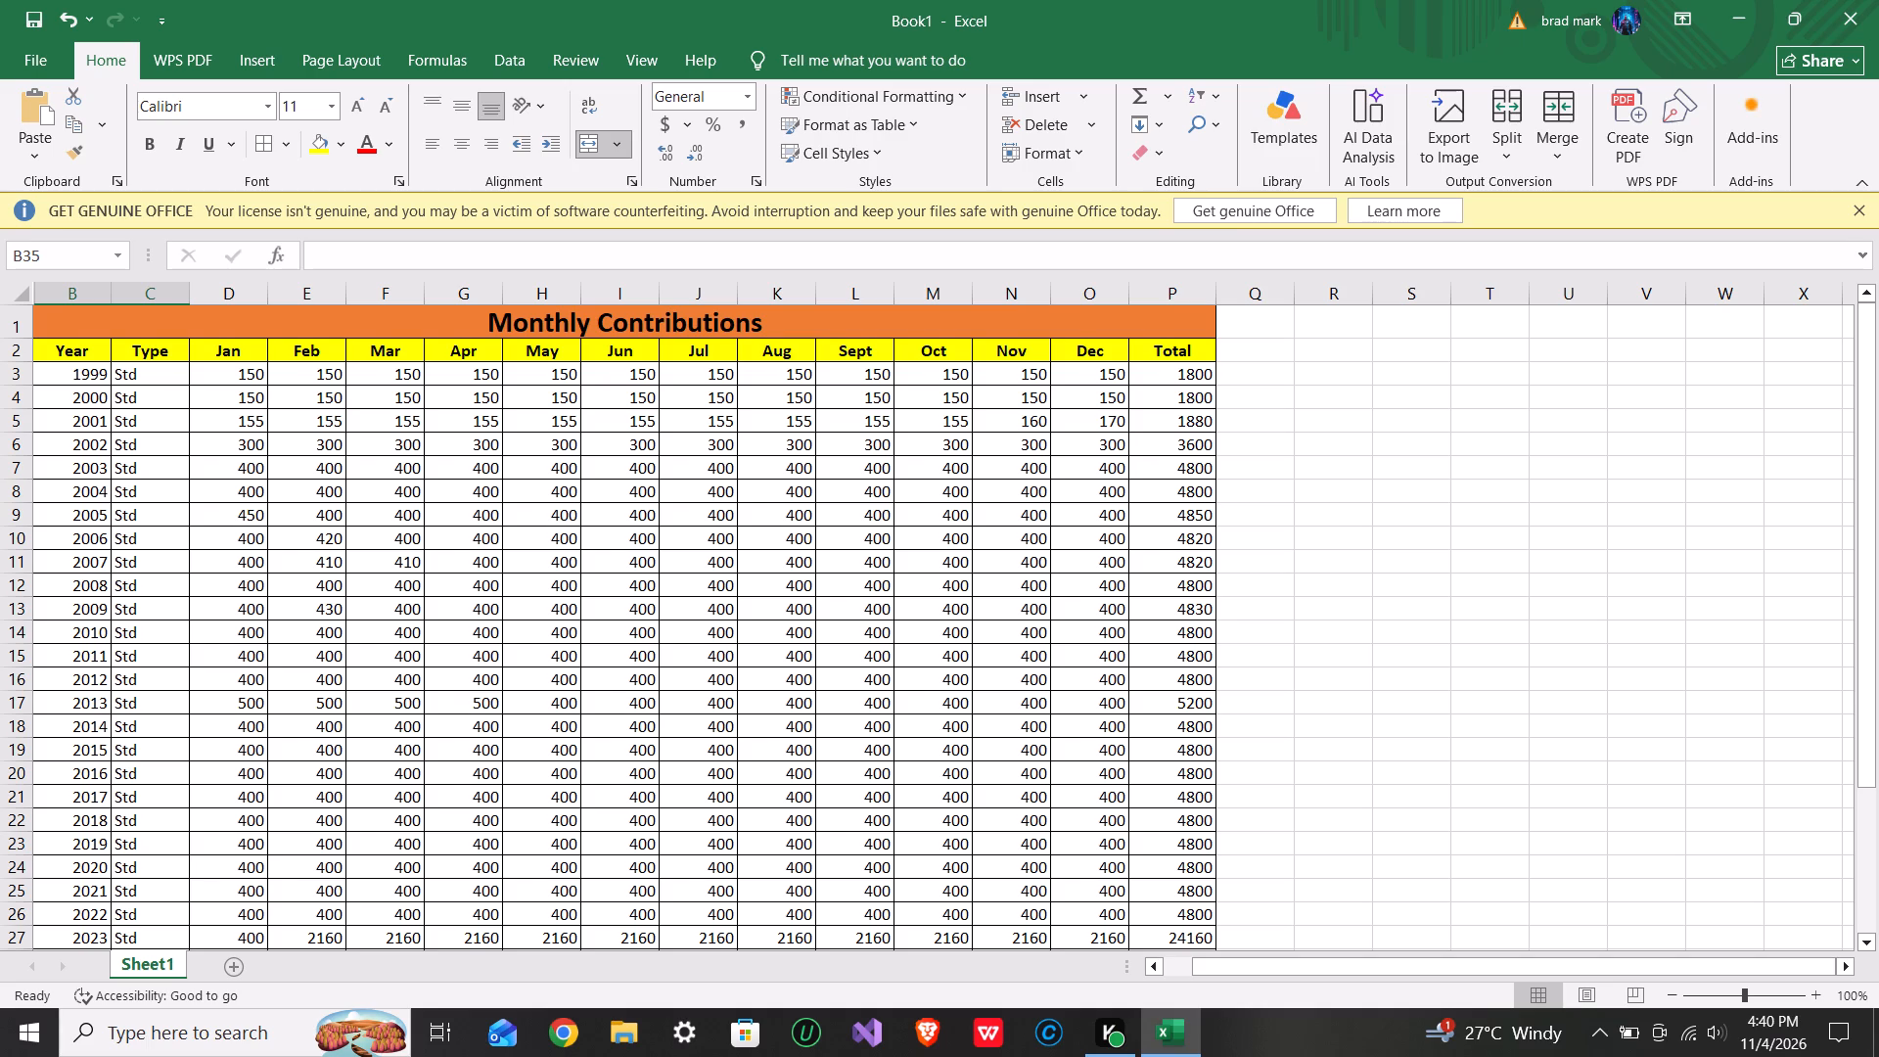
pyautogui.scroll(-3, 330, 816)
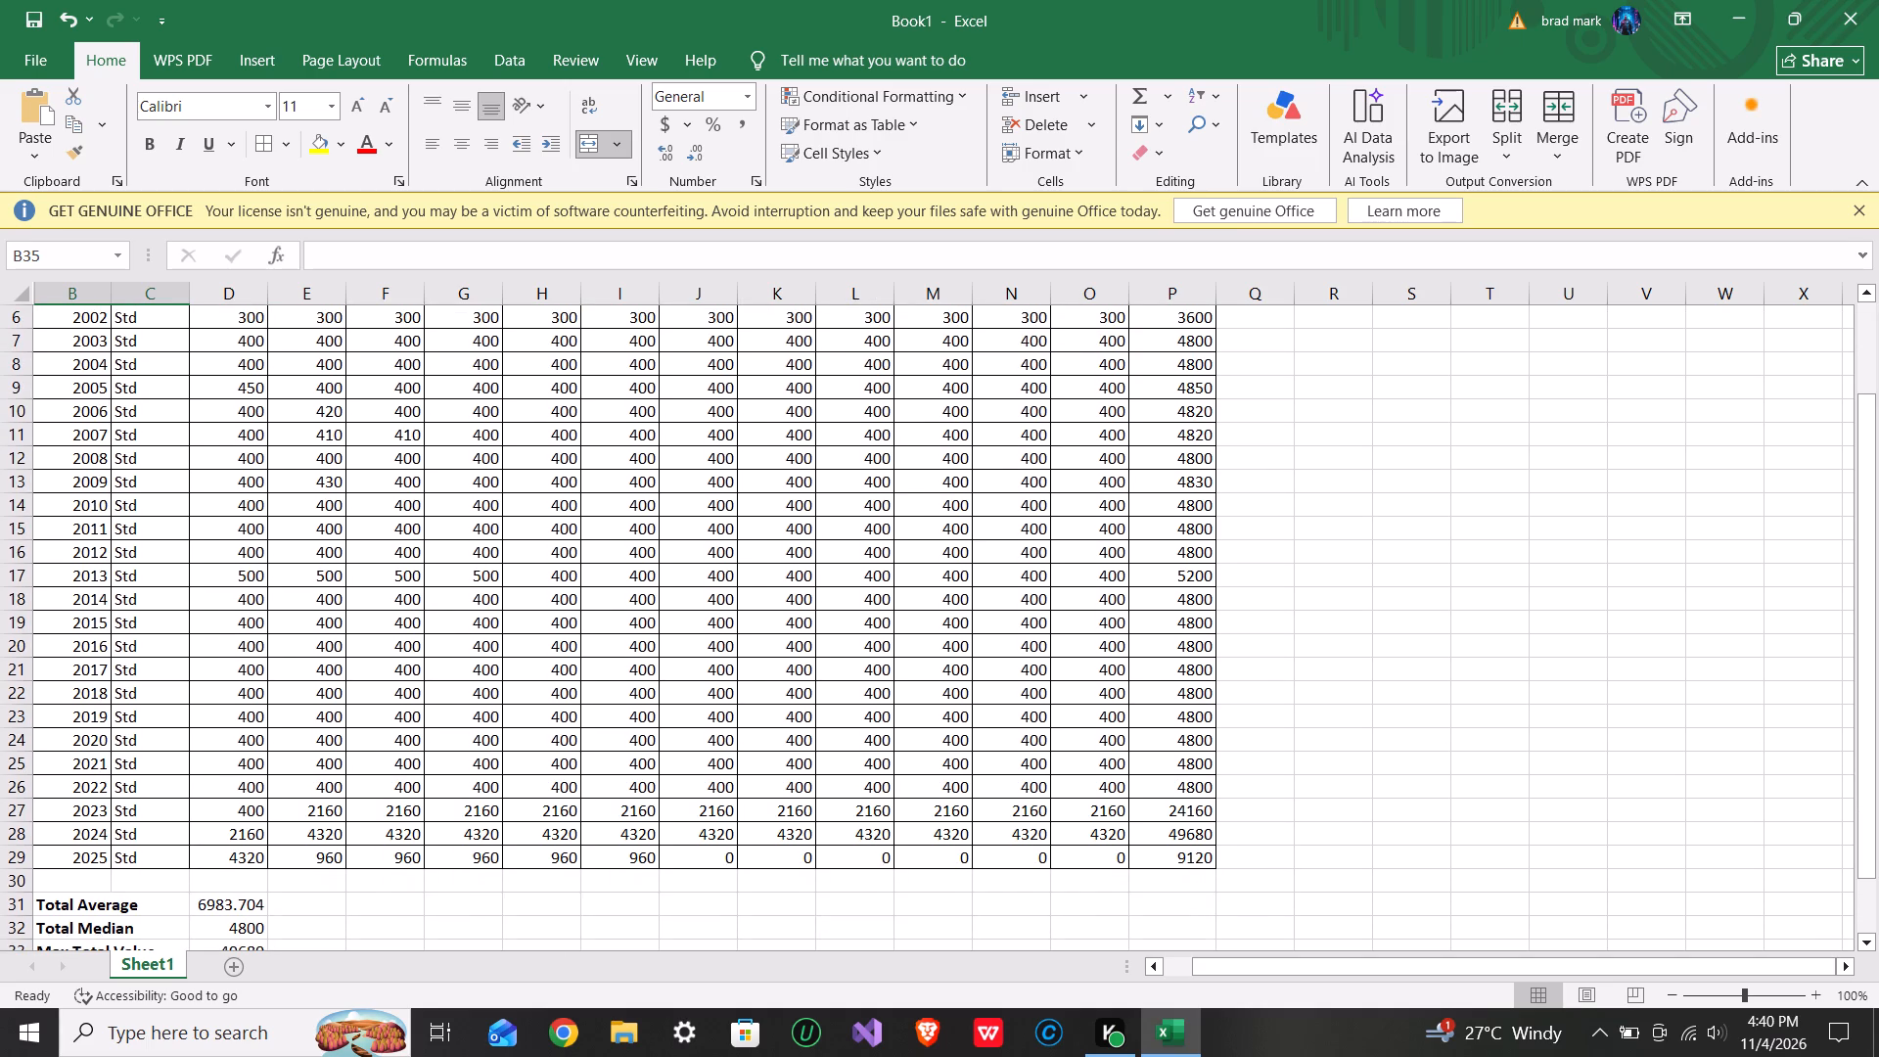
pyautogui.scroll(1, 330, 816)
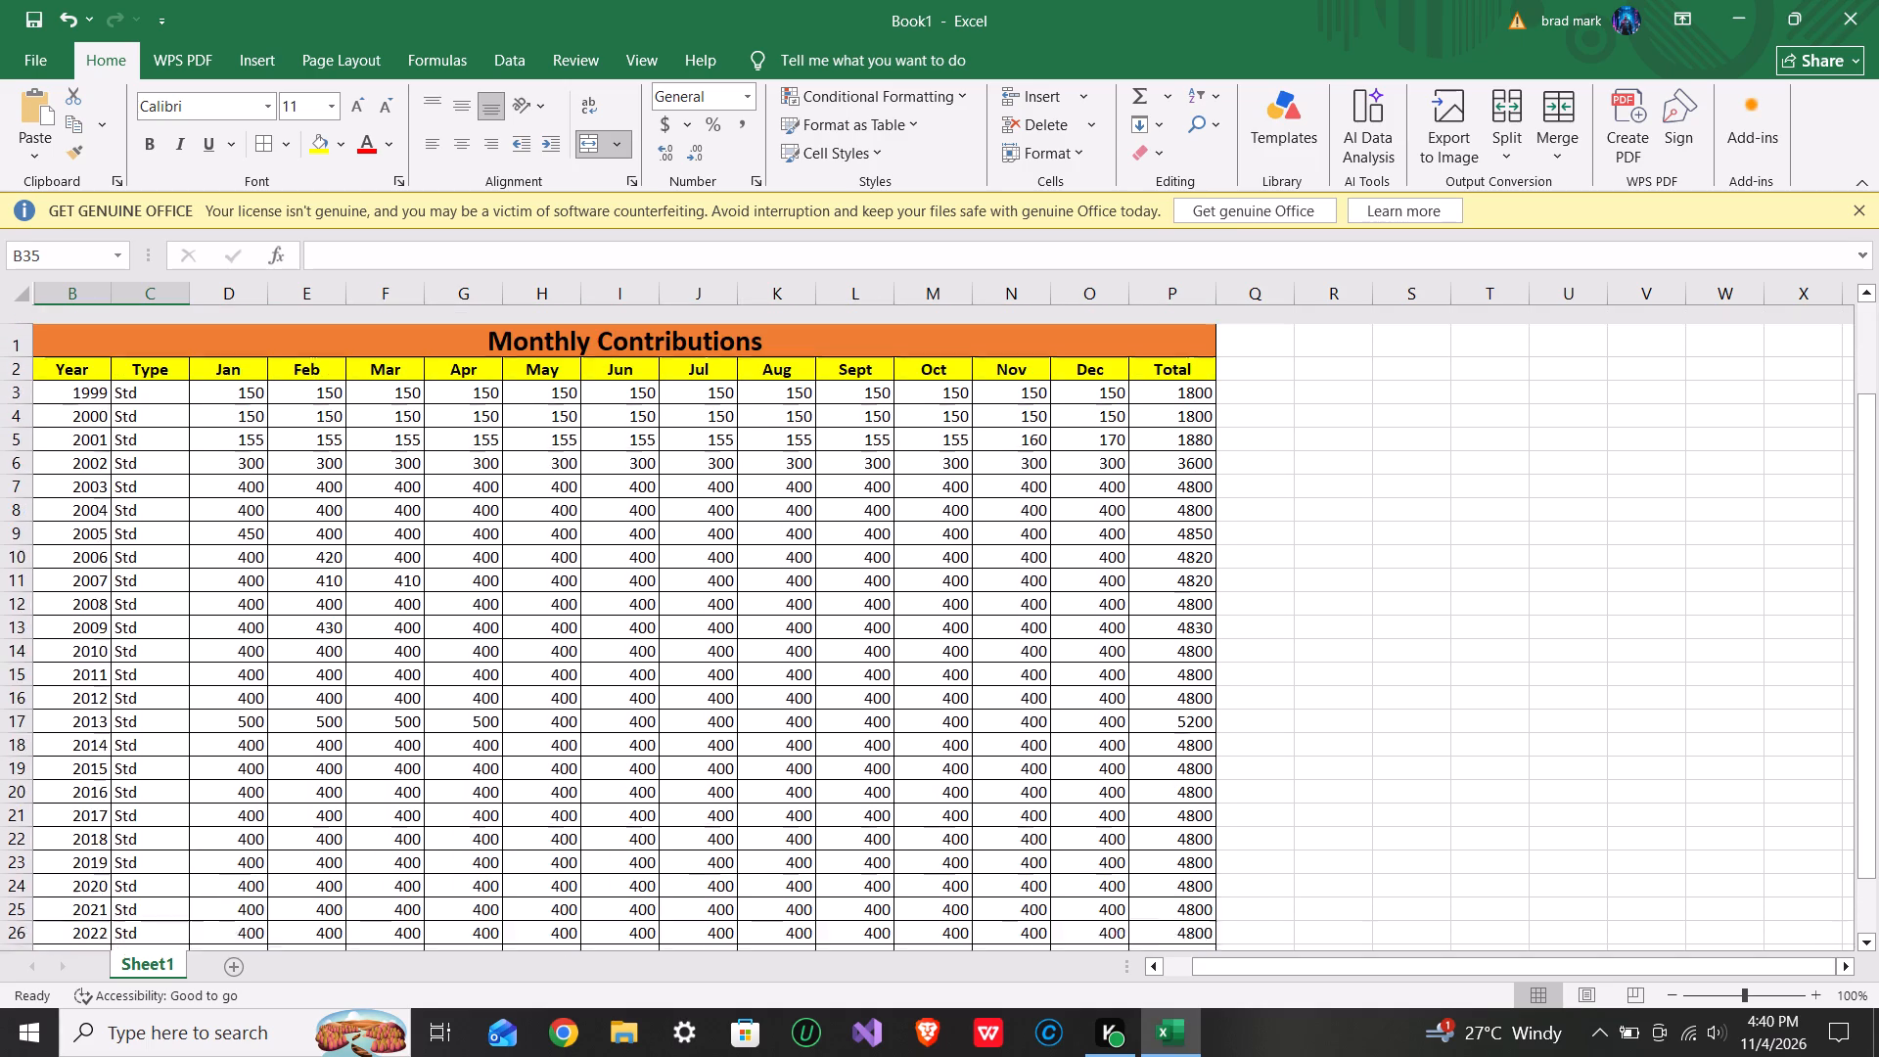
pyautogui.scroll(1, 330, 816)
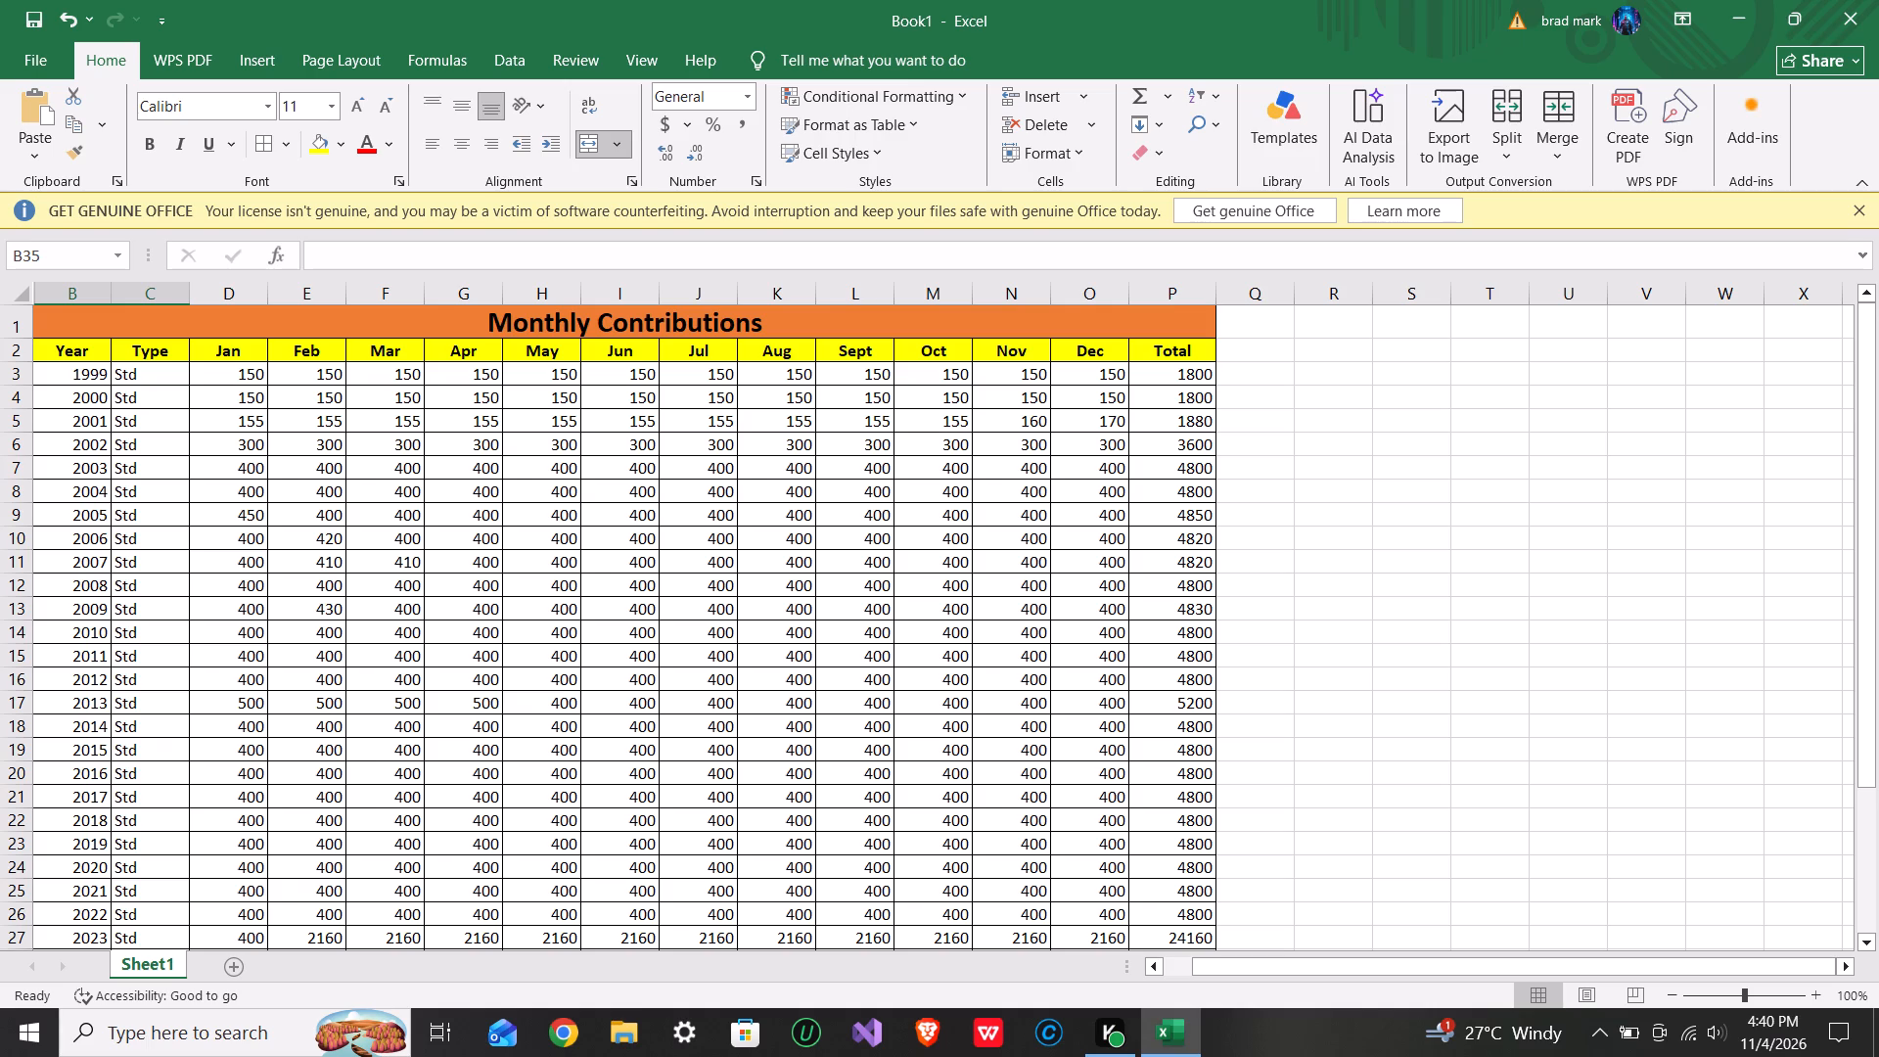
pyautogui.scroll(-2, 330, 816)
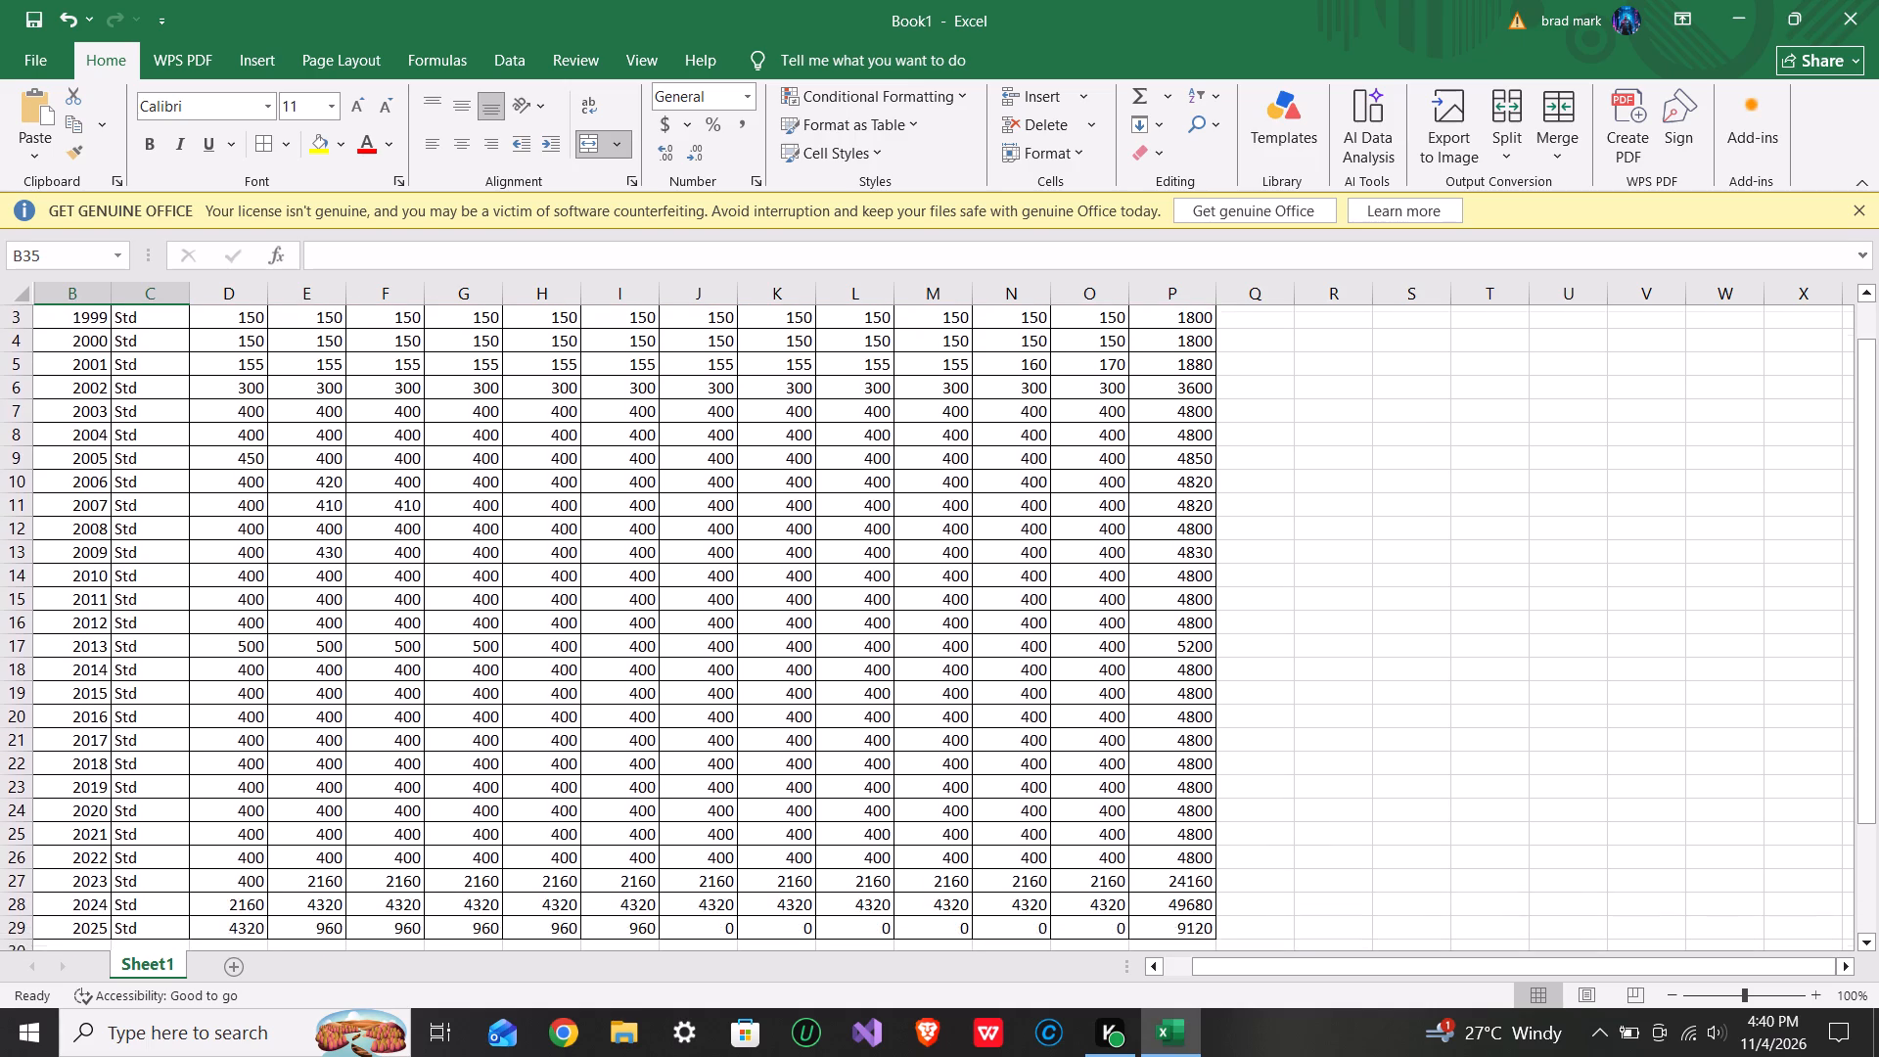
pyautogui.scroll(-3, 330, 816)
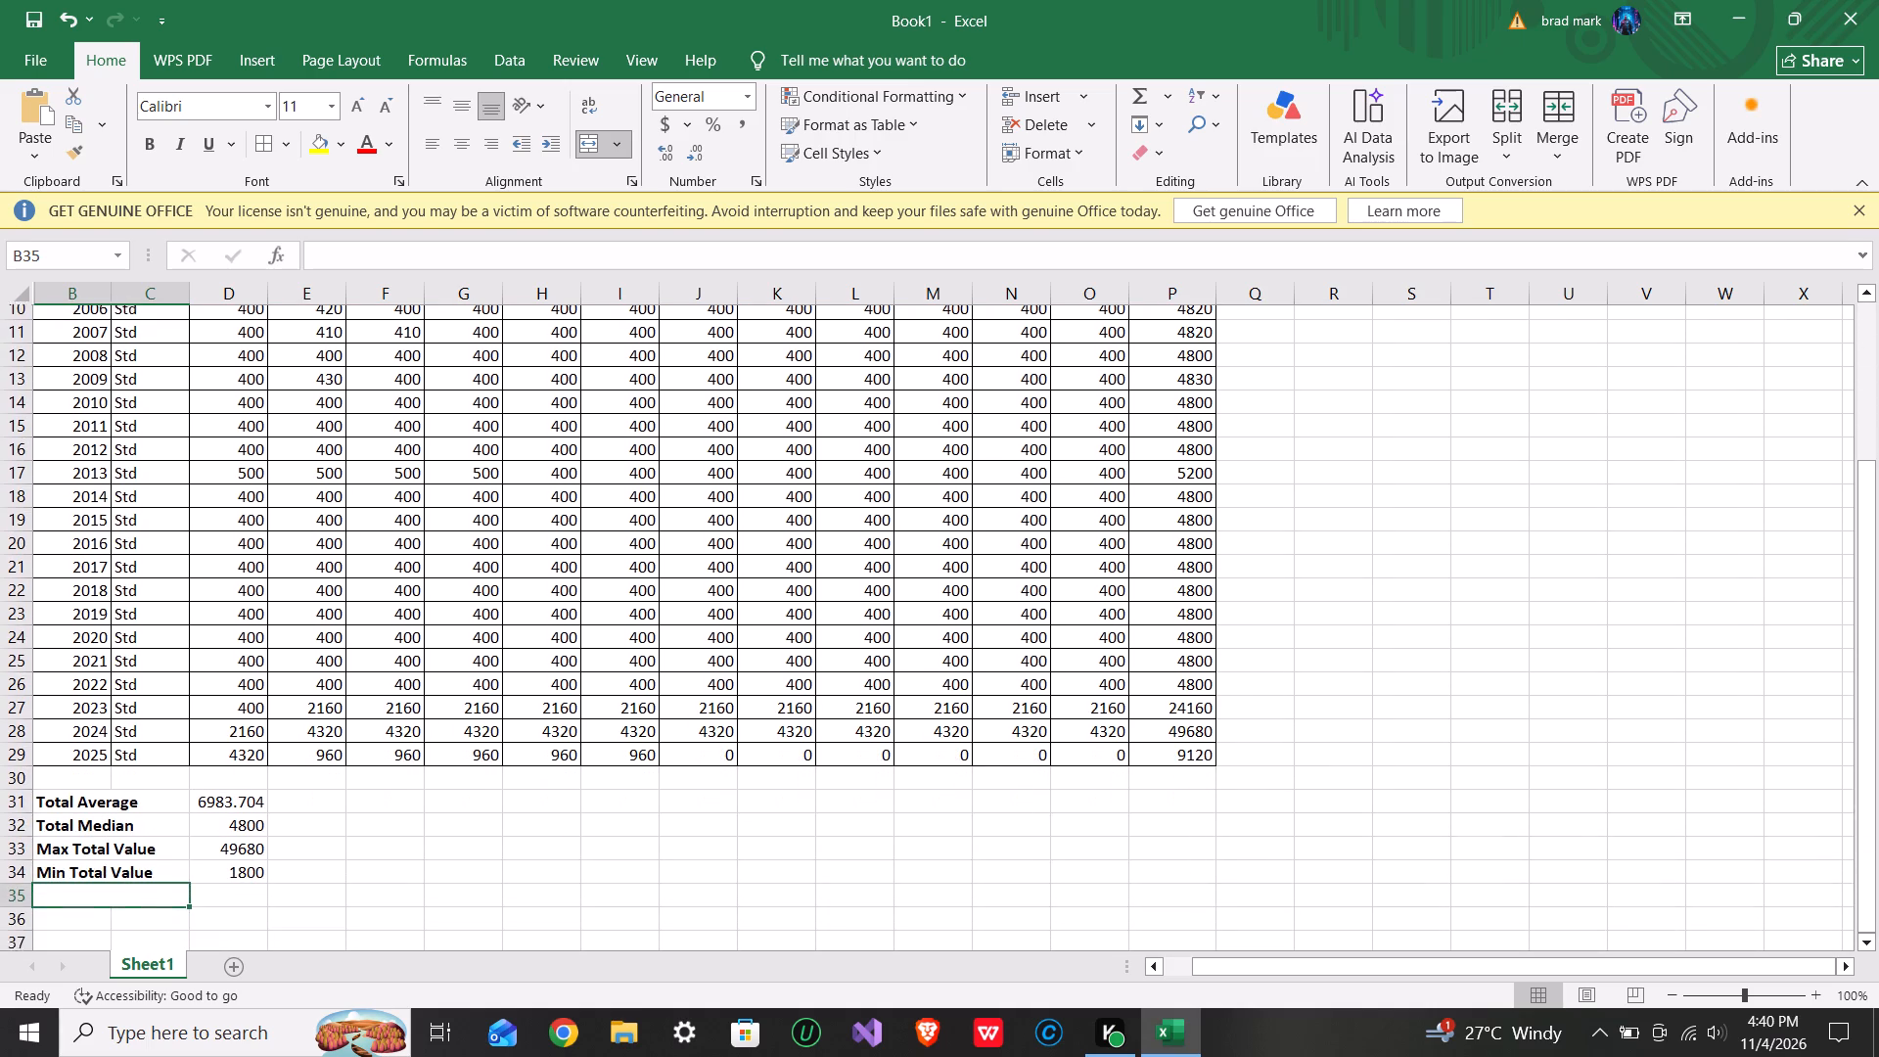
pyautogui.scroll(-1, 330, 816)
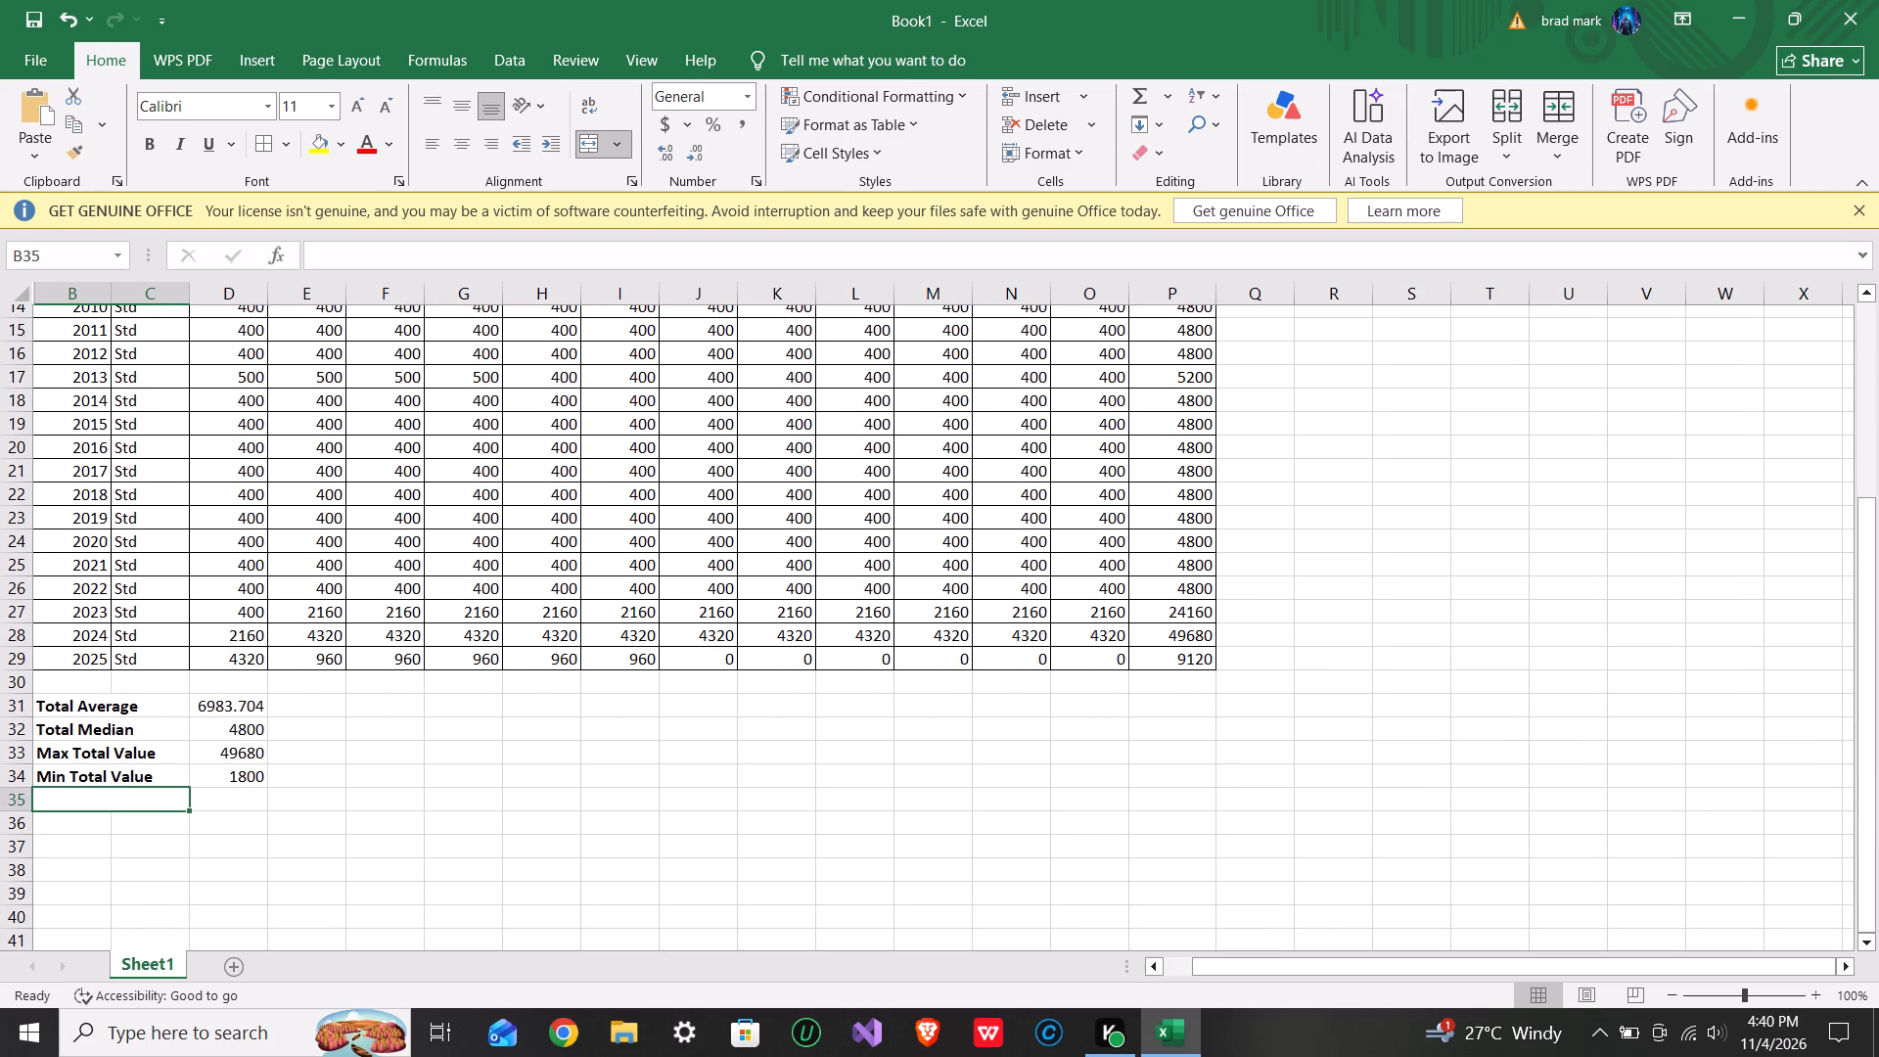
# Review the Monthly Contributions table again, from the title and yearly rows down to the summary statistics.
pyautogui.scroll(2, 330, 816)
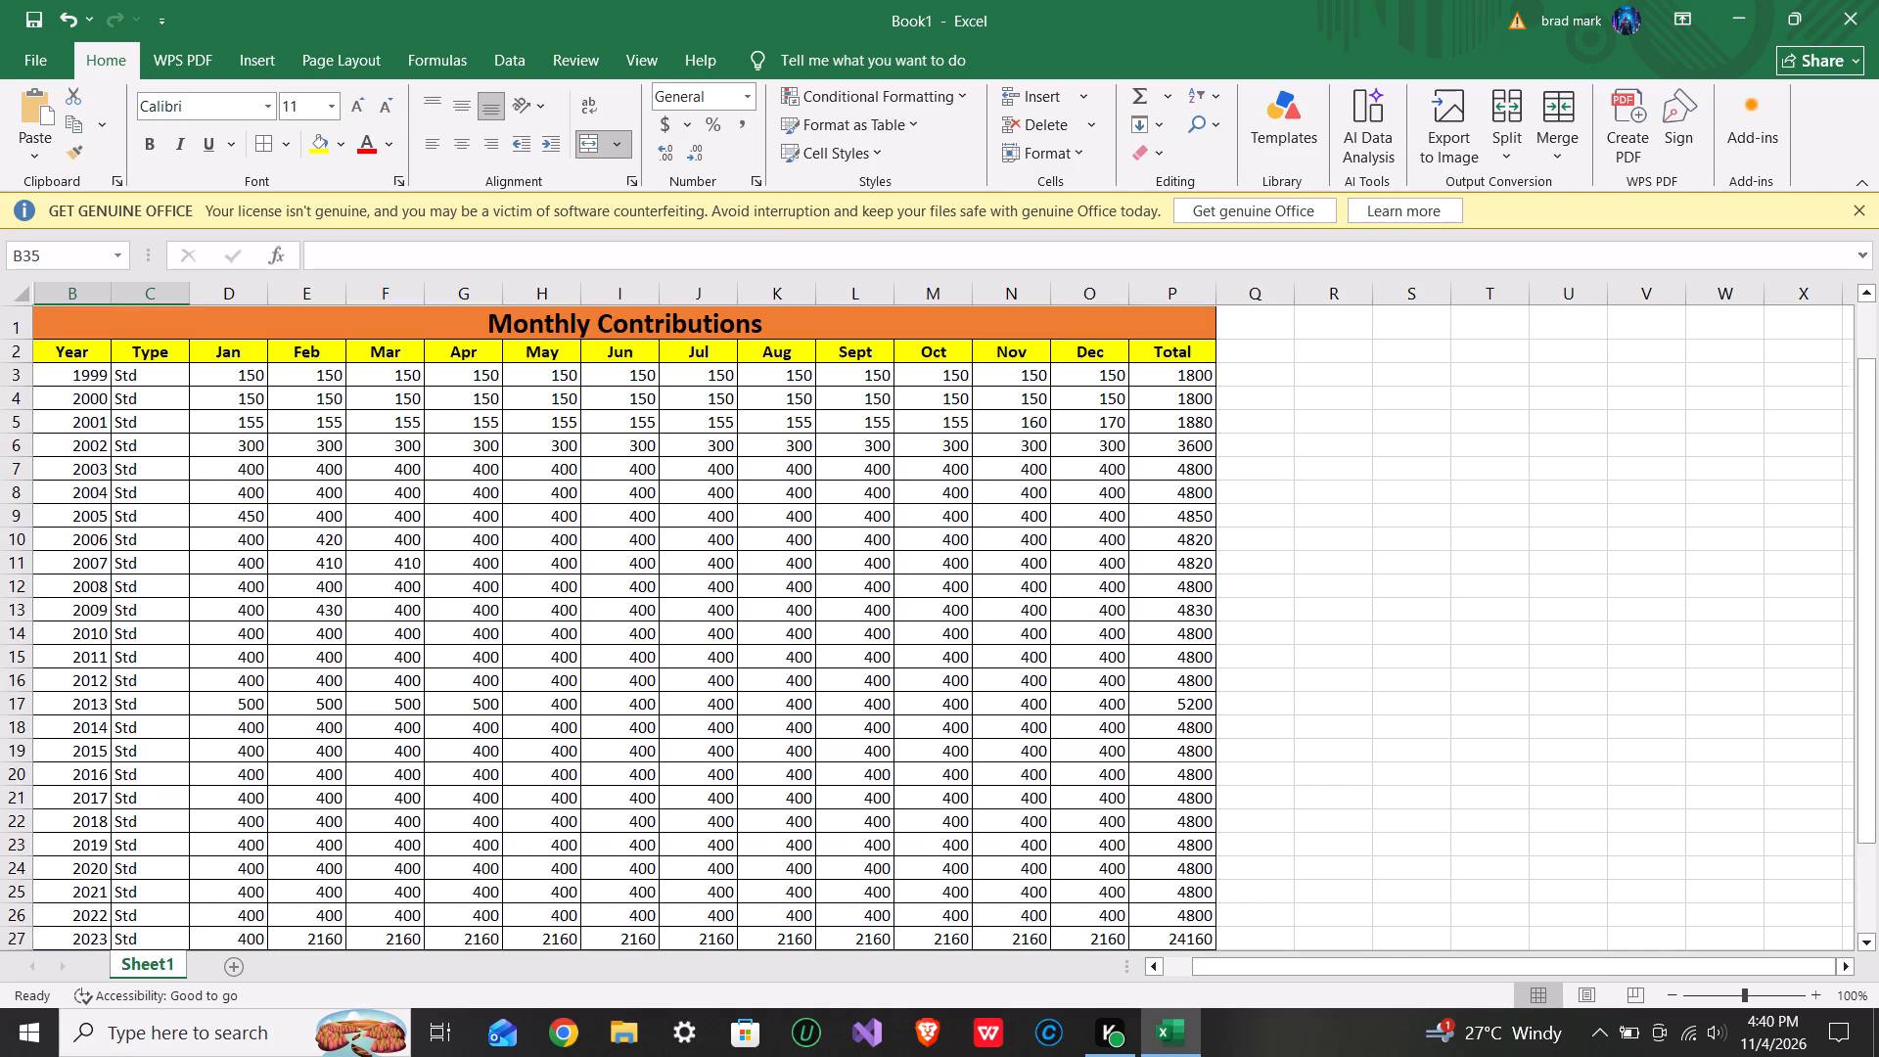
pyautogui.scroll(1, 330, 816)
pyautogui.scroll(-3, 330, 816)
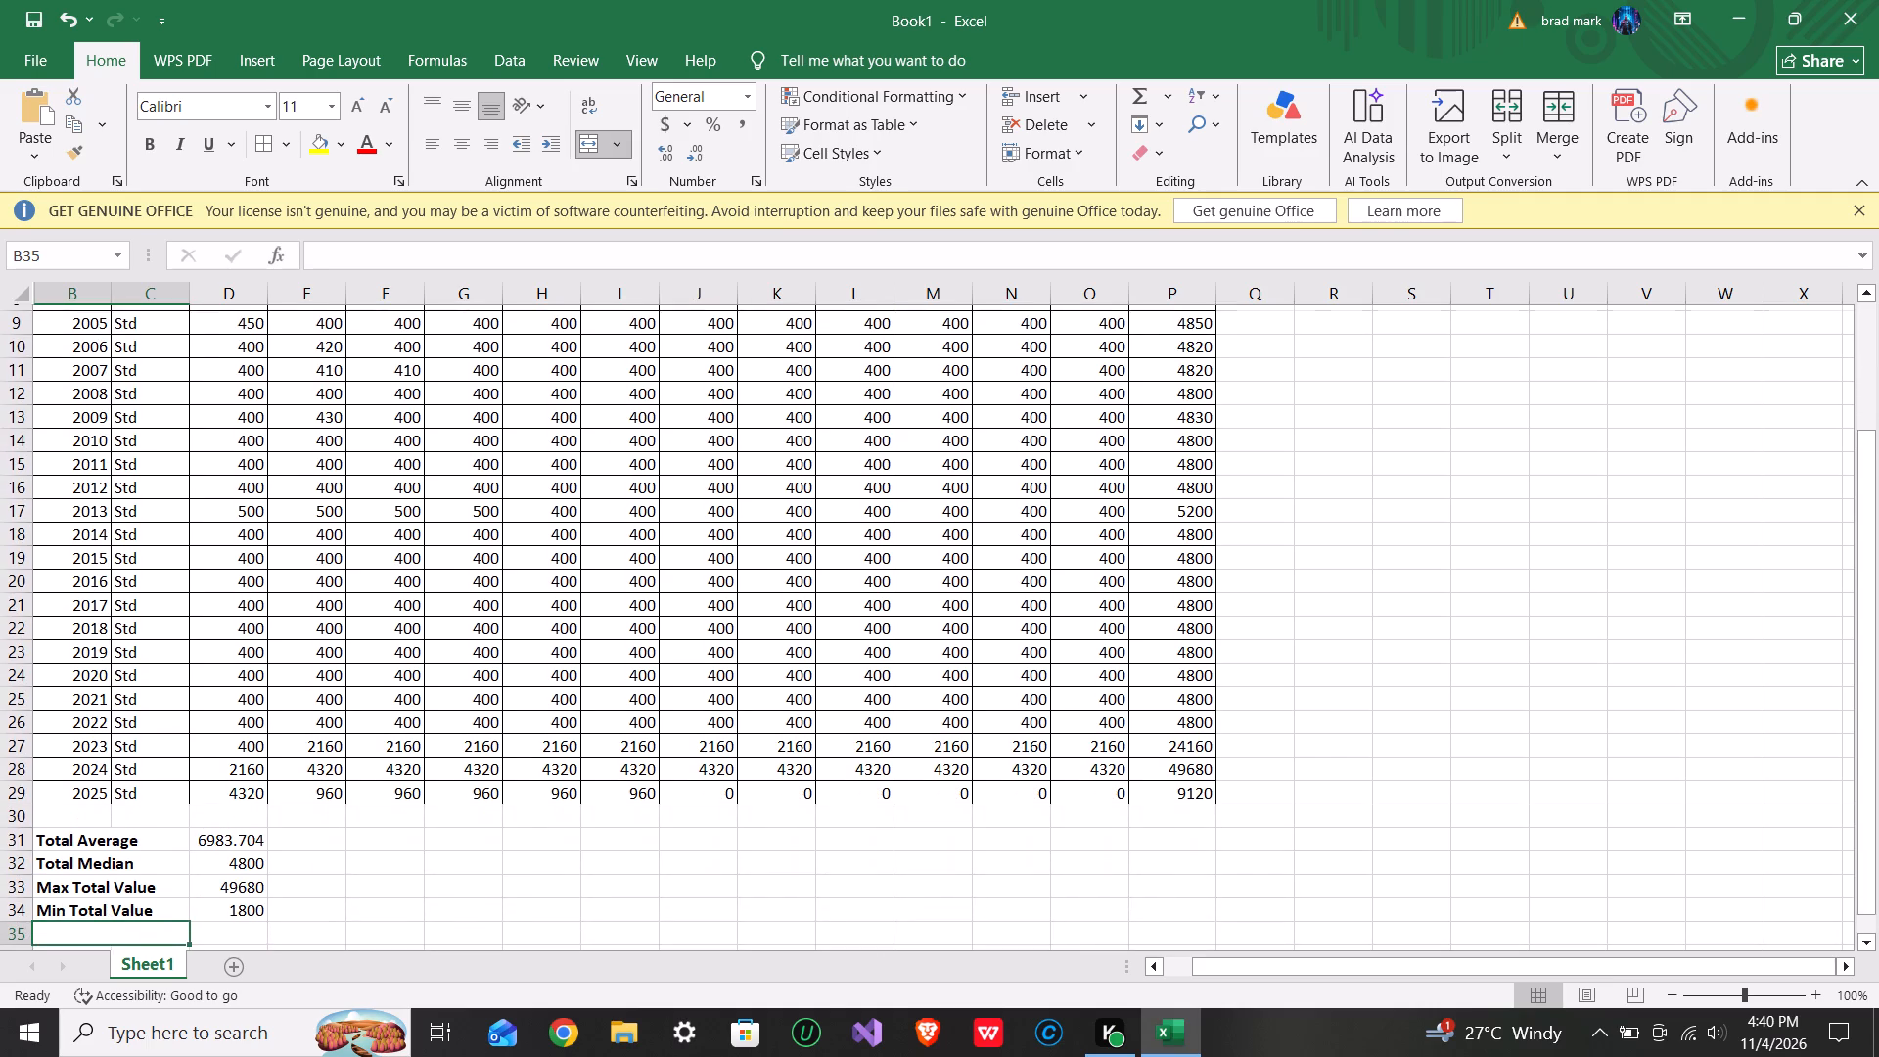
pyautogui.scroll(2, 330, 816)
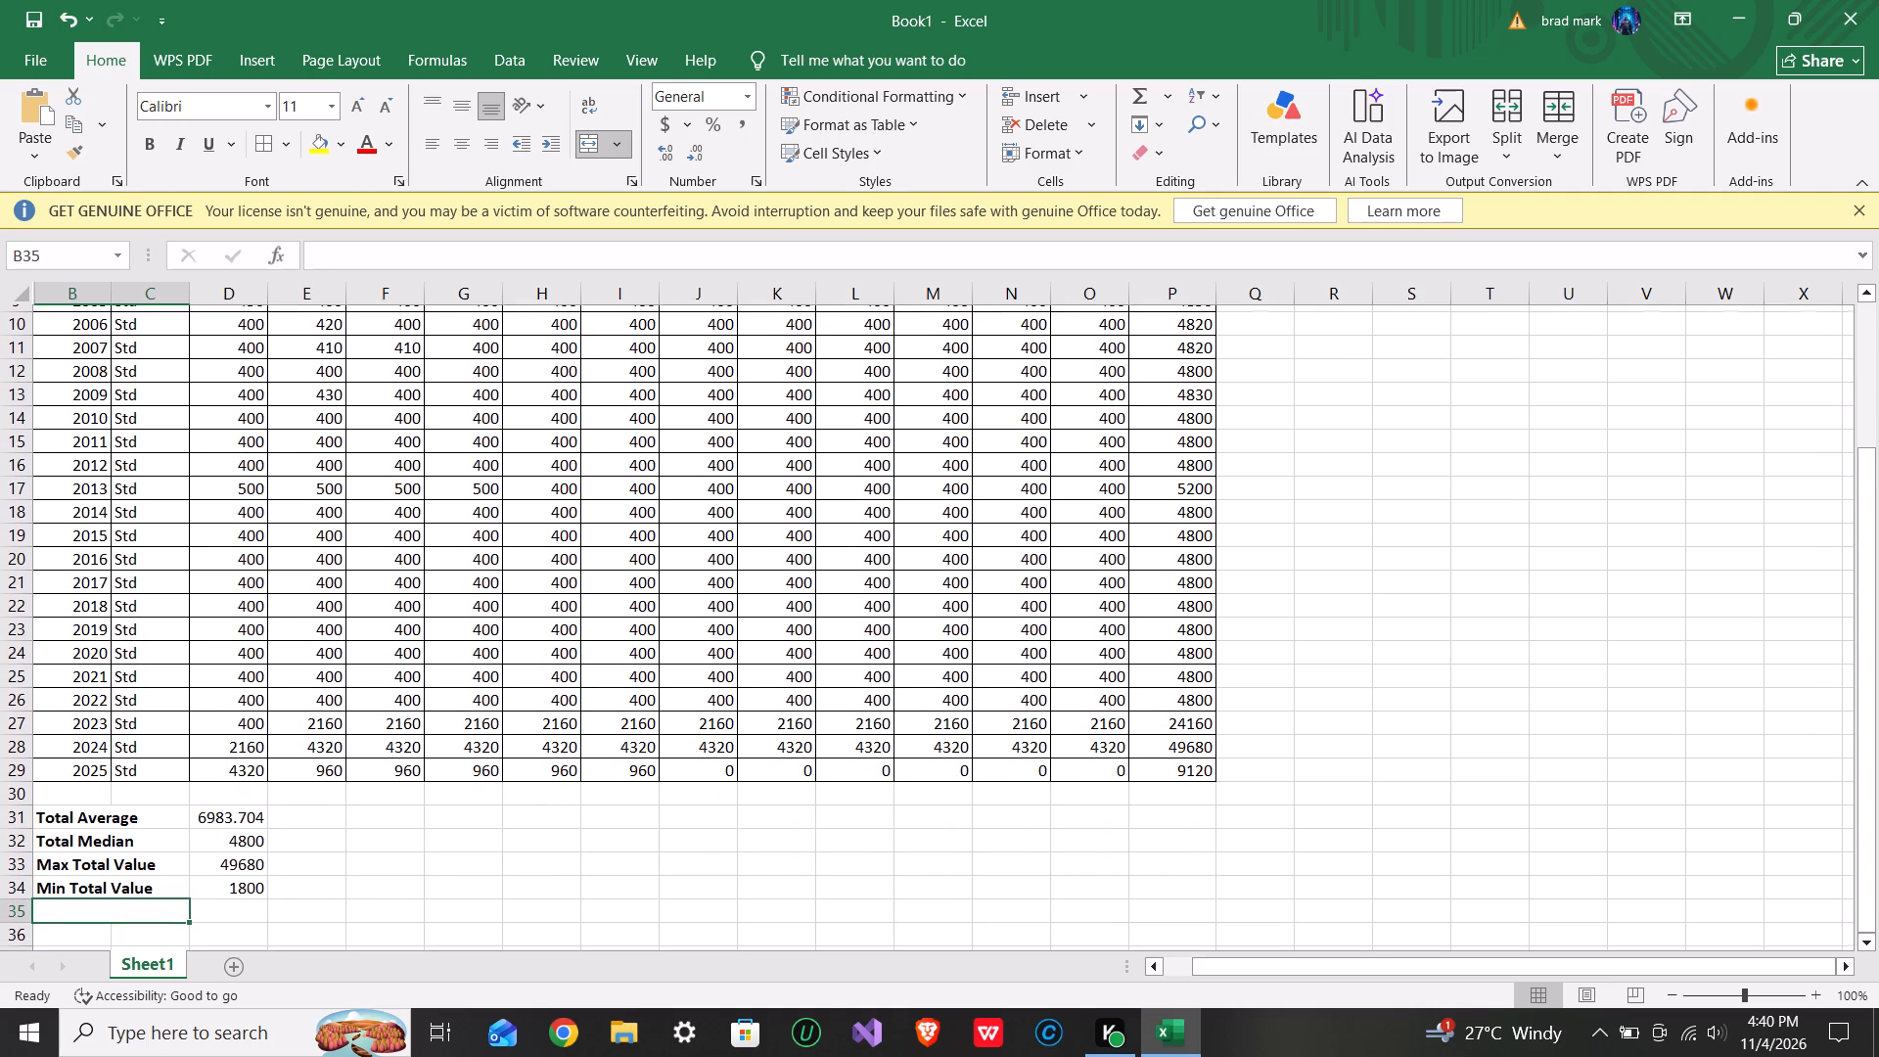
pyautogui.scroll(2, 330, 816)
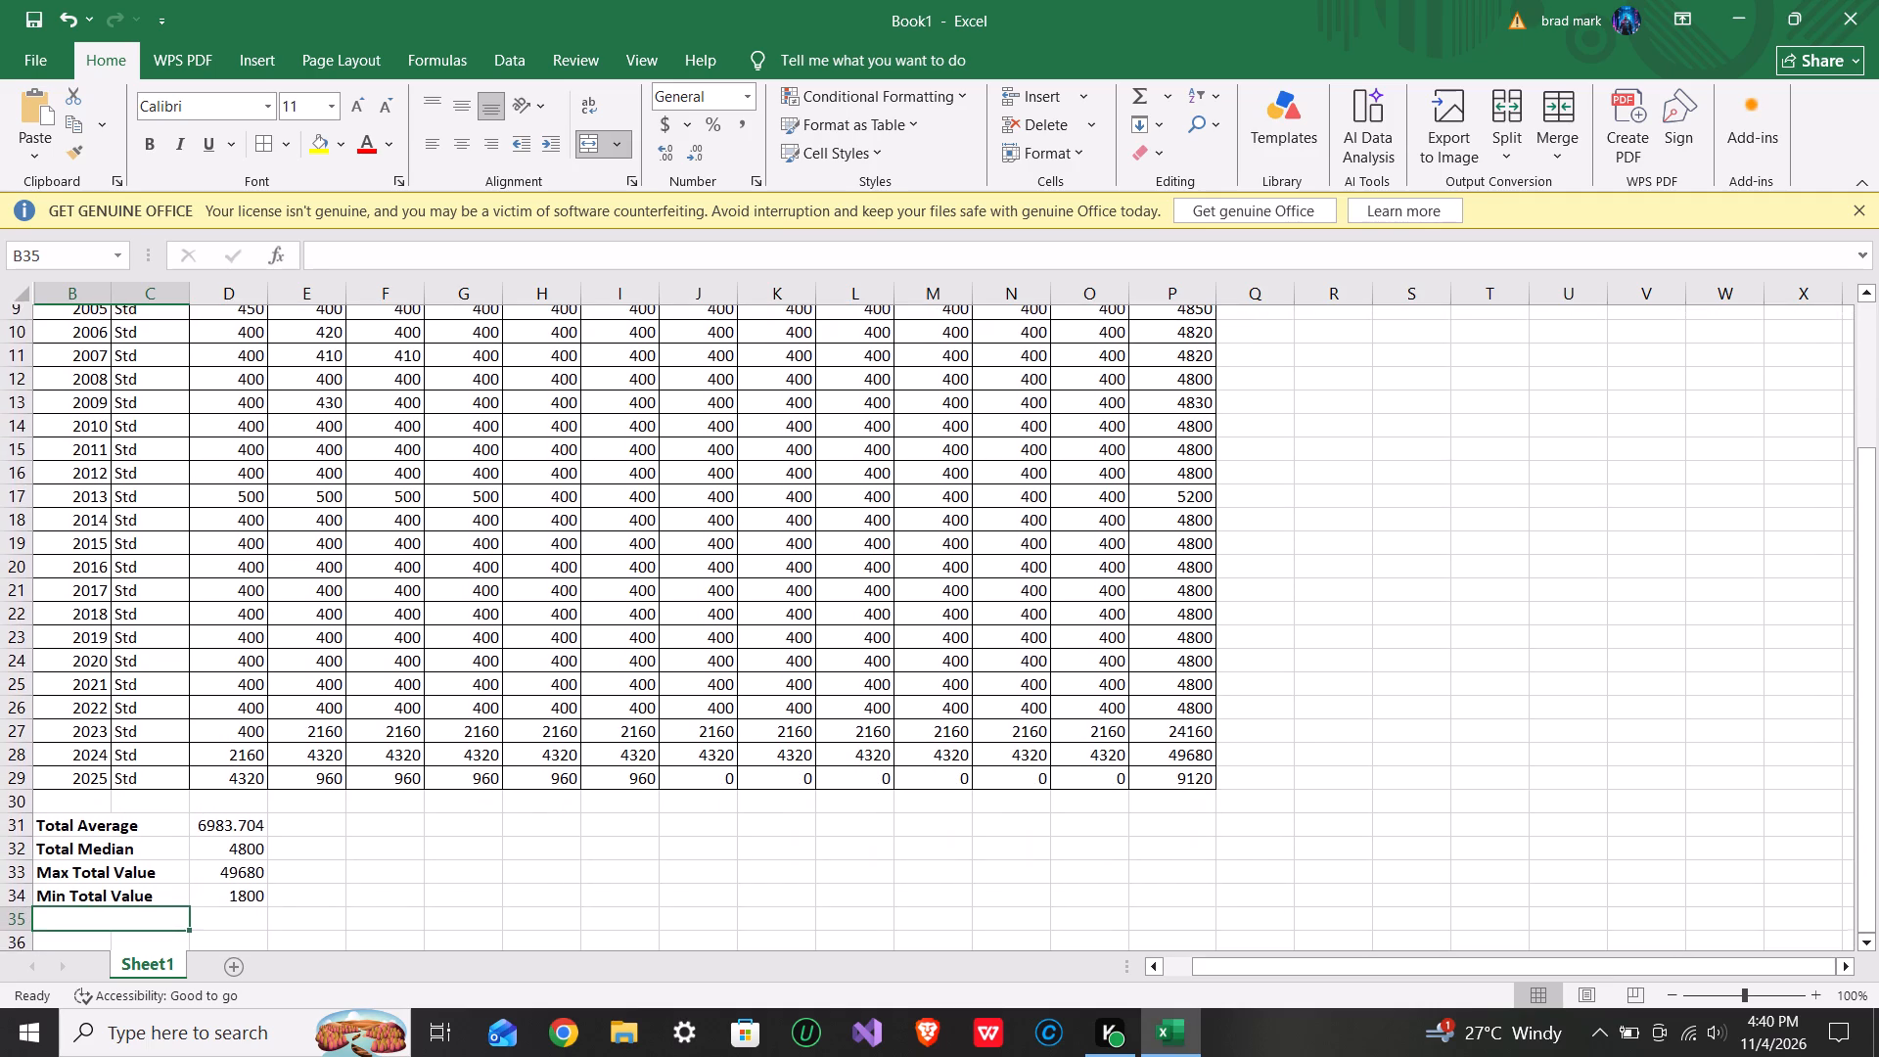
pyautogui.scroll(2, 330, 816)
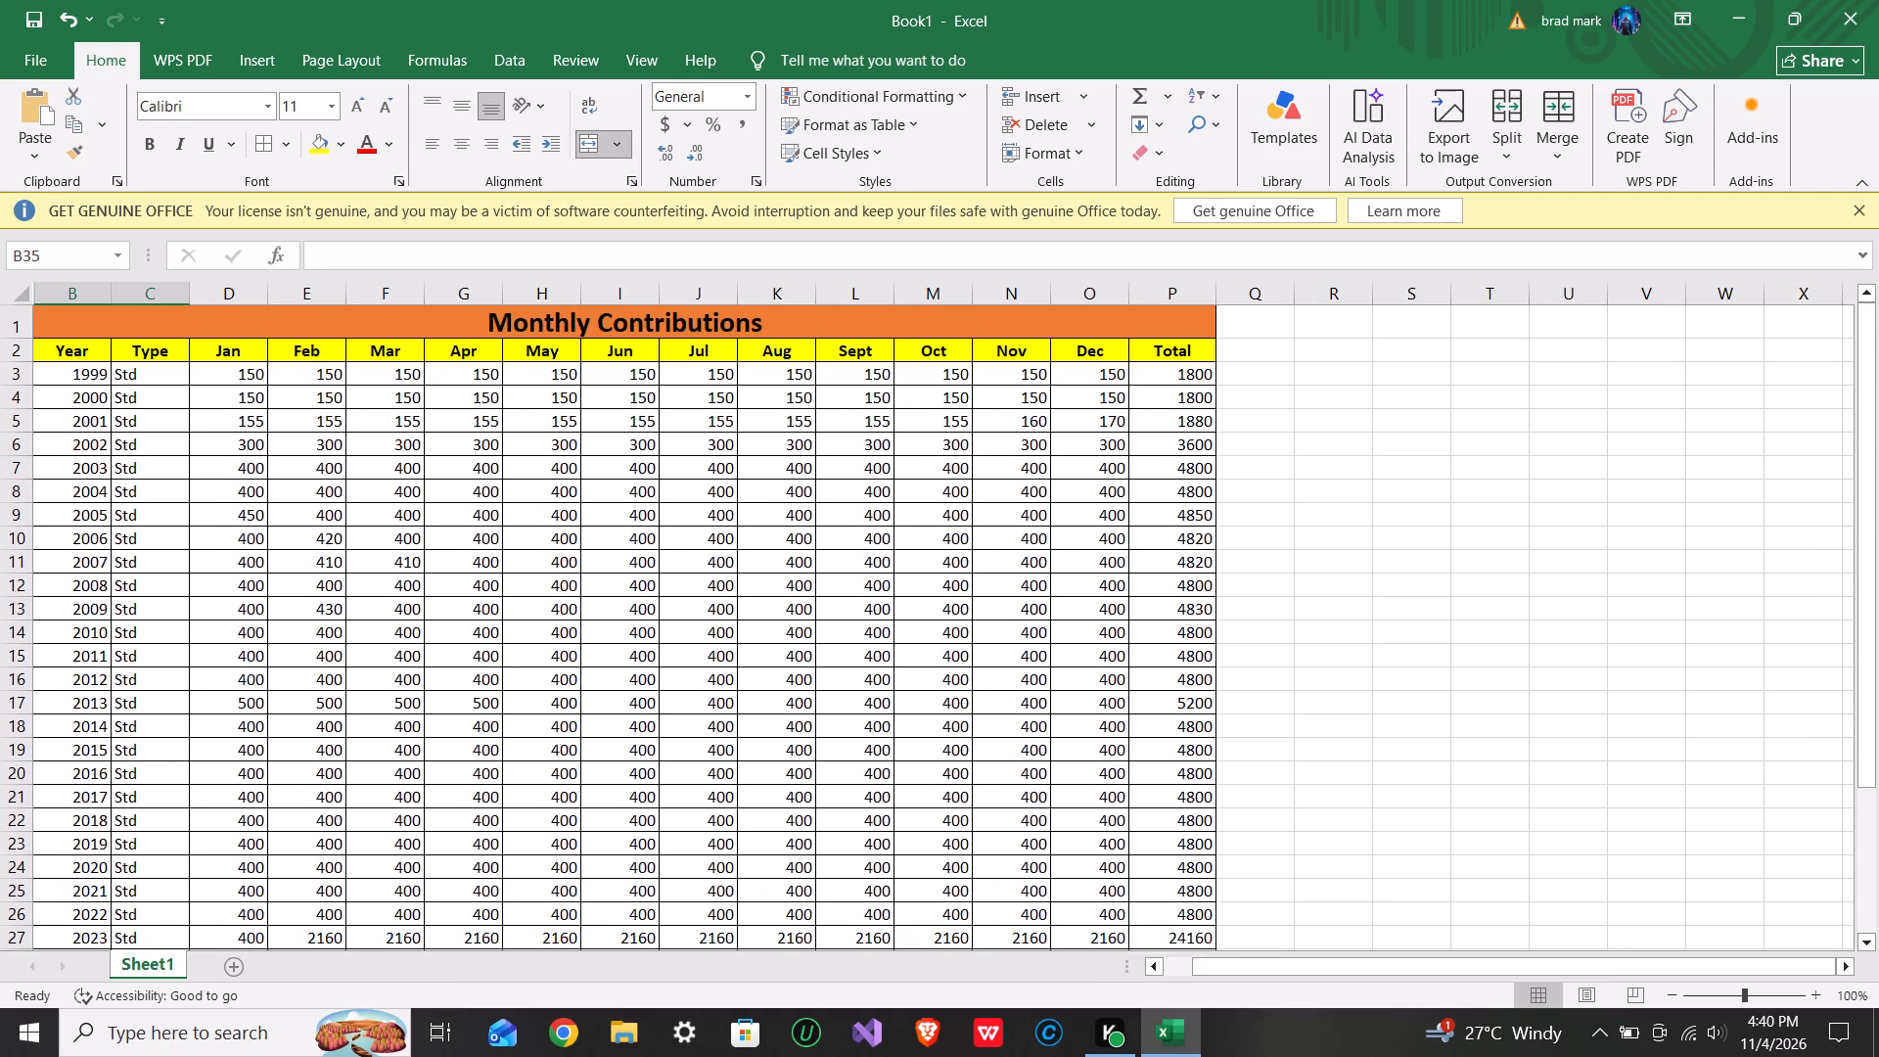
pyautogui.scroll(-1, 330, 816)
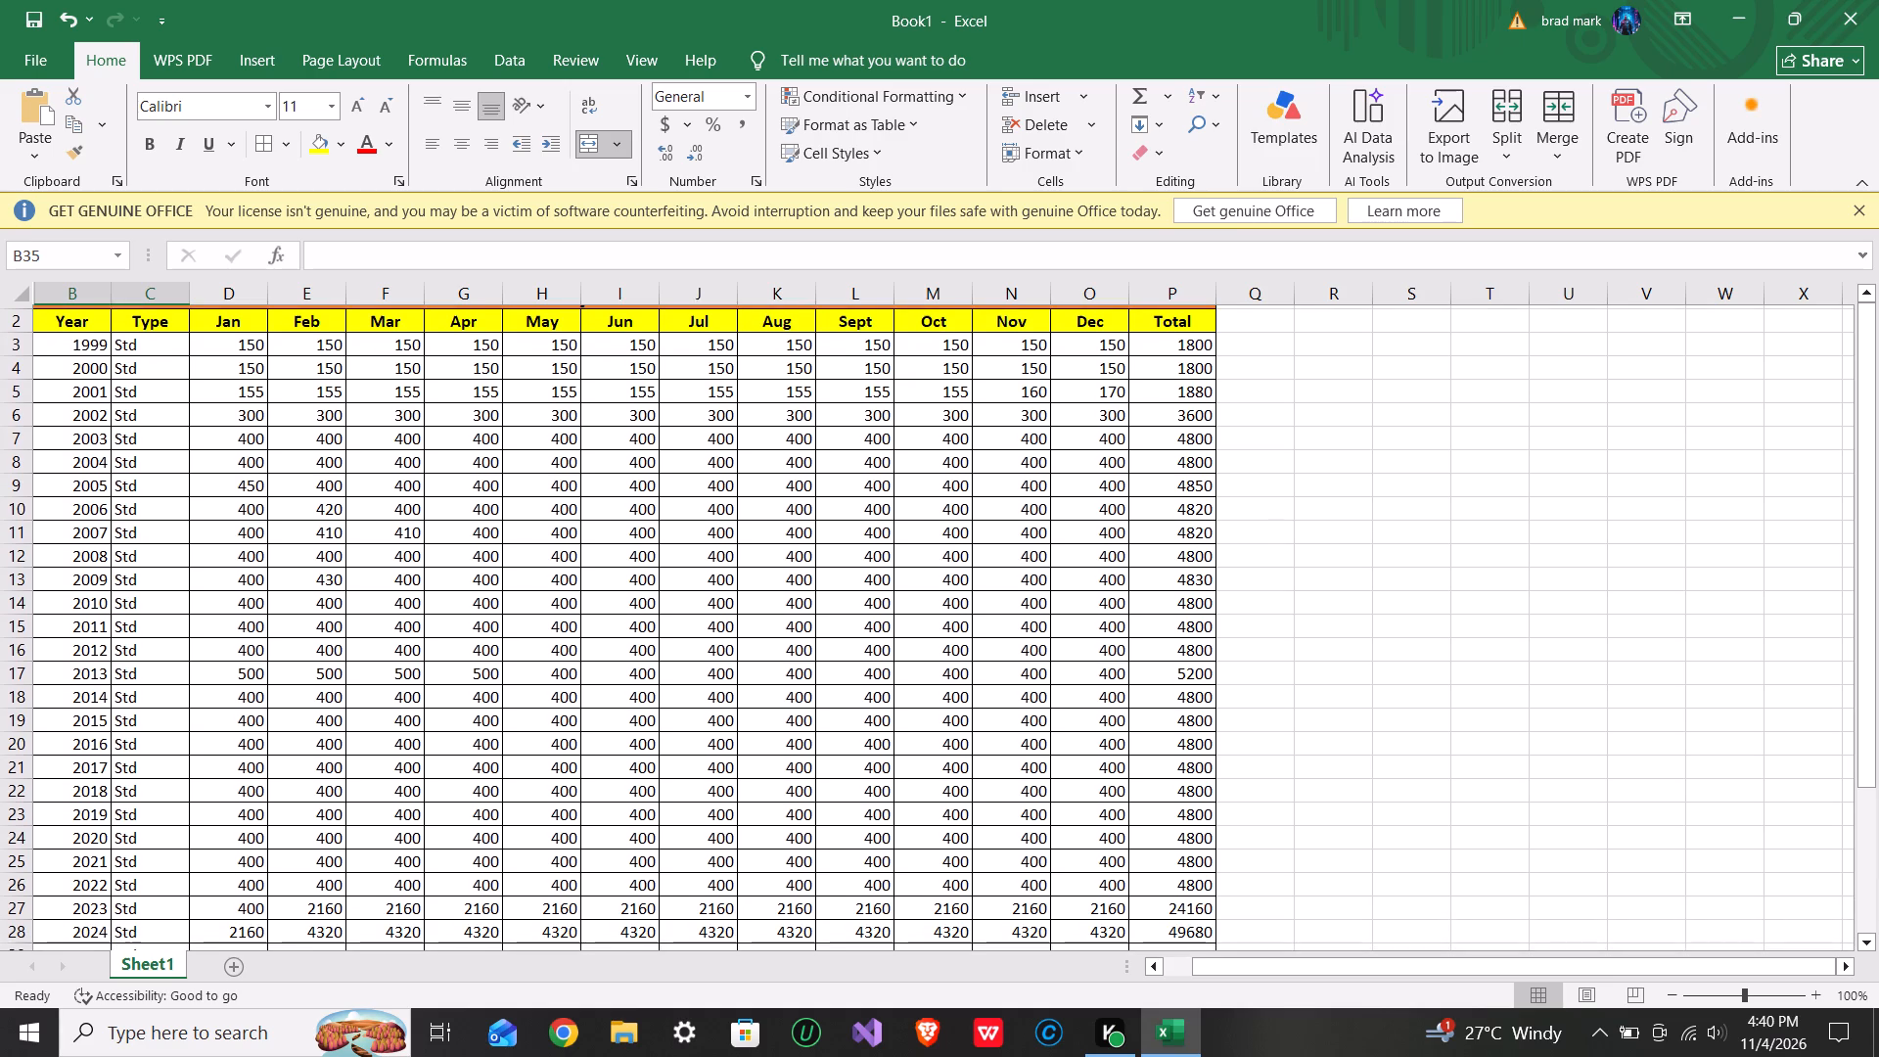
pyautogui.scroll(-1, 330, 816)
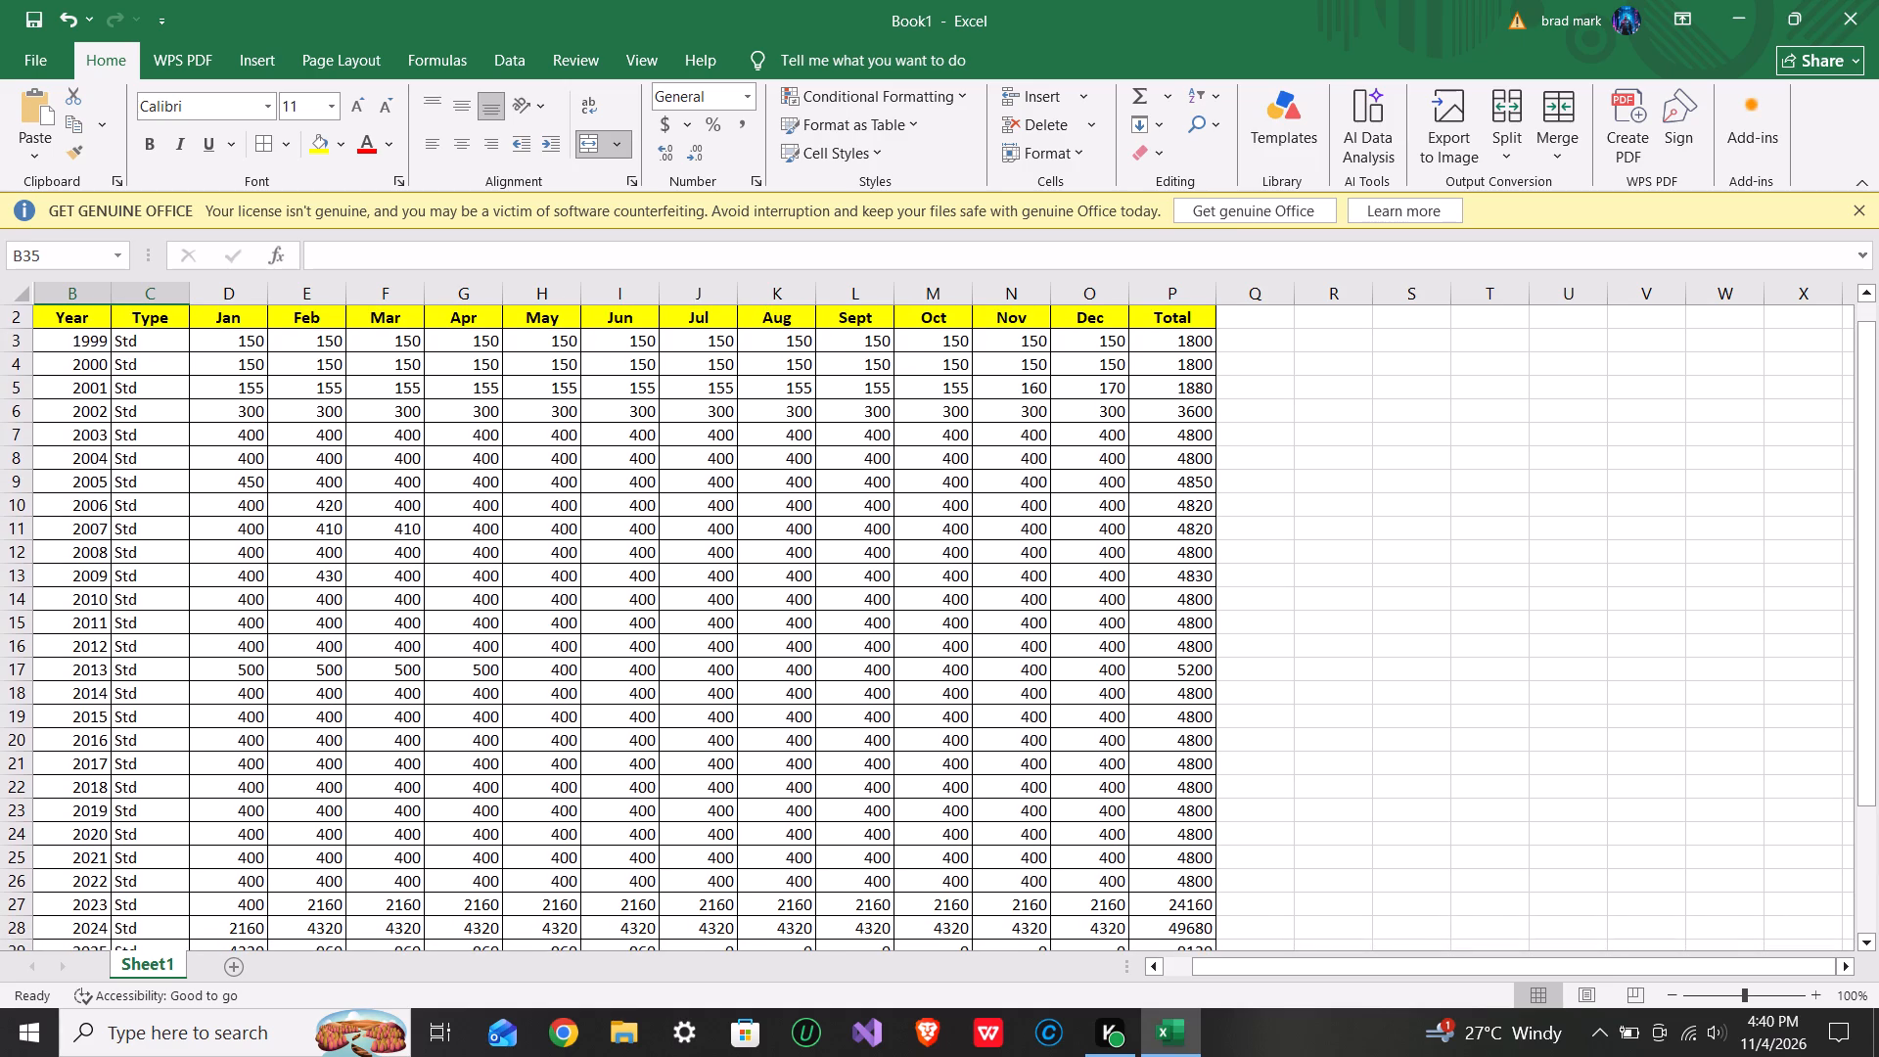
pyautogui.scroll(-2, 330, 816)
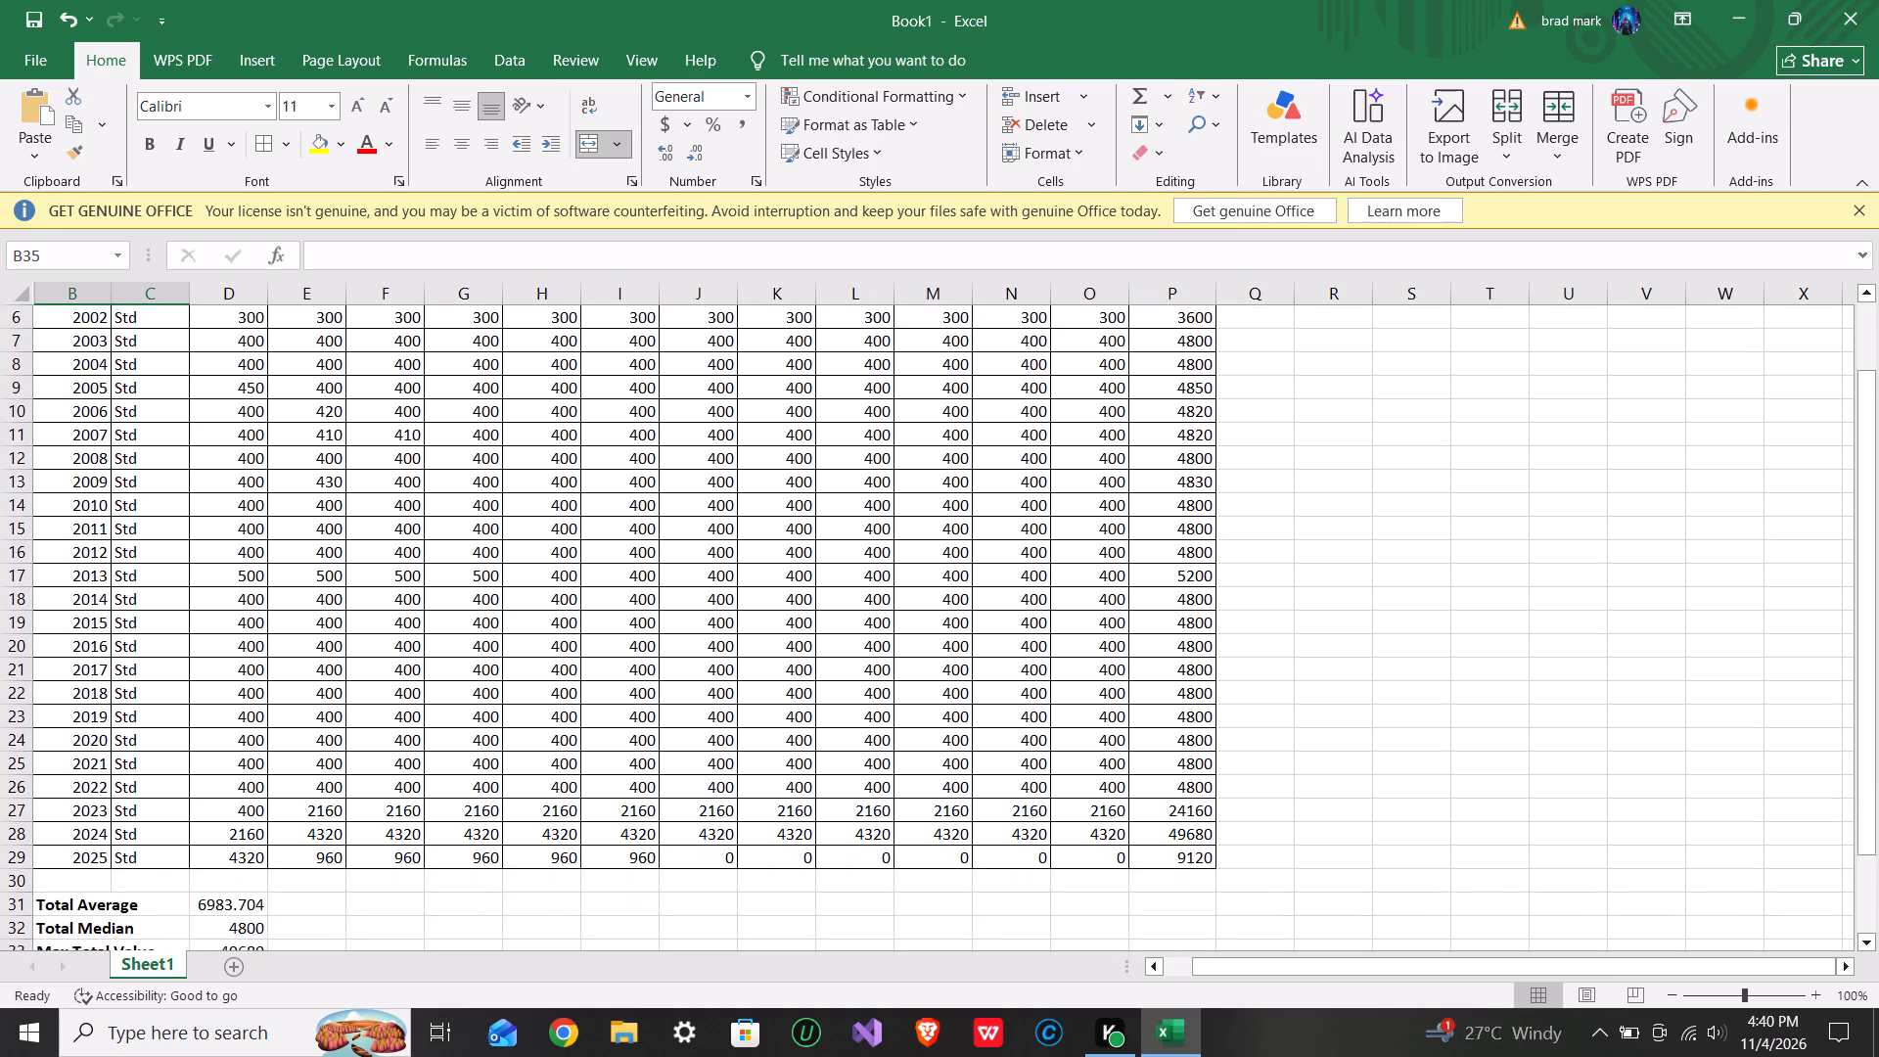
pyautogui.scroll(-1, 330, 816)
pyautogui.scroll(-1, 20, 689)
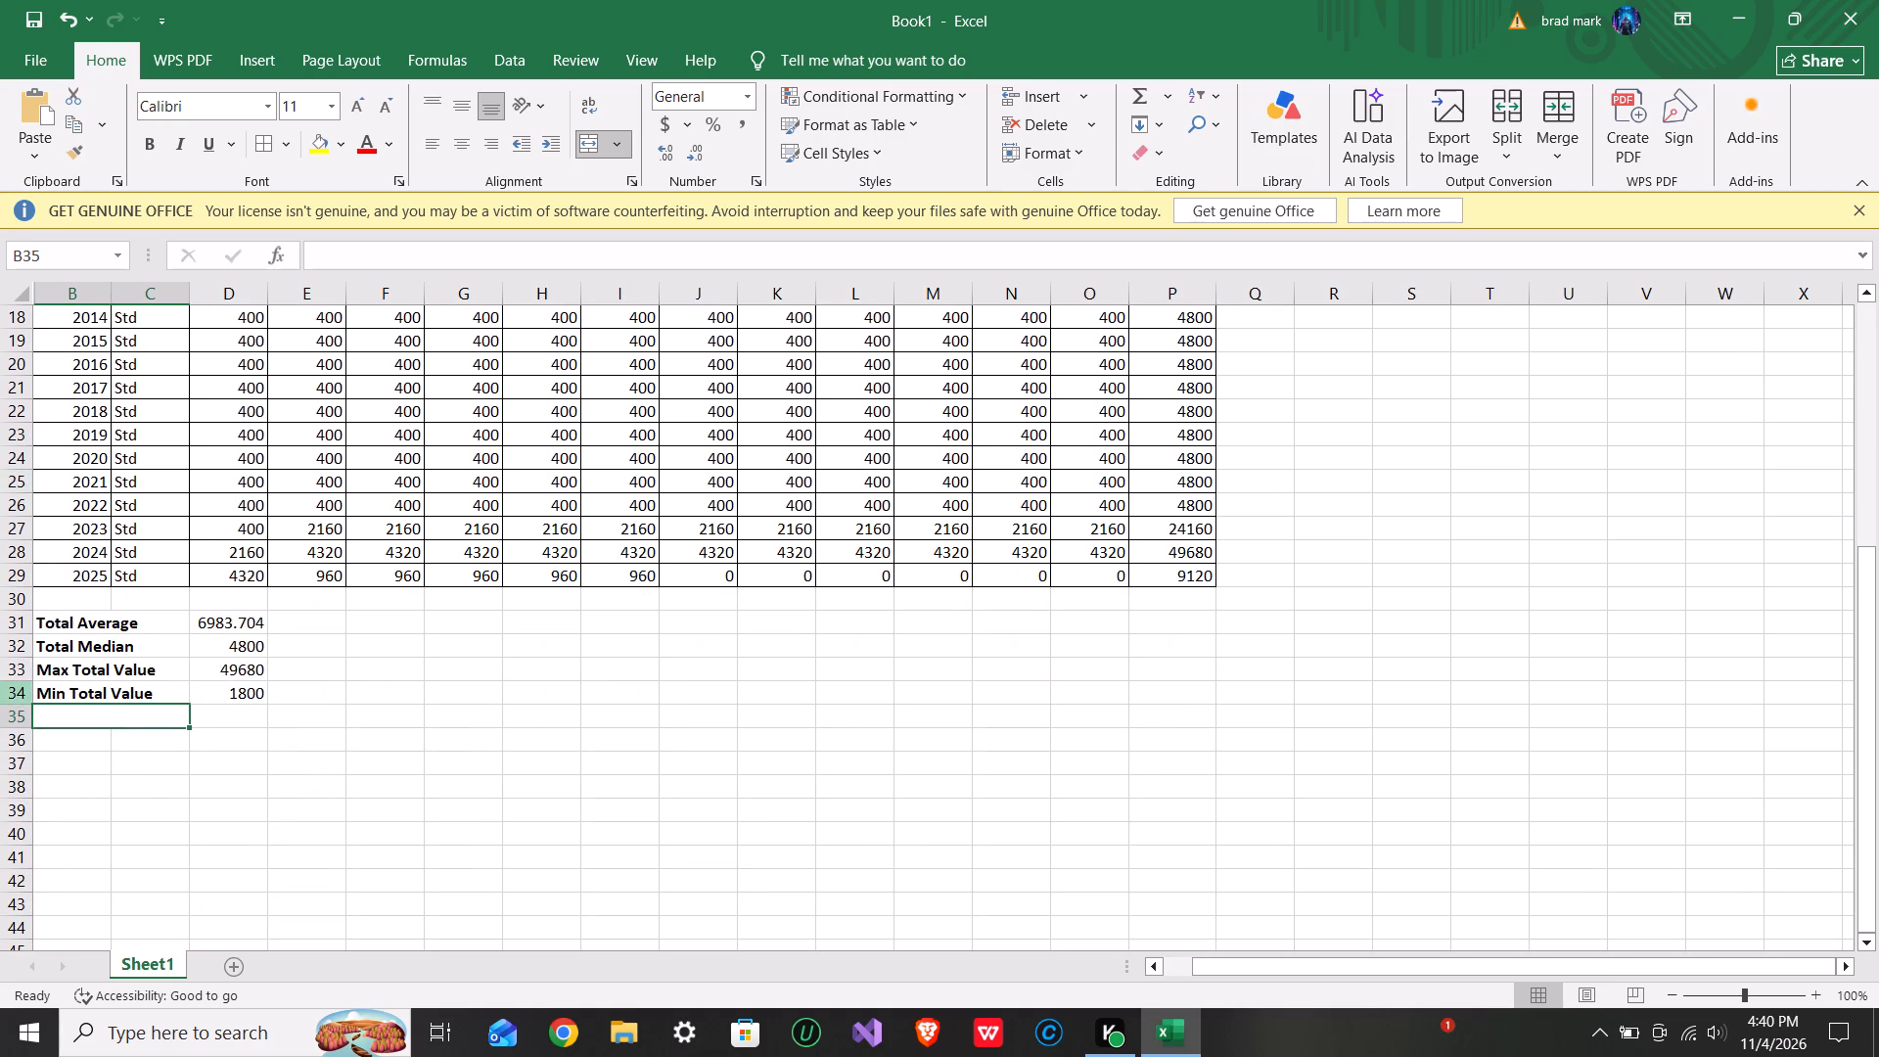
pyautogui.scroll(4, 636, 795)
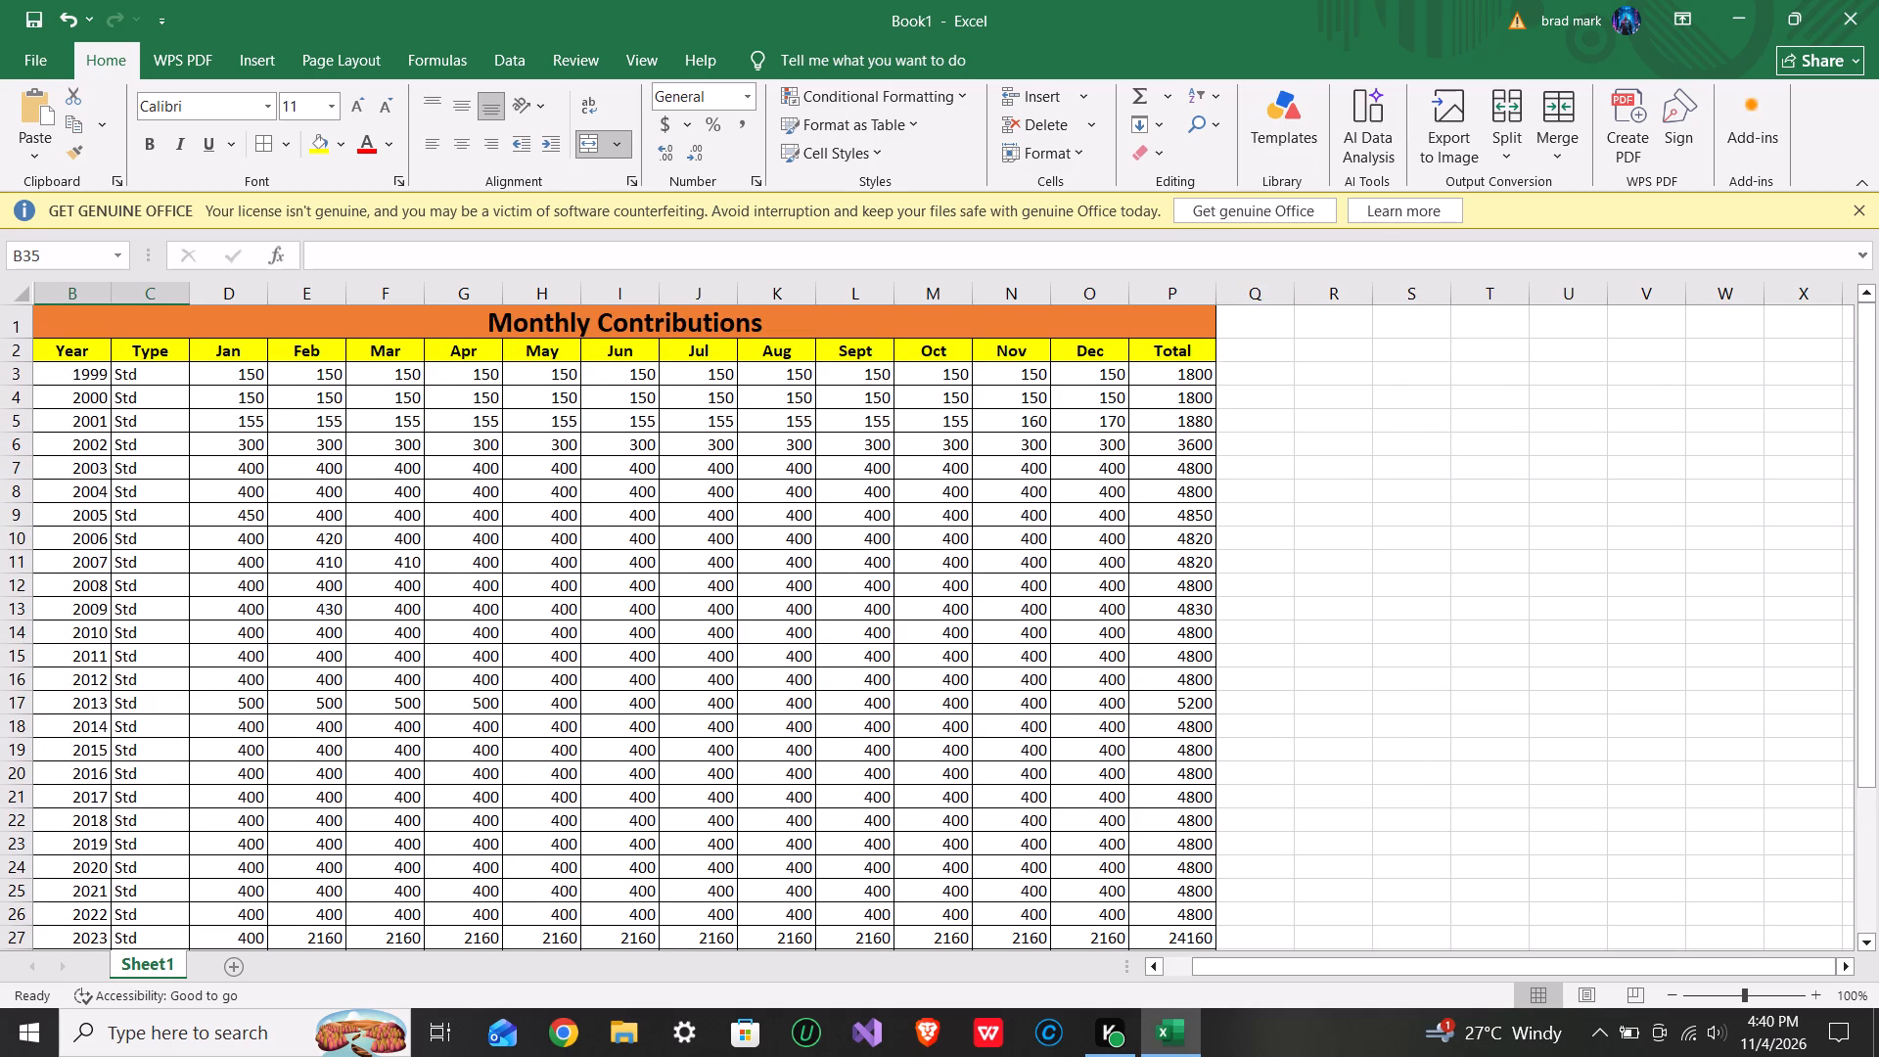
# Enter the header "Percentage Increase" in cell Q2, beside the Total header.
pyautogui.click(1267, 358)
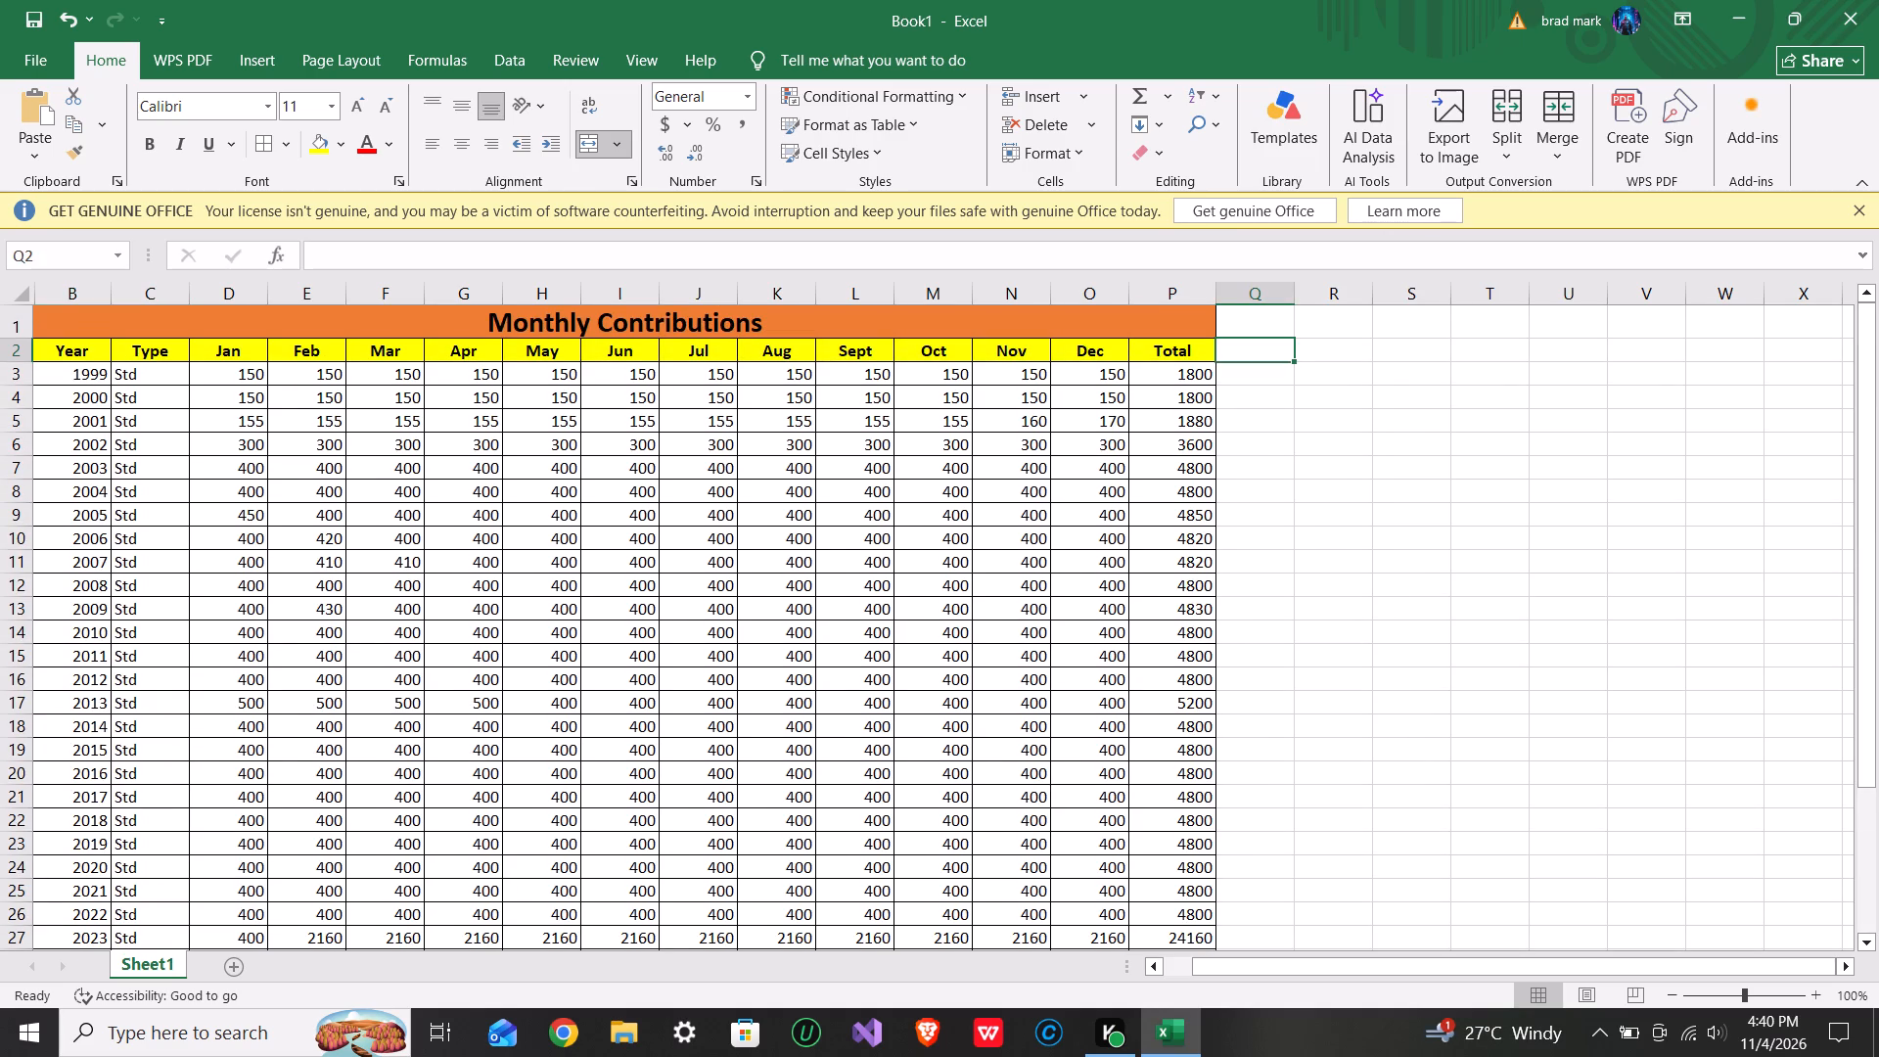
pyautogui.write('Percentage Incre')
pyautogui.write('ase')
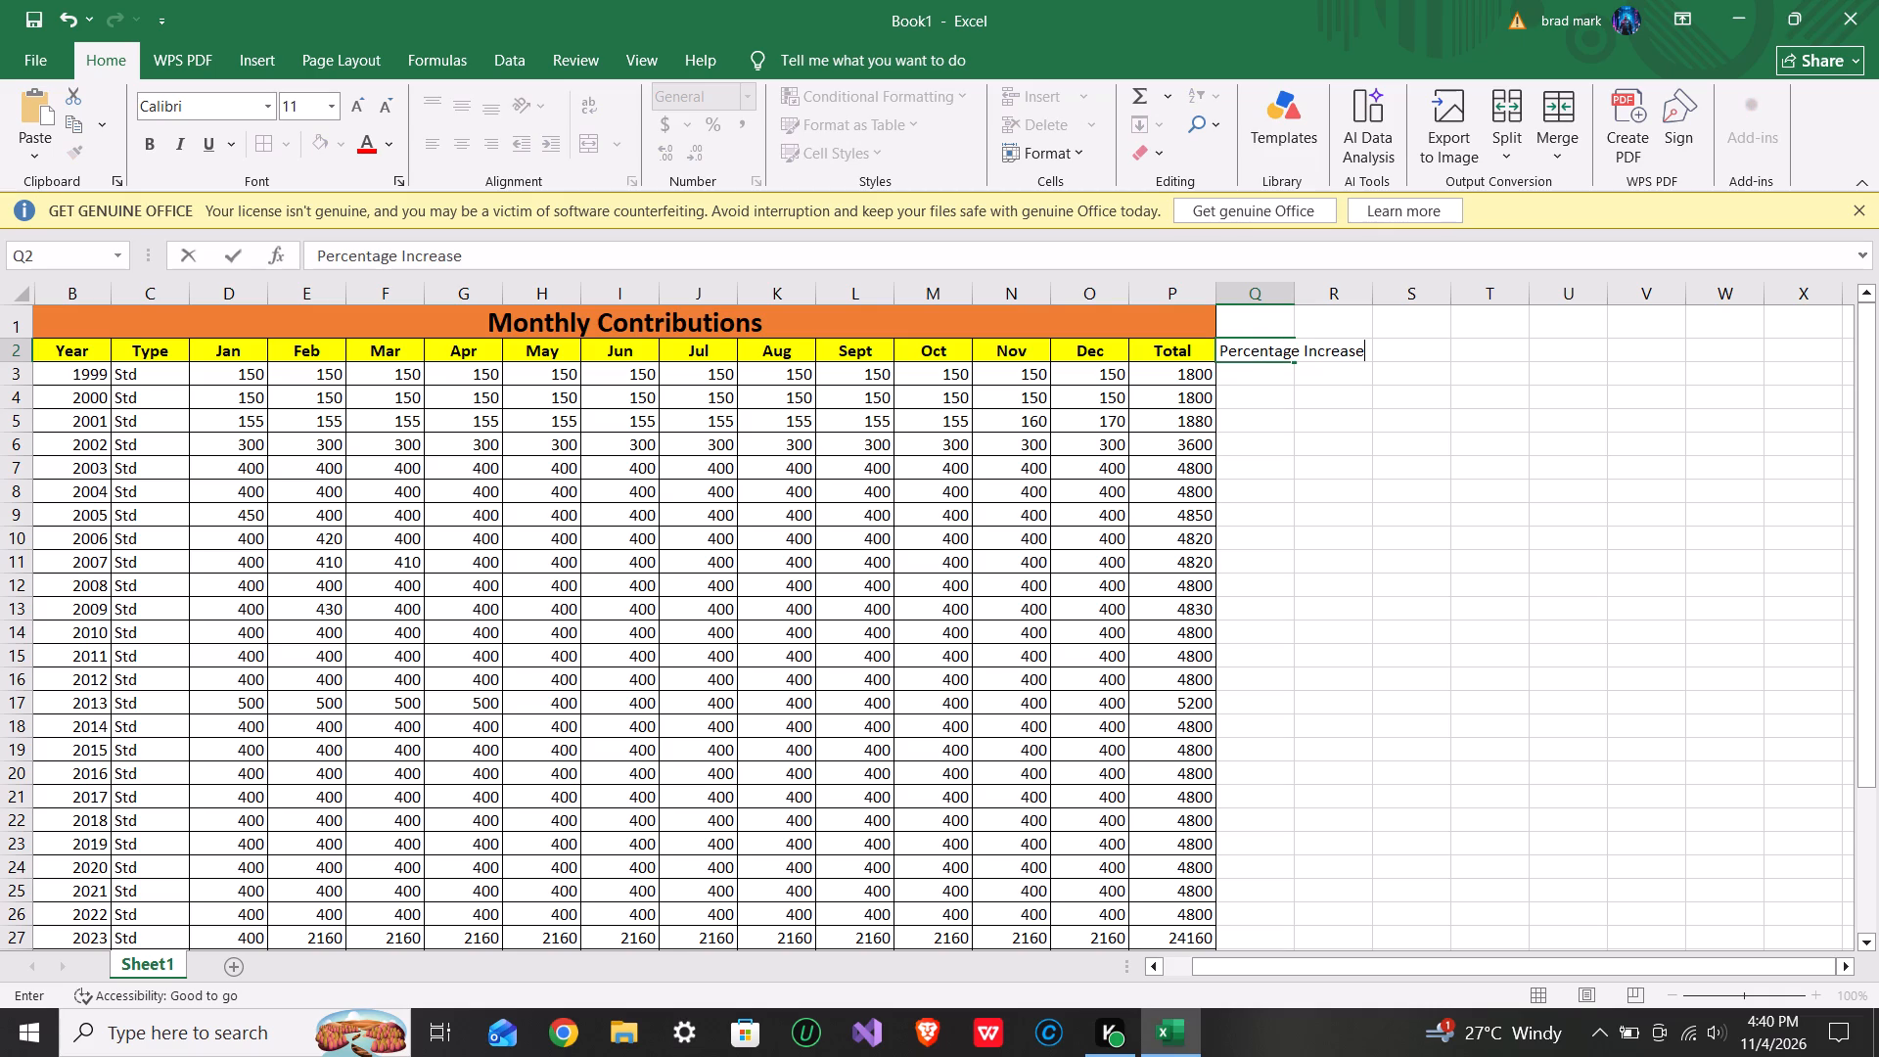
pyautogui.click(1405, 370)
# Widen column Q so the whole Percentage Increase header fits with a little space around it.
pyautogui.click(1297, 351)
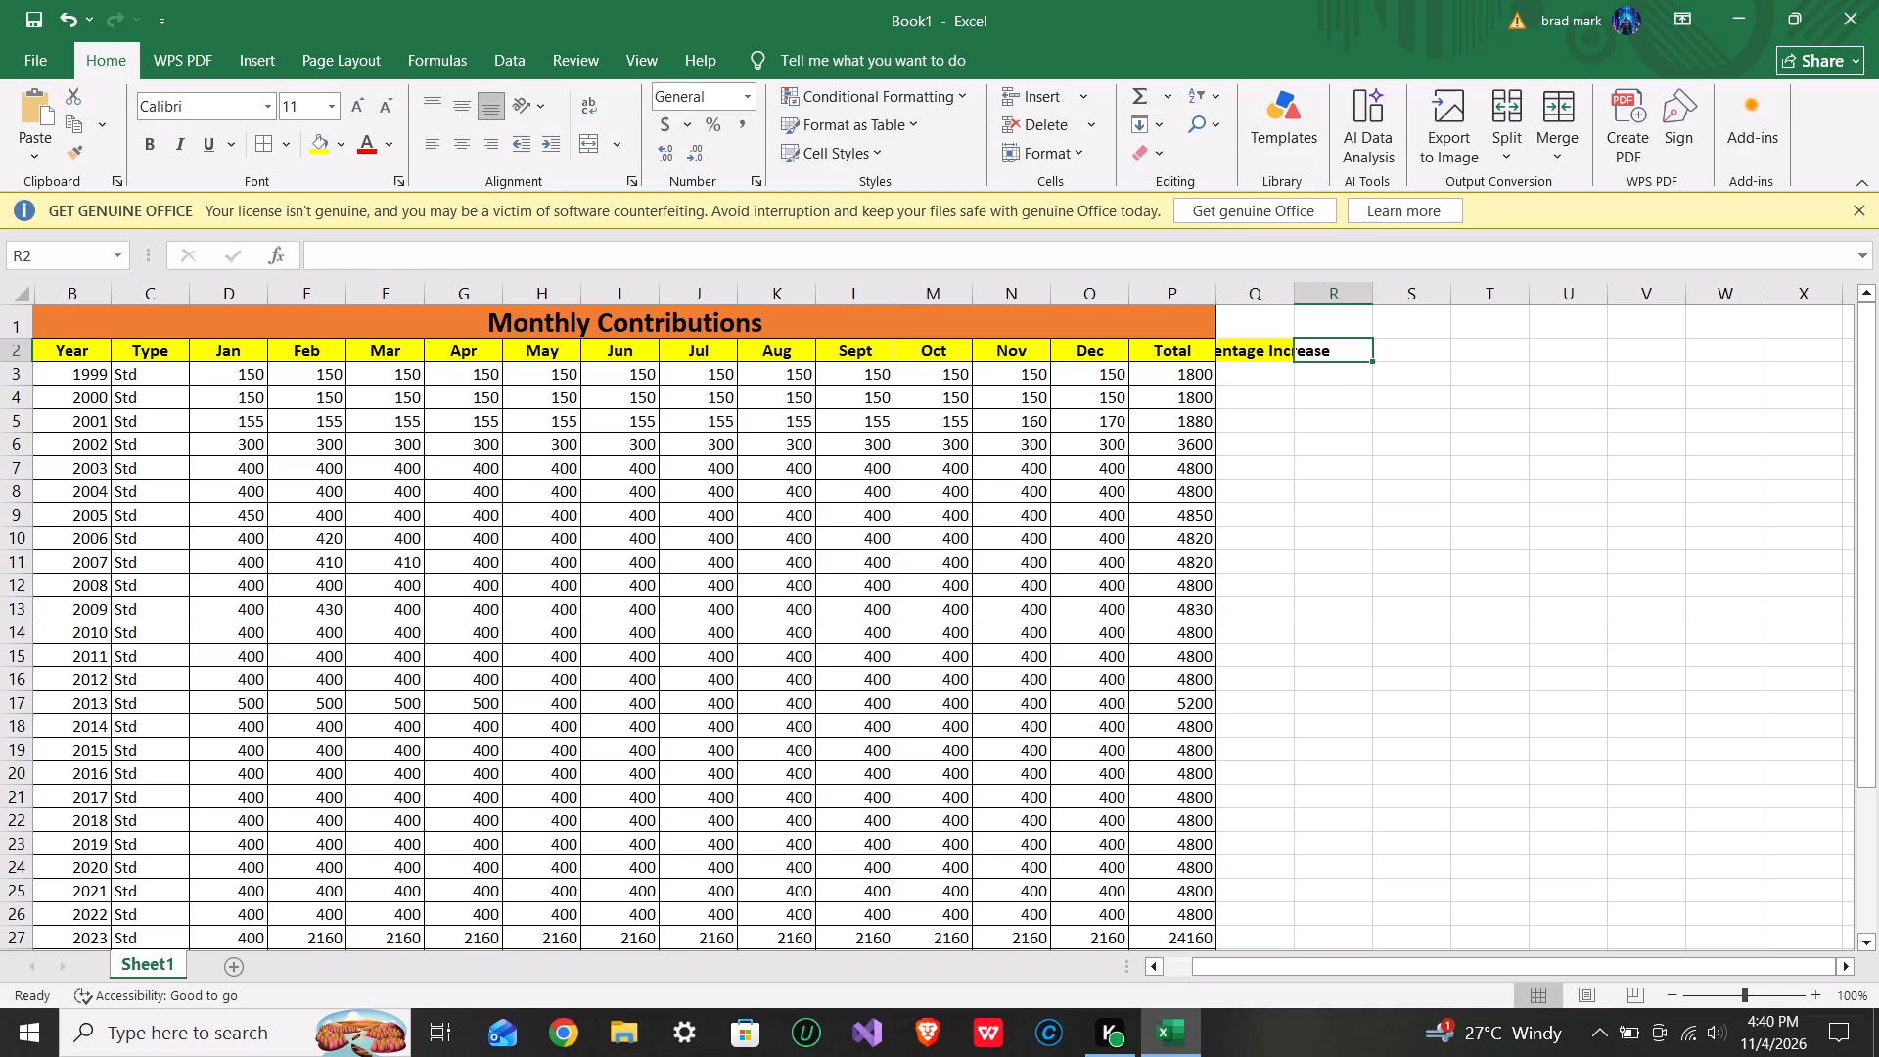
pyautogui.moveTo(1293, 292); pyautogui.dragTo(1362, 313)
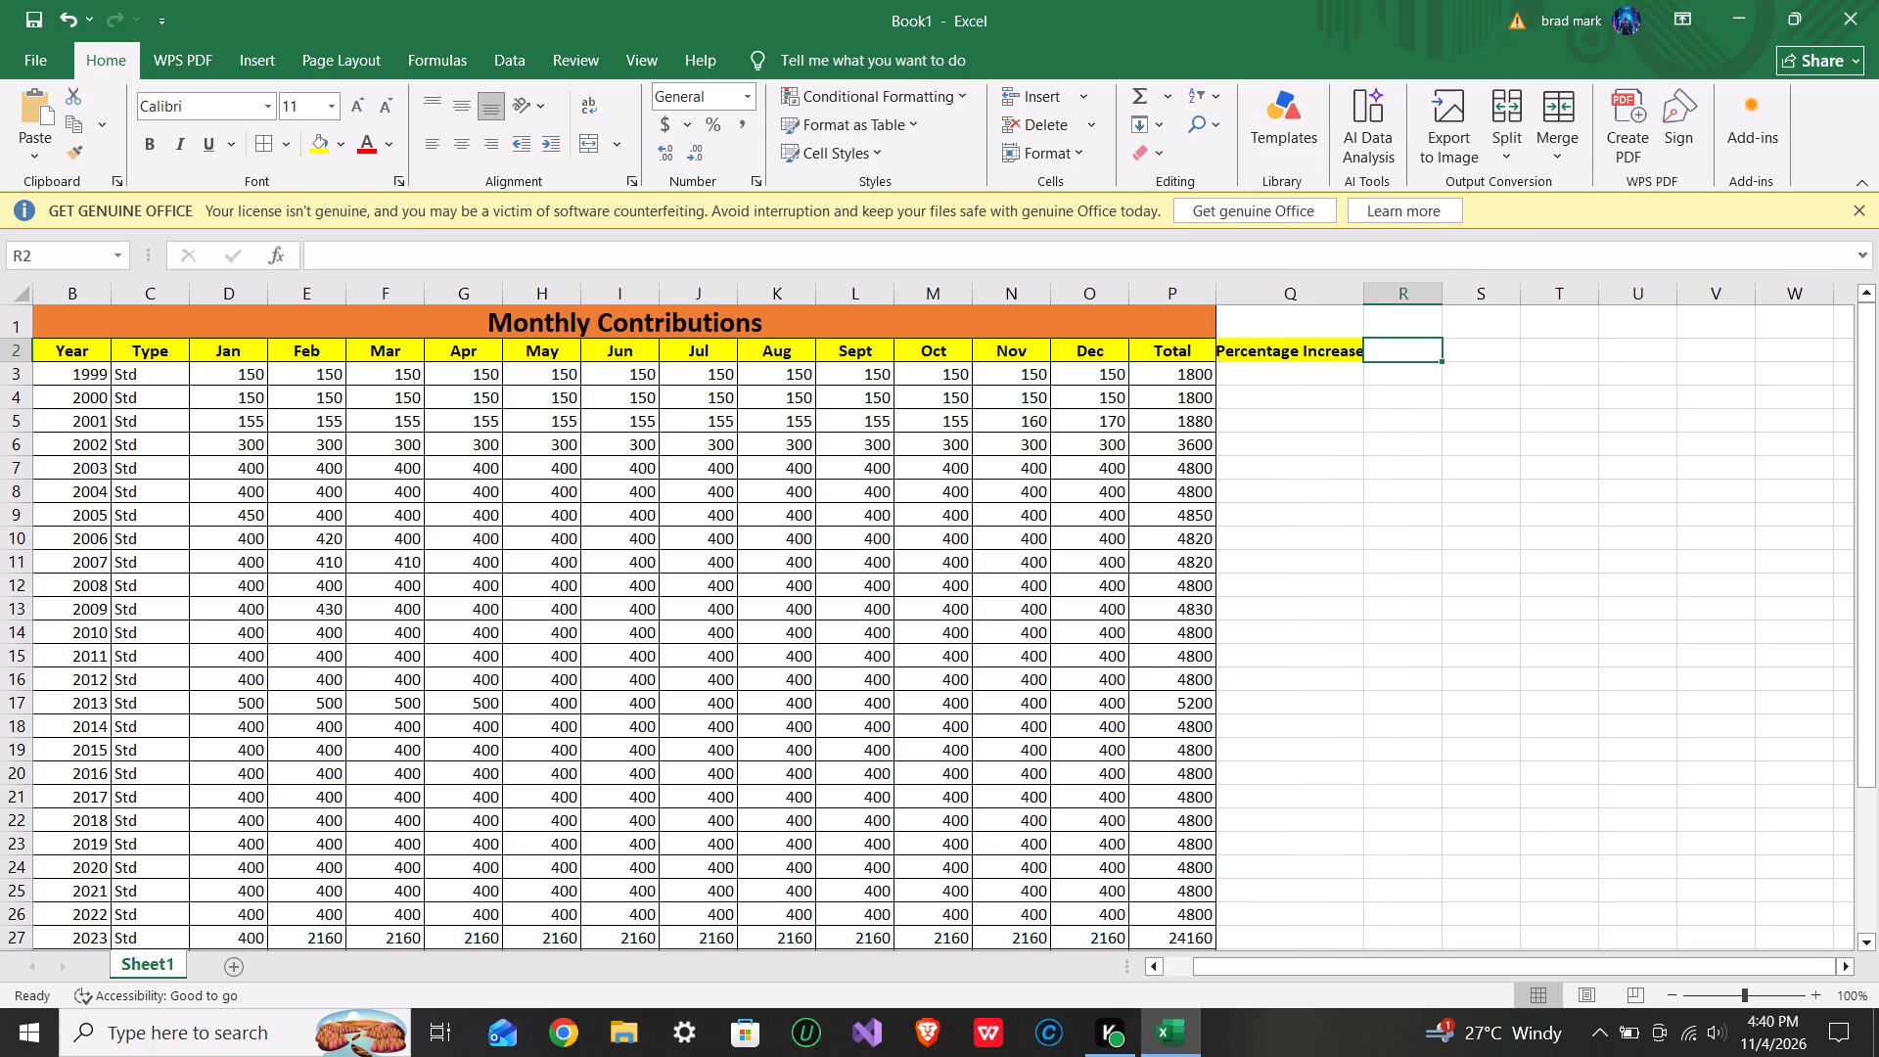
pyautogui.click(1326, 340)
pyautogui.click(1287, 320)
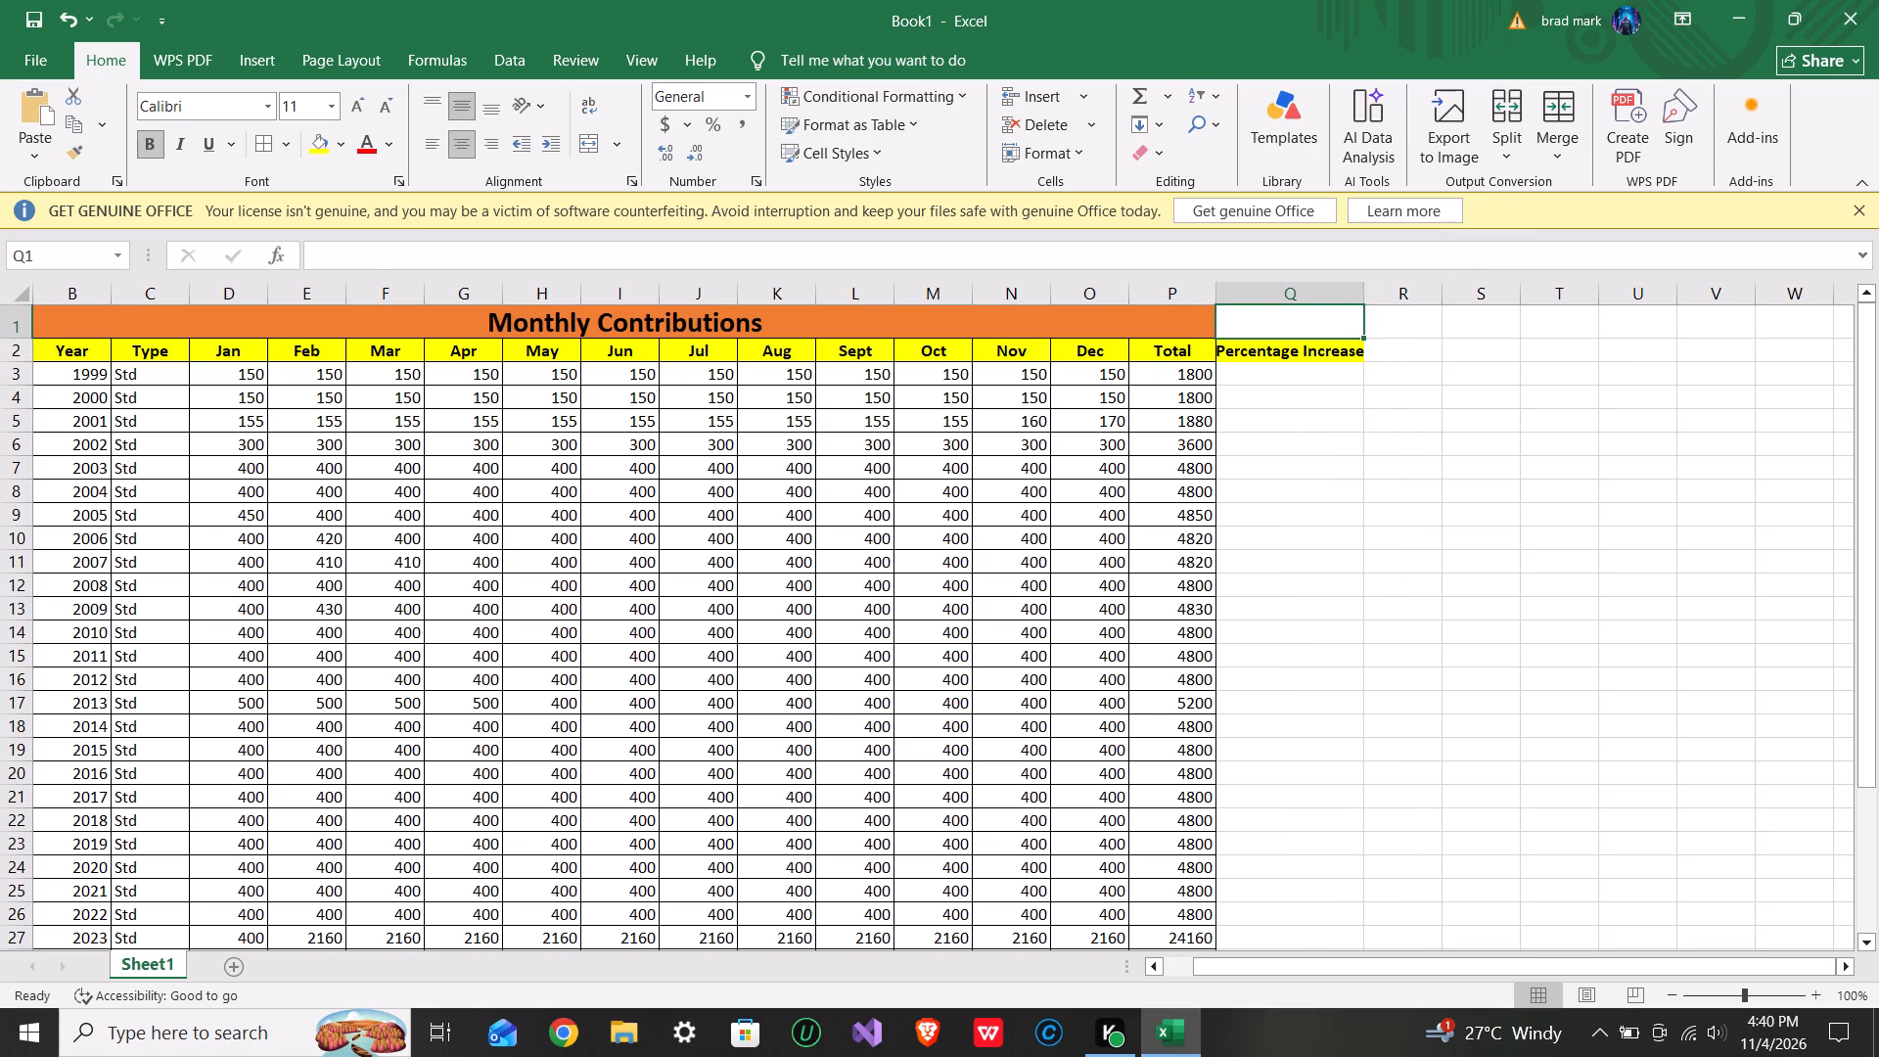
pyautogui.moveTo(1366, 290); pyautogui.dragTo(1380, 292)
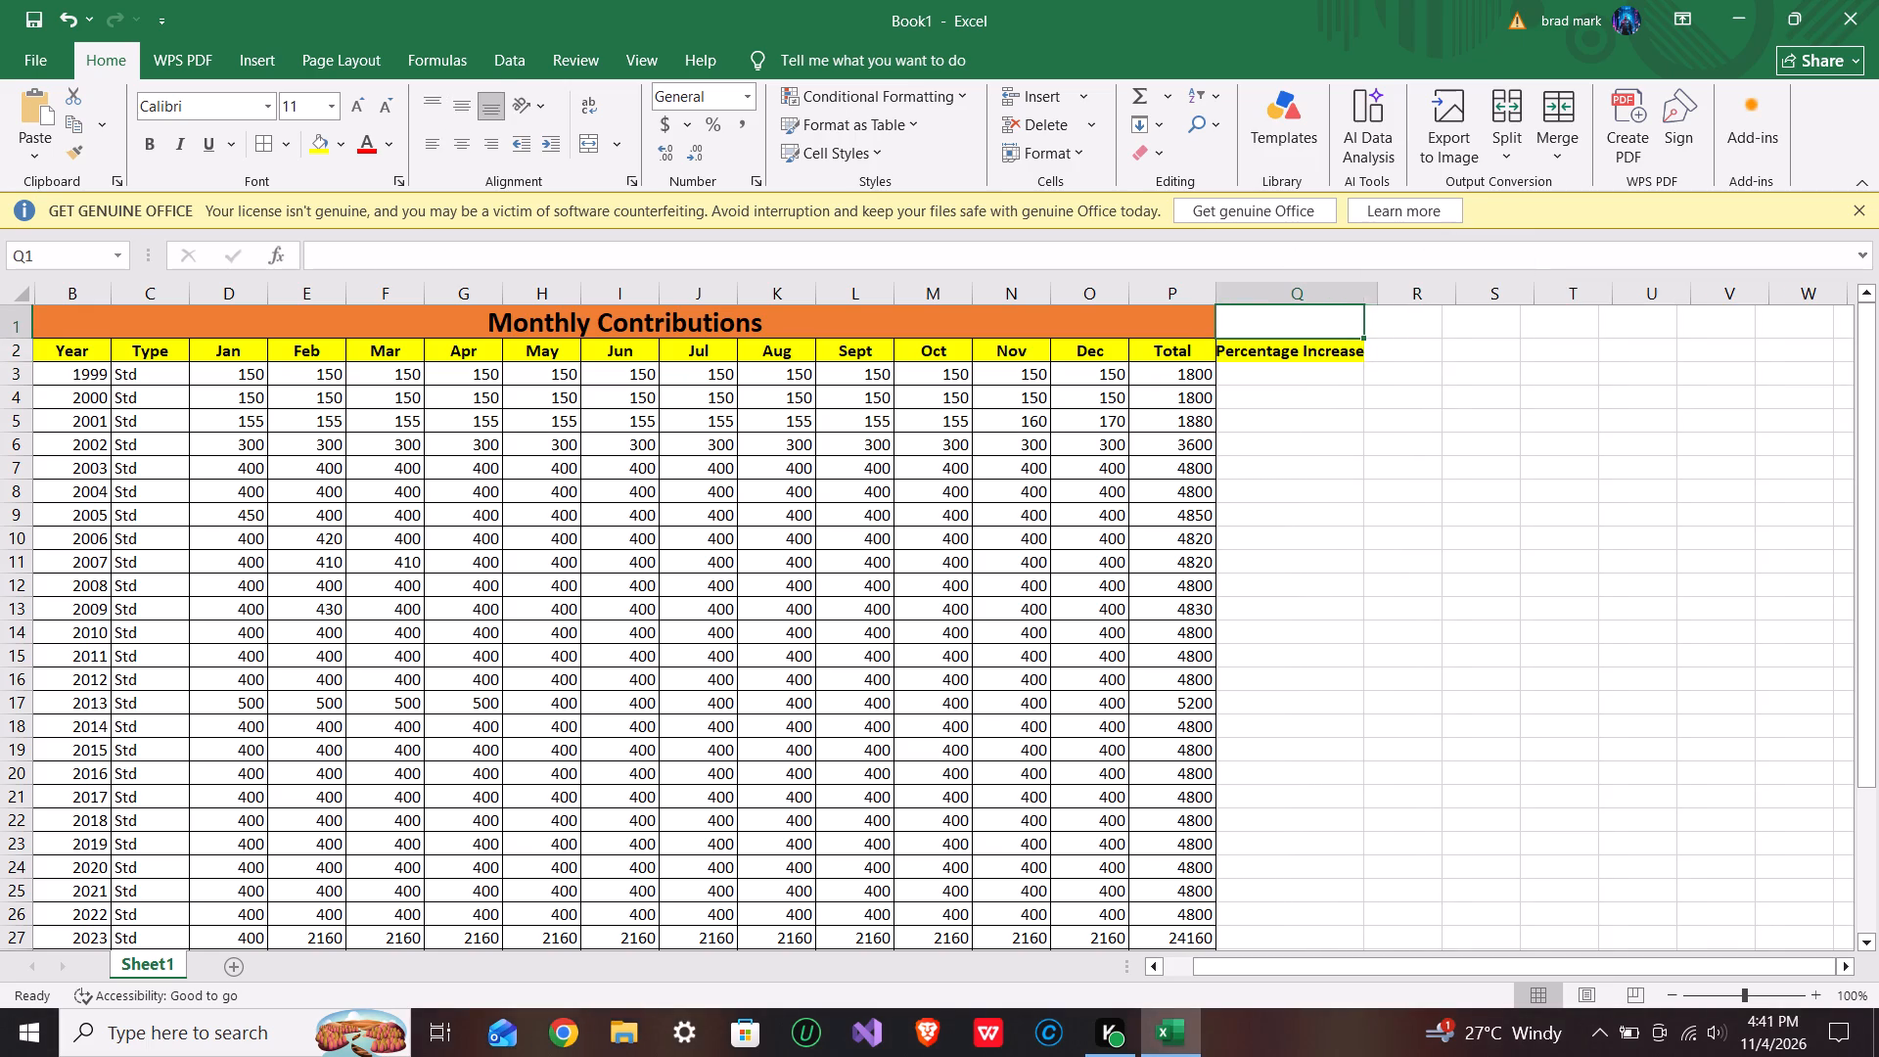
pyautogui.click(1293, 354)
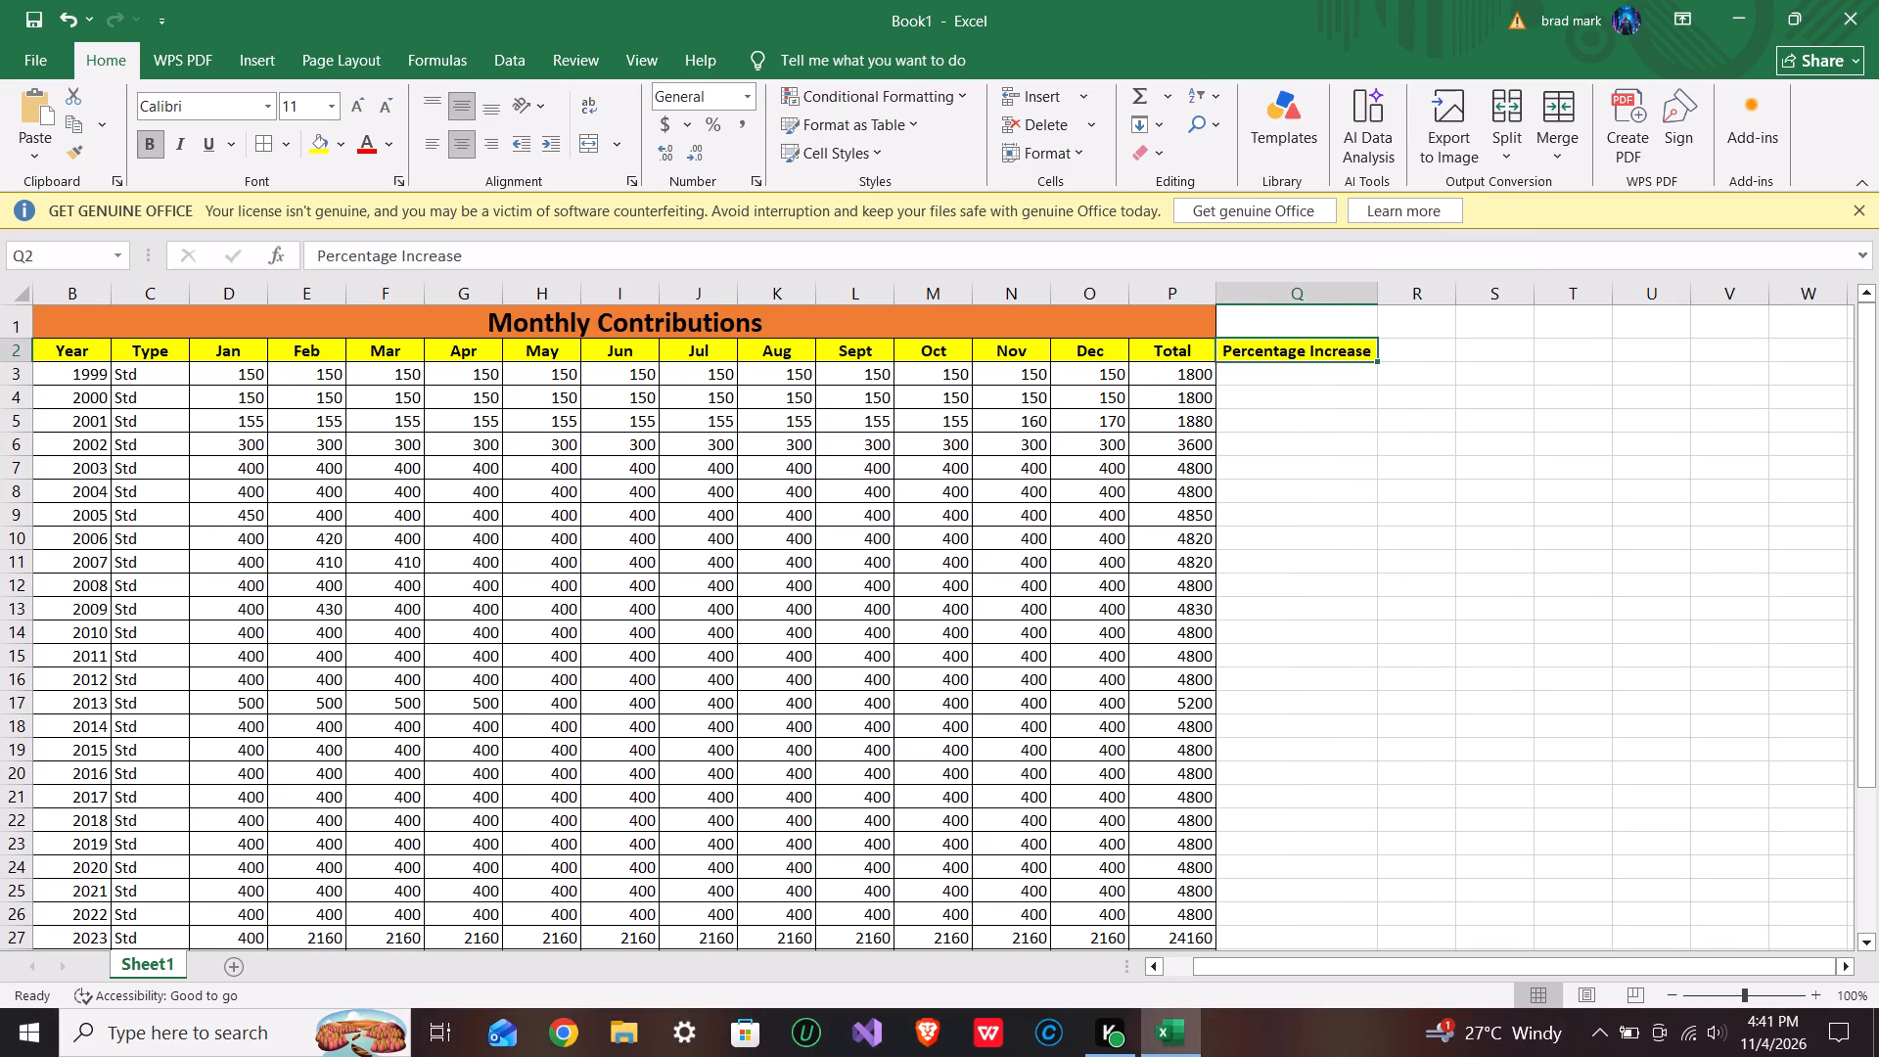
pyautogui.click(1284, 372)
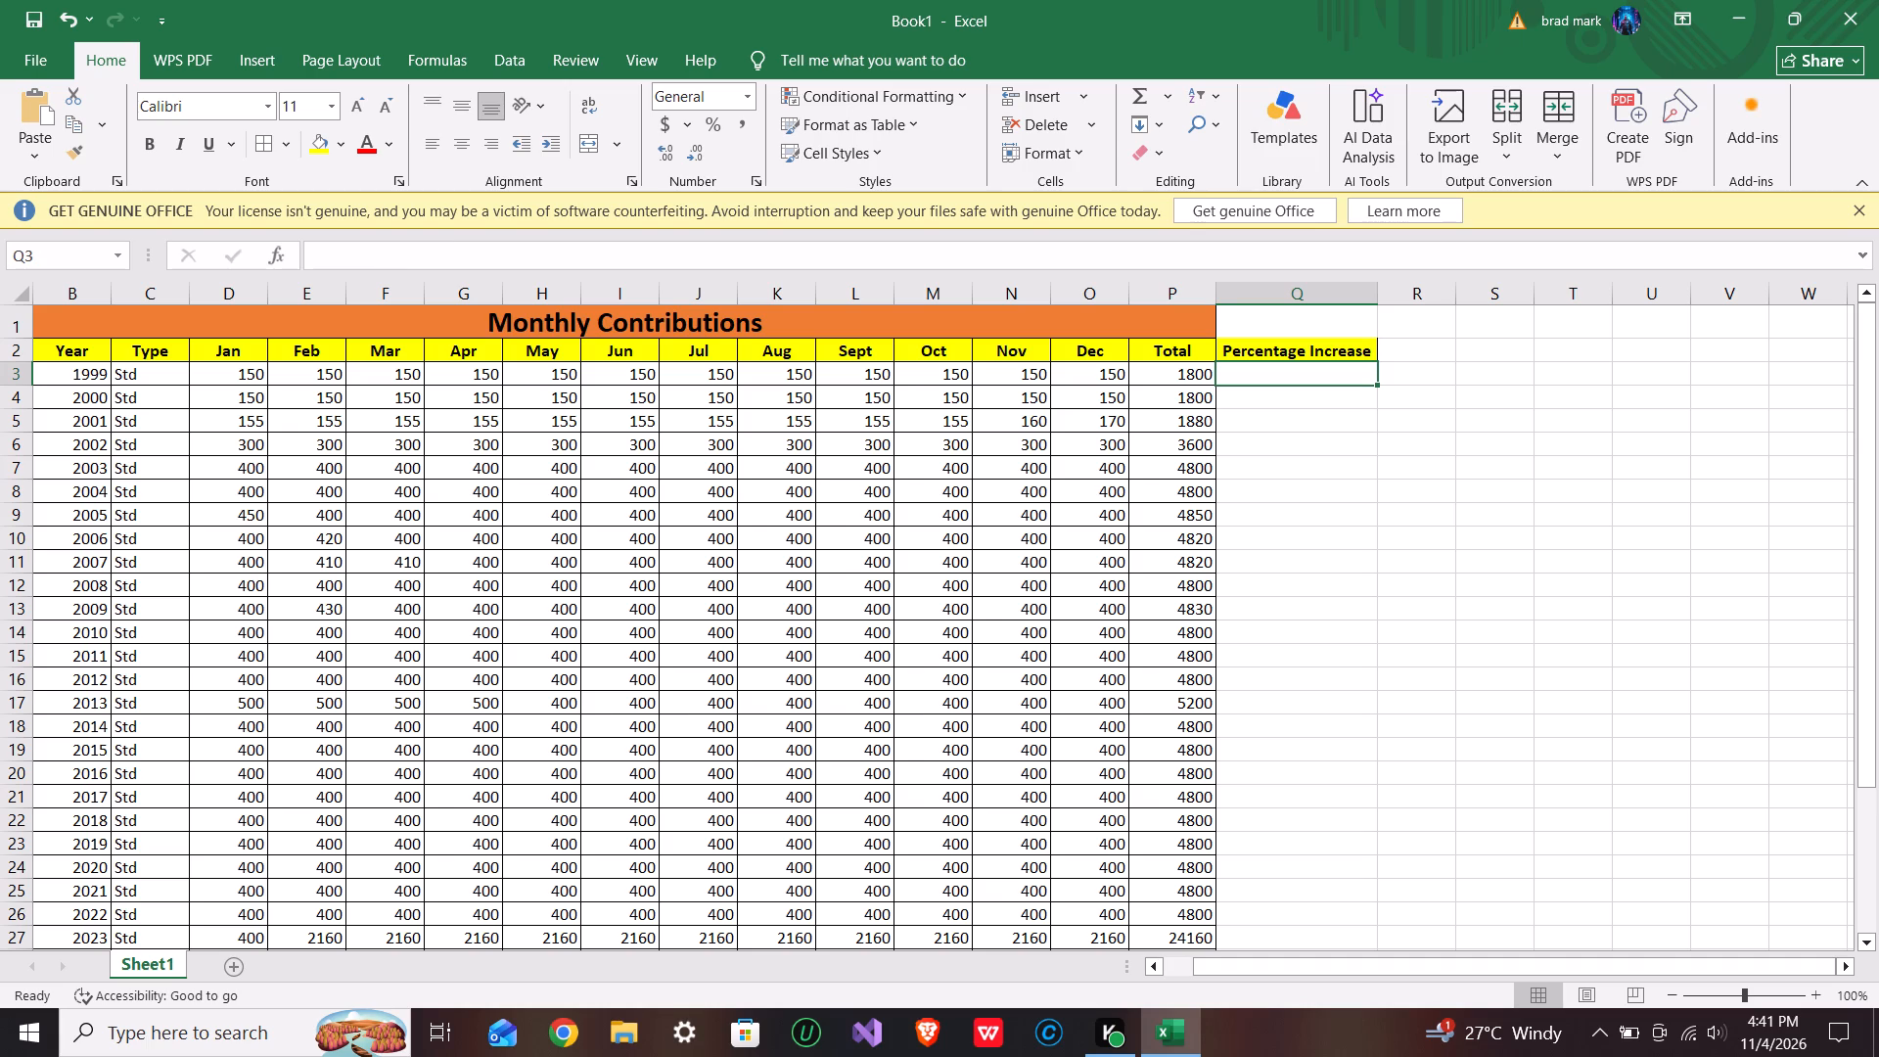
# Examine the contributions table from the title row to the statistics below, including the empty area around it.
pyautogui.click(1324, 322)
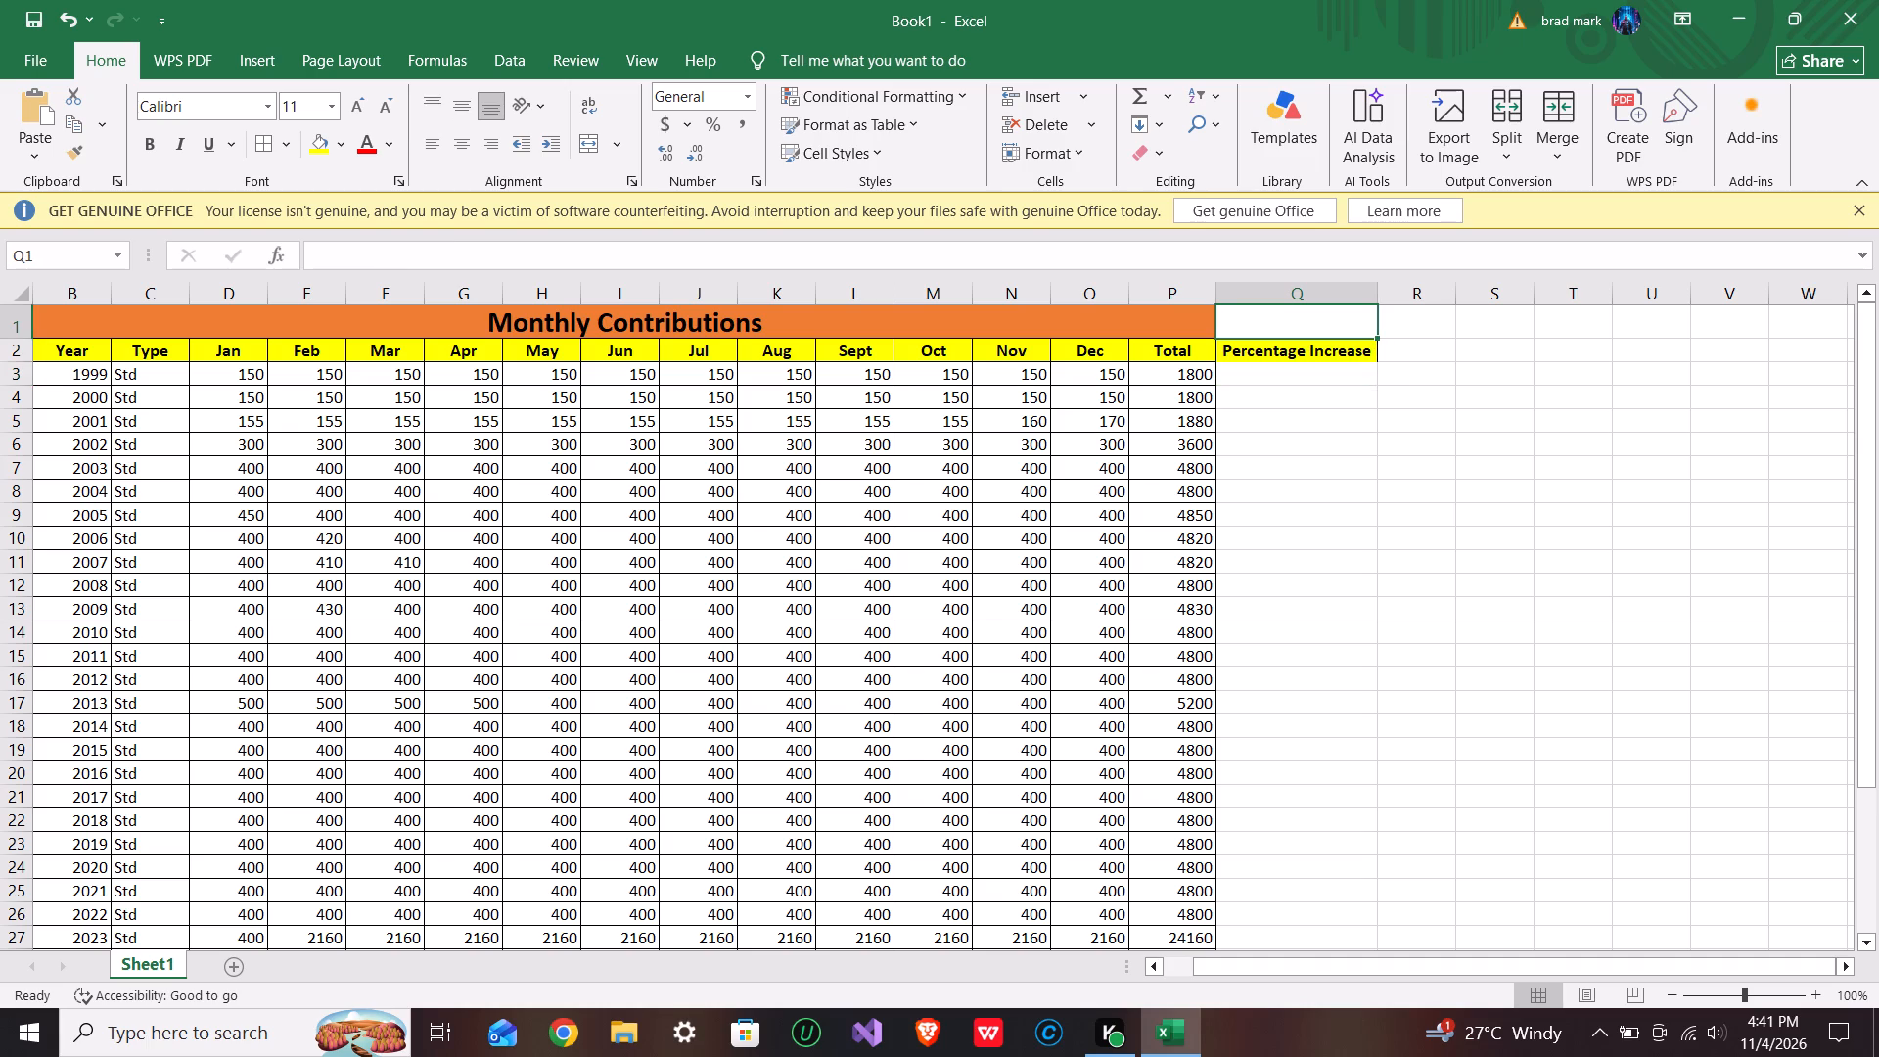
pyautogui.scroll(-2, 1299, 448)
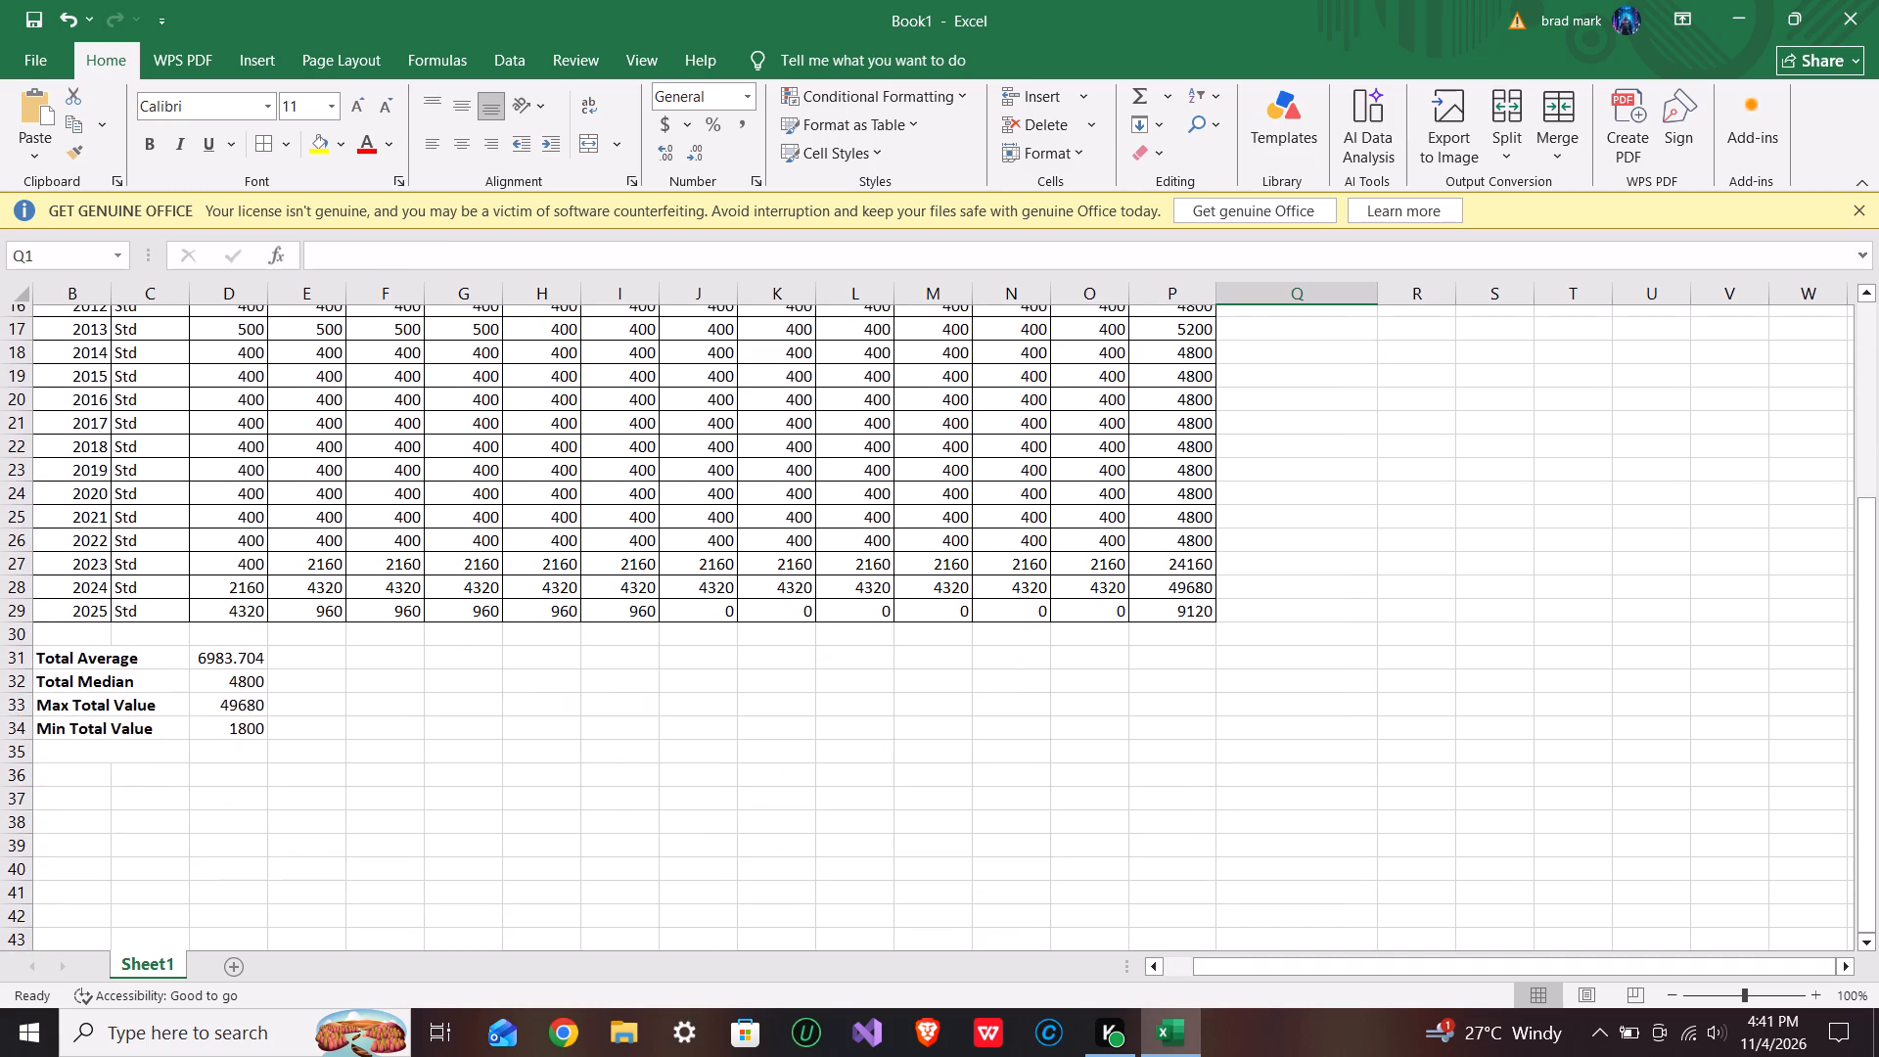
pyautogui.scroll(2, 1299, 448)
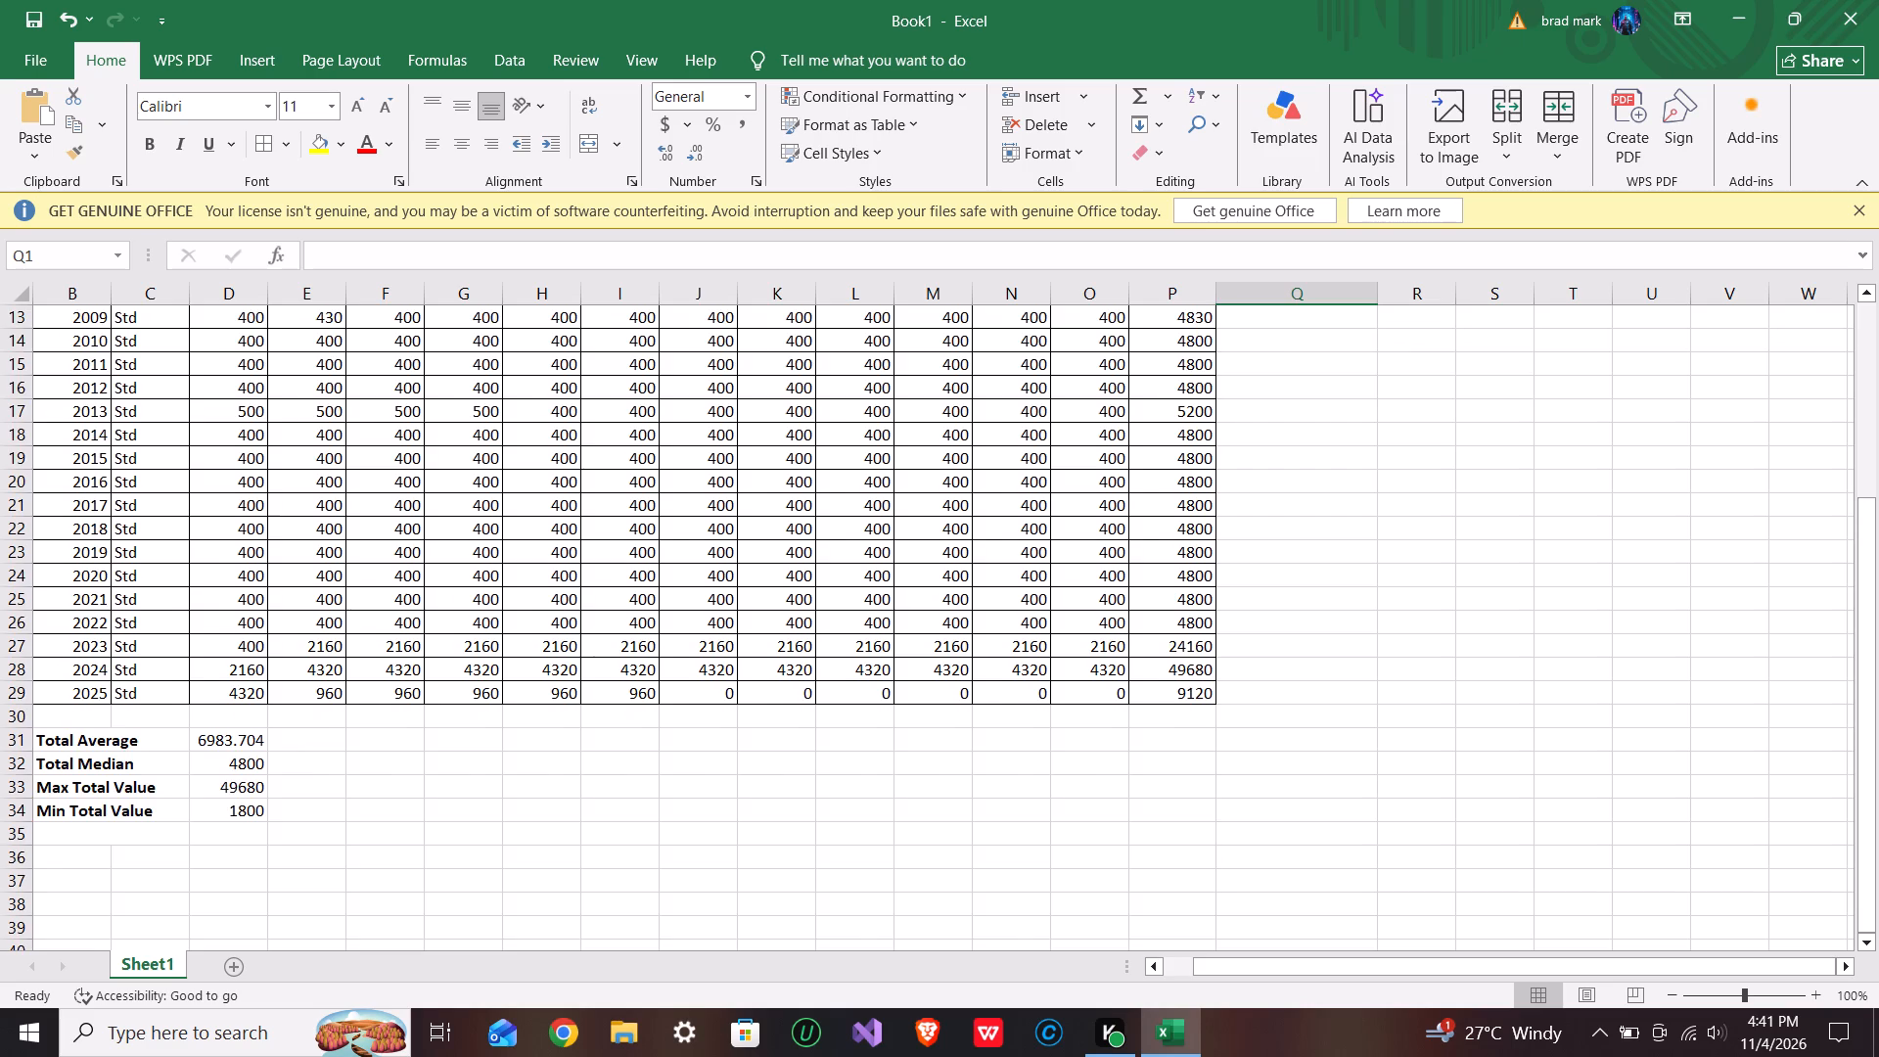
pyautogui.scroll(2, 1299, 448)
pyautogui.scroll(-11, 1299, 617)
pyautogui.scroll(12, 1299, 617)
pyautogui.scroll(-2, 1299, 617)
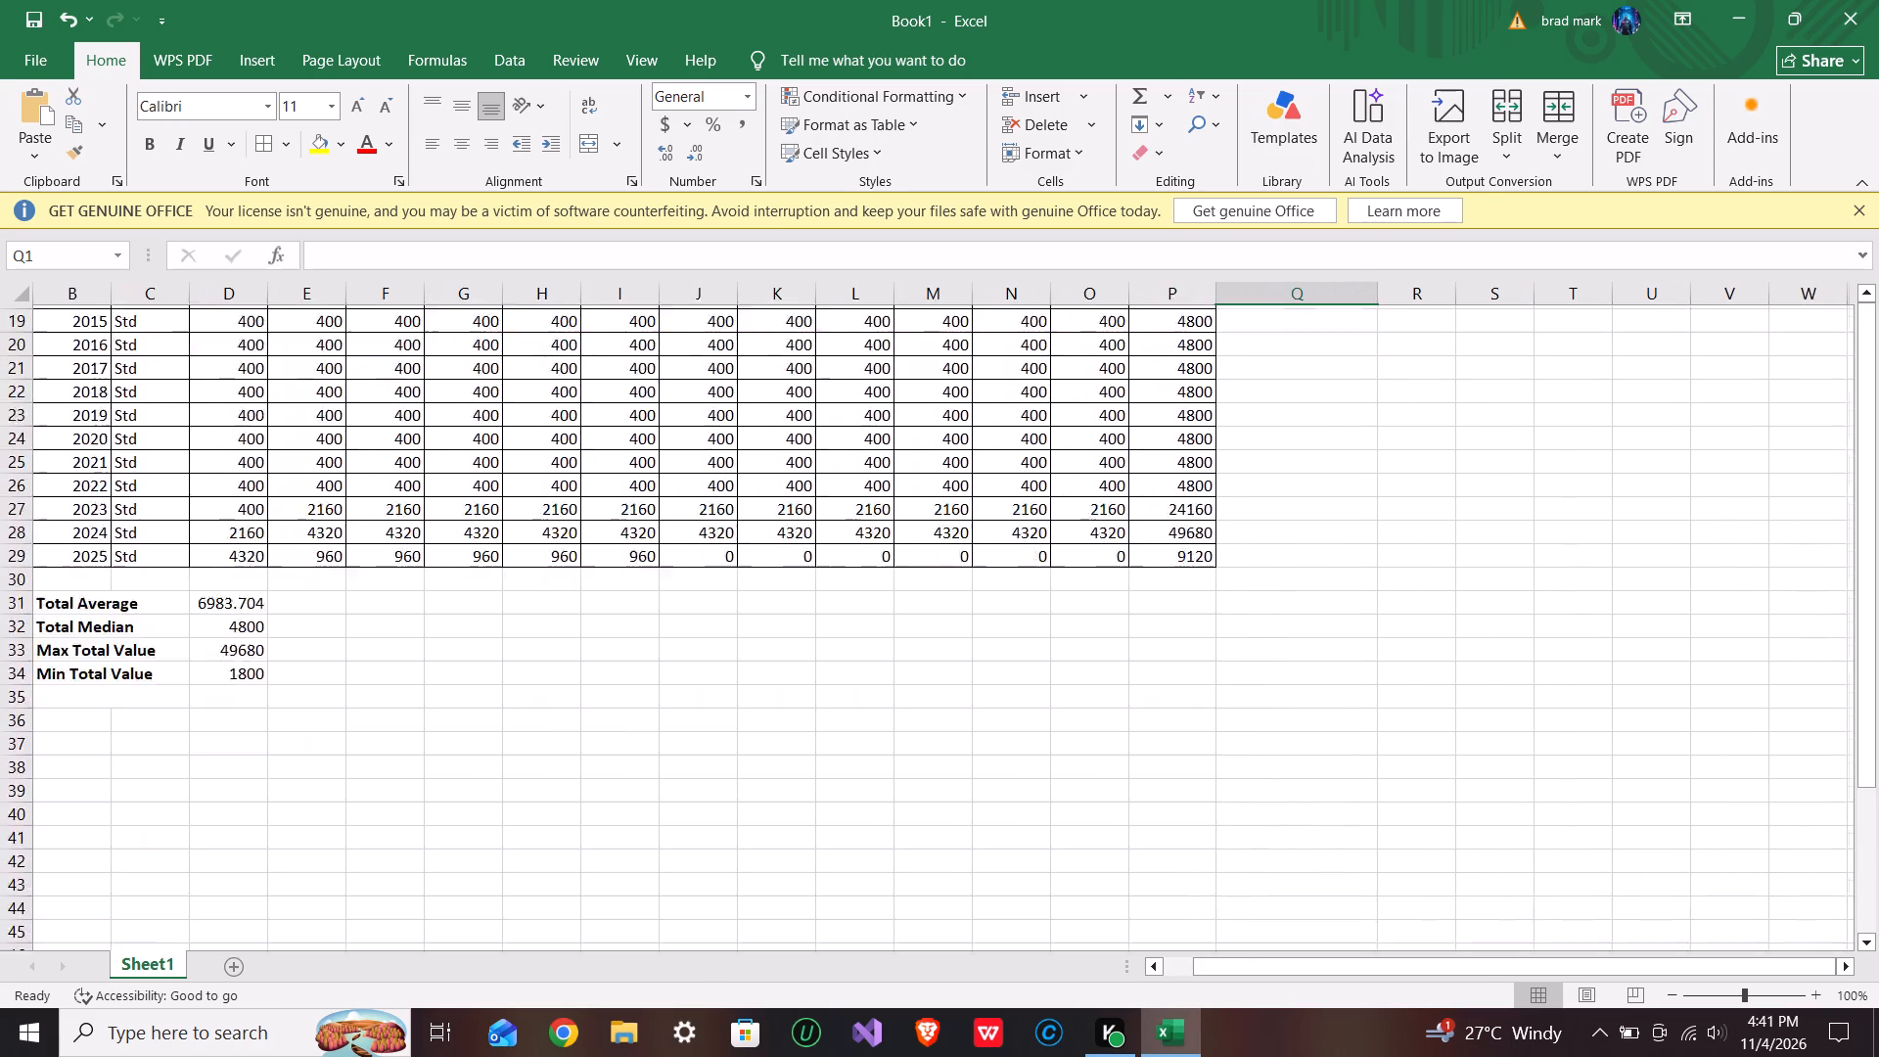
pyautogui.scroll(-7, 1299, 617)
pyautogui.hotkey('ctrl', 'Left')
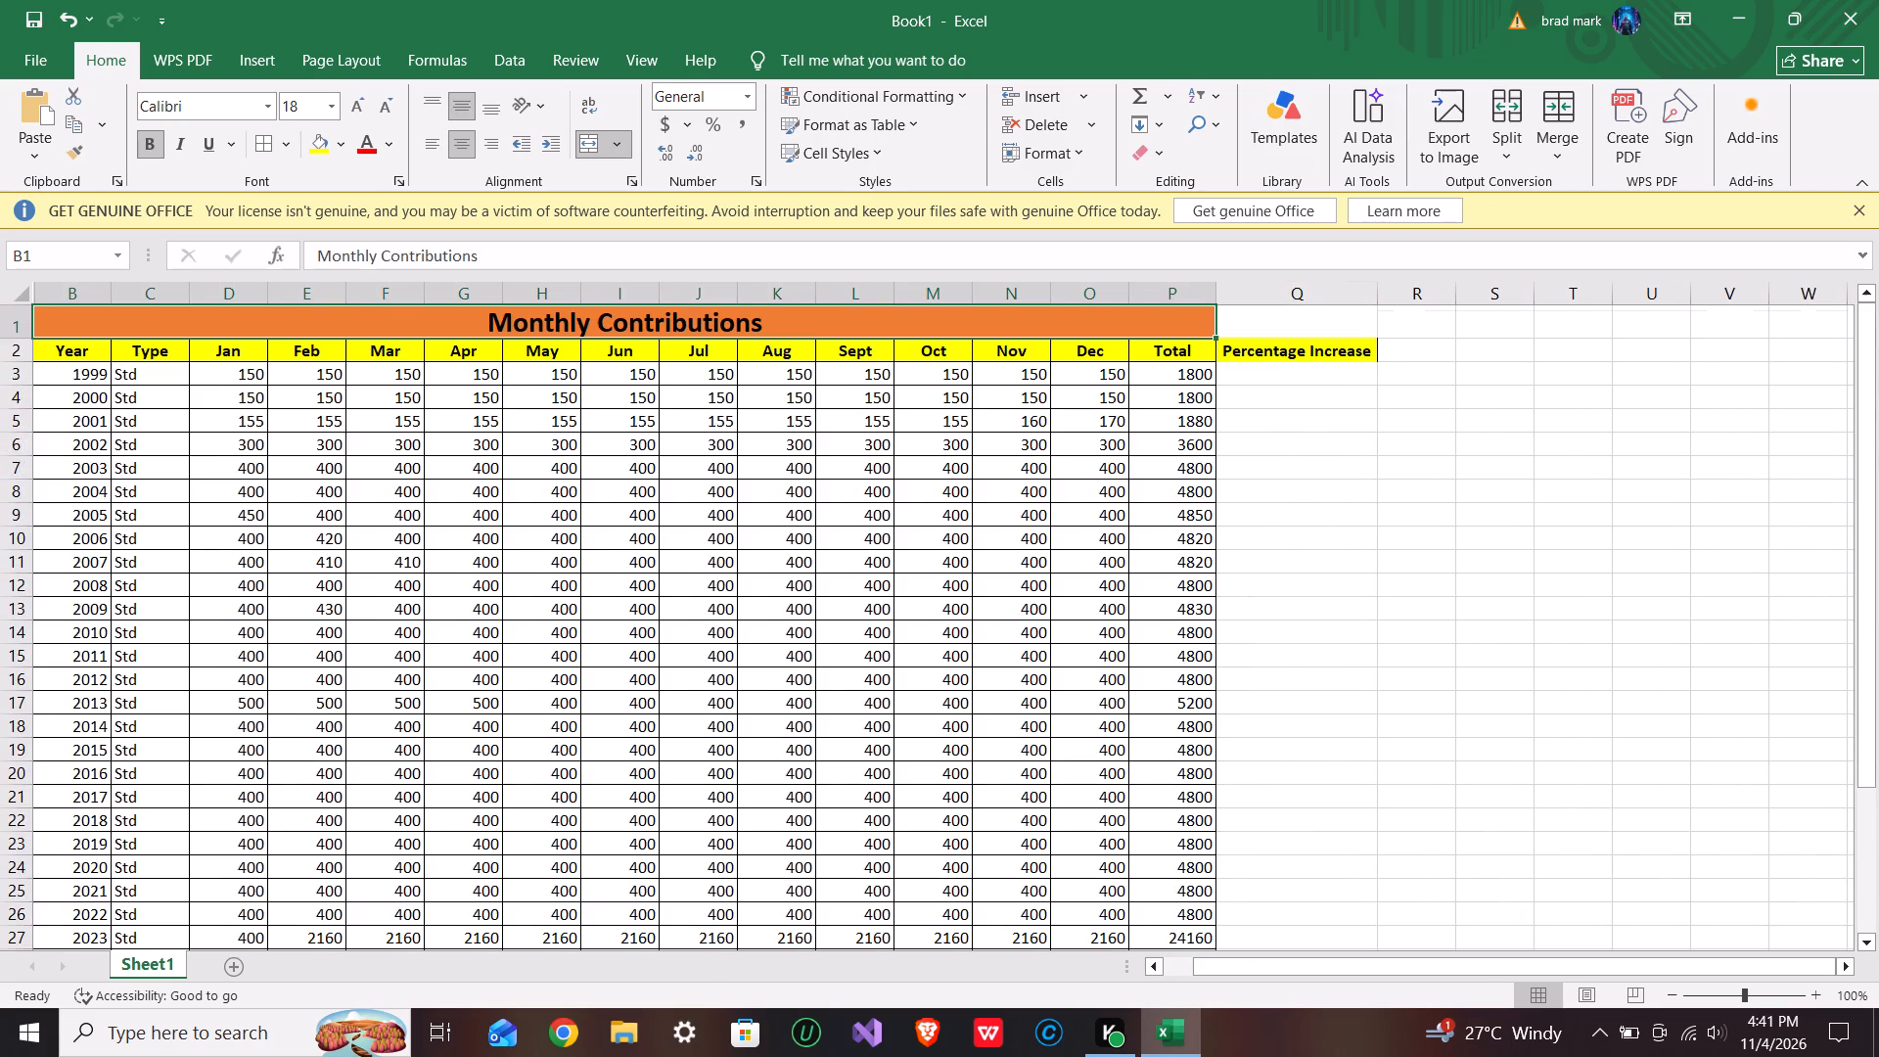
pyautogui.hotkey('ctrl', 'Right')
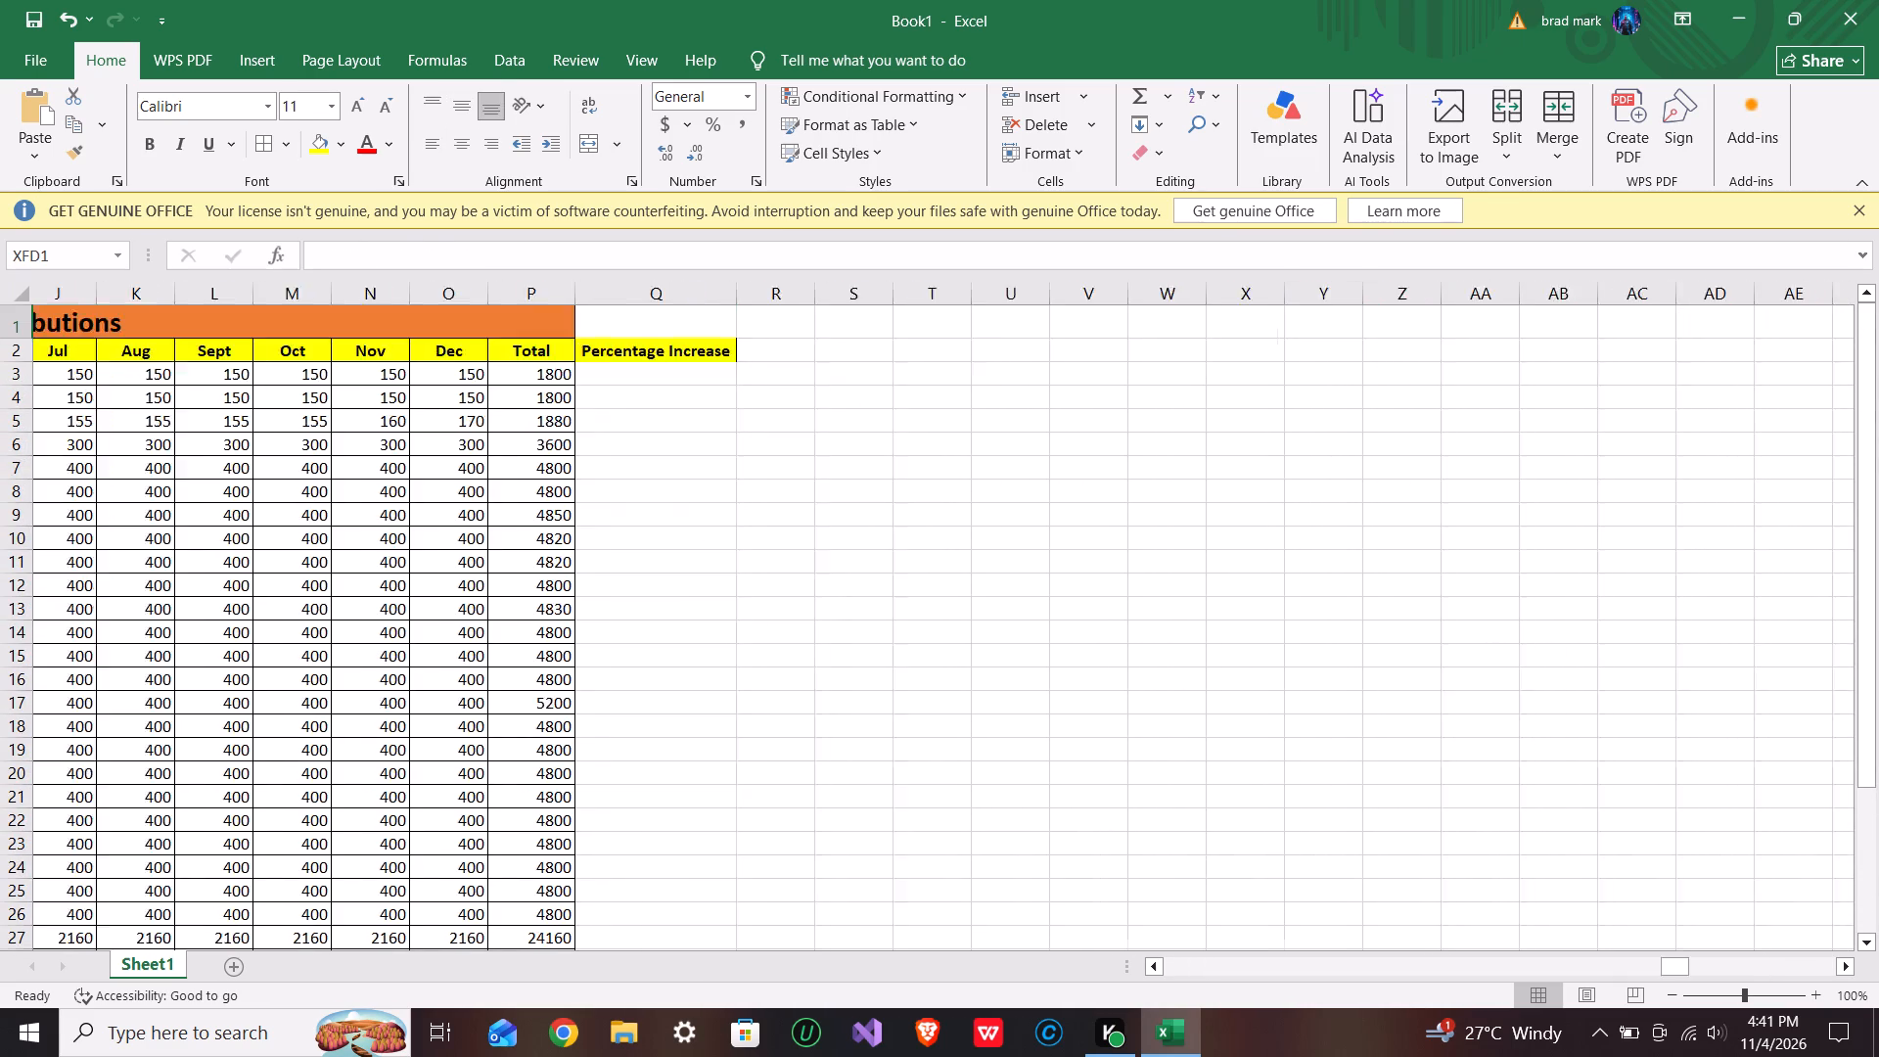
pyautogui.hotkey('ctrl', 'Left')
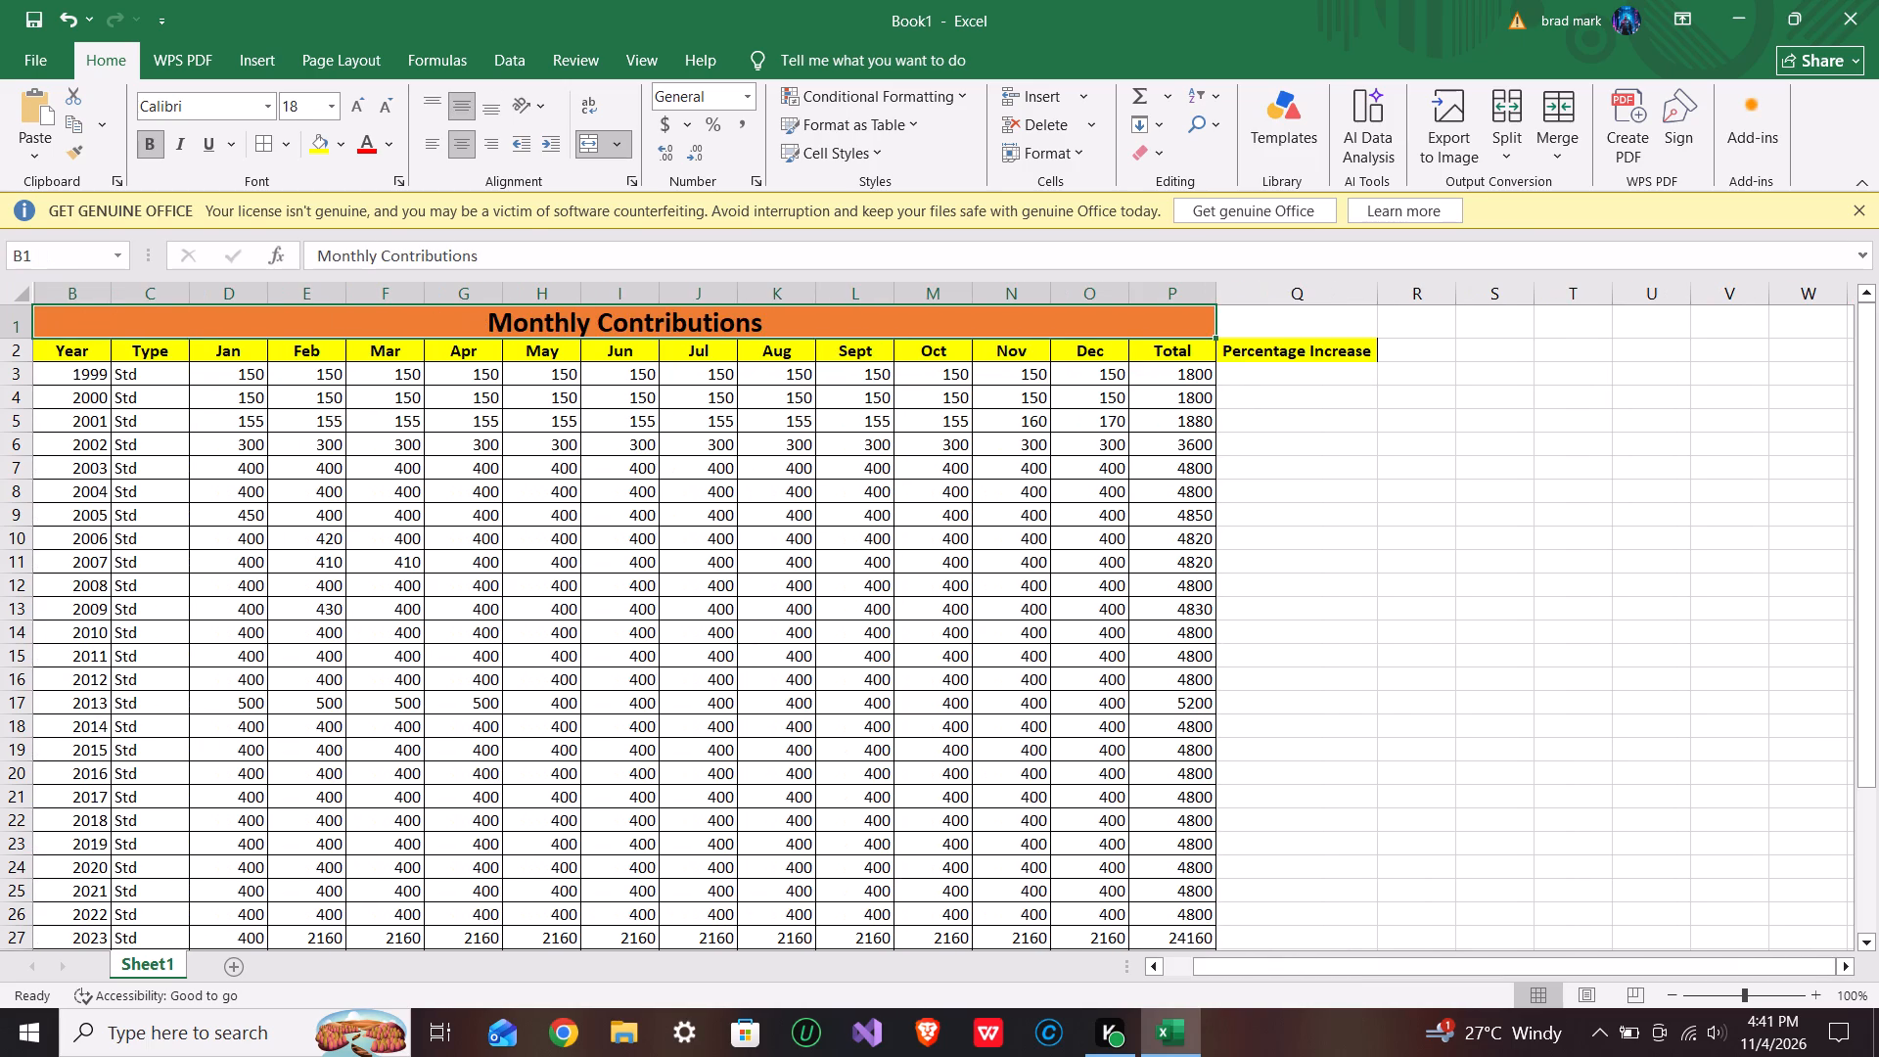
pyautogui.hotkey('ctrl', 'Down')
pyautogui.hotkey('ctrl', 'Up')
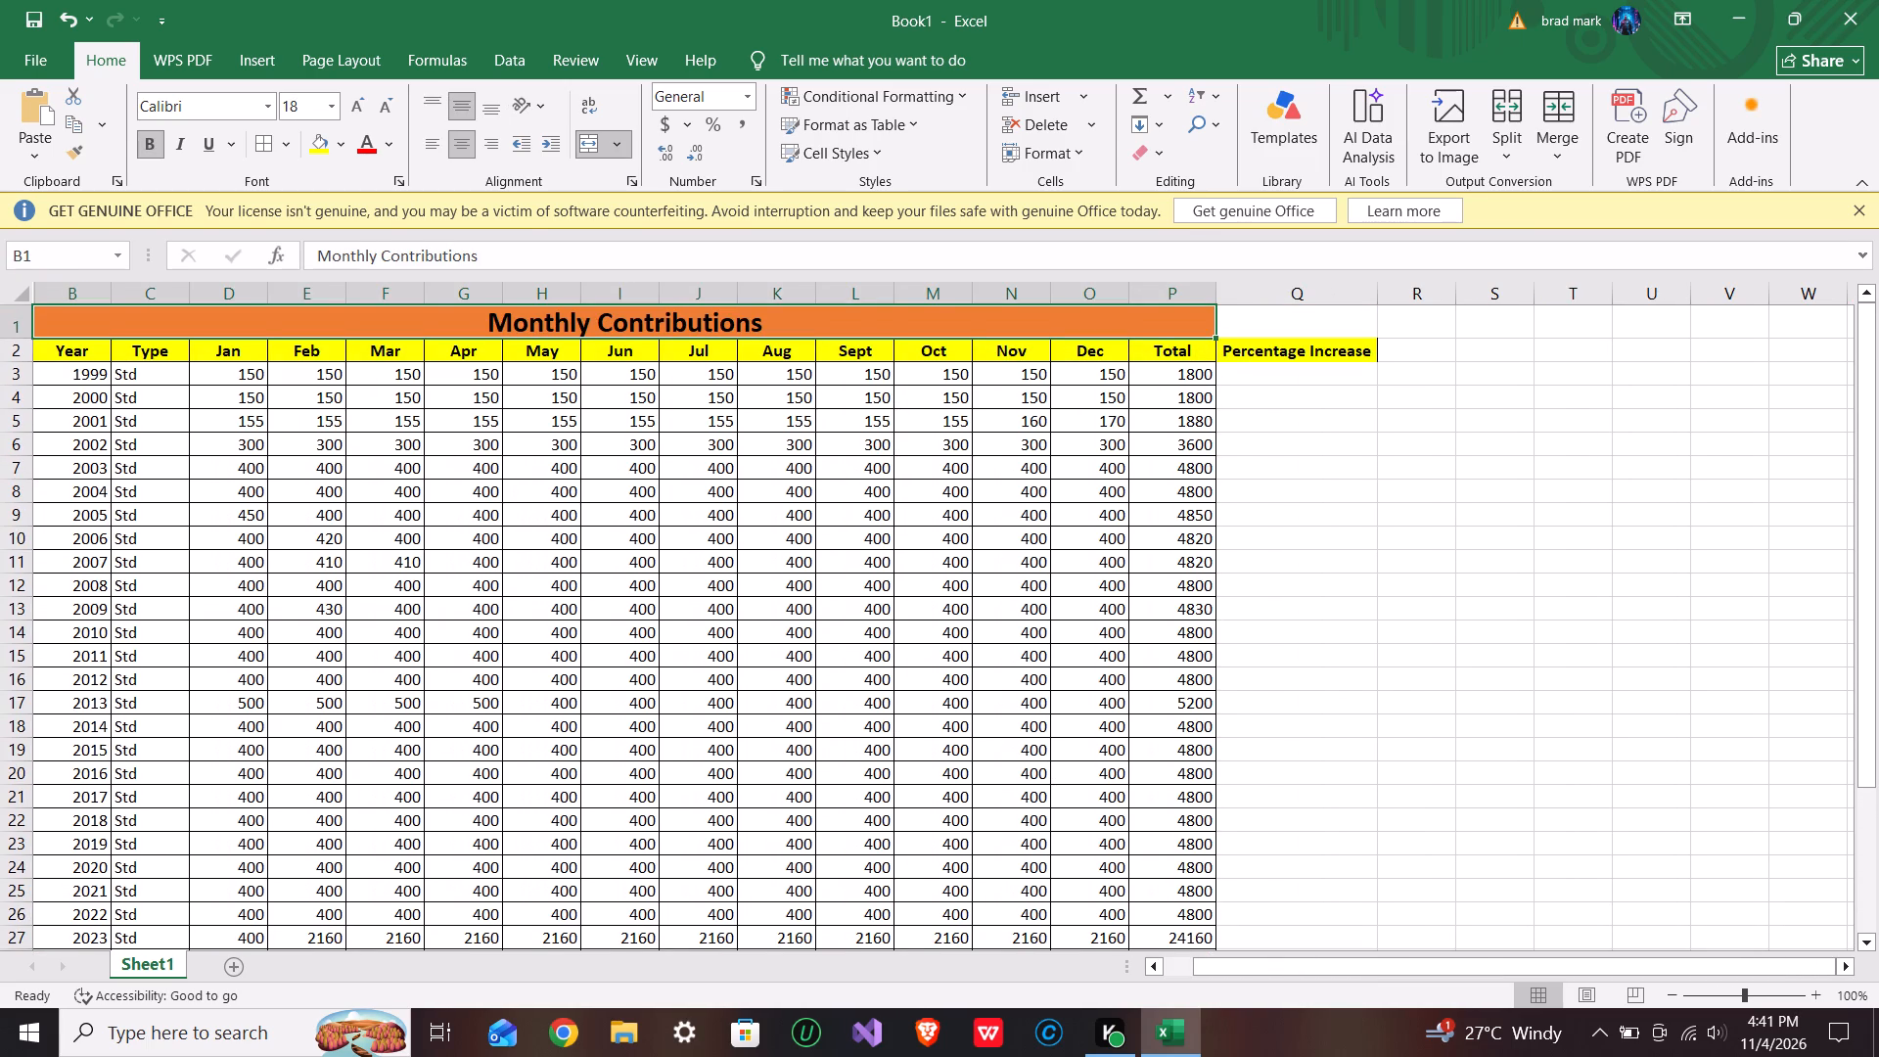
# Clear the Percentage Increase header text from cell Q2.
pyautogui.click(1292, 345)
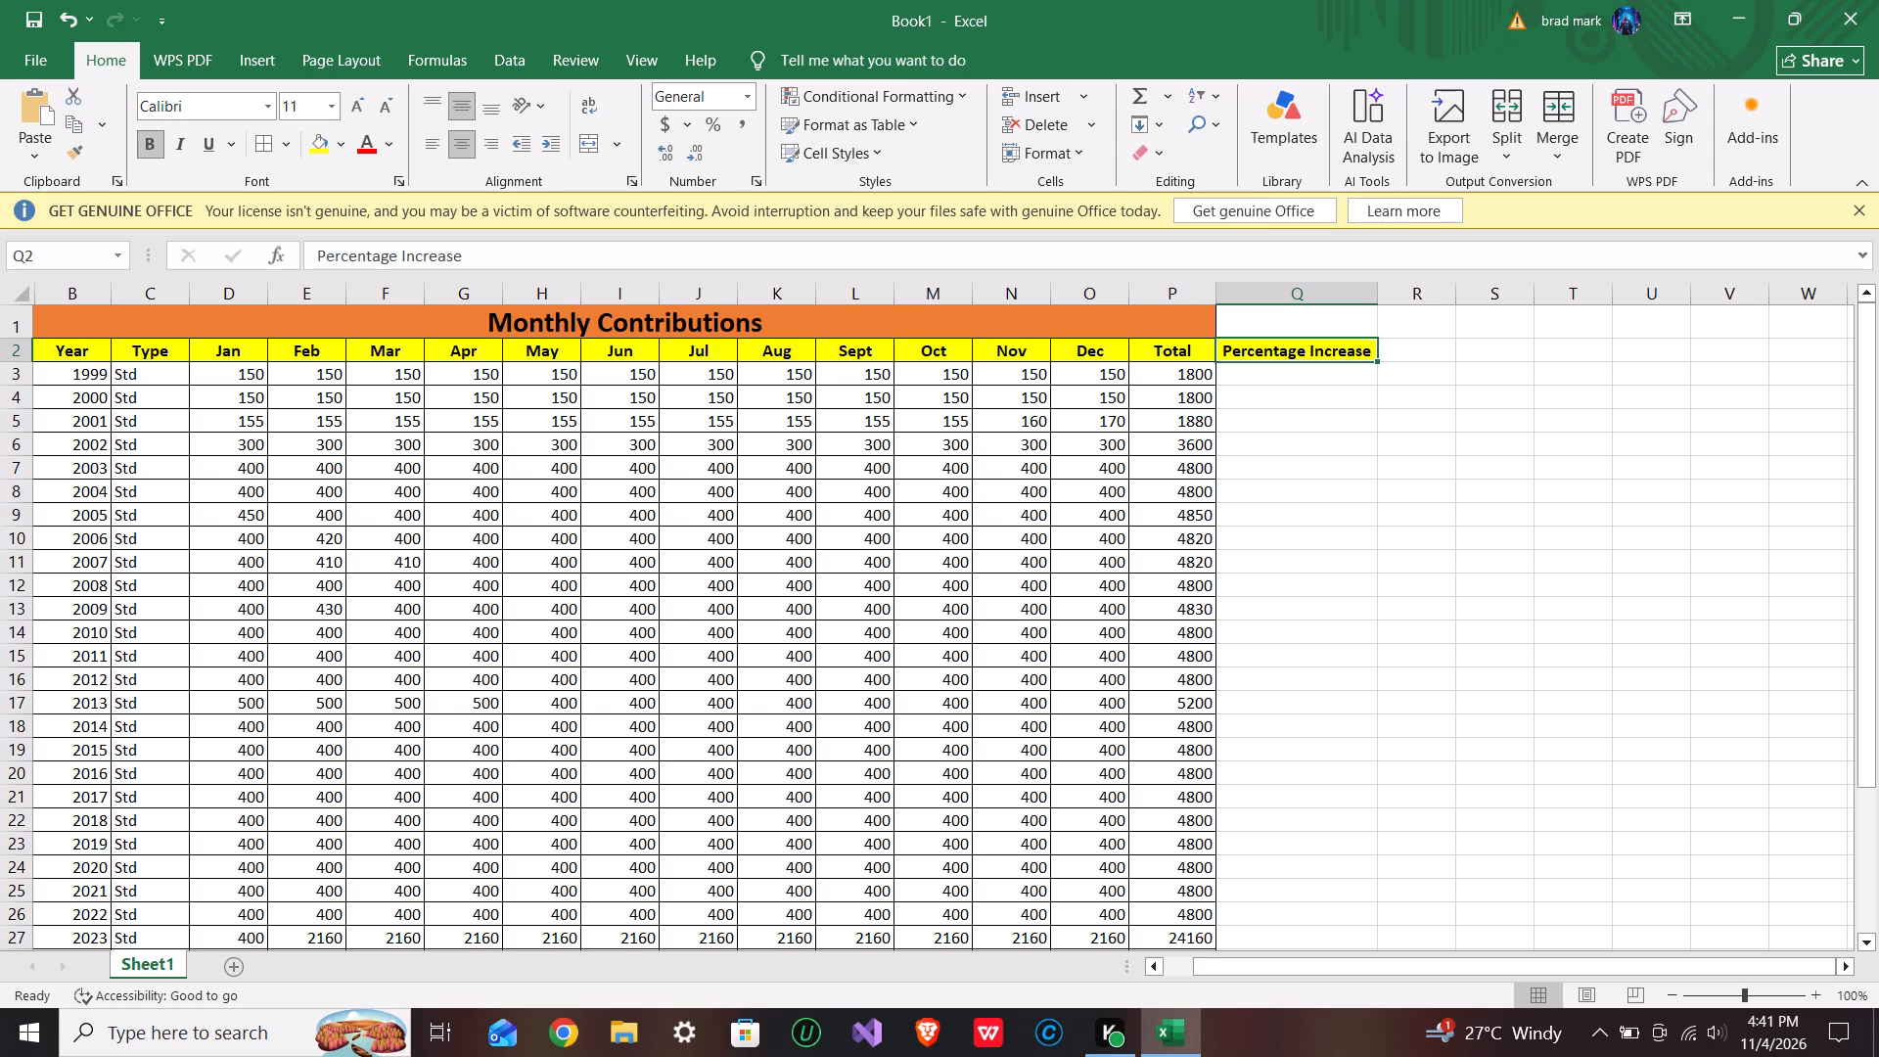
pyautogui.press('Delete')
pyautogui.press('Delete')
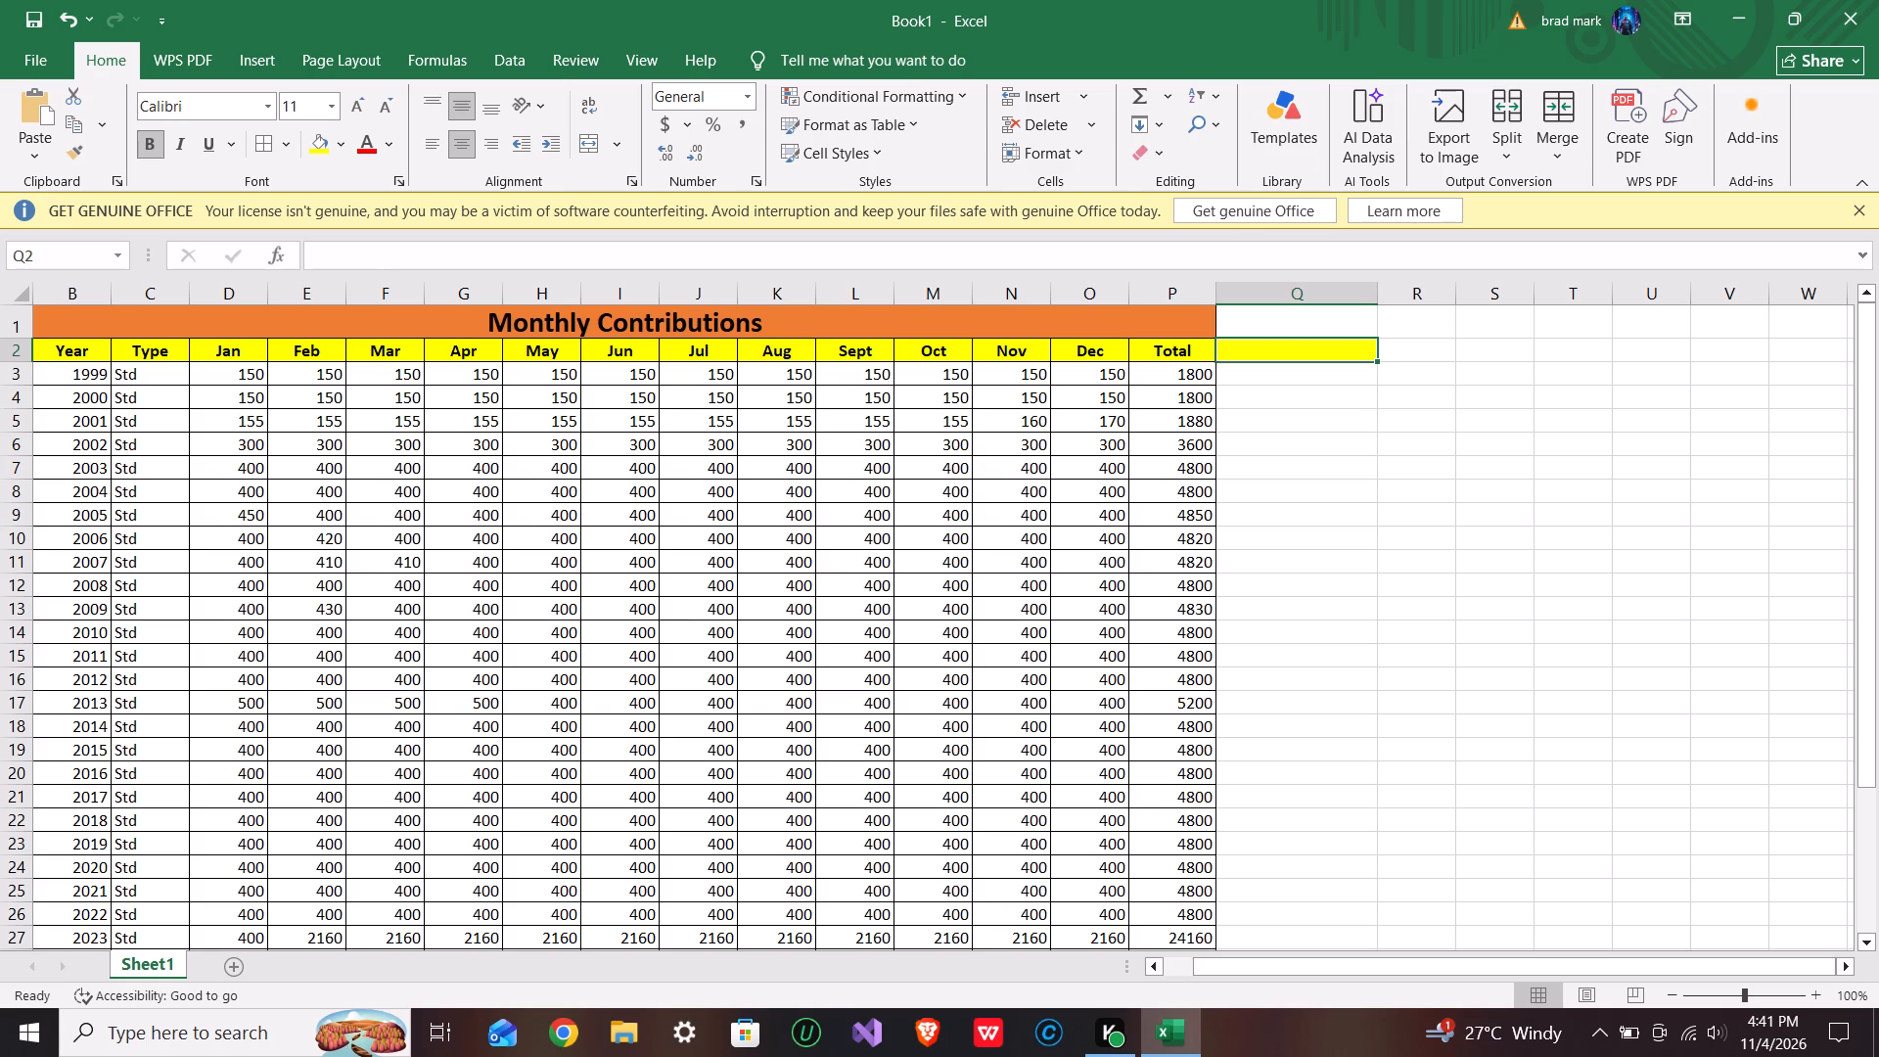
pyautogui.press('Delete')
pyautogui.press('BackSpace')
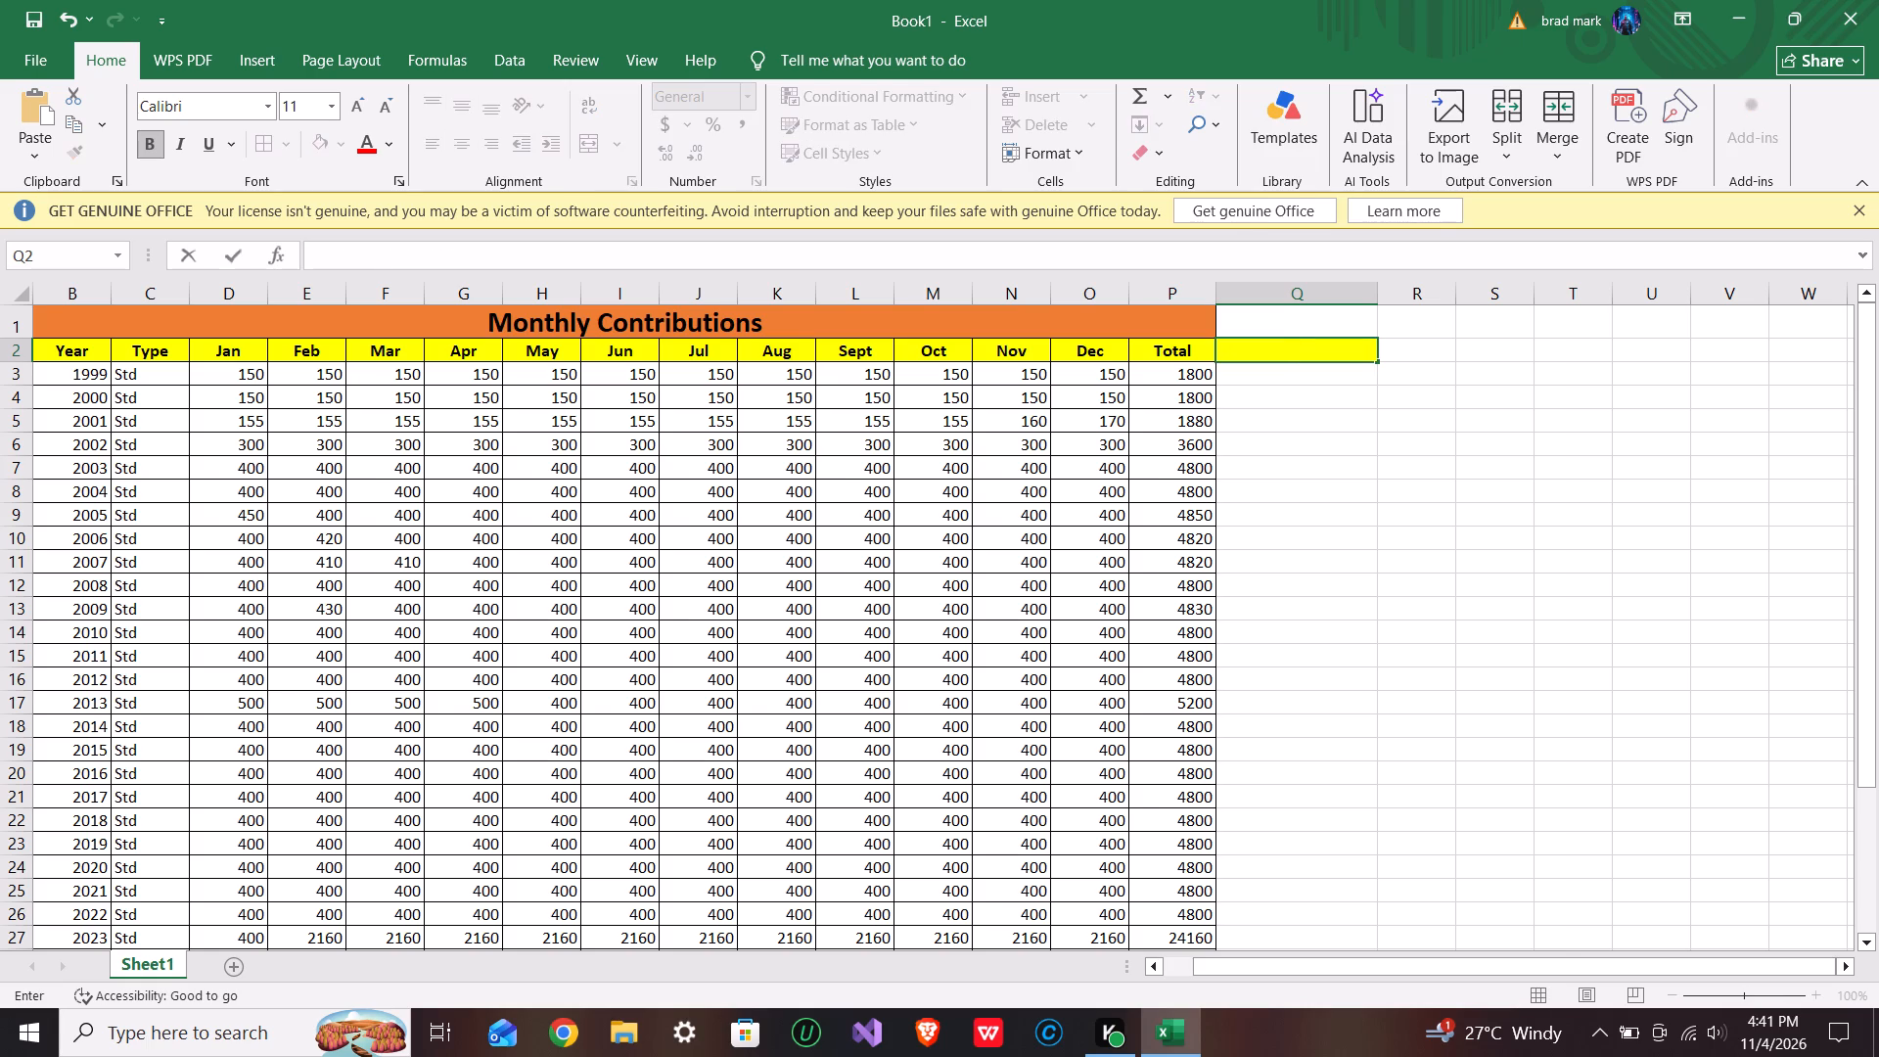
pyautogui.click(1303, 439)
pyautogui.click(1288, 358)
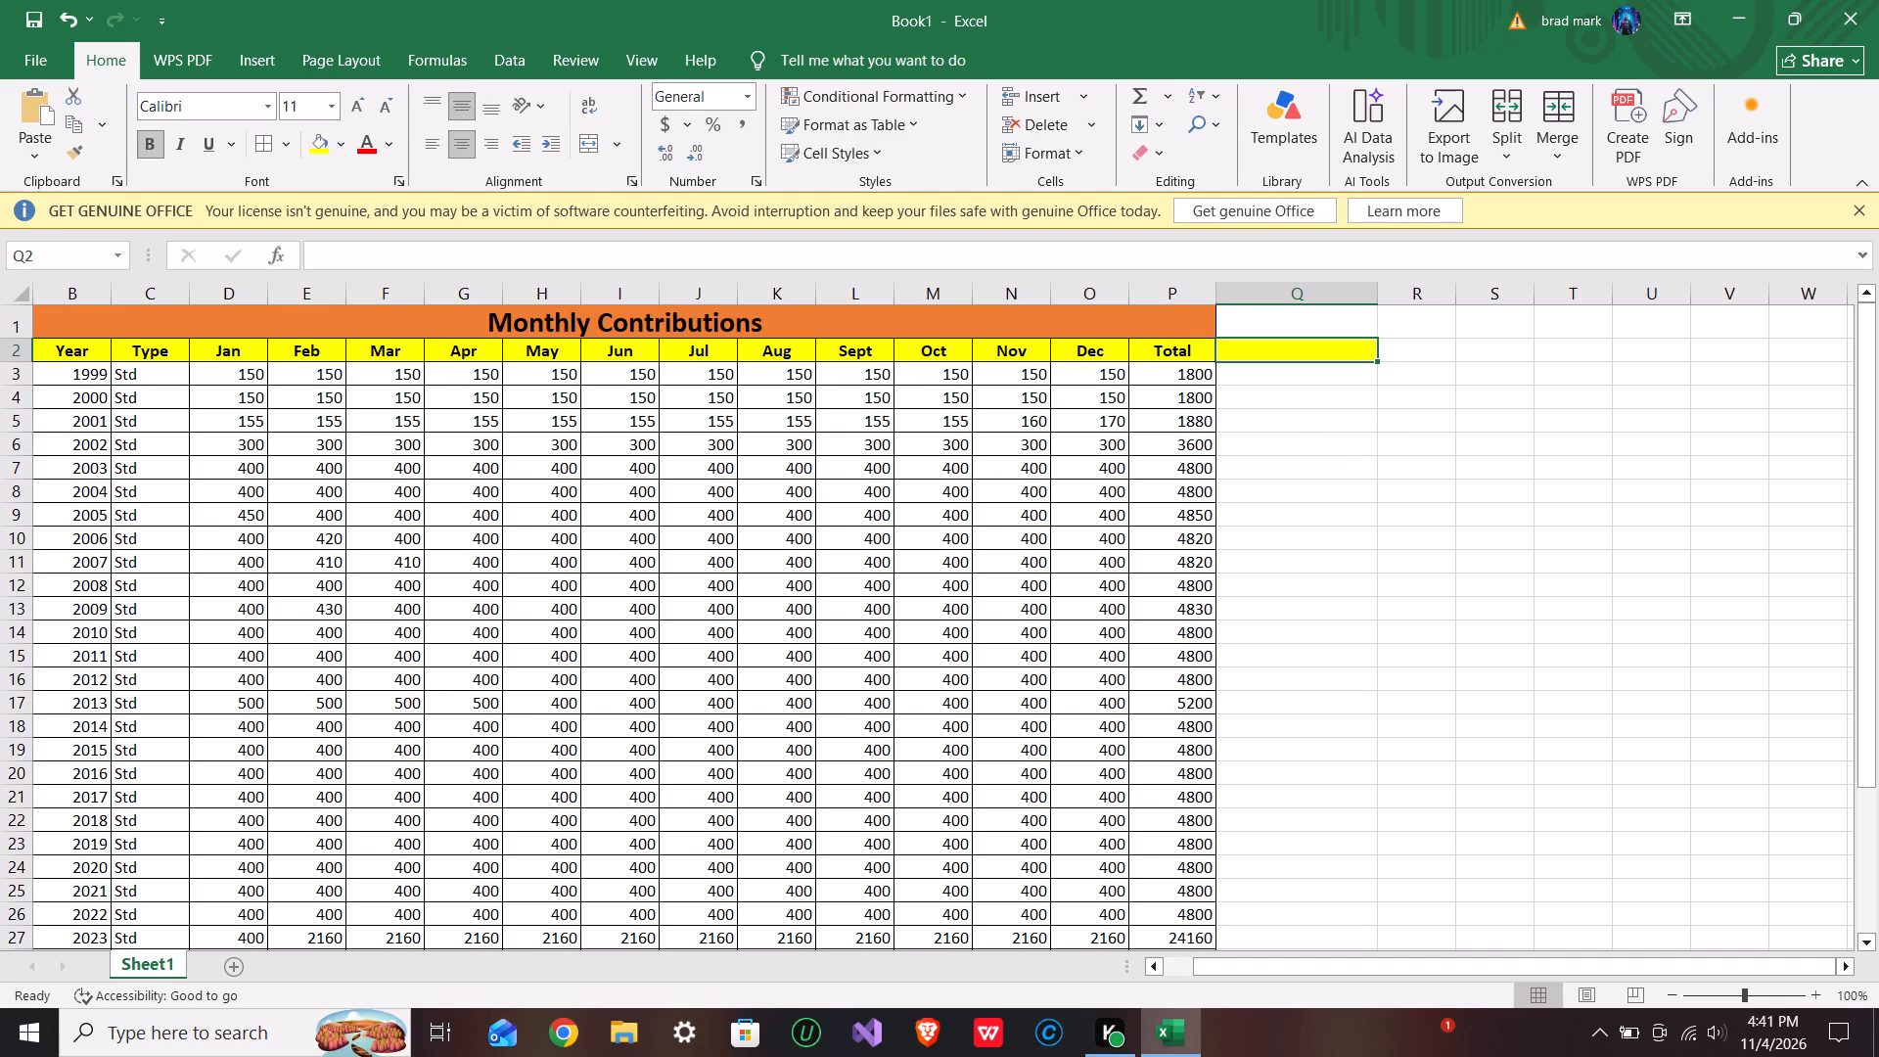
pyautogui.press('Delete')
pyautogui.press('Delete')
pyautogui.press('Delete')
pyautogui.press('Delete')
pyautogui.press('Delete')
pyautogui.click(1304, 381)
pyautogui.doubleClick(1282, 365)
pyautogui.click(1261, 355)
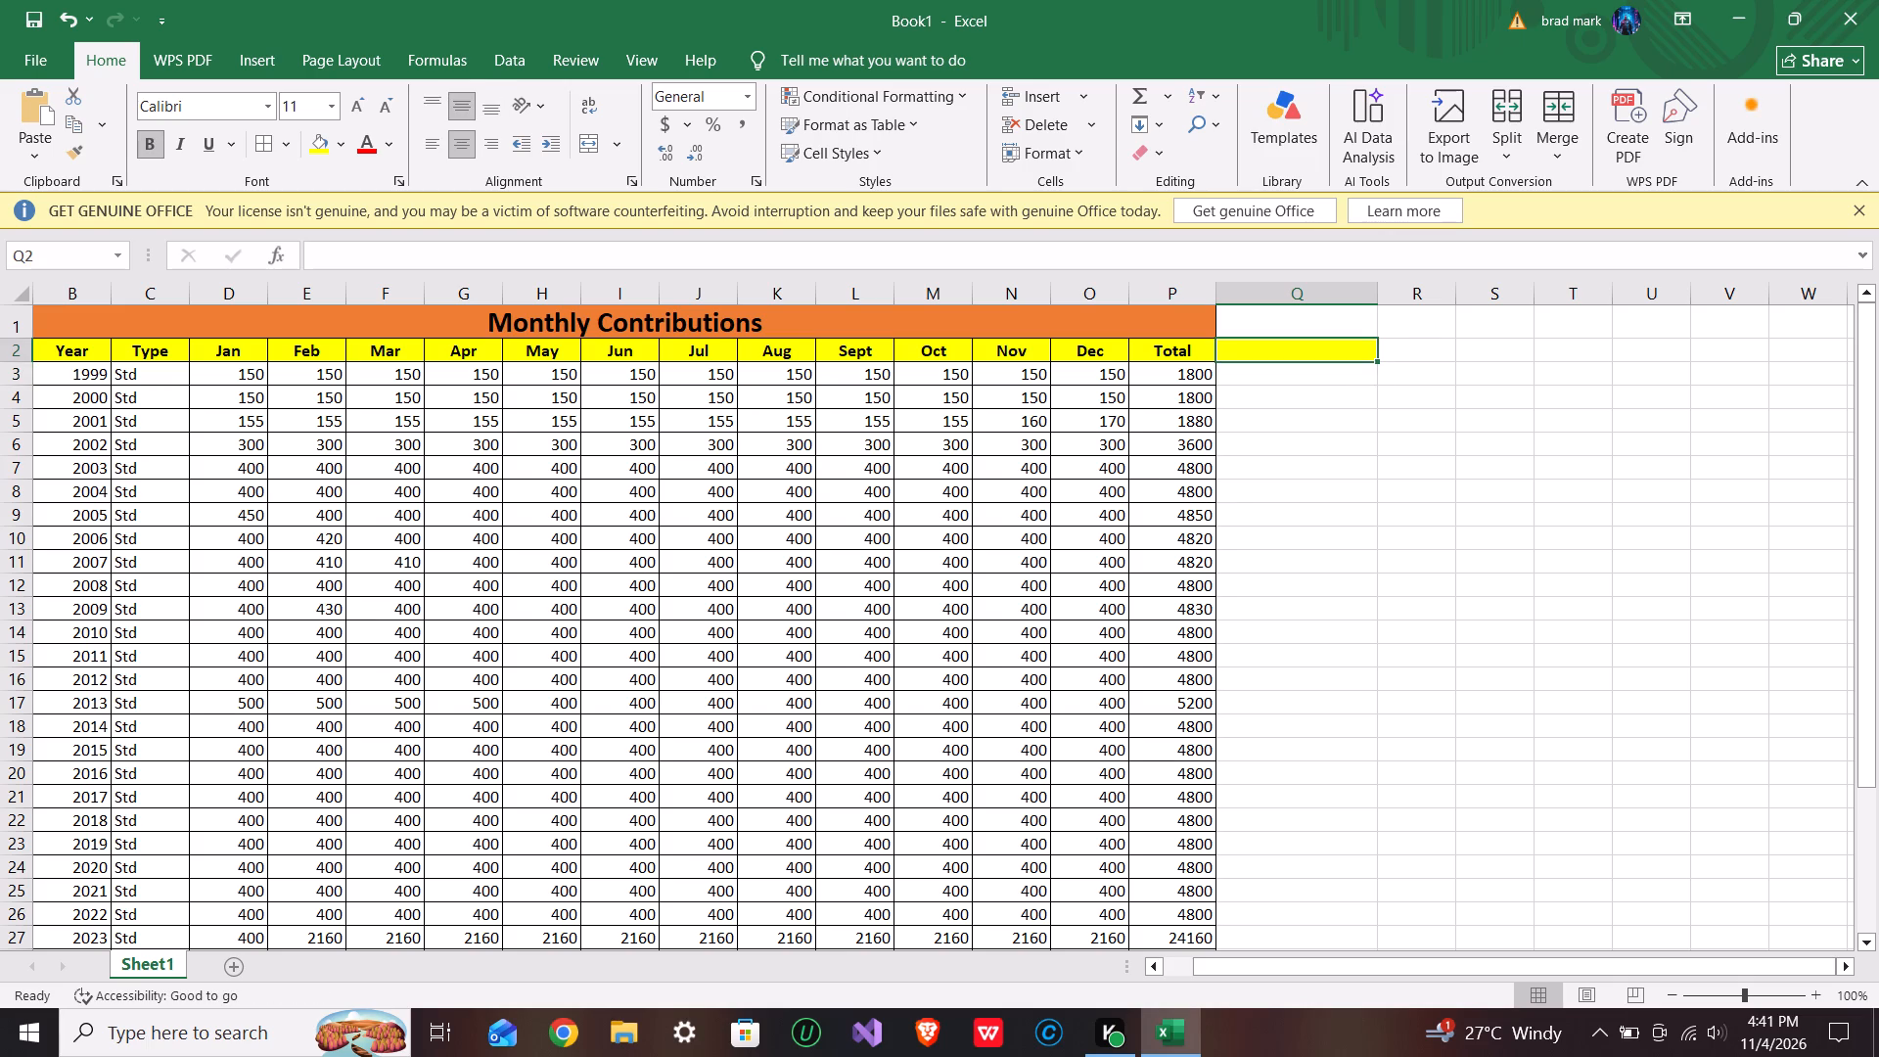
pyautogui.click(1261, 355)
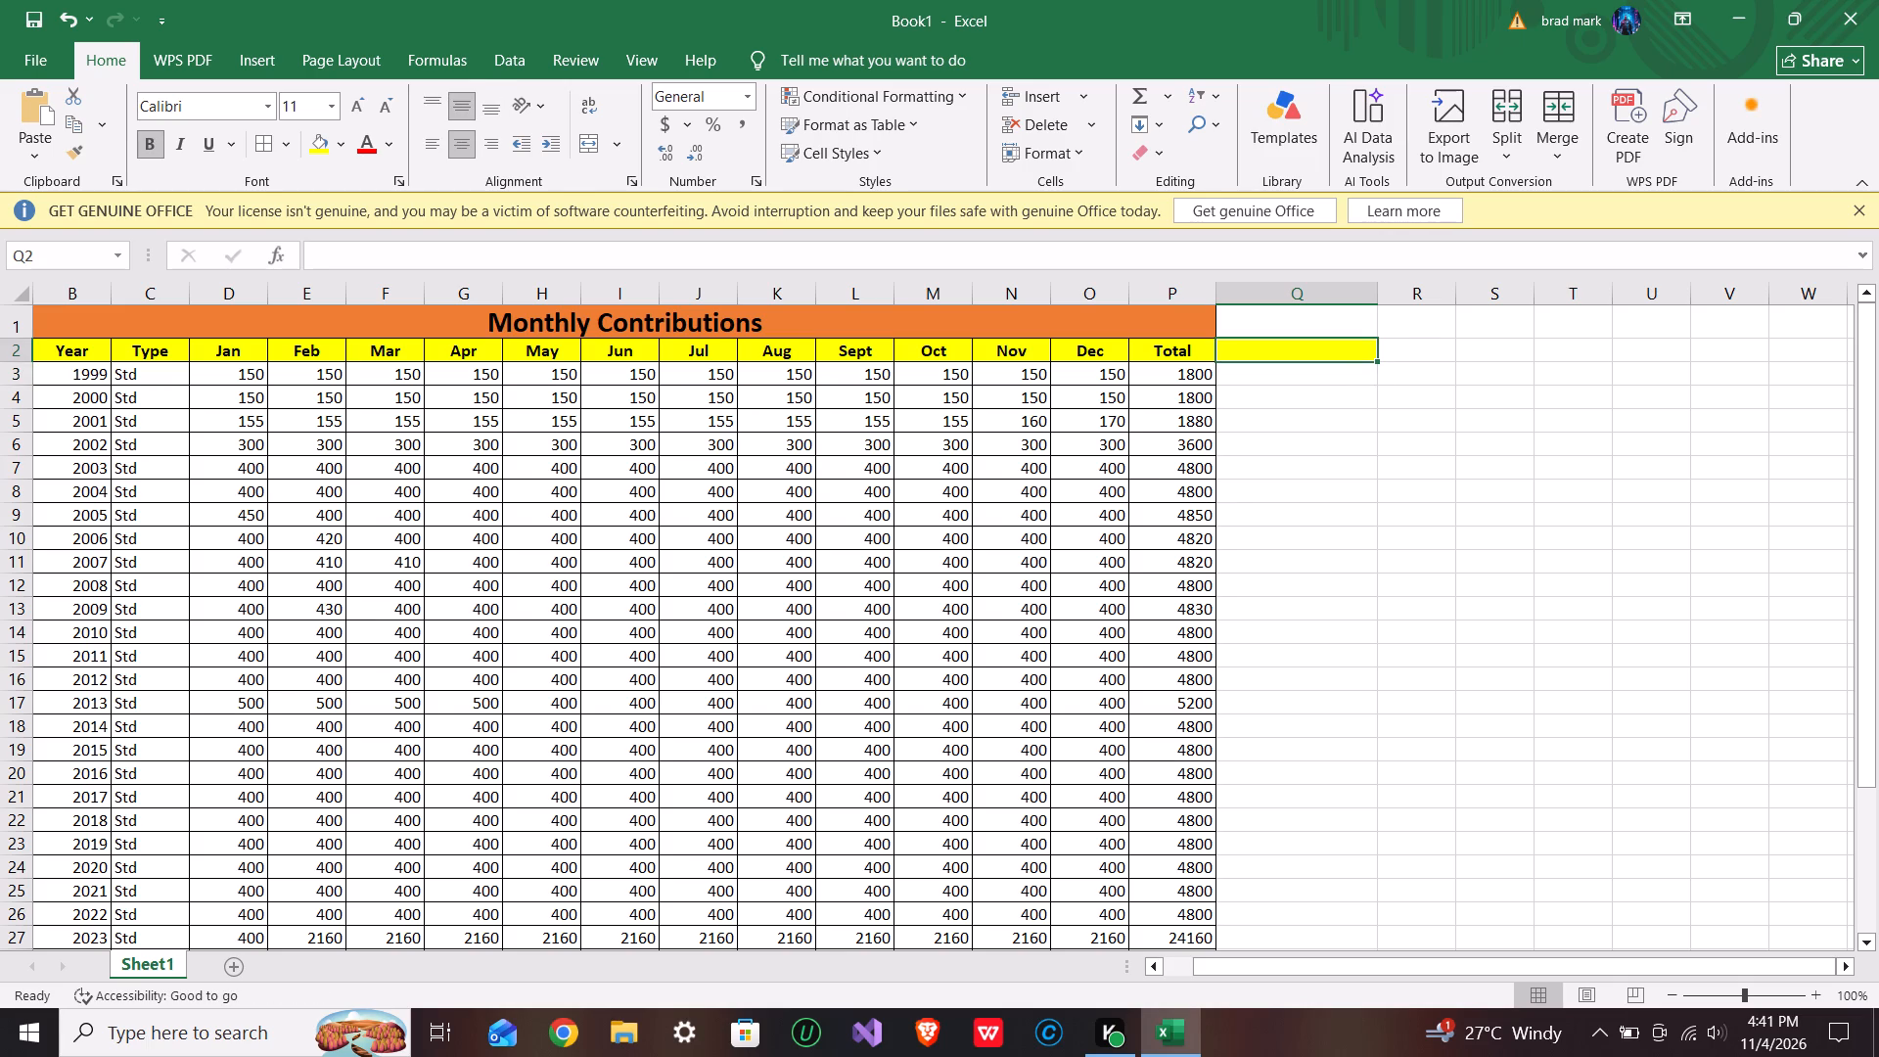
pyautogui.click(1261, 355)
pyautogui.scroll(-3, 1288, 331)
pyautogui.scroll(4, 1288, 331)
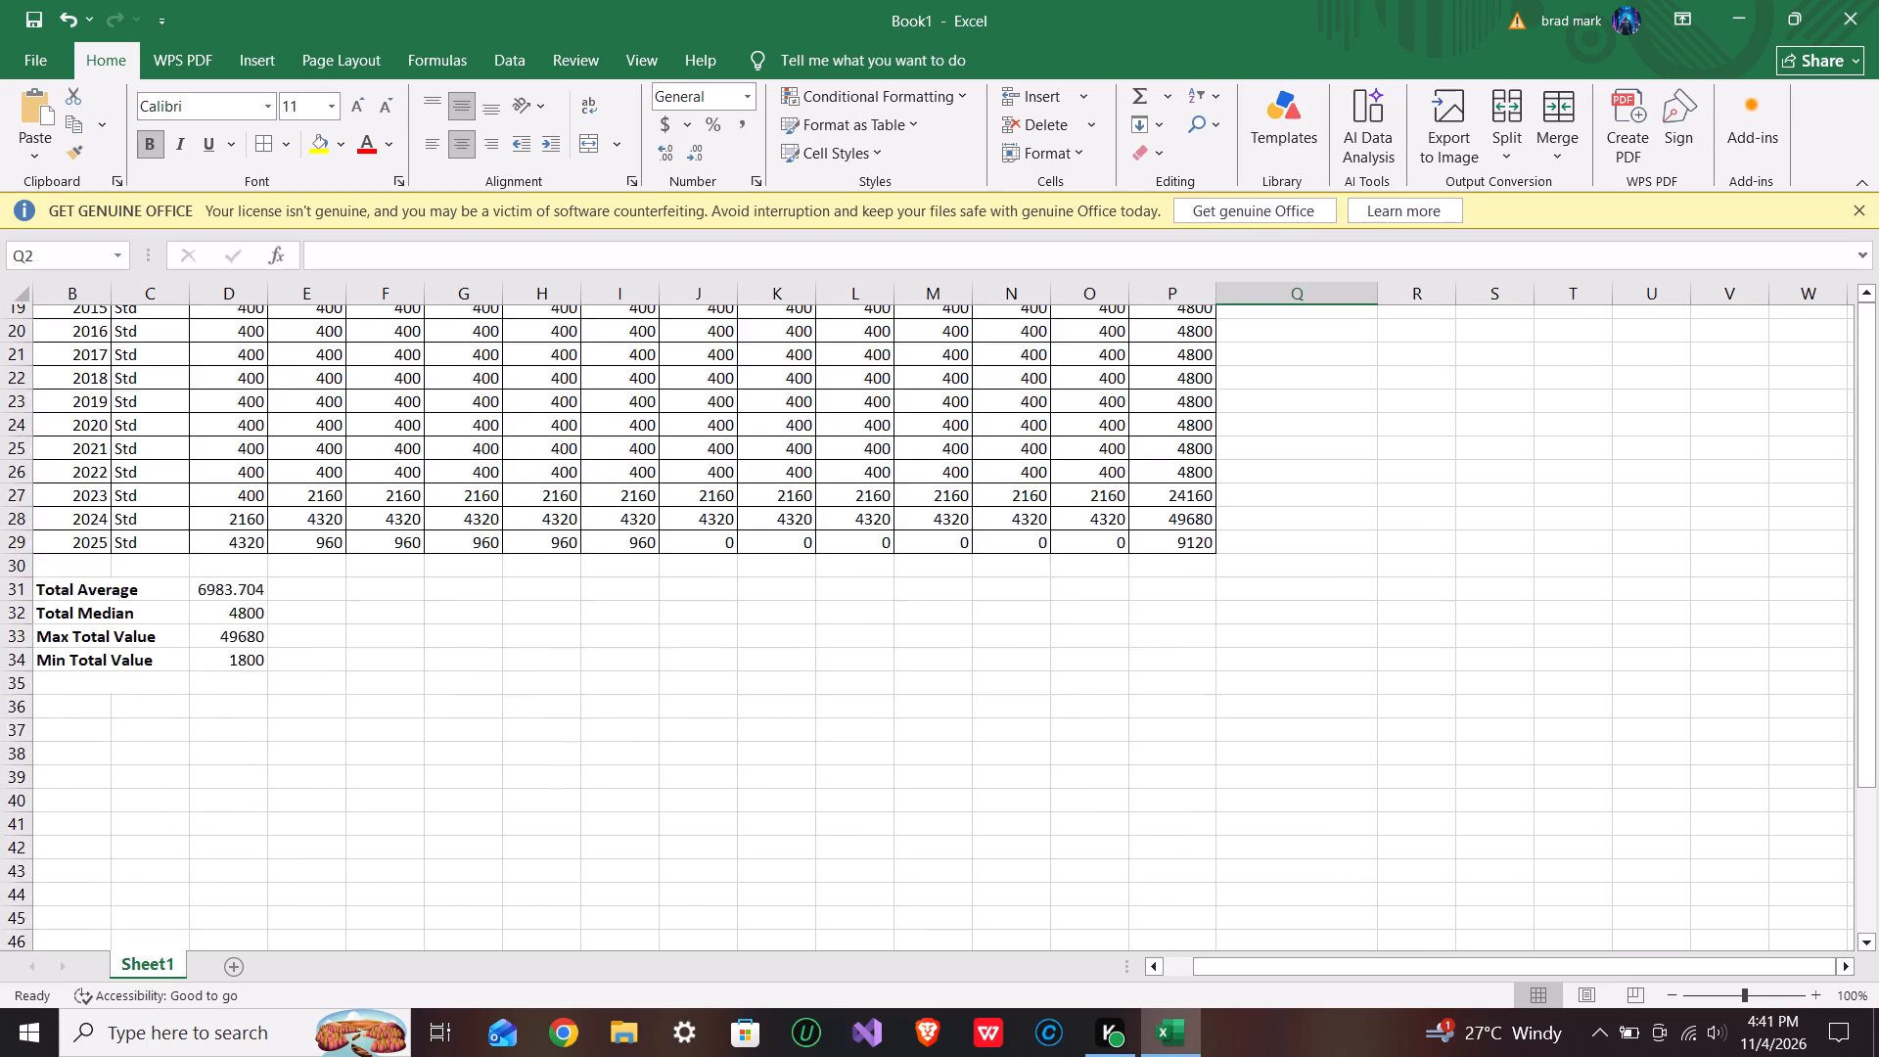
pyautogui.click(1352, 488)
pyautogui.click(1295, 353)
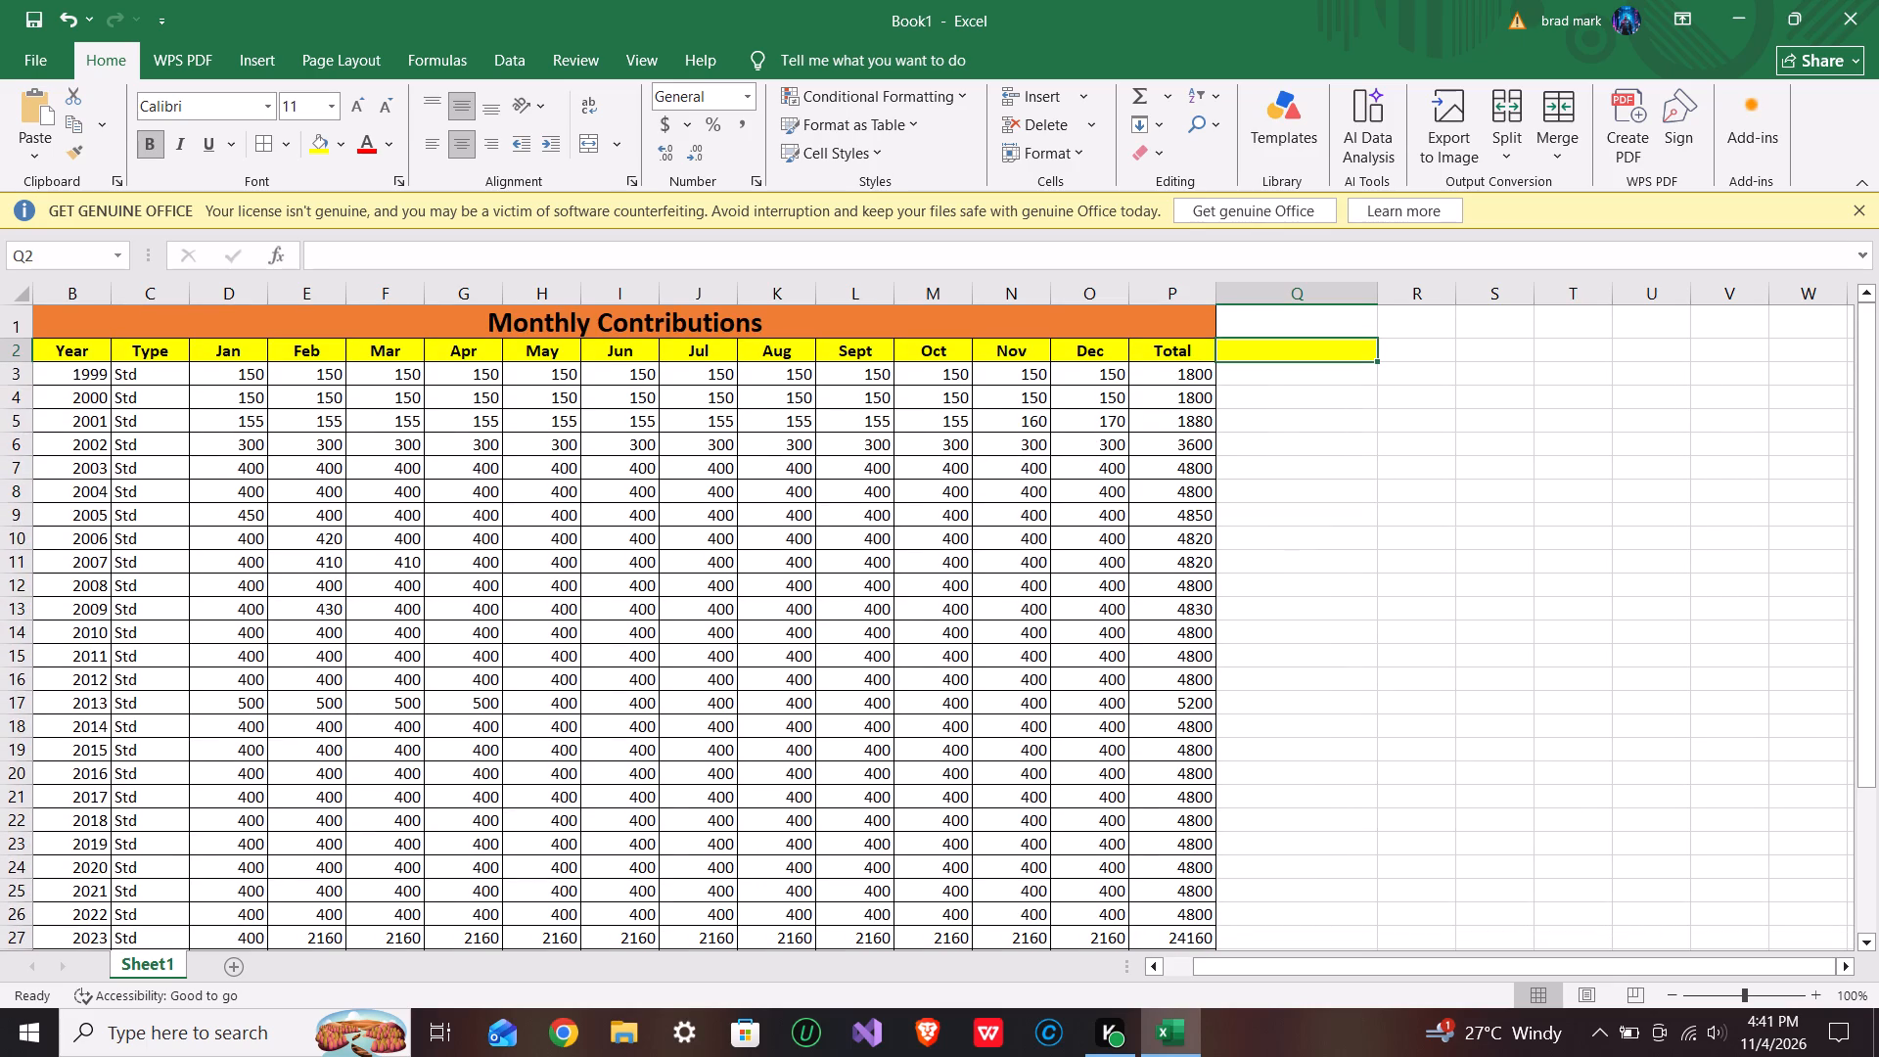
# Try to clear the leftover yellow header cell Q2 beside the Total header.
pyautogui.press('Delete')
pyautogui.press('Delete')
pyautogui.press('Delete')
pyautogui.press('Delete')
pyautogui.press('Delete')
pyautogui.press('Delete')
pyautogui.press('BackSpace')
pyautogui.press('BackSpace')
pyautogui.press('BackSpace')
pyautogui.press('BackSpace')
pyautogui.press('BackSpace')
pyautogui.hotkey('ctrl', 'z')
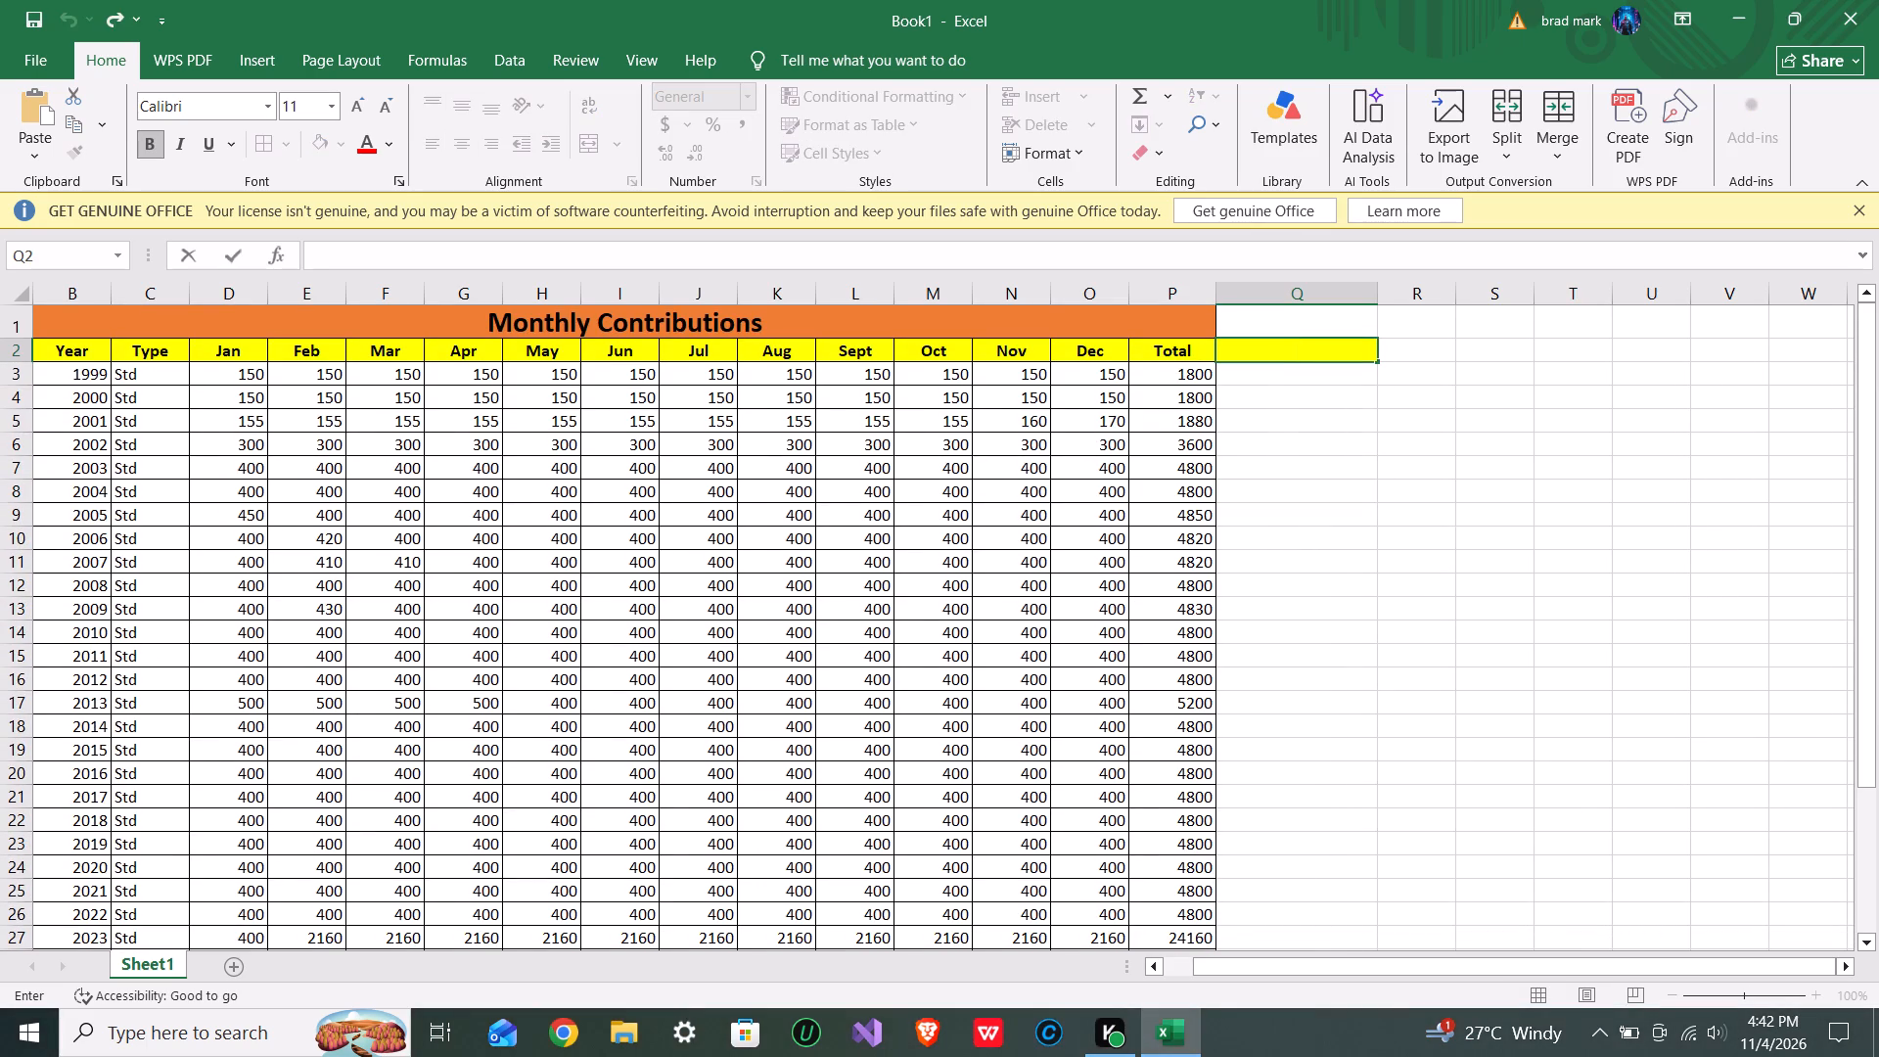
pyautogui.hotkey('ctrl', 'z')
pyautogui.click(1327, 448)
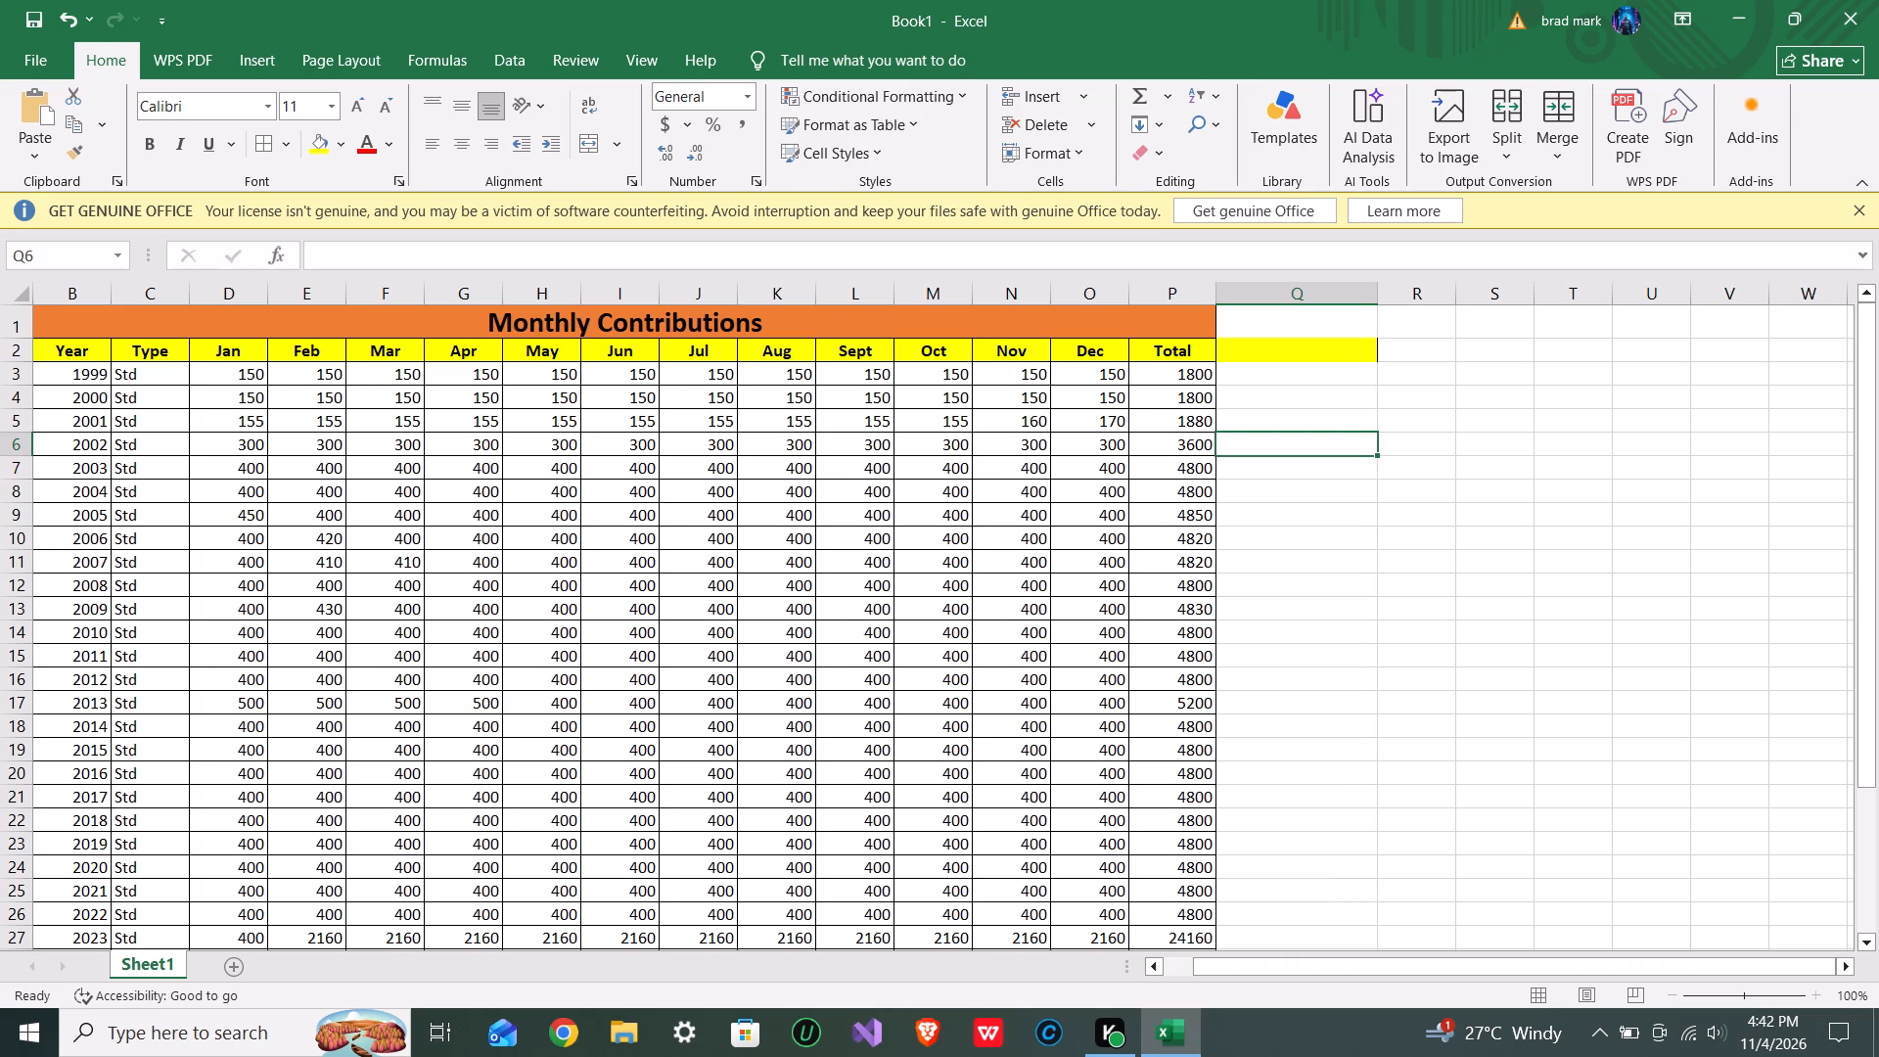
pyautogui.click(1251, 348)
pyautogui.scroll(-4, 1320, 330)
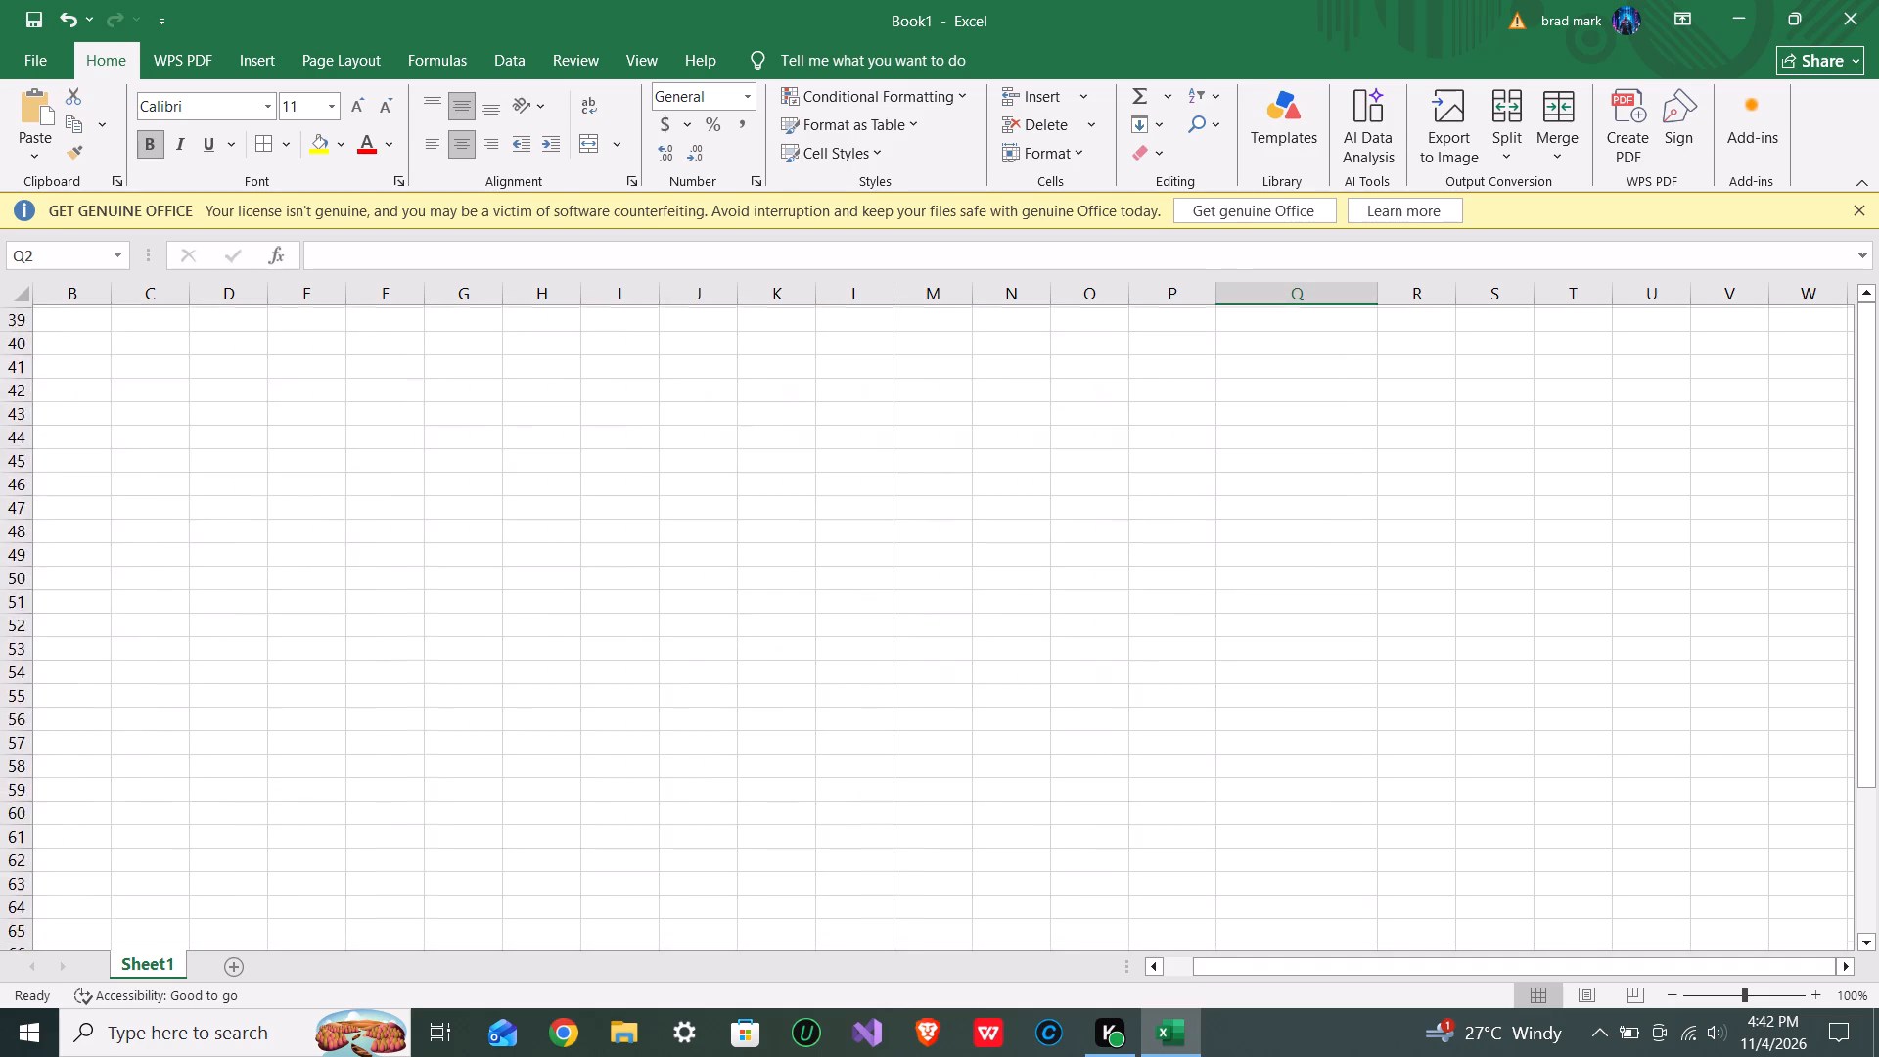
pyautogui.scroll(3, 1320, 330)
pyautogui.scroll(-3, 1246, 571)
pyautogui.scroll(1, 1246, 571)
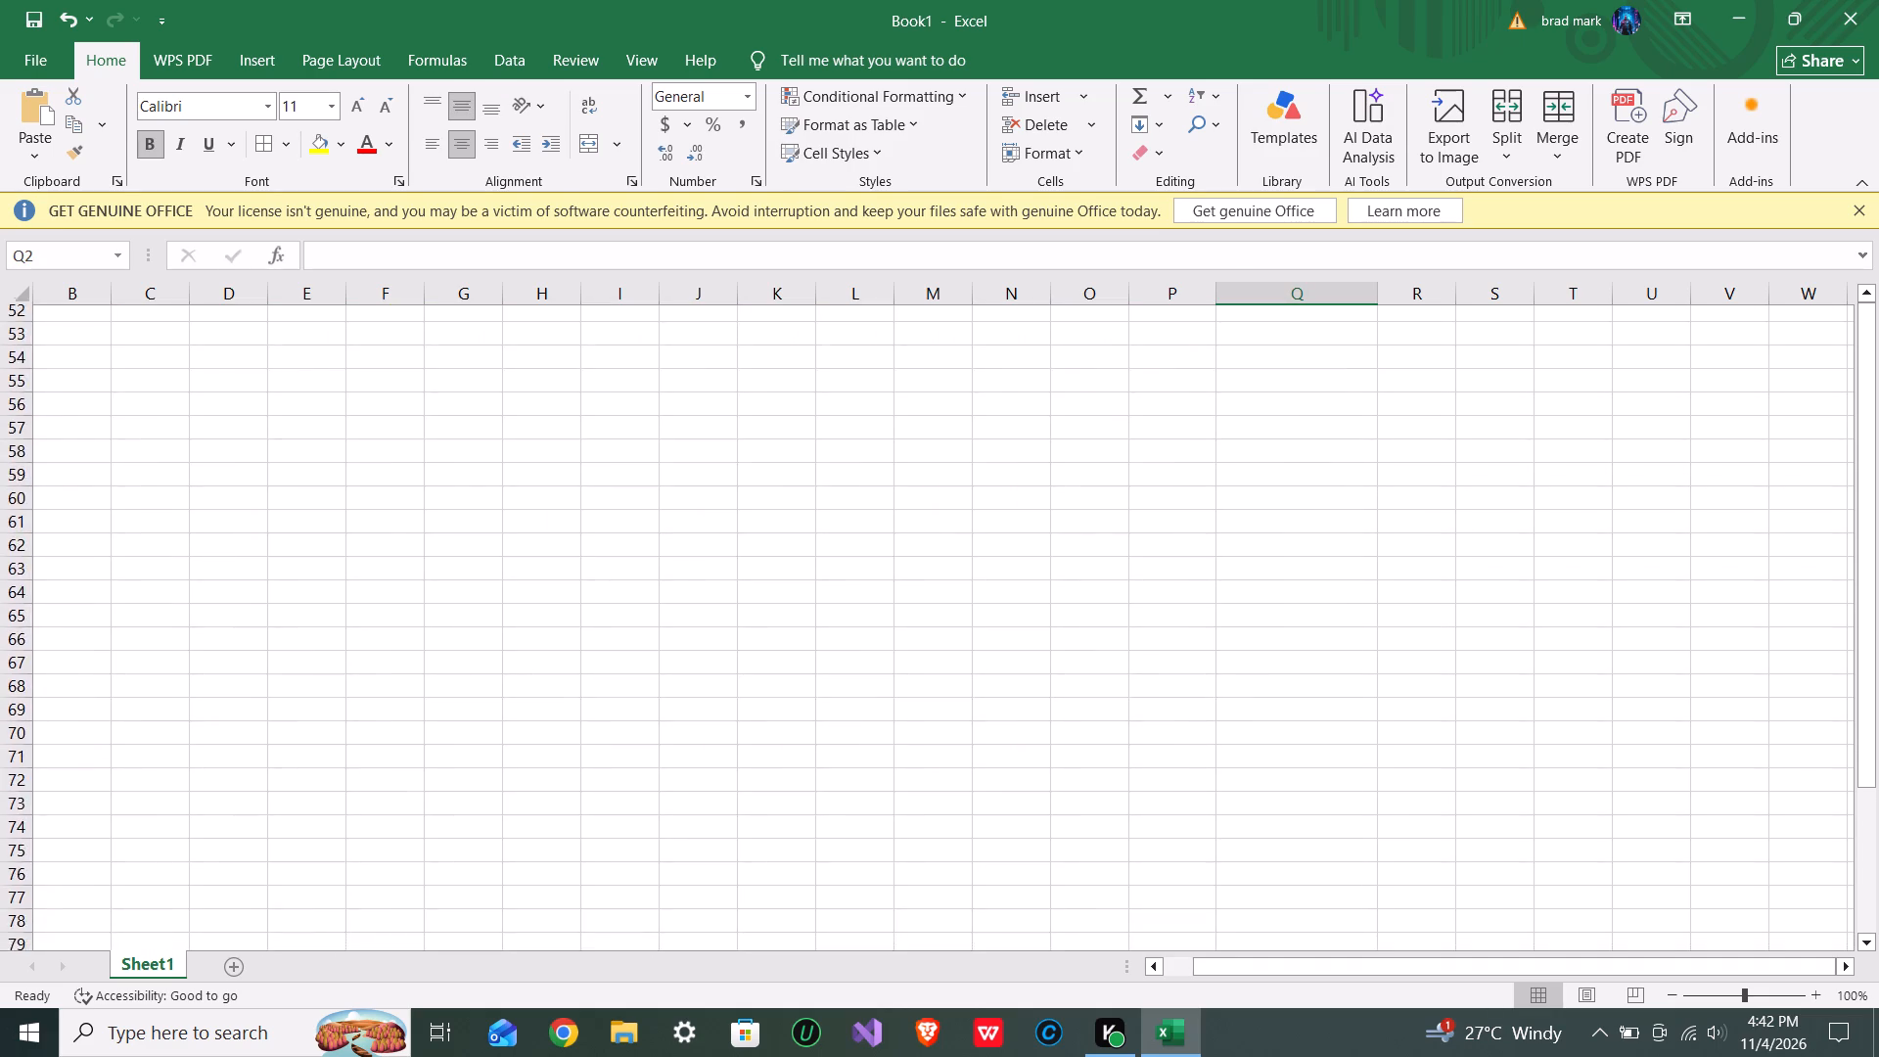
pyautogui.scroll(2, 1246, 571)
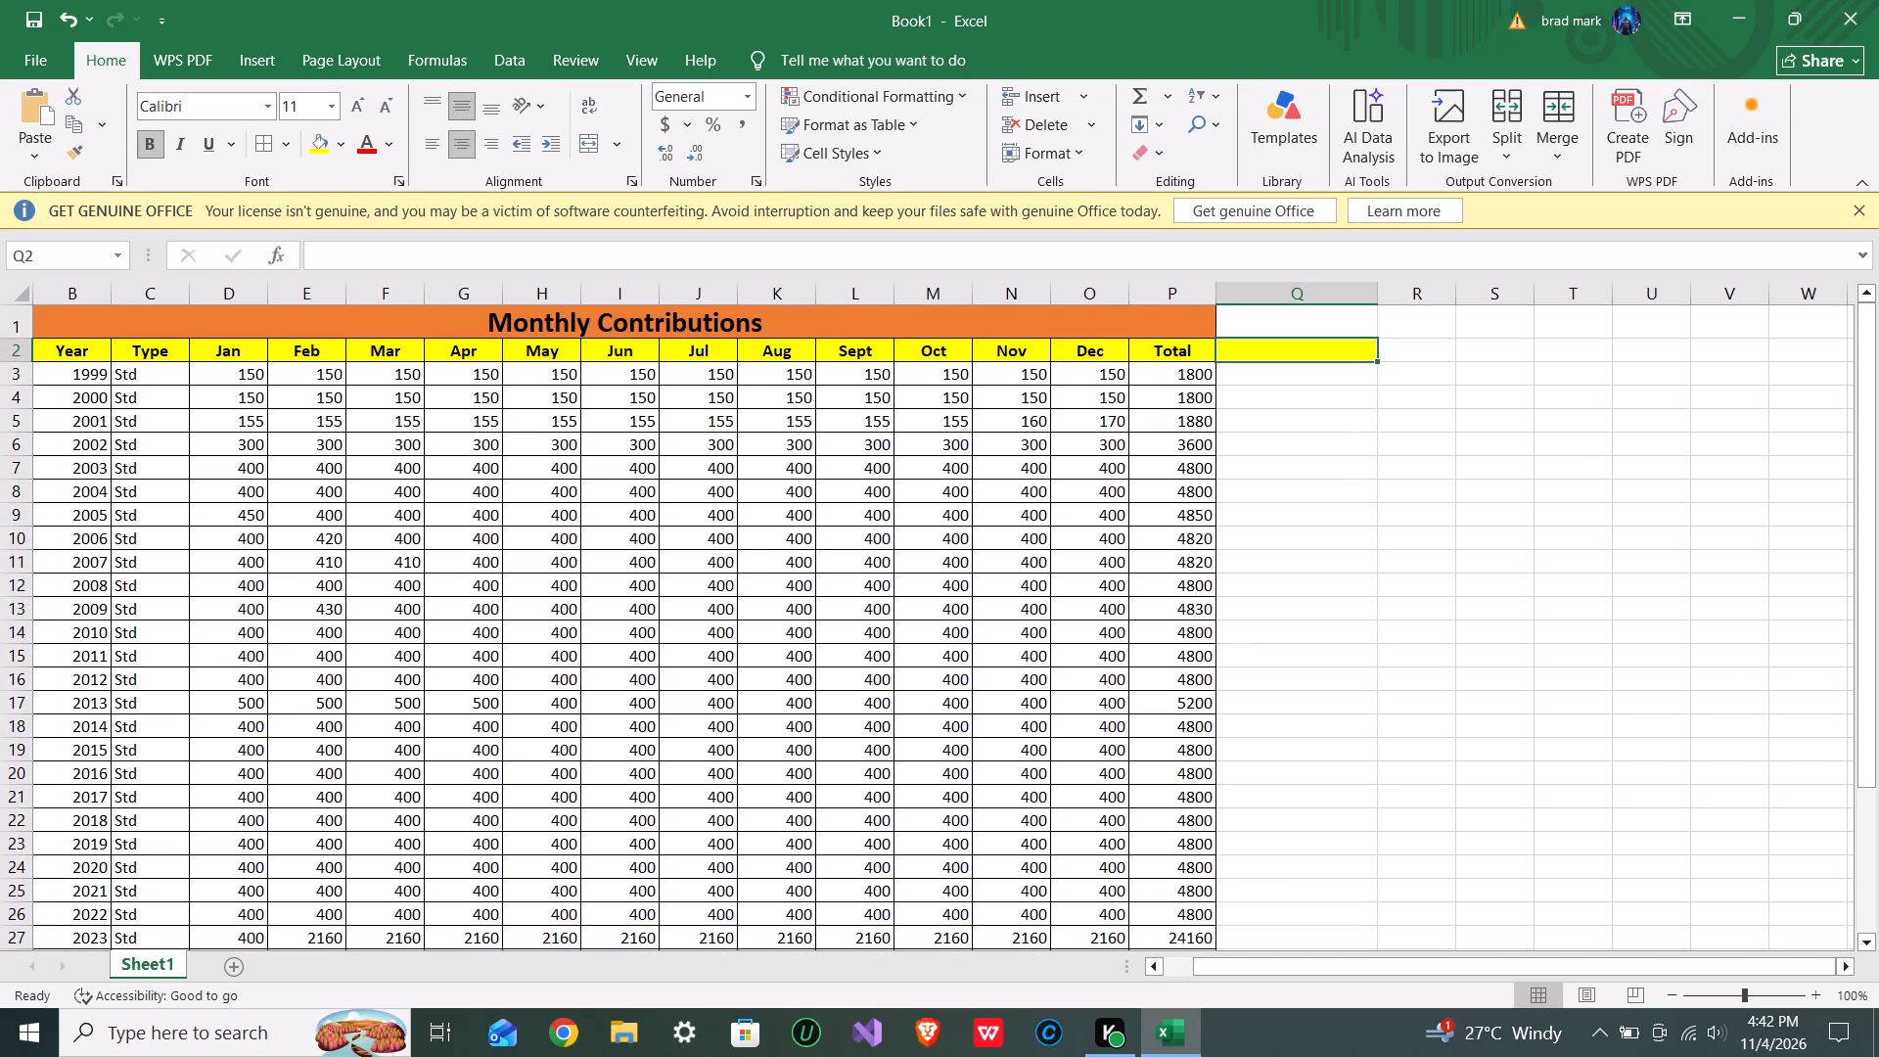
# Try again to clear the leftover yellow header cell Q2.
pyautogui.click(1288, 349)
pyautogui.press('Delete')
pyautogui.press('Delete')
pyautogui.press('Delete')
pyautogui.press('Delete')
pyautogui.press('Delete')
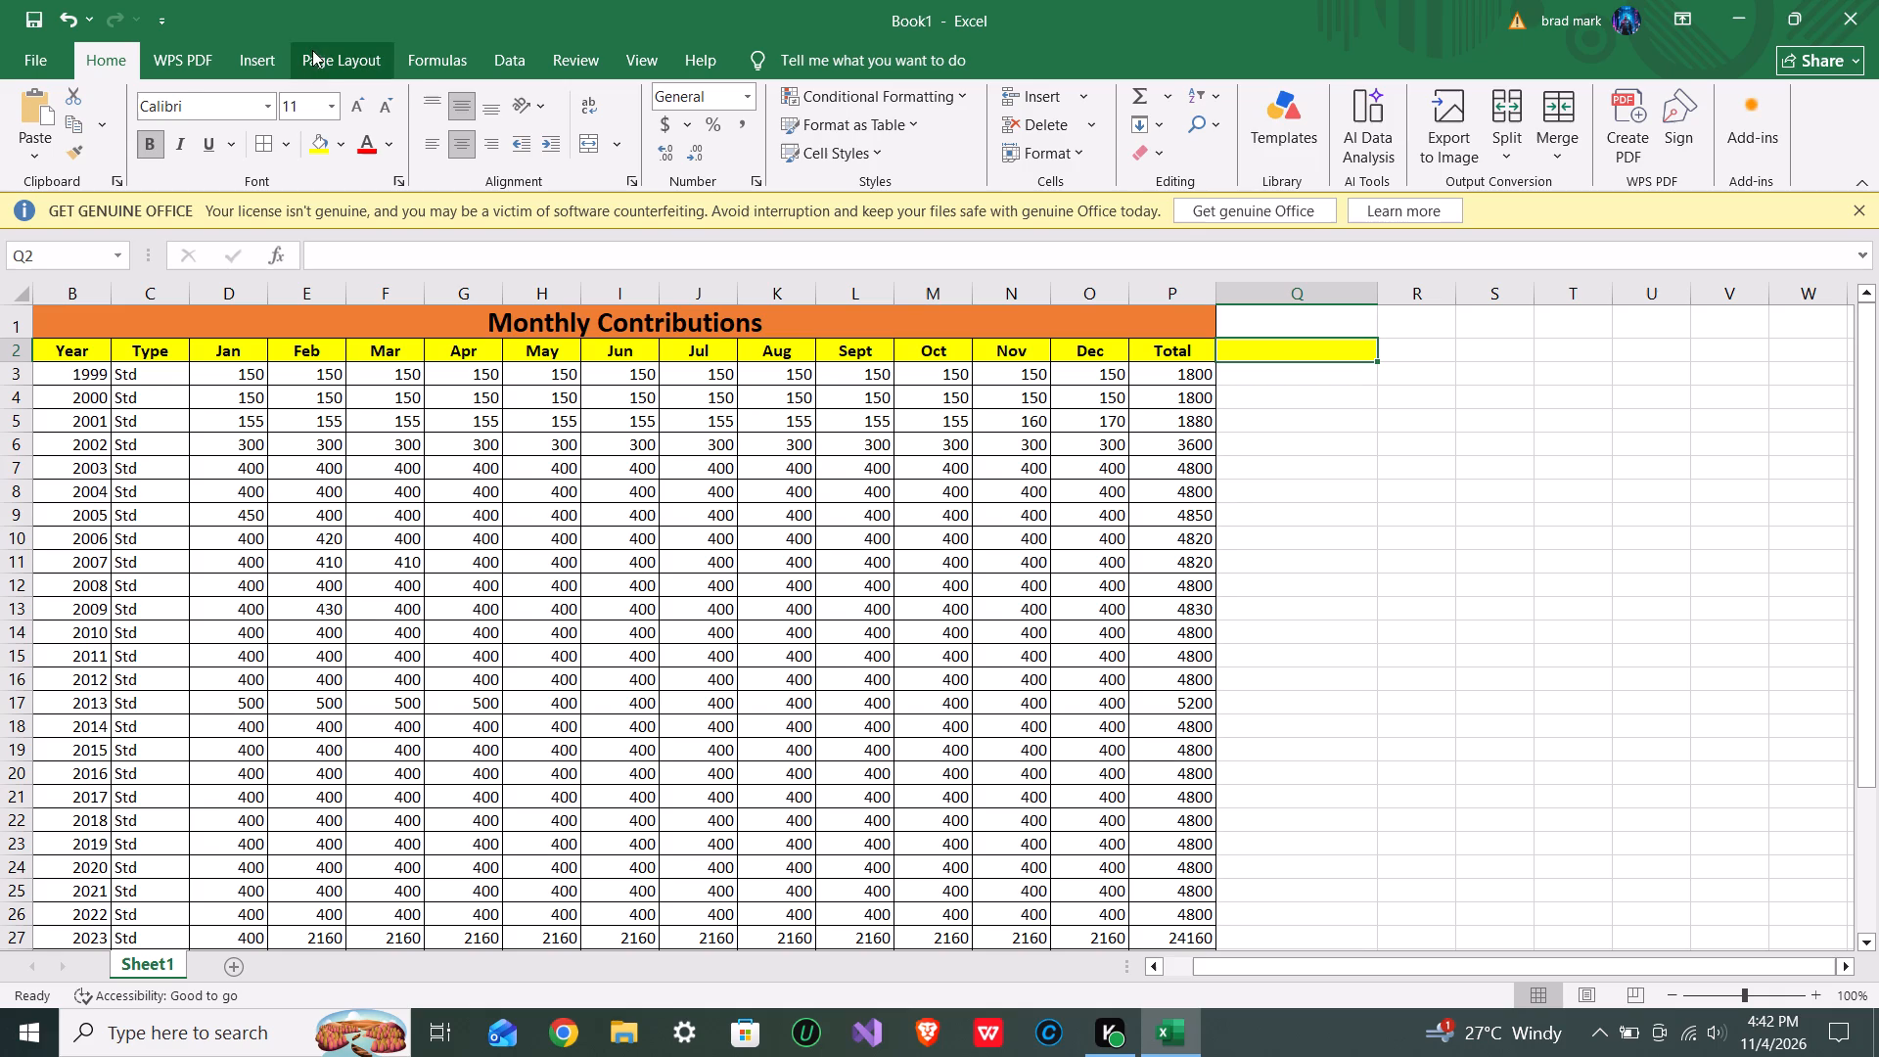
# Examine the contributions table from the title row down to the summary statistics below it.
pyautogui.scroll(-3, 1238, 610)
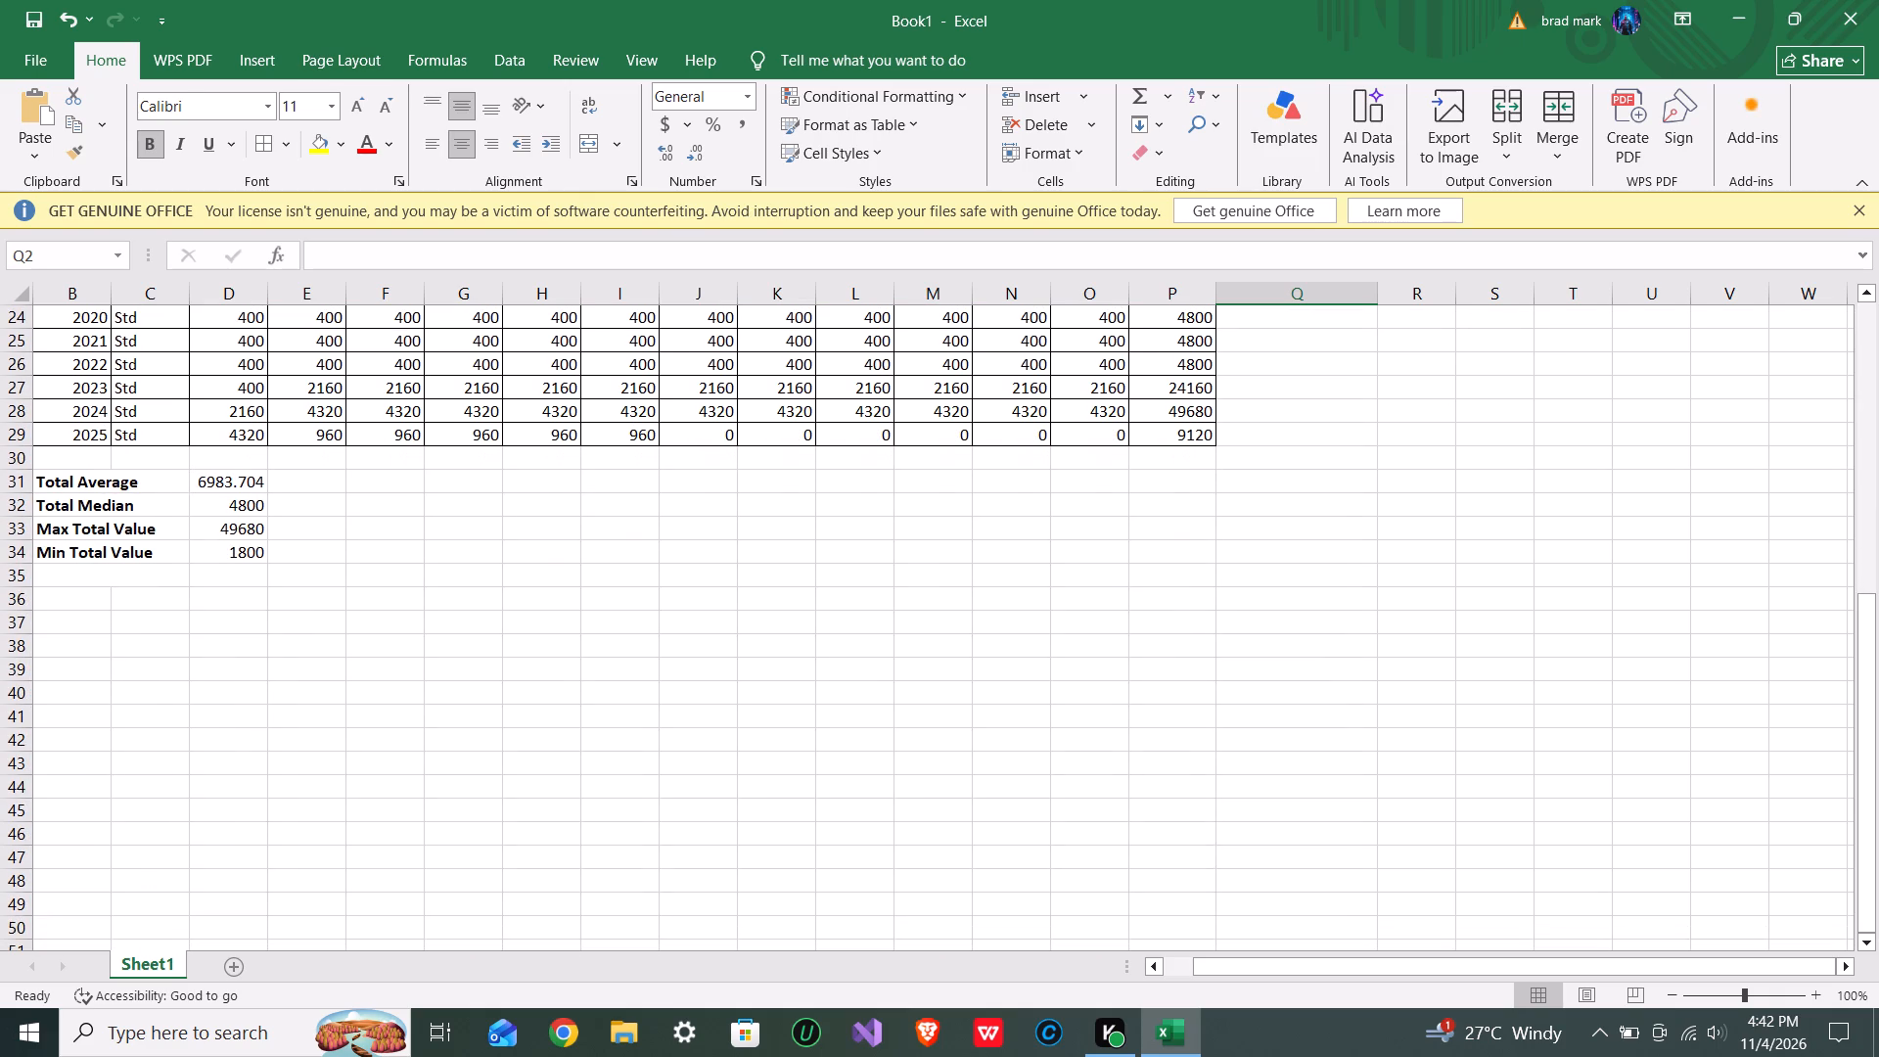
pyautogui.scroll(3, 353, 583)
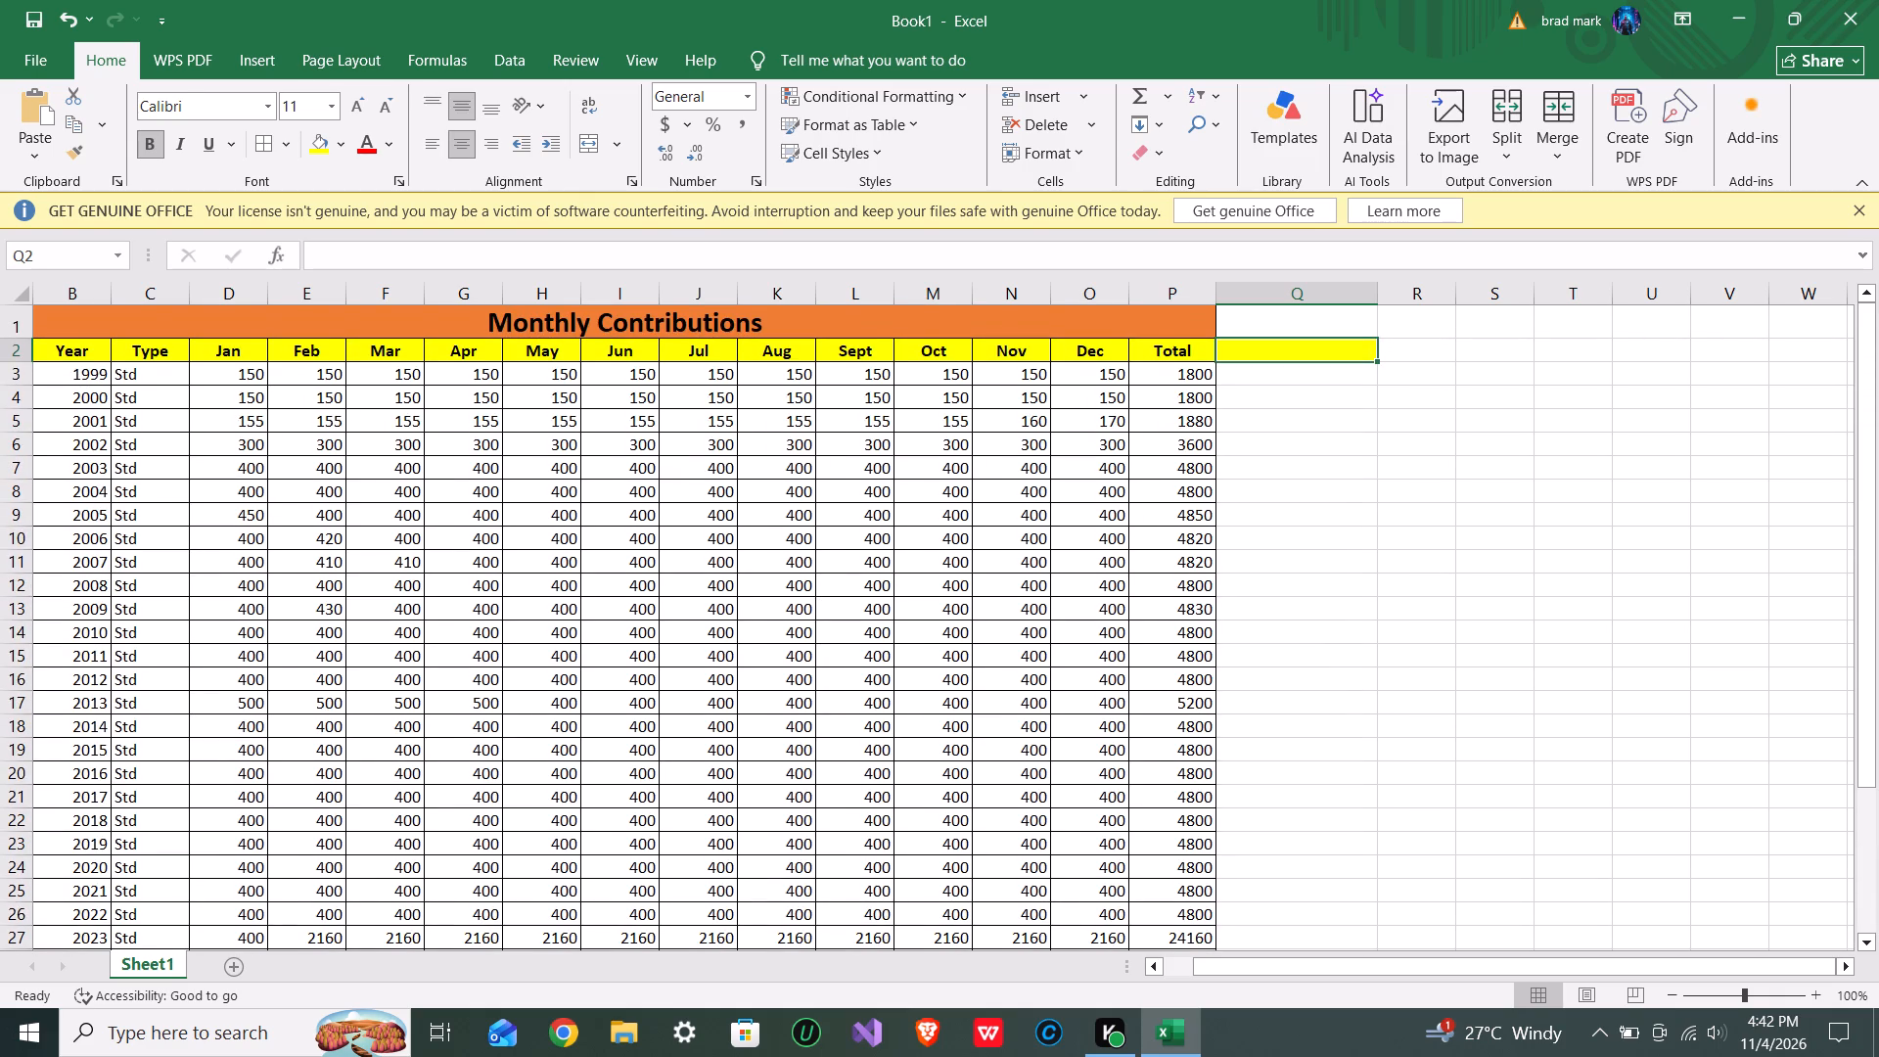
pyautogui.scroll(-4, 1280, 649)
pyautogui.scroll(5, 1280, 649)
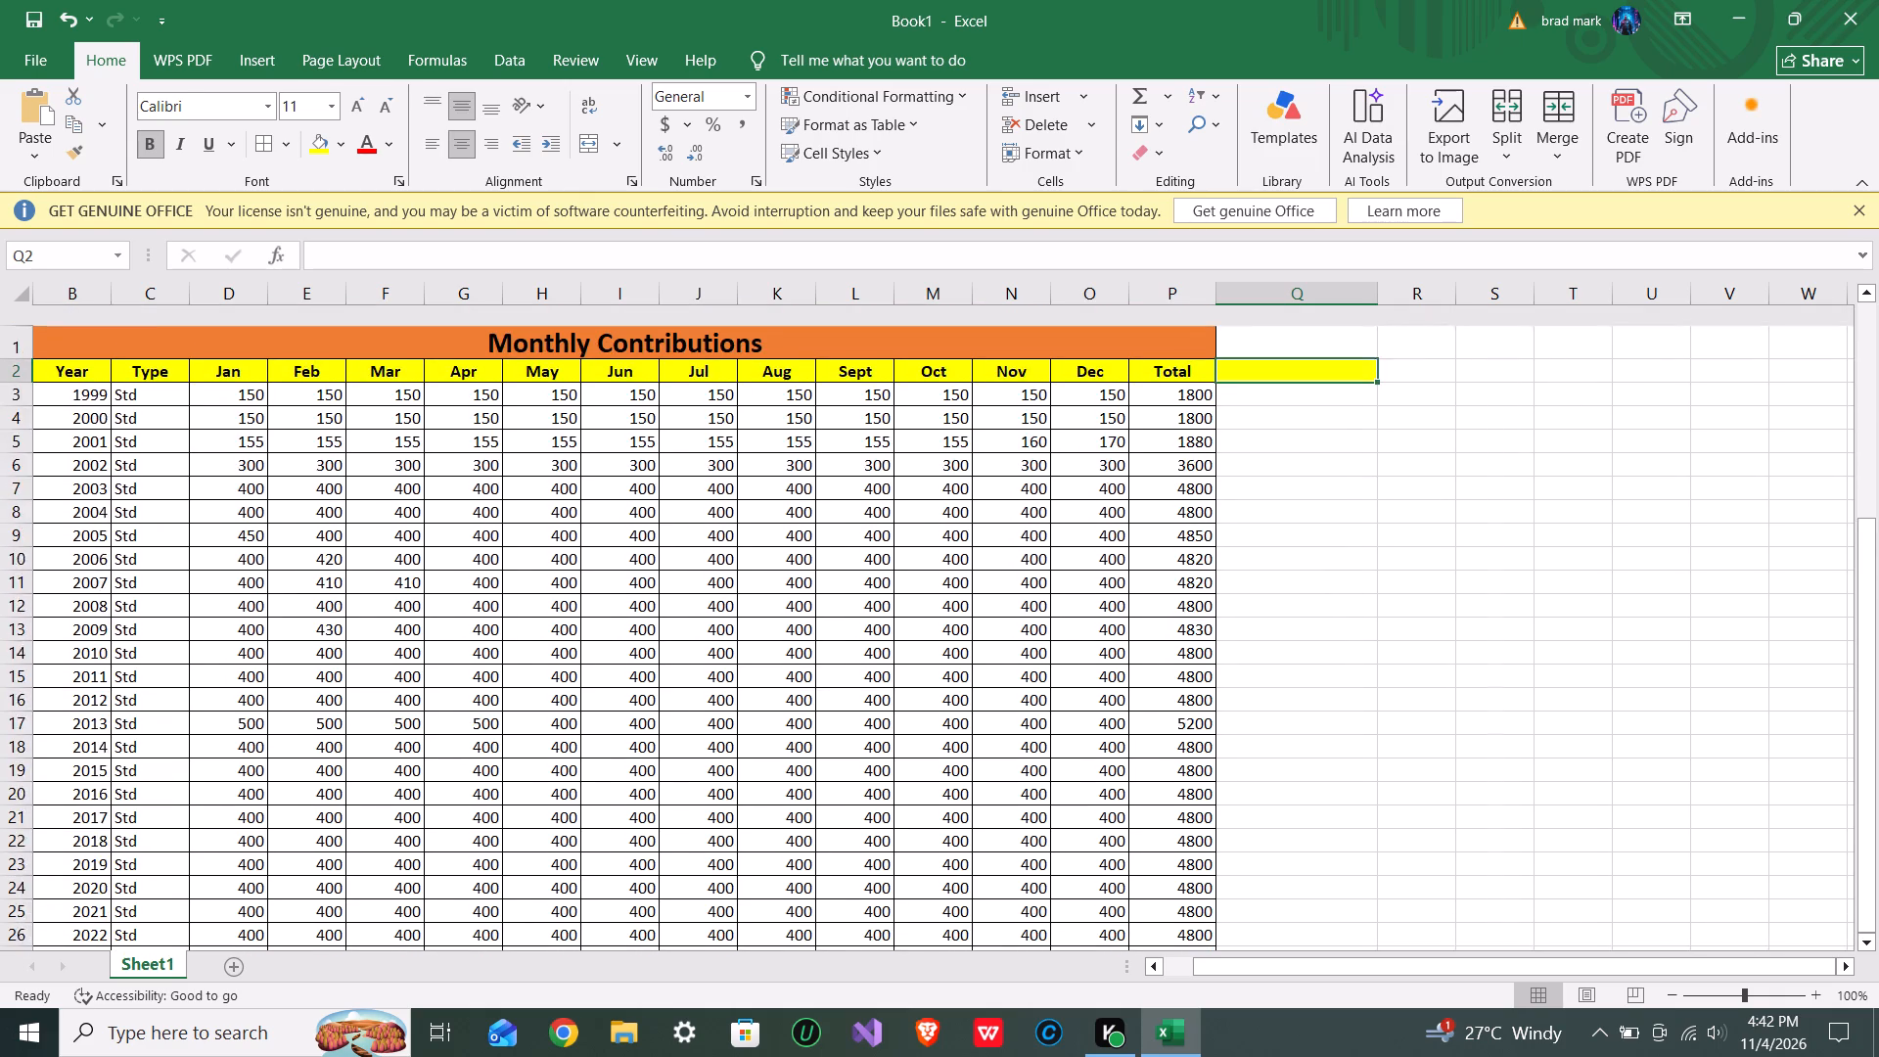
pyautogui.scroll(-3, 1299, 585)
pyautogui.scroll(3, 1299, 585)
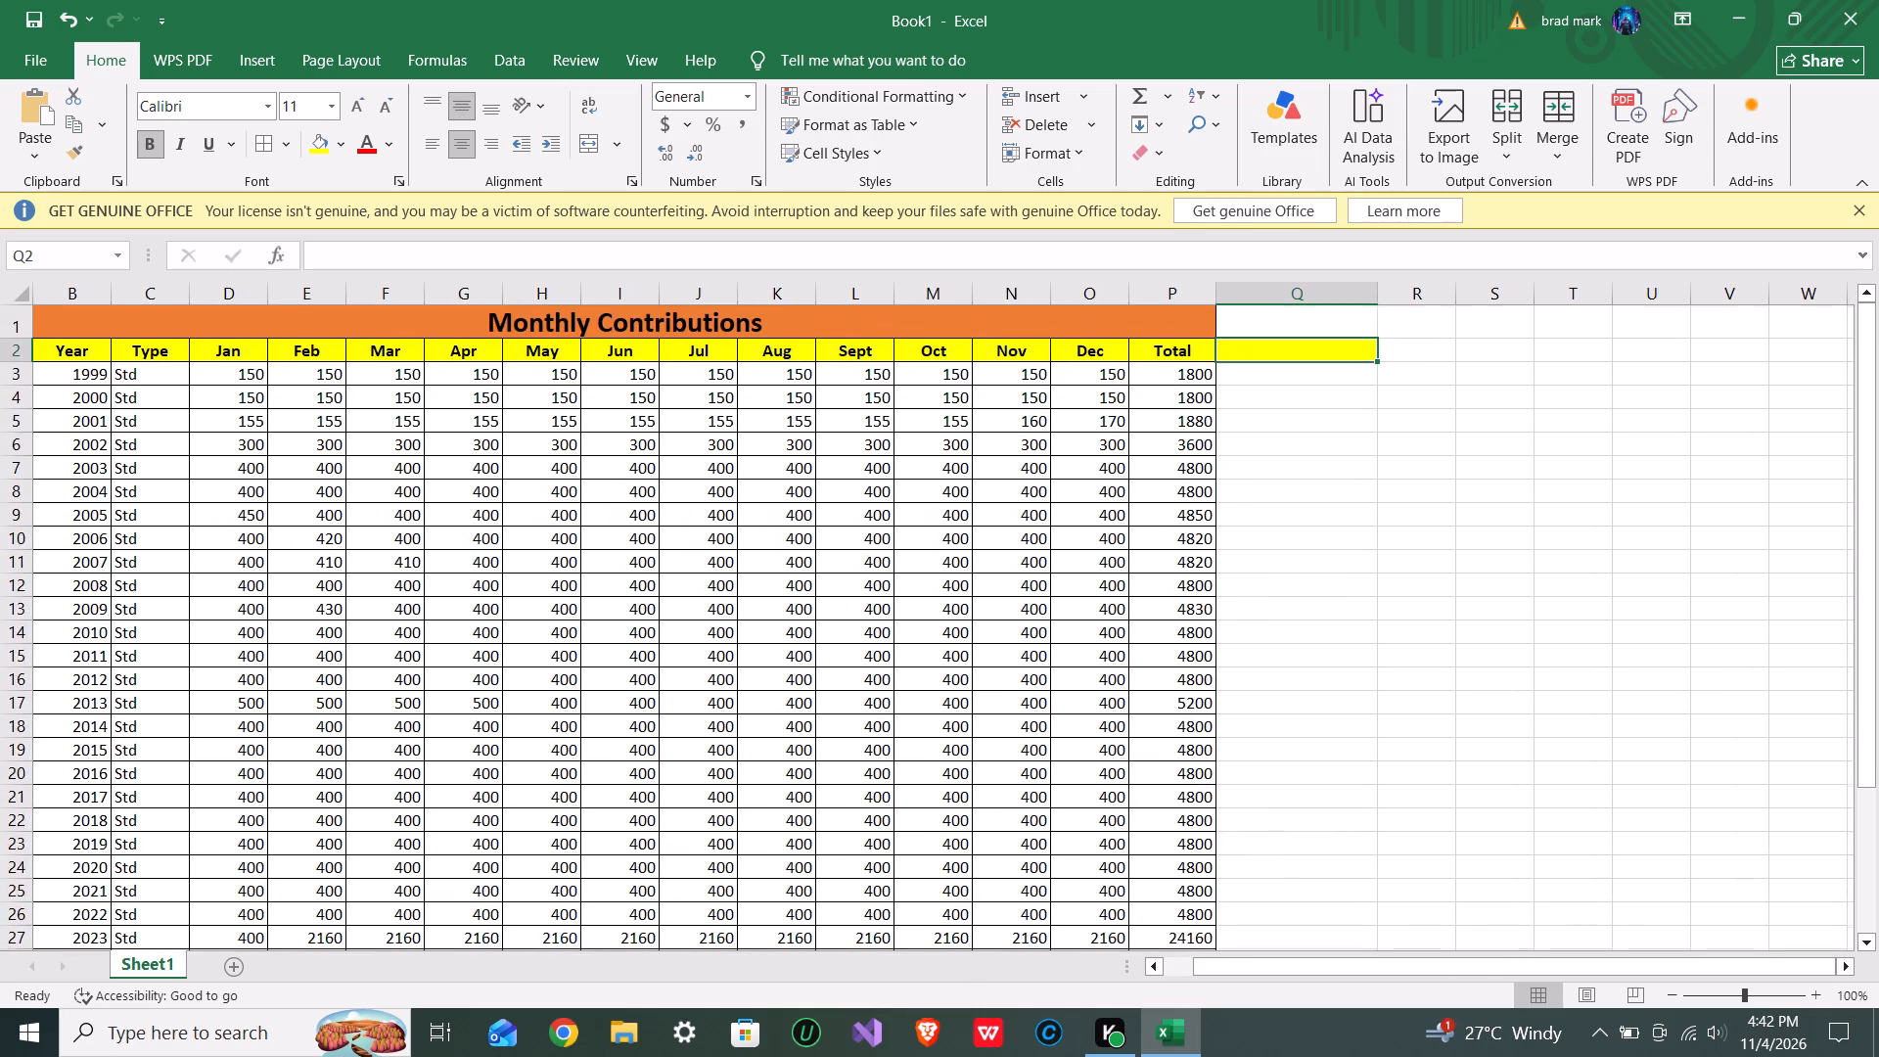
pyautogui.scroll(-3, 1299, 585)
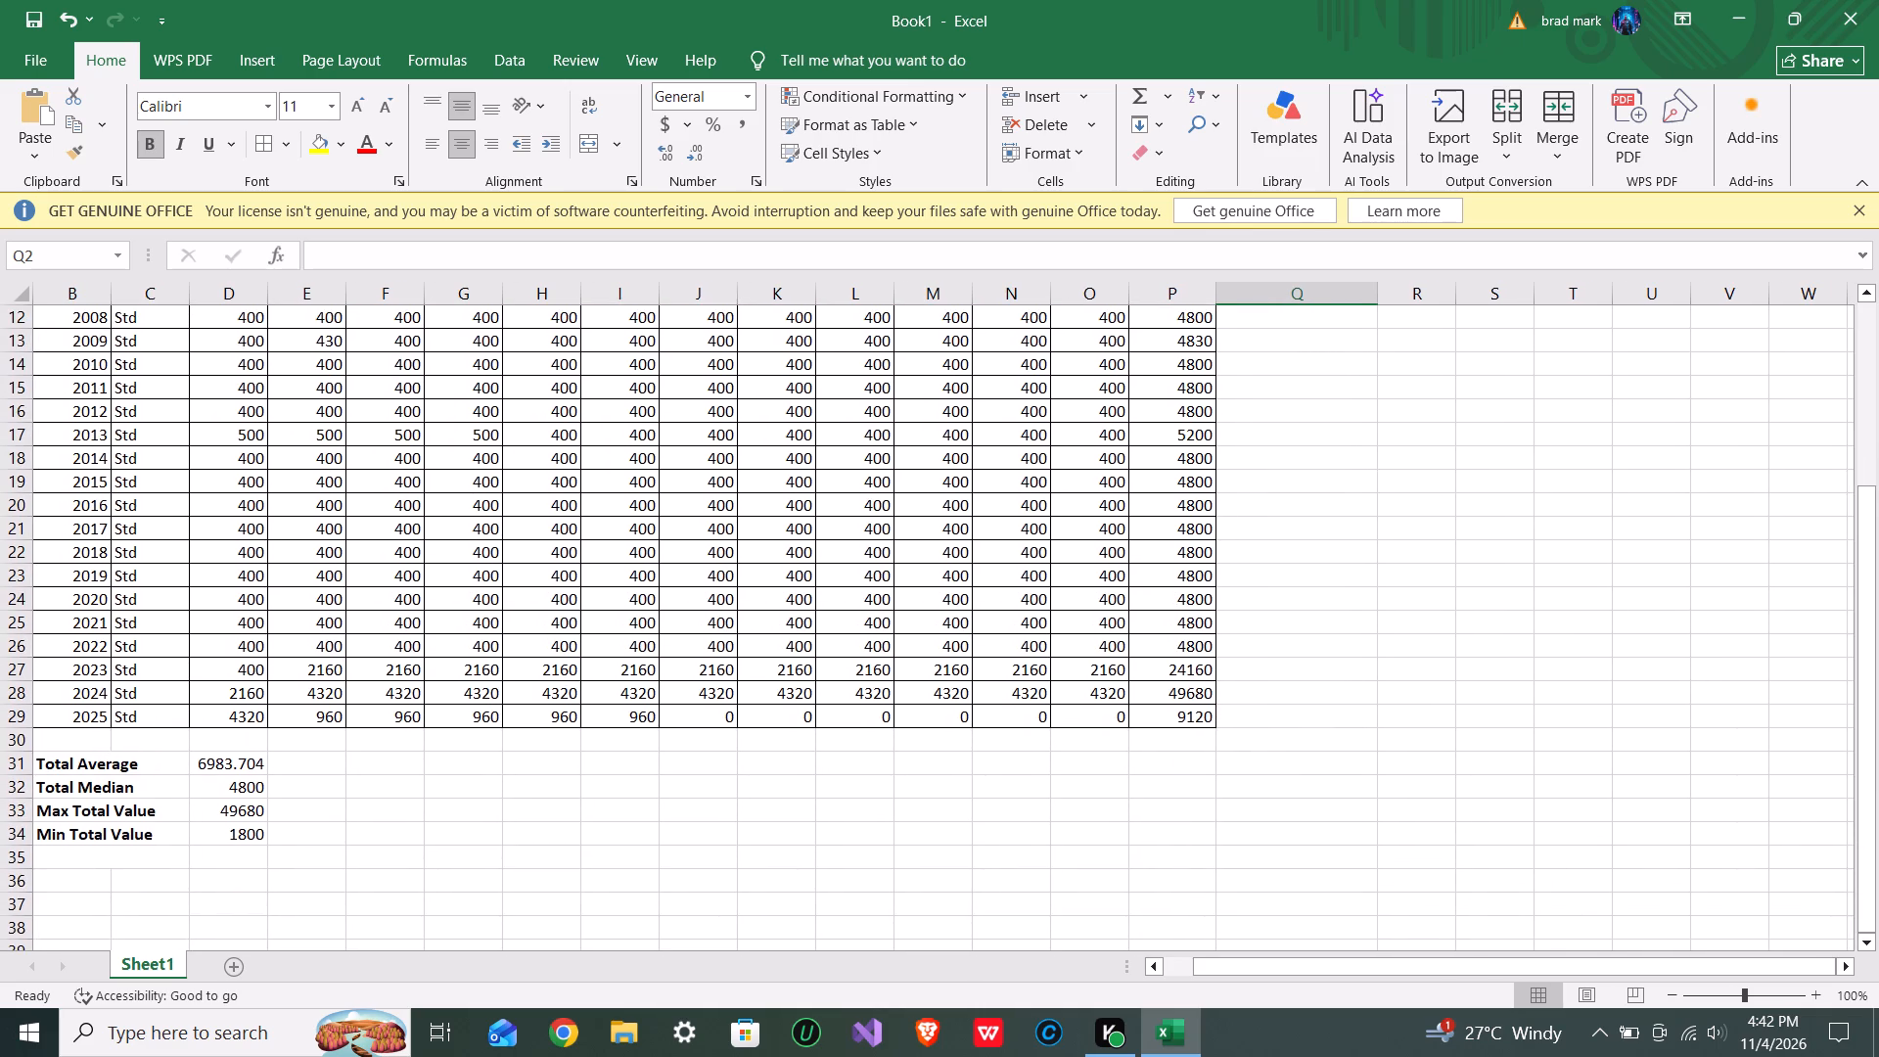
pyautogui.scroll(1, 1299, 585)
pyautogui.scroll(-1, 1299, 585)
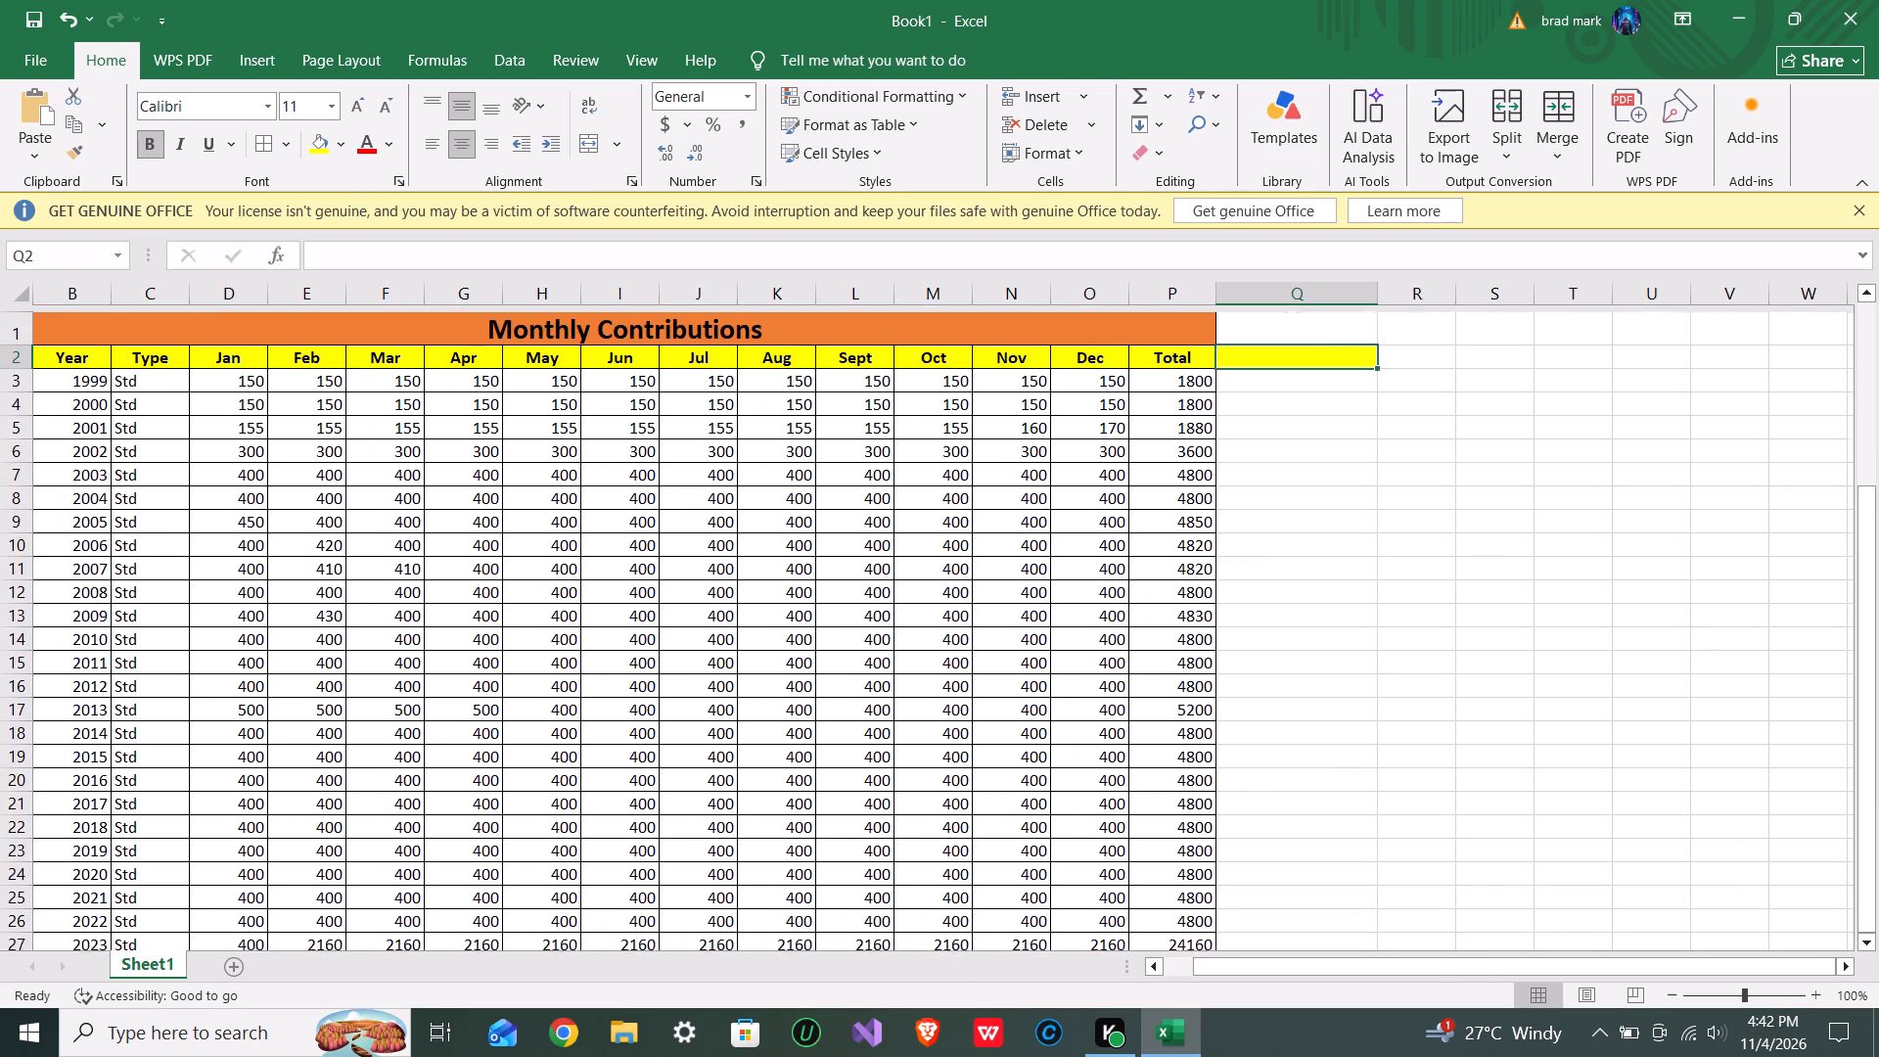
pyautogui.scroll(-1, 1299, 585)
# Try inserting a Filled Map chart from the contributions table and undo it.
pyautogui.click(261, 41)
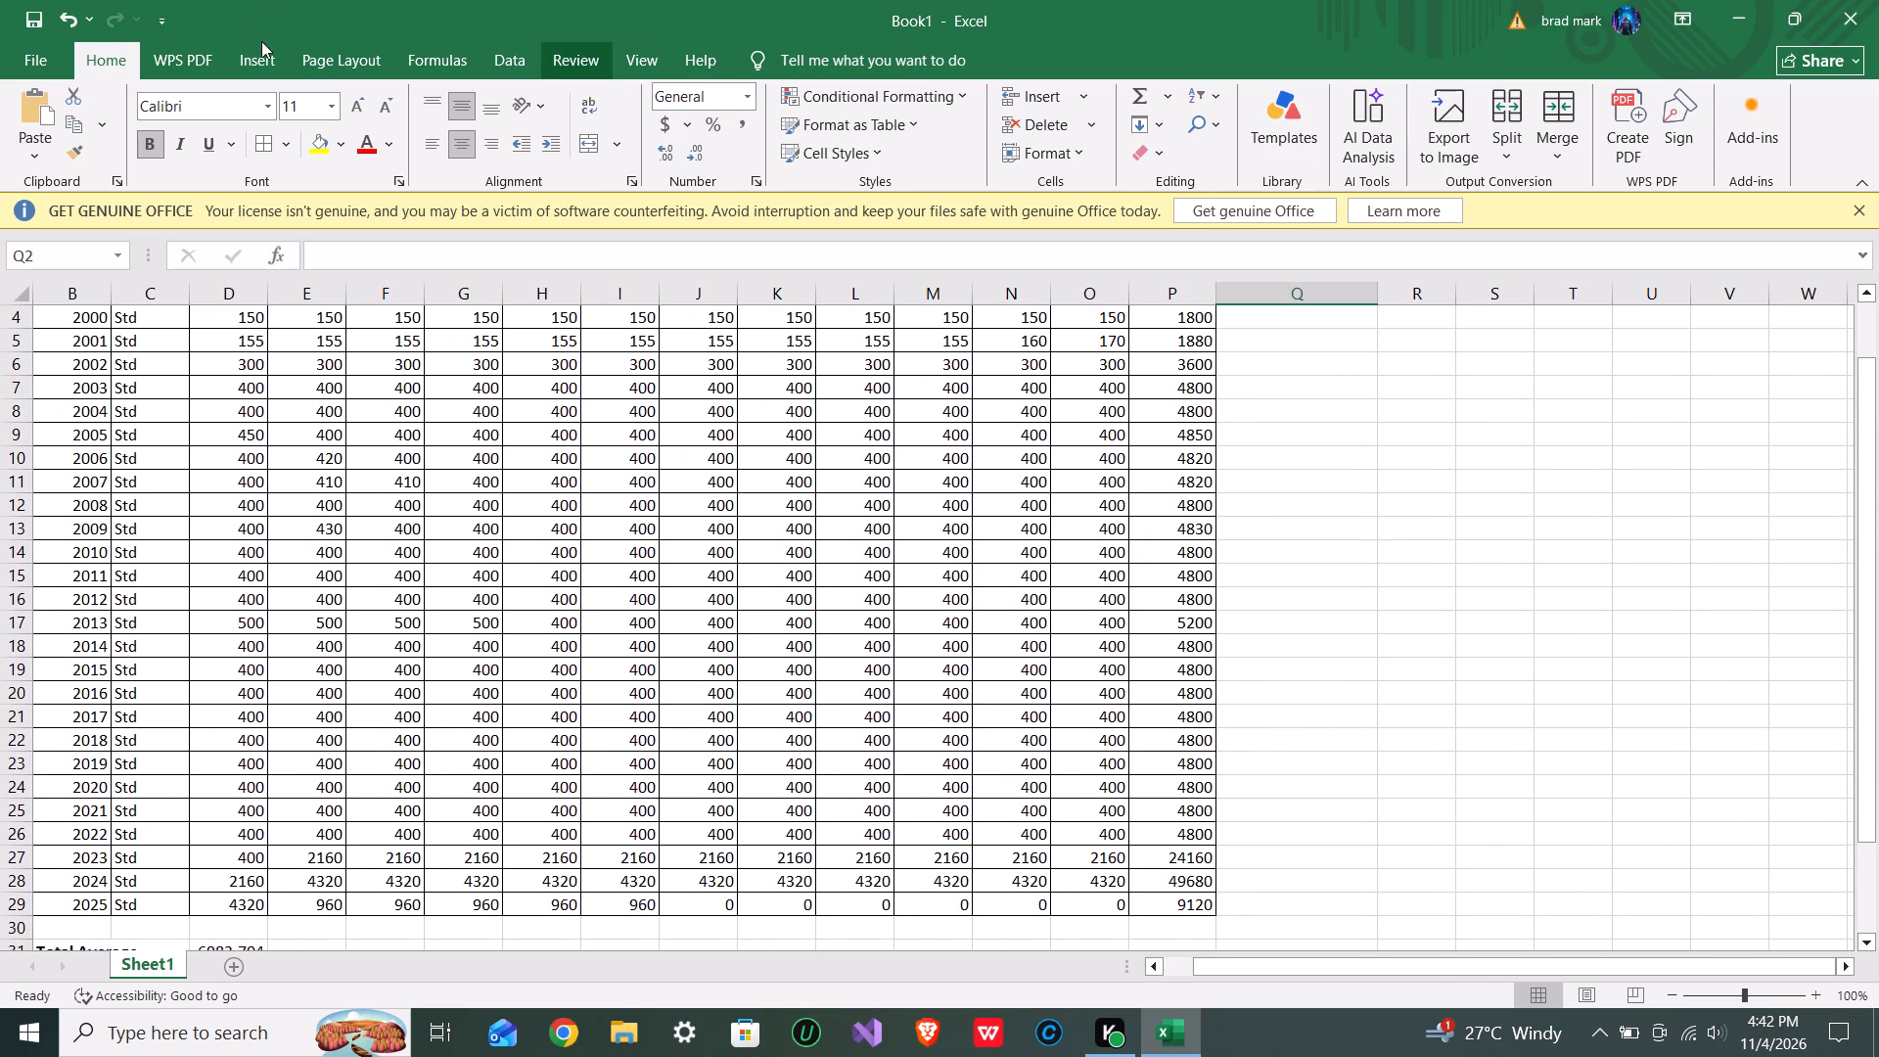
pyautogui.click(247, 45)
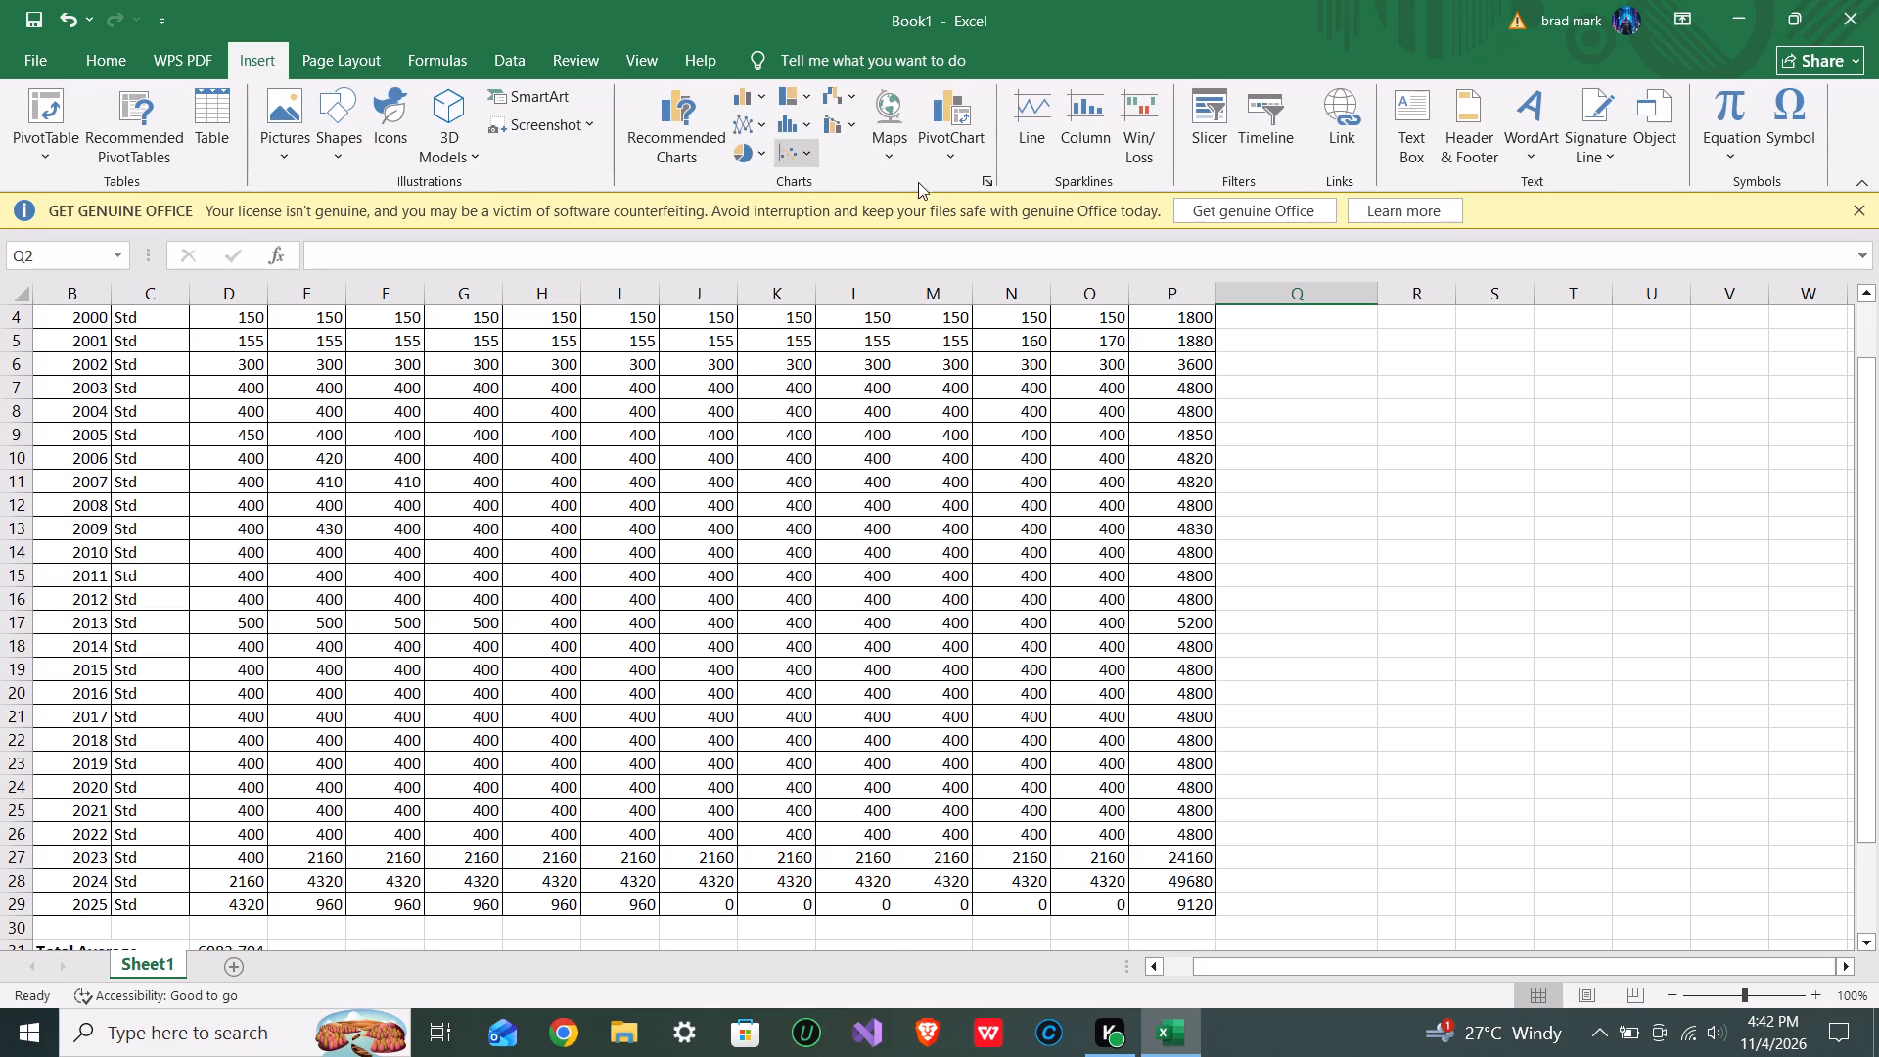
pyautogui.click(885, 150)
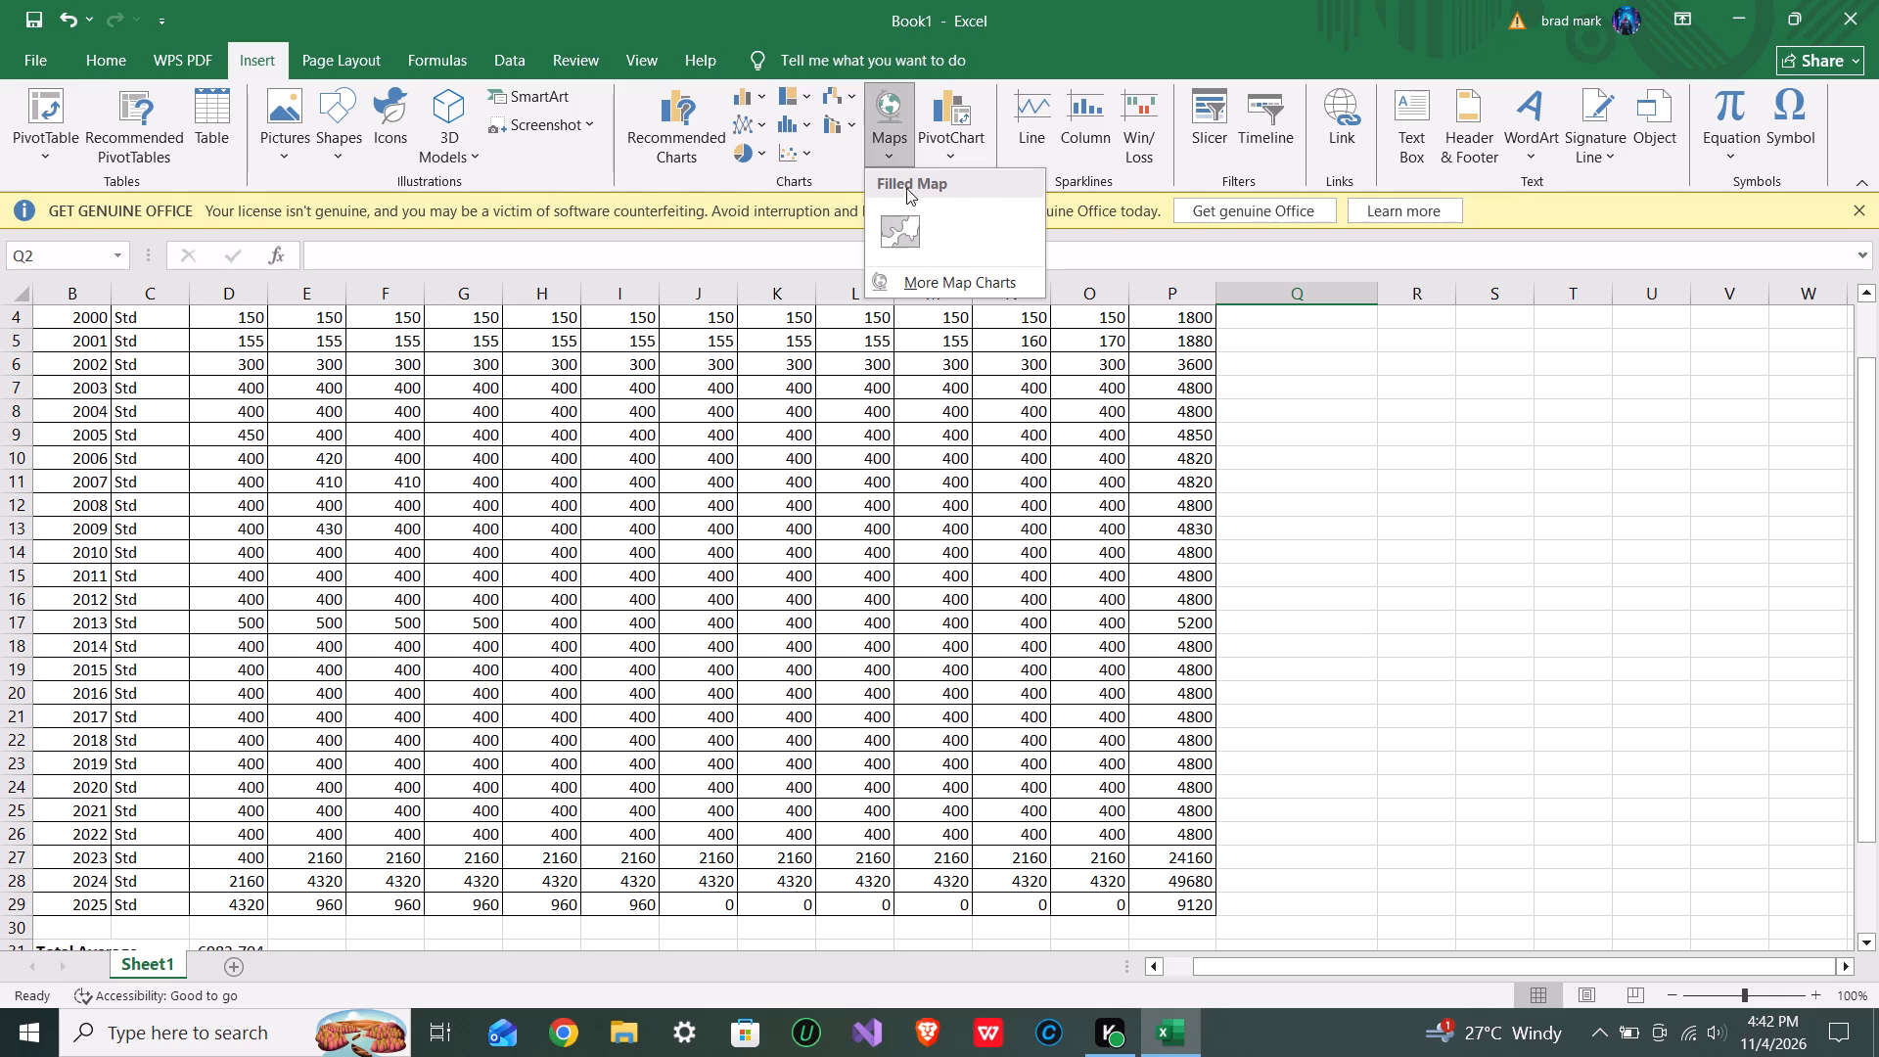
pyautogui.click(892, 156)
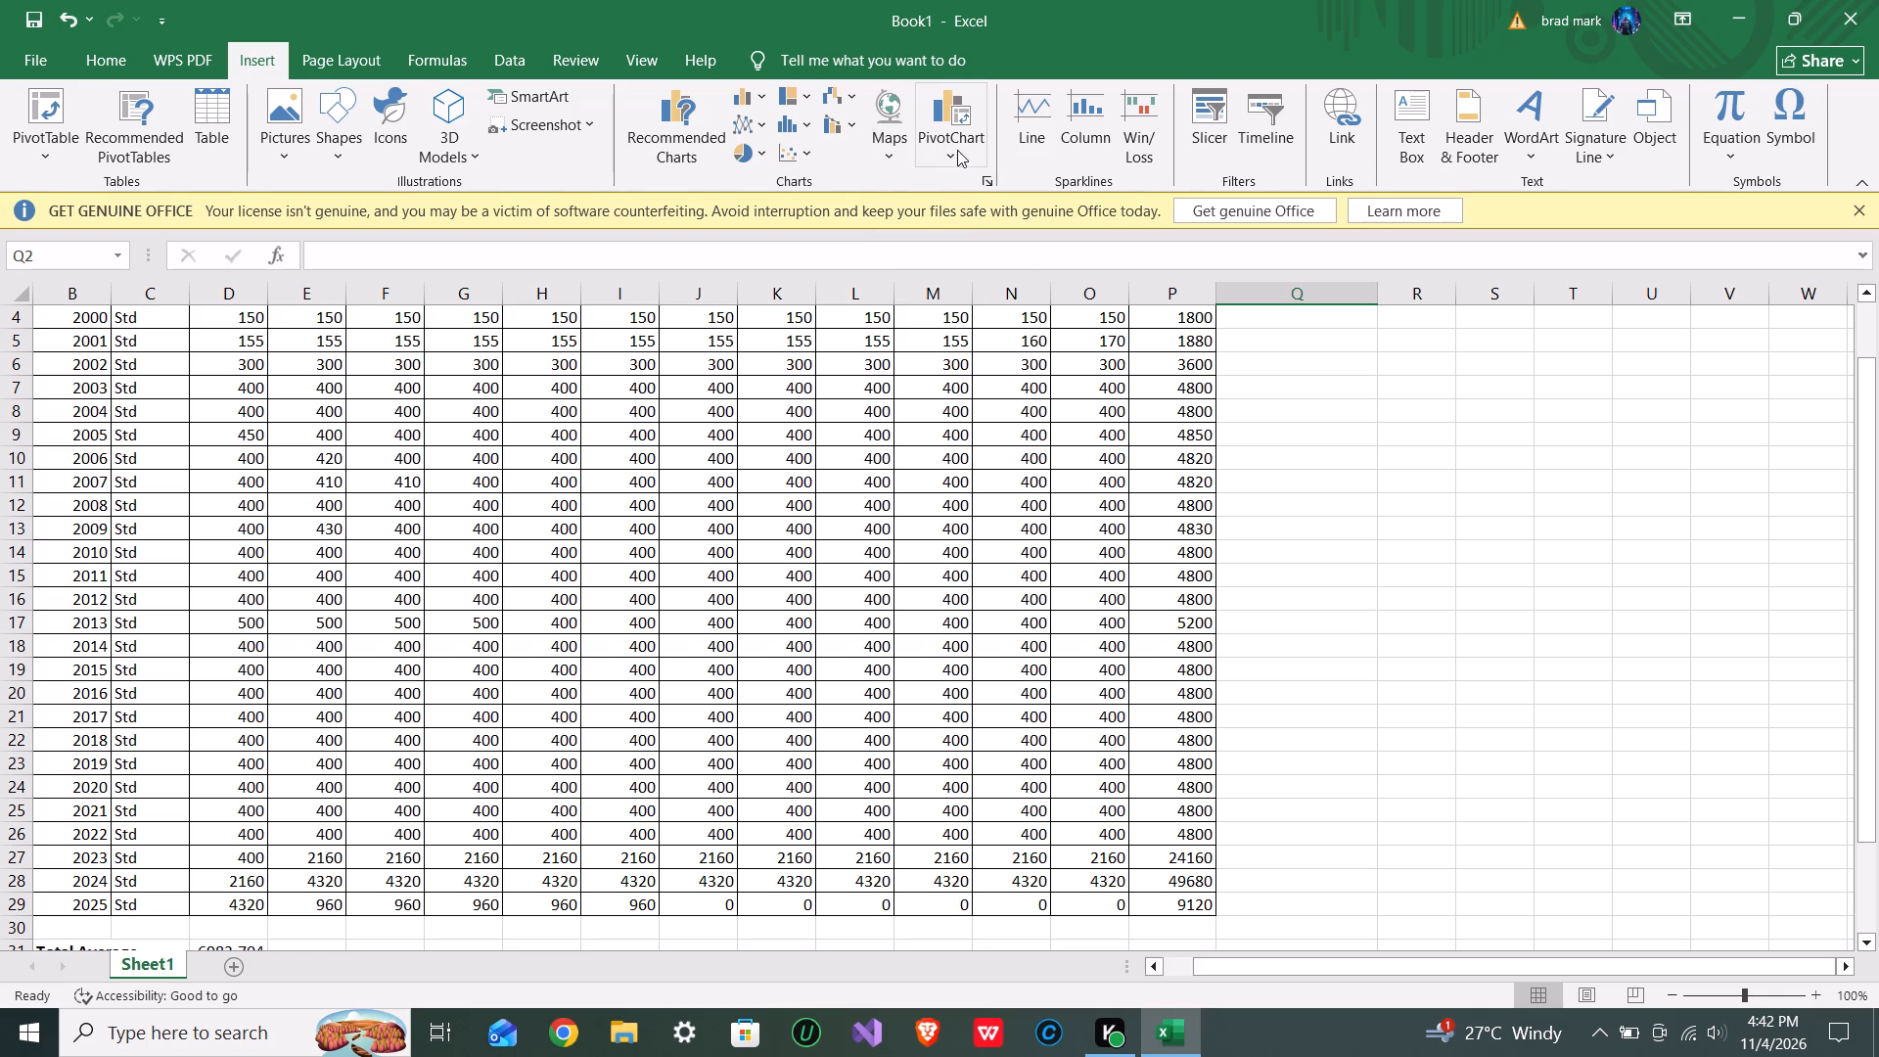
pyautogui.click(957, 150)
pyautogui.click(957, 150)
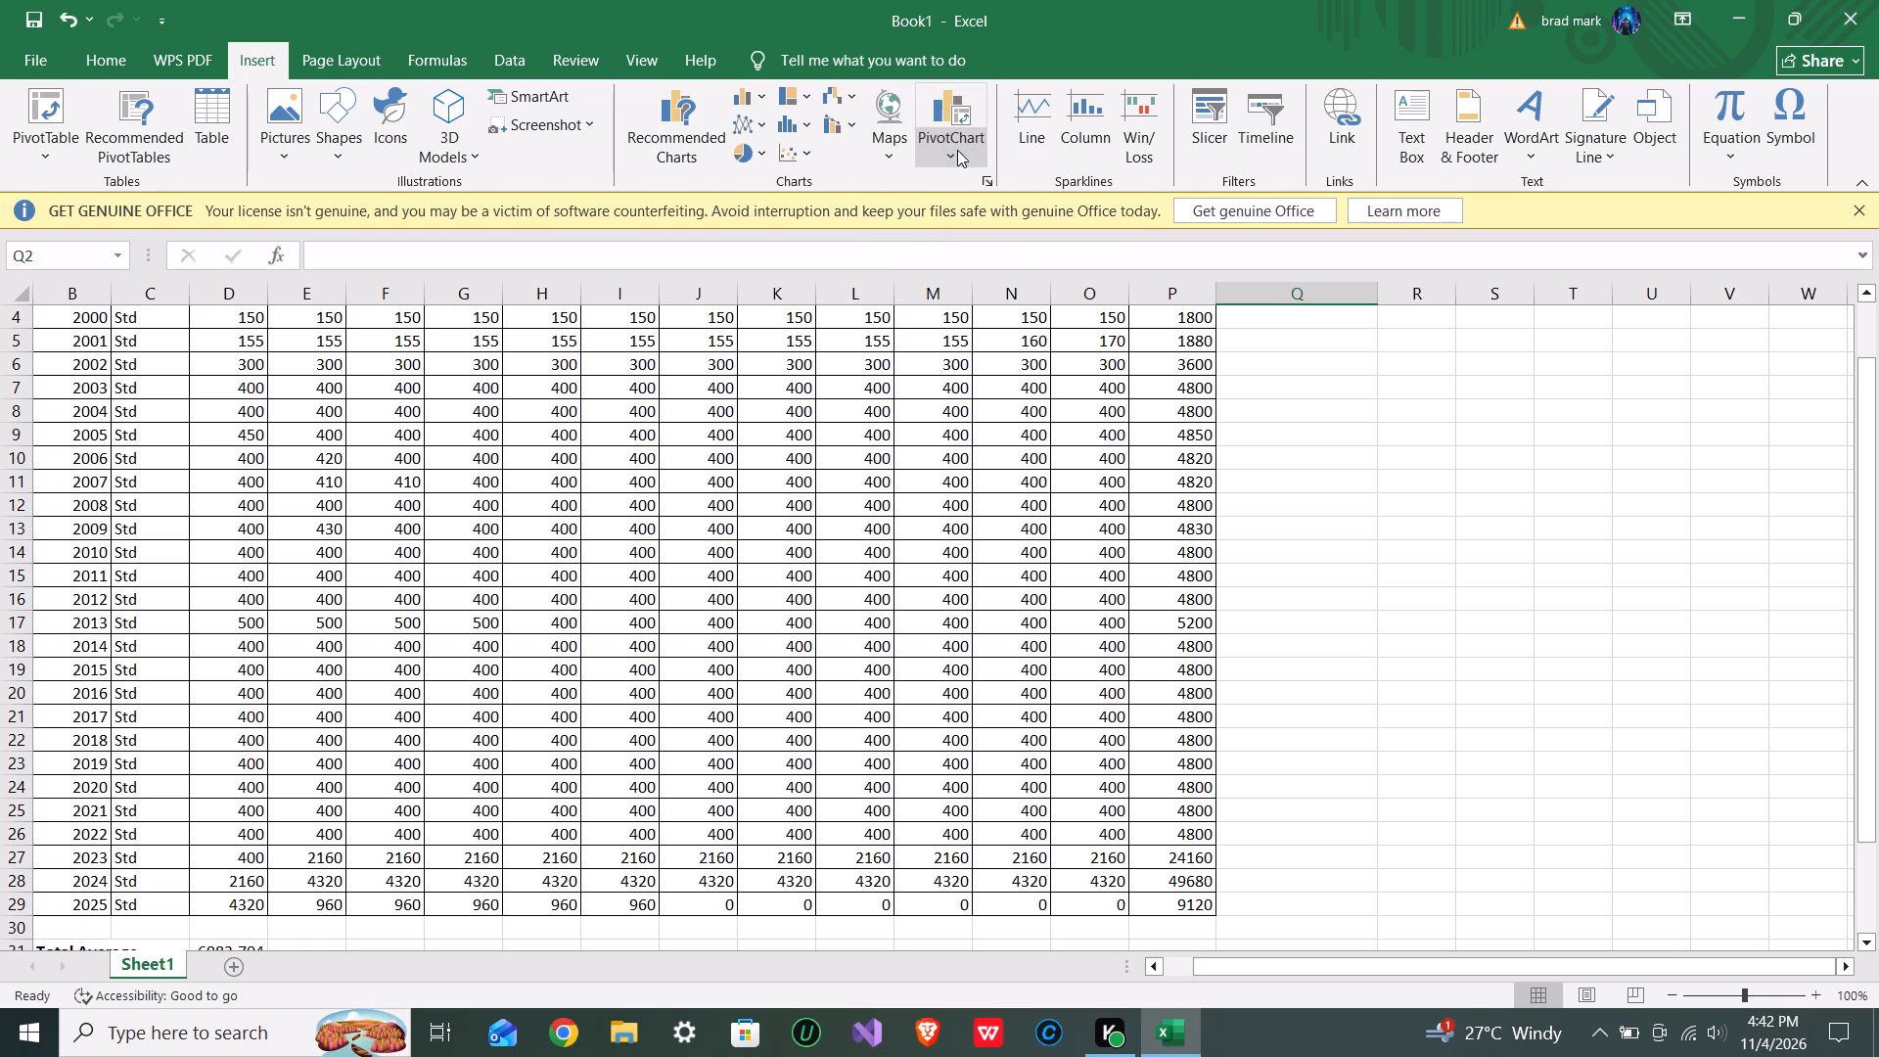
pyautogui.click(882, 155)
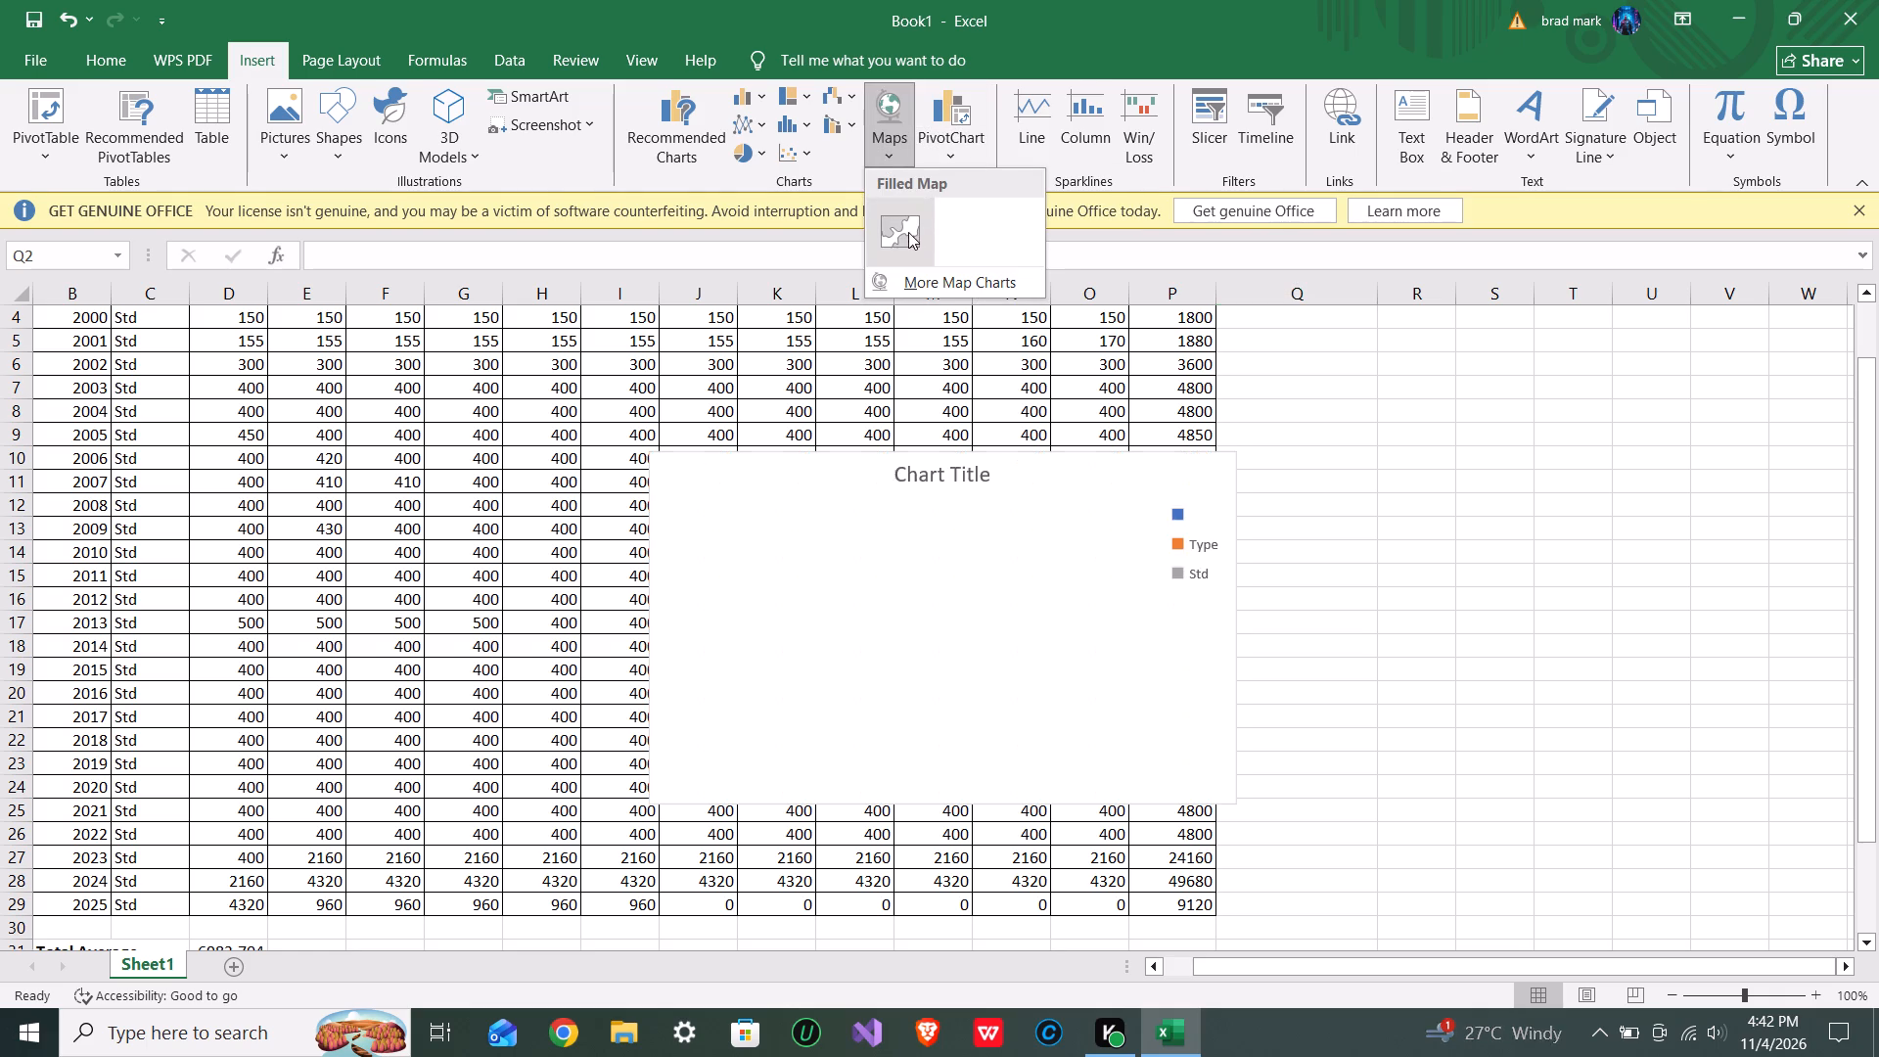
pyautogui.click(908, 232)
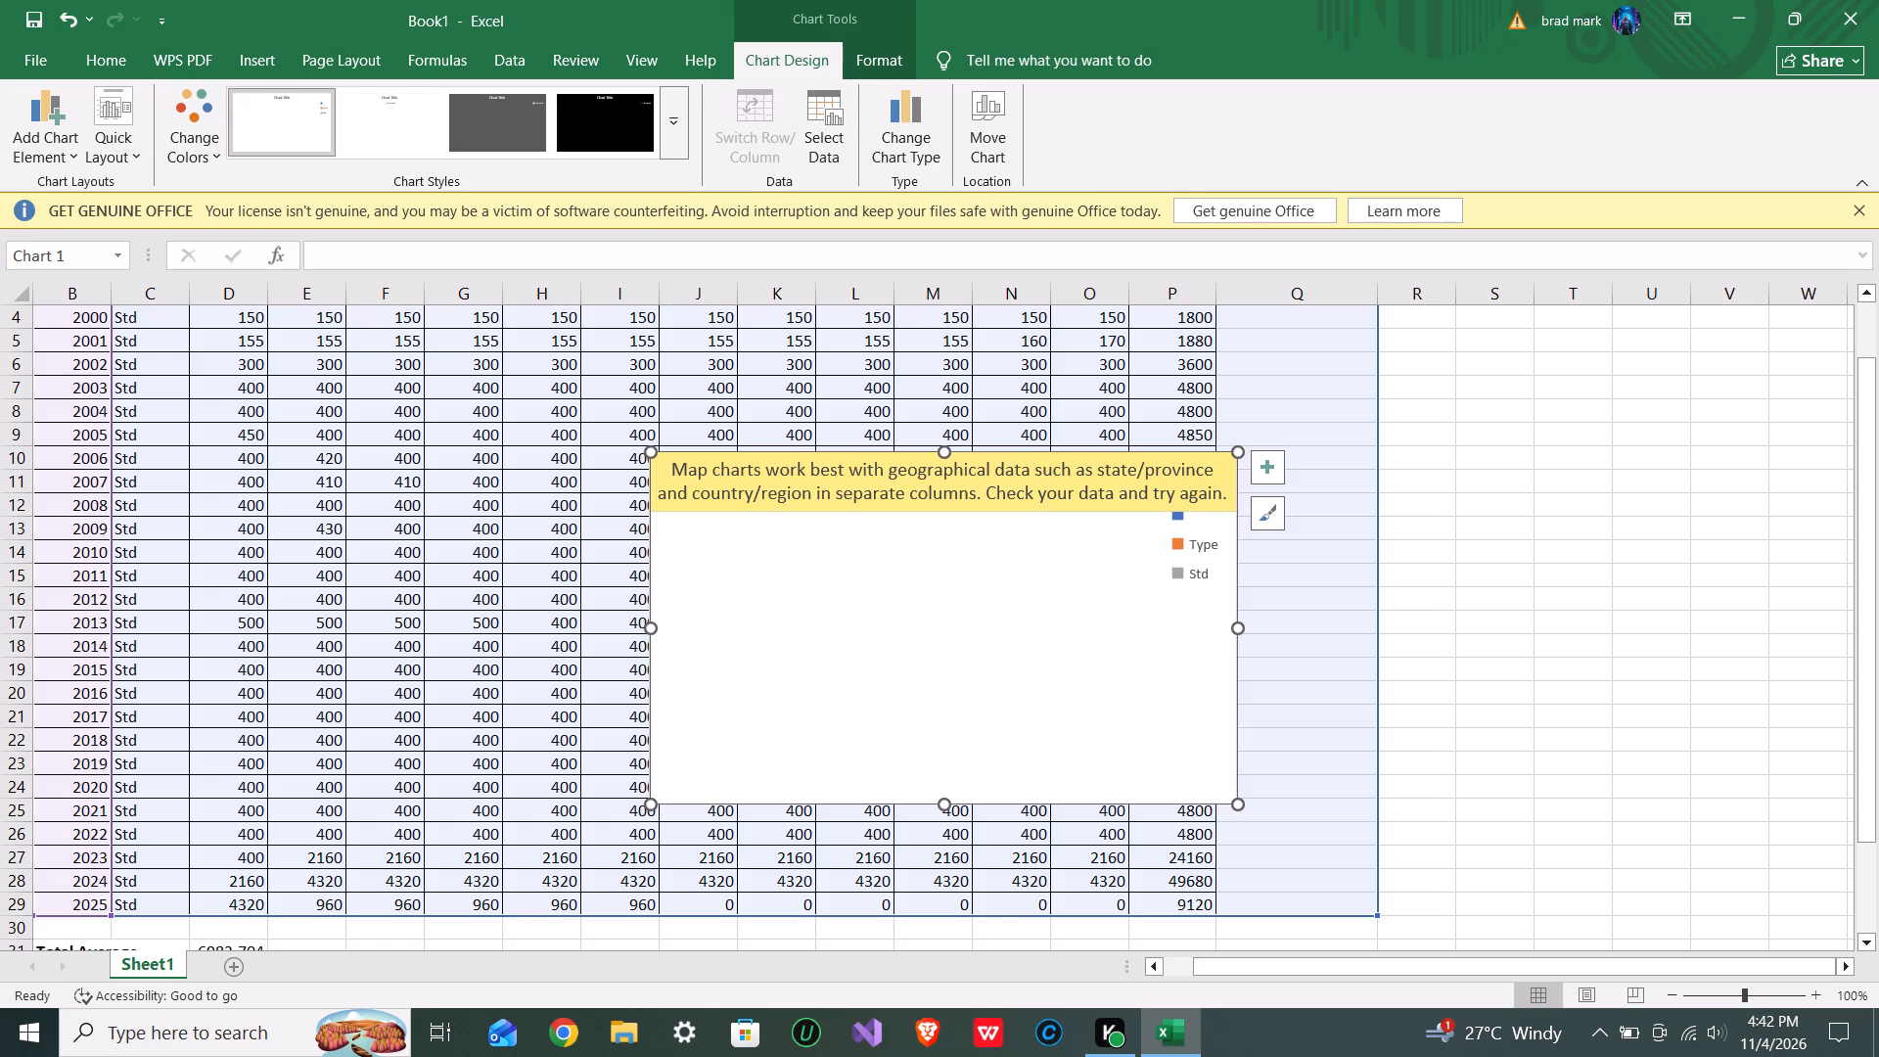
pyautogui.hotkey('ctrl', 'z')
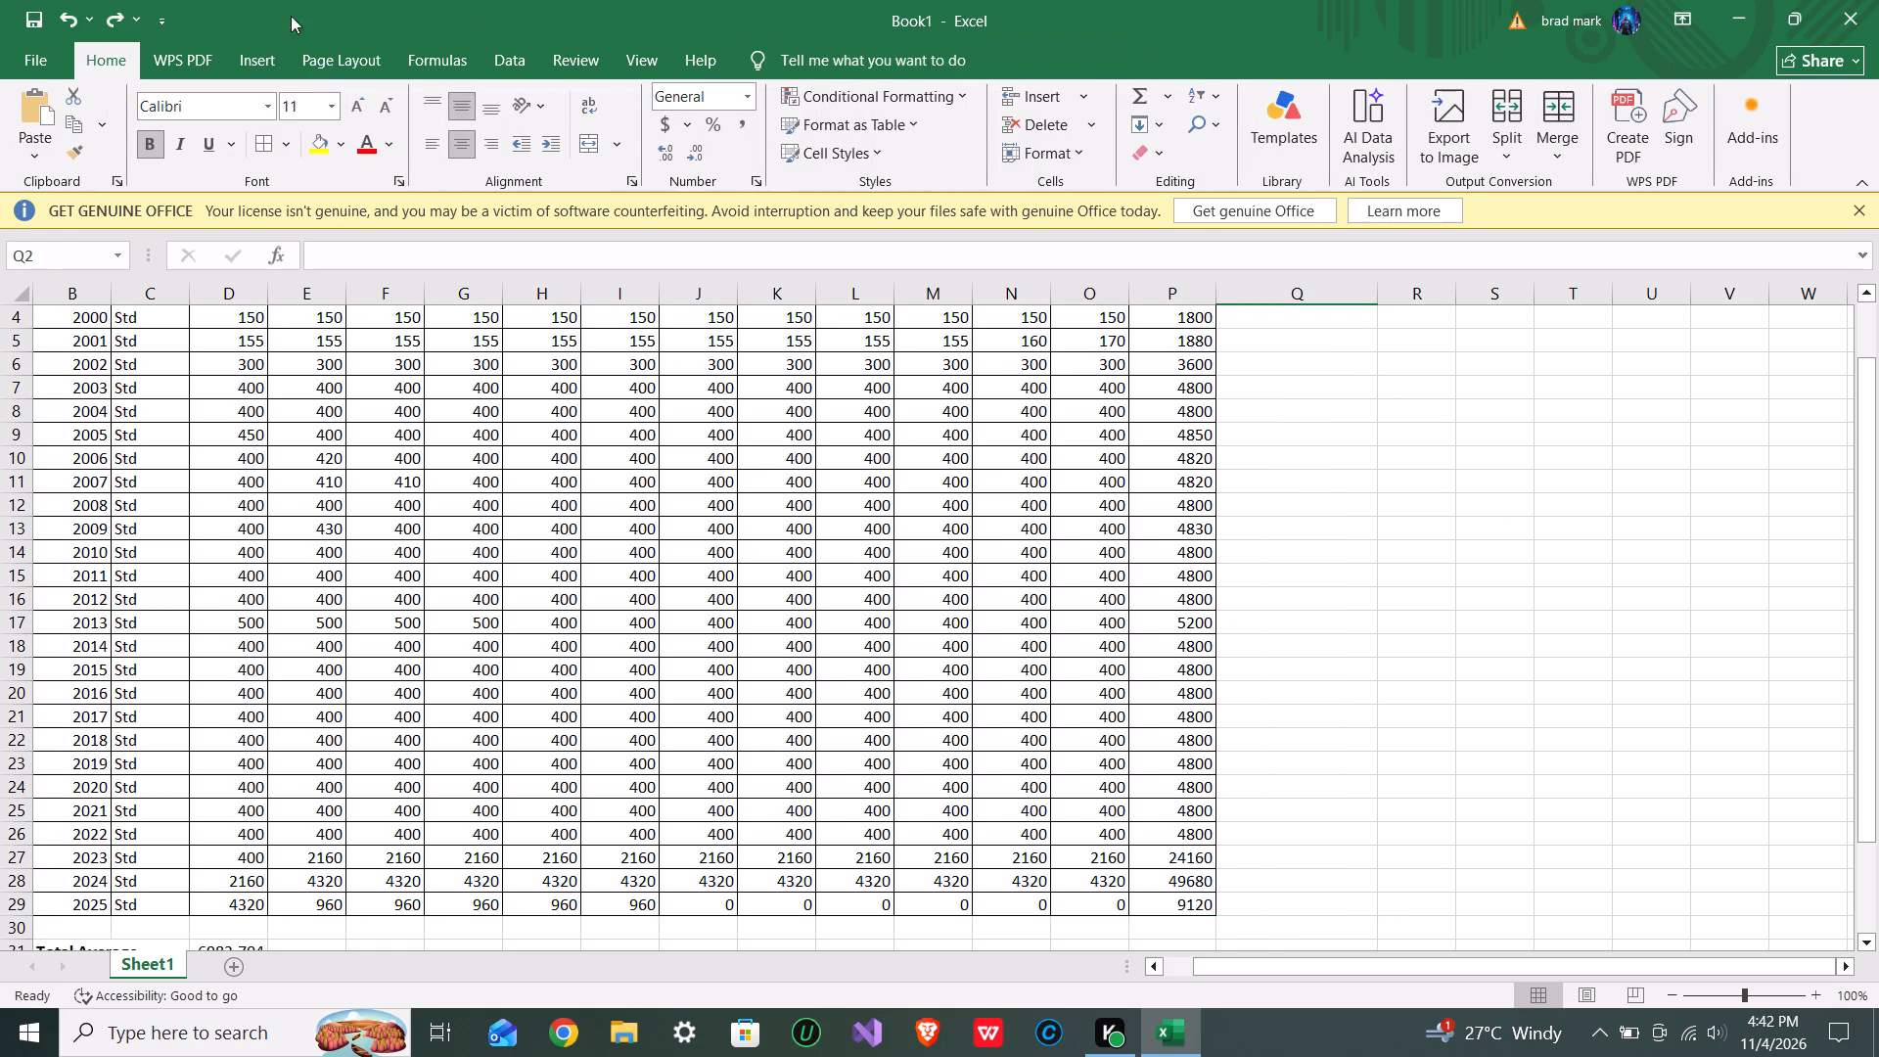
# Insert a 2-D clustered column chart based on the Monthly Contributions table.
pyautogui.click(272, 54)
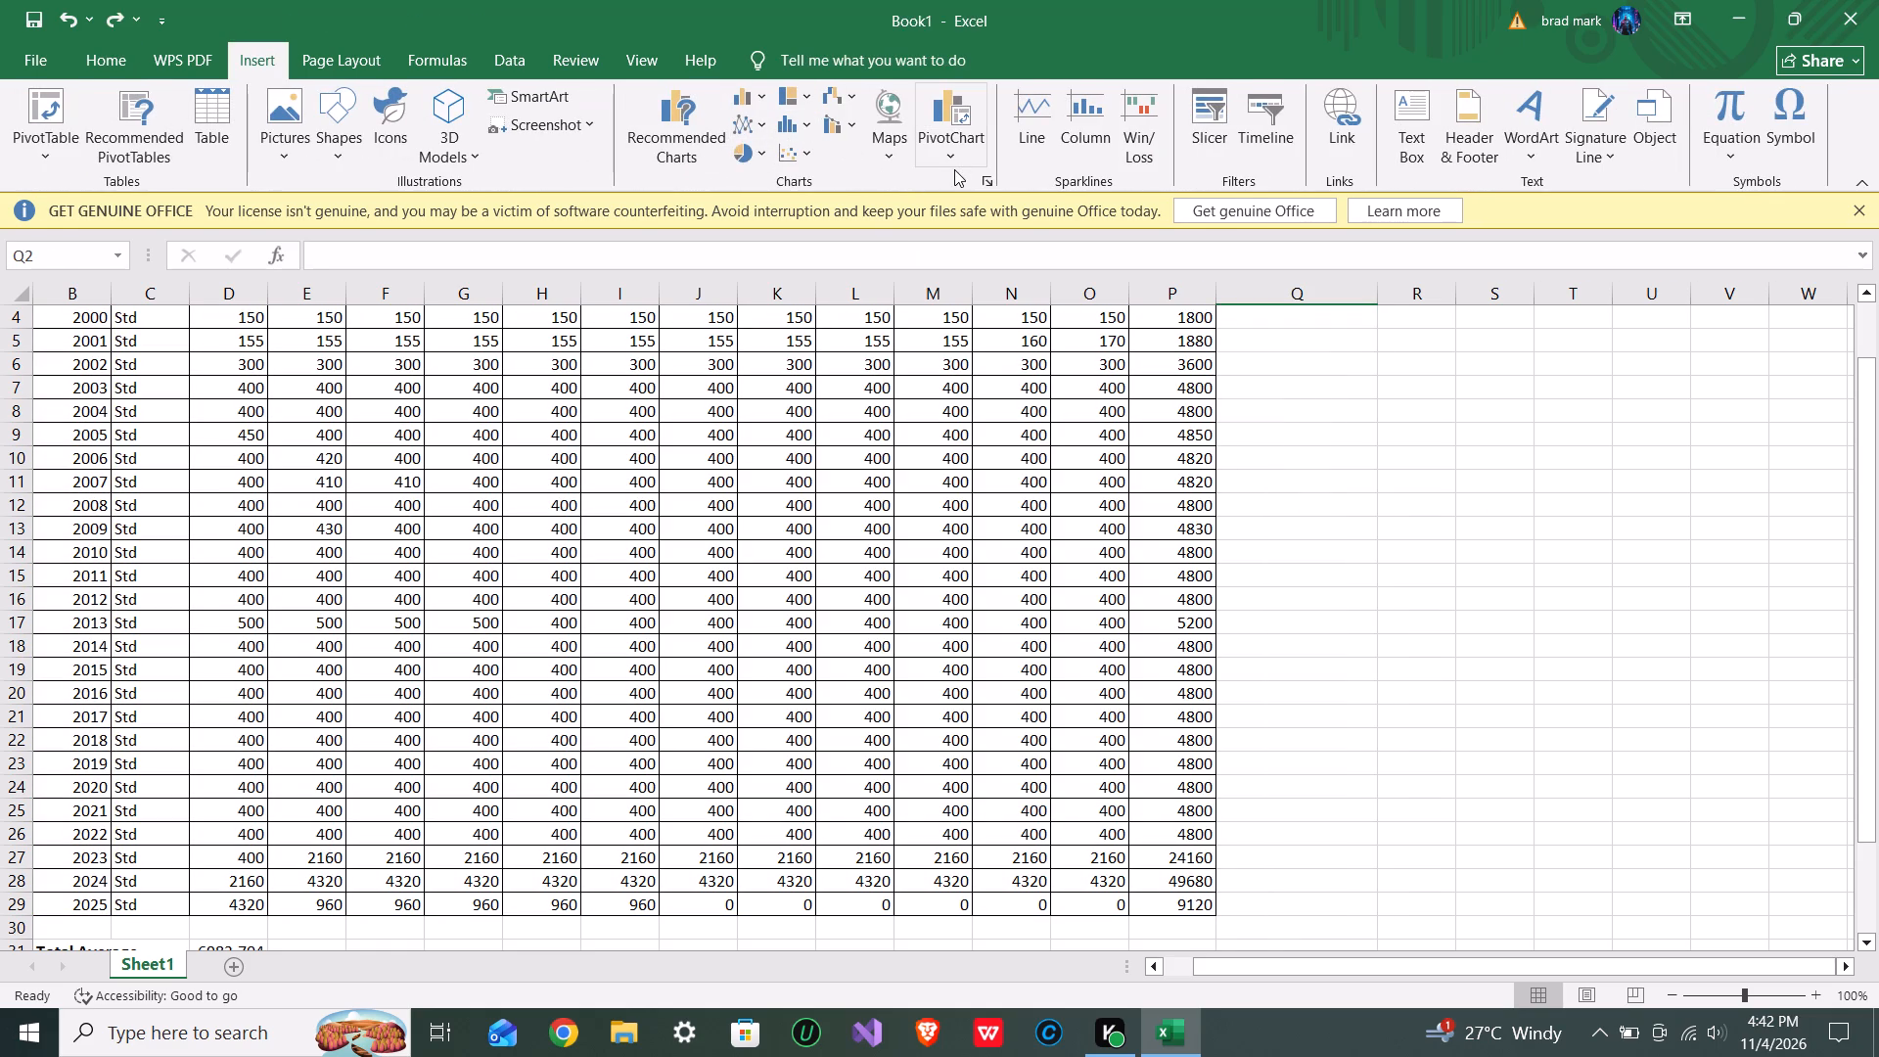
pyautogui.click(940, 140)
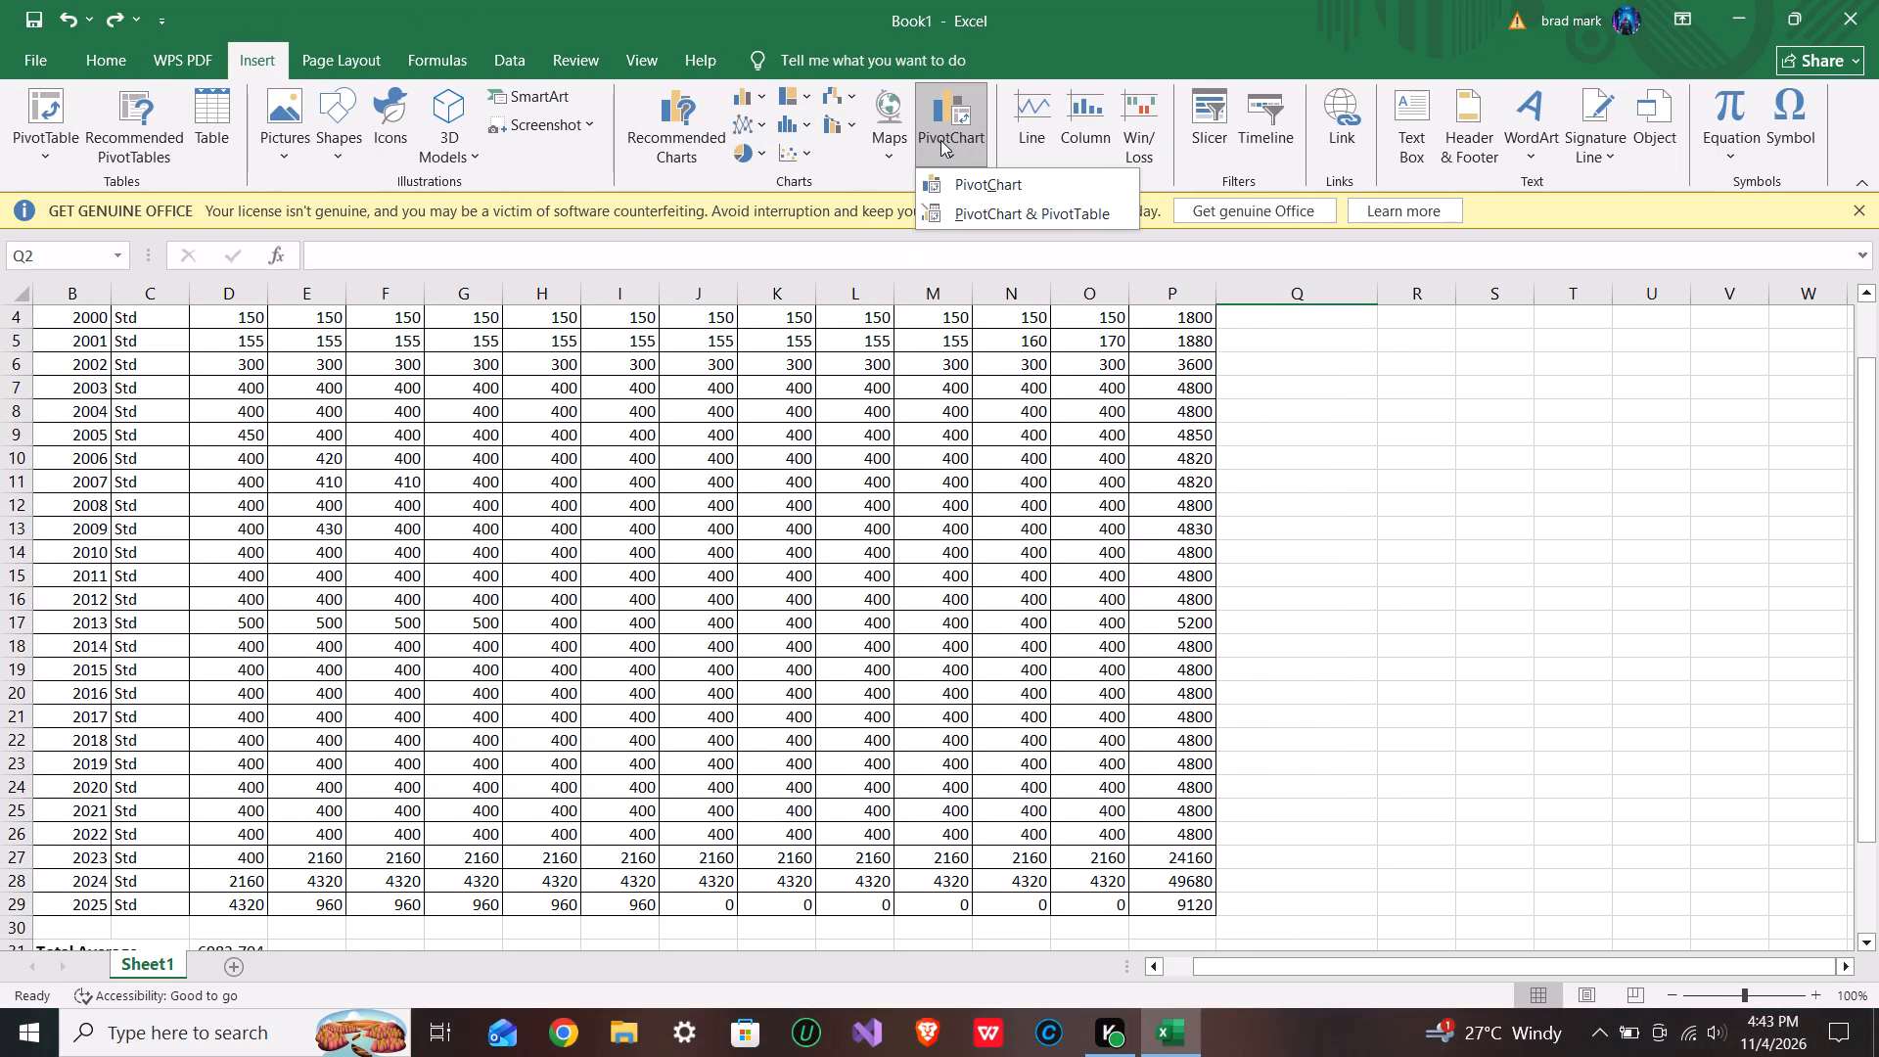
pyautogui.click(940, 140)
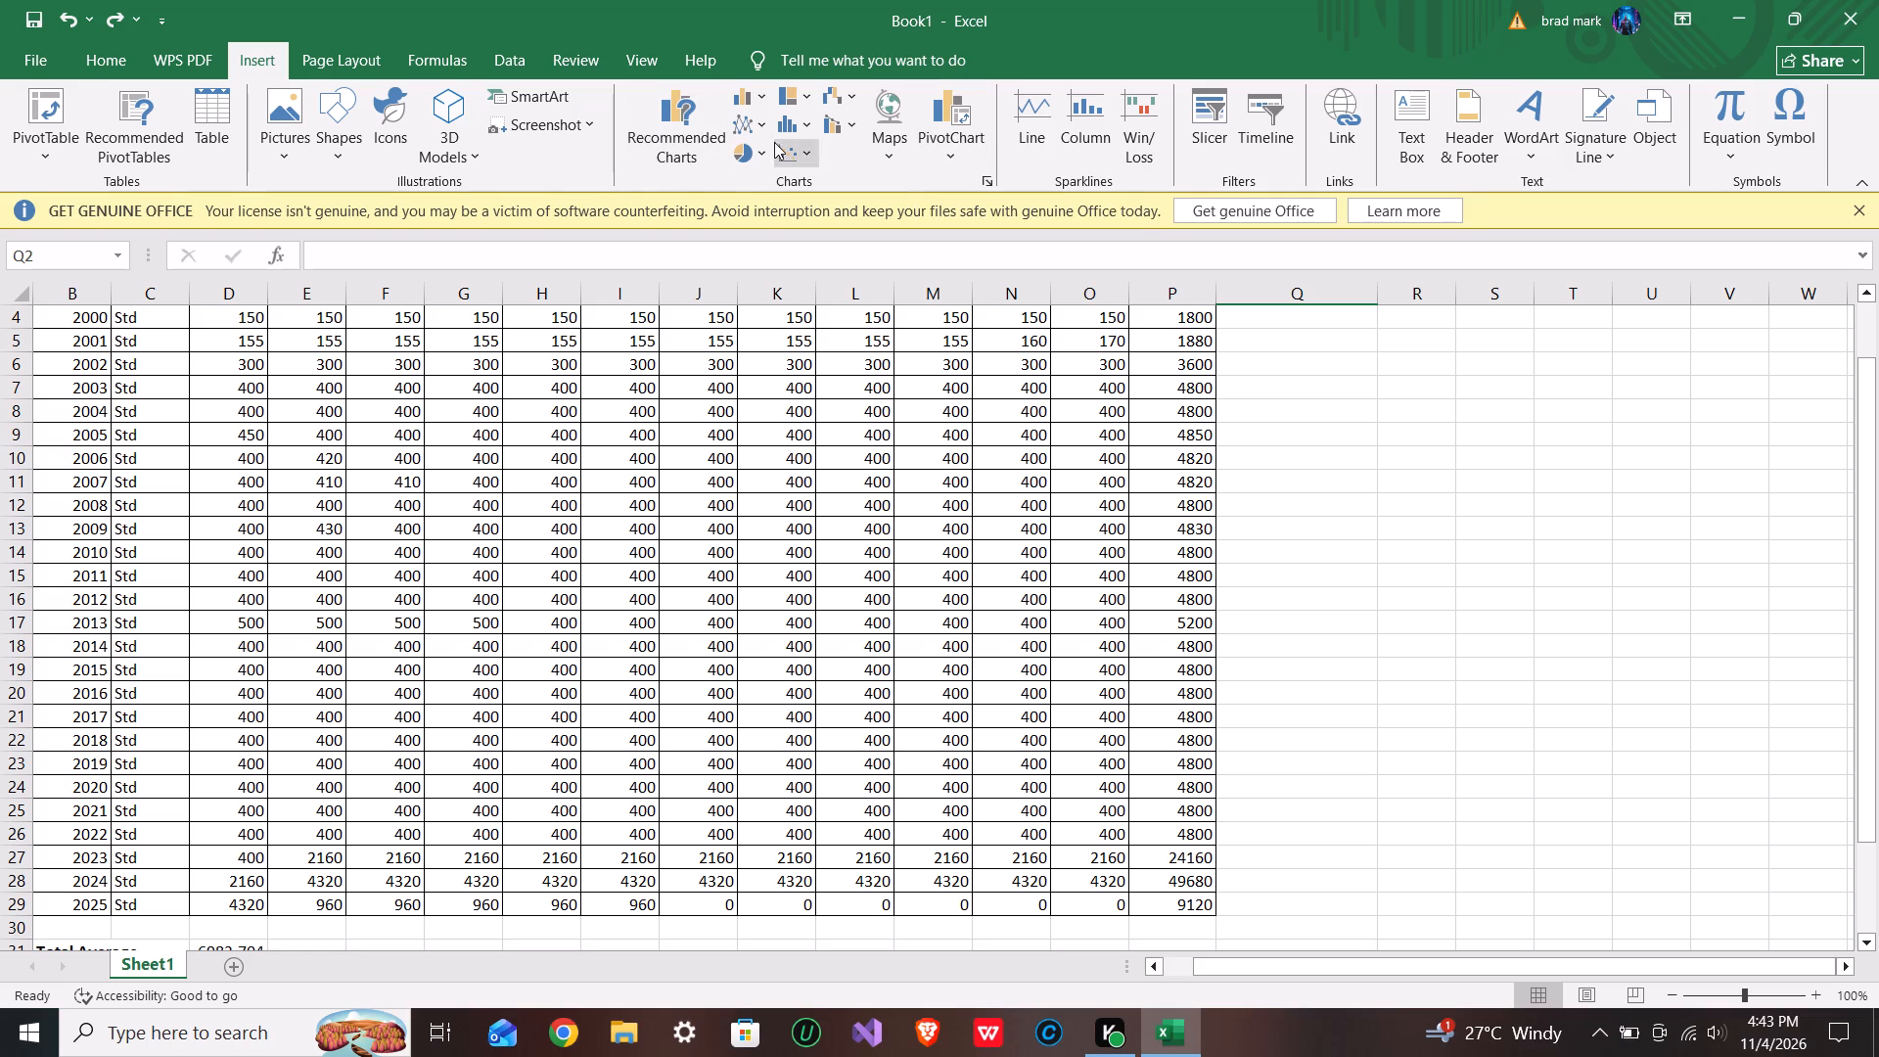
pyautogui.click(747, 99)
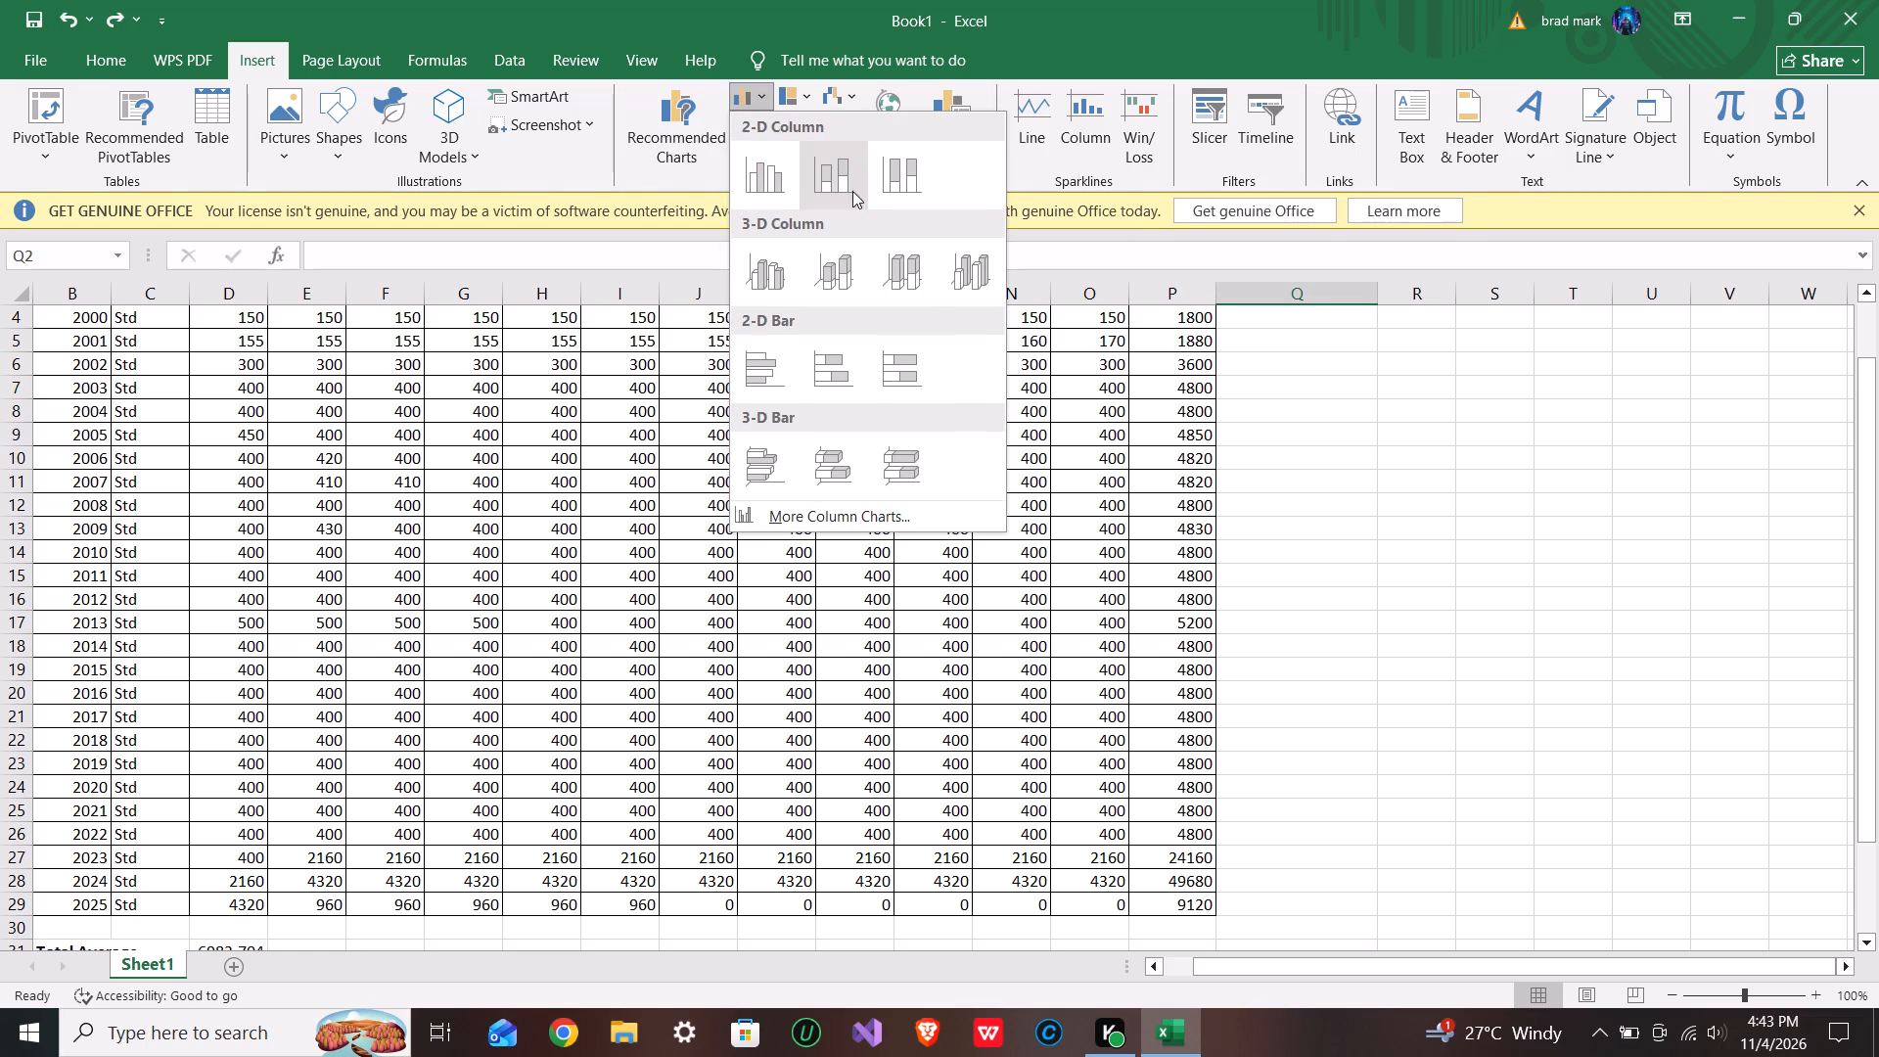
pyautogui.click(771, 170)
pyautogui.scroll(2, 1296, 518)
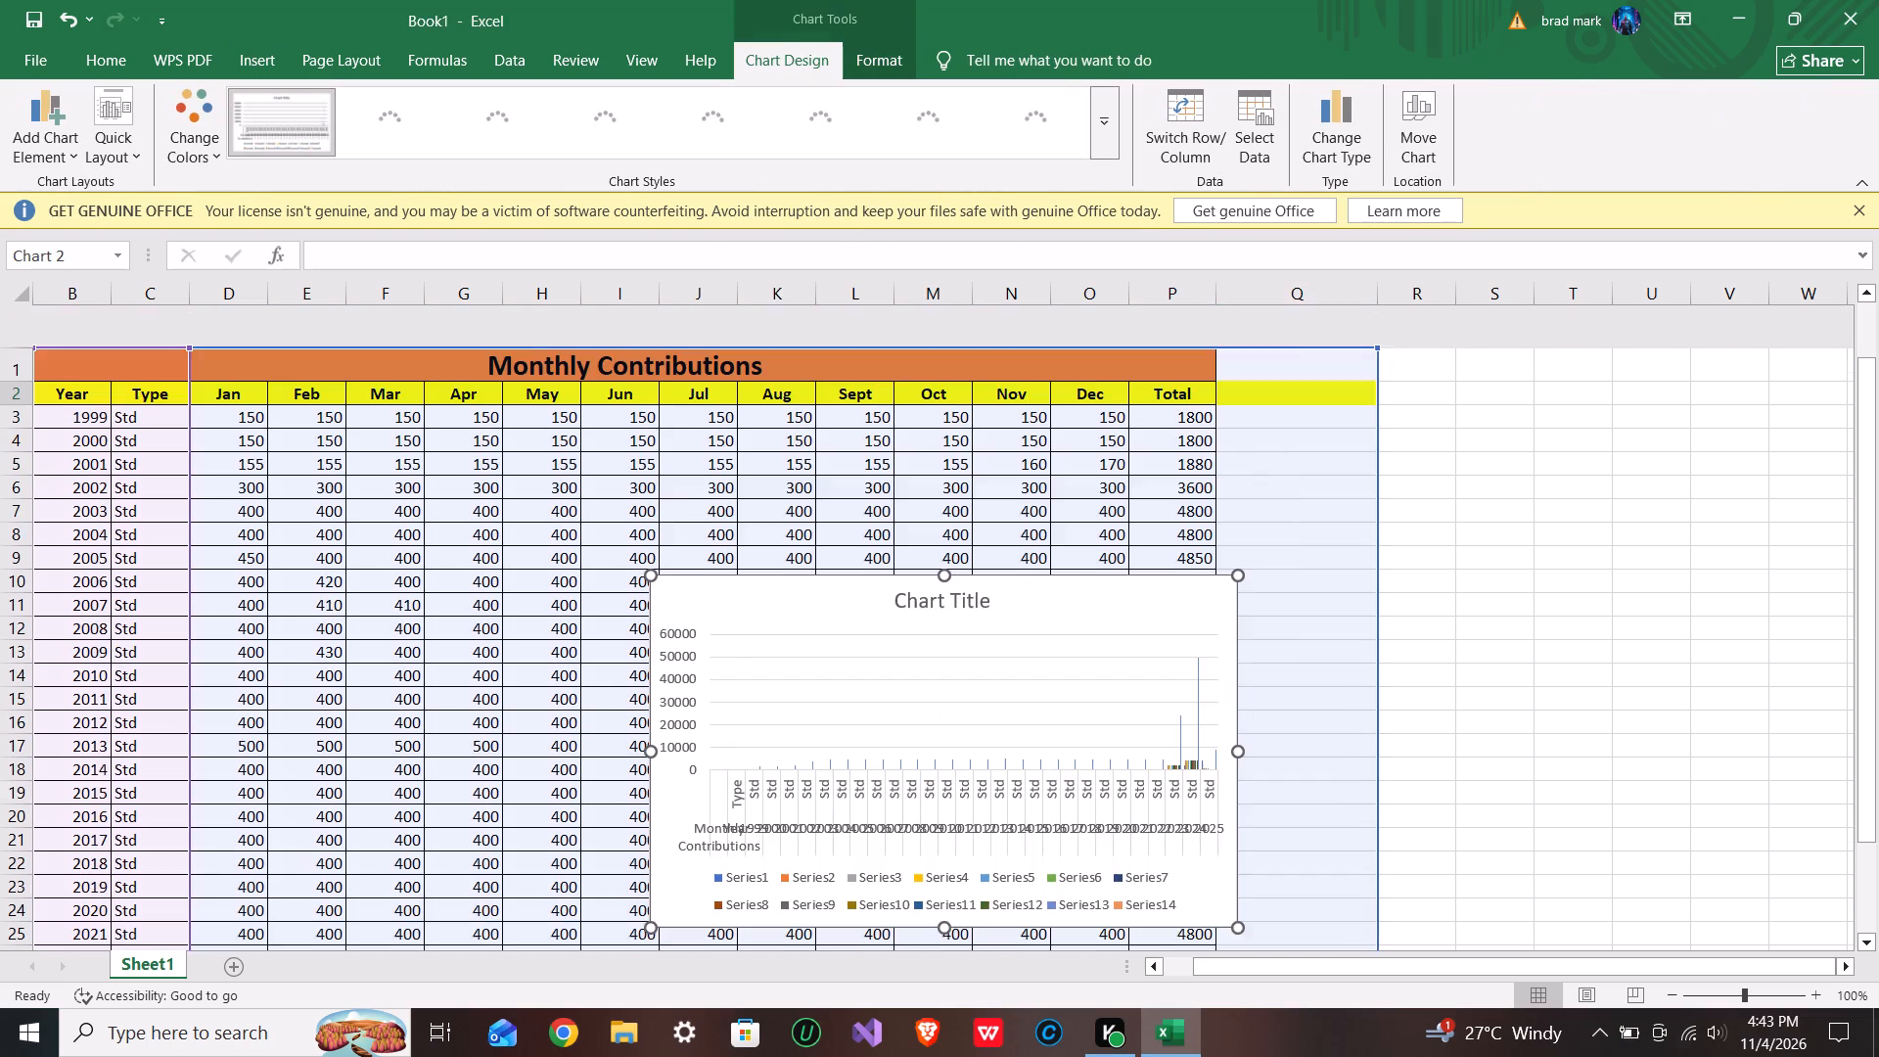
pyautogui.scroll(-1, 1296, 518)
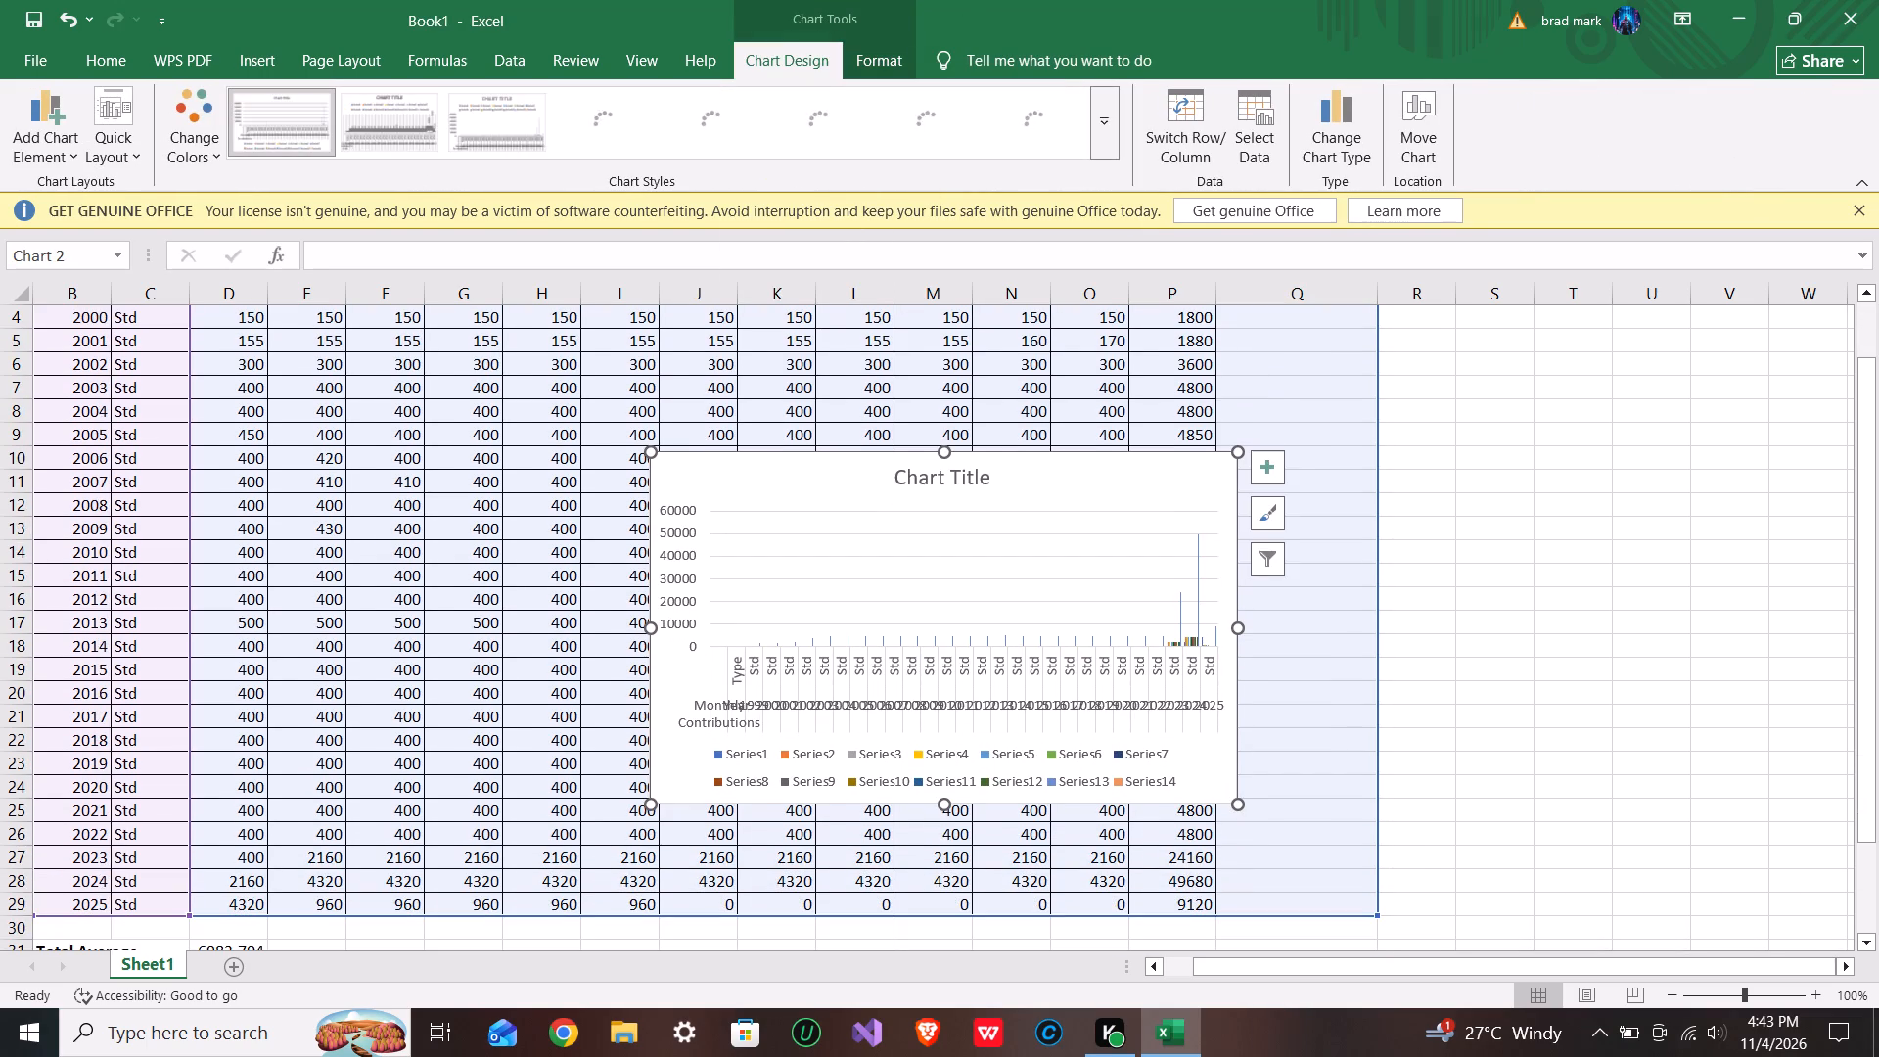
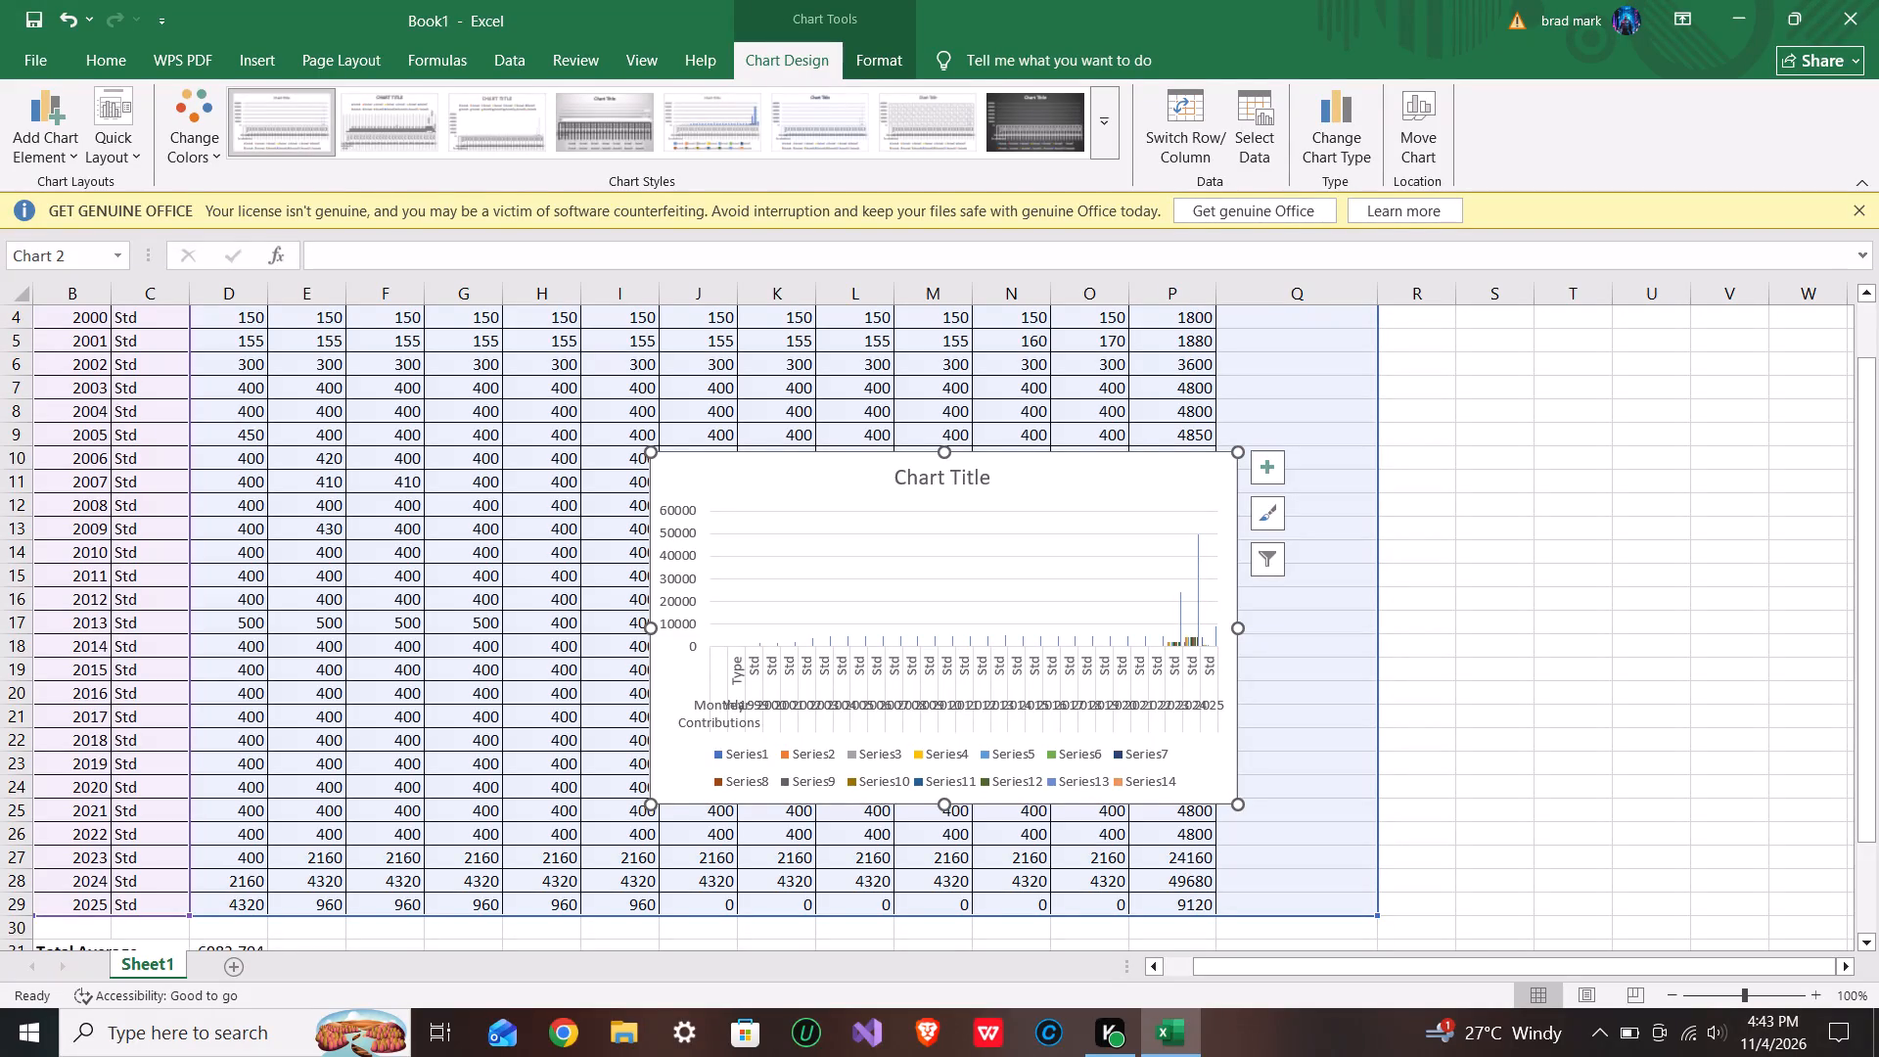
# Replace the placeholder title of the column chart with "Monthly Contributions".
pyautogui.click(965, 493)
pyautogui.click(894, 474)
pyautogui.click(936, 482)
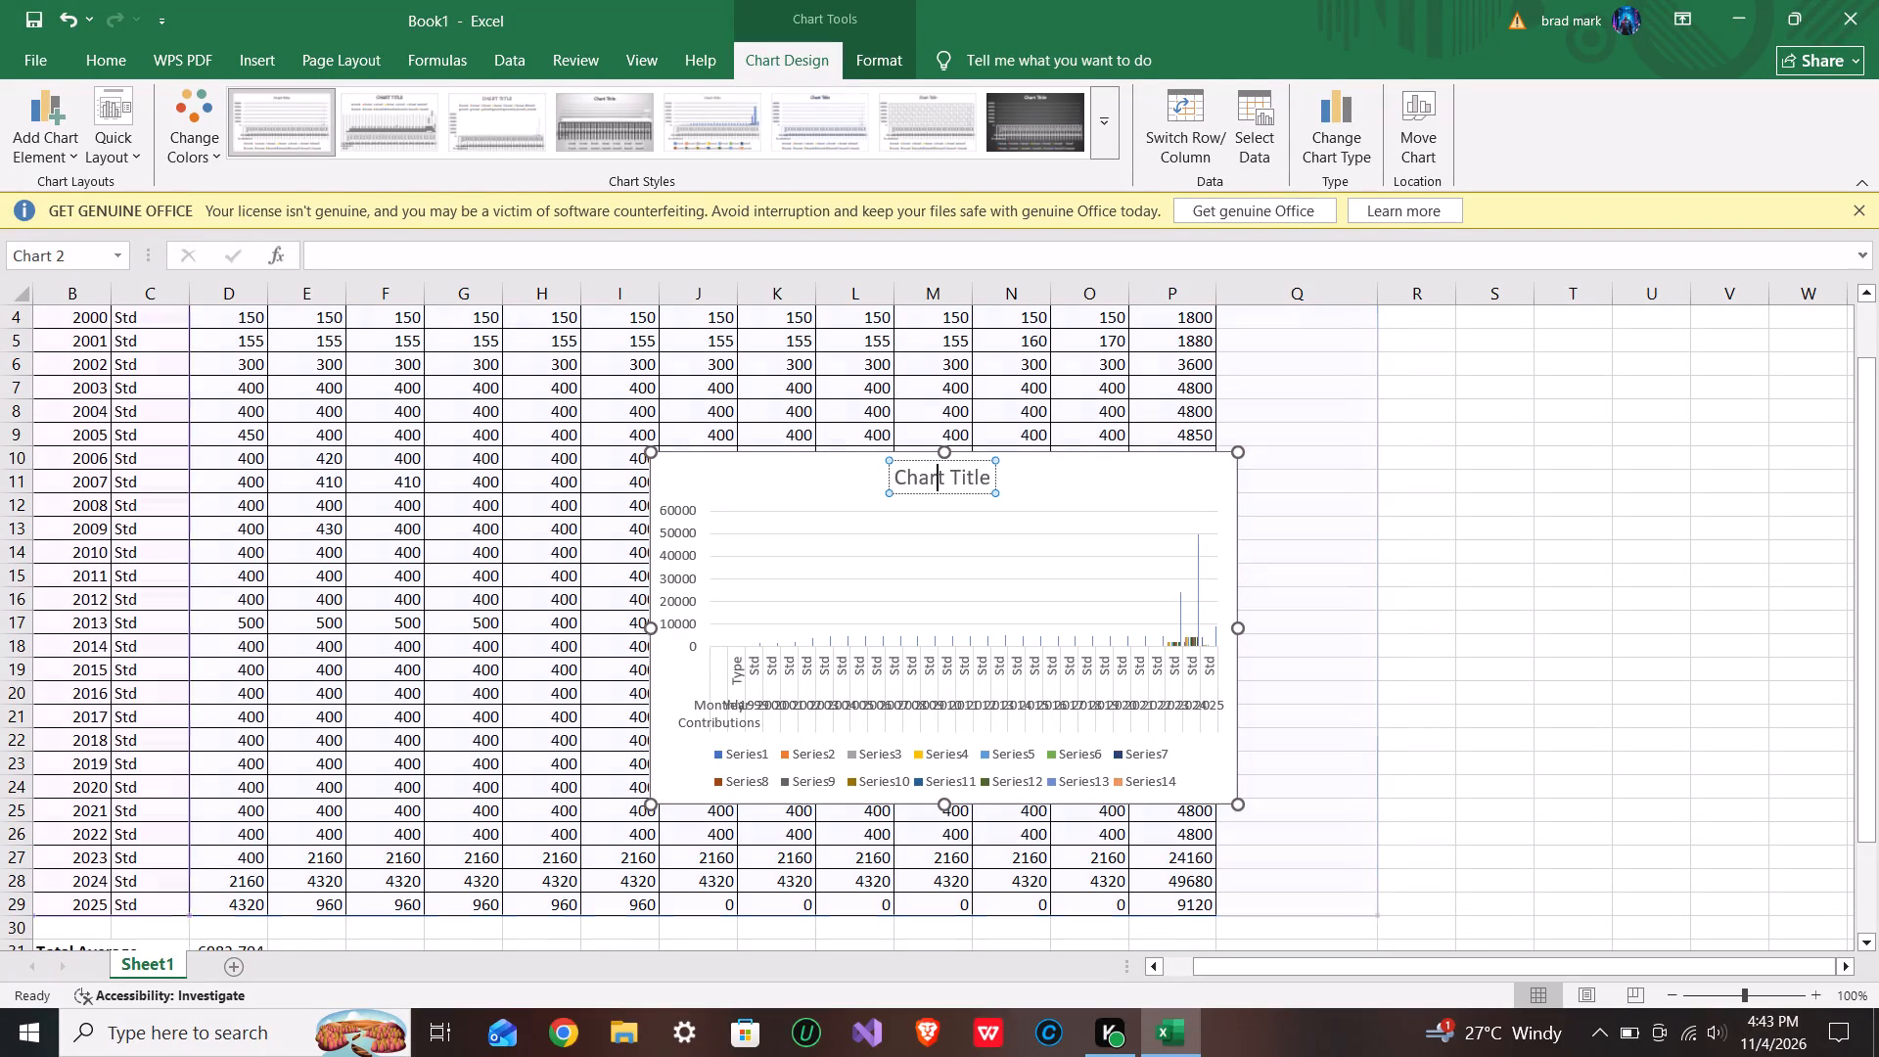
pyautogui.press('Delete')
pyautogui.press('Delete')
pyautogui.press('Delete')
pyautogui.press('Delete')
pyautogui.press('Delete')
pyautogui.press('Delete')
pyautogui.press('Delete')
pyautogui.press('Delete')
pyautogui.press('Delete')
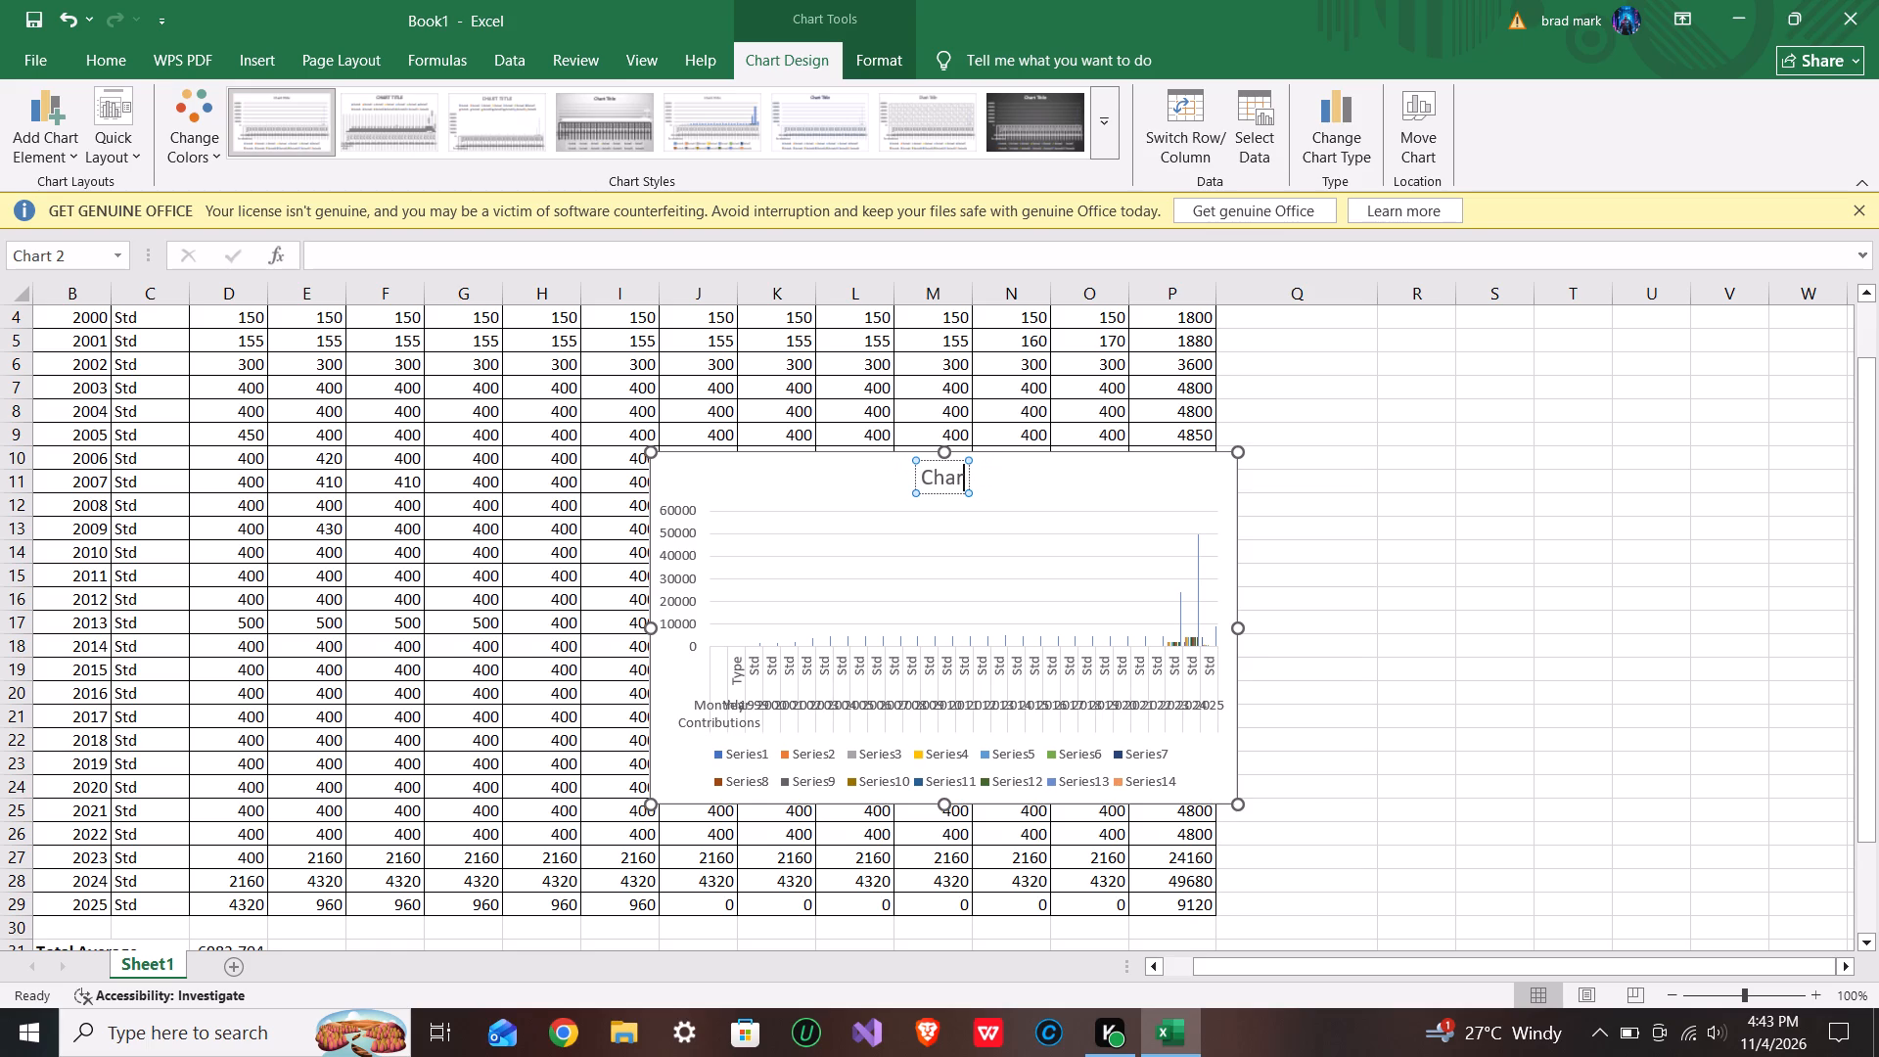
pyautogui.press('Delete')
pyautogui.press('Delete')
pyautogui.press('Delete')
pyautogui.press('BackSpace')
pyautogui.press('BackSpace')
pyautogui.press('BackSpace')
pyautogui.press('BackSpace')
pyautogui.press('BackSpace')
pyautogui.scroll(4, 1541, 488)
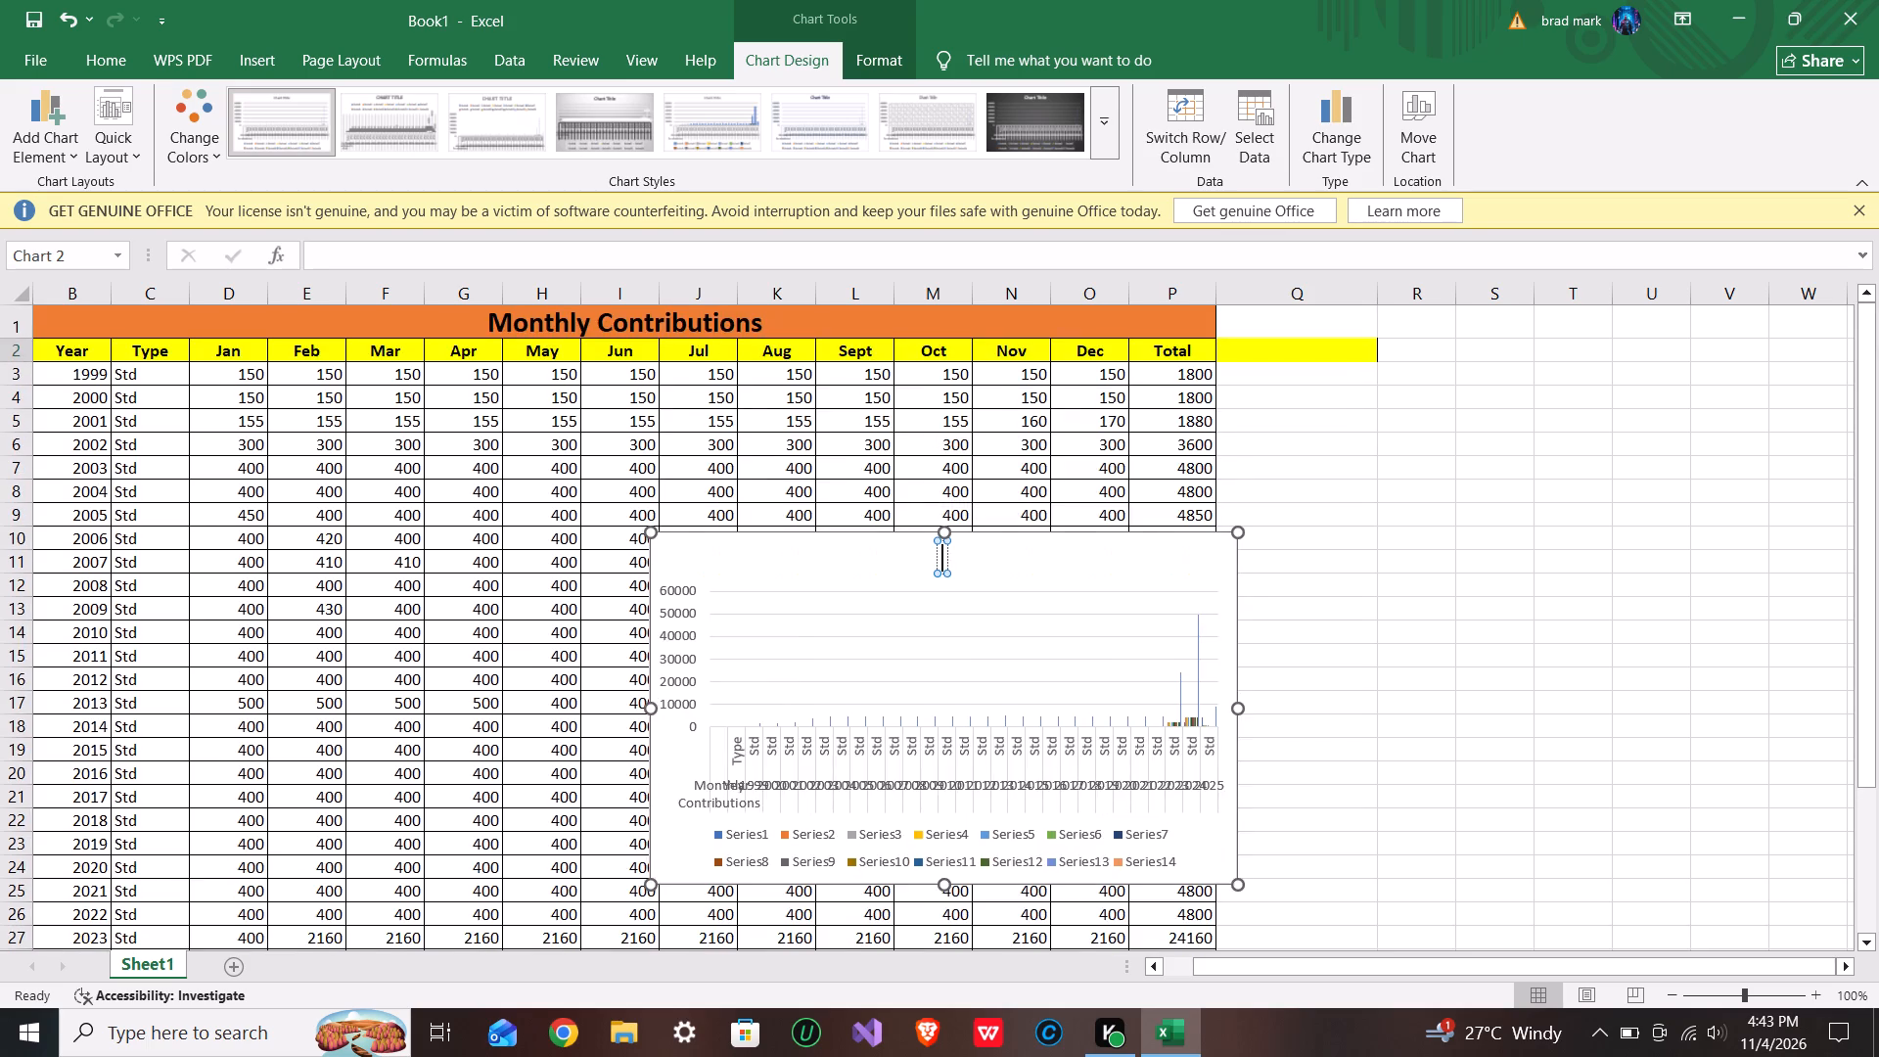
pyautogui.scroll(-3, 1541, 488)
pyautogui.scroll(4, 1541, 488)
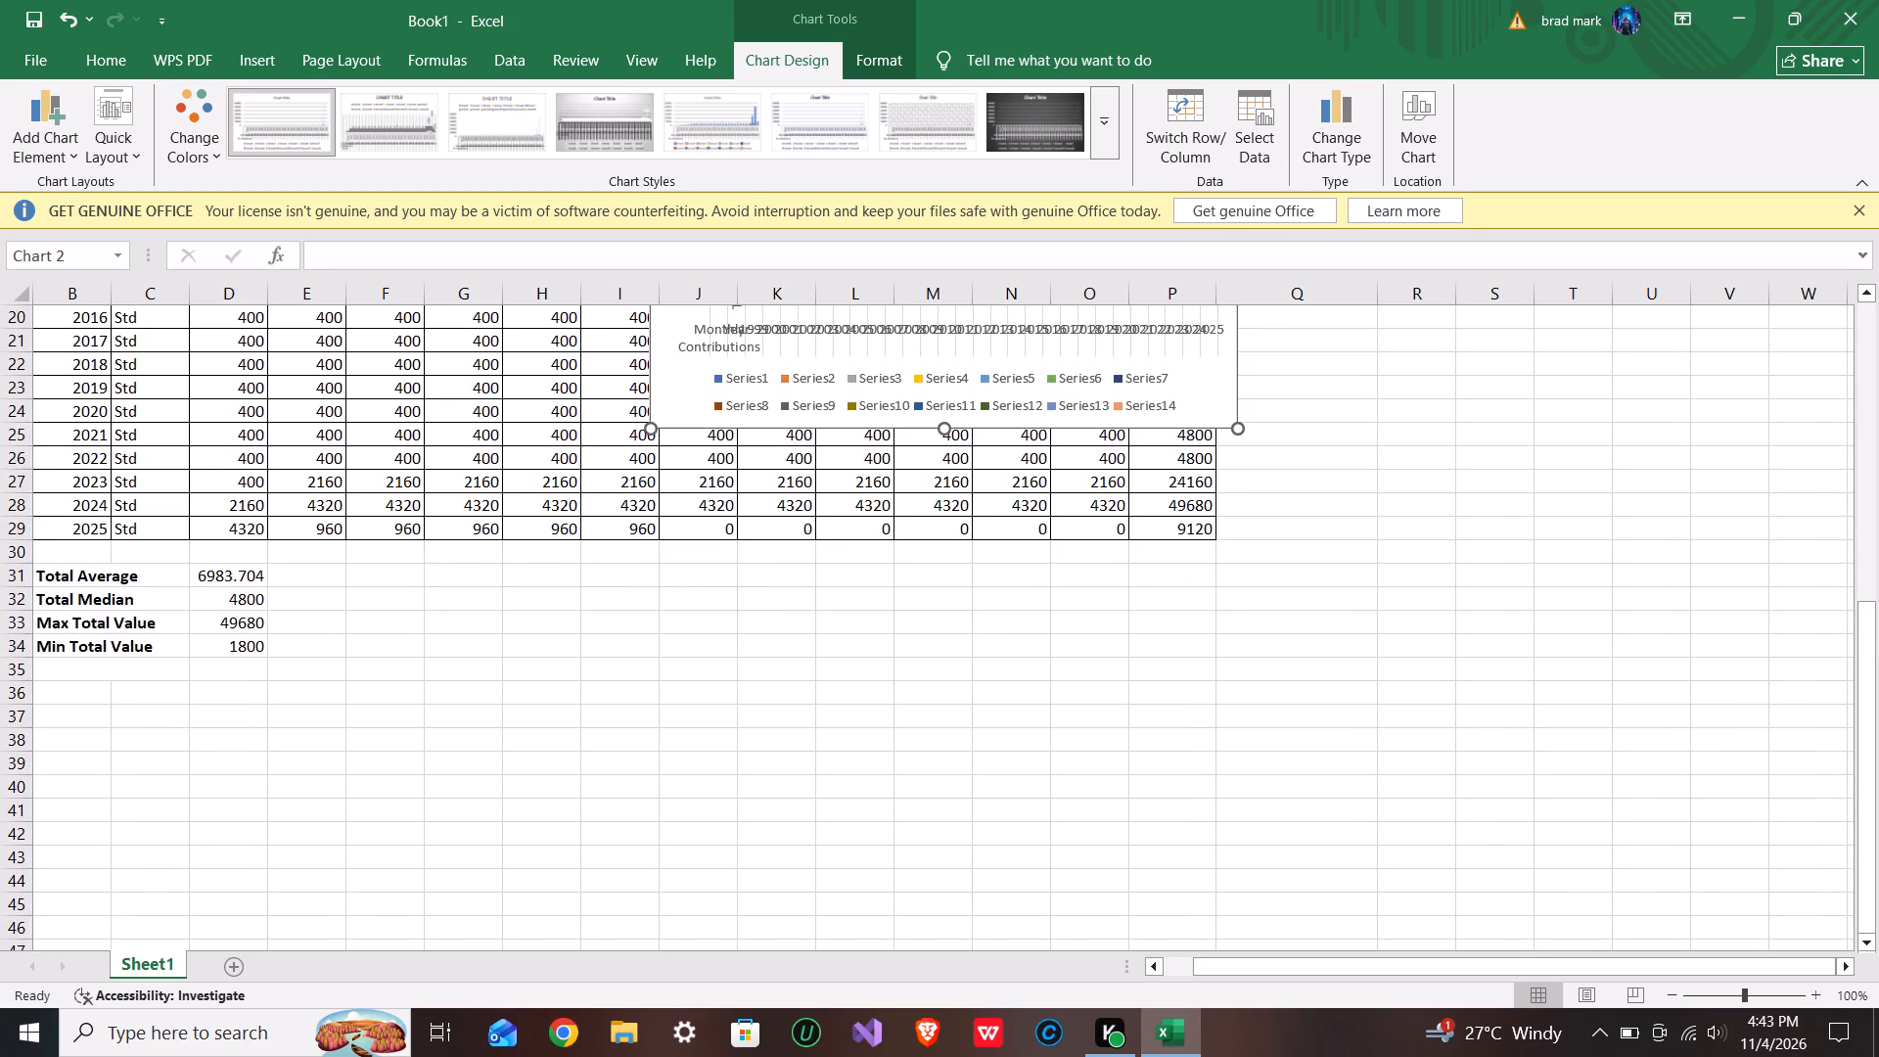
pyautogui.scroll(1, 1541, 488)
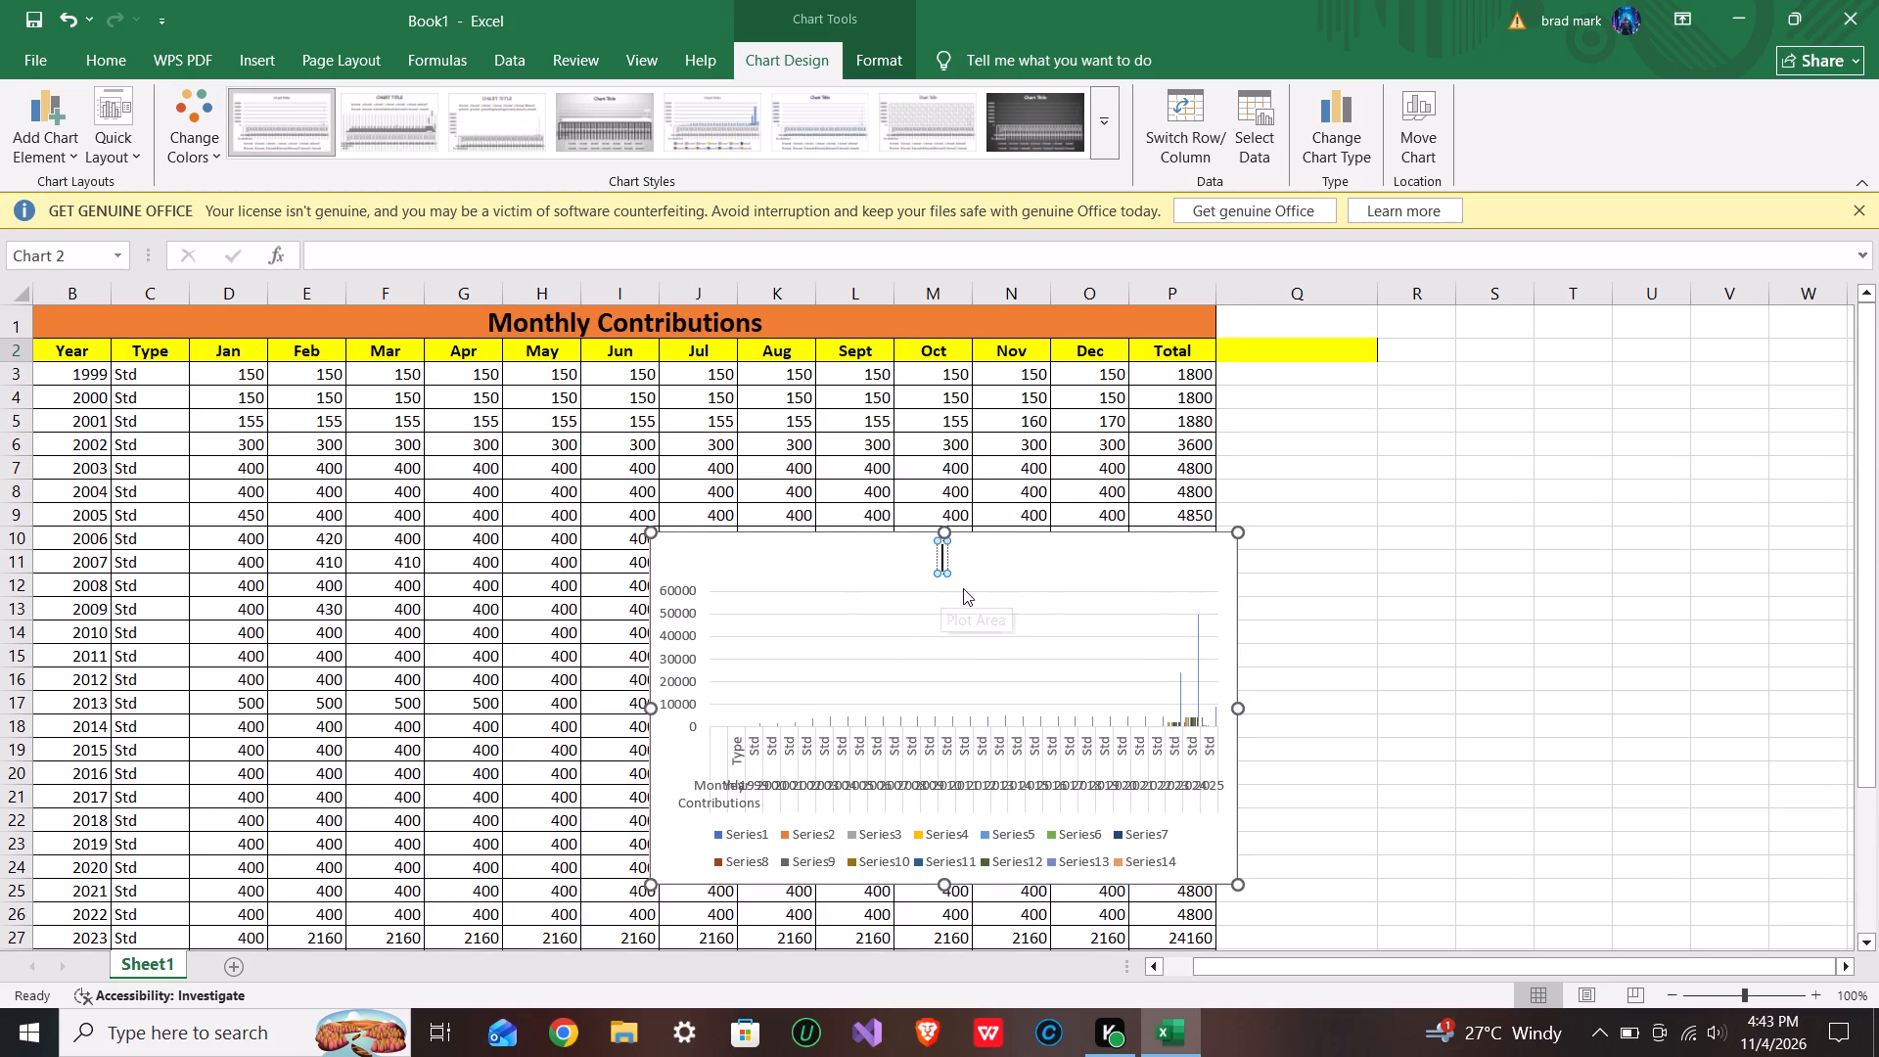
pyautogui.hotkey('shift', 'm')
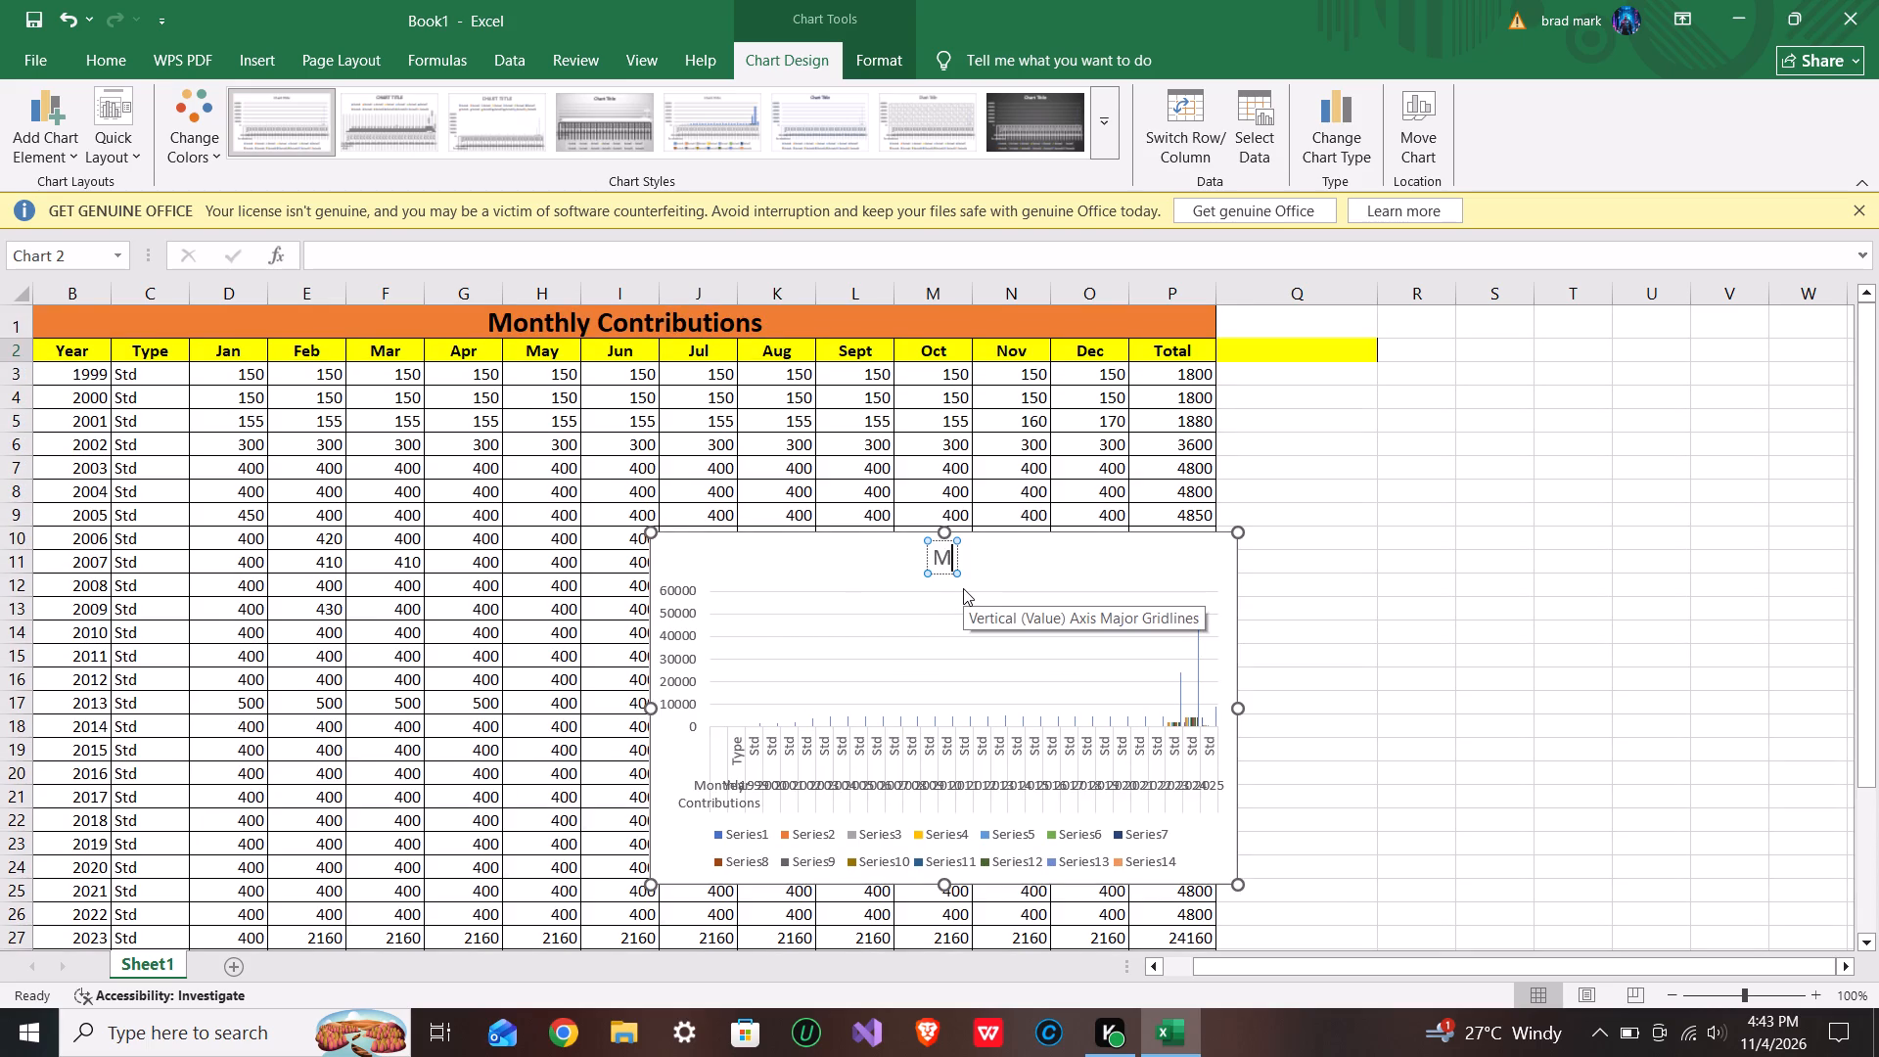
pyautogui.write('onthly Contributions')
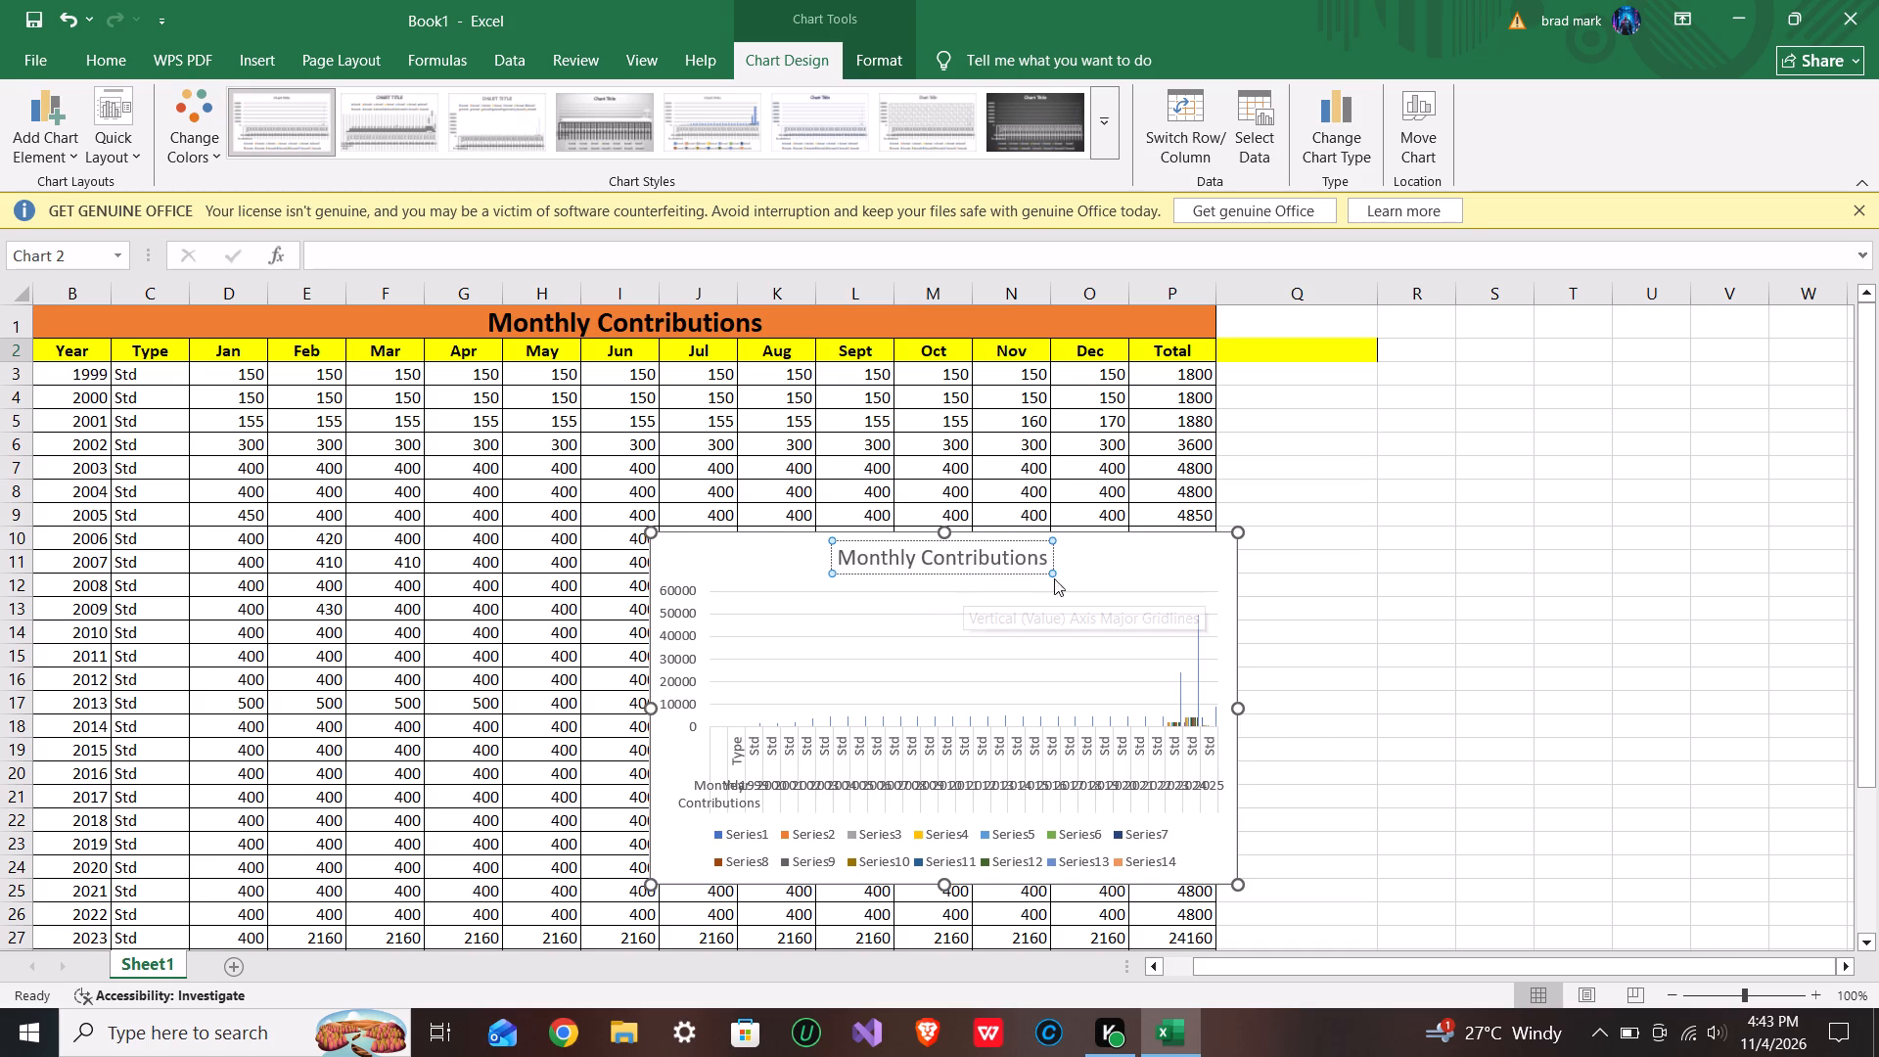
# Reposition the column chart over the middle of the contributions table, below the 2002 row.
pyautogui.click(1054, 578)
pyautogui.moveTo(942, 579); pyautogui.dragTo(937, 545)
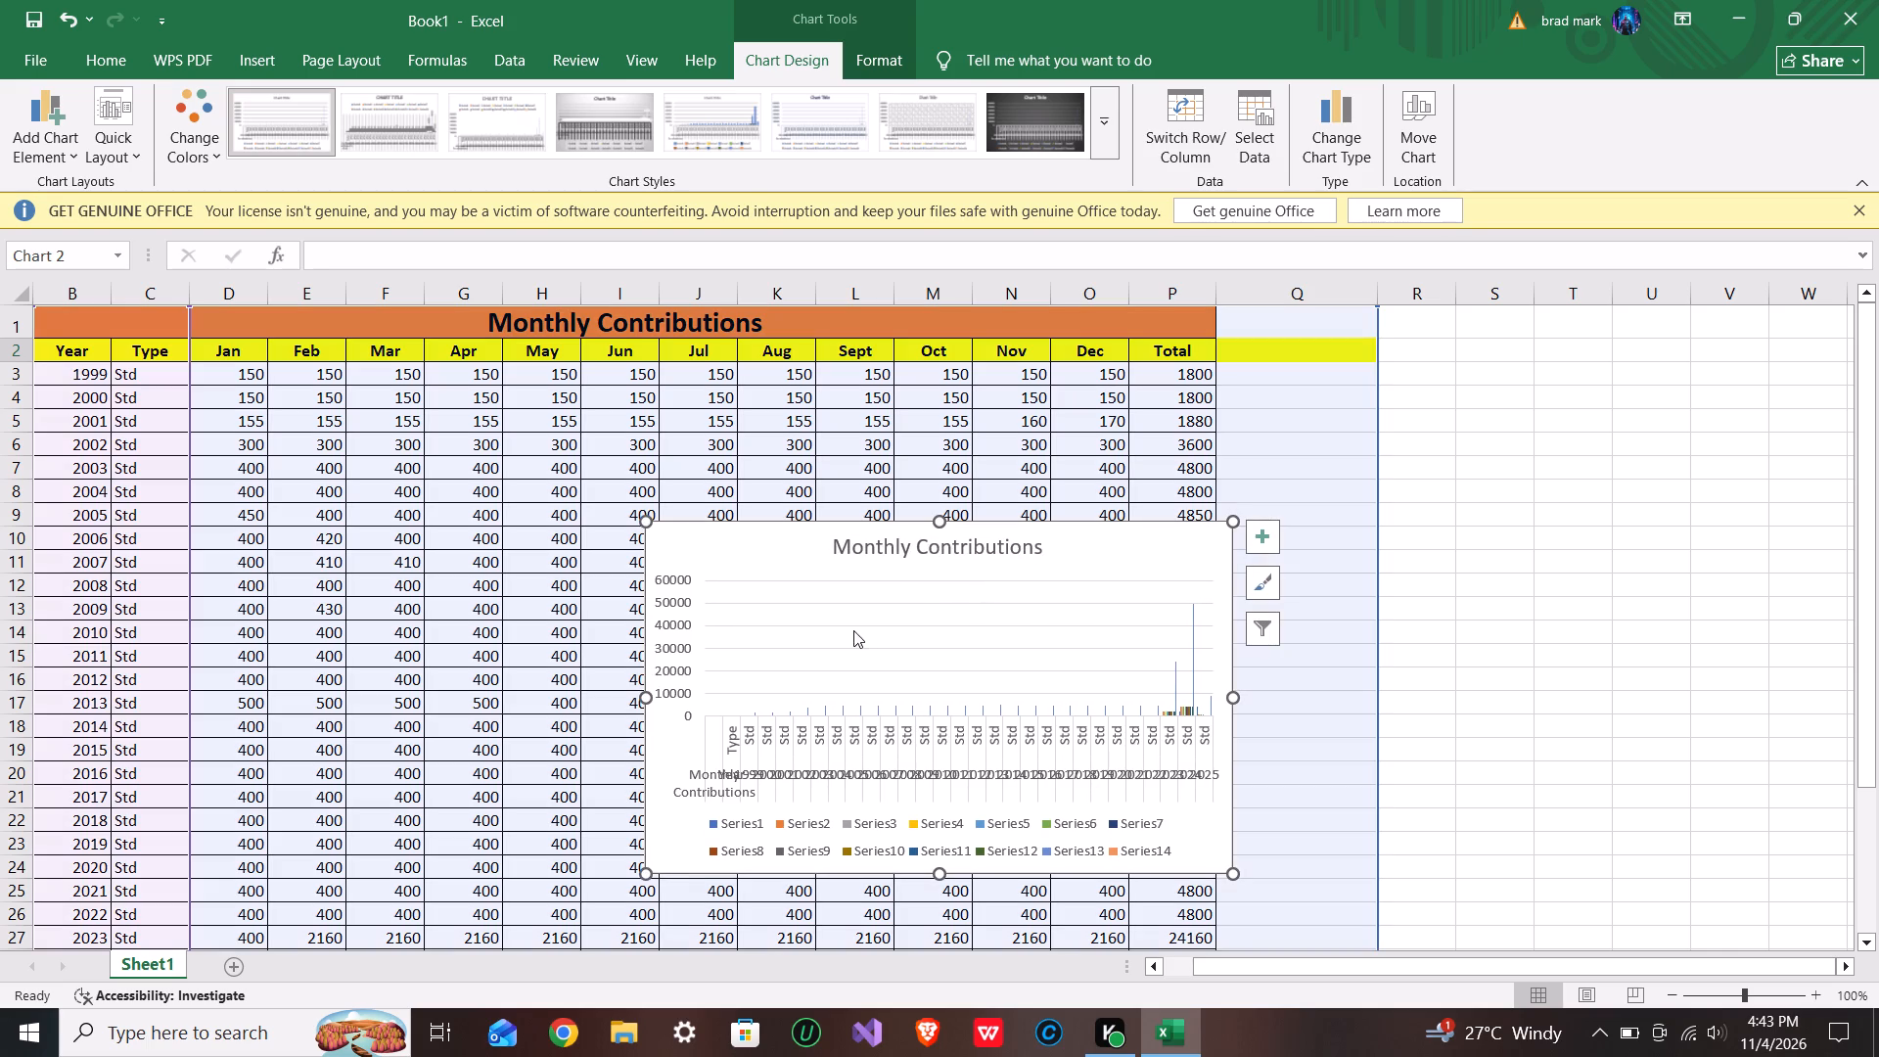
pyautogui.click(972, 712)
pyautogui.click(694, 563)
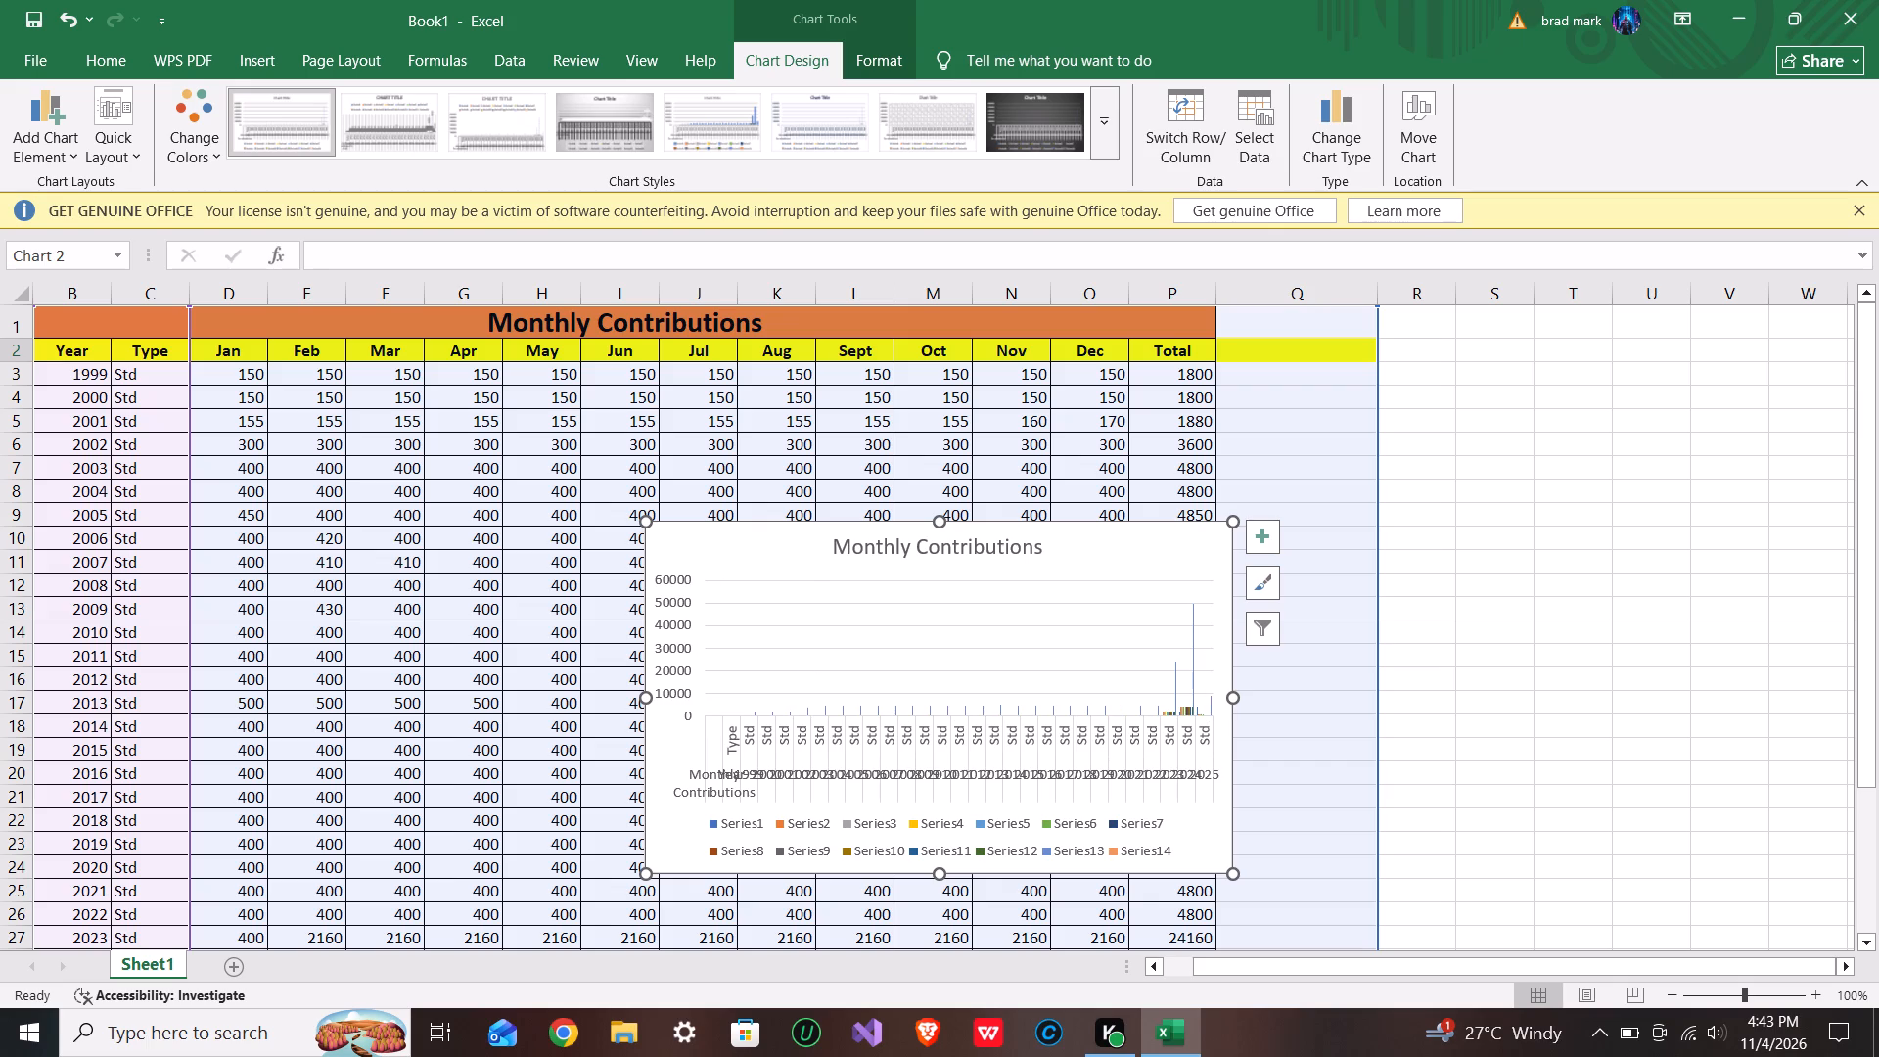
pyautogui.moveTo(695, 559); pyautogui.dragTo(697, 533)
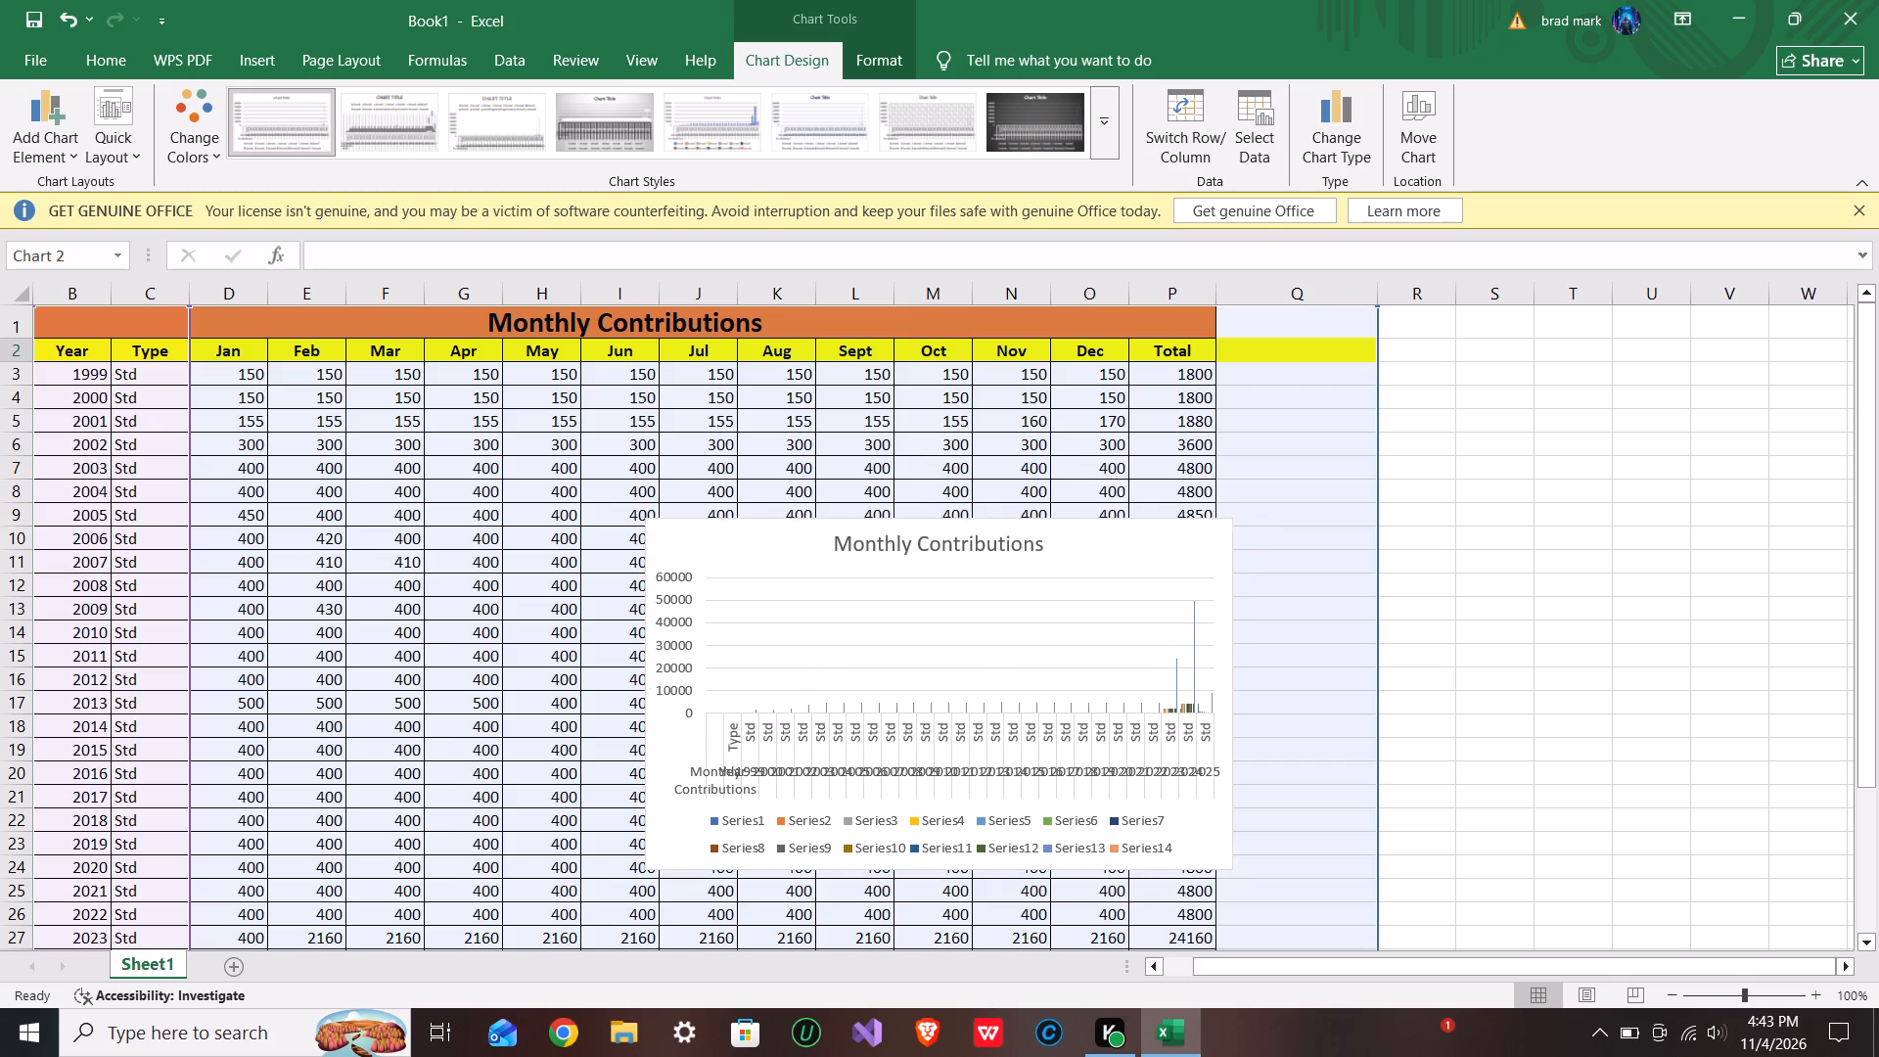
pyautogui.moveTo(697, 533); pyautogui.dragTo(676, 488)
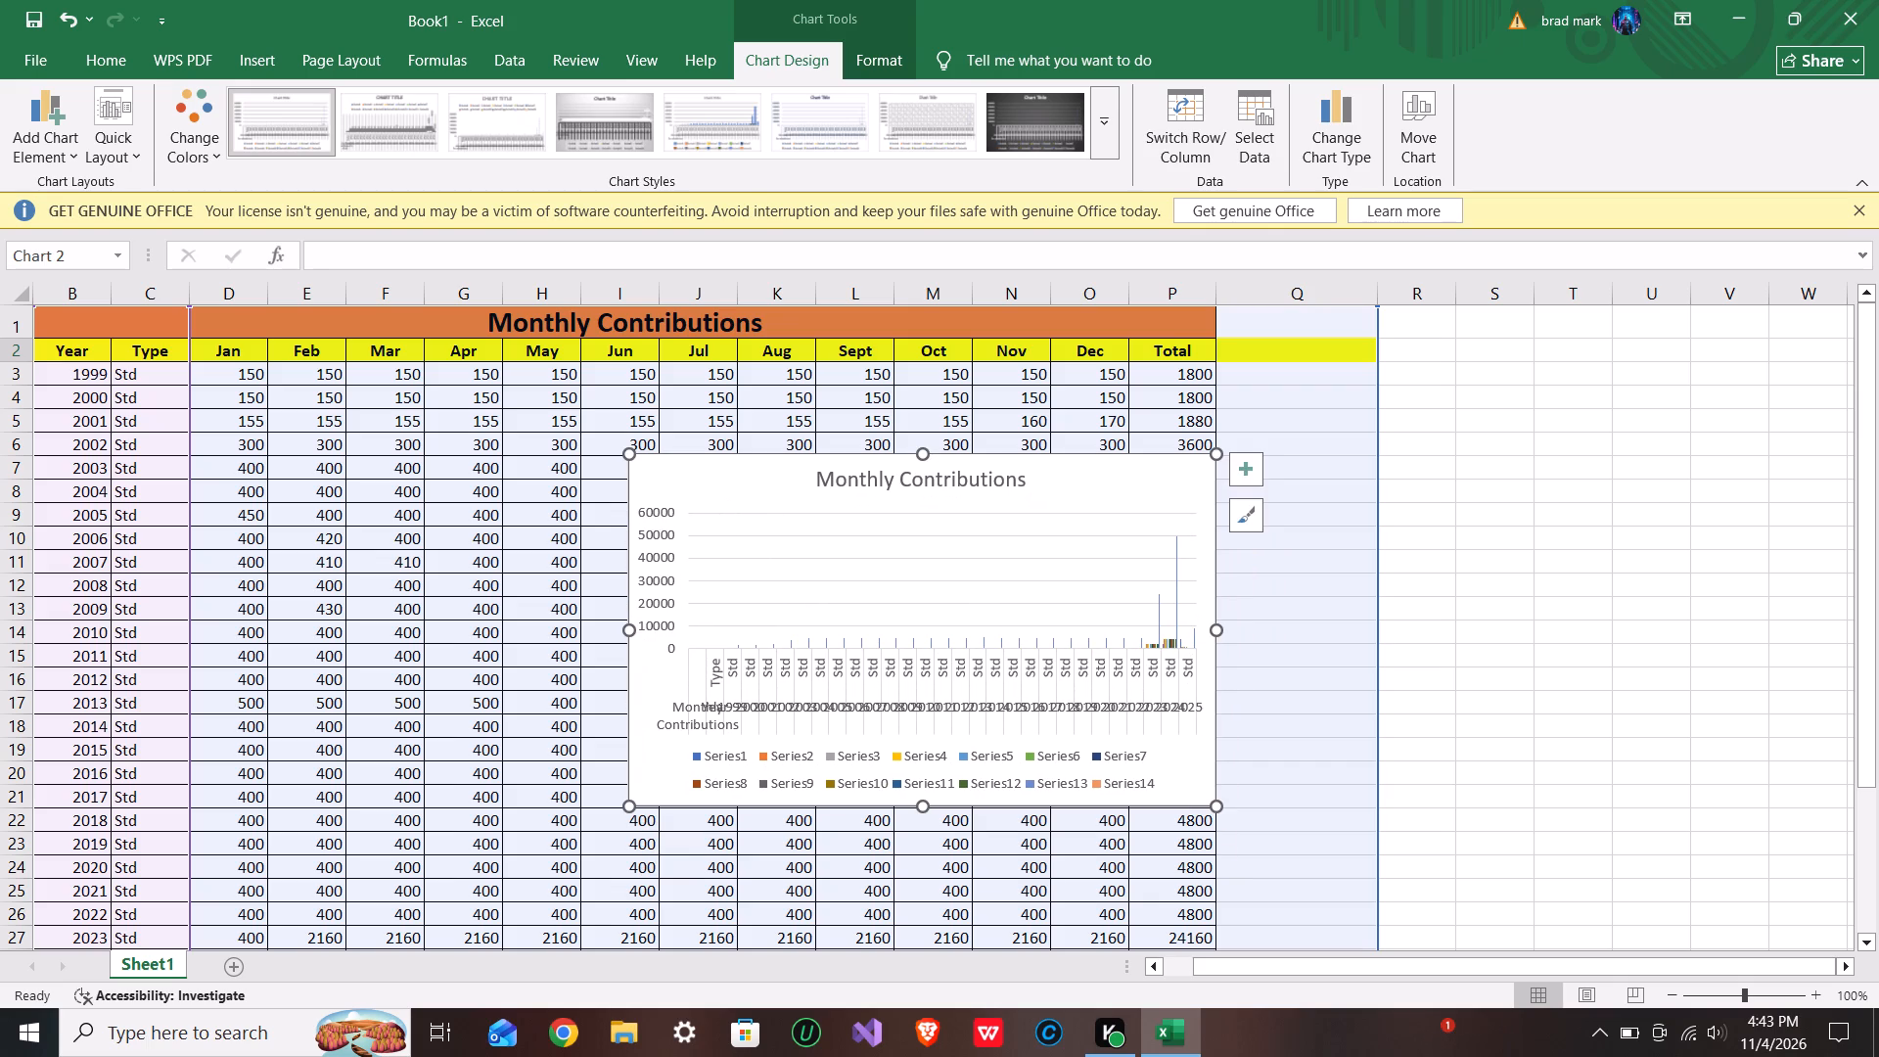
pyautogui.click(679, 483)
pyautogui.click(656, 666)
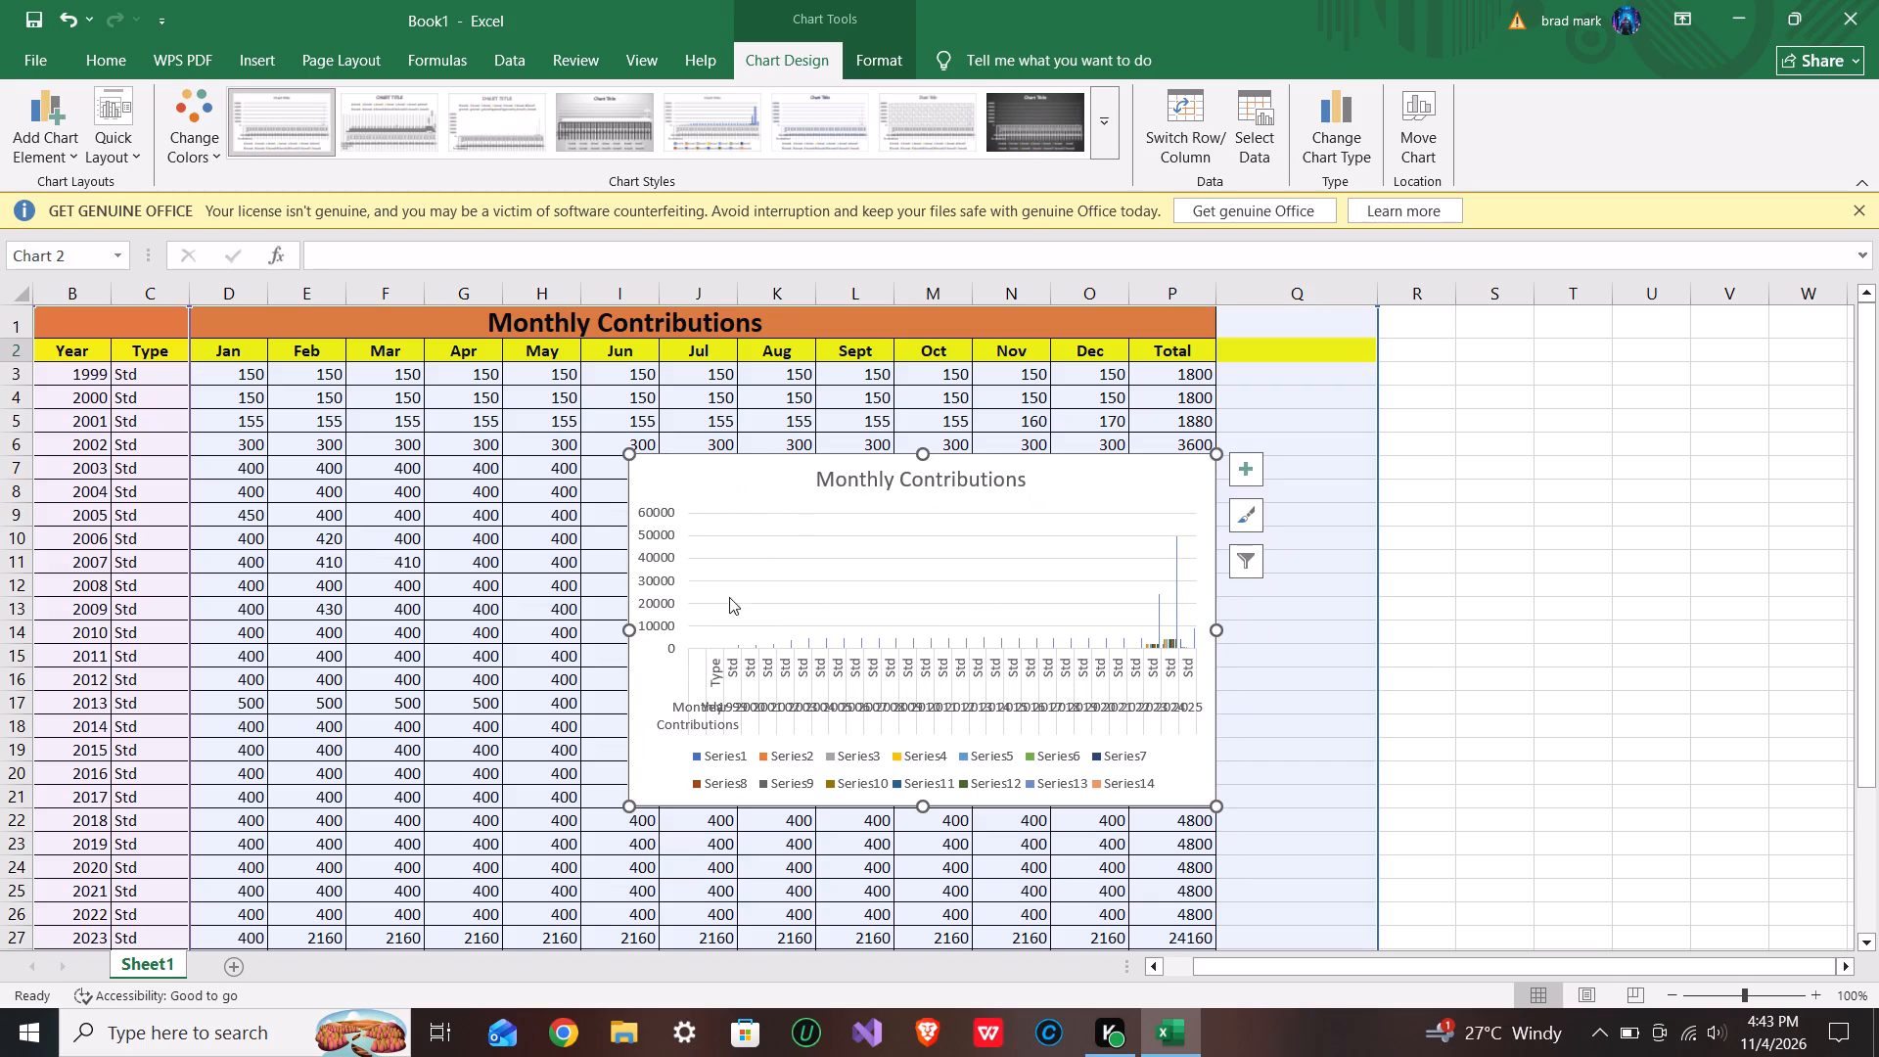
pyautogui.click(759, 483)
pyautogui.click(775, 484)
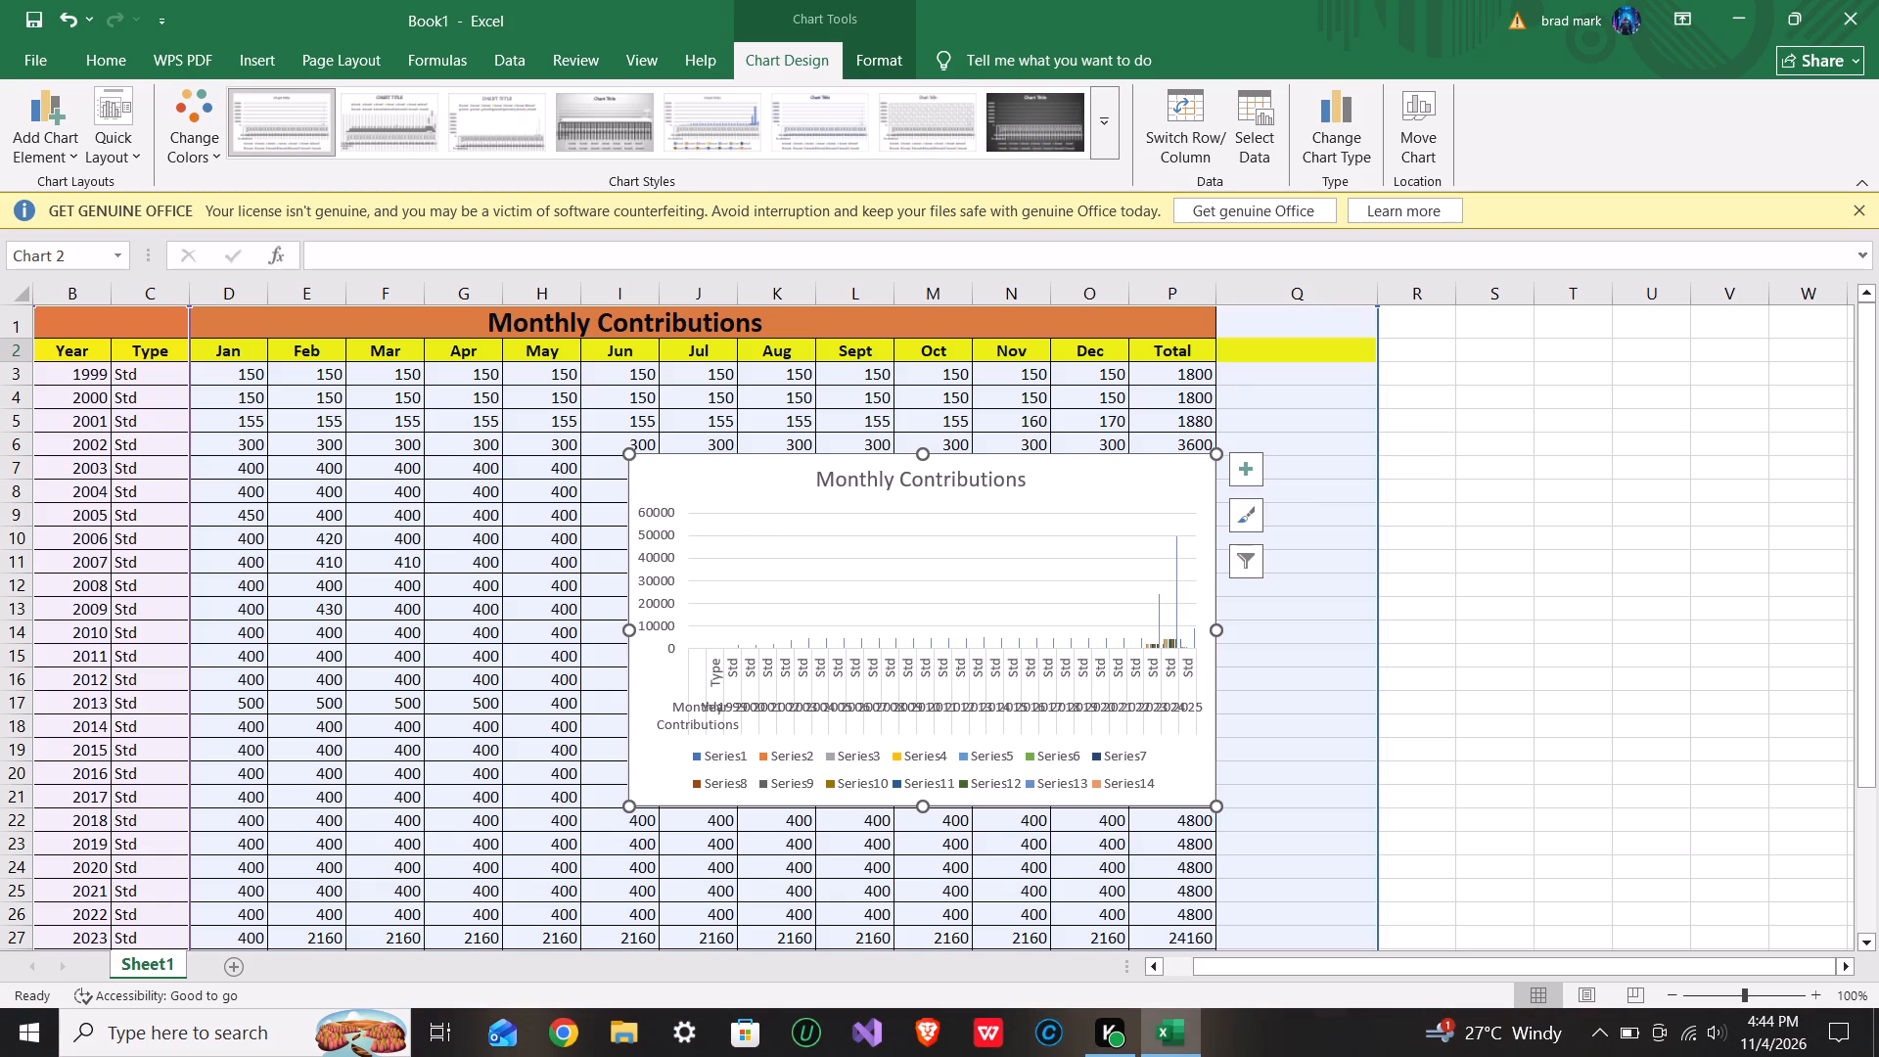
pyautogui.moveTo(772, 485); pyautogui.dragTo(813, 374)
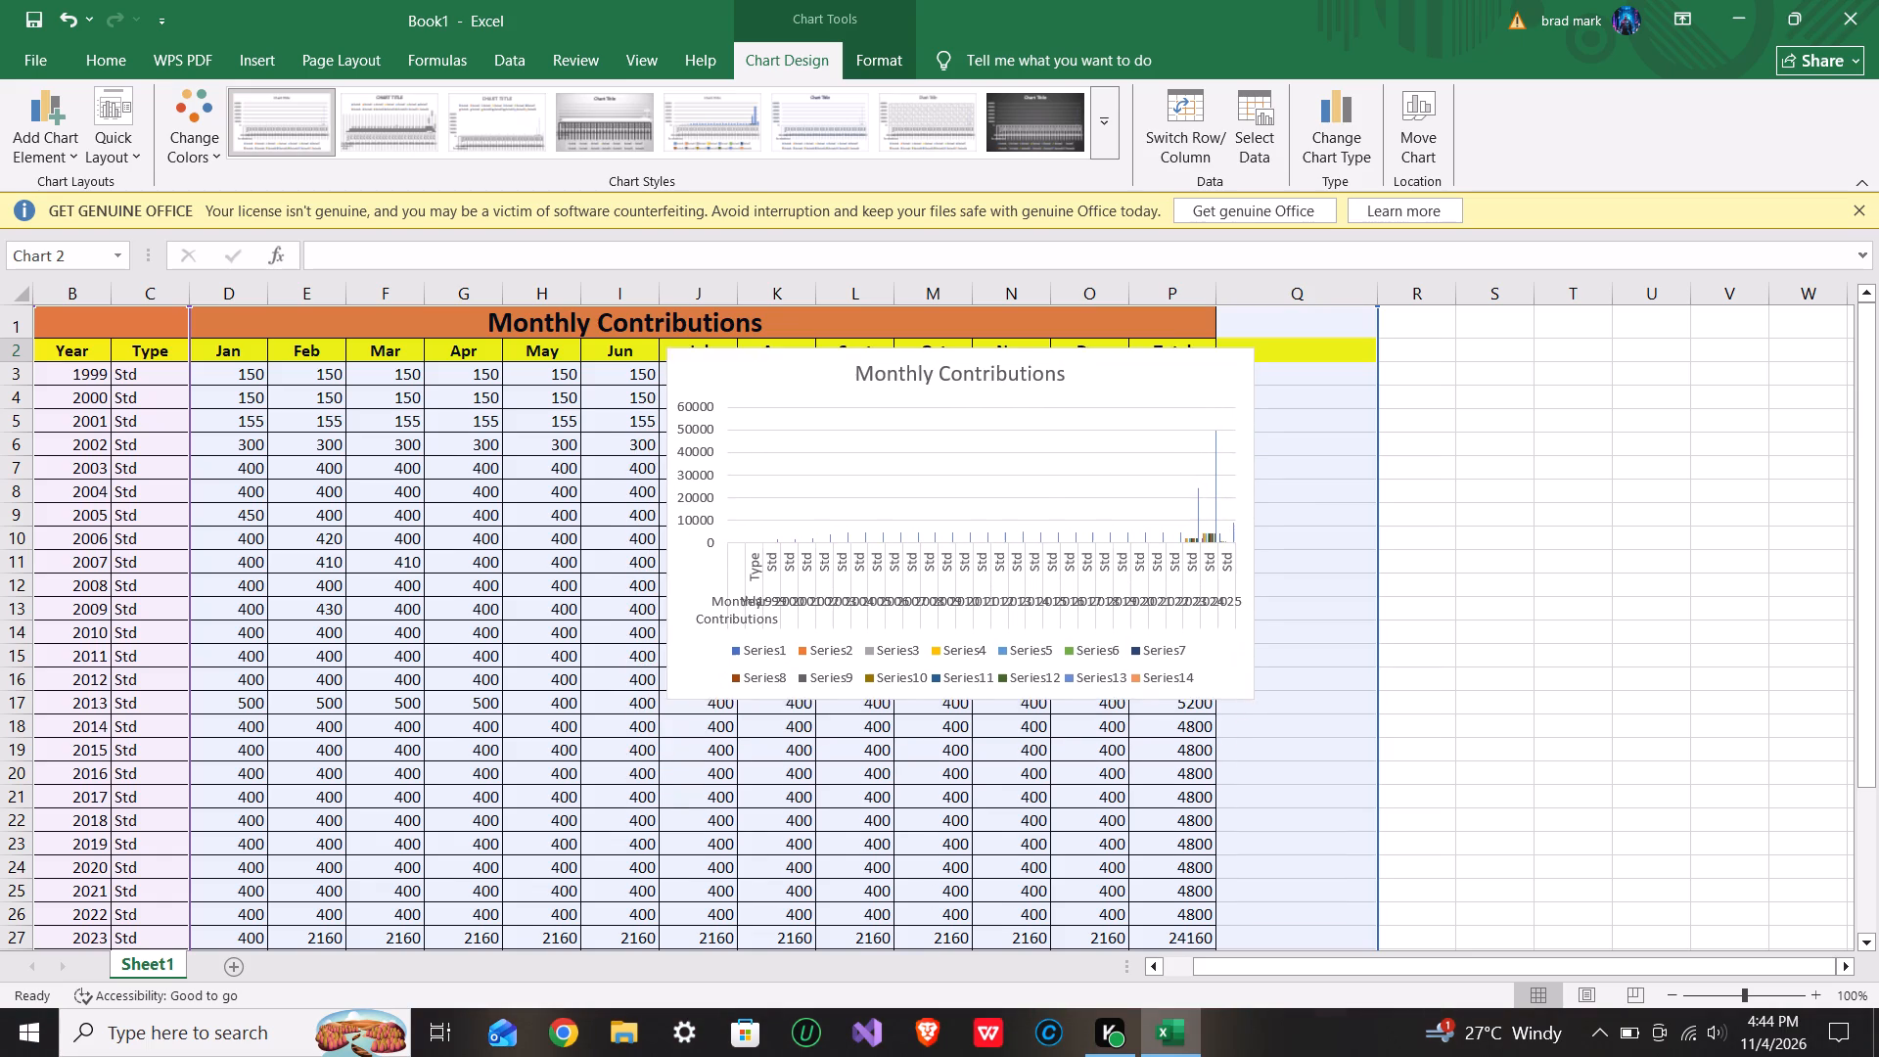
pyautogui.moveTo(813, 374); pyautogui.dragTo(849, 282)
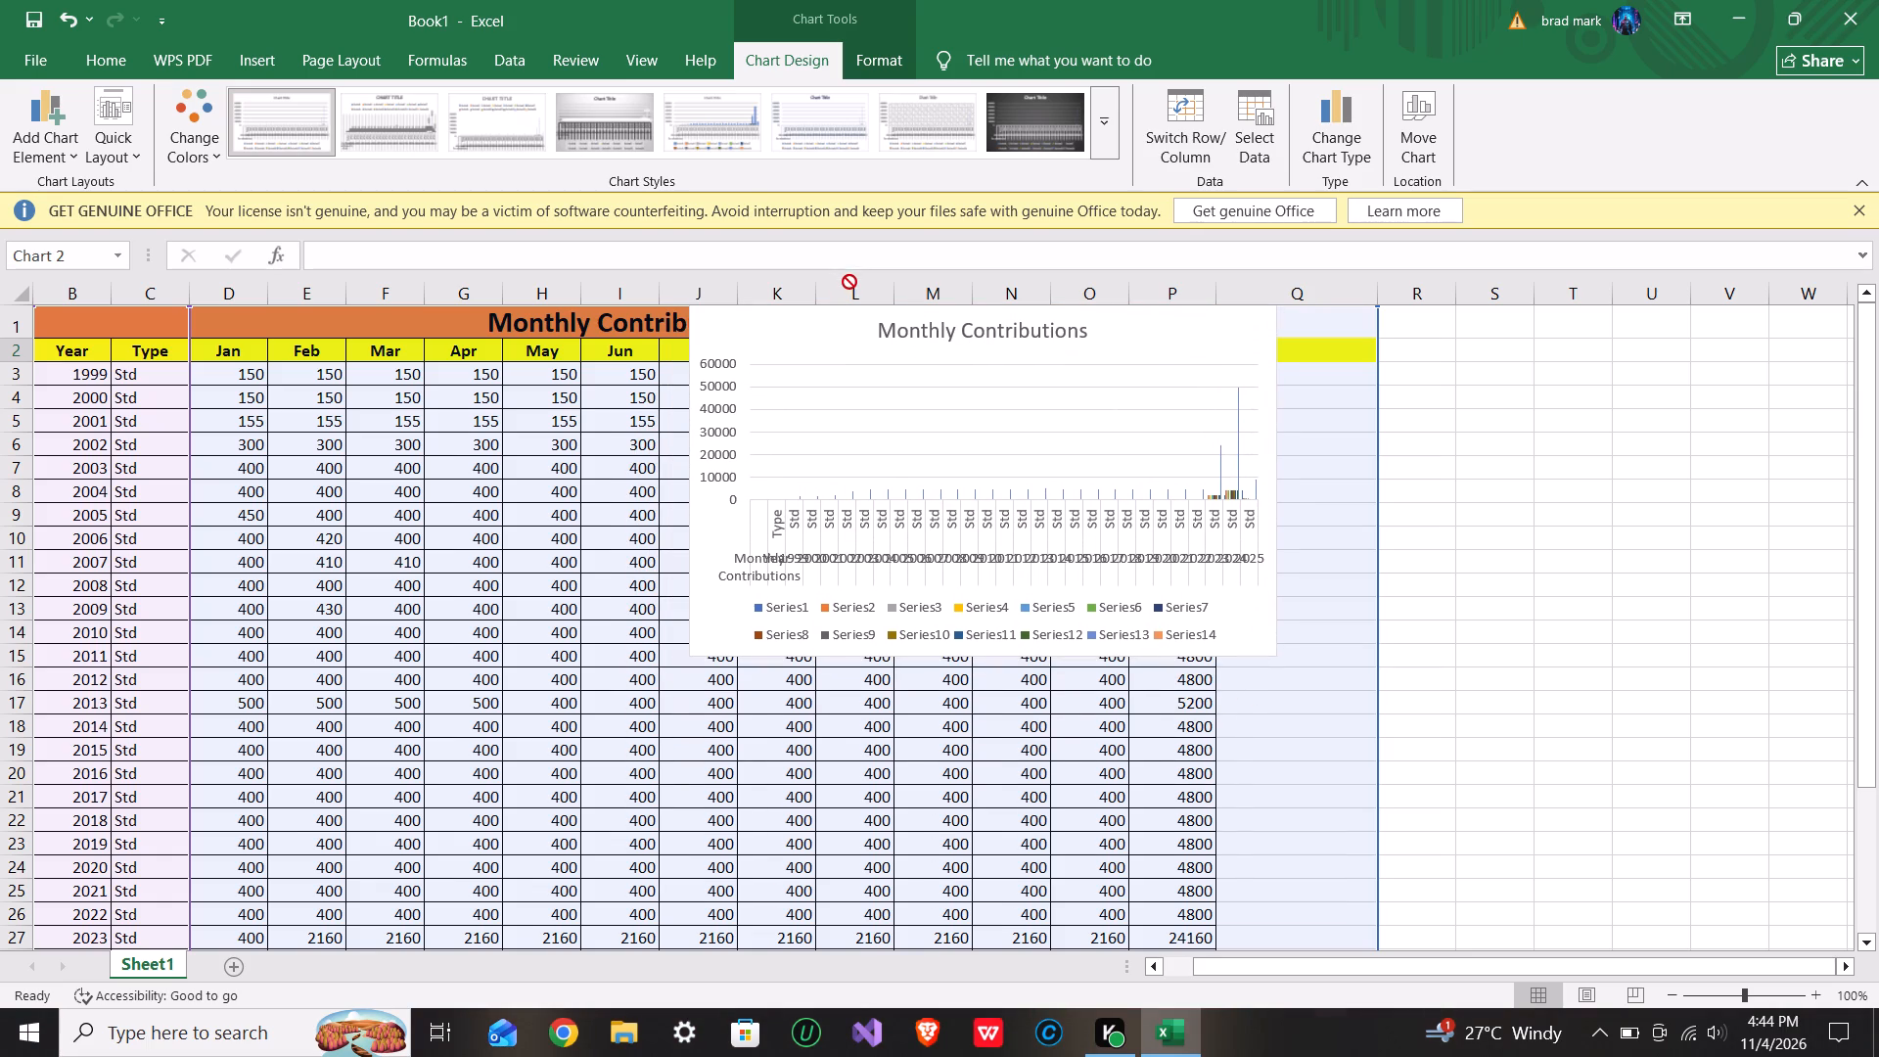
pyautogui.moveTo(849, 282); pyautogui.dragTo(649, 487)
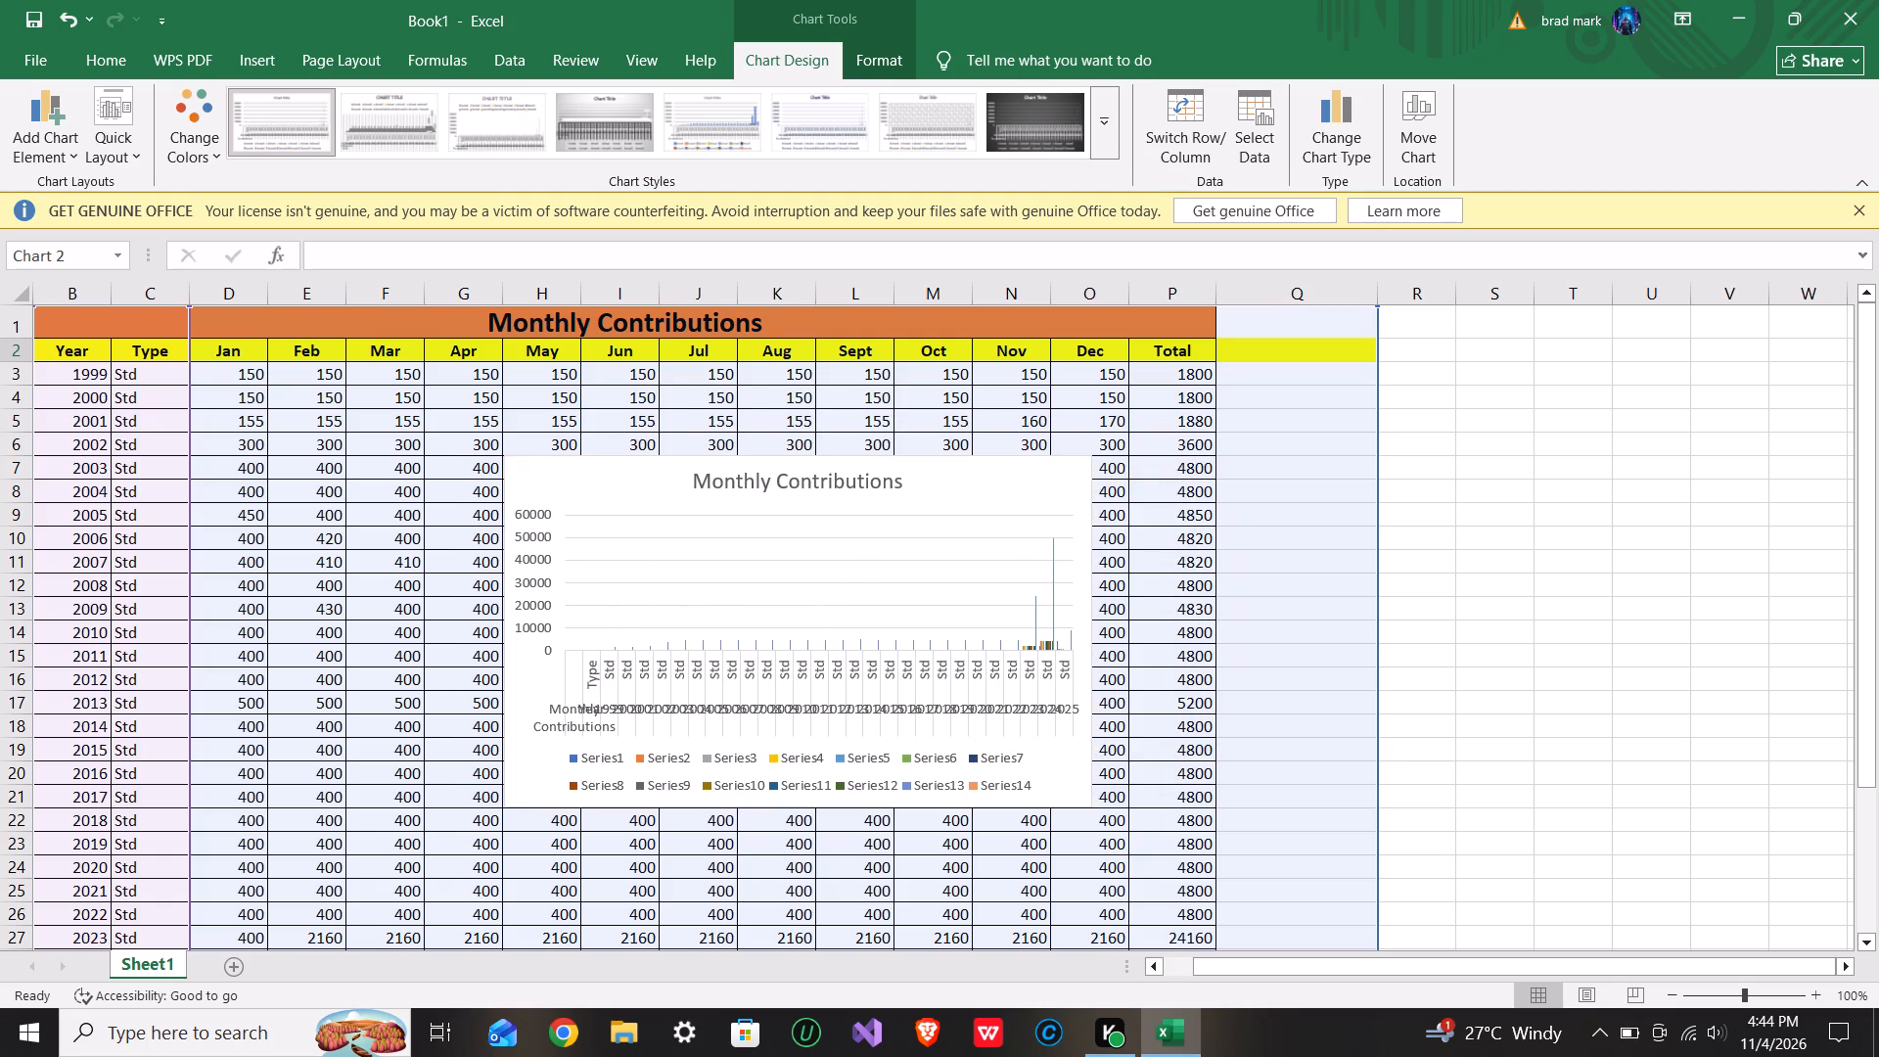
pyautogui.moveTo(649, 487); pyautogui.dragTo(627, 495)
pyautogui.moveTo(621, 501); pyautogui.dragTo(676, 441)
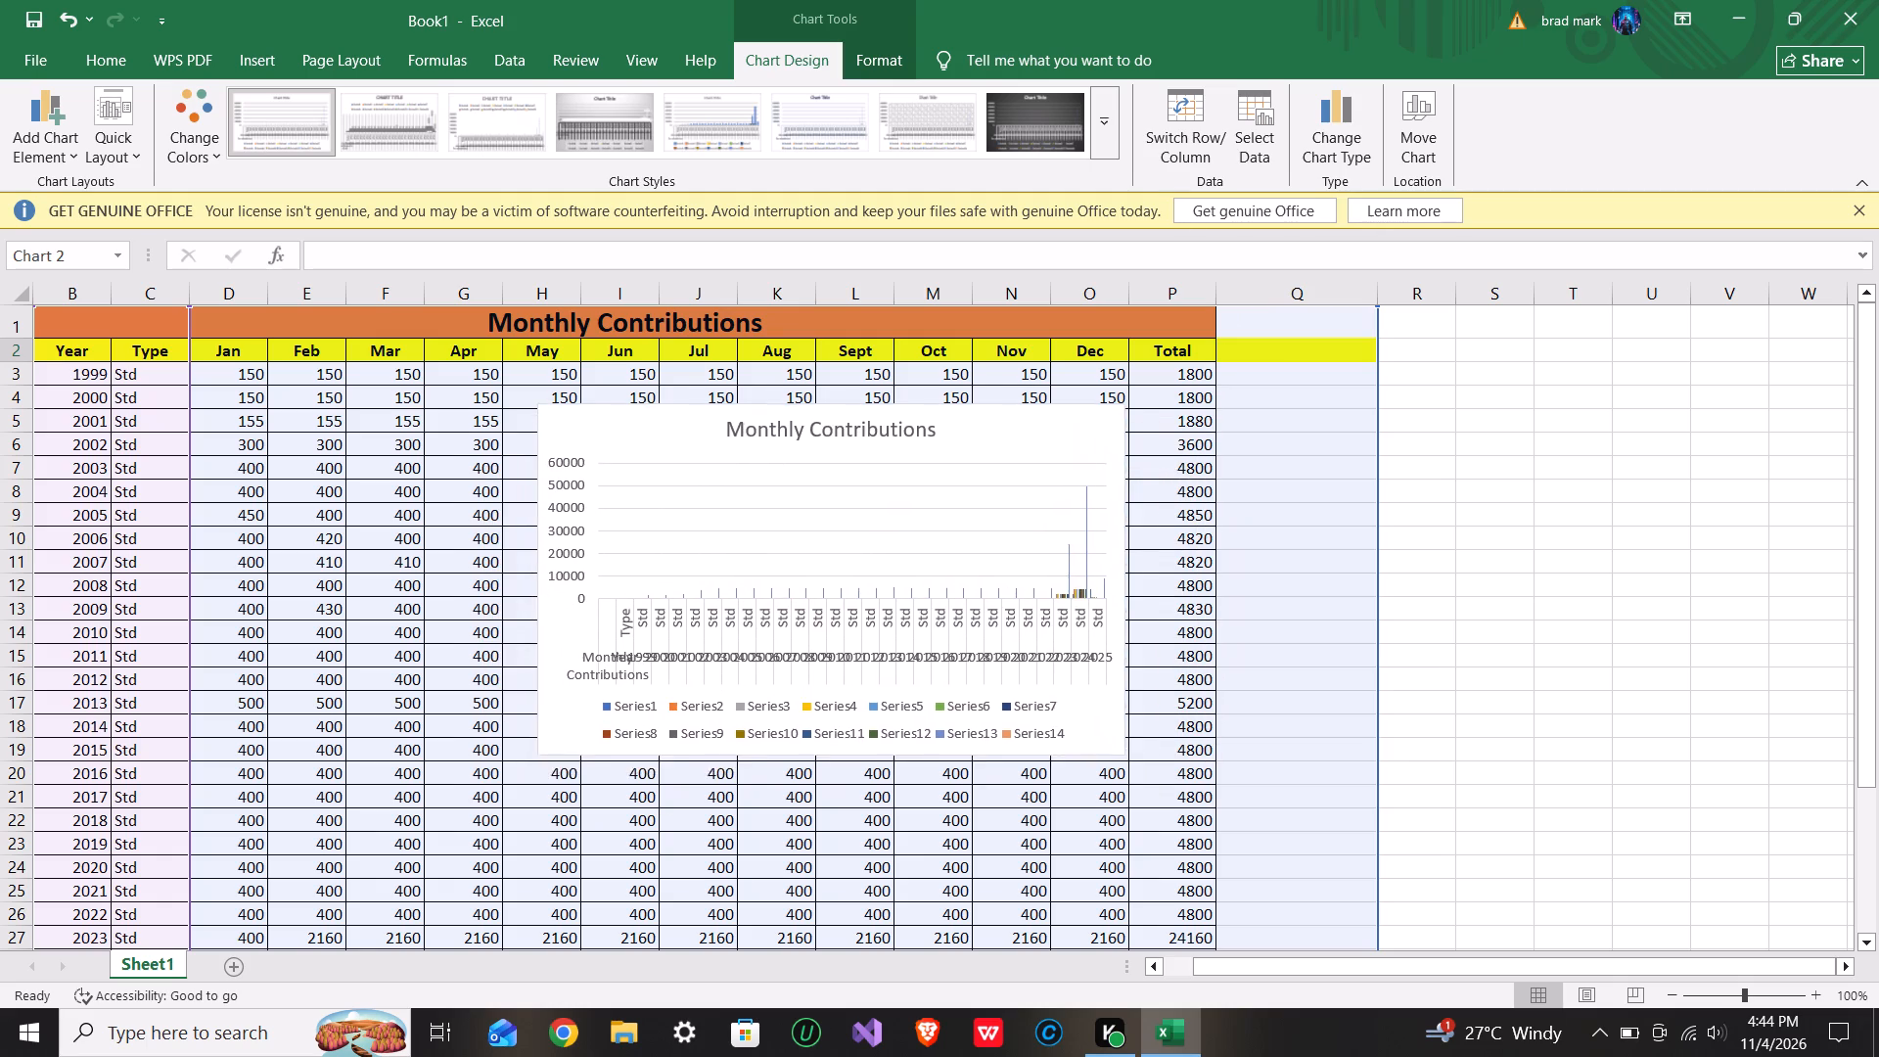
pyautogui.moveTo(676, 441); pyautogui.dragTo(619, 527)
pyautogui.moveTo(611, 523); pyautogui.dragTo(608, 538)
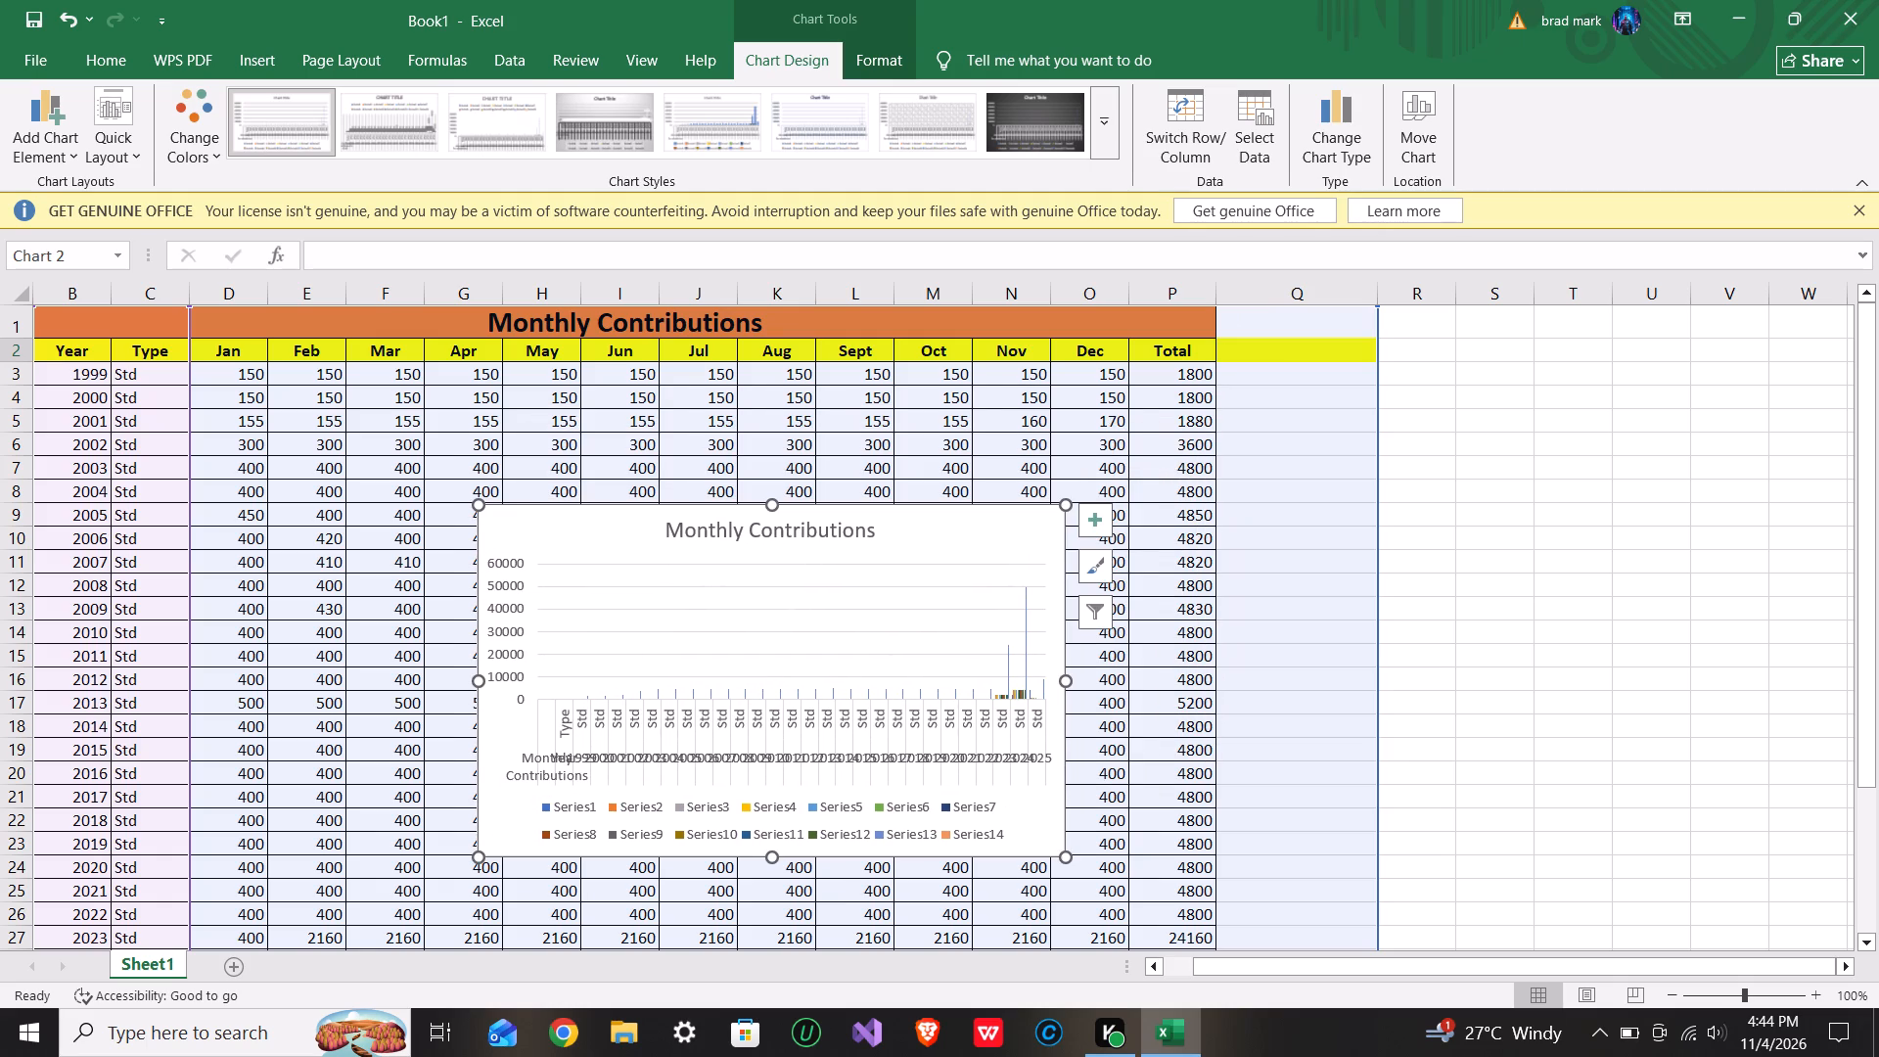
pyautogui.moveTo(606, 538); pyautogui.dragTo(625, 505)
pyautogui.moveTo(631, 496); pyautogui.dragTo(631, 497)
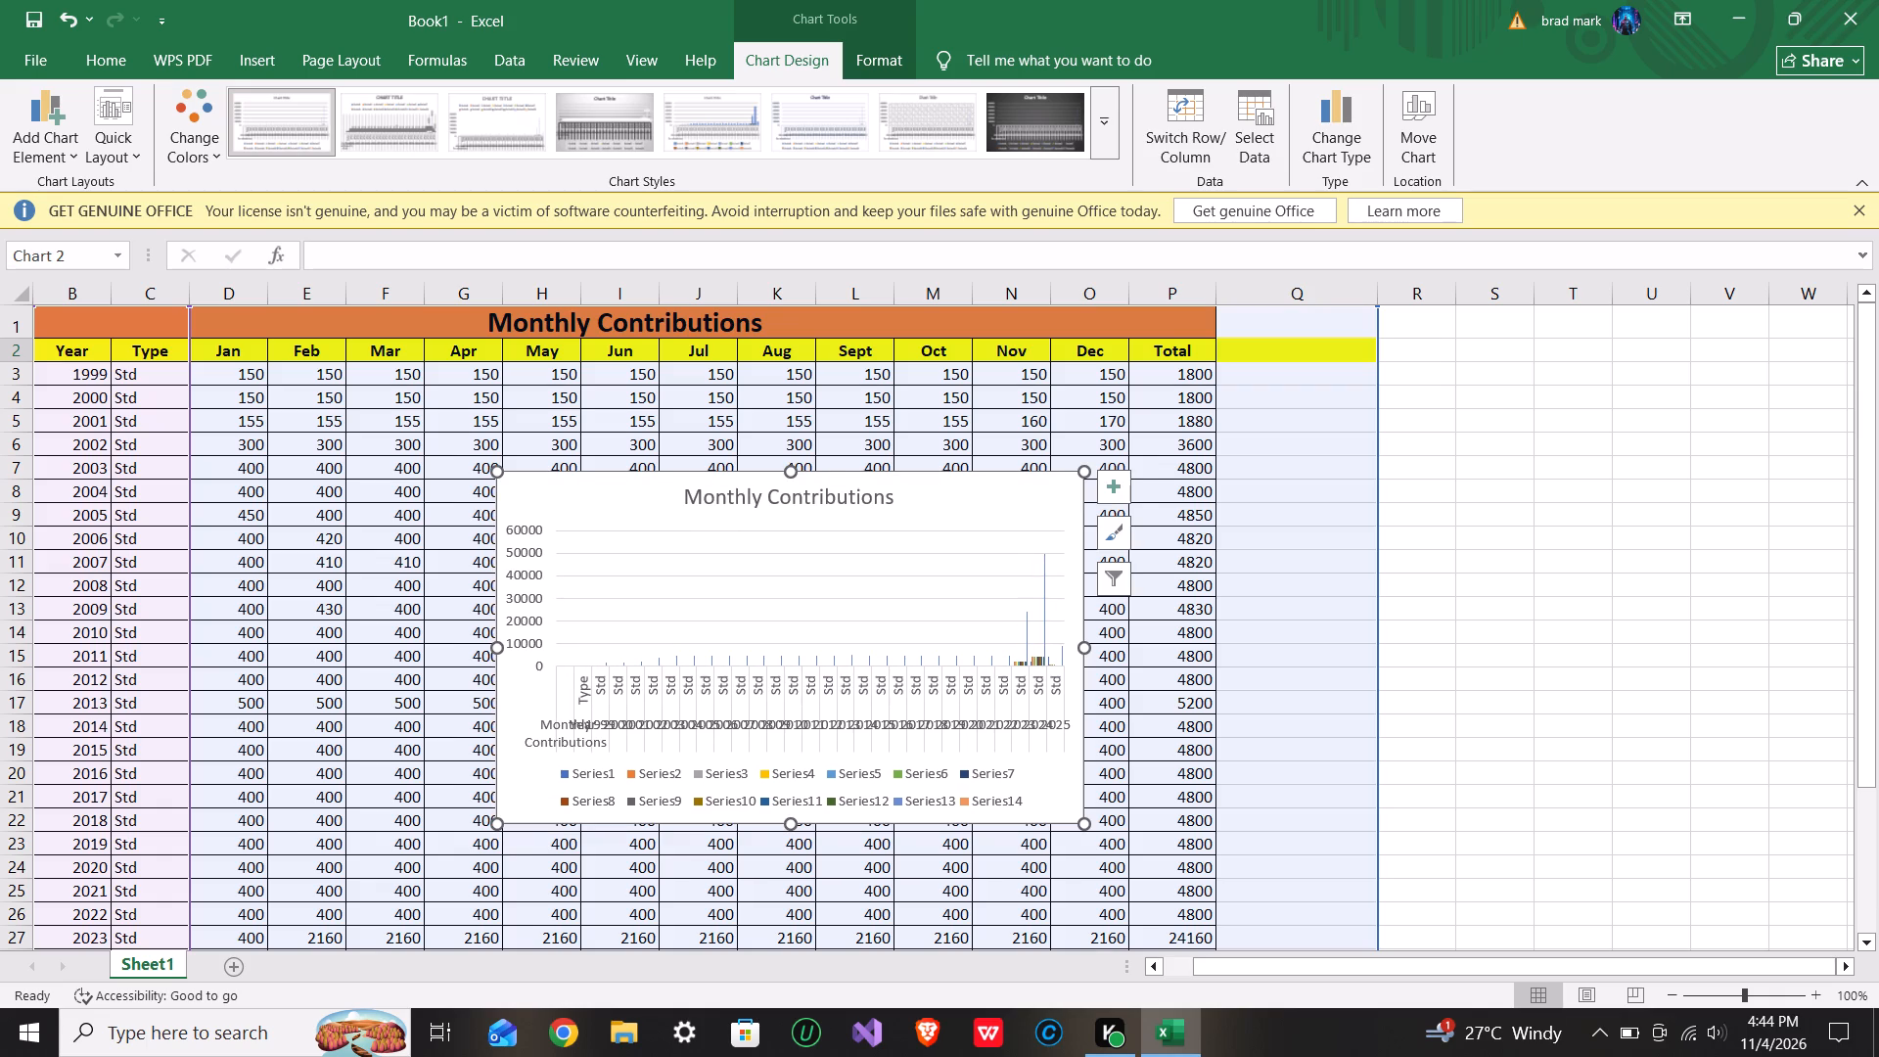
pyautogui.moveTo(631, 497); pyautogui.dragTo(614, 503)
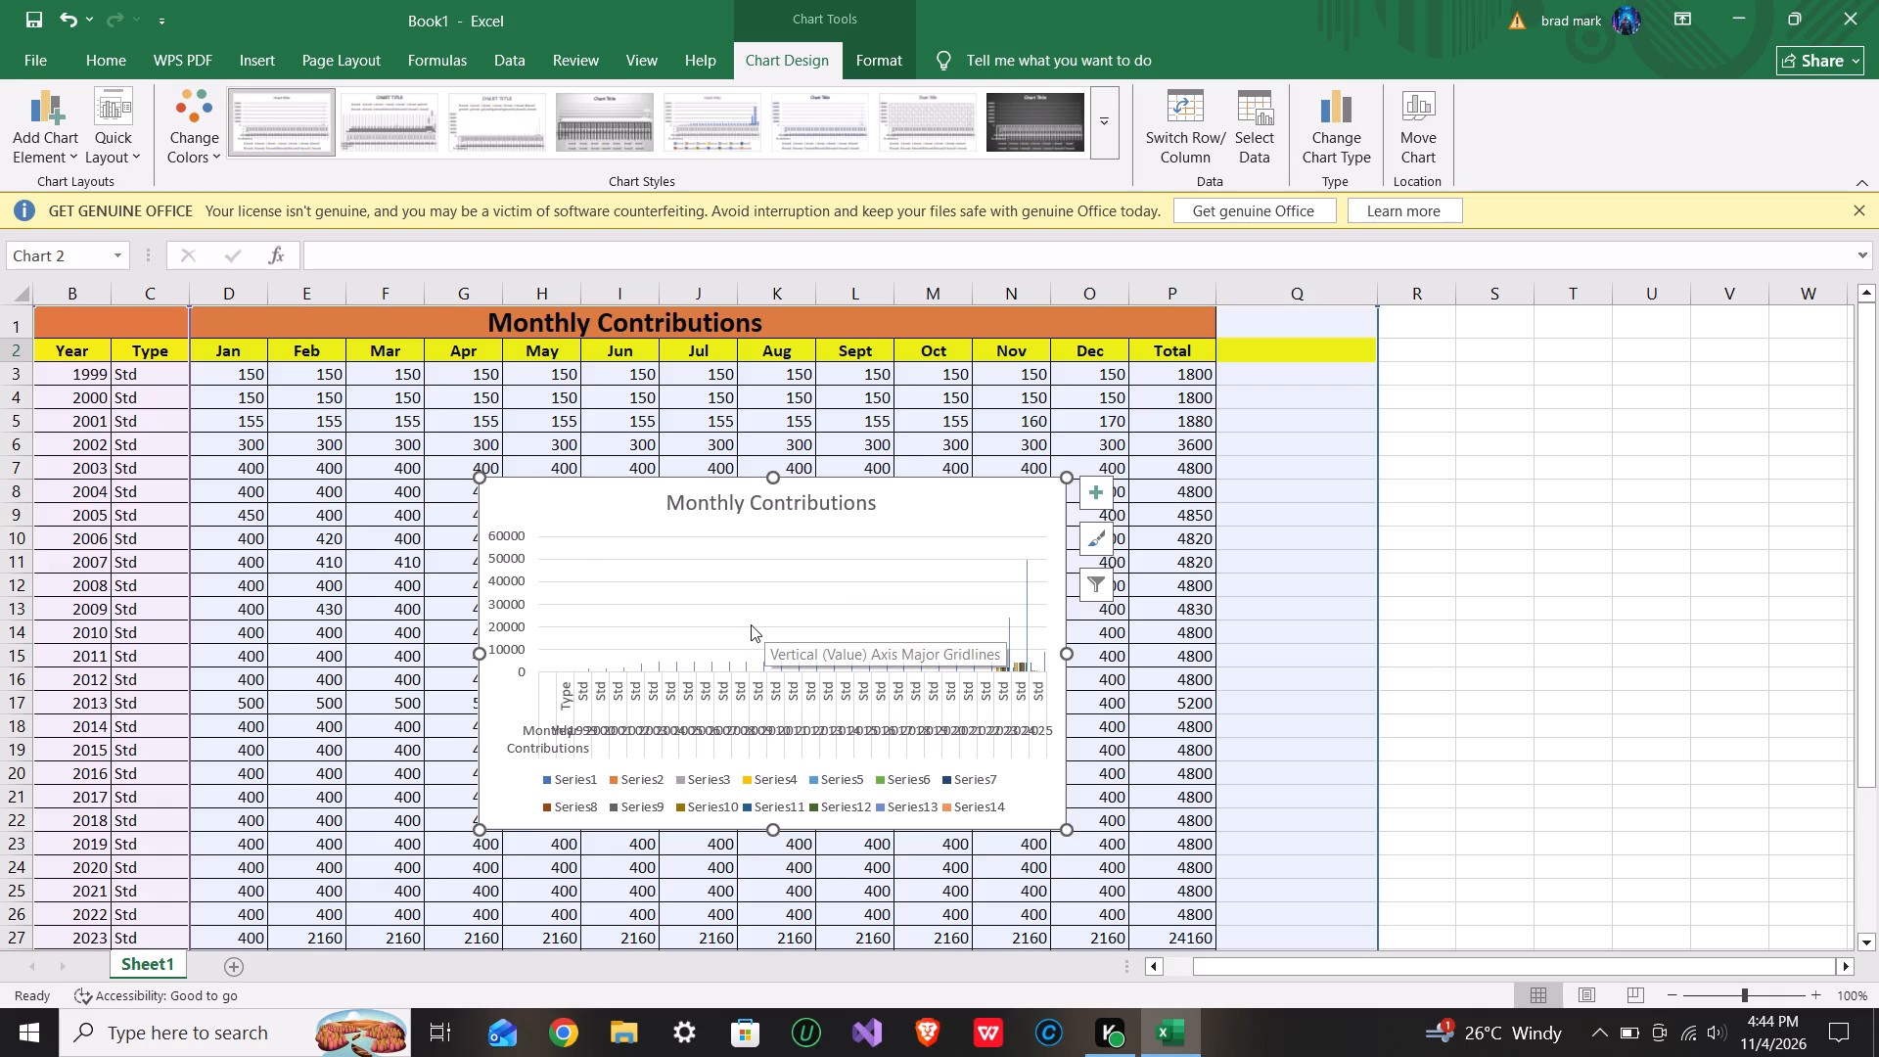
# Delete the Monthly Contributions column chart from the sheet.
pyautogui.click(692, 525)
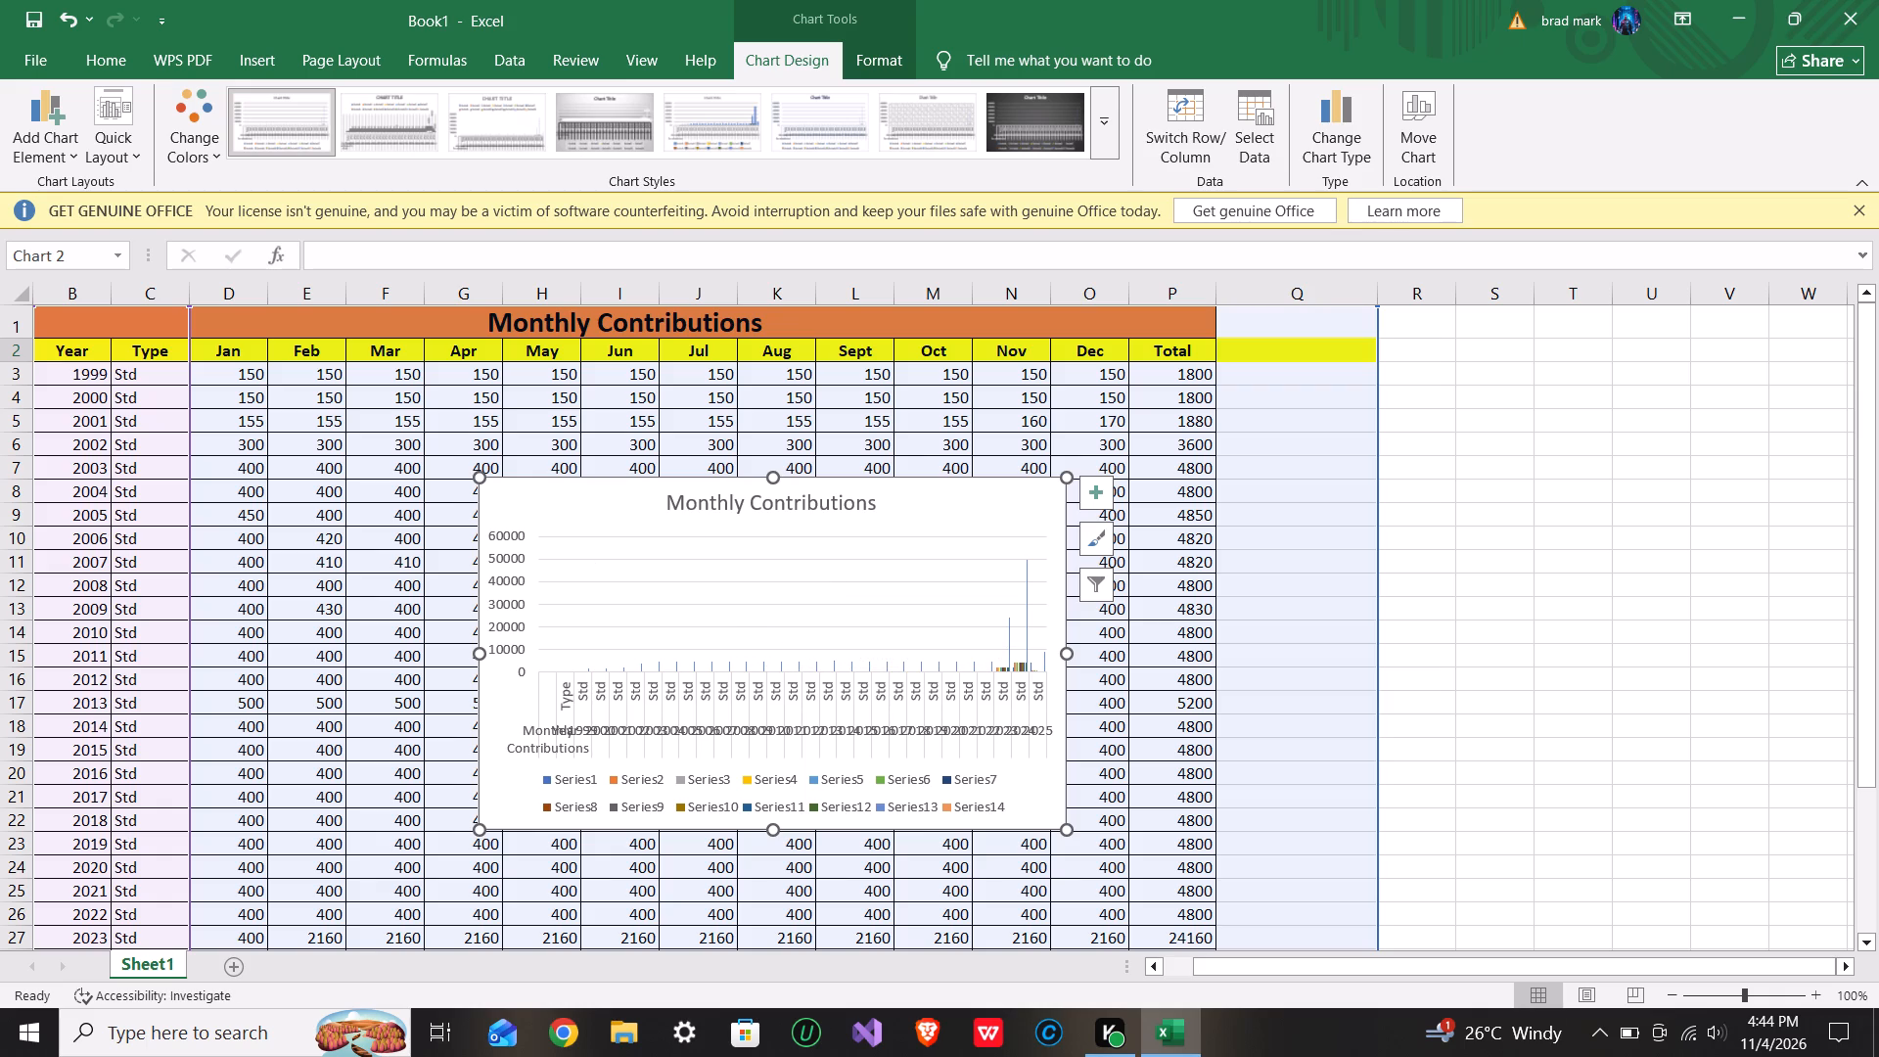
pyautogui.press('Delete')
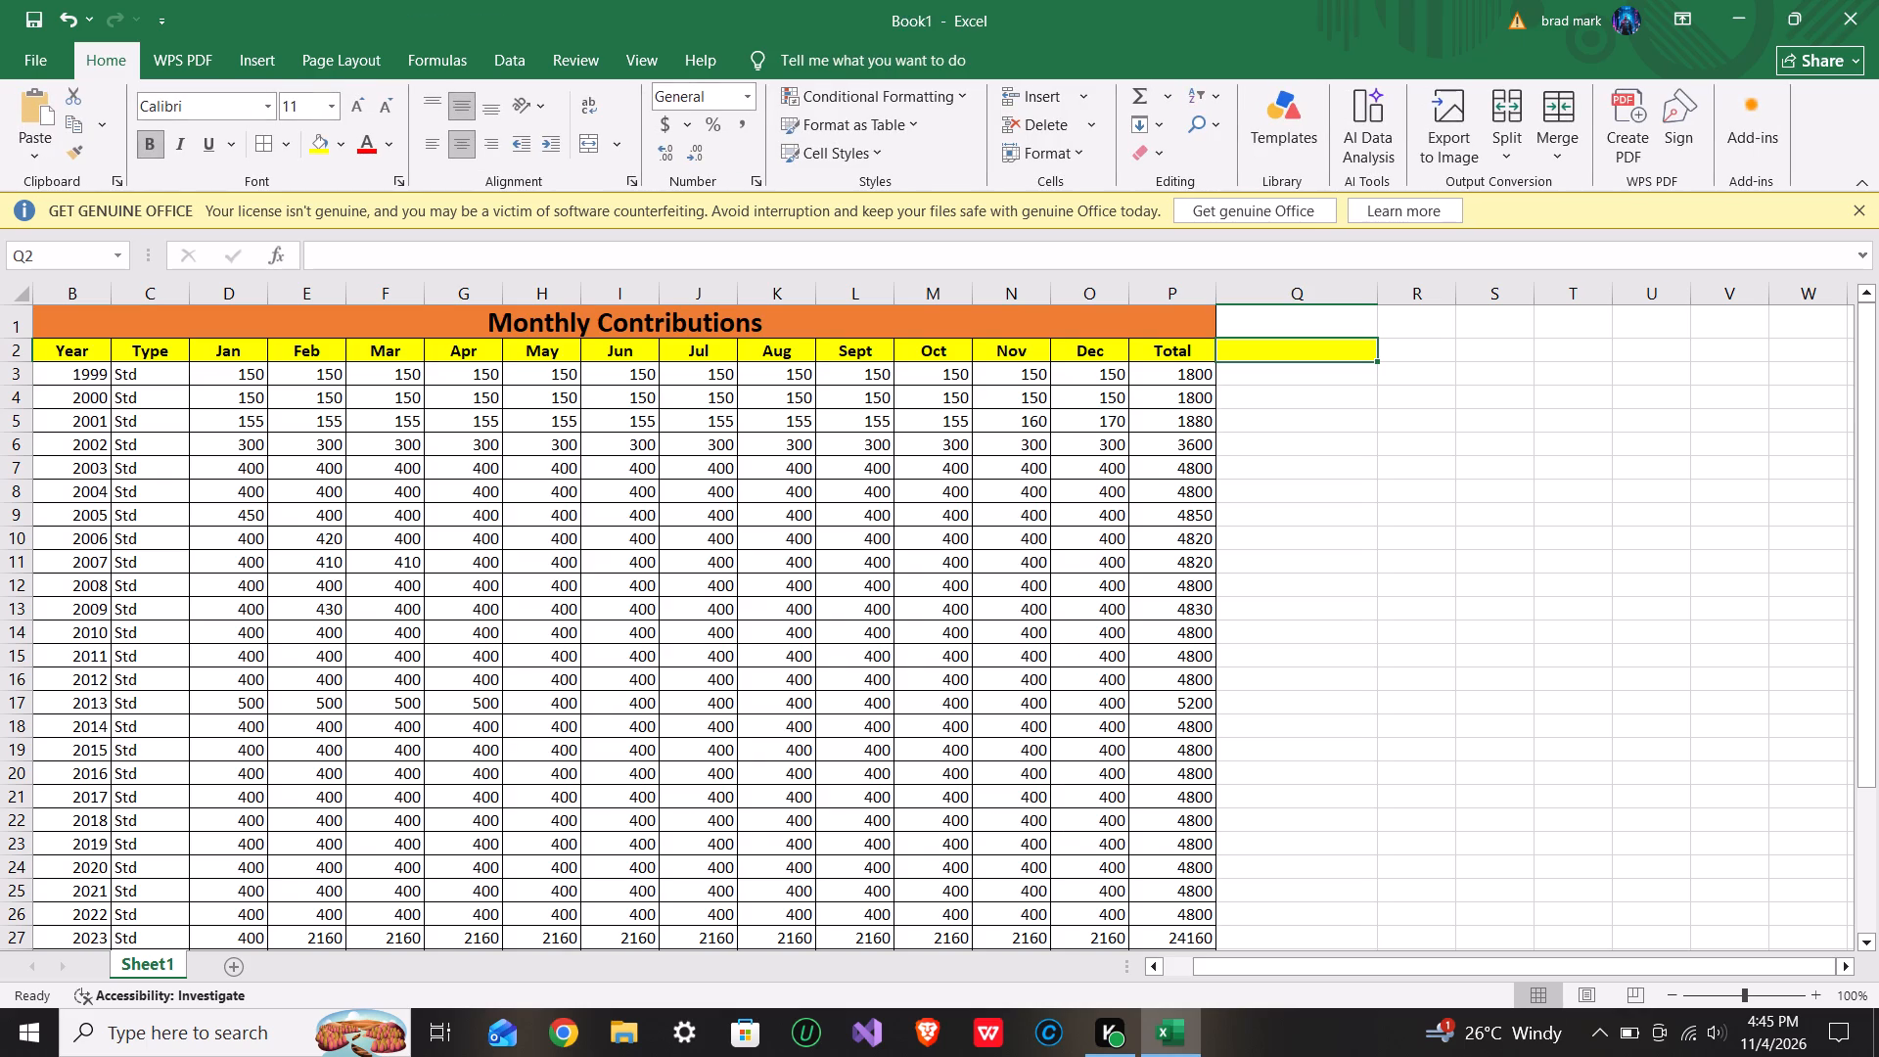
# Enter the column header "Tax dedcuted at 15%" in cell Q2, beside the Total header.
pyautogui.click(1260, 347)
pyautogui.write('Tac')
pyautogui.press('BackSpace')
pyautogui.write('x dedcuted at 15%')
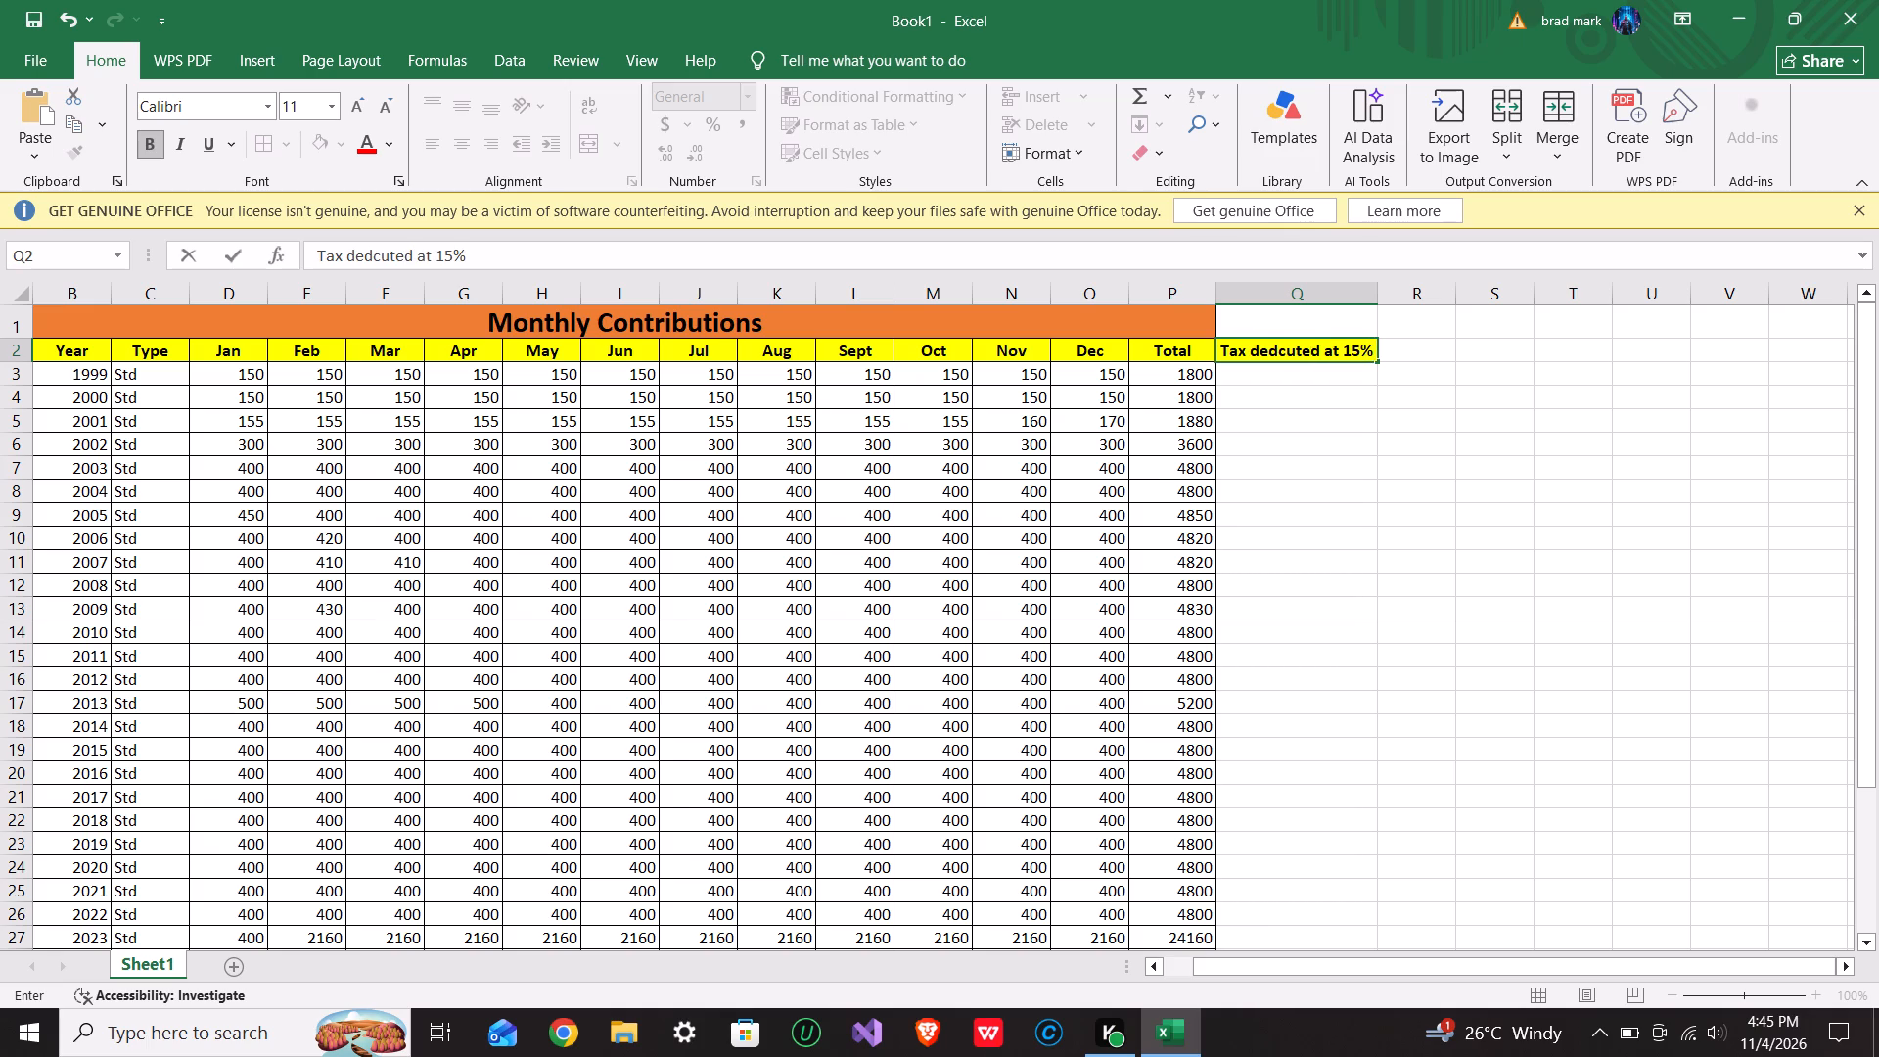
pyautogui.click(1269, 306)
# Extend the title row's orange fill to cell Q1 above the tax column header.
pyautogui.click(1169, 317)
pyautogui.moveTo(1175, 317); pyautogui.dragTo(1308, 331)
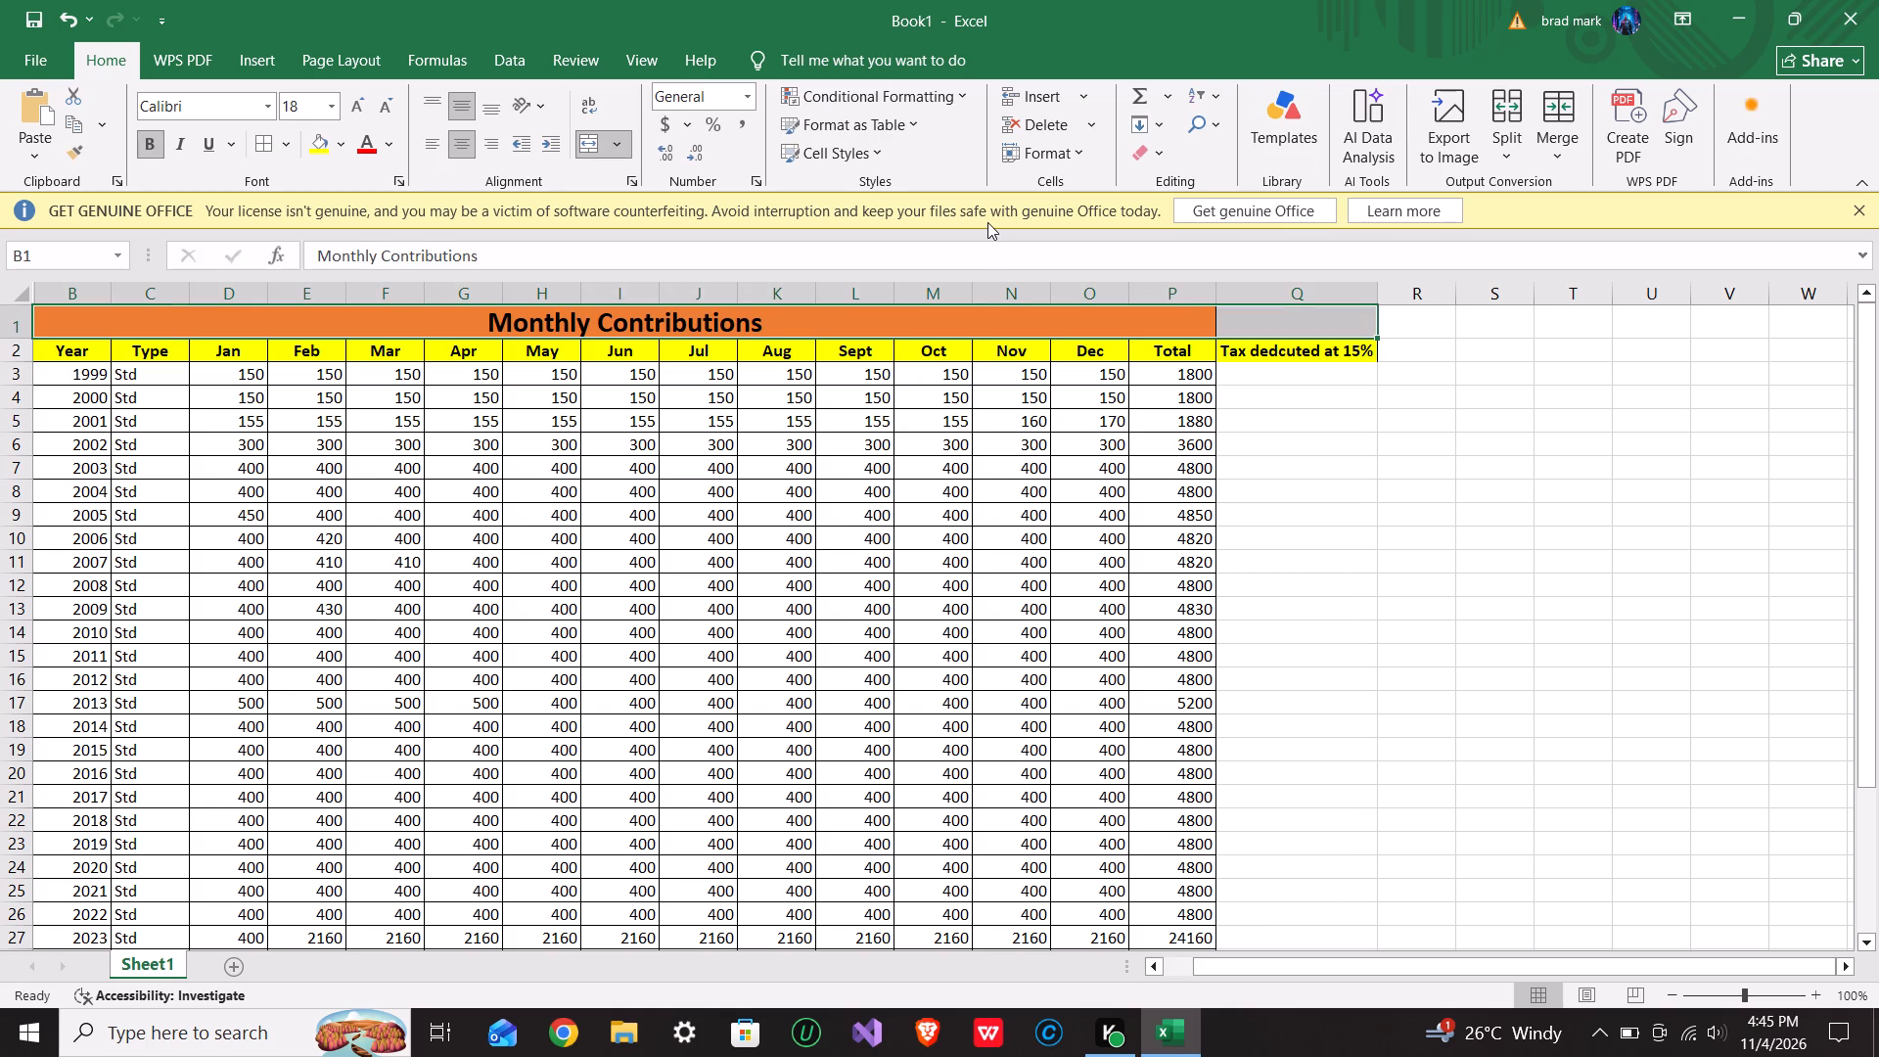
pyautogui.click(335, 140)
pyautogui.click(498, 260)
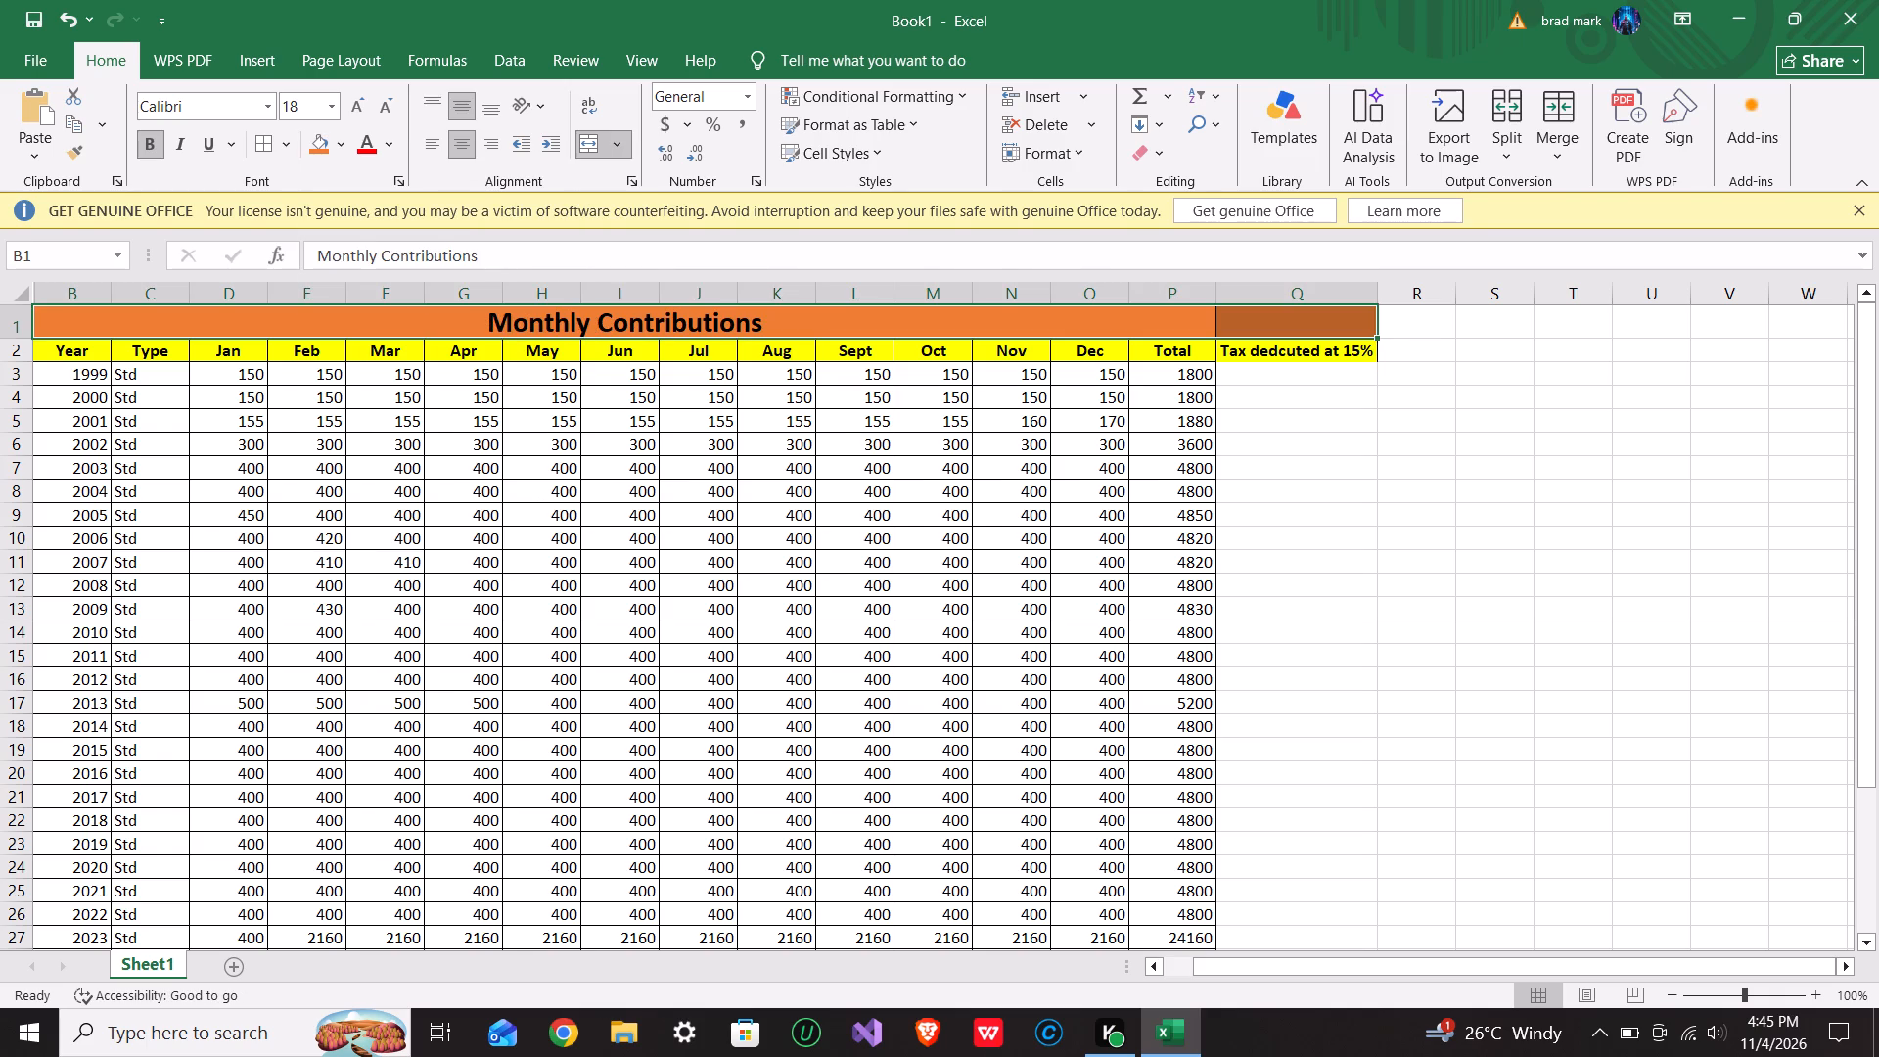
pyautogui.click(1401, 460)
# Enter the formula =PRODUCT(1800*15%) in cell Q3 as the tax for the 1999 row.
pyautogui.click(1299, 377)
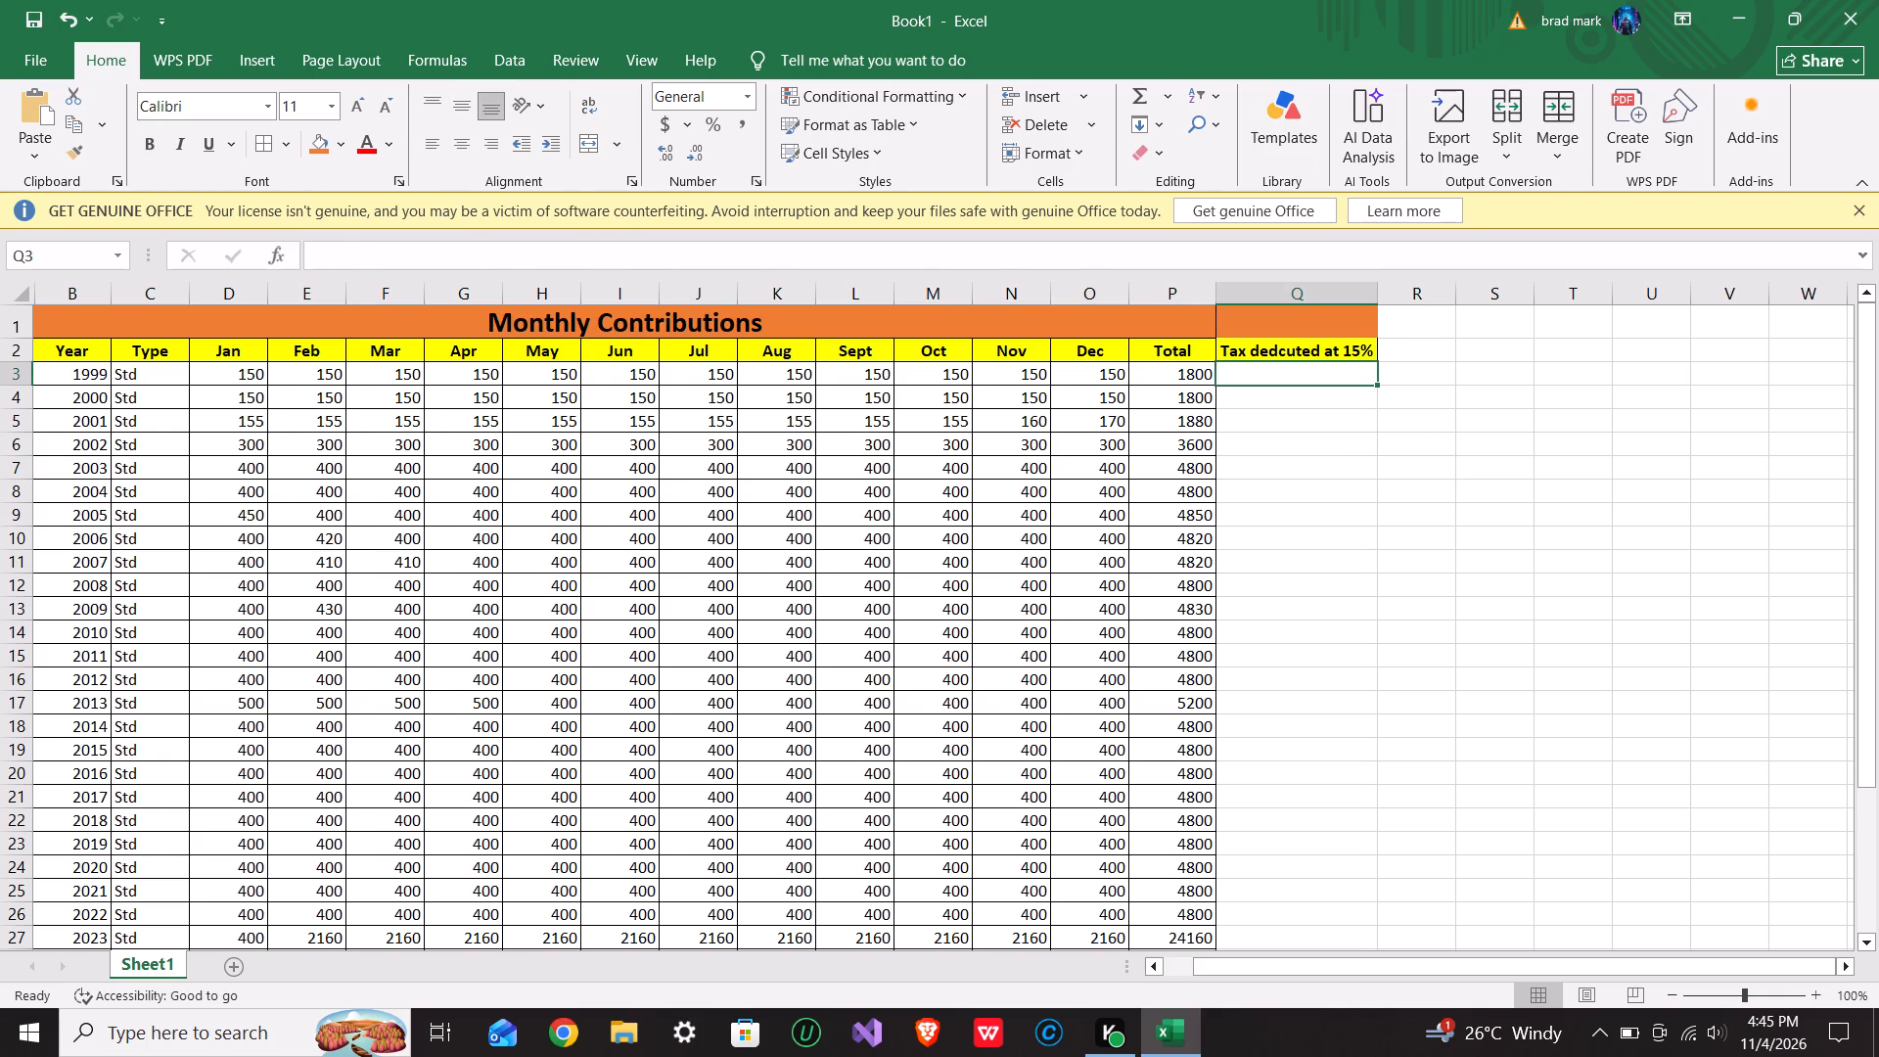
pyautogui.click(1258, 380)
pyautogui.press('=')
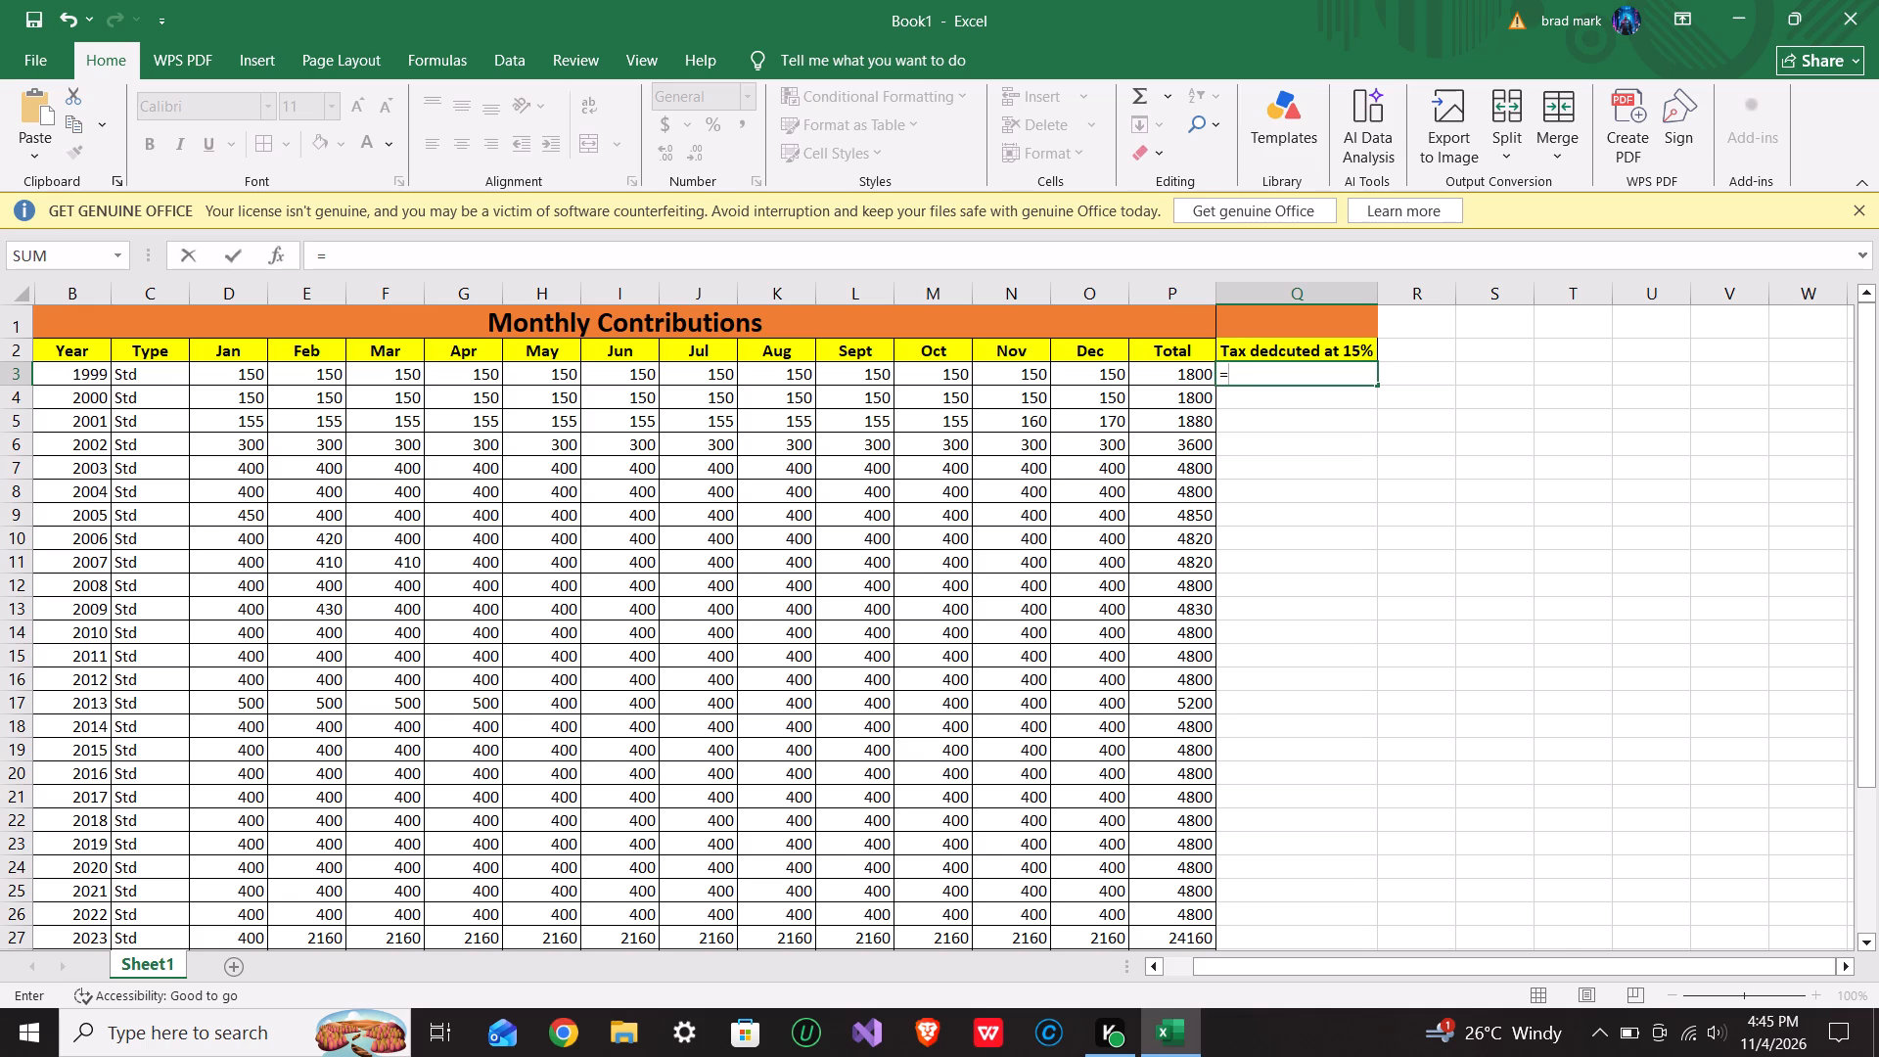
pyautogui.press('p')
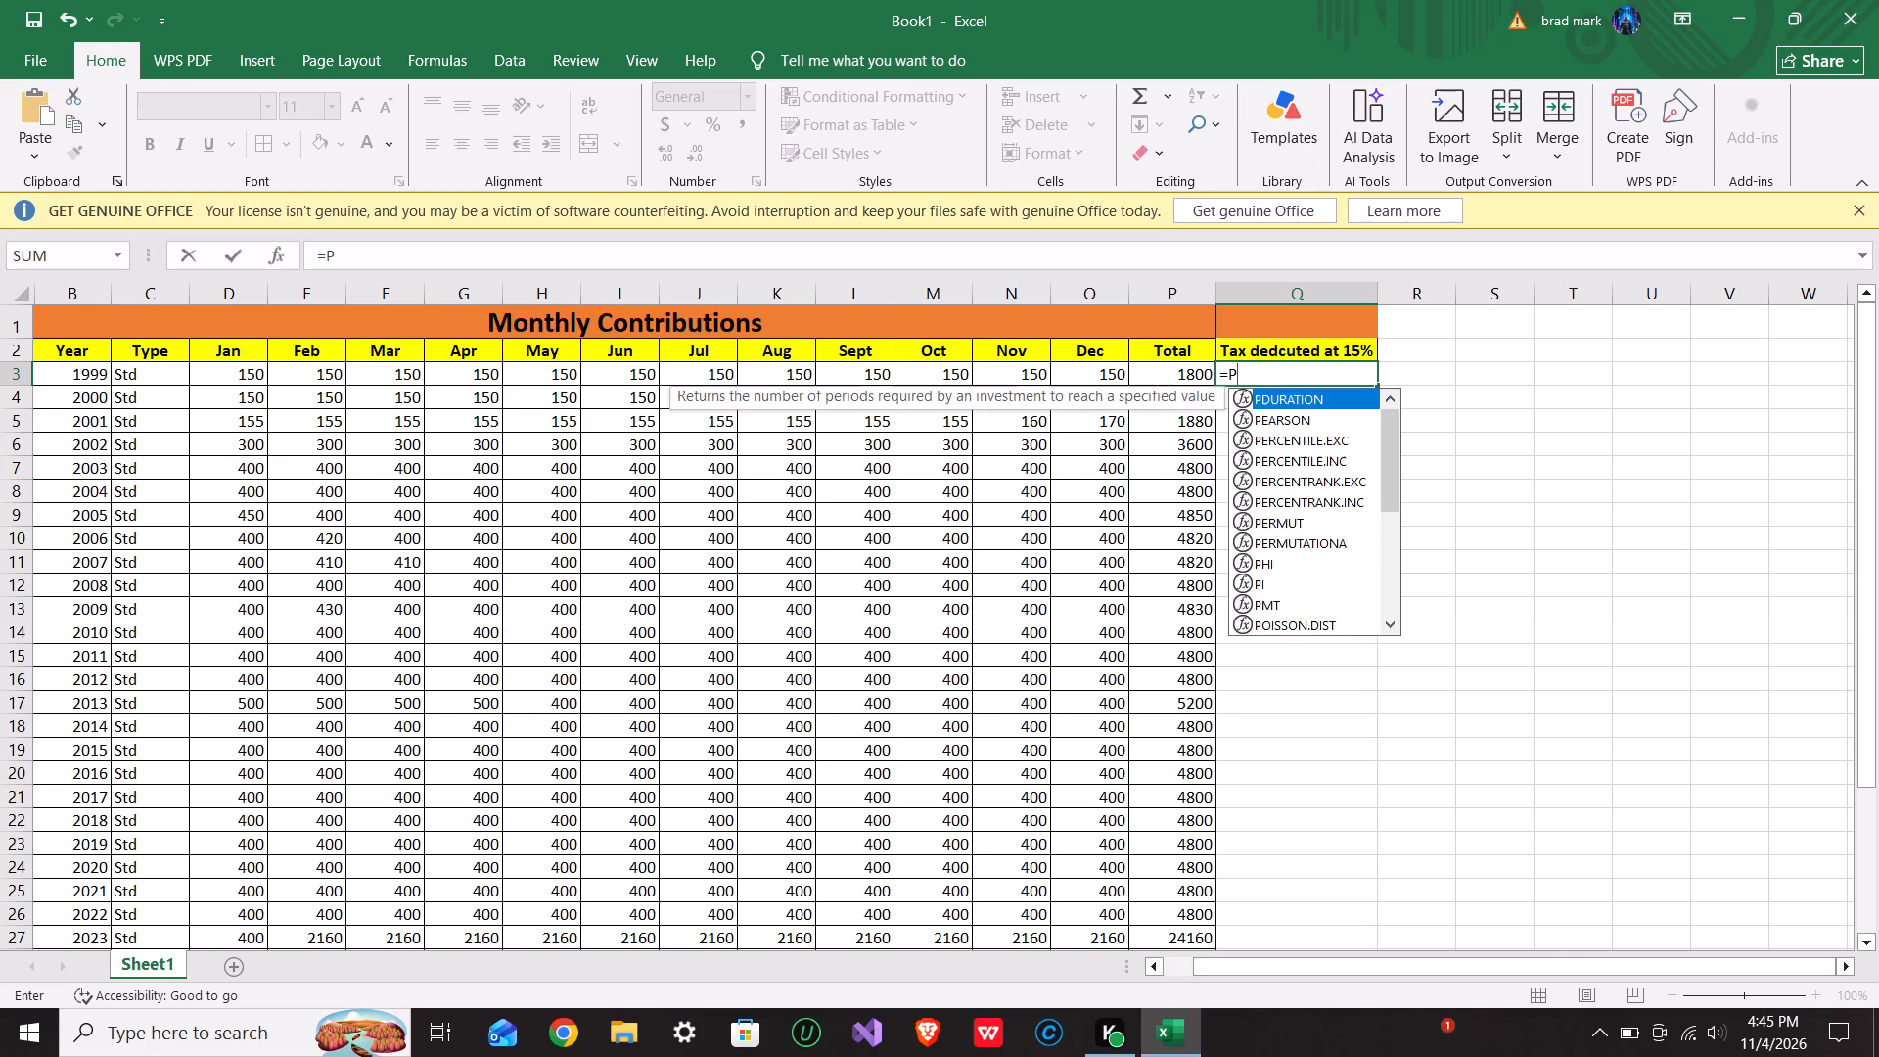
pyautogui.write('RODUC')
pyautogui.press('t')
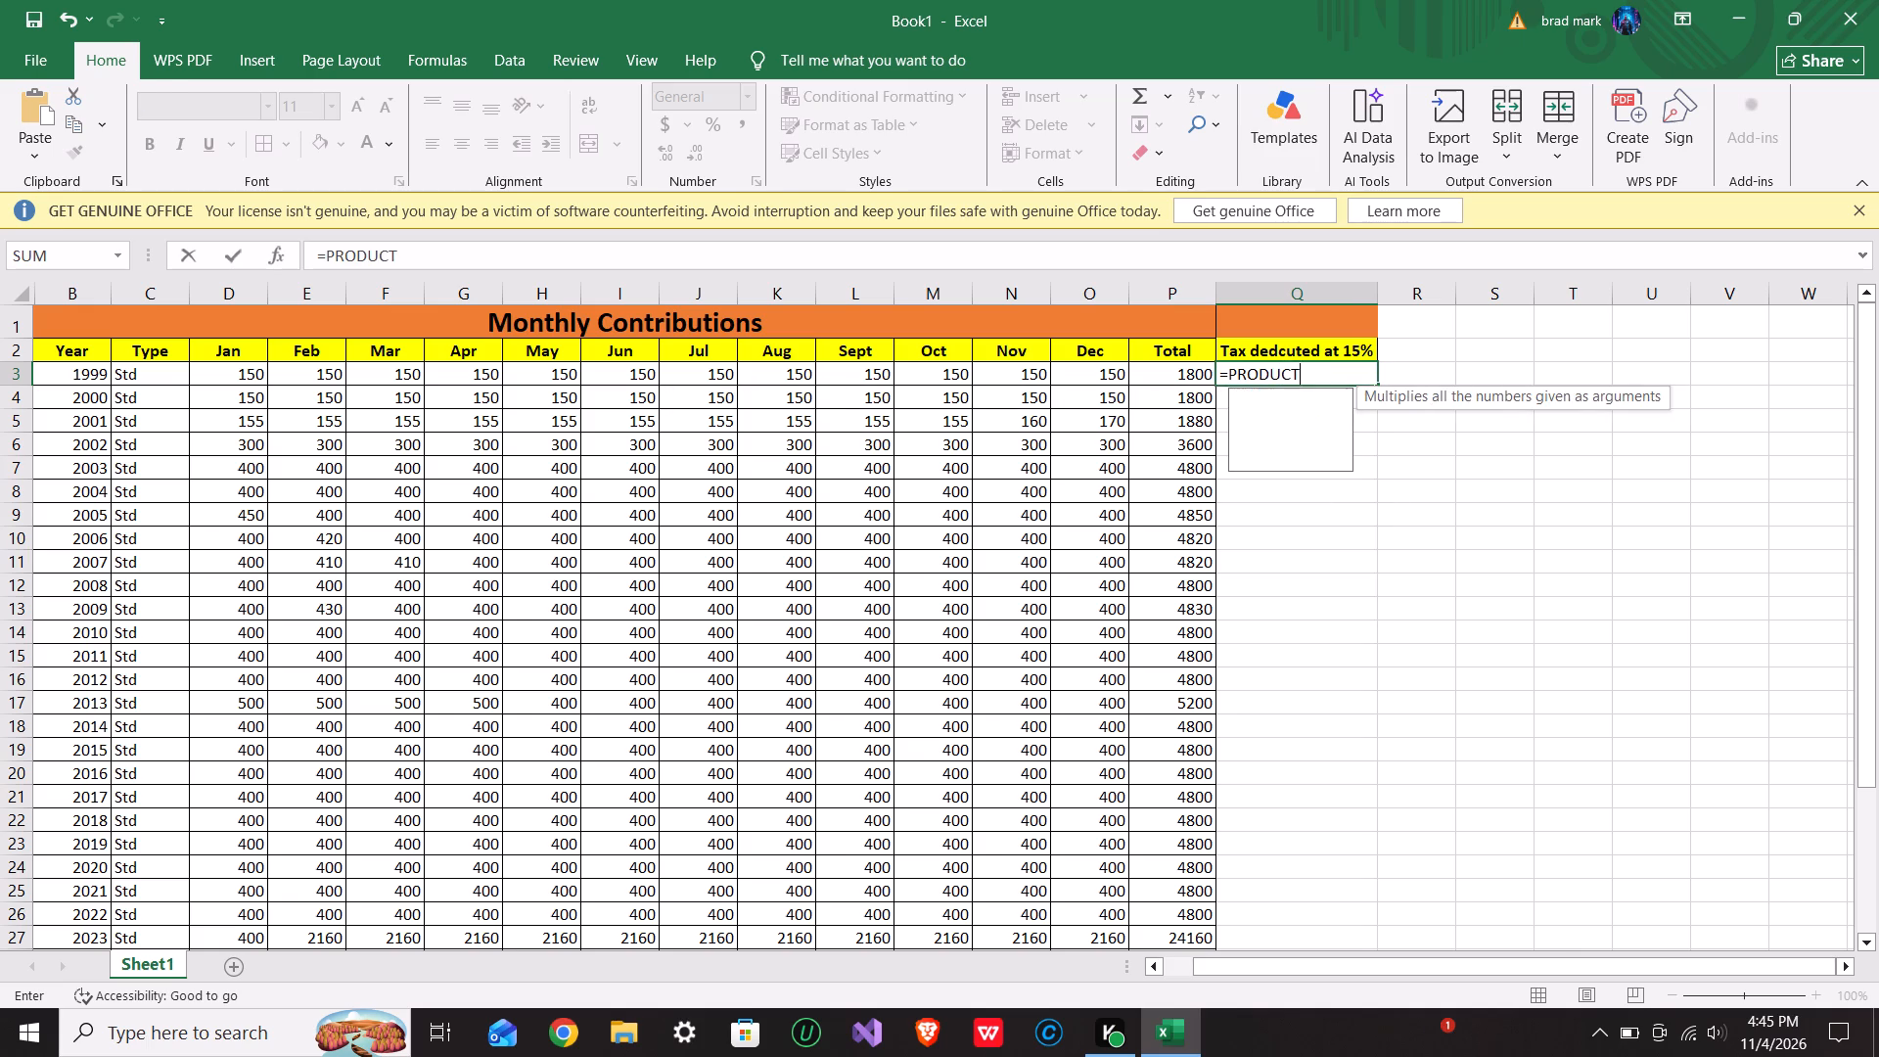
pyautogui.hotkey('shift', '(')
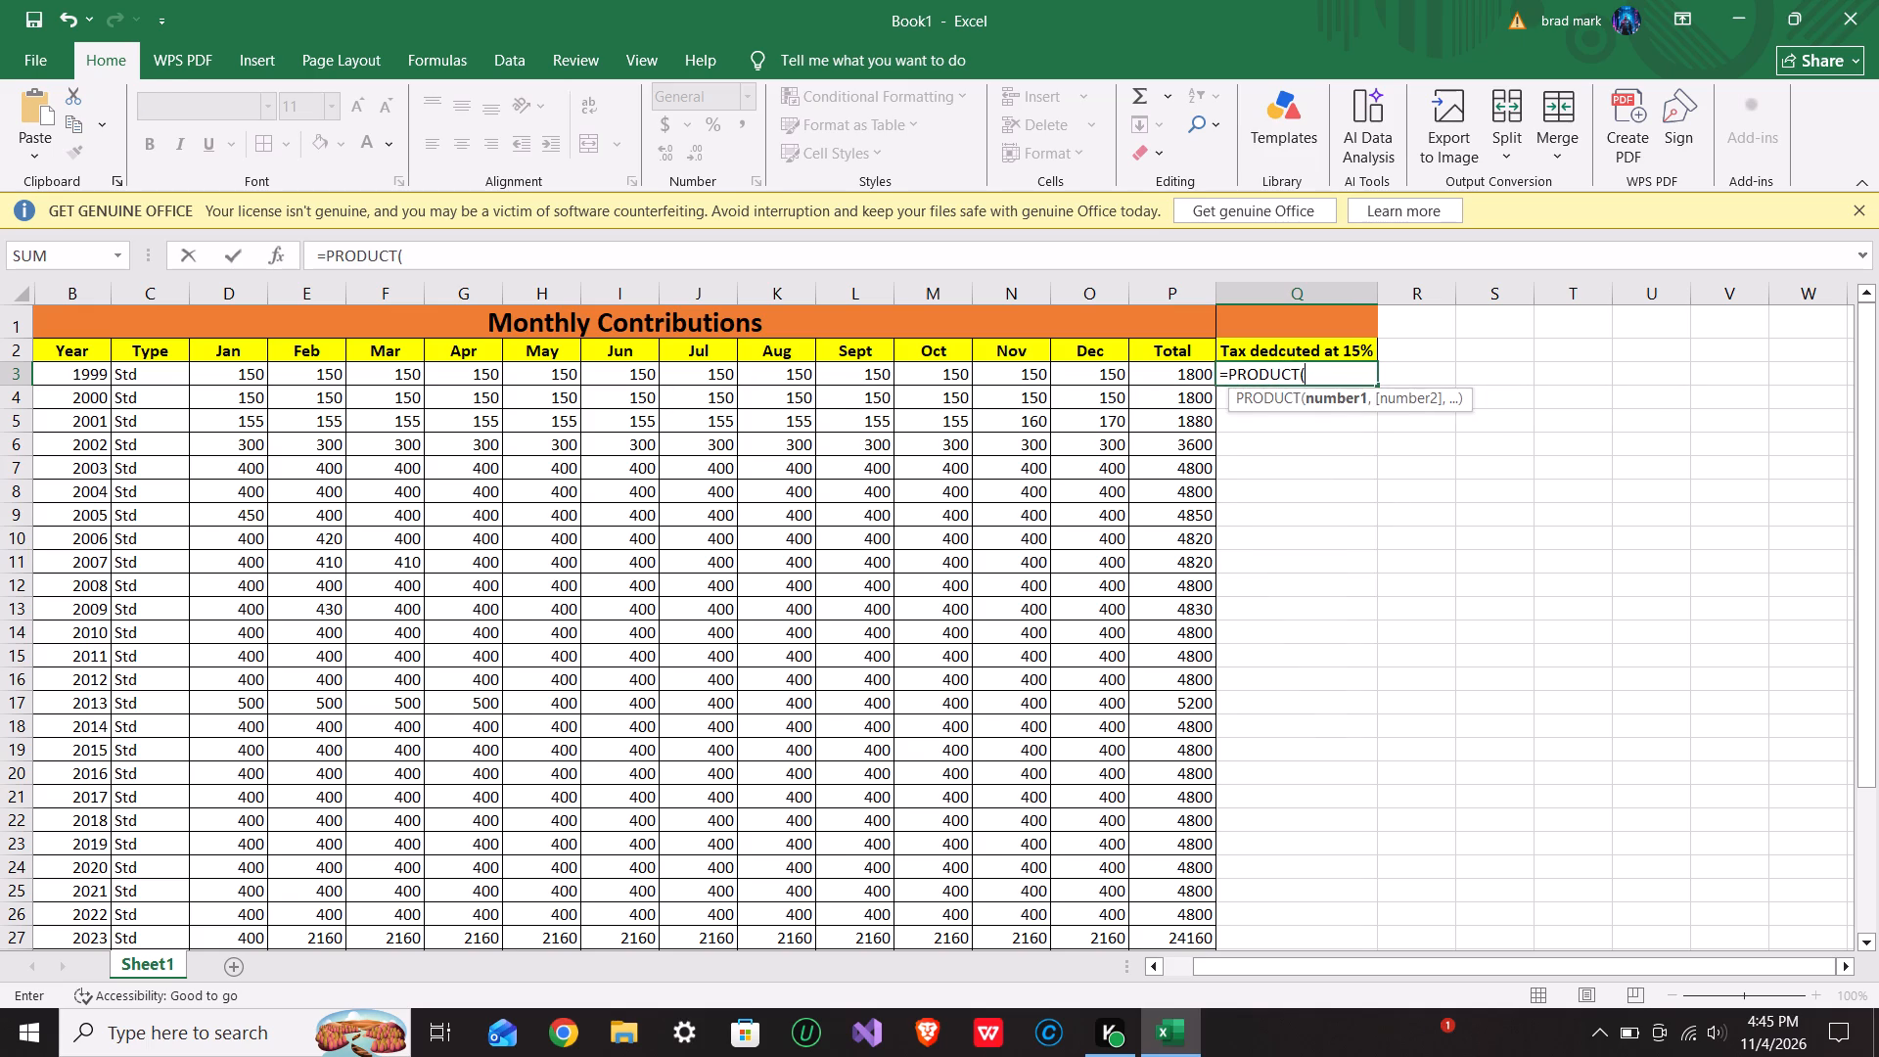
pyautogui.write('1800')
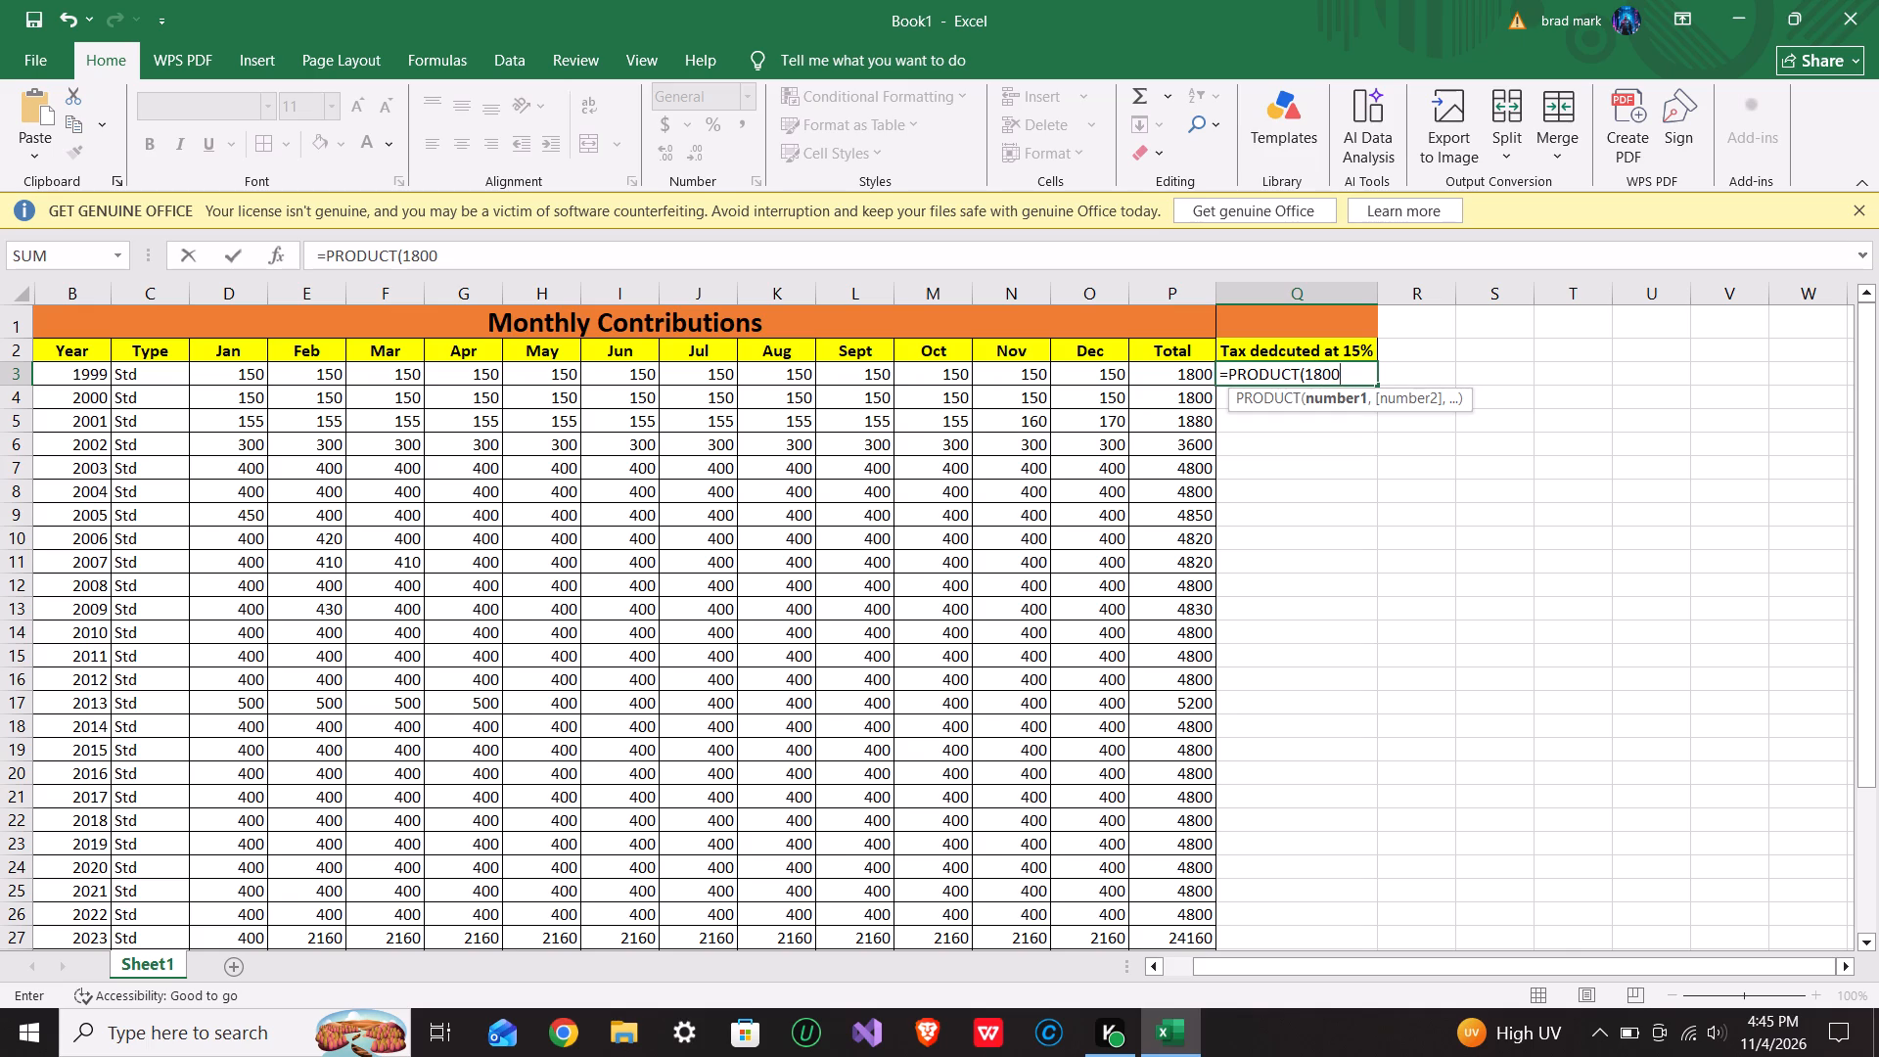
pyautogui.hotkey('shift', '*')
pyautogui.write('15%')
pyautogui.hotkey('shift', ')')
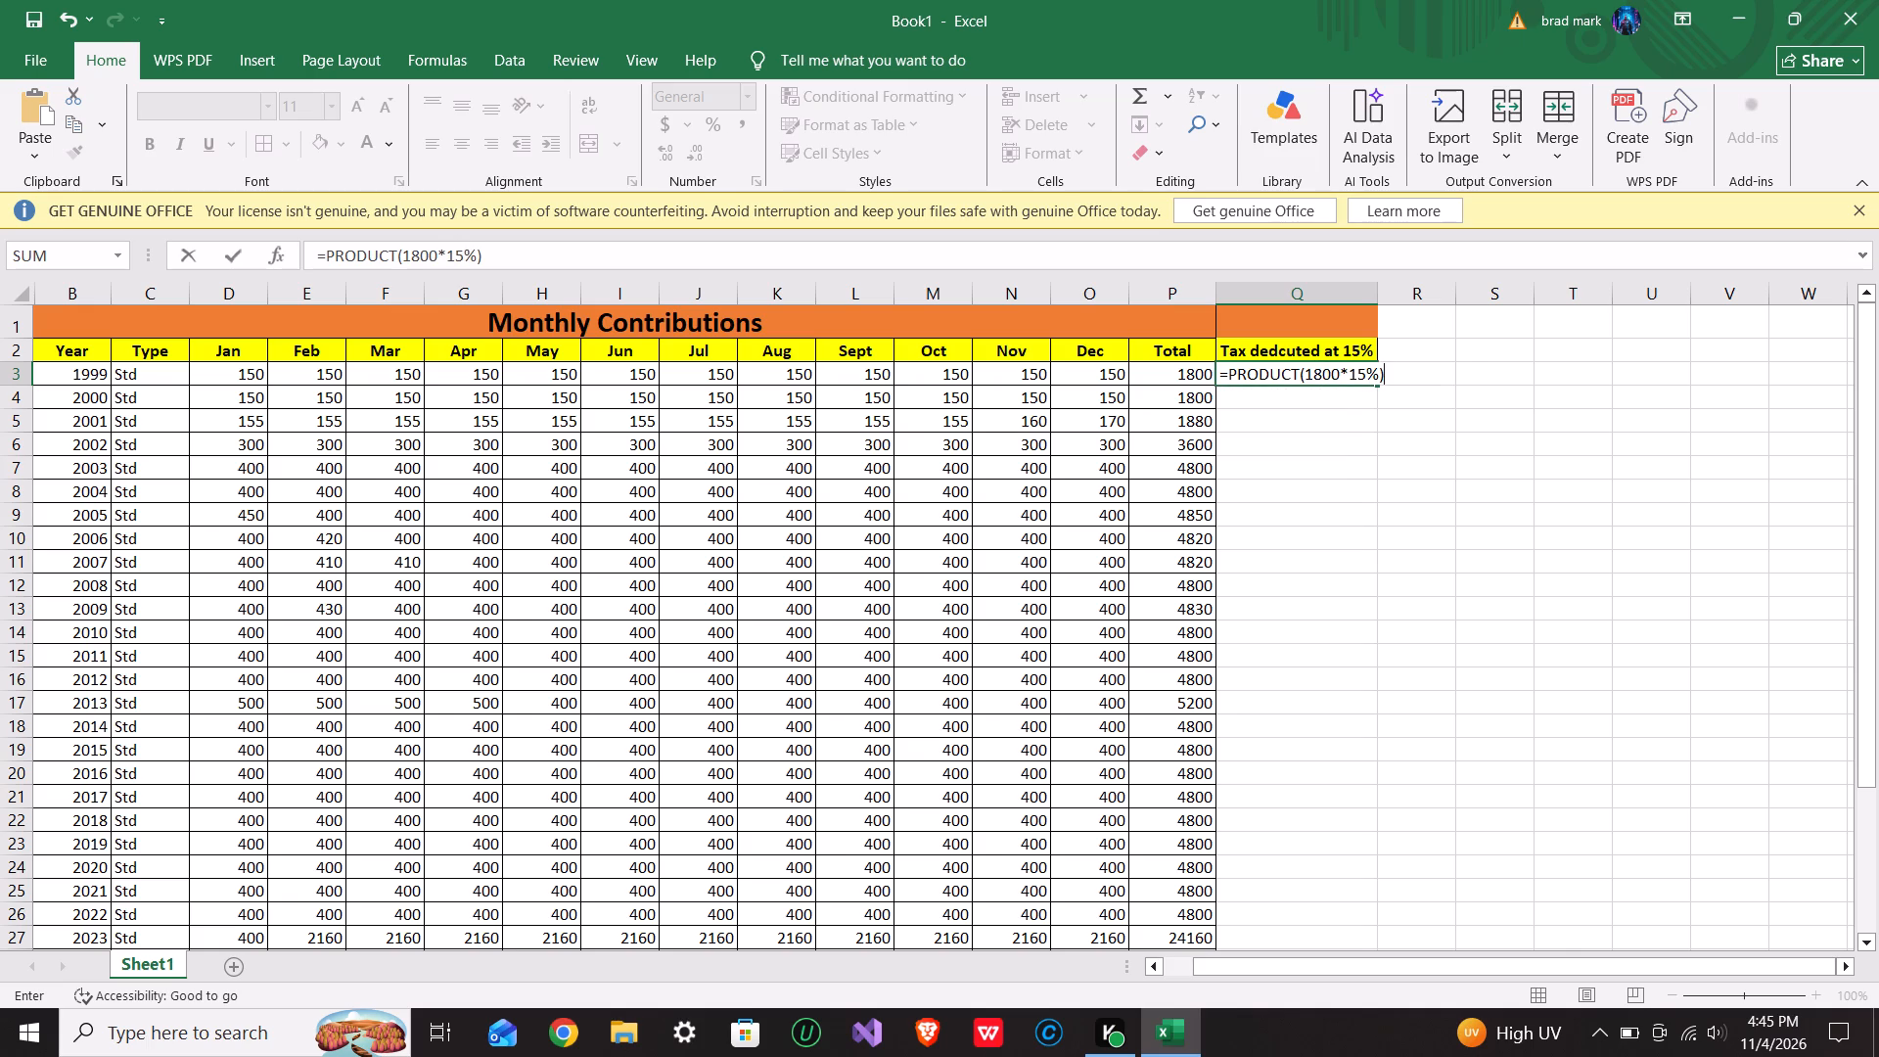
pyautogui.press('Return')
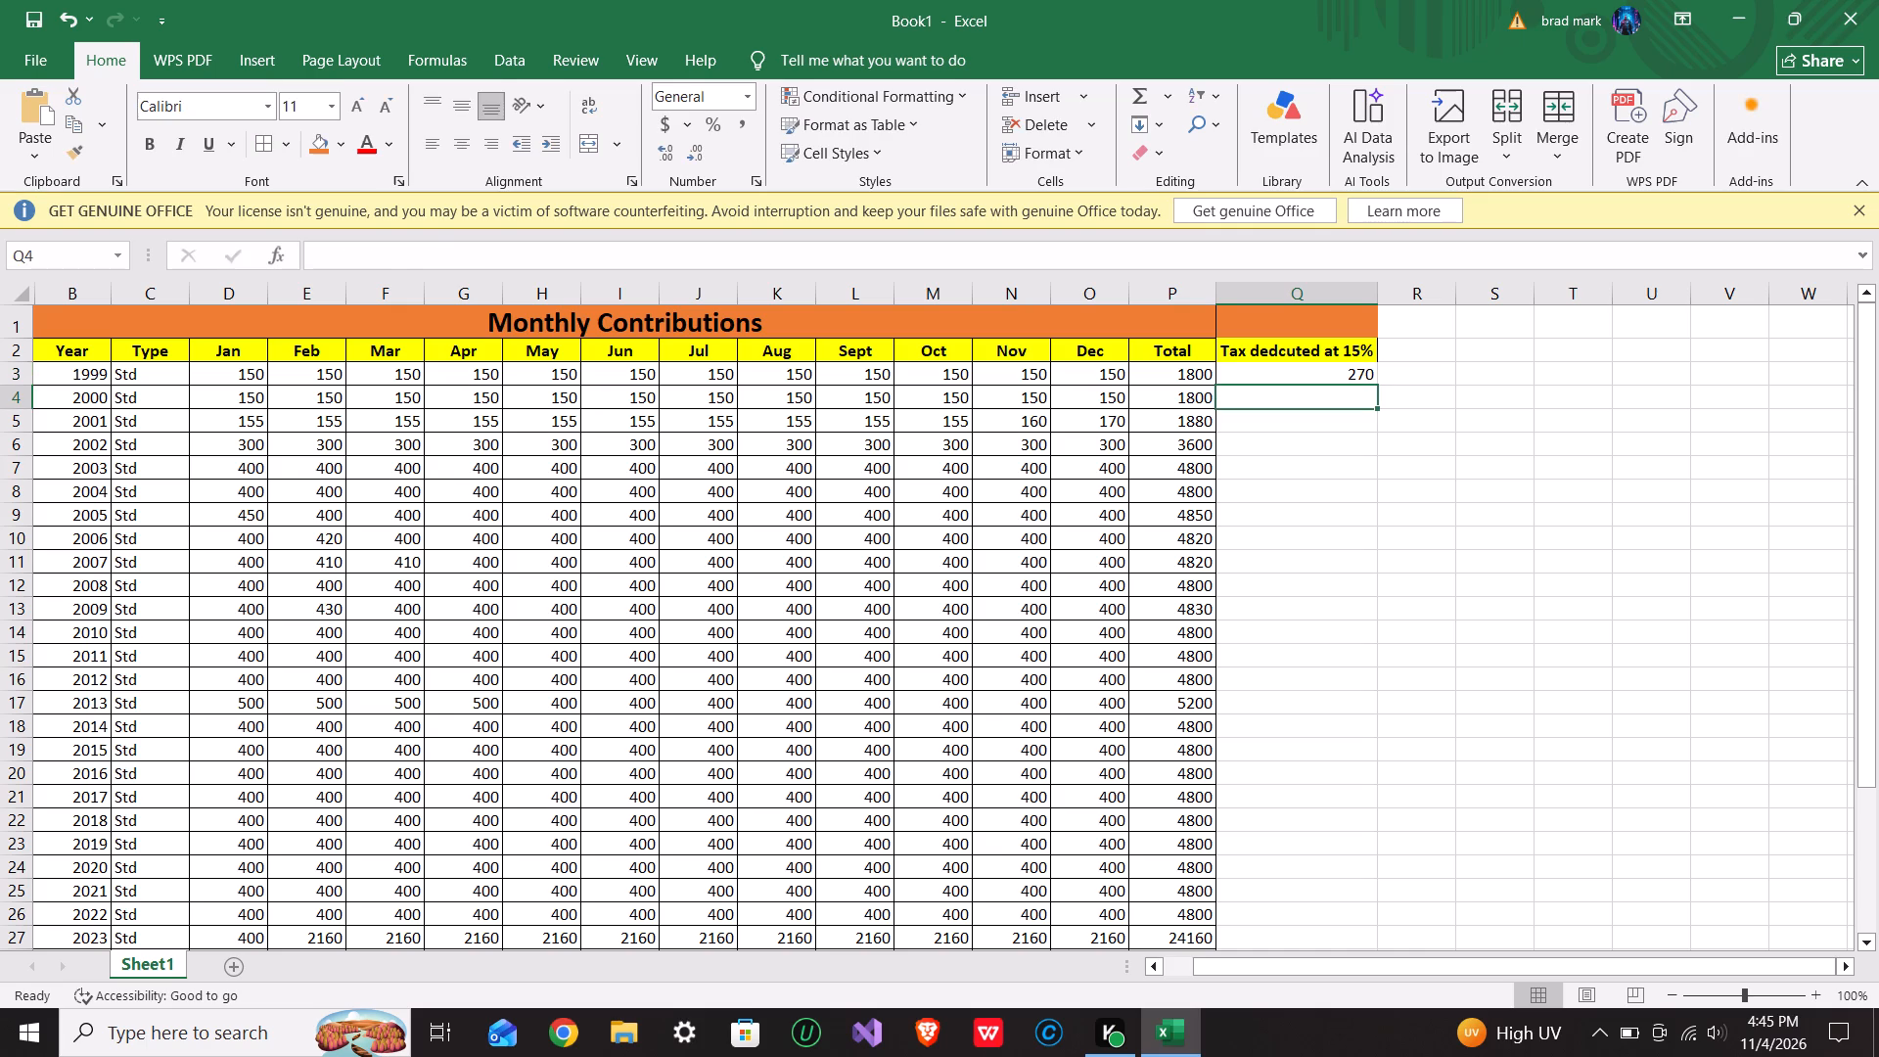
pyautogui.click(1309, 373)
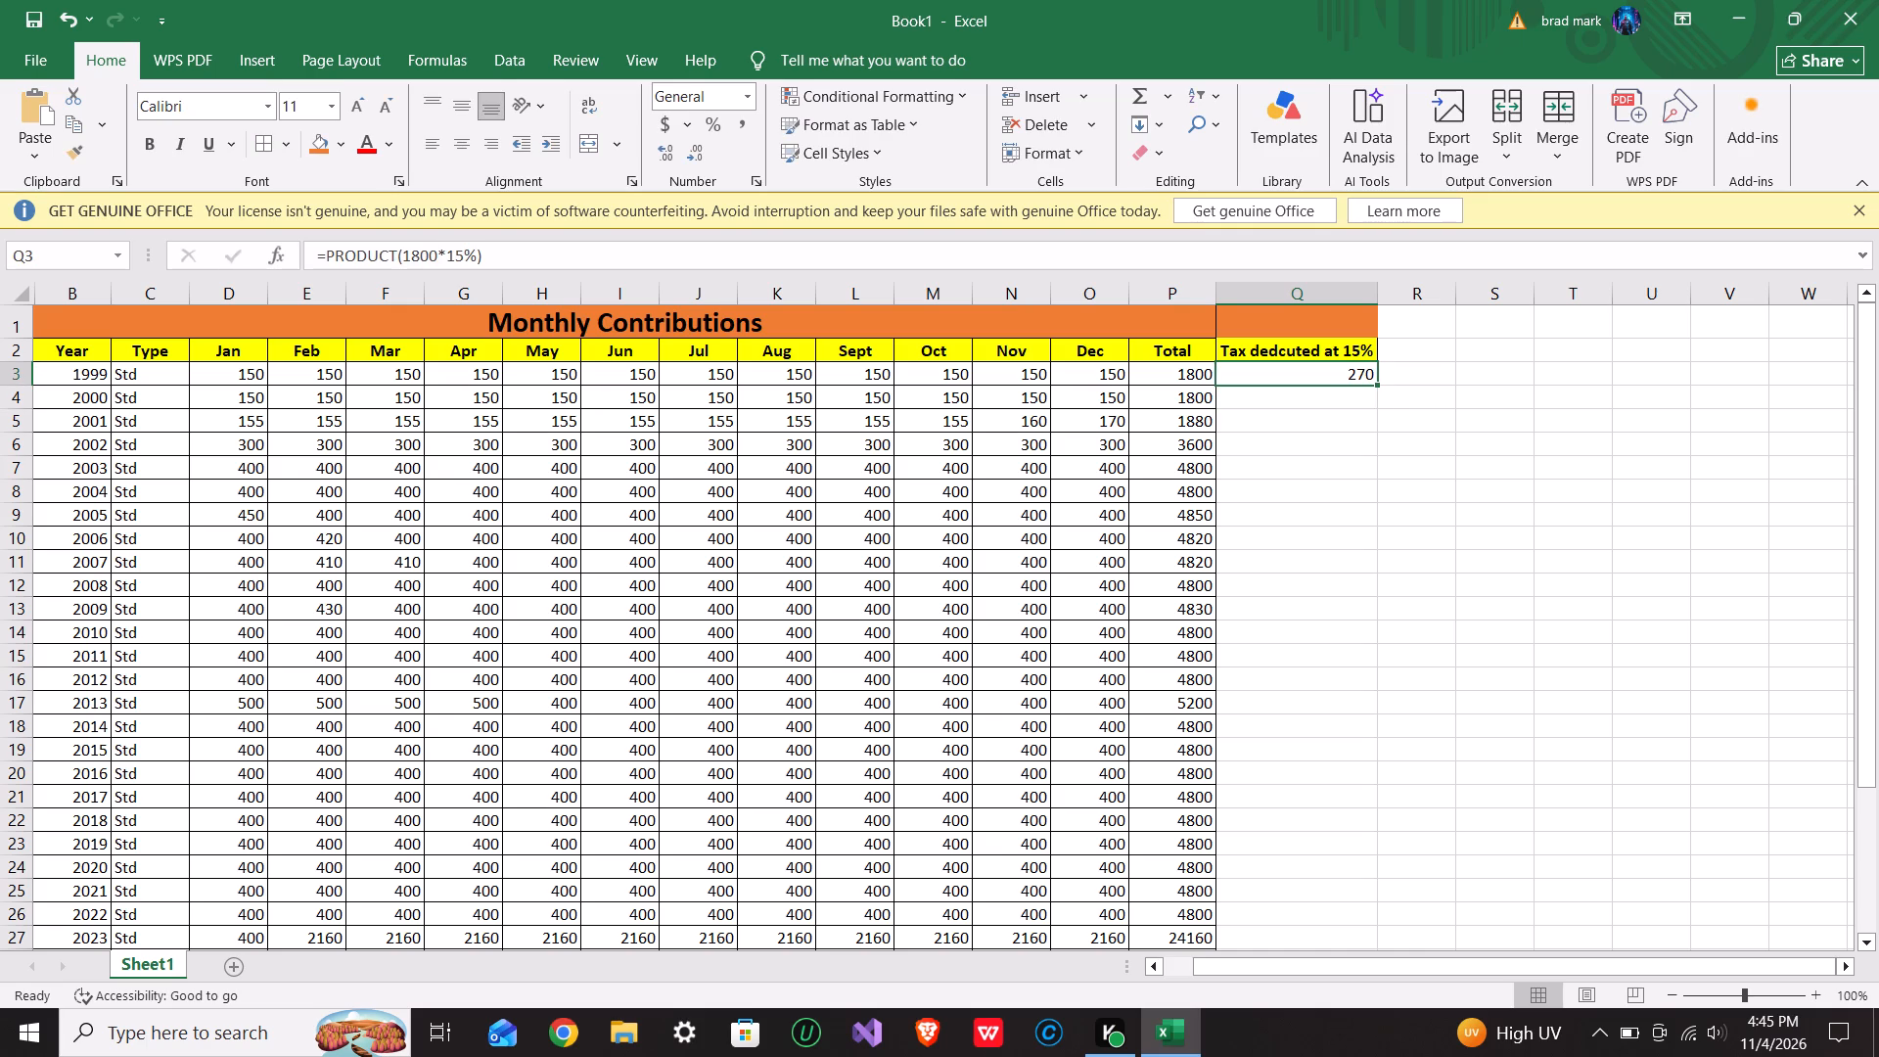
# Remove the extra c from the tax column header in Q2 so it reads "Tax deduted at 15%".
pyautogui.click(1316, 348)
pyautogui.click(1280, 354)
pyautogui.tripleClick(1280, 354)
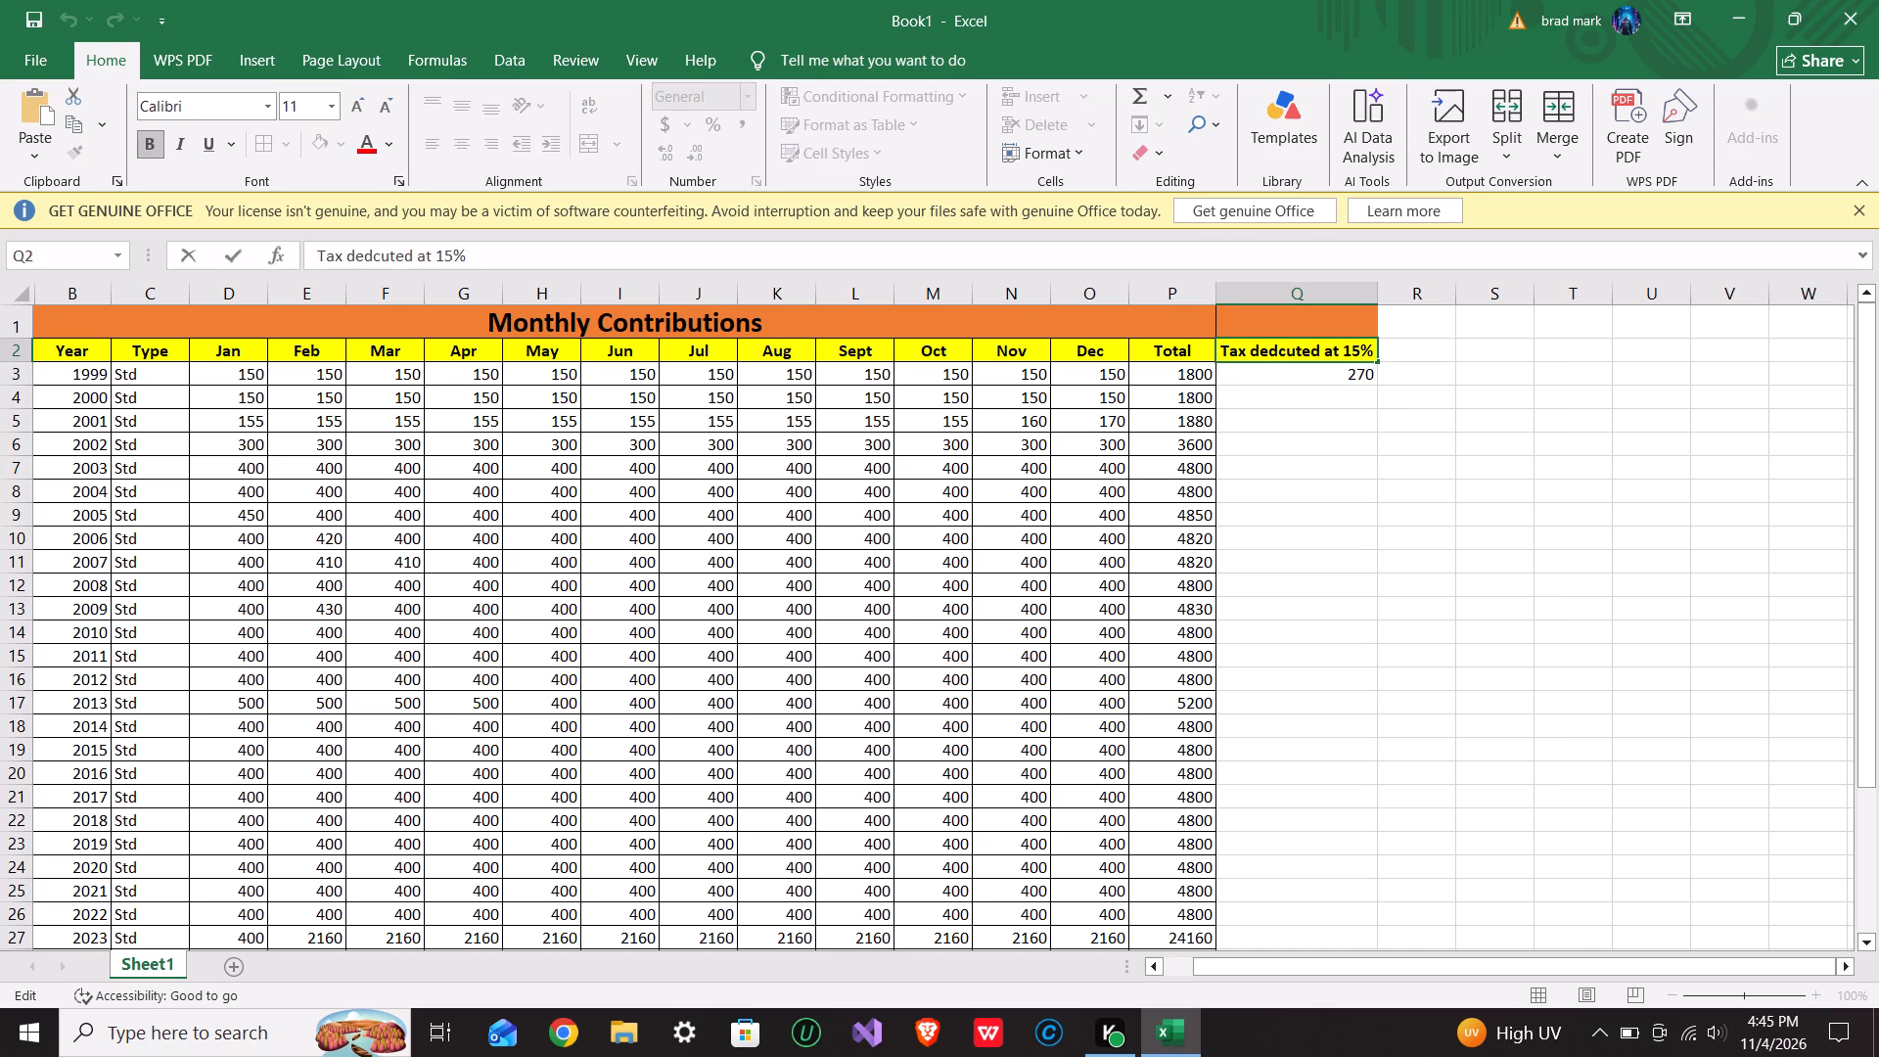
pyautogui.click(1286, 354)
pyautogui.press('BackSpace')
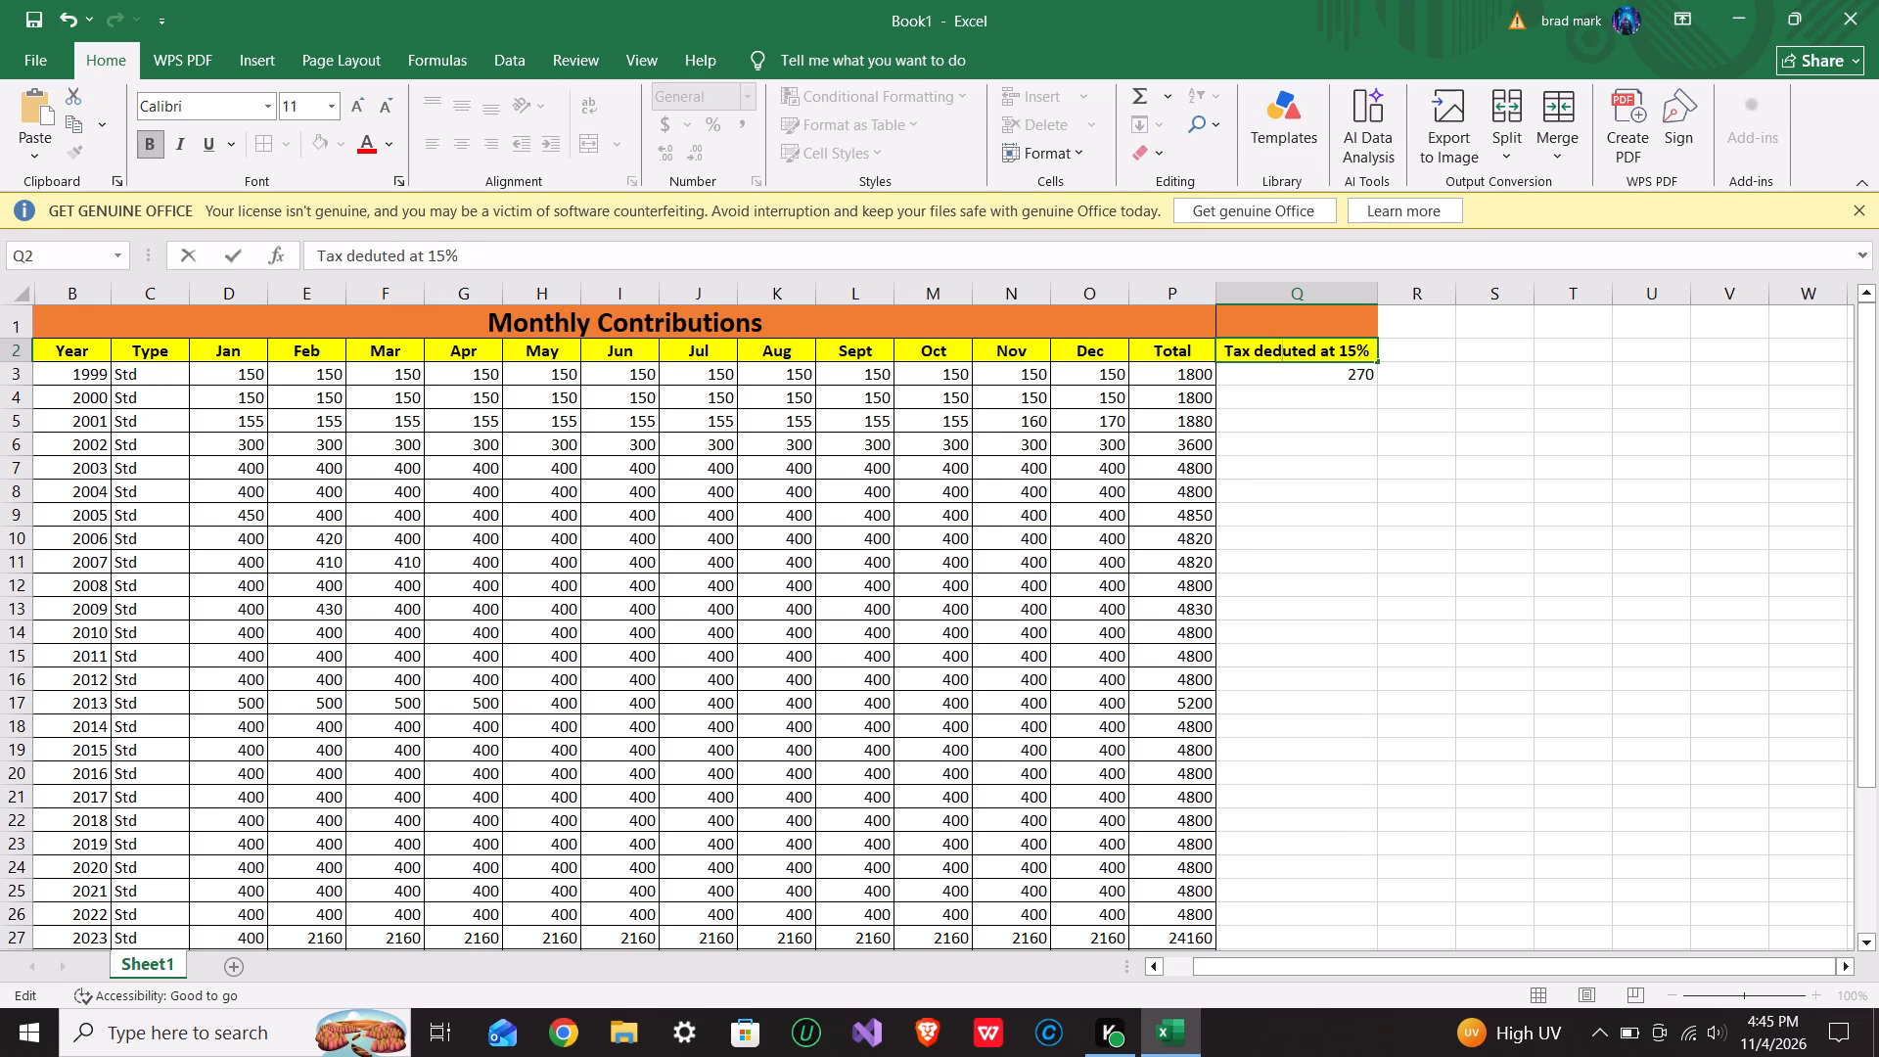
# Fill the tax formula in Q3 down the column through the 2025 row.
pyautogui.click(1316, 377)
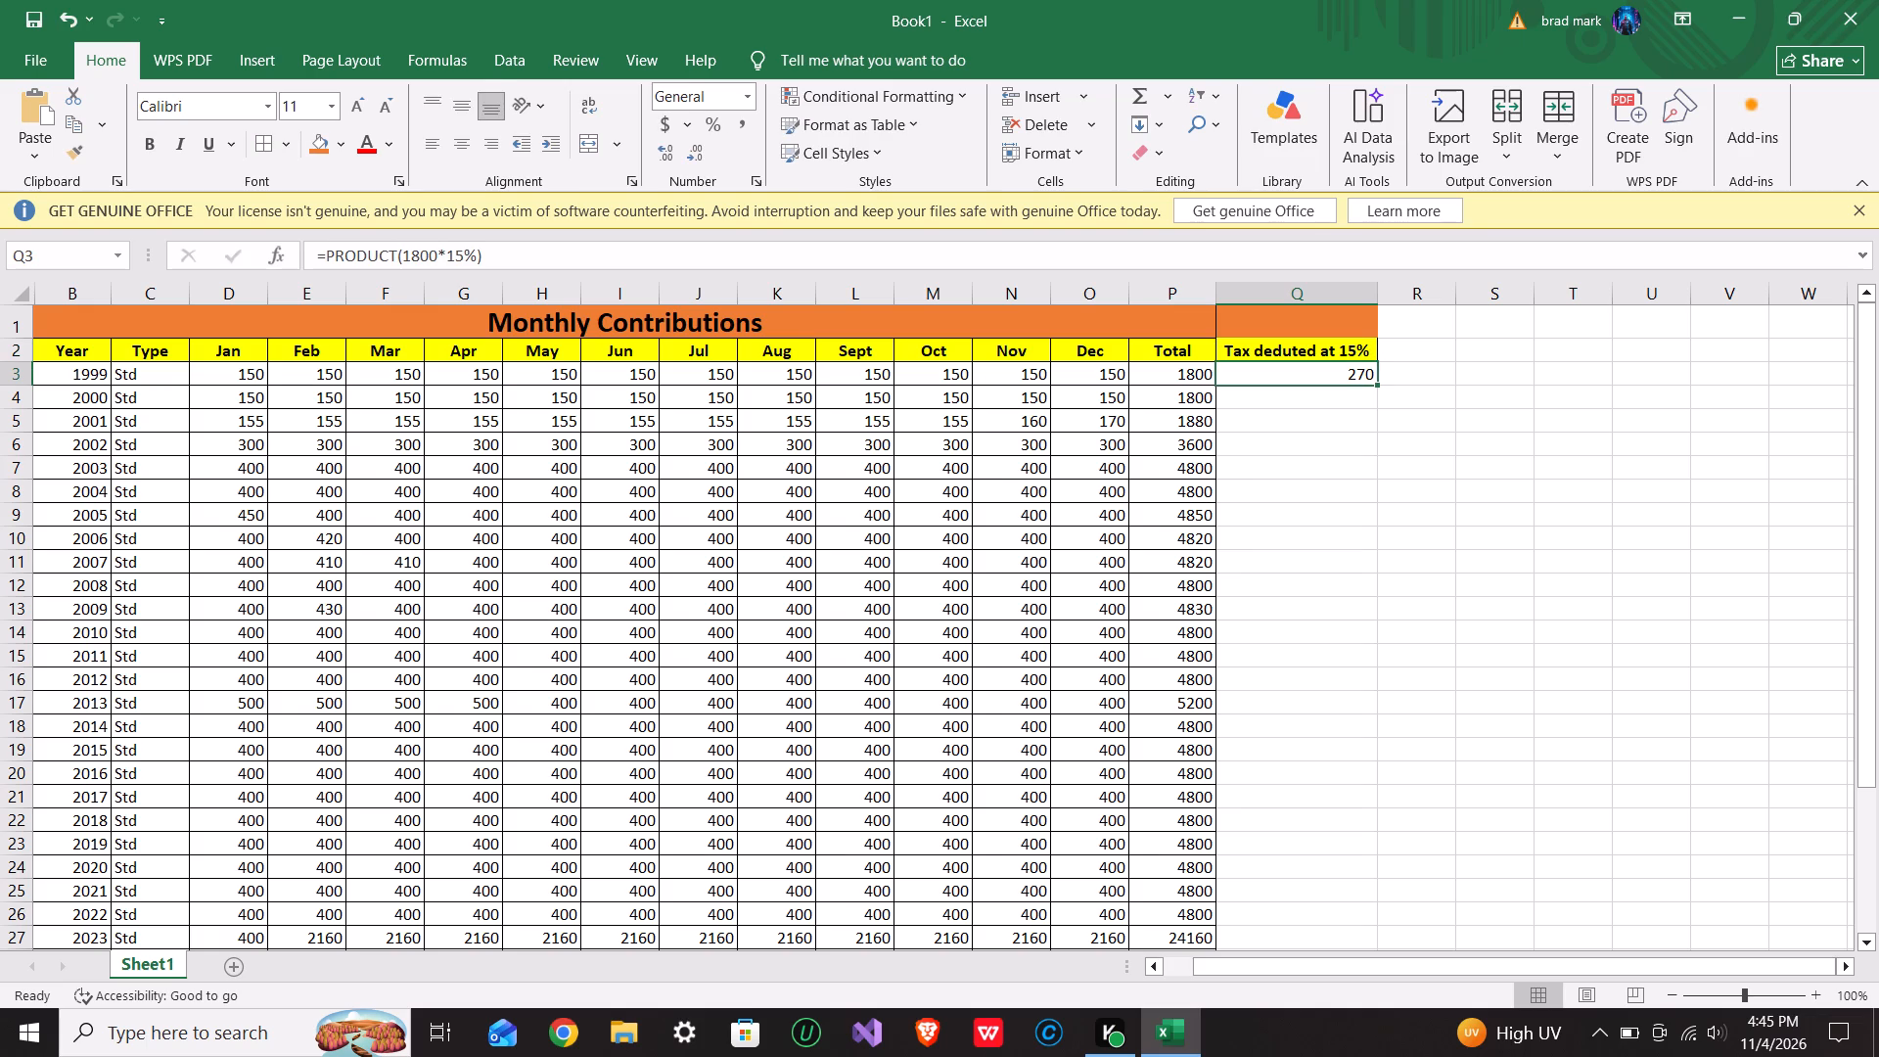
pyautogui.click(1375, 380)
pyautogui.moveTo(1375, 380); pyautogui.dragTo(1373, 406)
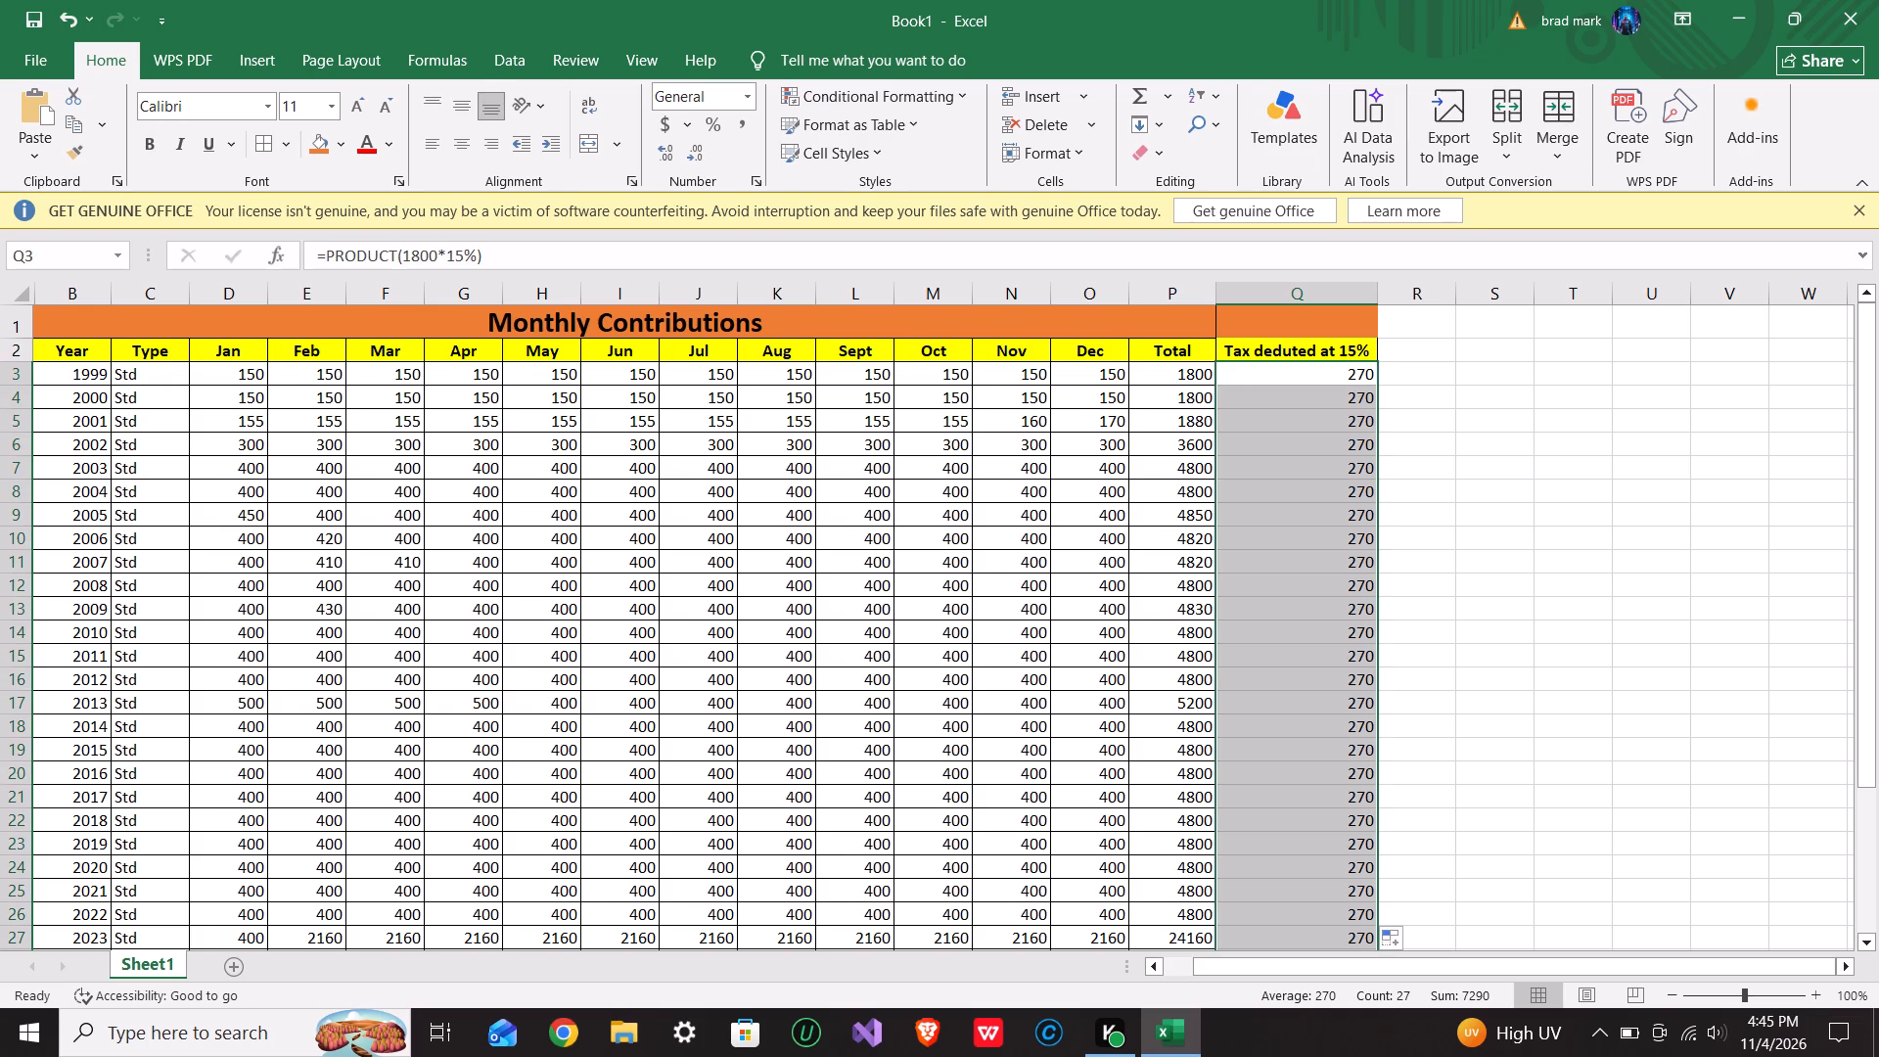
pyautogui.scroll(-2, 1370, 496)
pyautogui.scroll(1, 1370, 496)
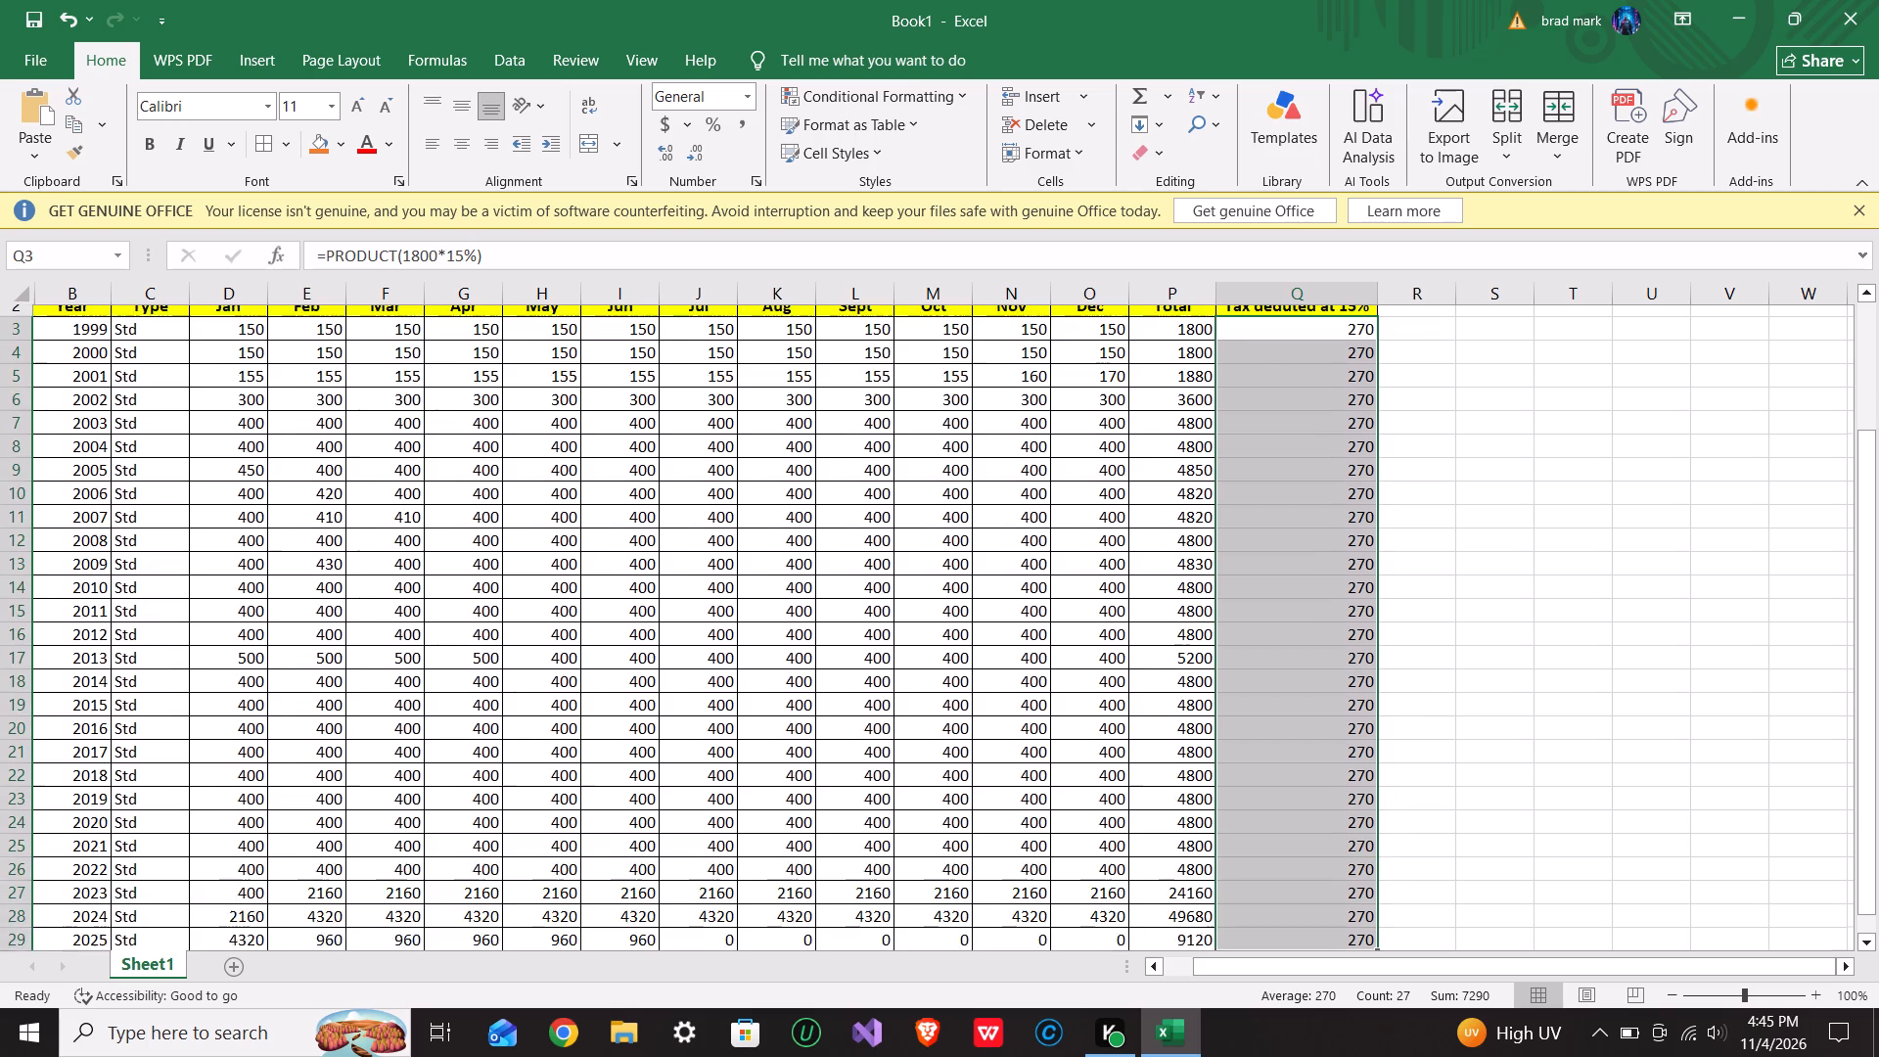
pyautogui.scroll(2, 1370, 496)
# Change the tax formula in cell Q6, the 2002 row, to =PRODUCT(3600*15%).
pyautogui.click(1303, 399)
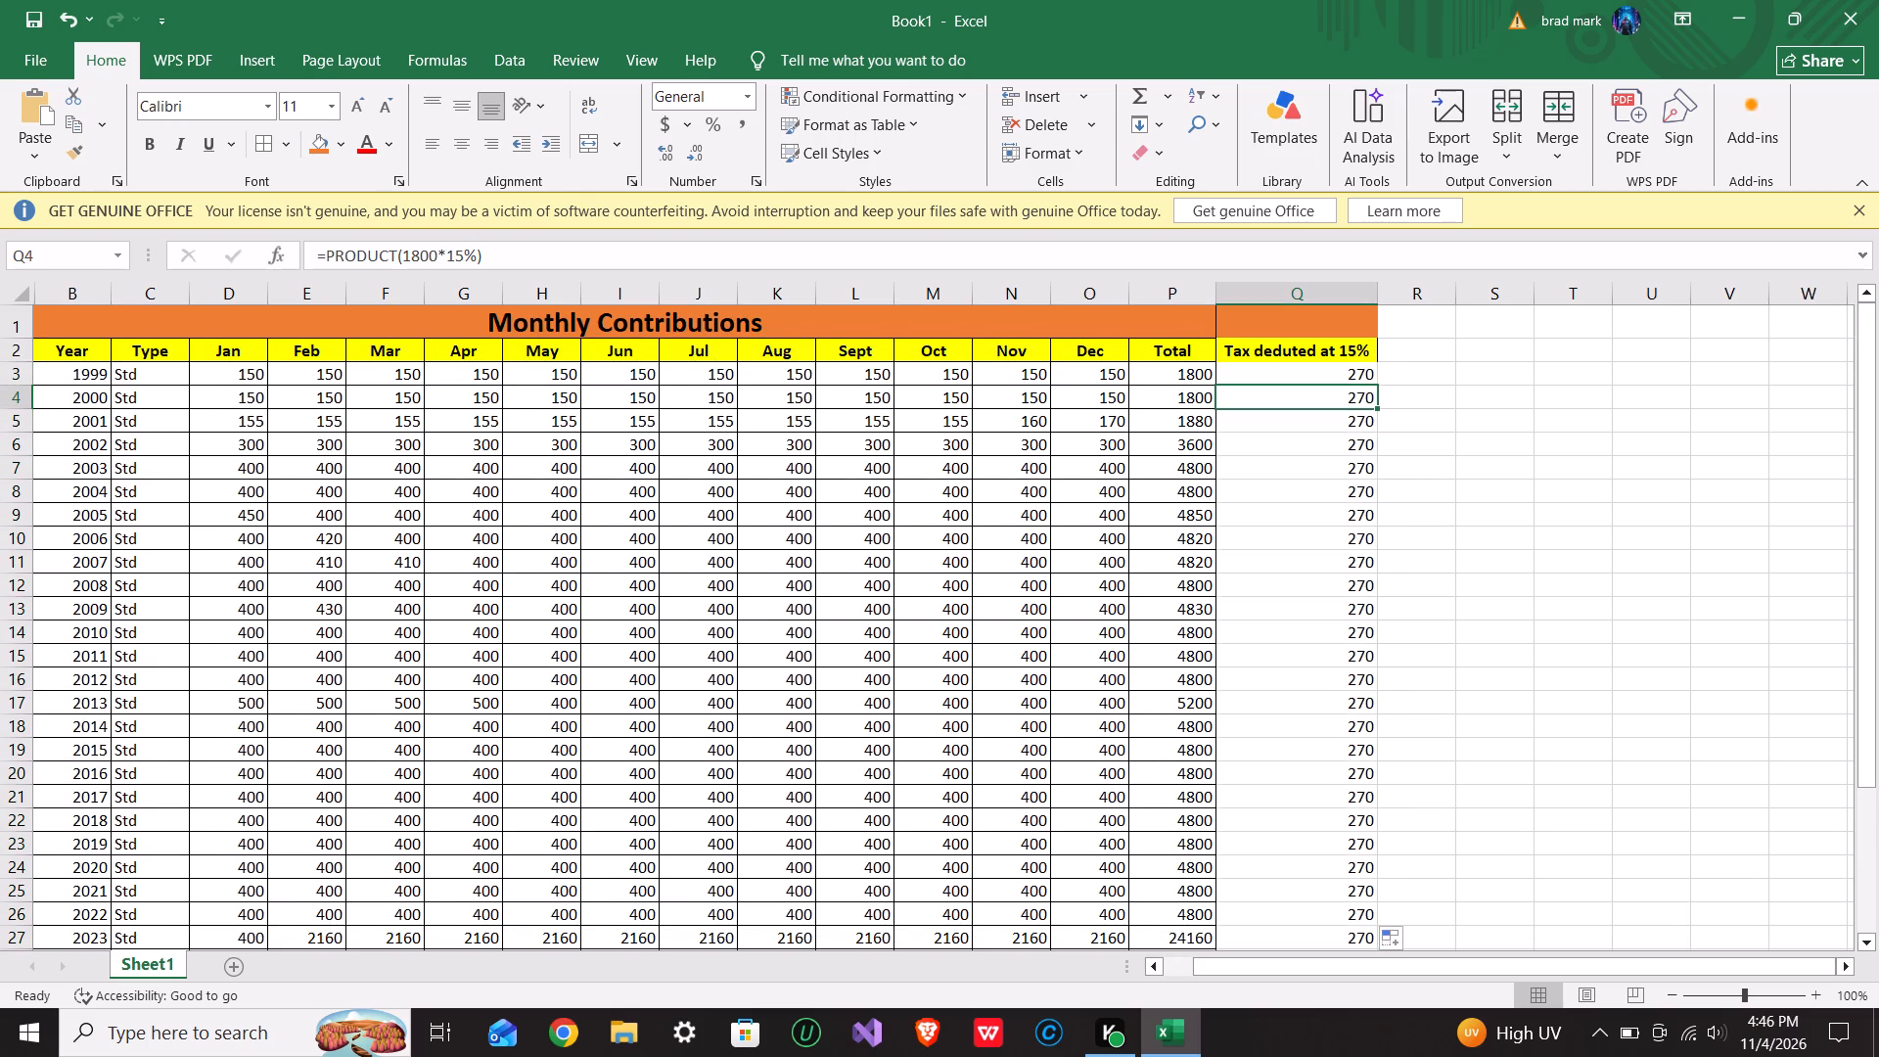
pyautogui.click(1340, 454)
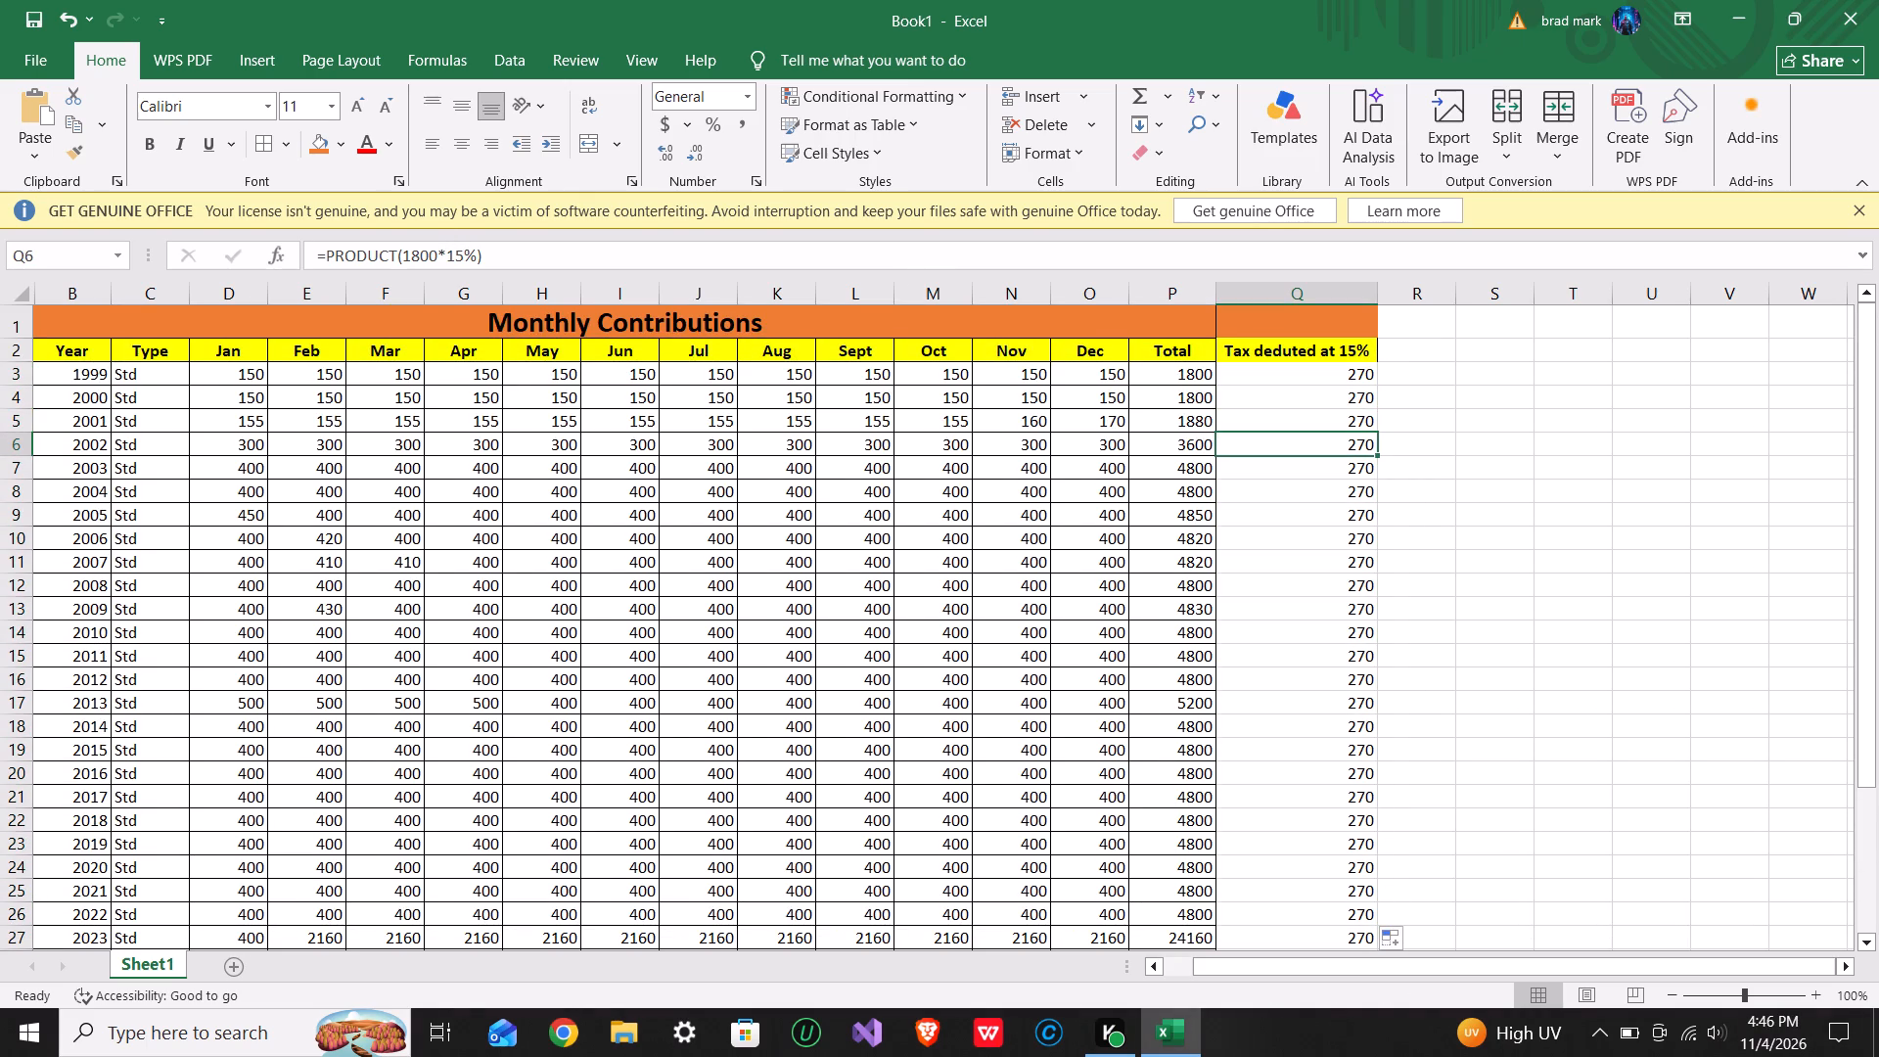
pyautogui.click(420, 258)
pyautogui.press('BackSpace')
pyautogui.press('BackSpace')
pyautogui.write('36')
pyautogui.click(1265, 491)
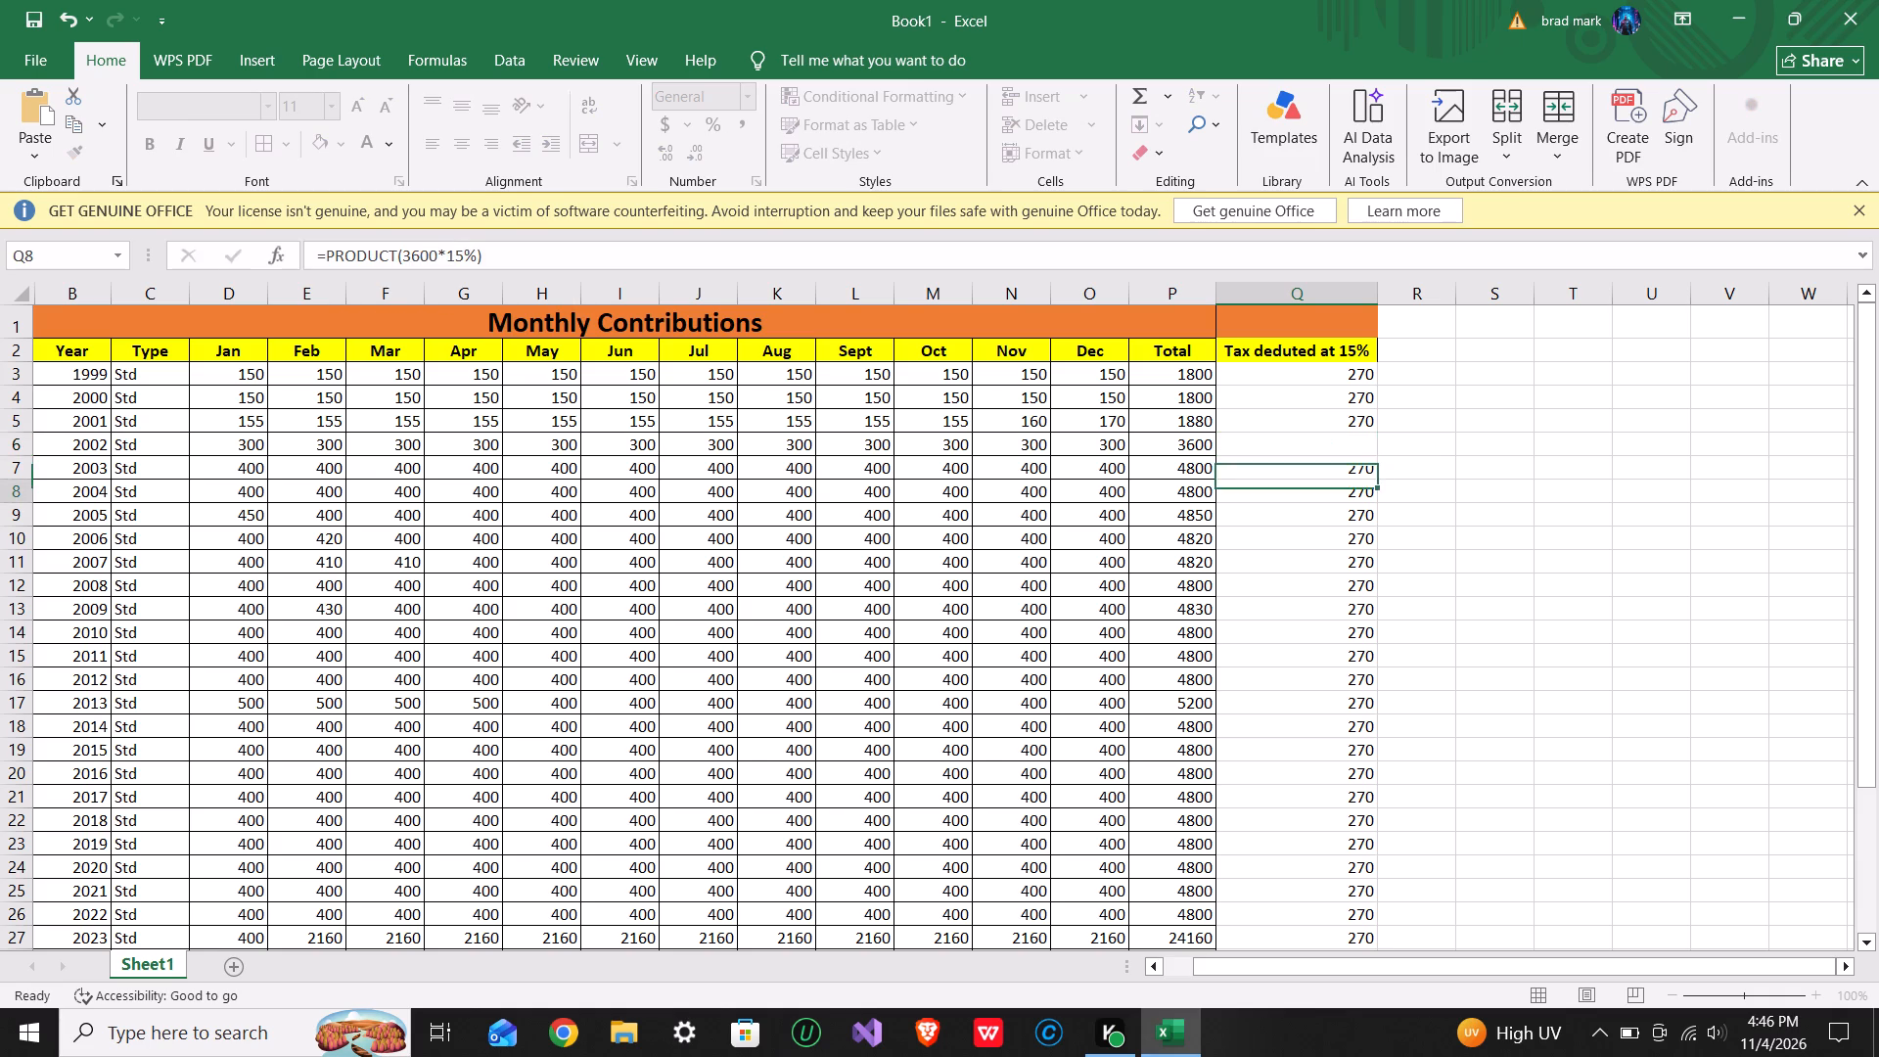
# Change the tax formula in cell Q7, the 2003 row, to =PRODUCT(4800*15%).
pyautogui.click(1277, 469)
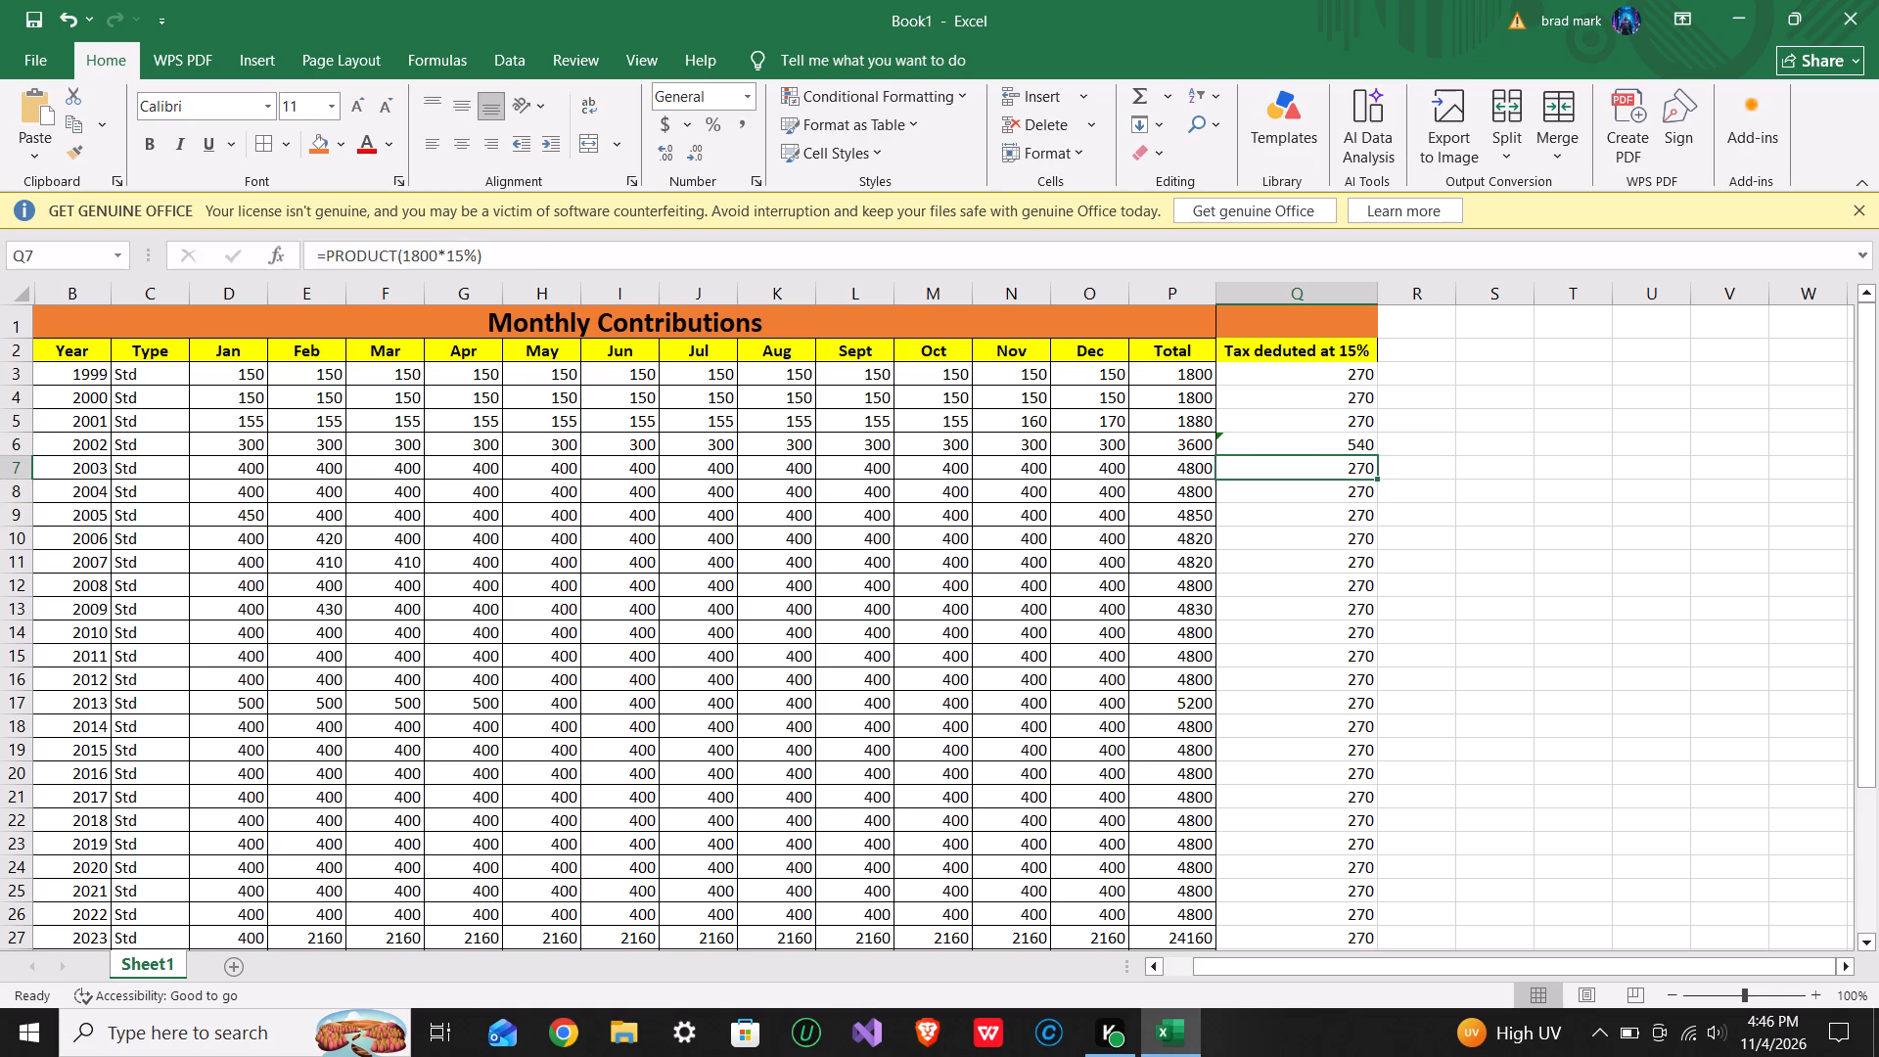
pyautogui.click(420, 254)
pyautogui.click(409, 258)
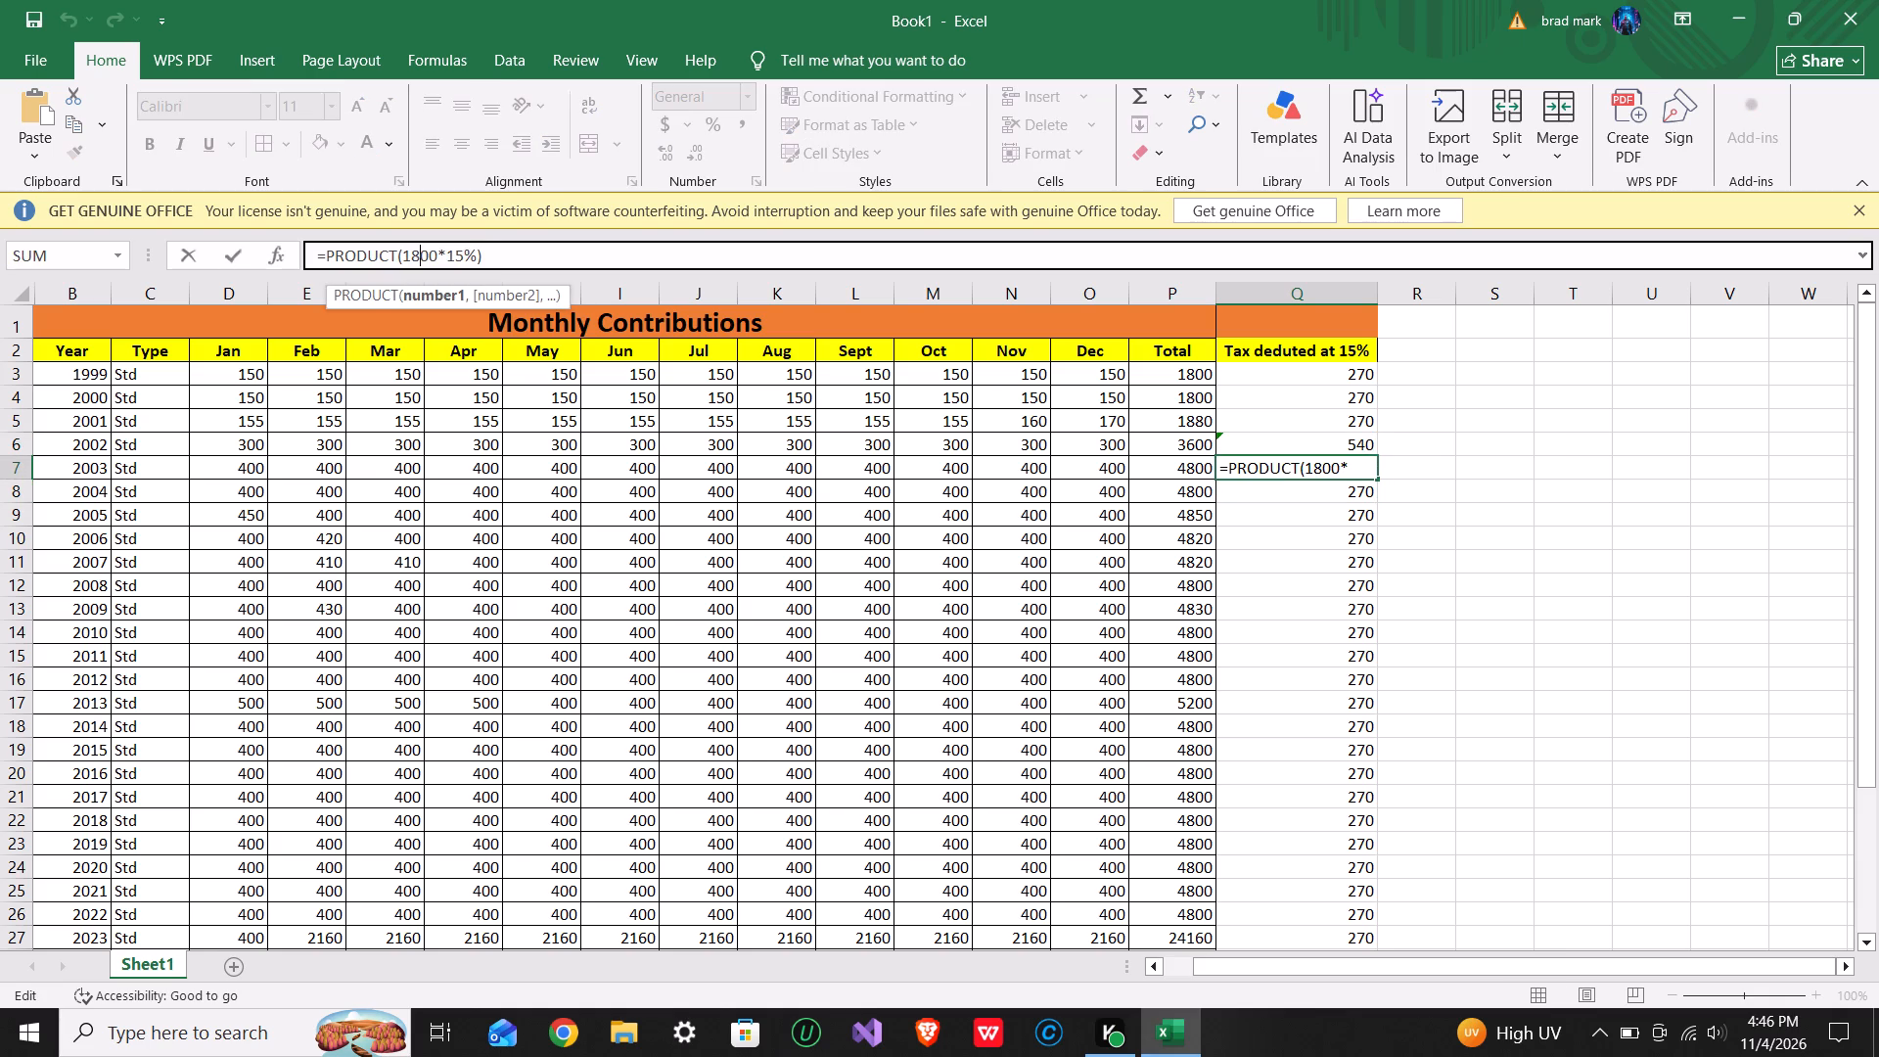
pyautogui.press('BackSpace')
pyautogui.press('4')
# Change the tax formula in cell Q8, the 2004 row, to =PRODUCT(4800*15%).
pyautogui.click(1282, 495)
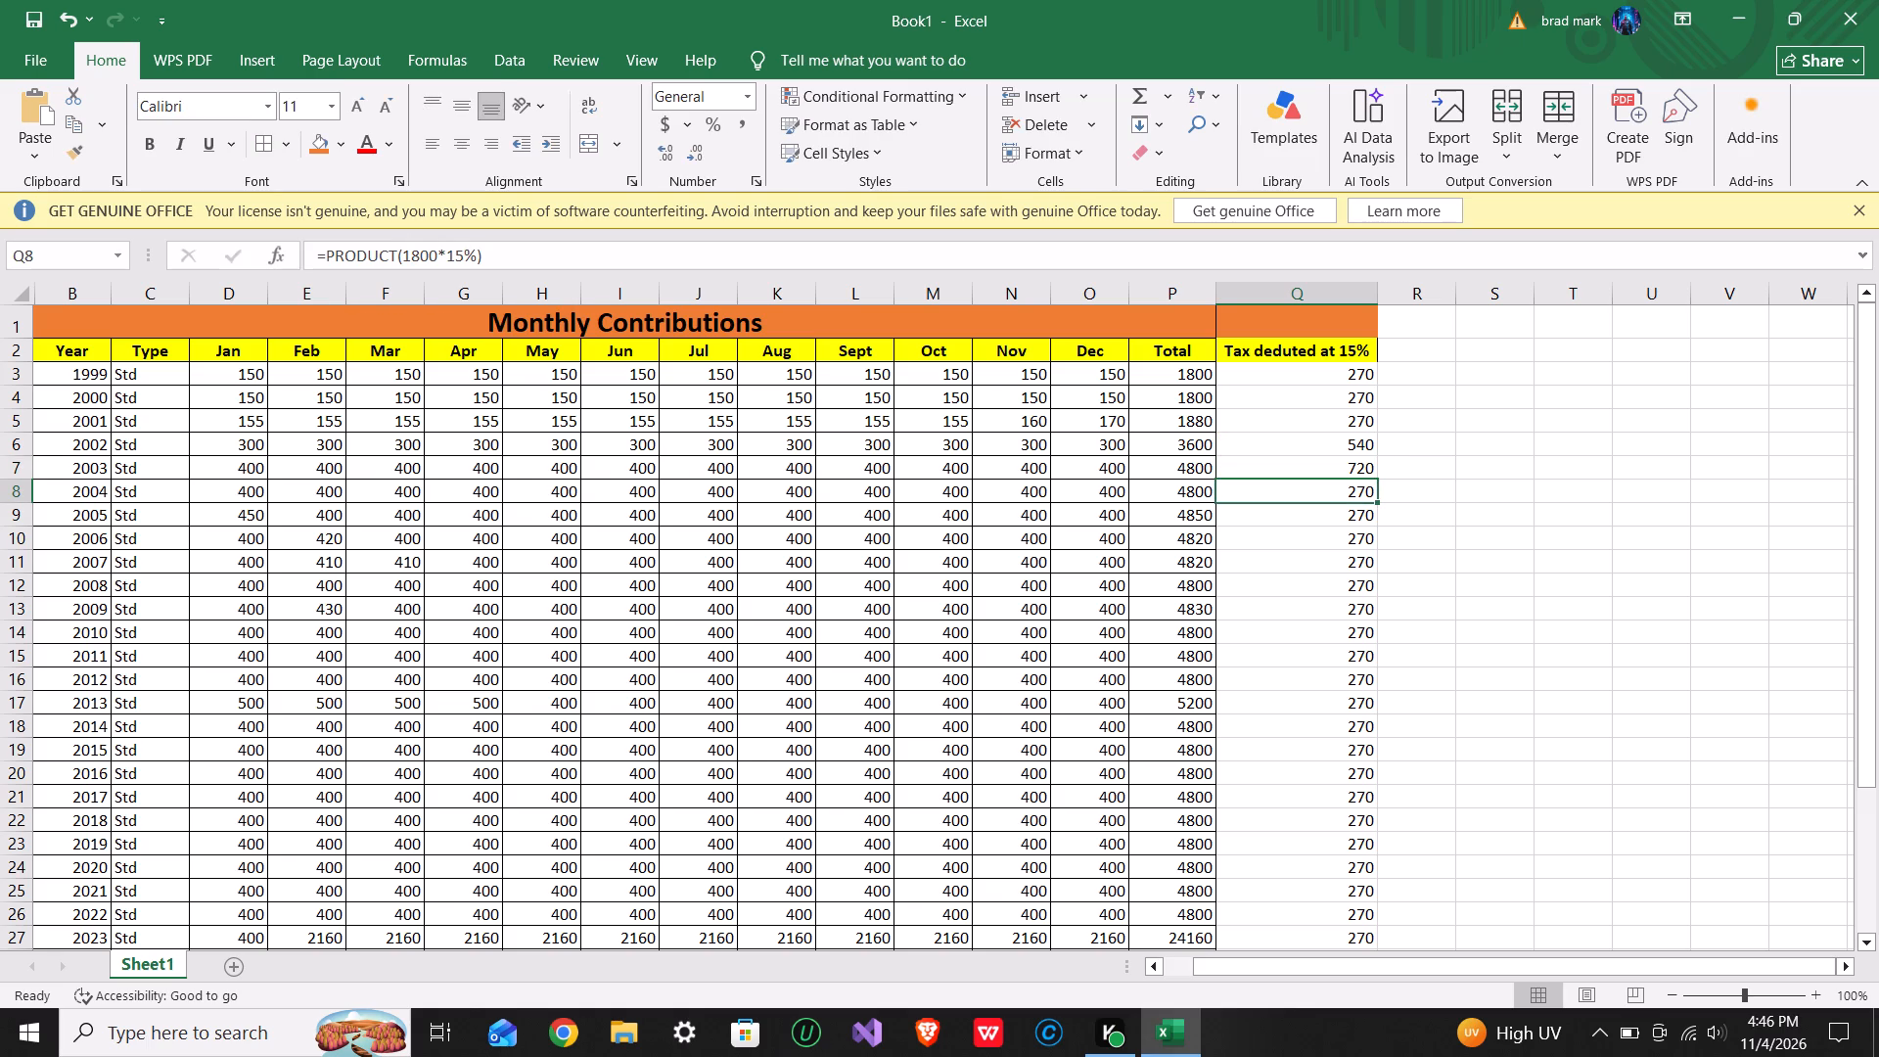
pyautogui.click(405, 251)
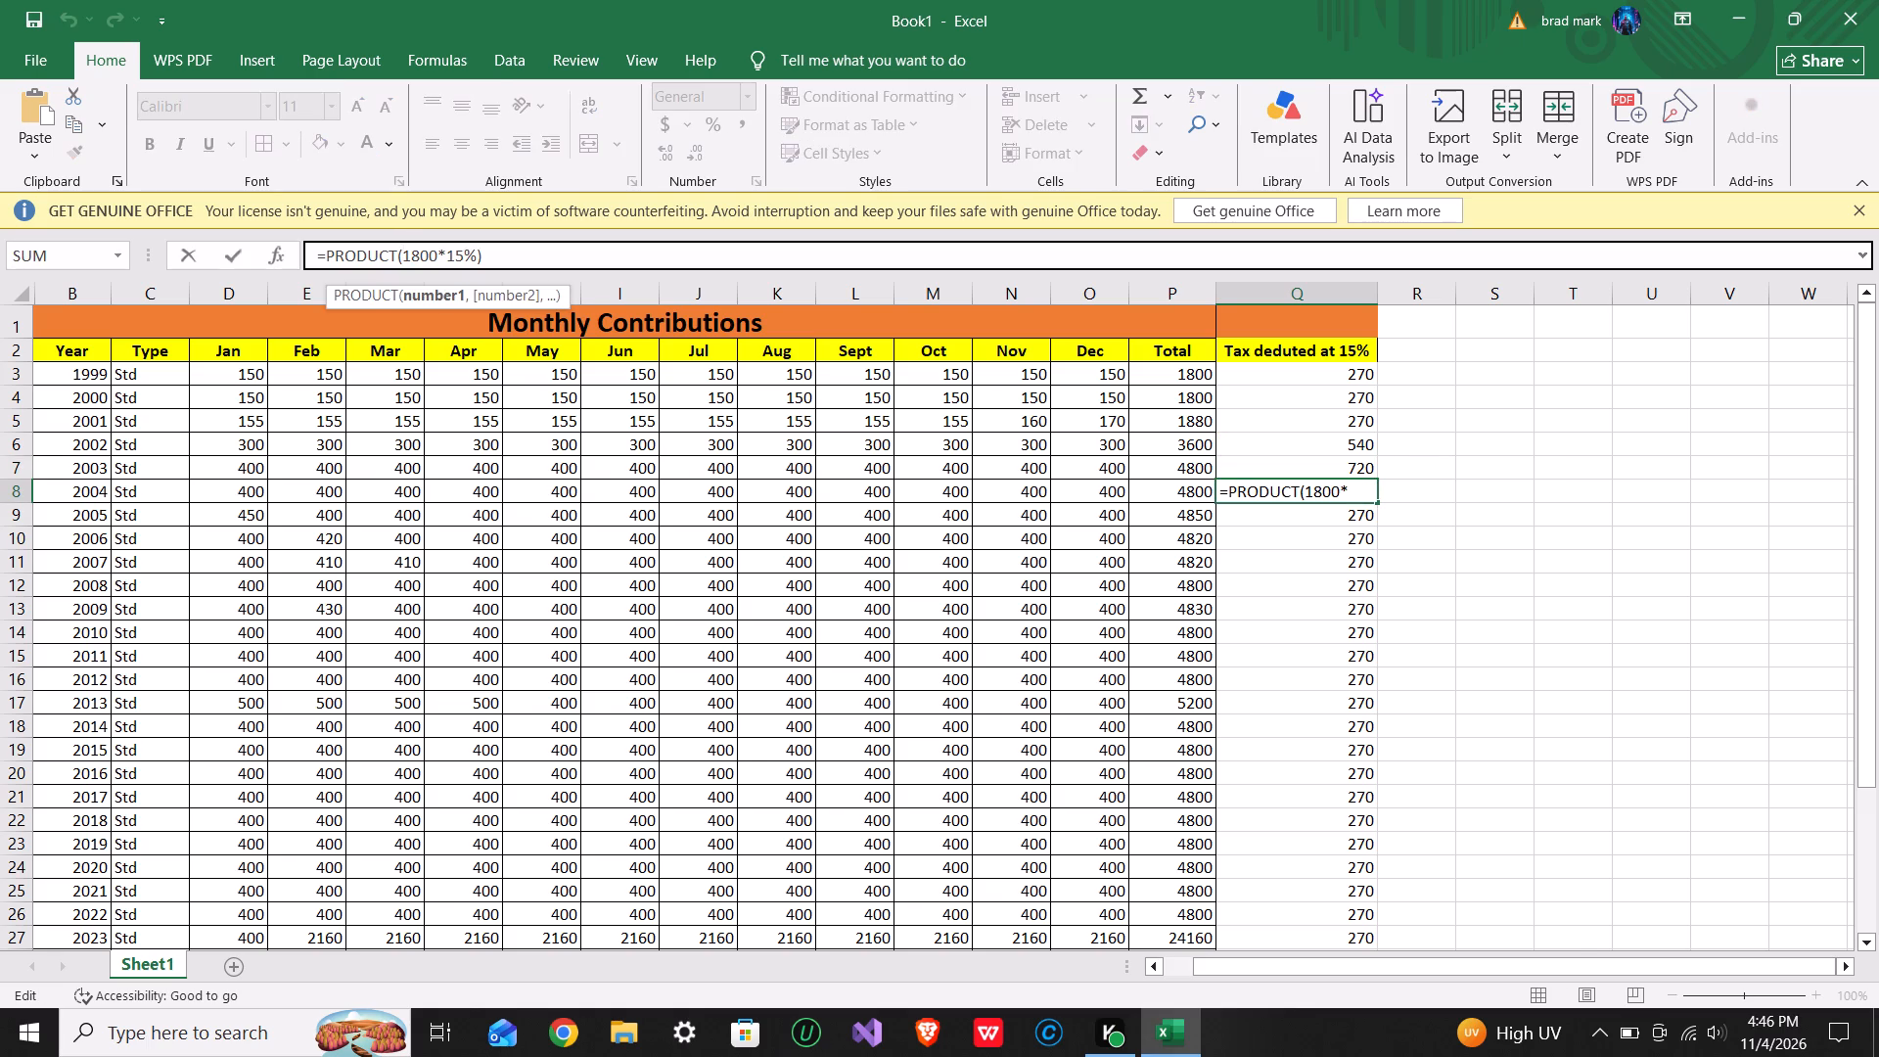
pyautogui.press('Right')
pyautogui.press('BackSpace')
pyautogui.press('4')
# Change the tax formula in cell Q9, the 2005 row, to =PRODUCT(4850*15%).
pyautogui.click(1305, 519)
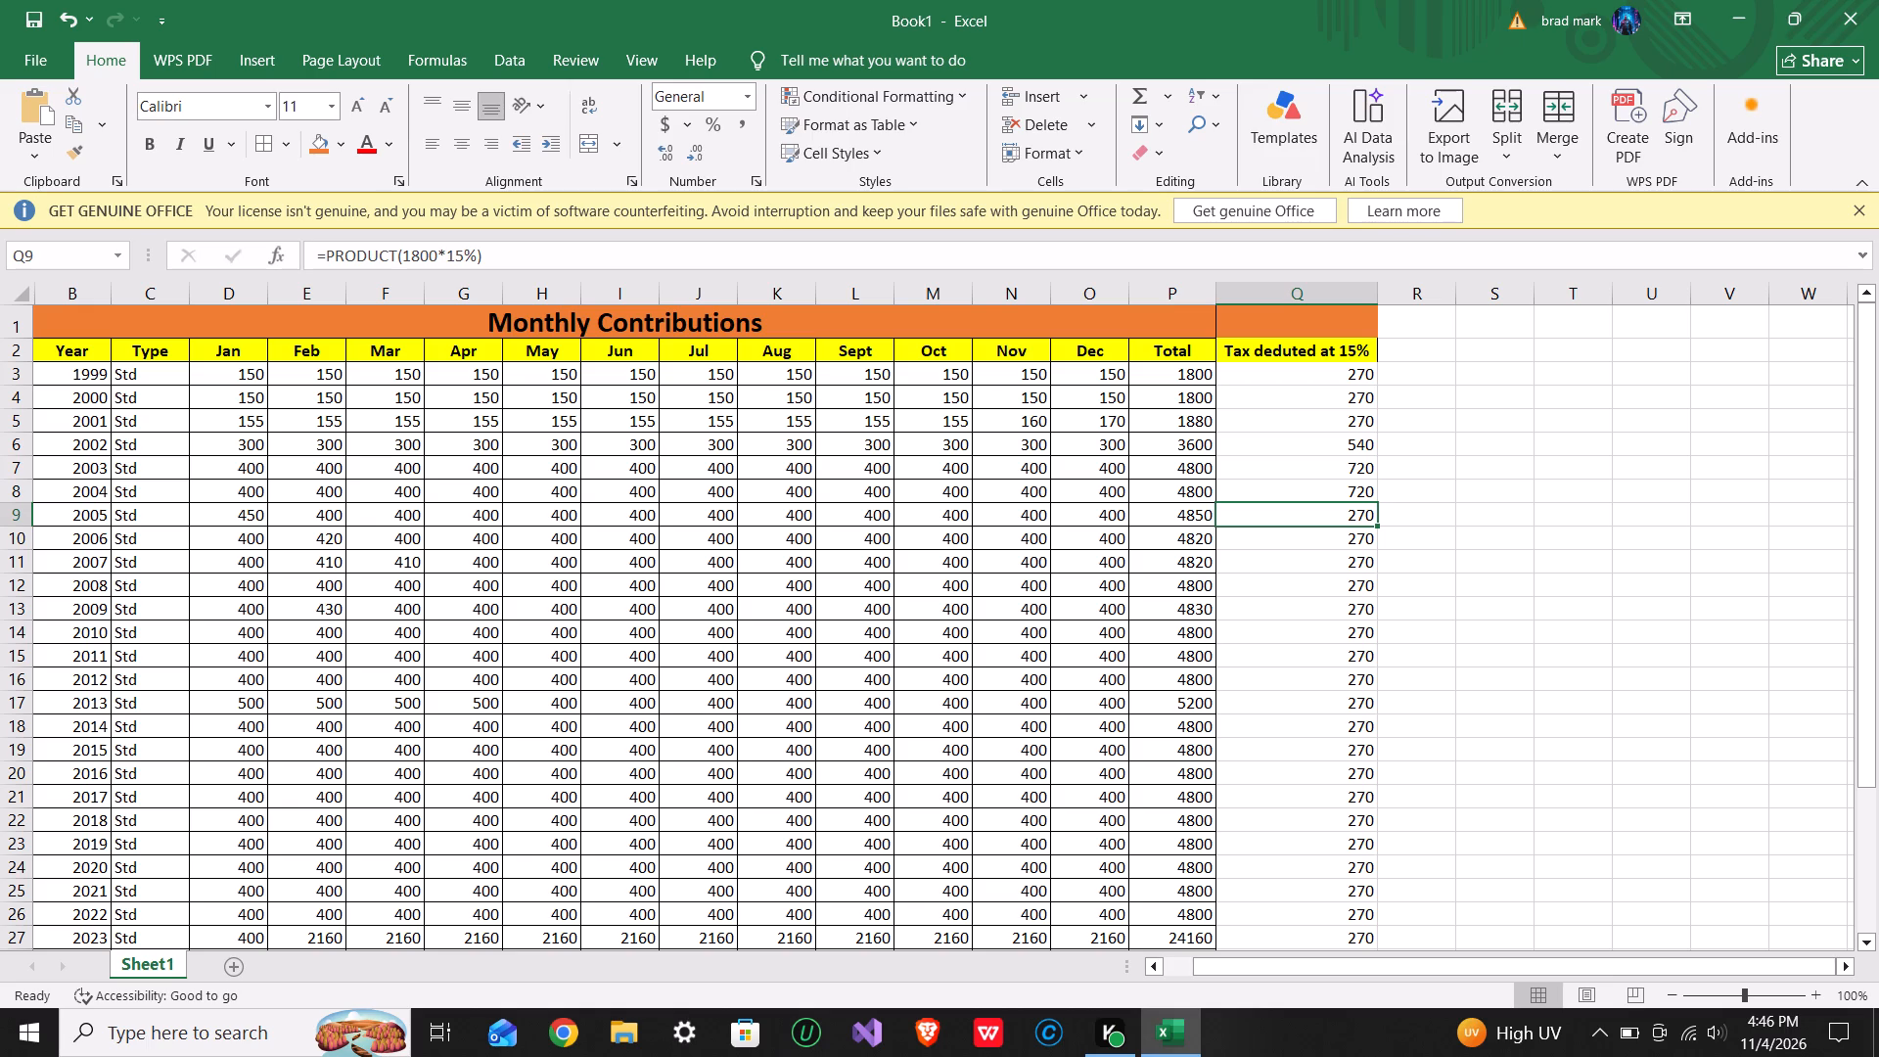
pyautogui.click(412, 259)
pyautogui.press('BackSpace')
pyautogui.press('4')
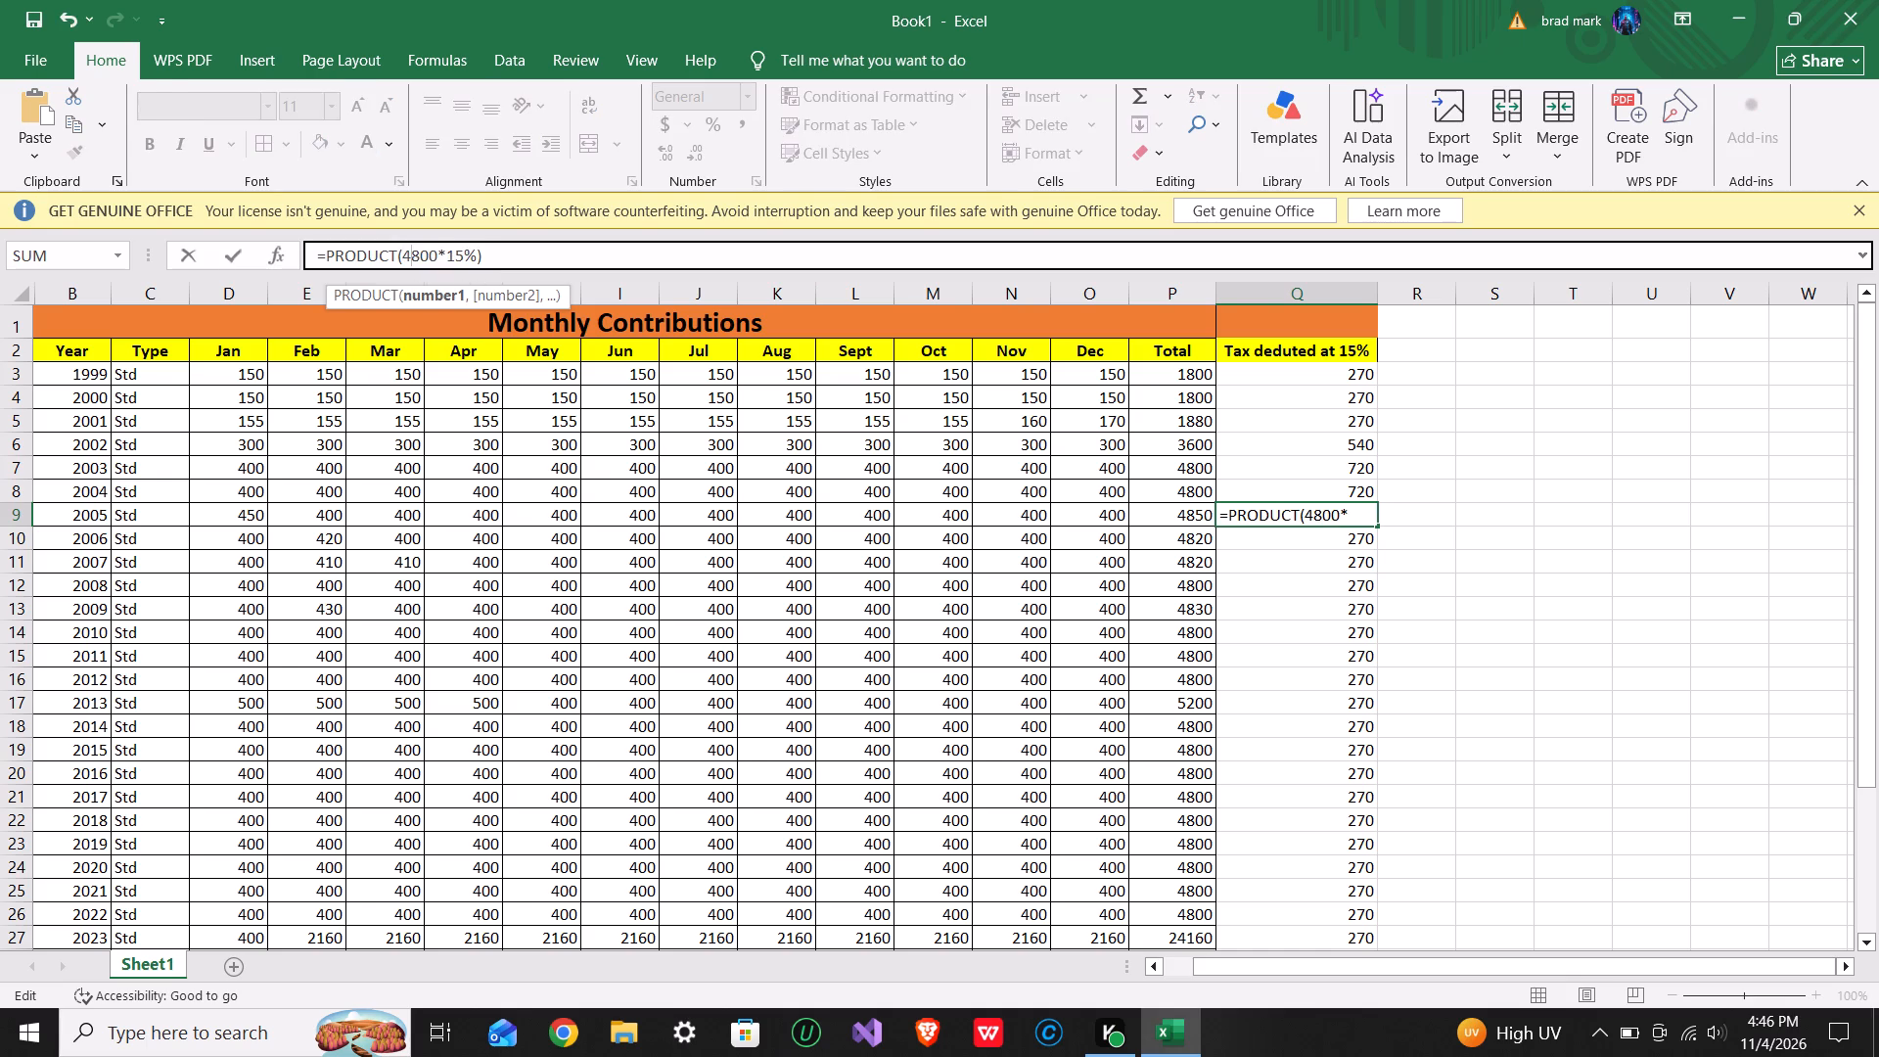
pyautogui.press('Right')
pyautogui.press('Right')
pyautogui.press('BackSpace')
pyautogui.press('5')
# Change the tax formula in cell Q10, the 2006 row, to =PRODUCT(4820*15%).
pyautogui.click(1286, 539)
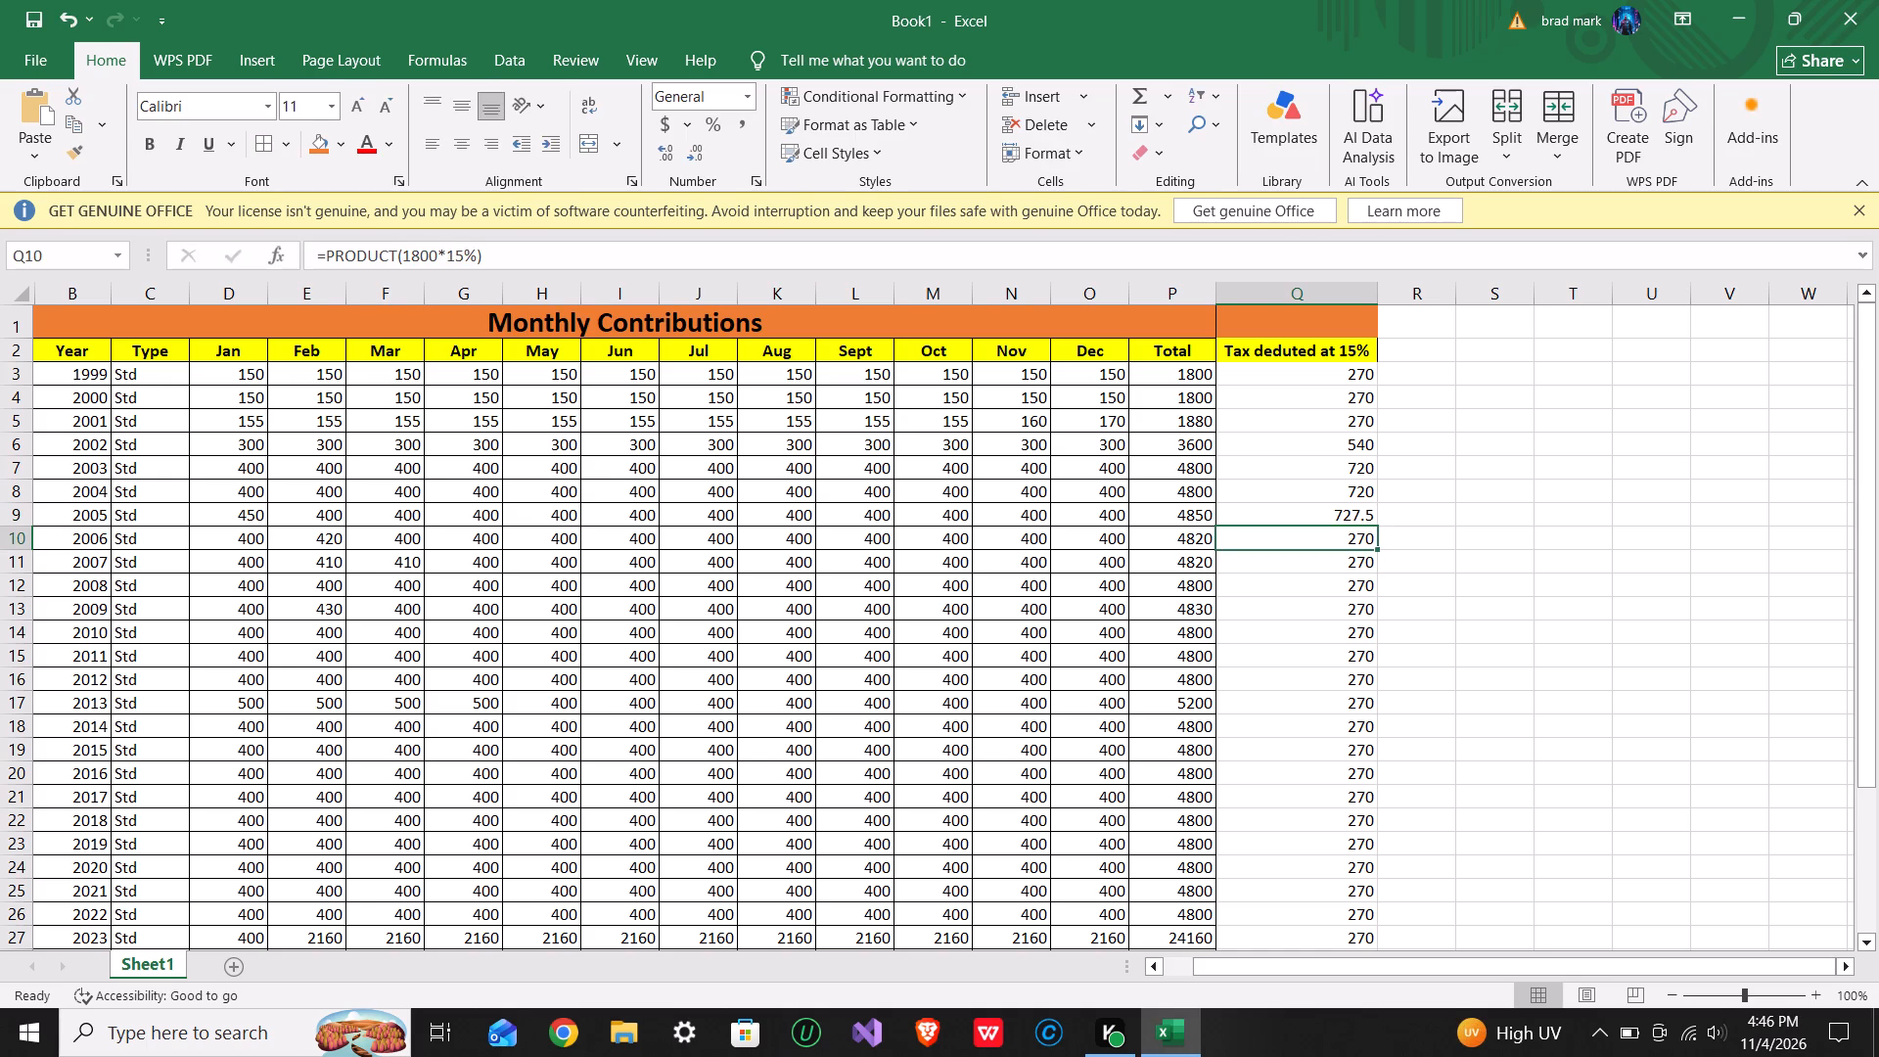
pyautogui.click(410, 264)
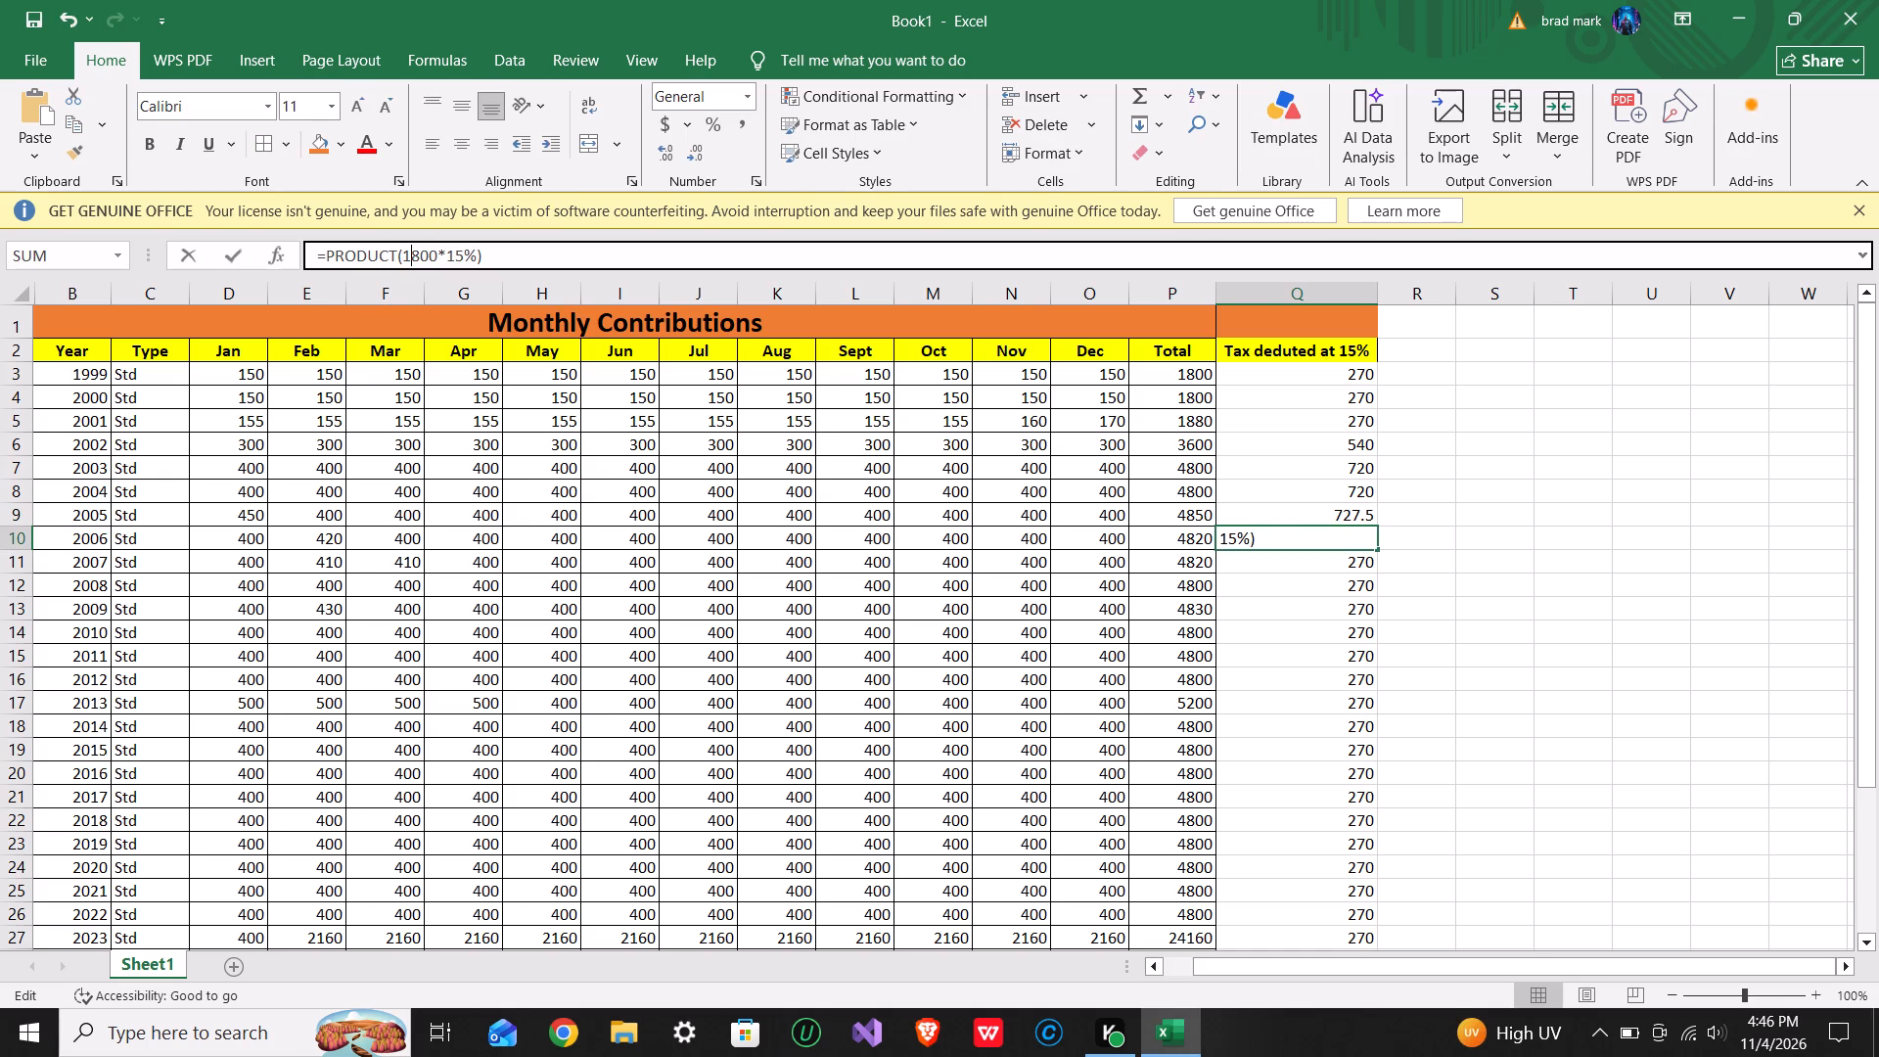
pyautogui.press('BackSpace')
pyautogui.press('4')
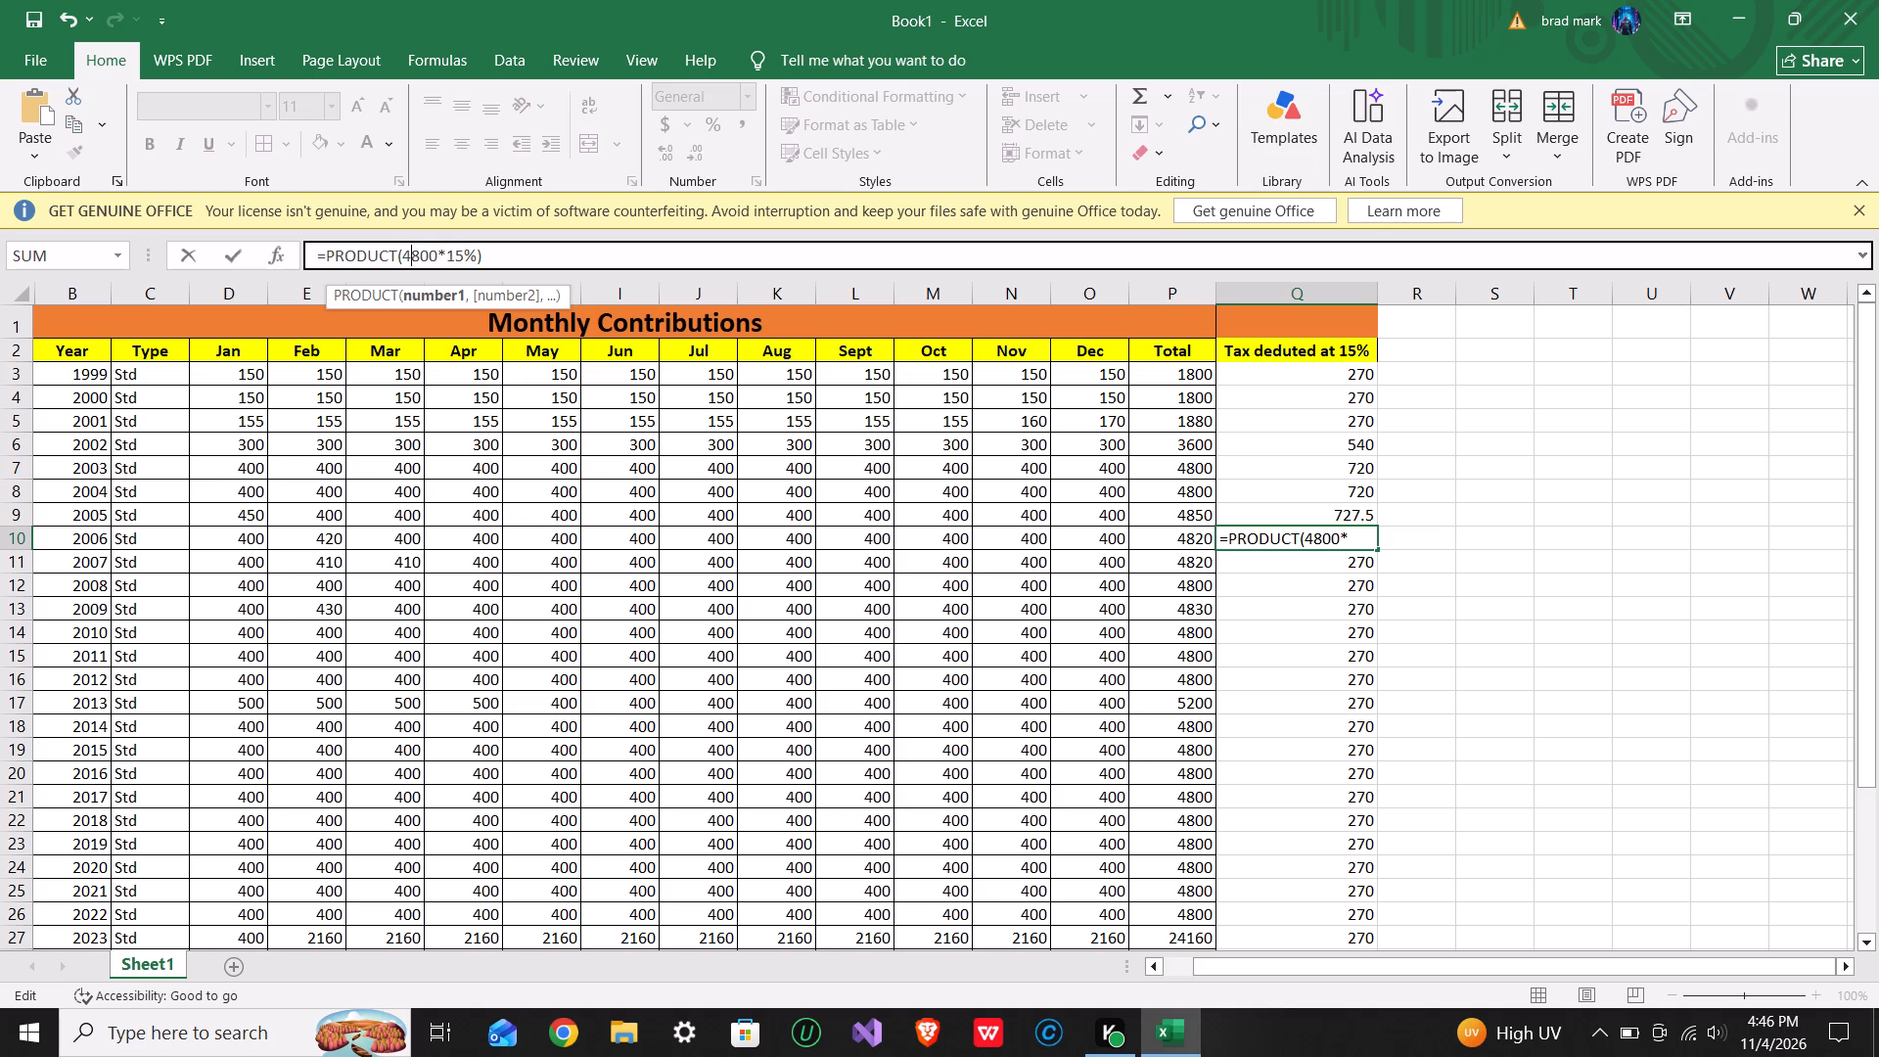
pyautogui.press('Right')
pyautogui.press('Right')
pyautogui.press('BackSpace')
pyautogui.press('2')
pyautogui.click(1280, 555)
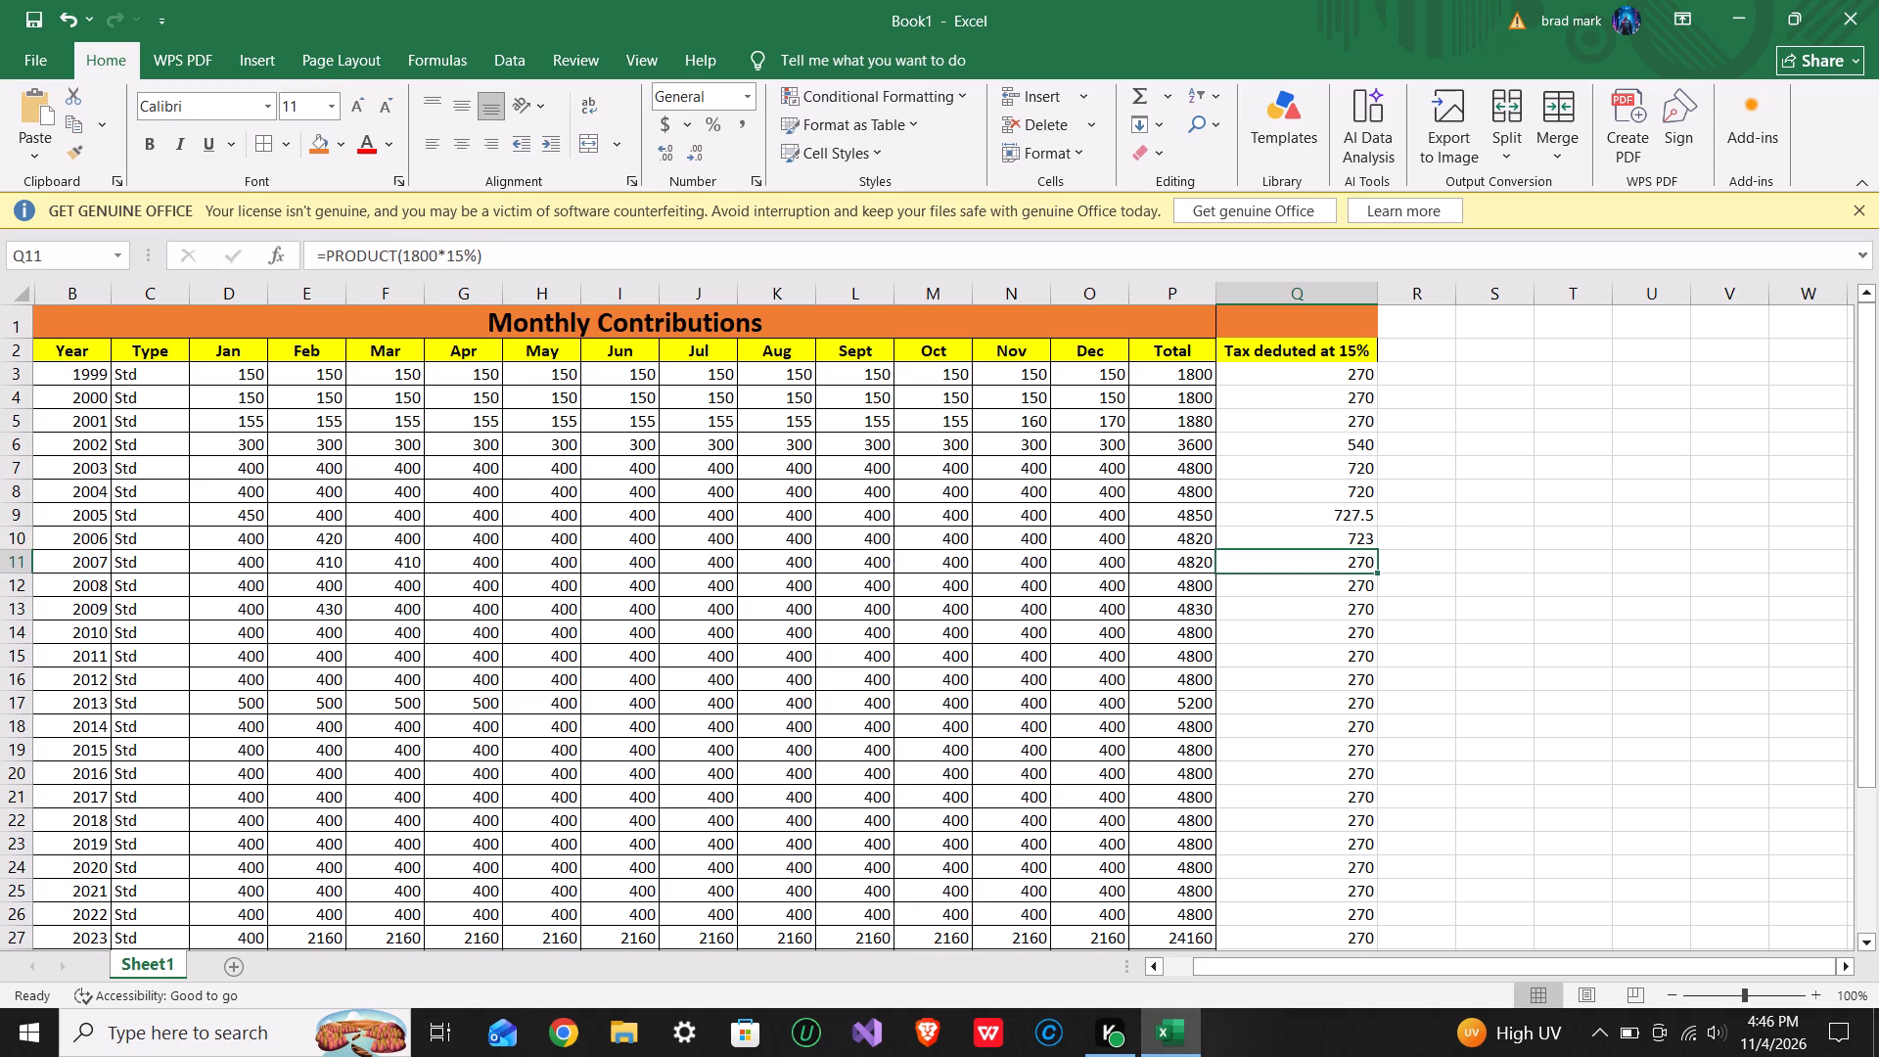
pyautogui.click(1324, 545)
pyautogui.click(1277, 537)
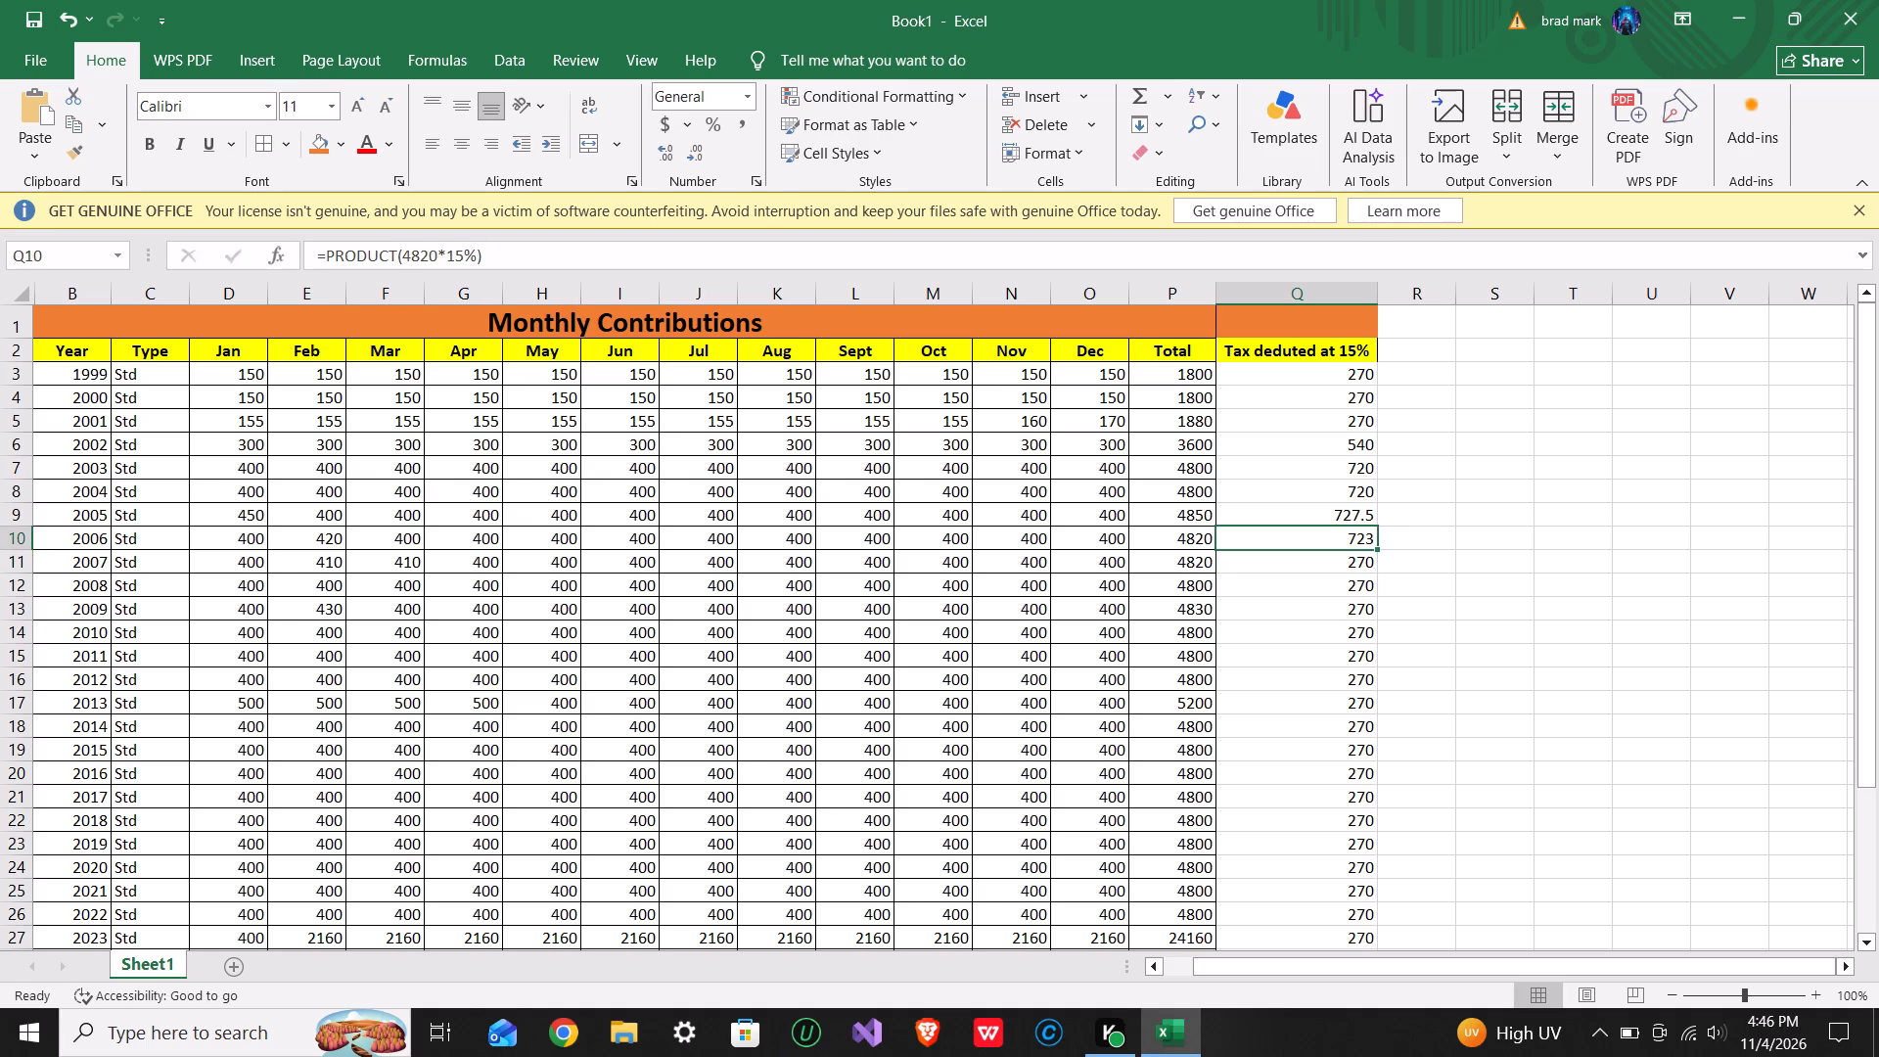
# Change the tax formula in cell Q11, the 2007 row, to =PRODUCT(4820*15%).
pyautogui.click(1265, 569)
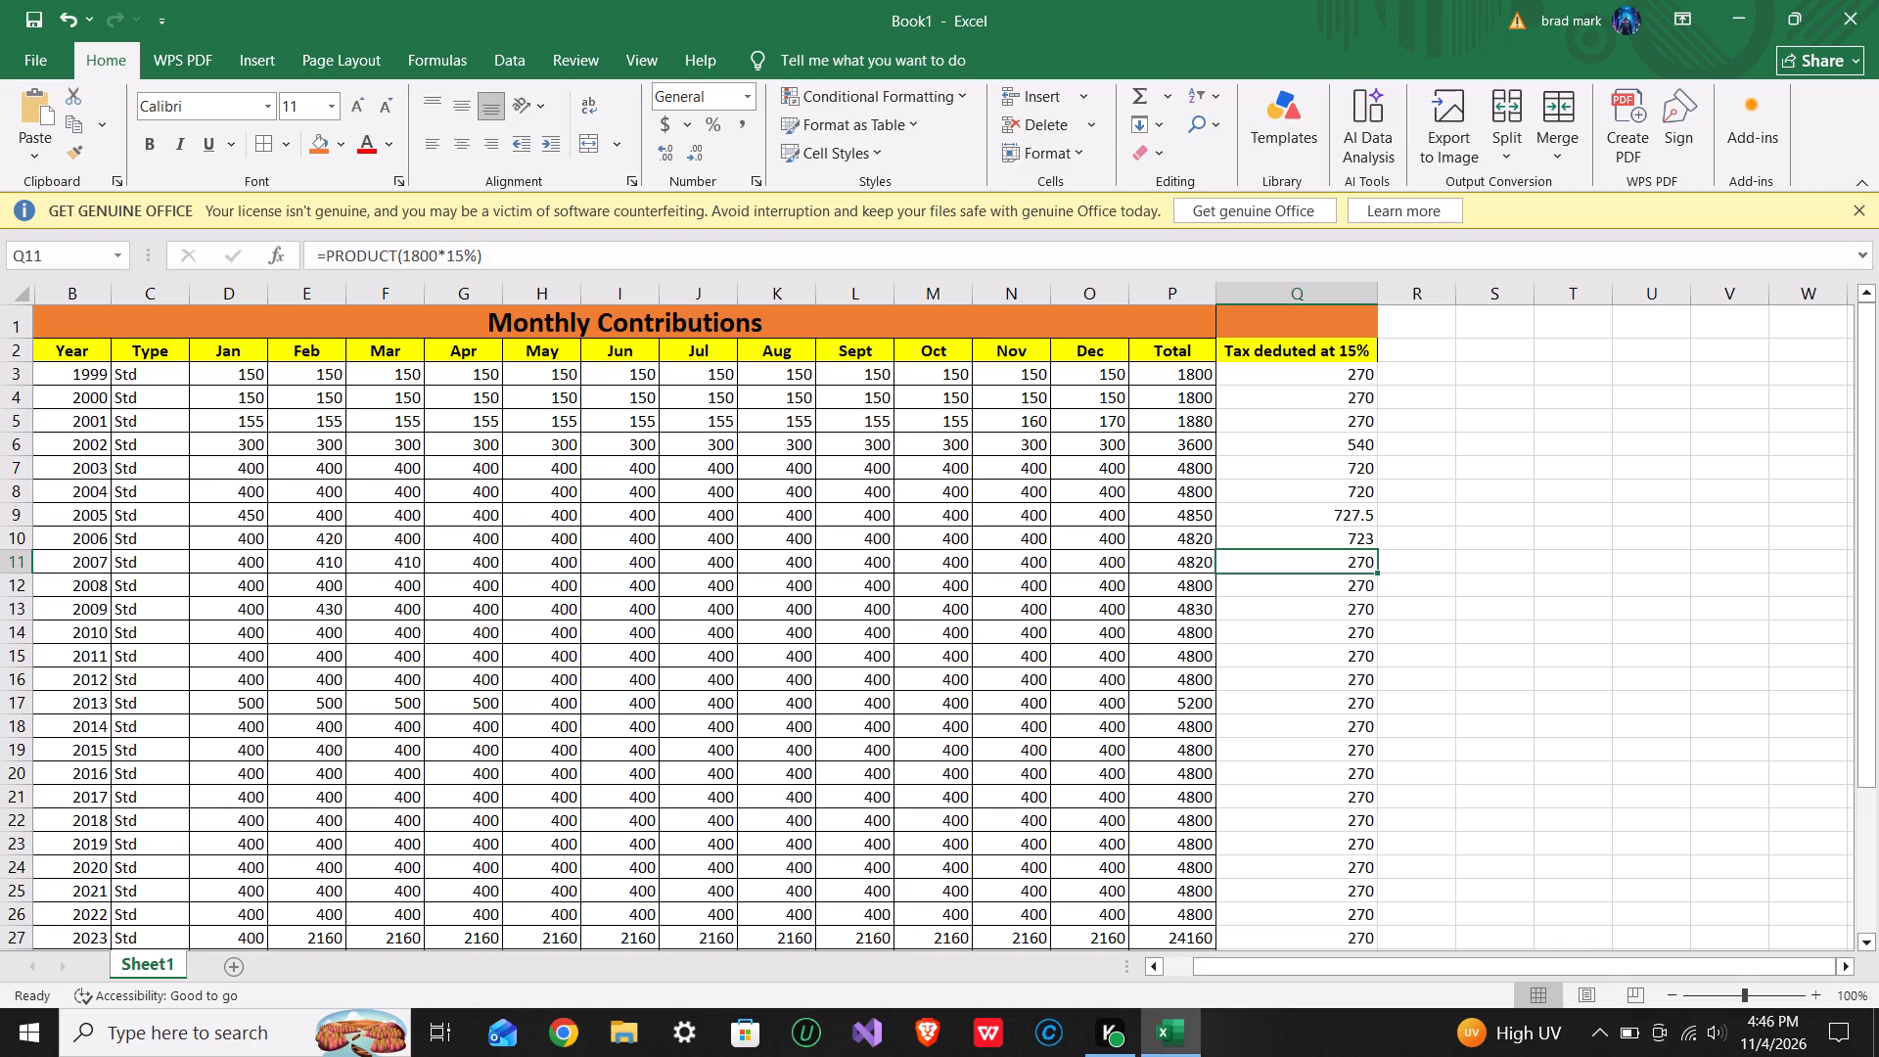
pyautogui.click(405, 260)
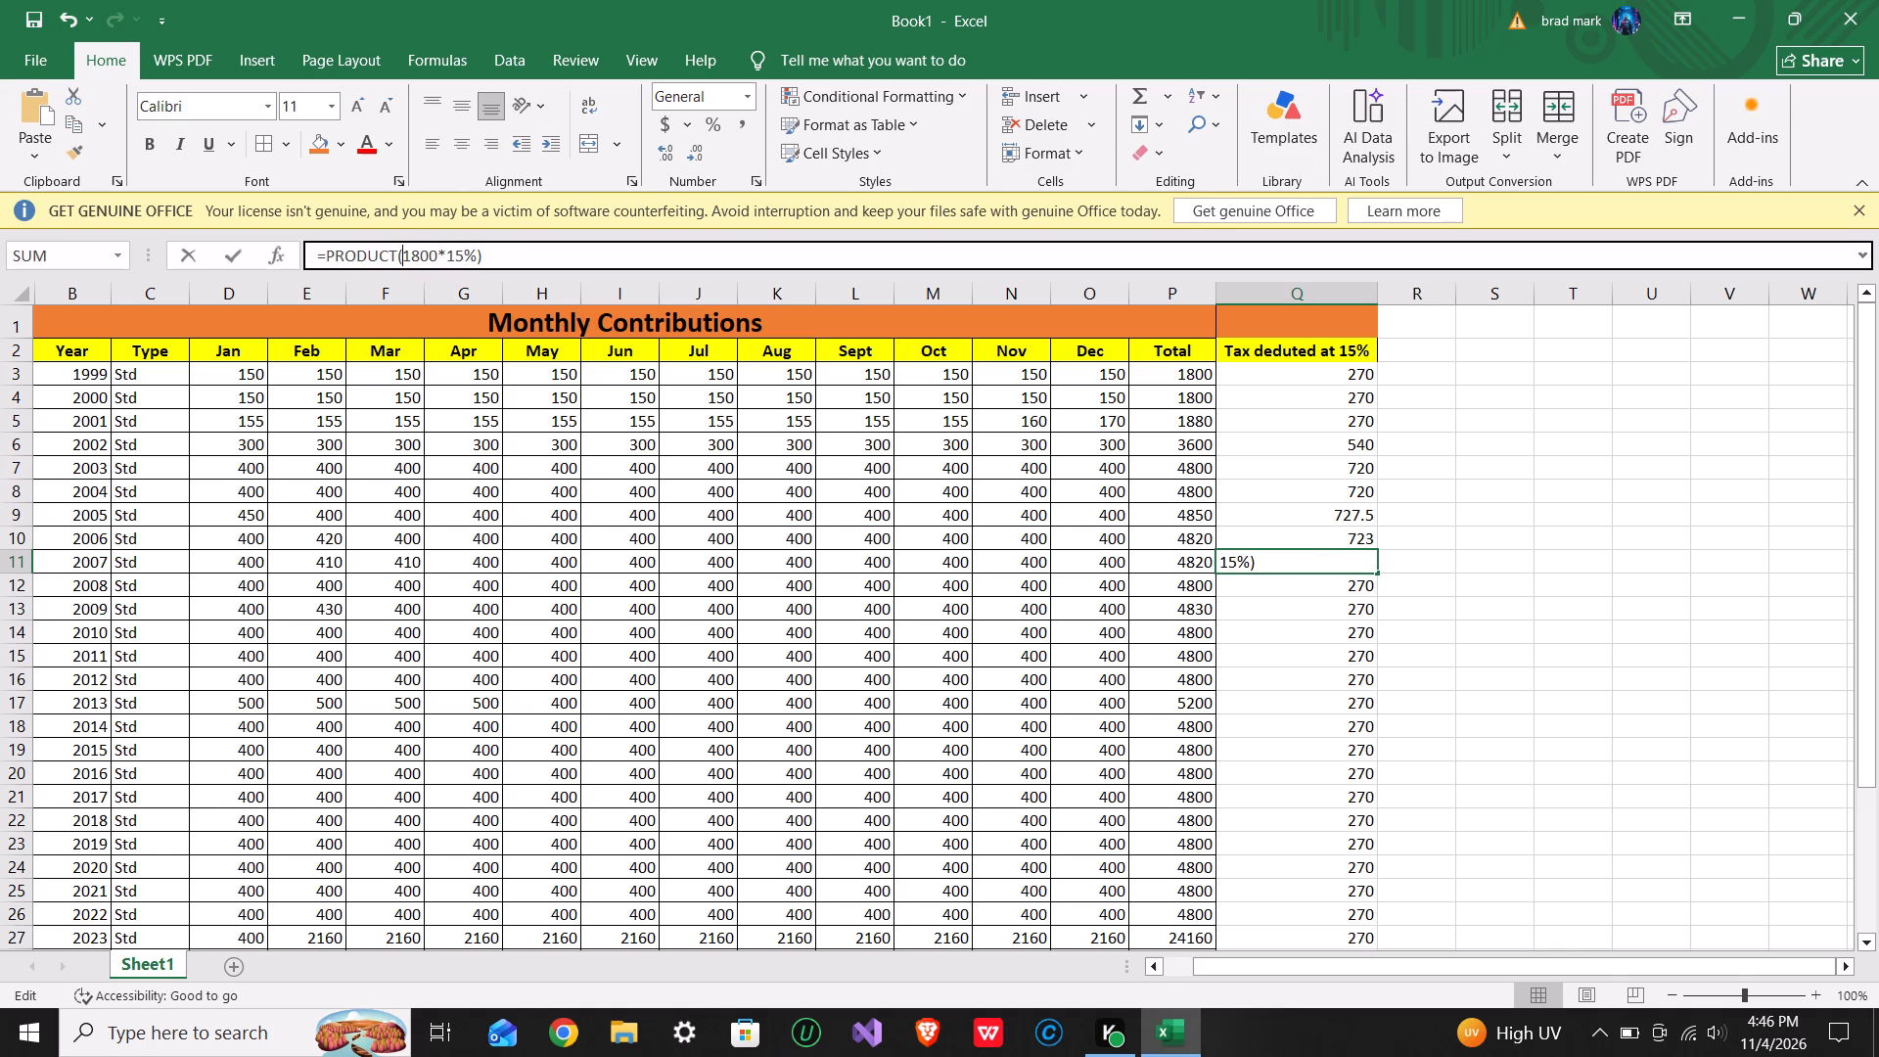
pyautogui.press('Right')
pyautogui.press('BackSpace')
pyautogui.press('4')
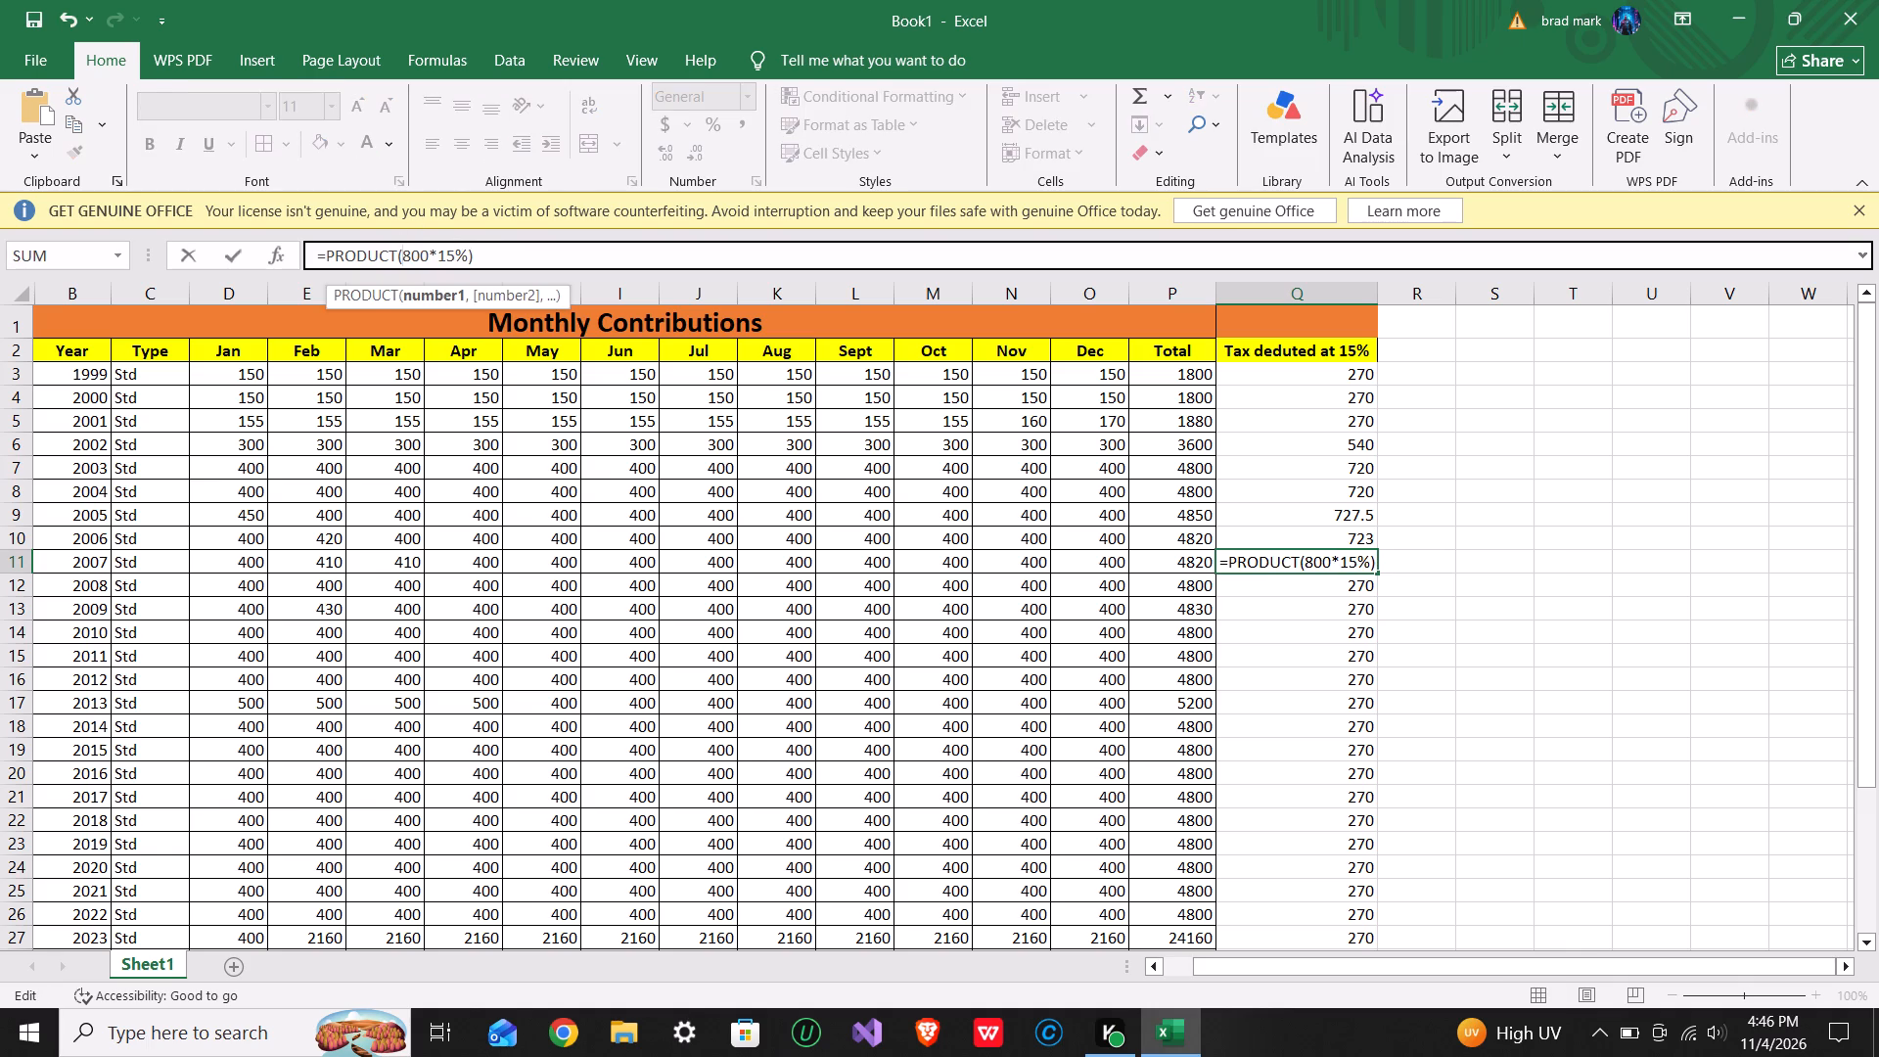
pyautogui.press('Right')
pyautogui.press('Right')
pyautogui.press('BackSpace')
pyautogui.press('2')
# Change the tax formula in cell Q12, the 2008 row, to =PRODUCT(4800*15%).
pyautogui.click(1305, 586)
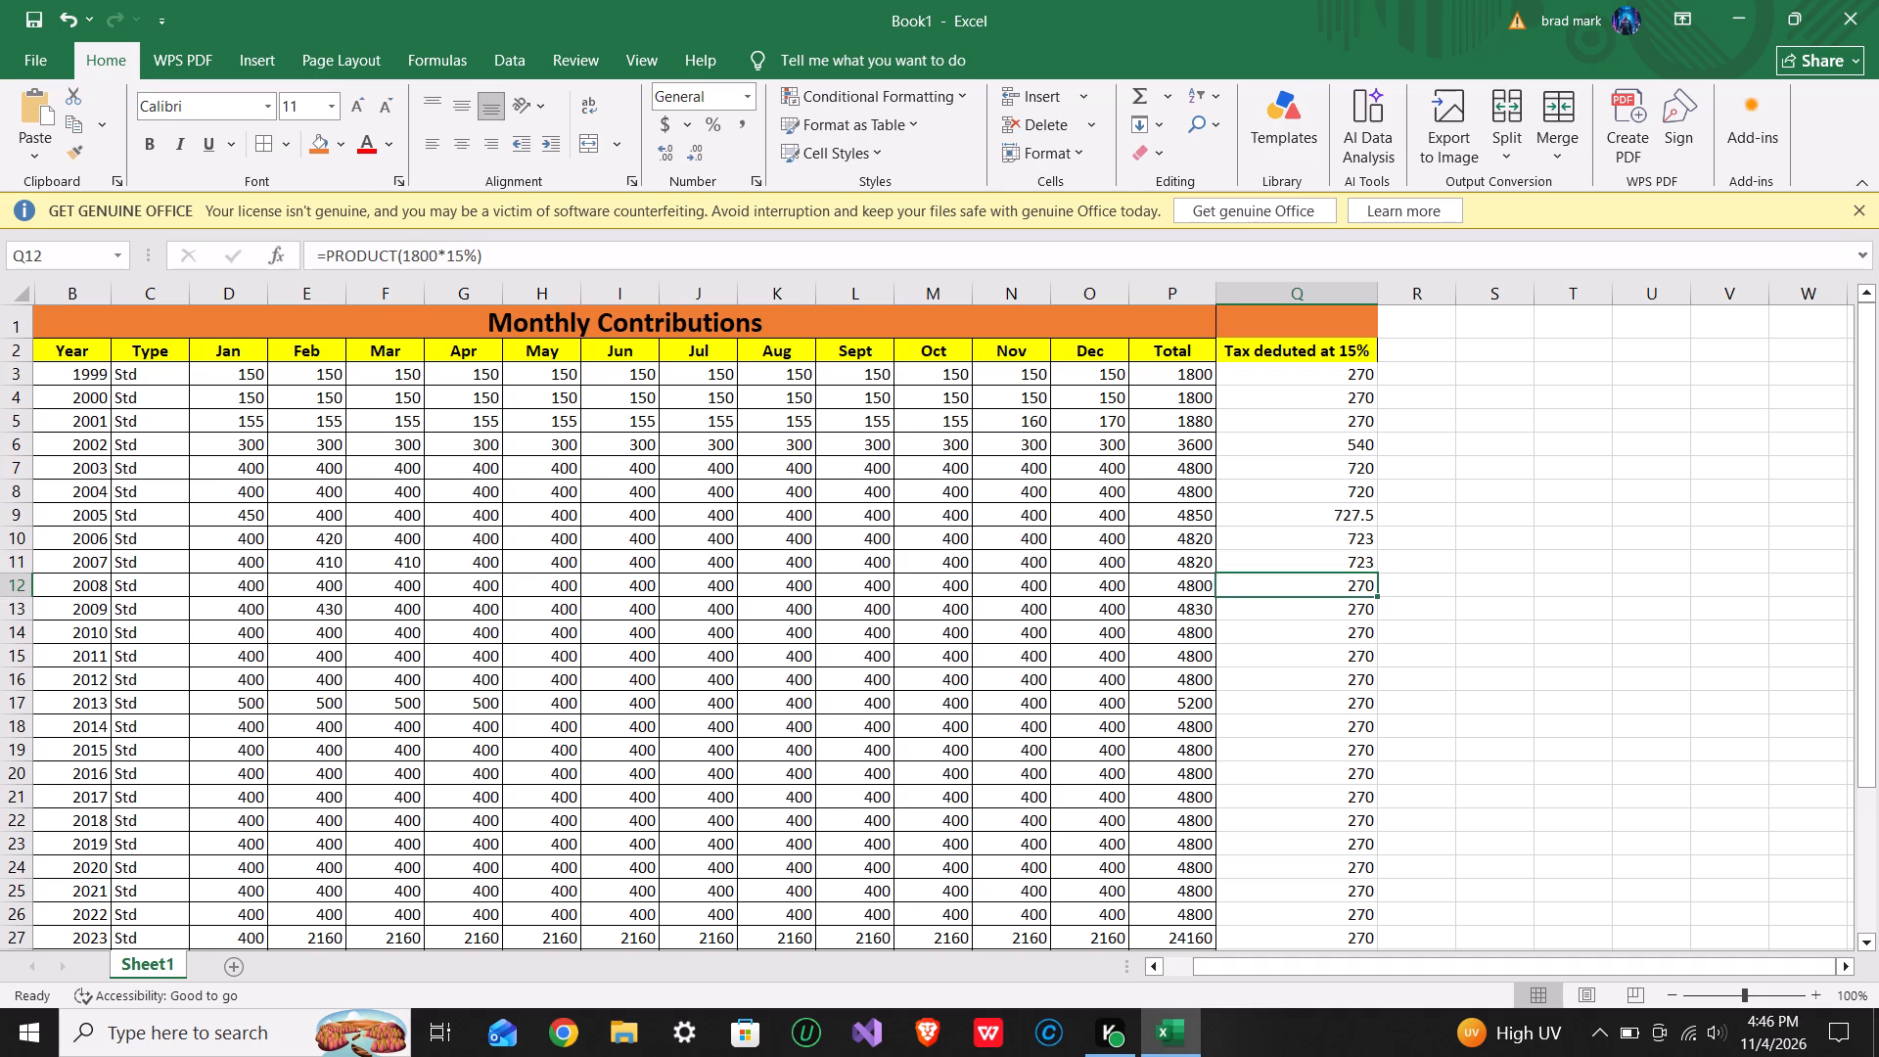
pyautogui.click(409, 265)
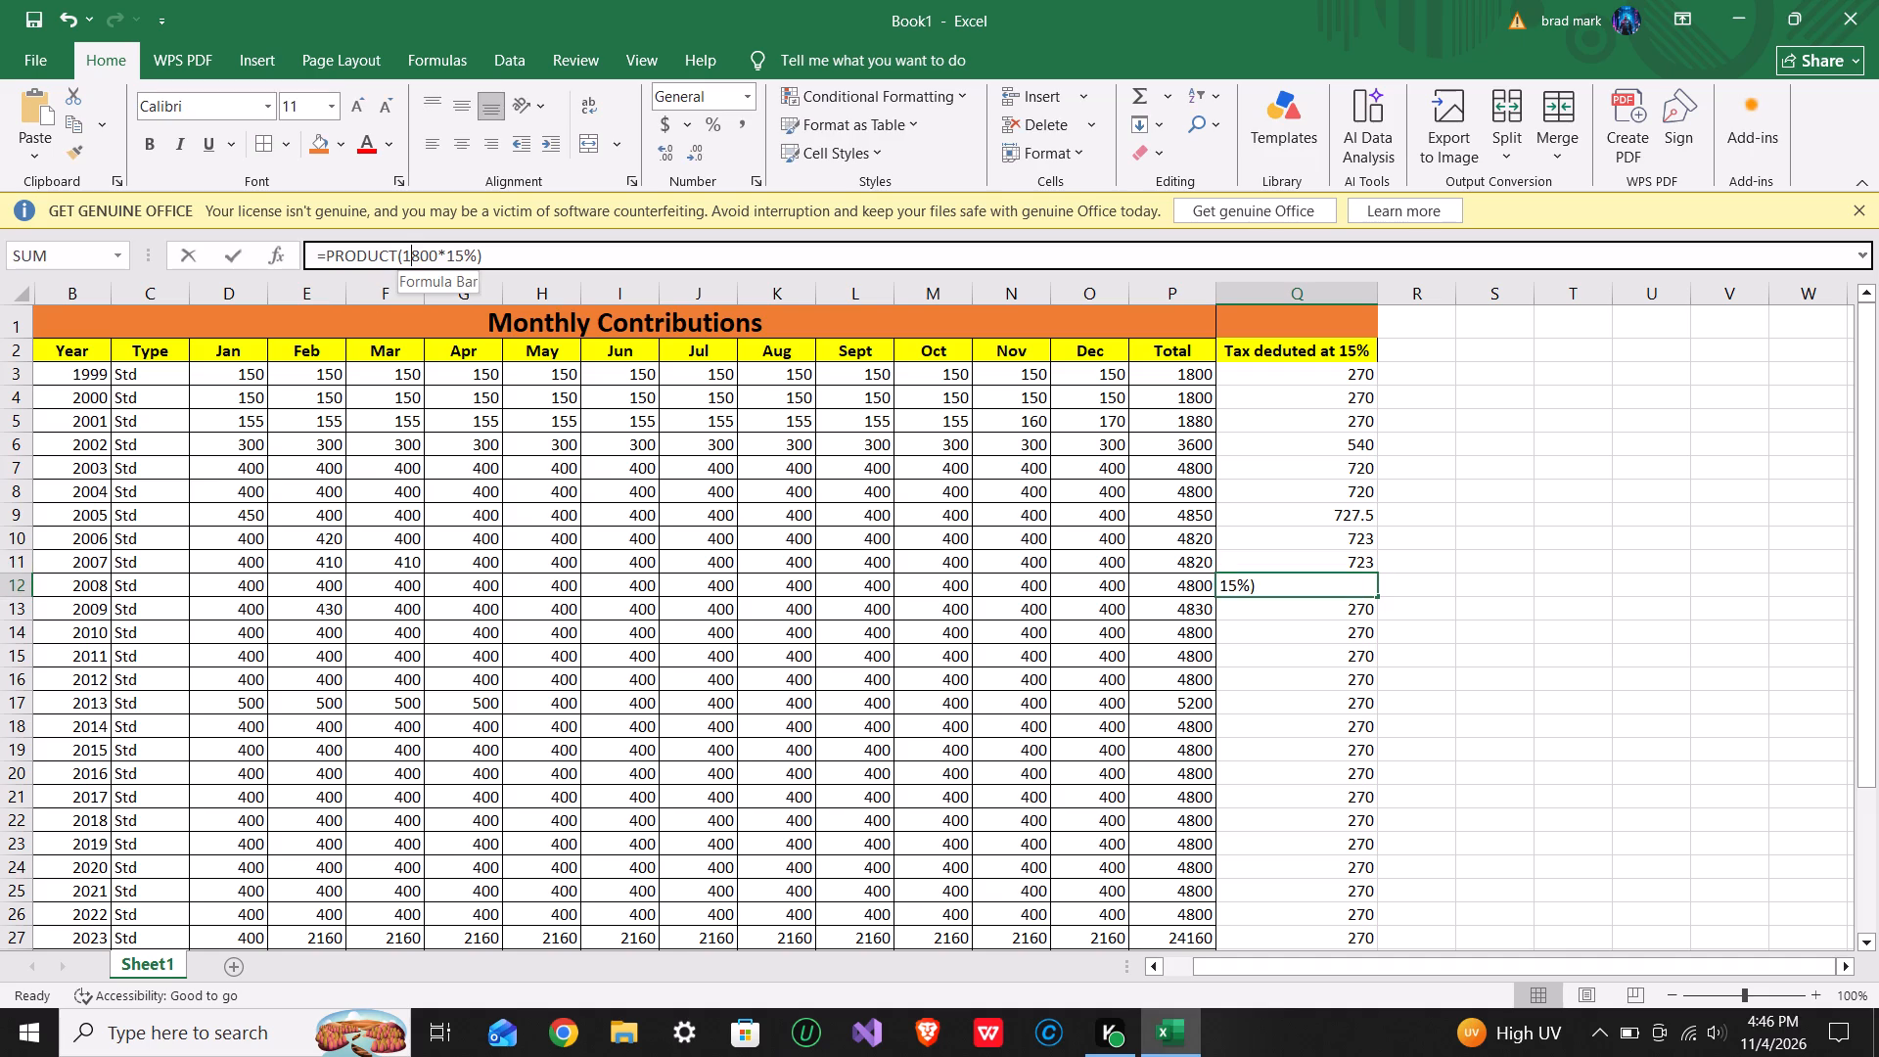
pyautogui.press('BackSpace')
pyautogui.press('4')
pyautogui.press('Right')
pyautogui.press('Right')
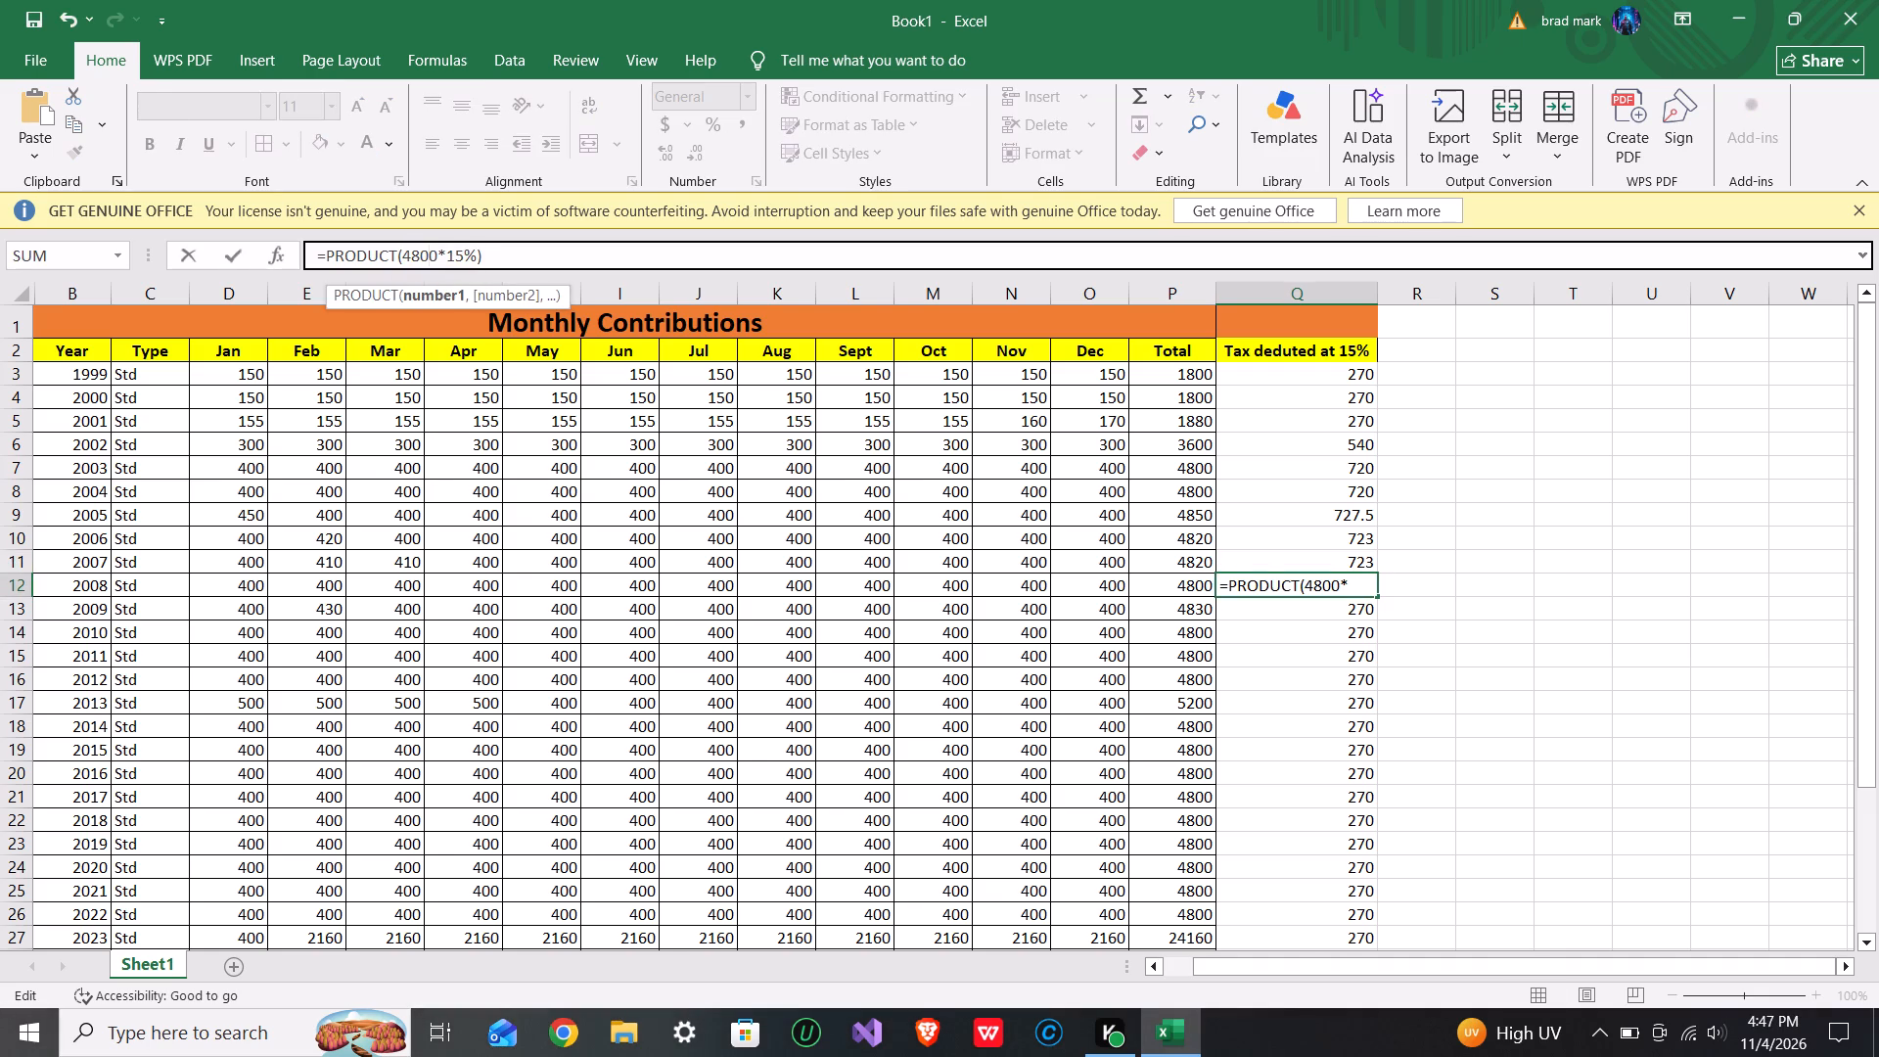
# Change the tax formula in cell Q13, the 2009 row, to =PRODUCT(4830*15%).
pyautogui.click(1276, 614)
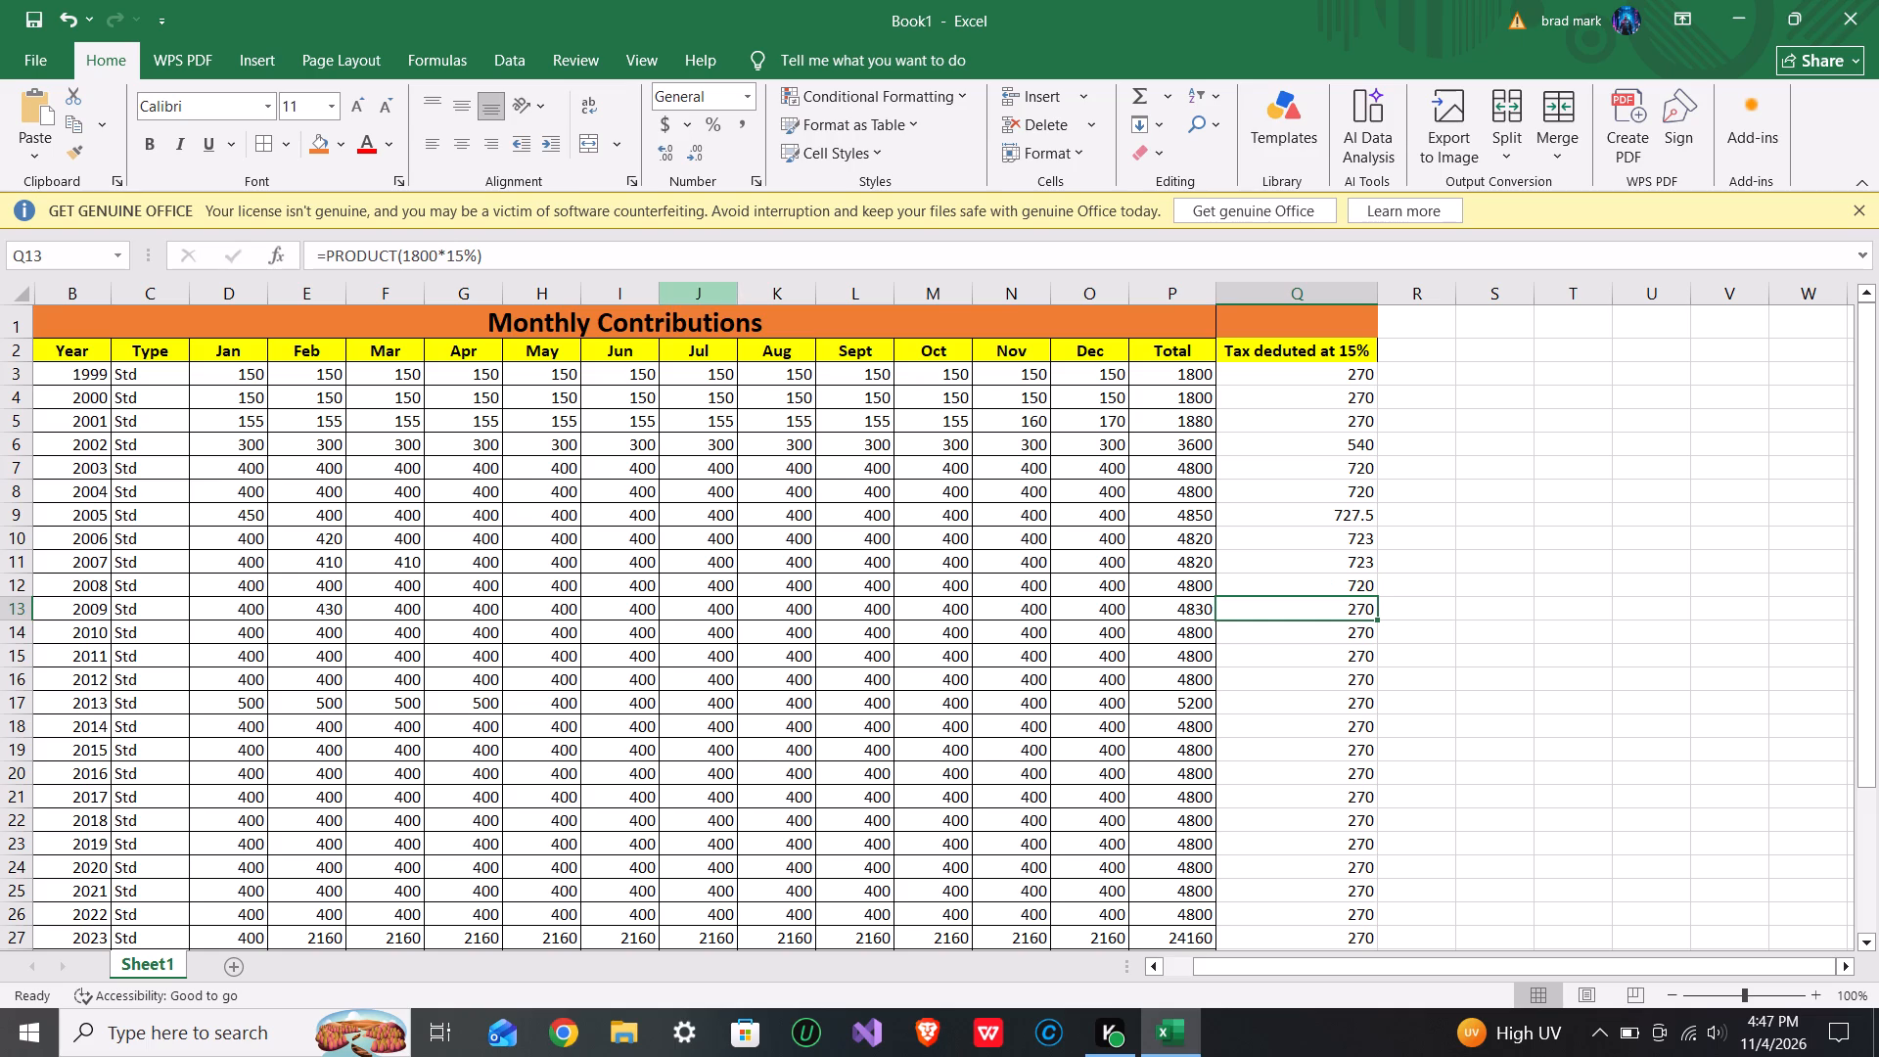
pyautogui.click(411, 254)
pyautogui.press('BackSpace')
pyautogui.press('4')
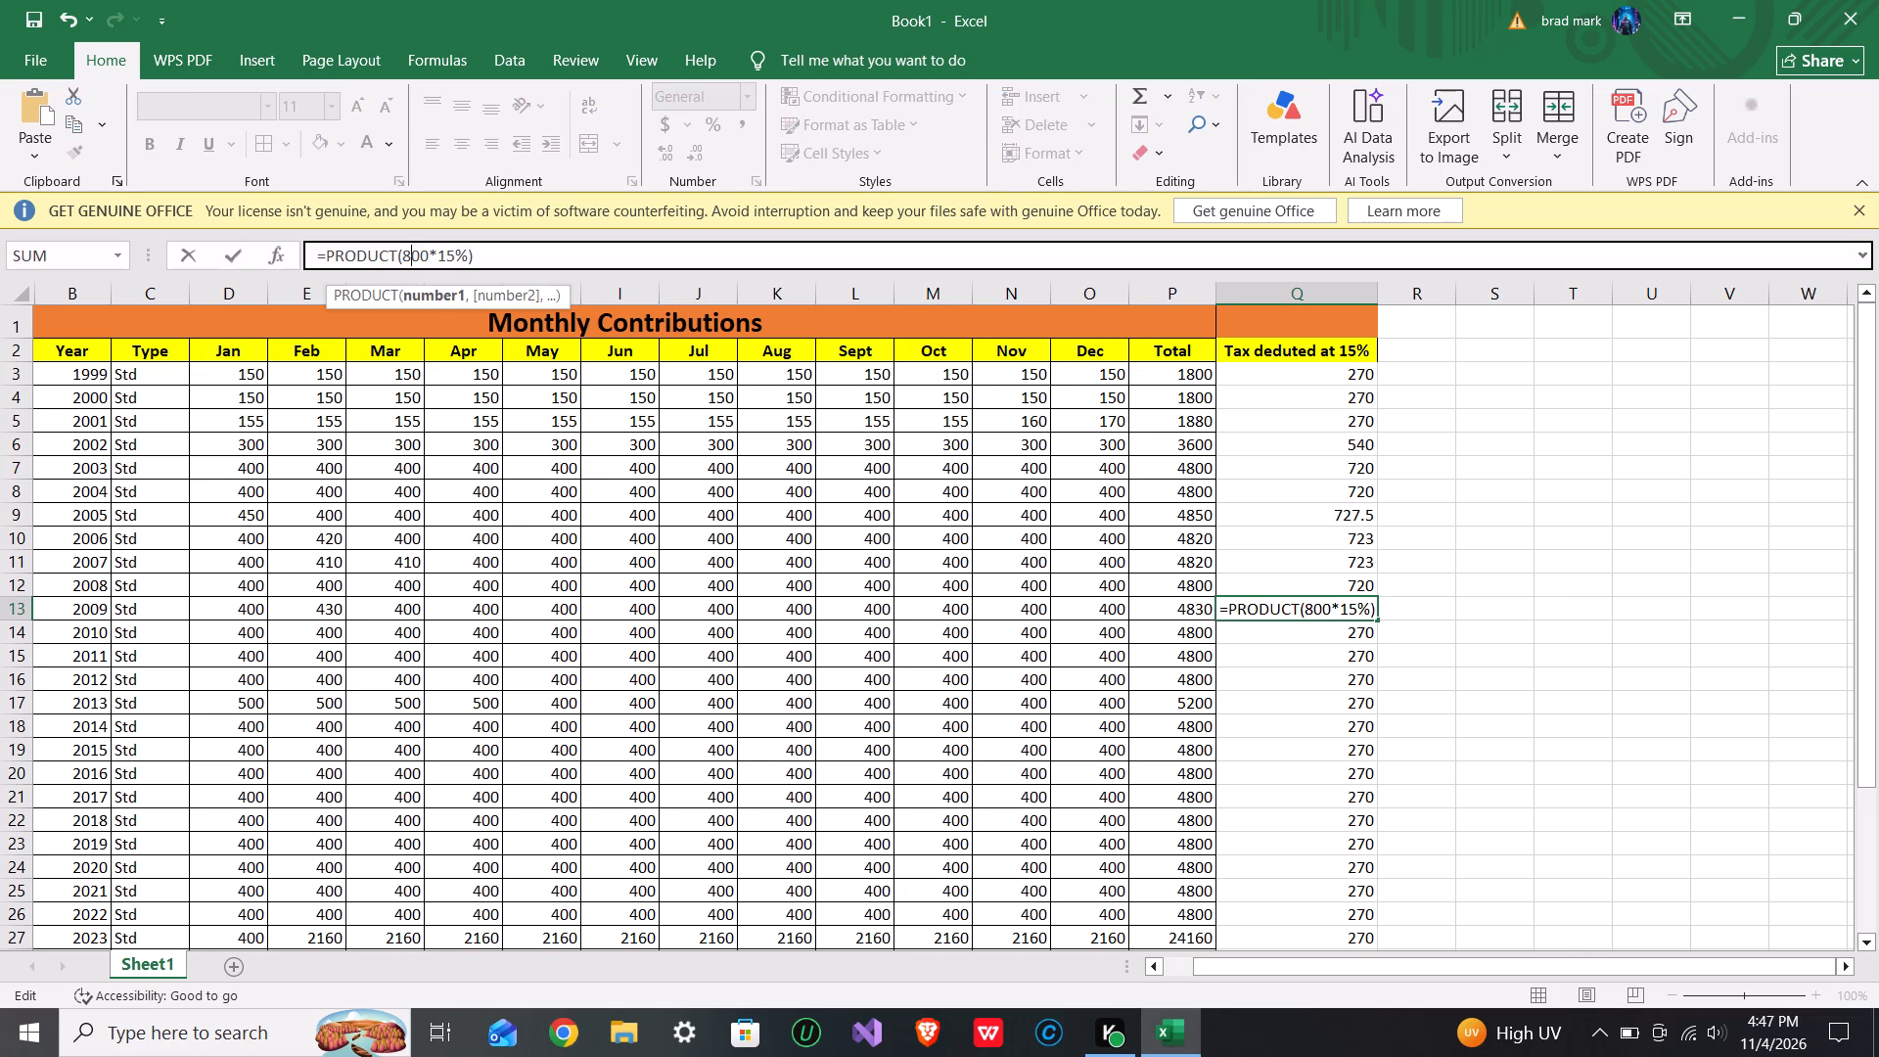
pyautogui.press('Right')
pyautogui.press('Right')
pyautogui.press('BackSpace')
pyautogui.press('3')
pyautogui.click(1442, 547)
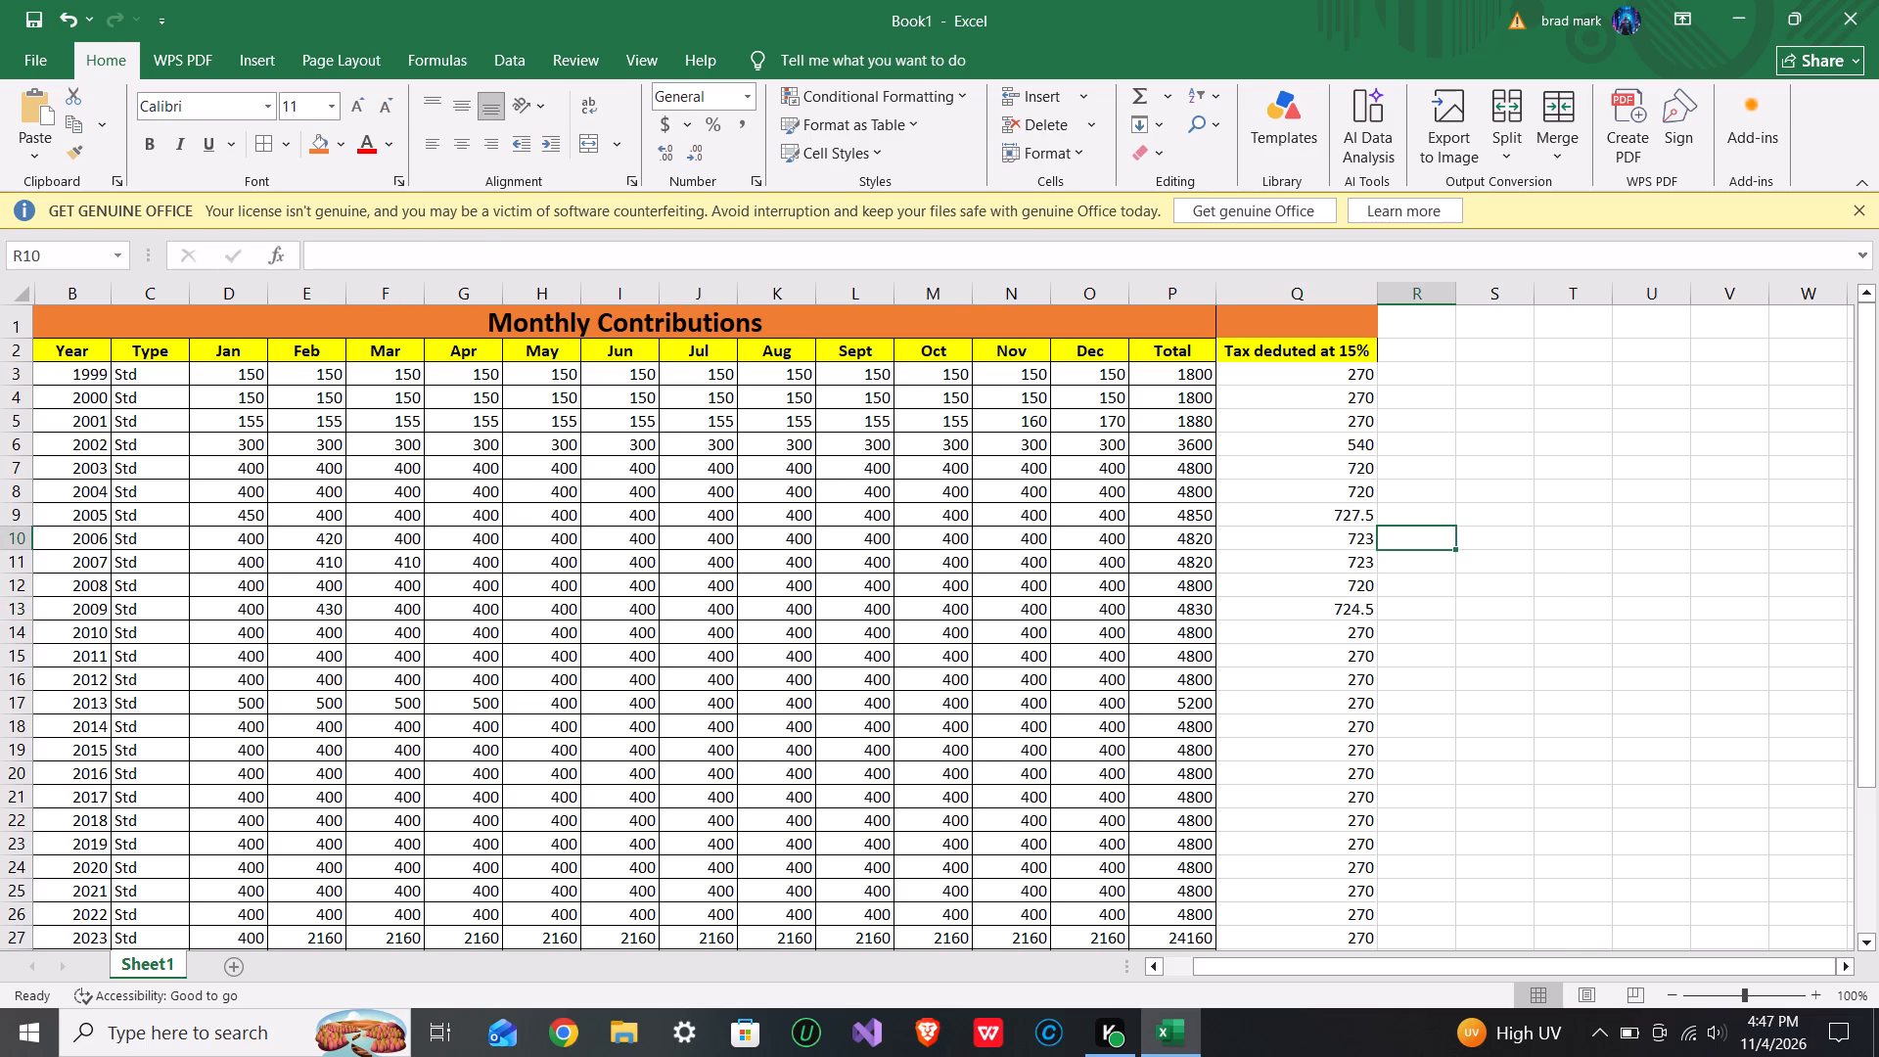
pyautogui.click(1341, 612)
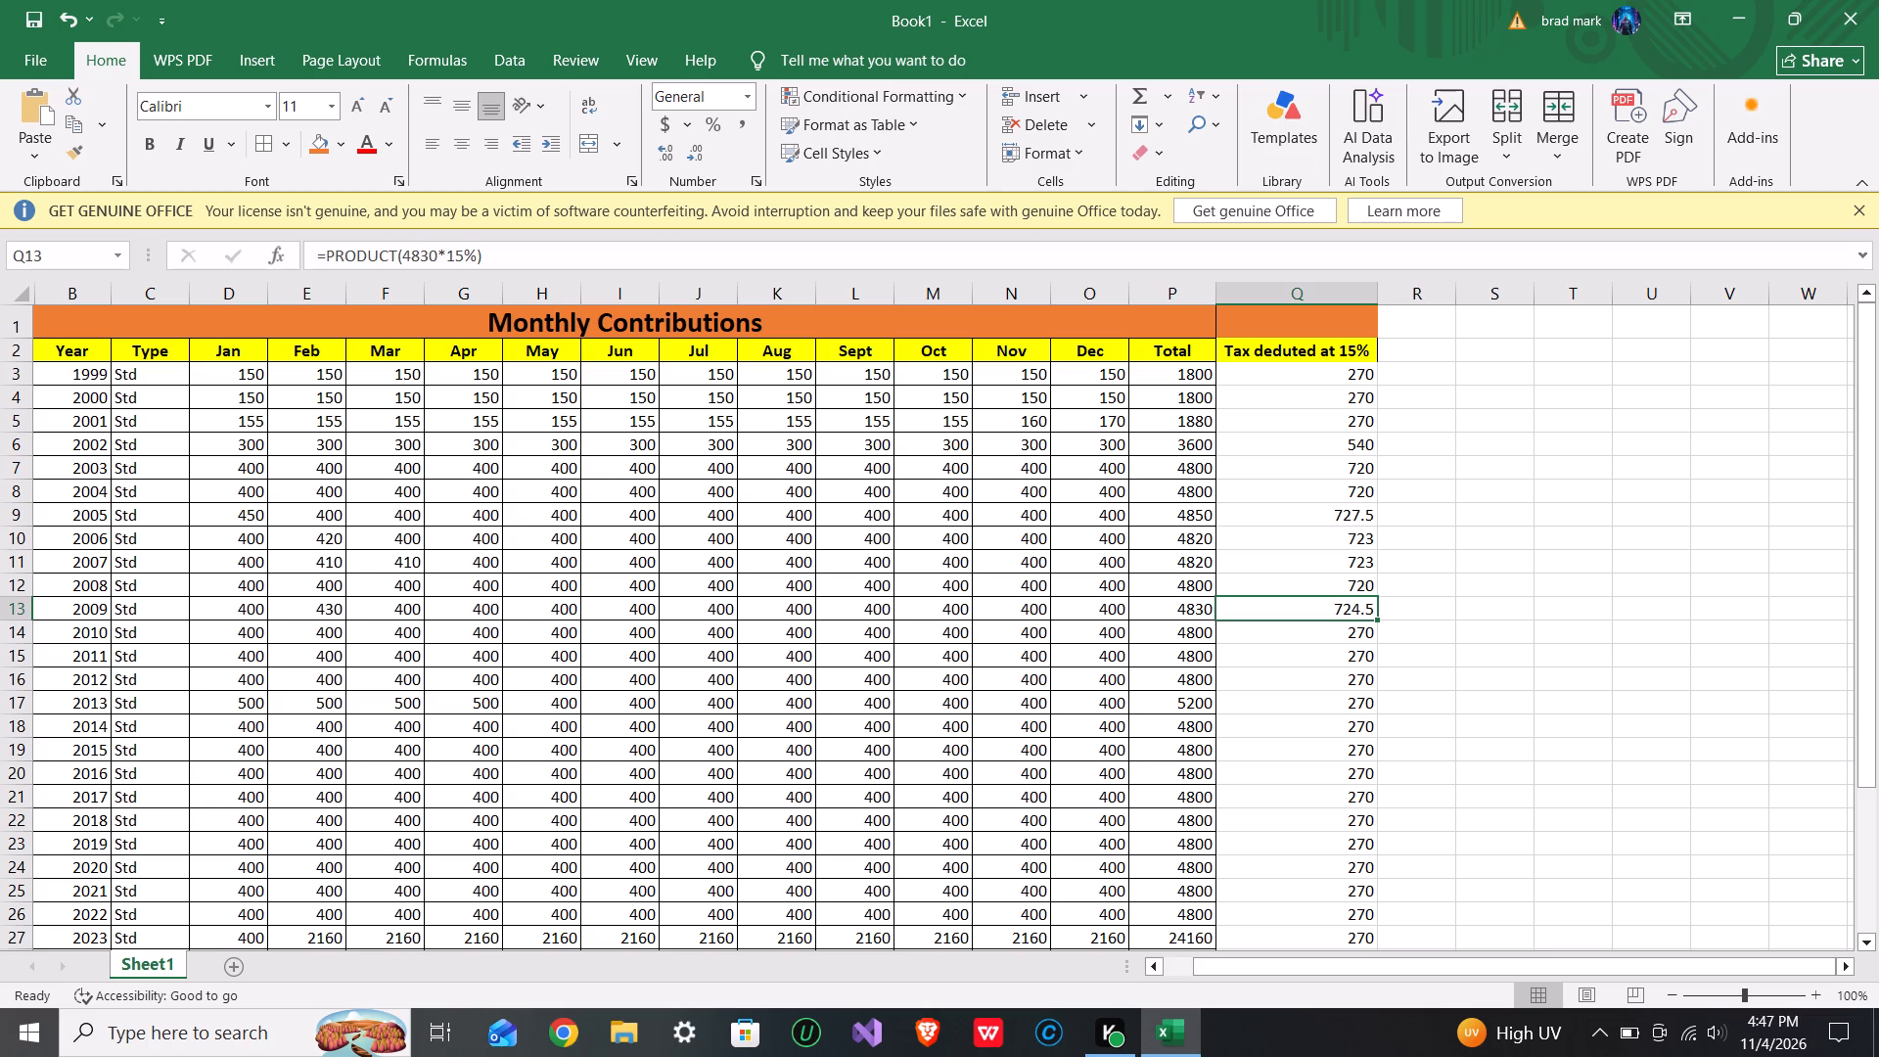
# Change the tax formula in cell Q14, the 2010 row, to =PRODUCT(4800*15%).
pyautogui.click(1347, 643)
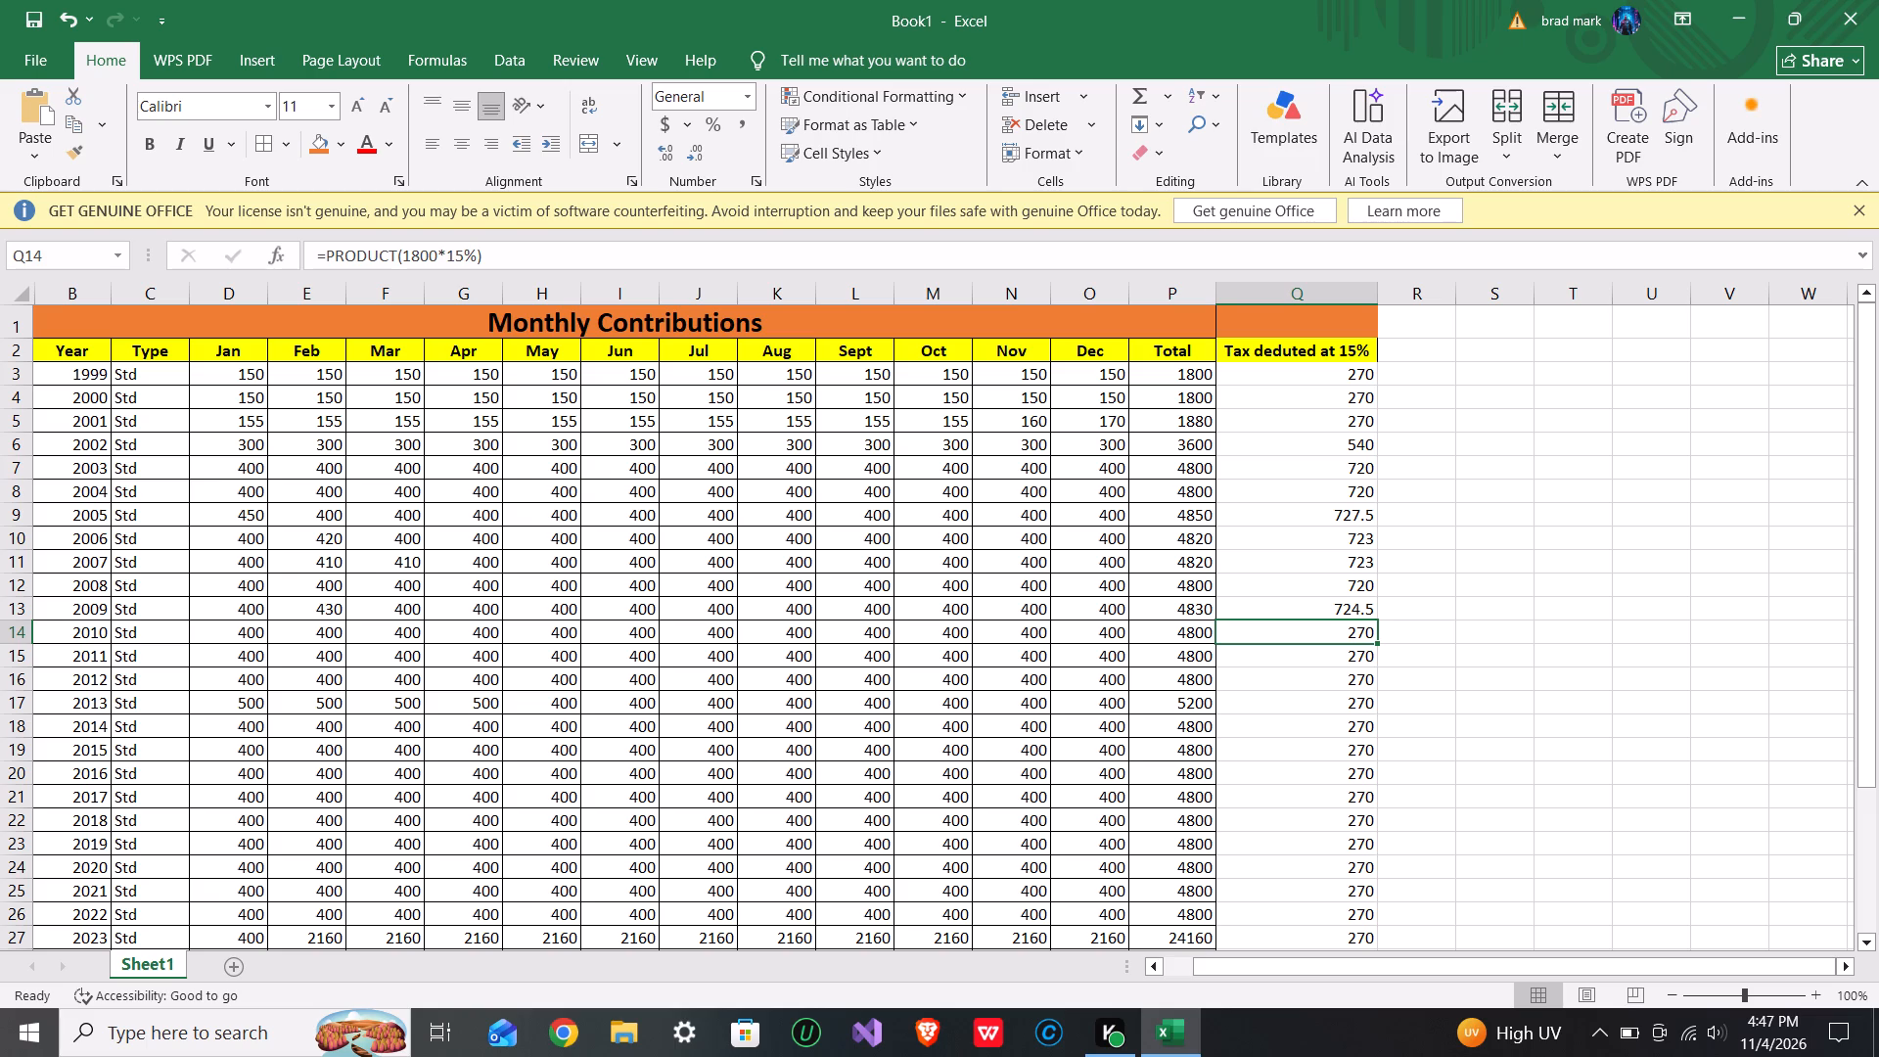
pyautogui.click(1330, 600)
pyautogui.click(1292, 631)
pyautogui.click(412, 259)
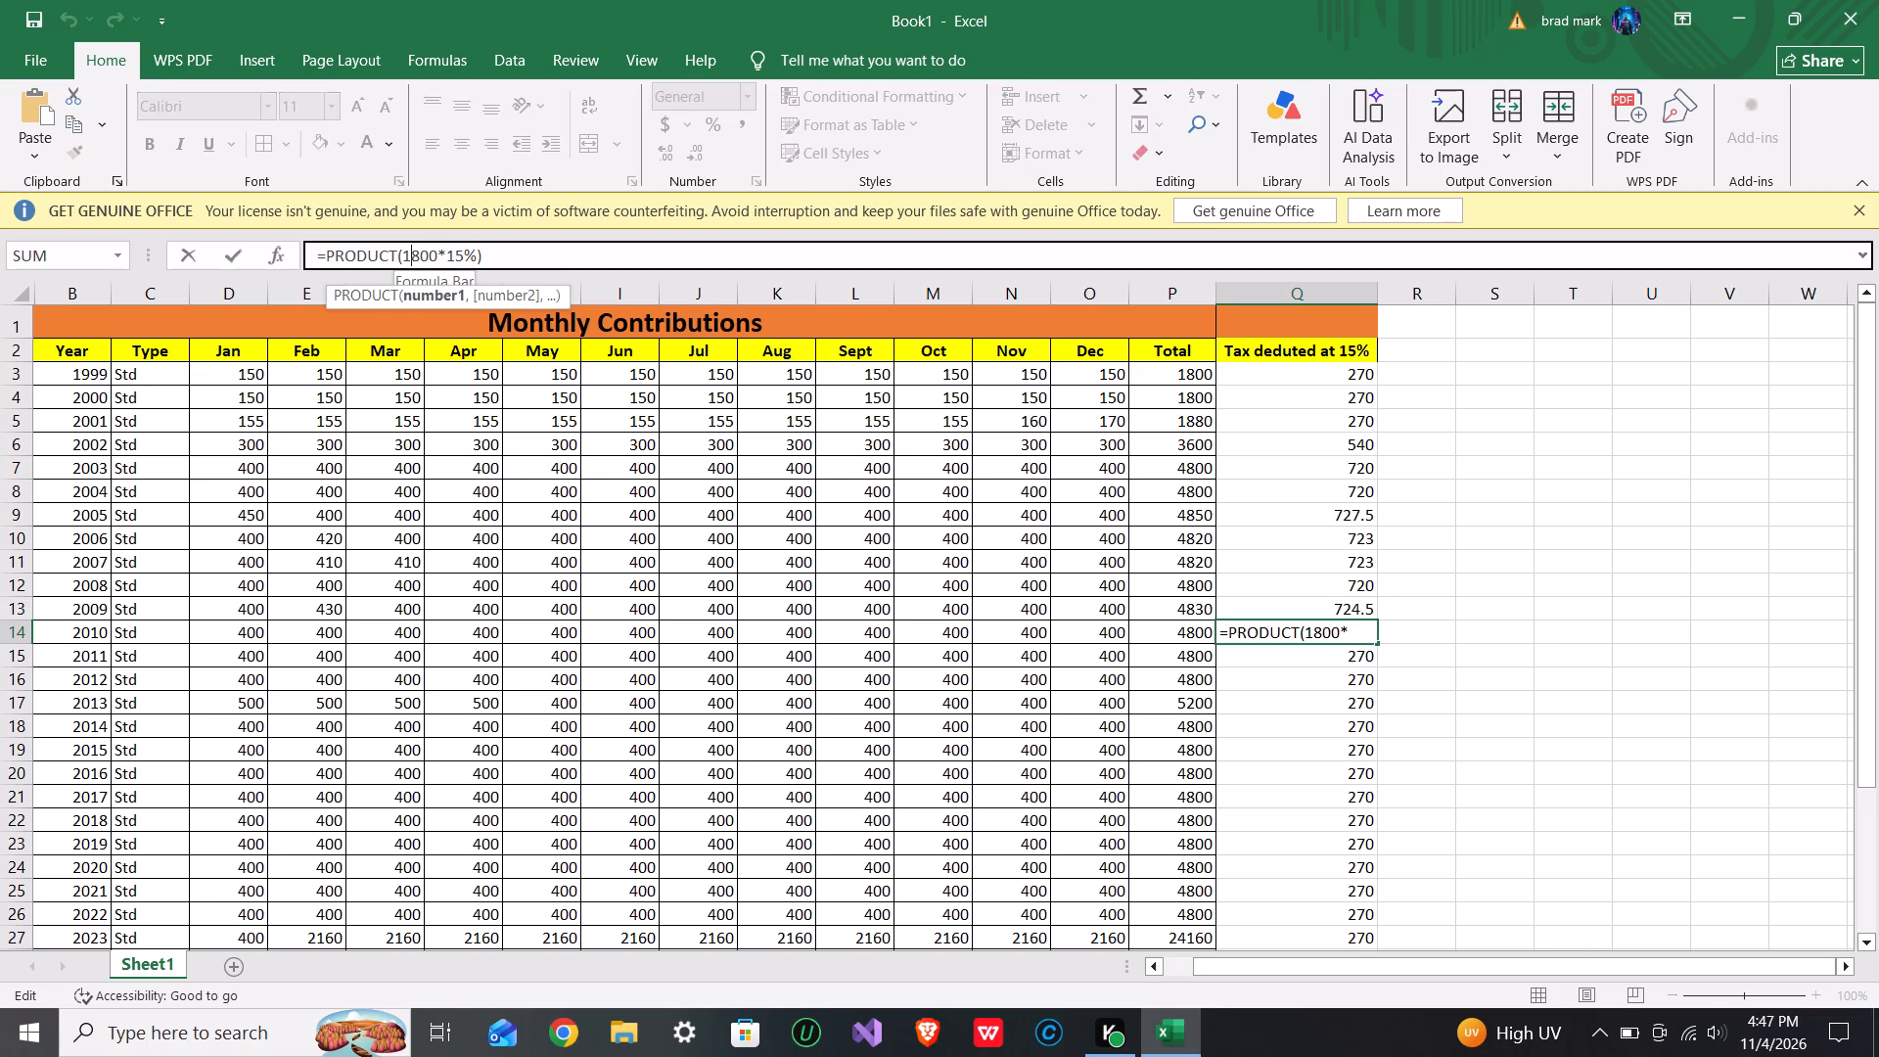
pyautogui.press('BackSpace')
pyautogui.press('4')
pyautogui.click(1330, 660)
pyautogui.click(1321, 625)
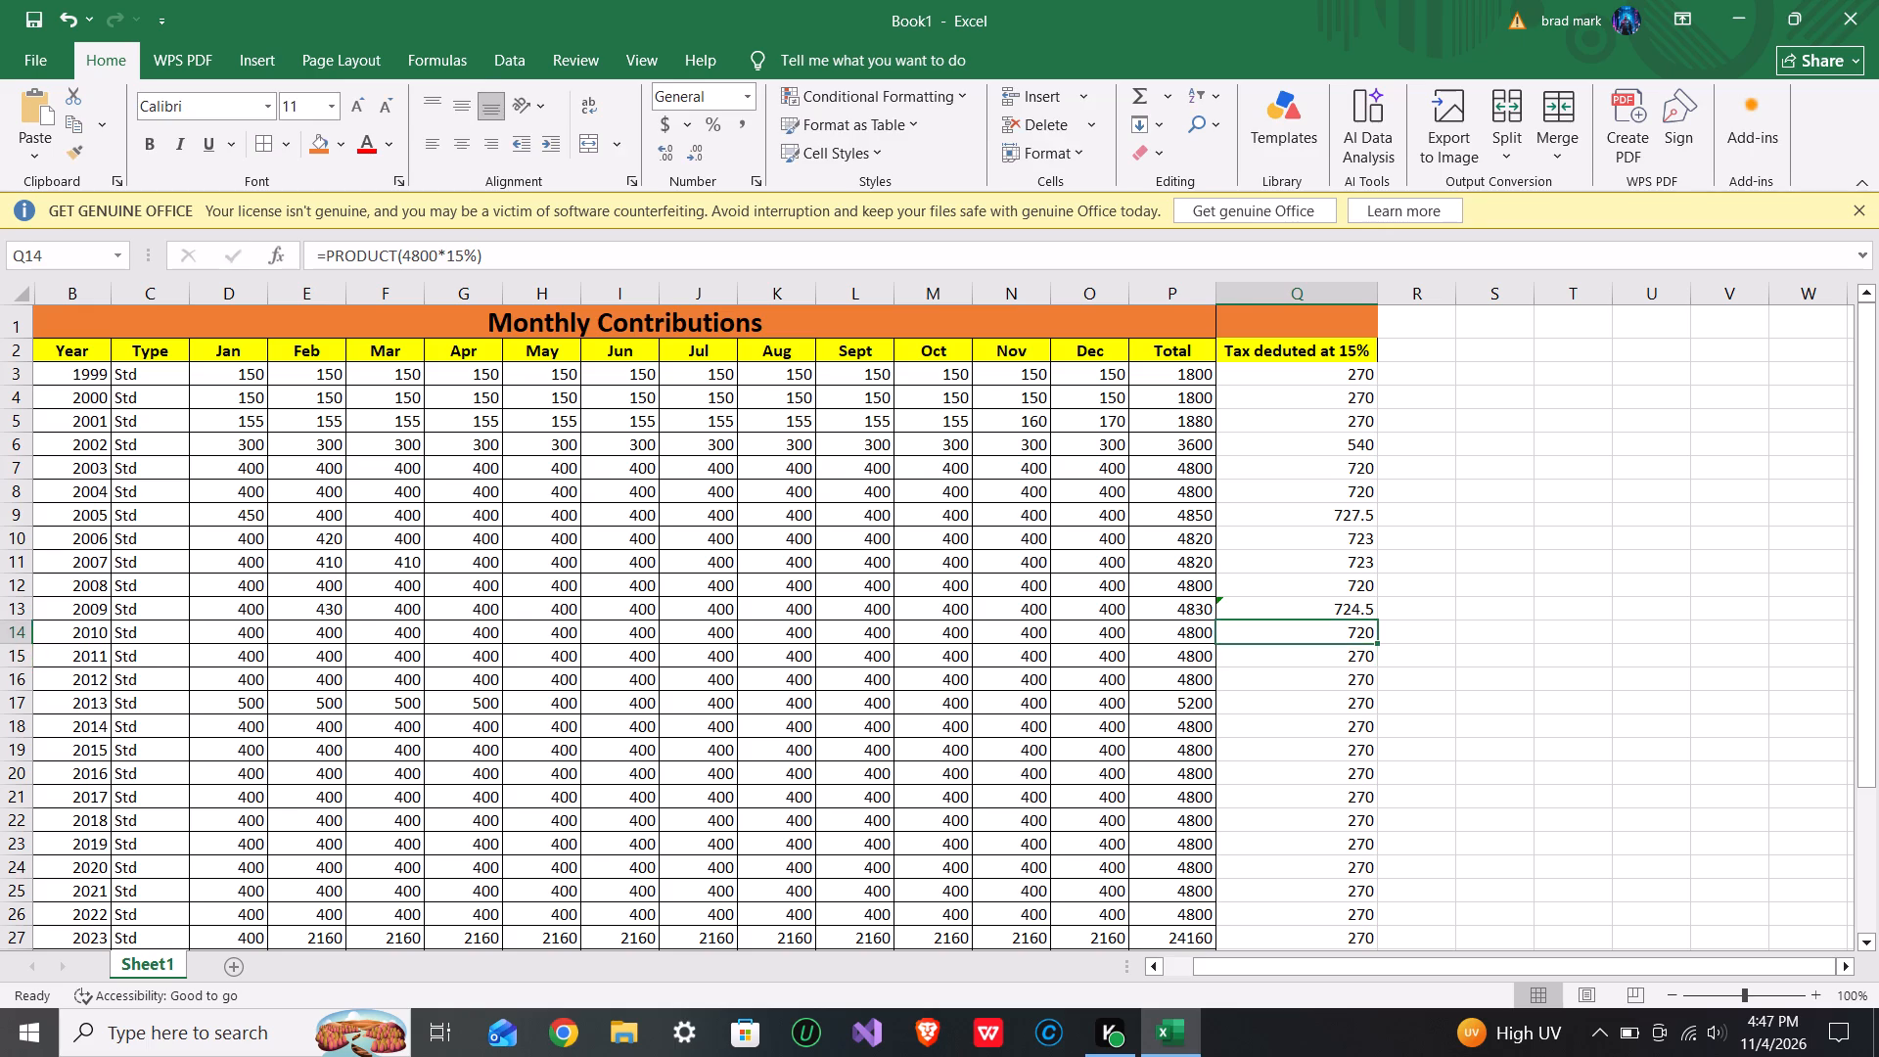
# Change the tax formula in cell Q15, the 2011 row, to =PRODUCT(4800*15%).
pyautogui.click(1327, 659)
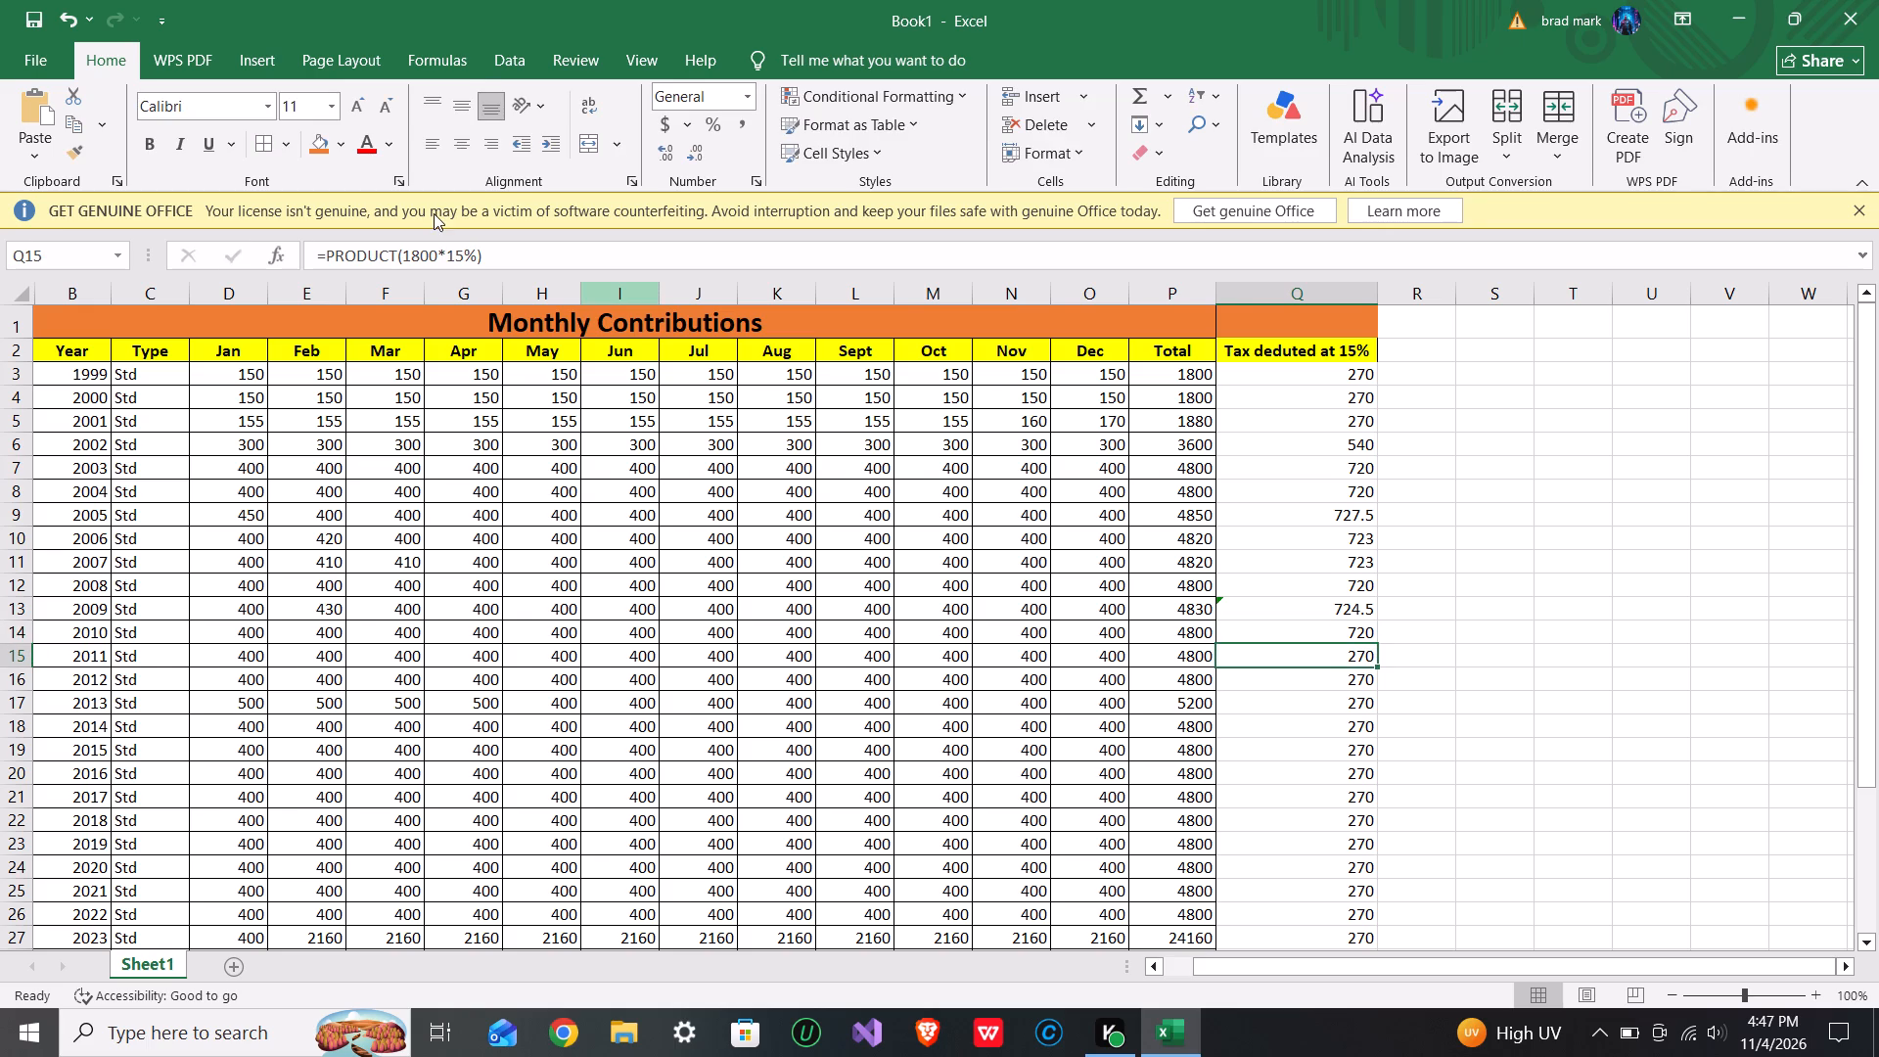
pyautogui.click(411, 259)
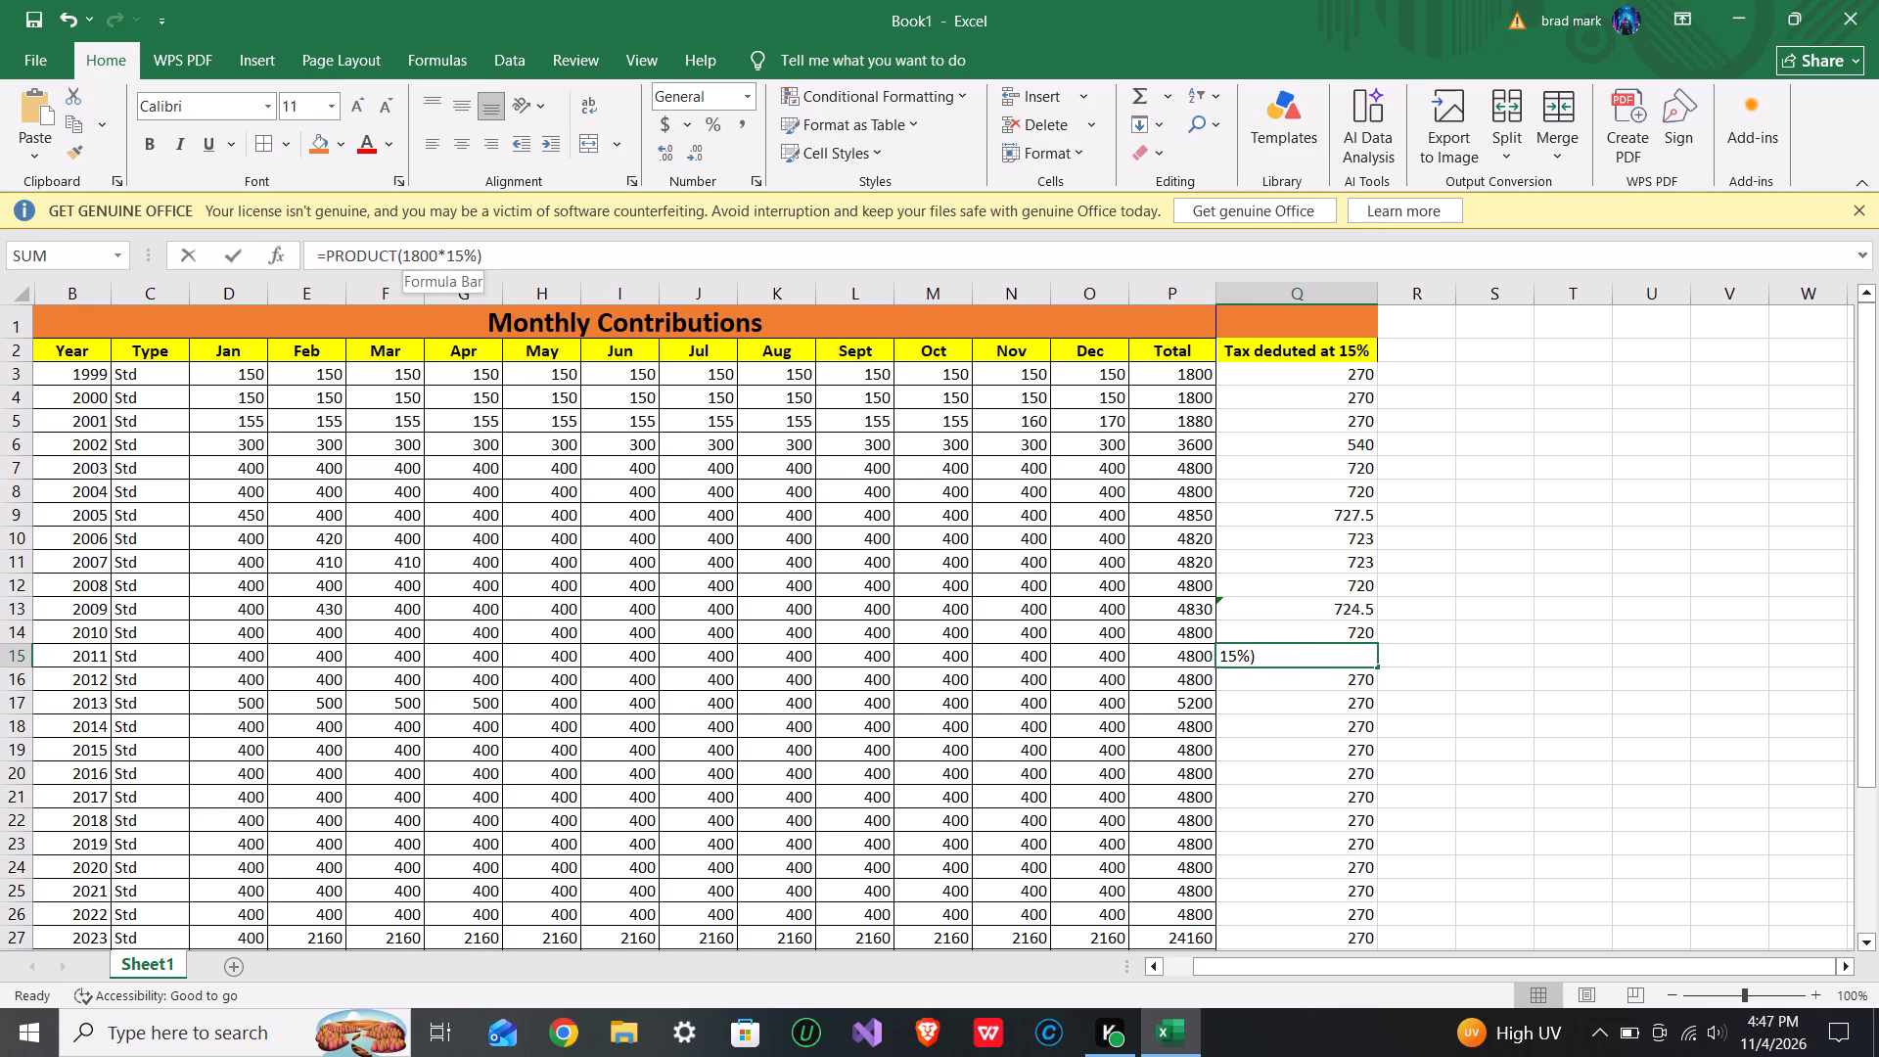
pyautogui.press('BackSpace')
pyautogui.press('4')
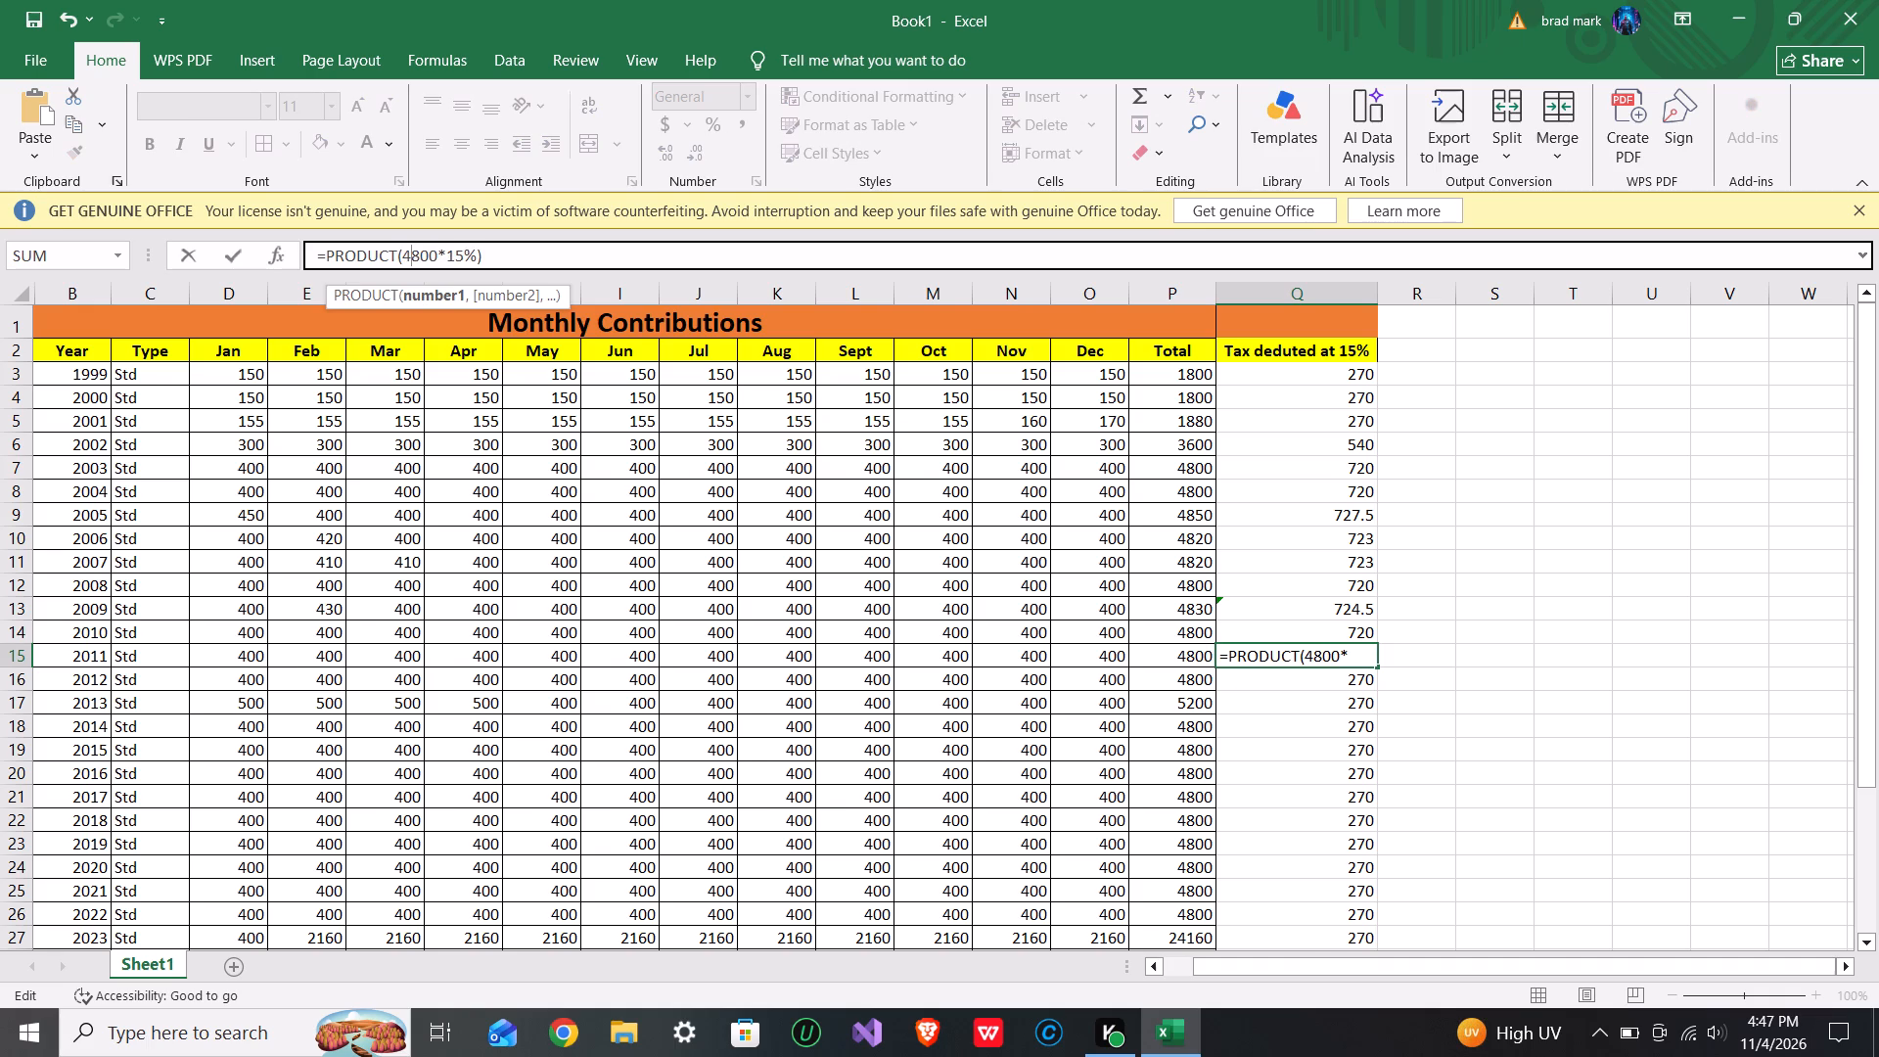
# Change the tax formula in cell Q16, the 2012 row, to =PRODUCT(4800*15%).
pyautogui.click(1352, 686)
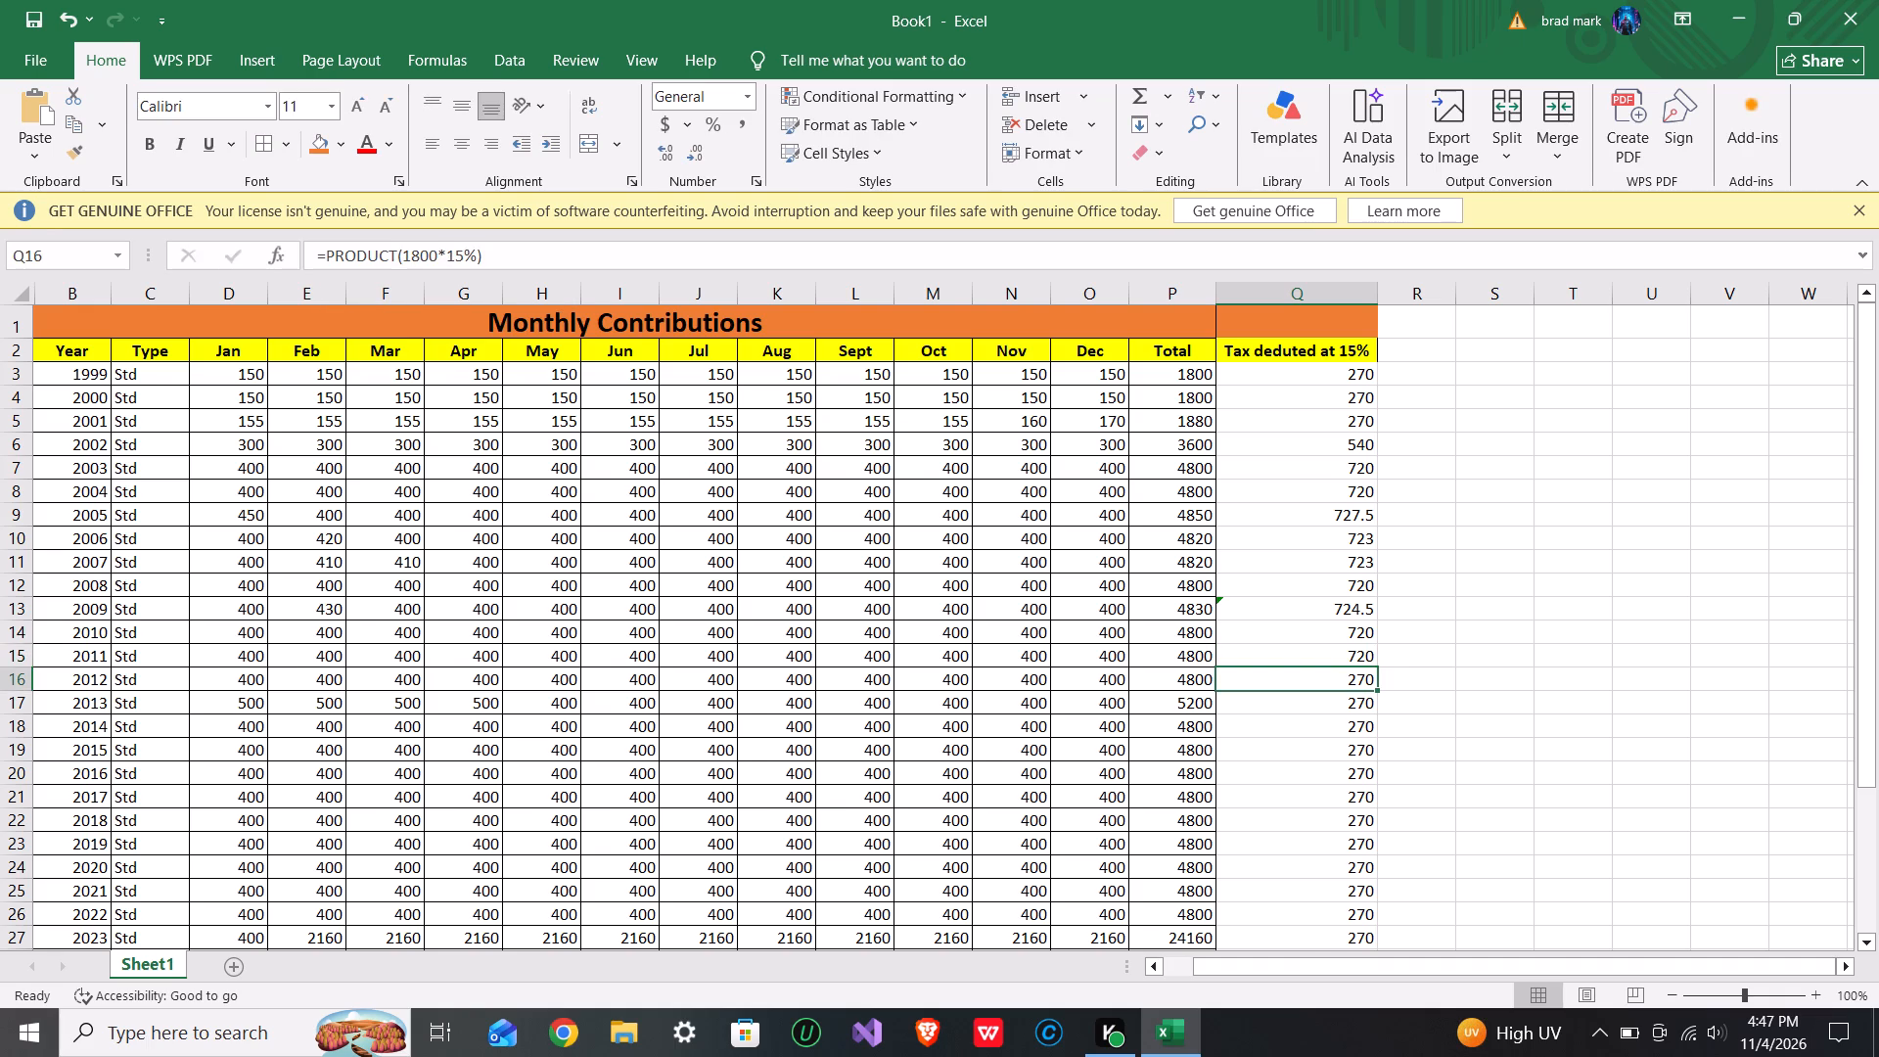
pyautogui.click(1325, 680)
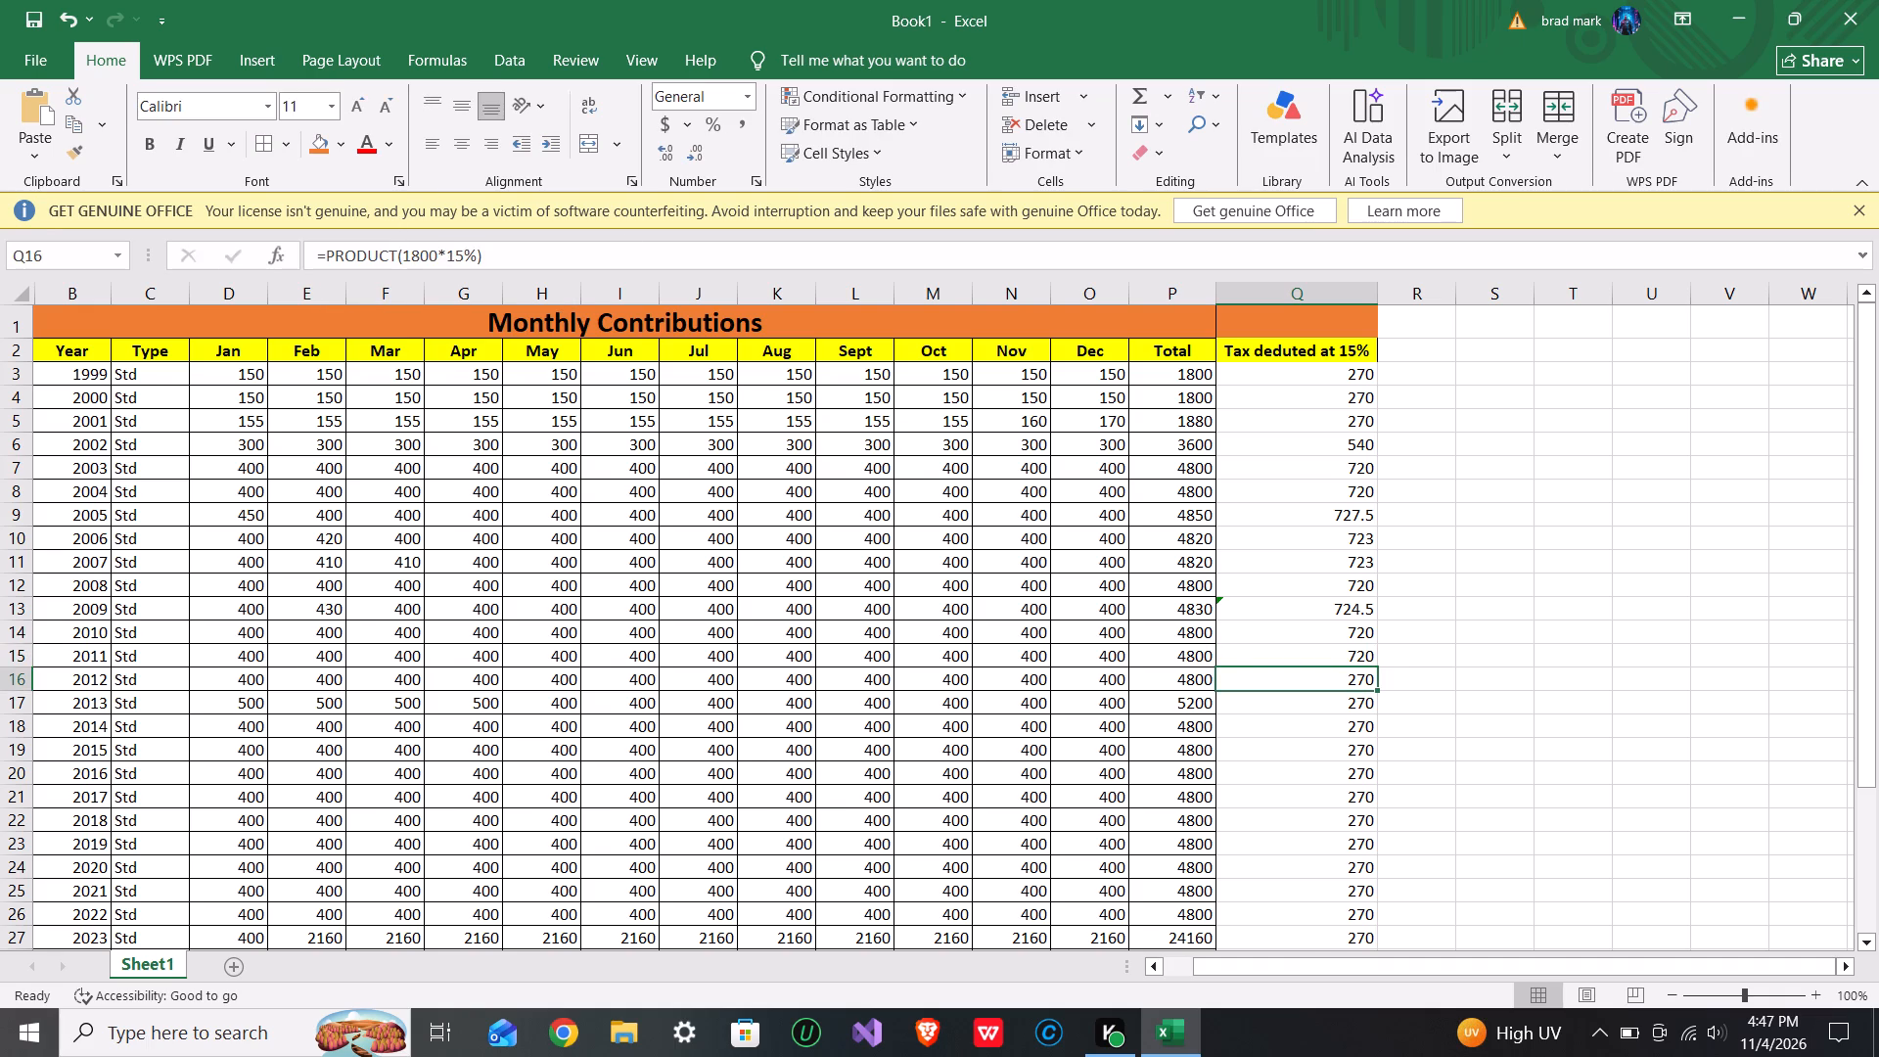
pyautogui.click(408, 254)
pyautogui.press('BackSpace')
pyautogui.press('4')
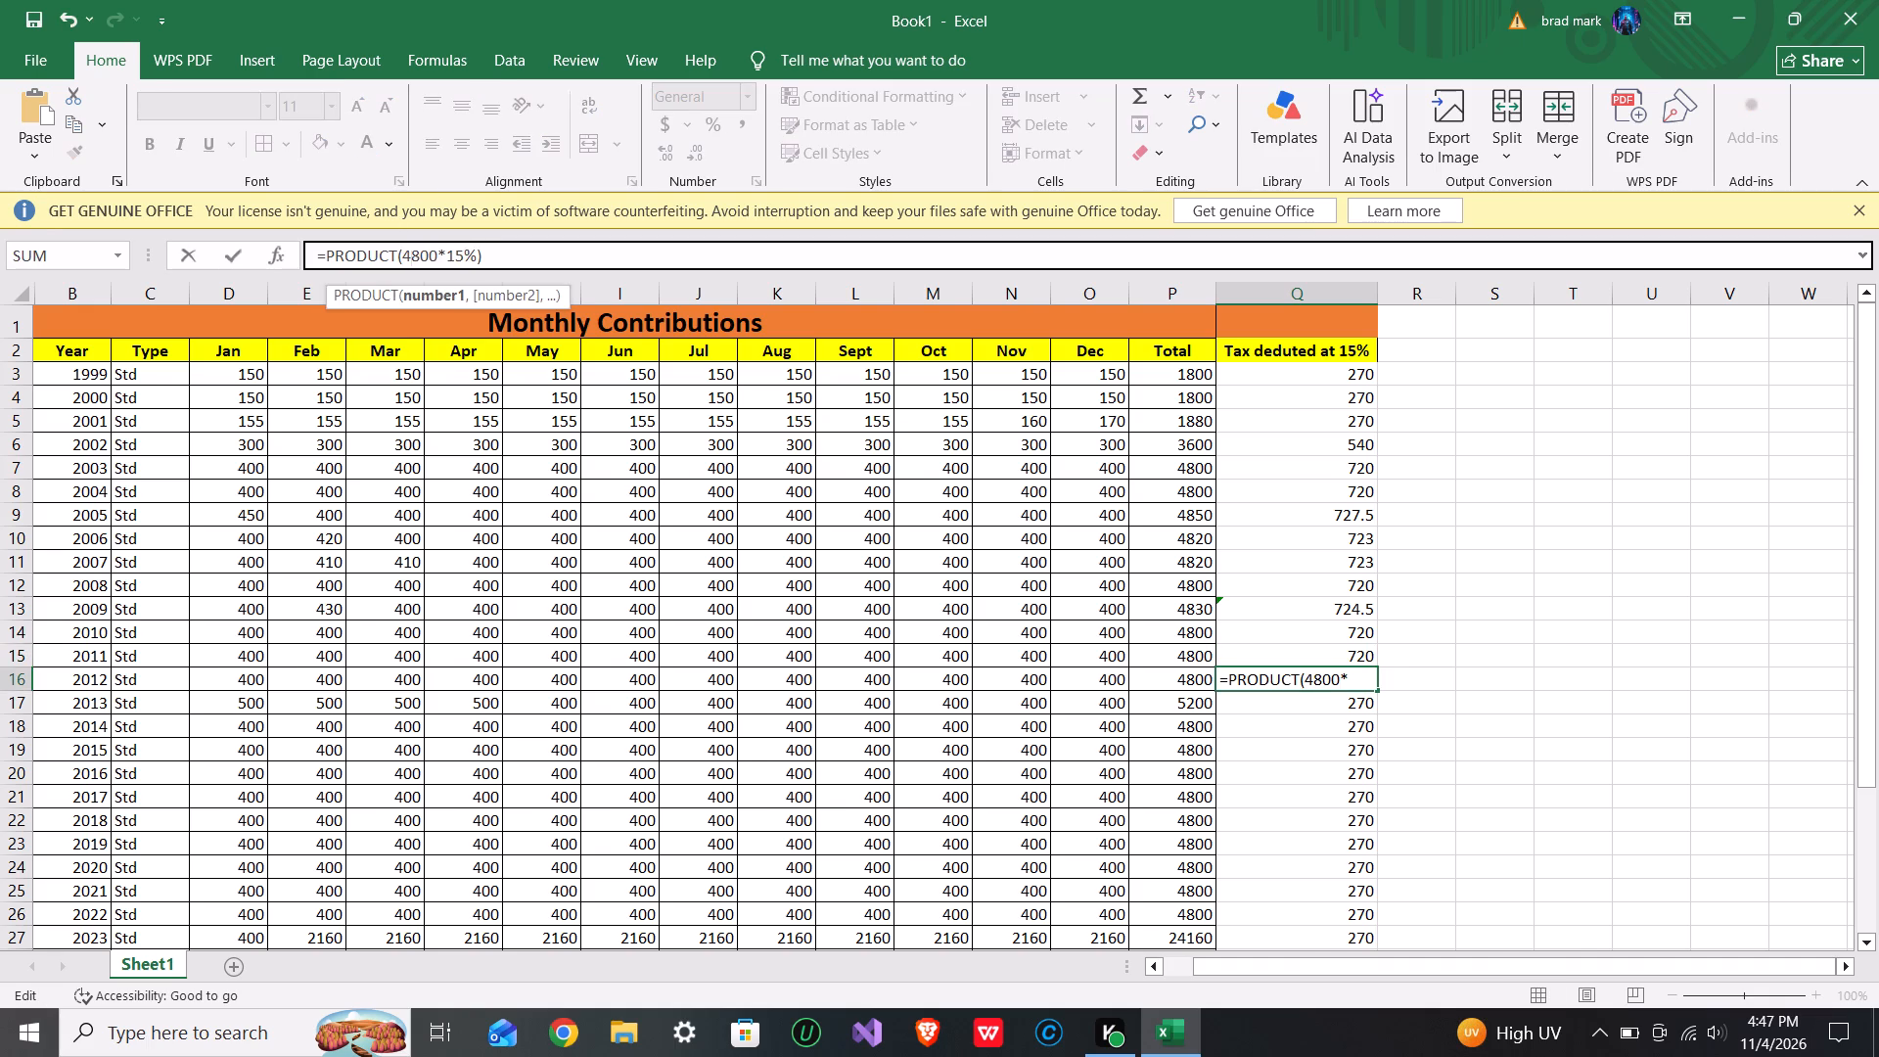
# Change the tax formula in cell Q17, the 2013 row, to =PRODUCT(5200*15%).
pyautogui.click(1358, 708)
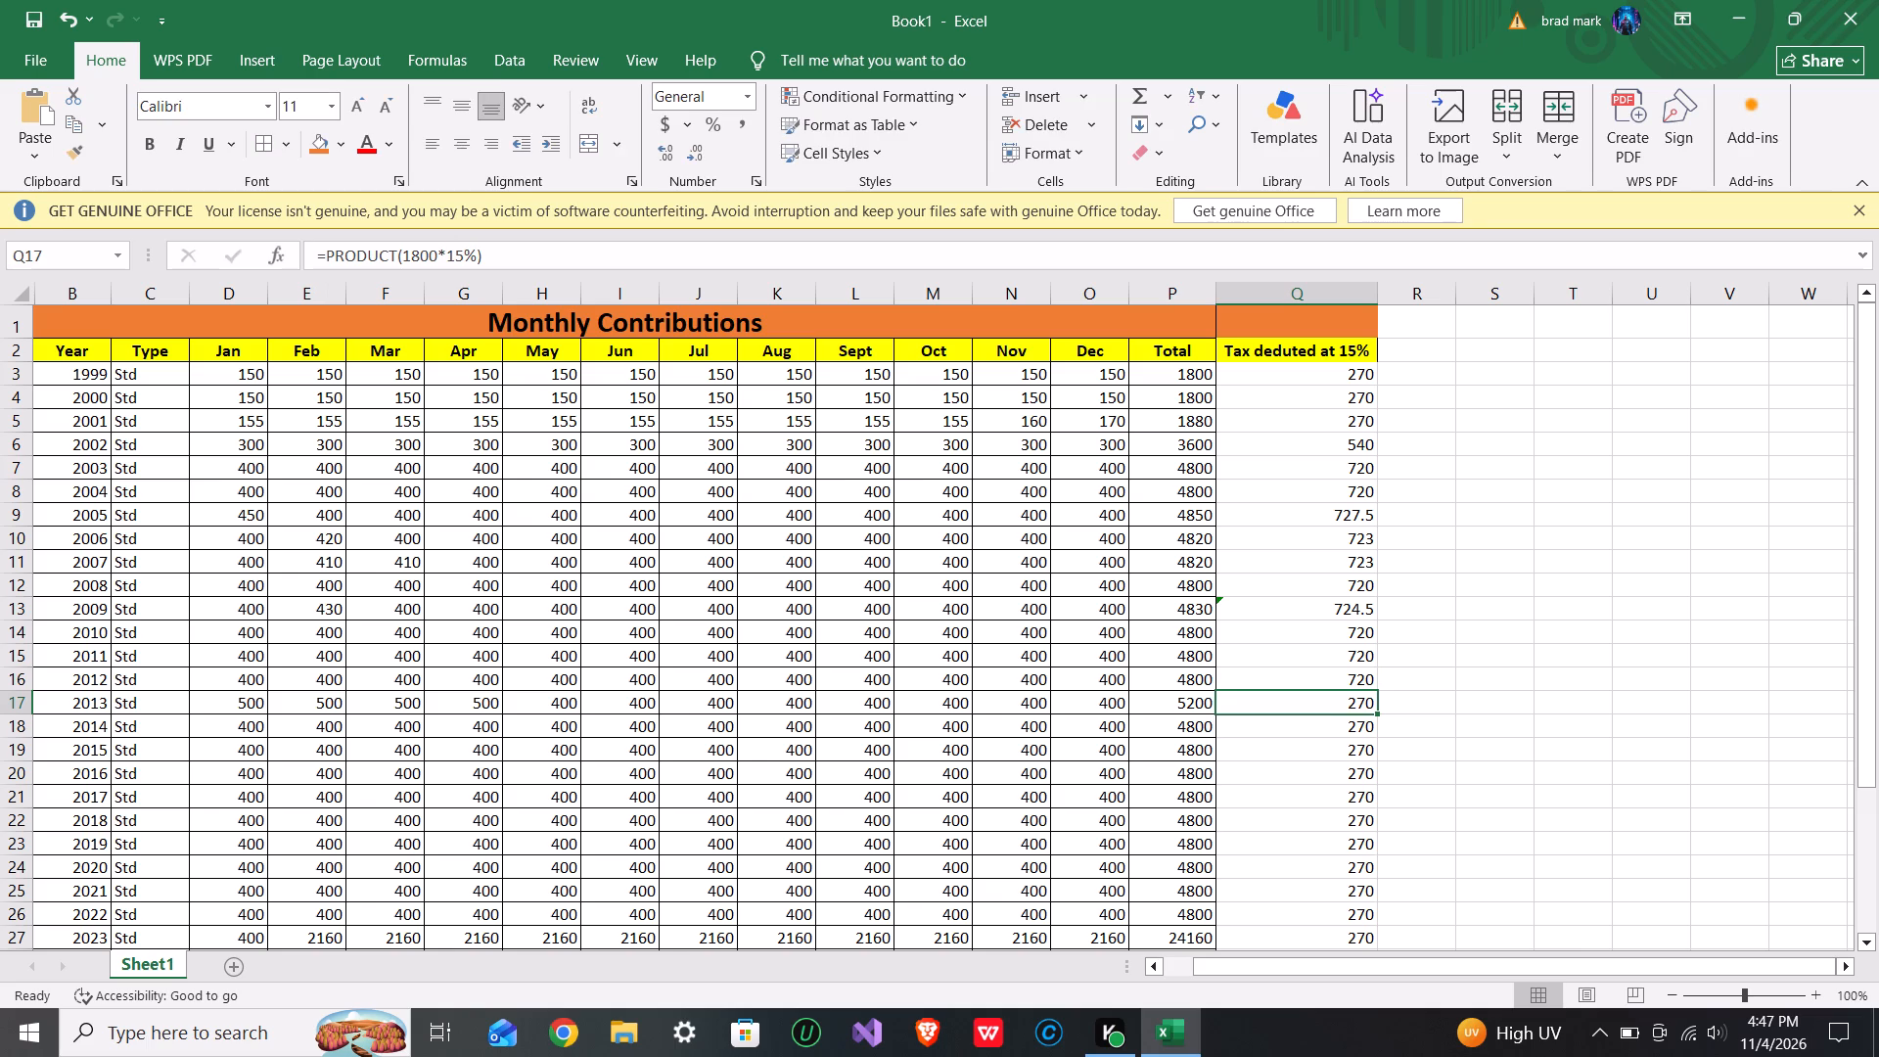
pyautogui.click(419, 257)
pyautogui.press('BackSpace')
pyautogui.press('BackSpace')
pyautogui.write('52')
pyautogui.press('Return')
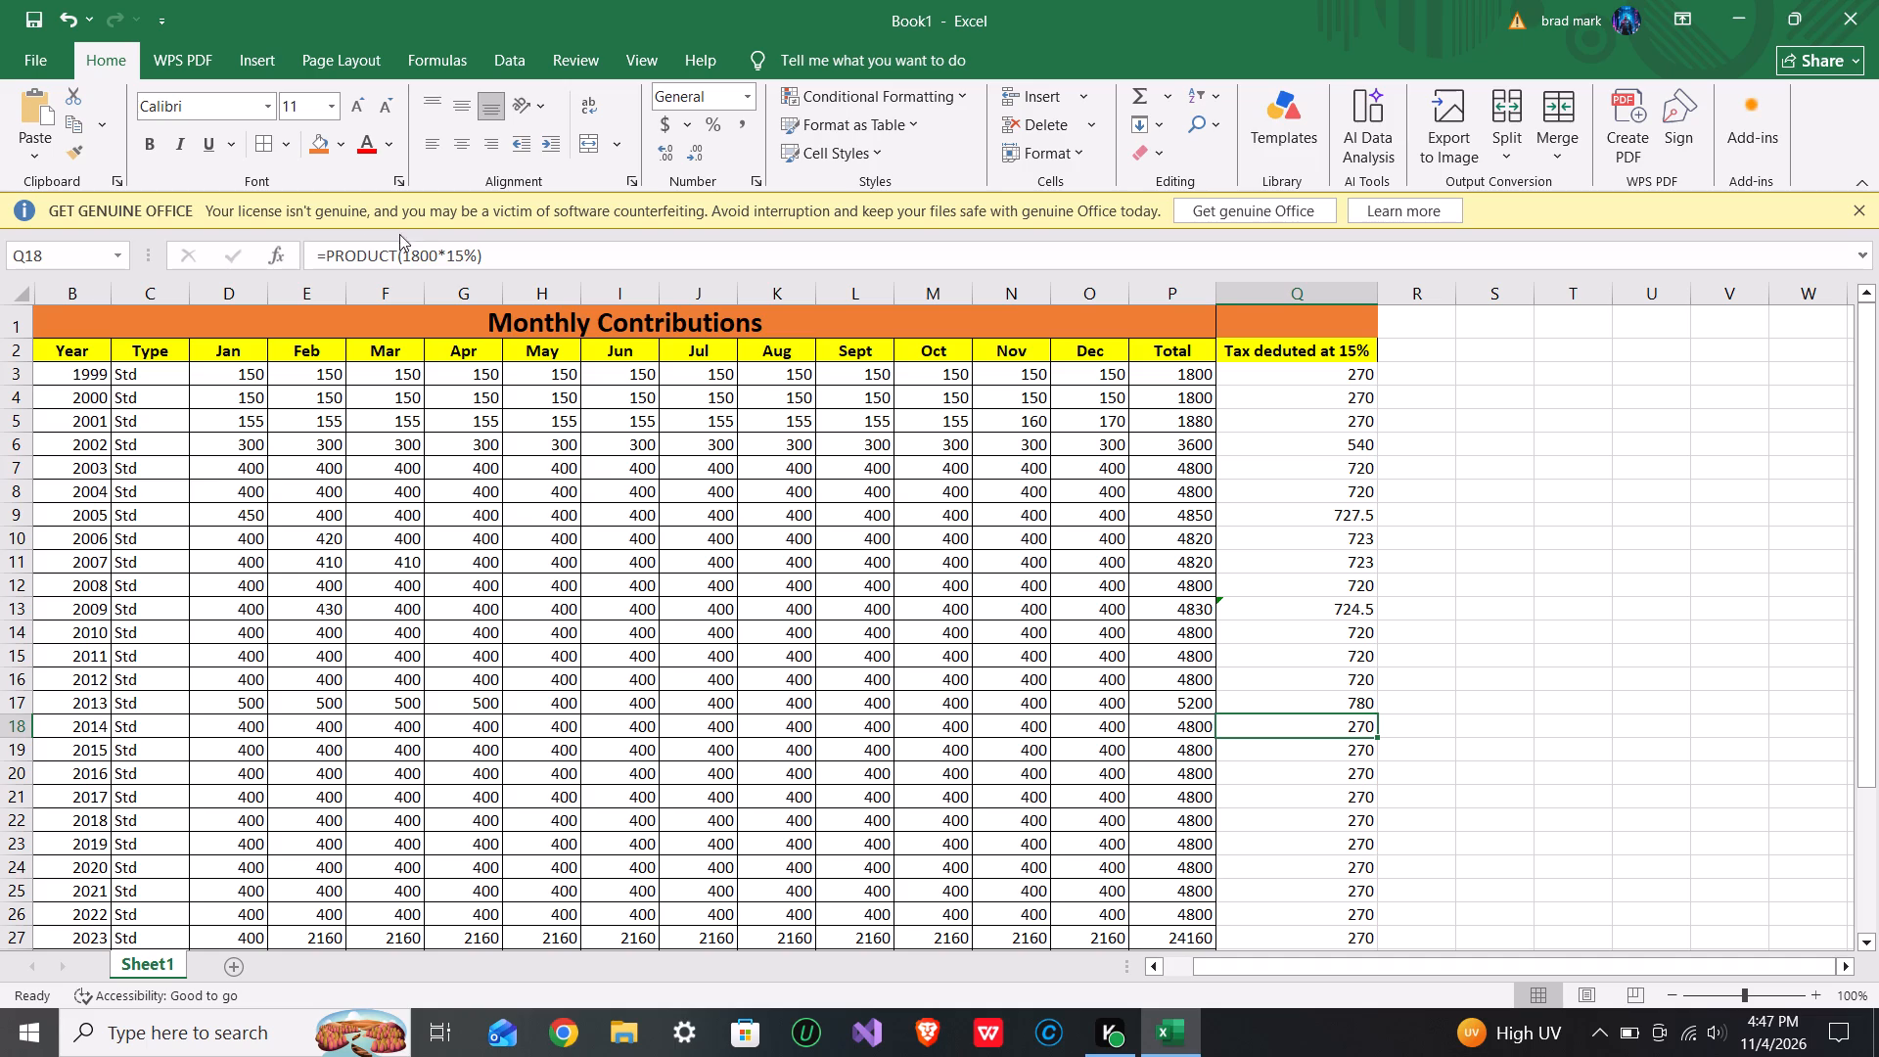
# Change the tax formula in cell Q18, the 2014 row, to =PRODUCT(4800*15%).
pyautogui.click(409, 256)
pyautogui.press('BackSpace')
pyautogui.press('4')
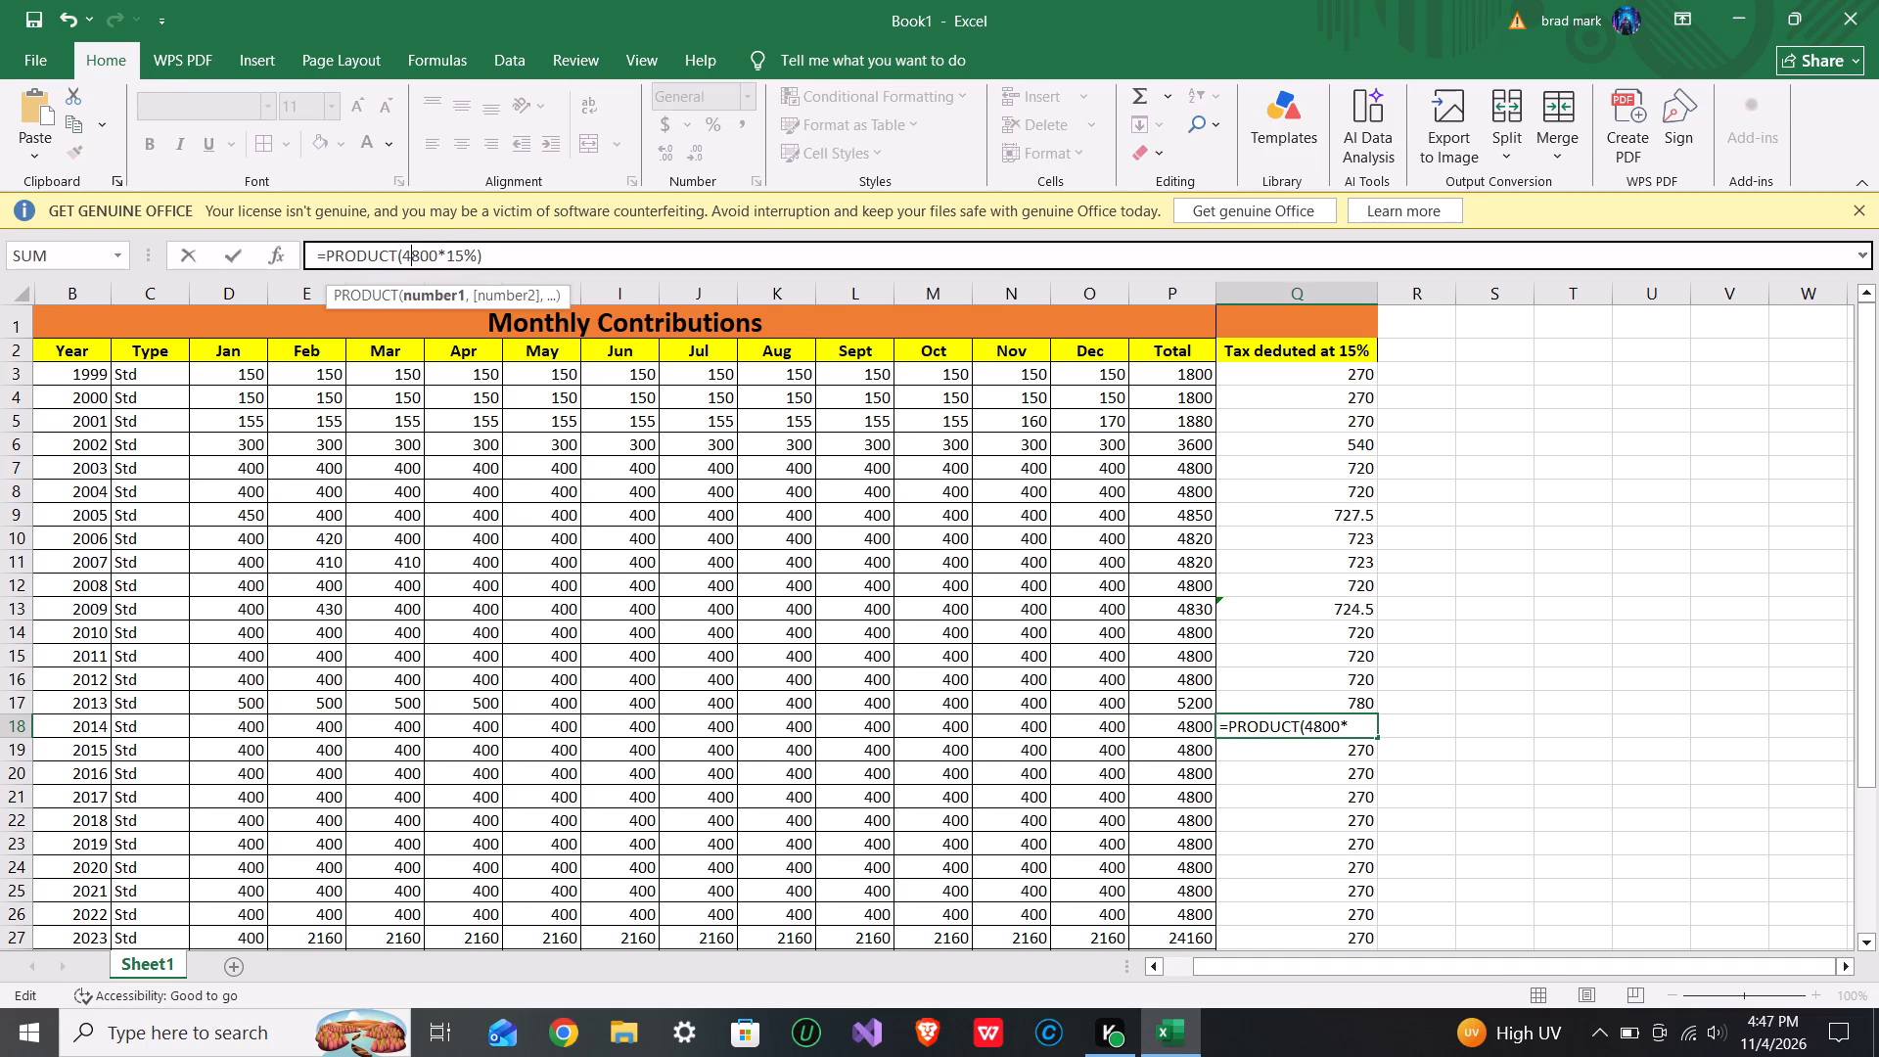
pyautogui.press('Return')
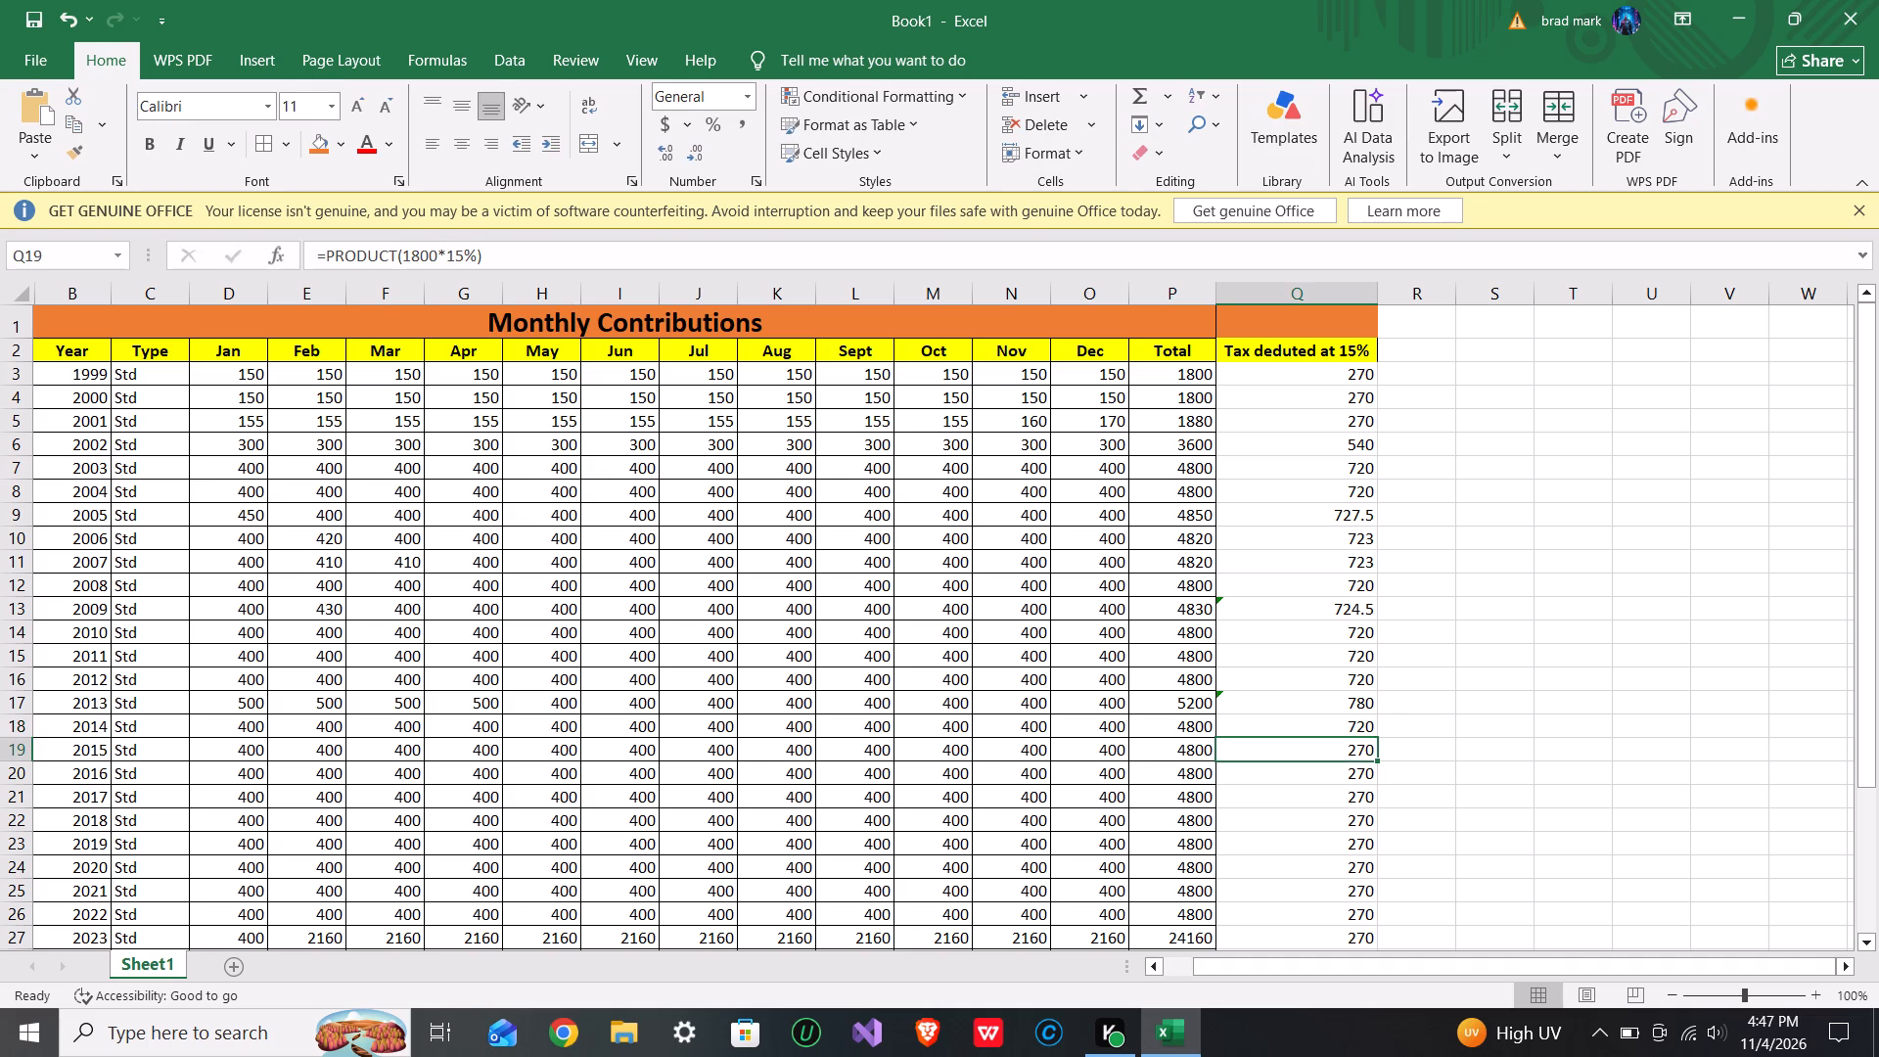
# Change the tax formula in cell Q19, the 2015 row, to =PRODUCT(4800*15%).
pyautogui.click(409, 265)
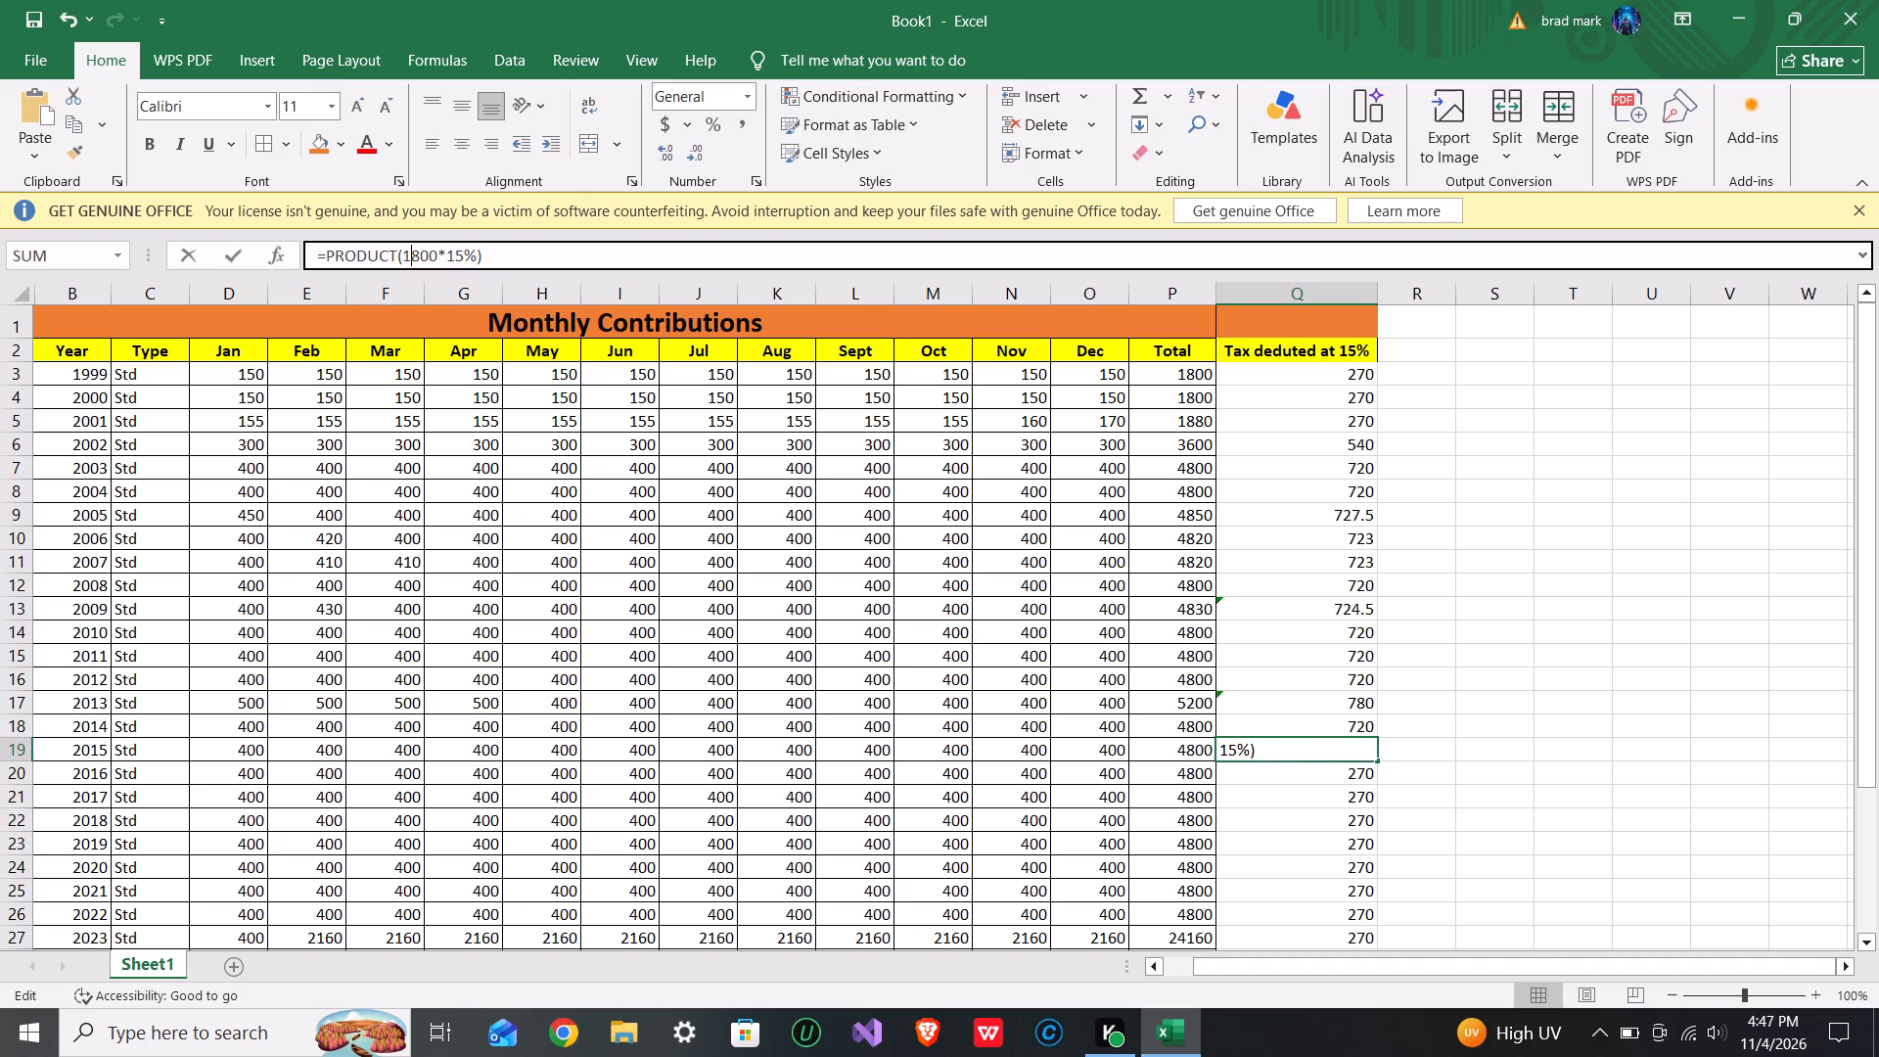
pyautogui.press('BackSpace')
pyautogui.press('4')
pyautogui.press('Return')
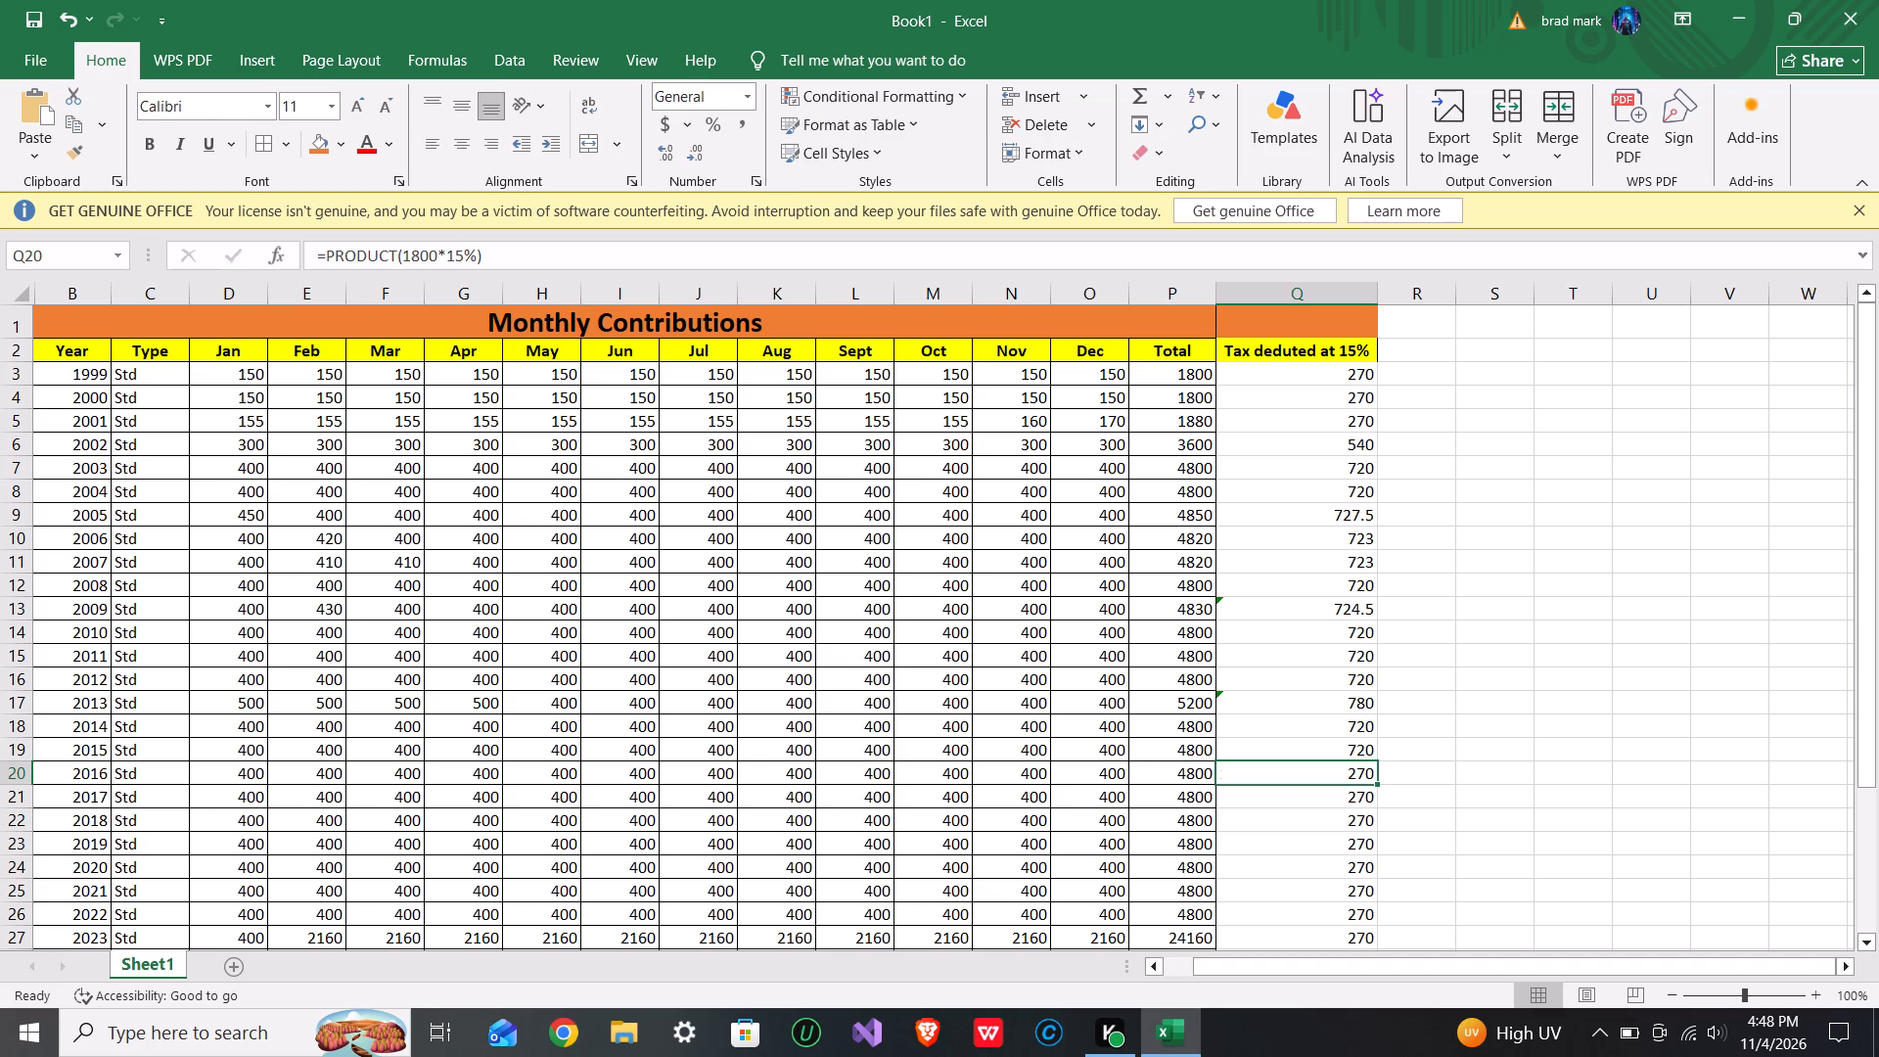
# Change the tax formula in cell Q20, the 2016 row, to =PRODUCT(4800*15%).
pyautogui.click(409, 259)
pyautogui.press('BackSpace')
pyautogui.press('4')
pyautogui.press('Return')
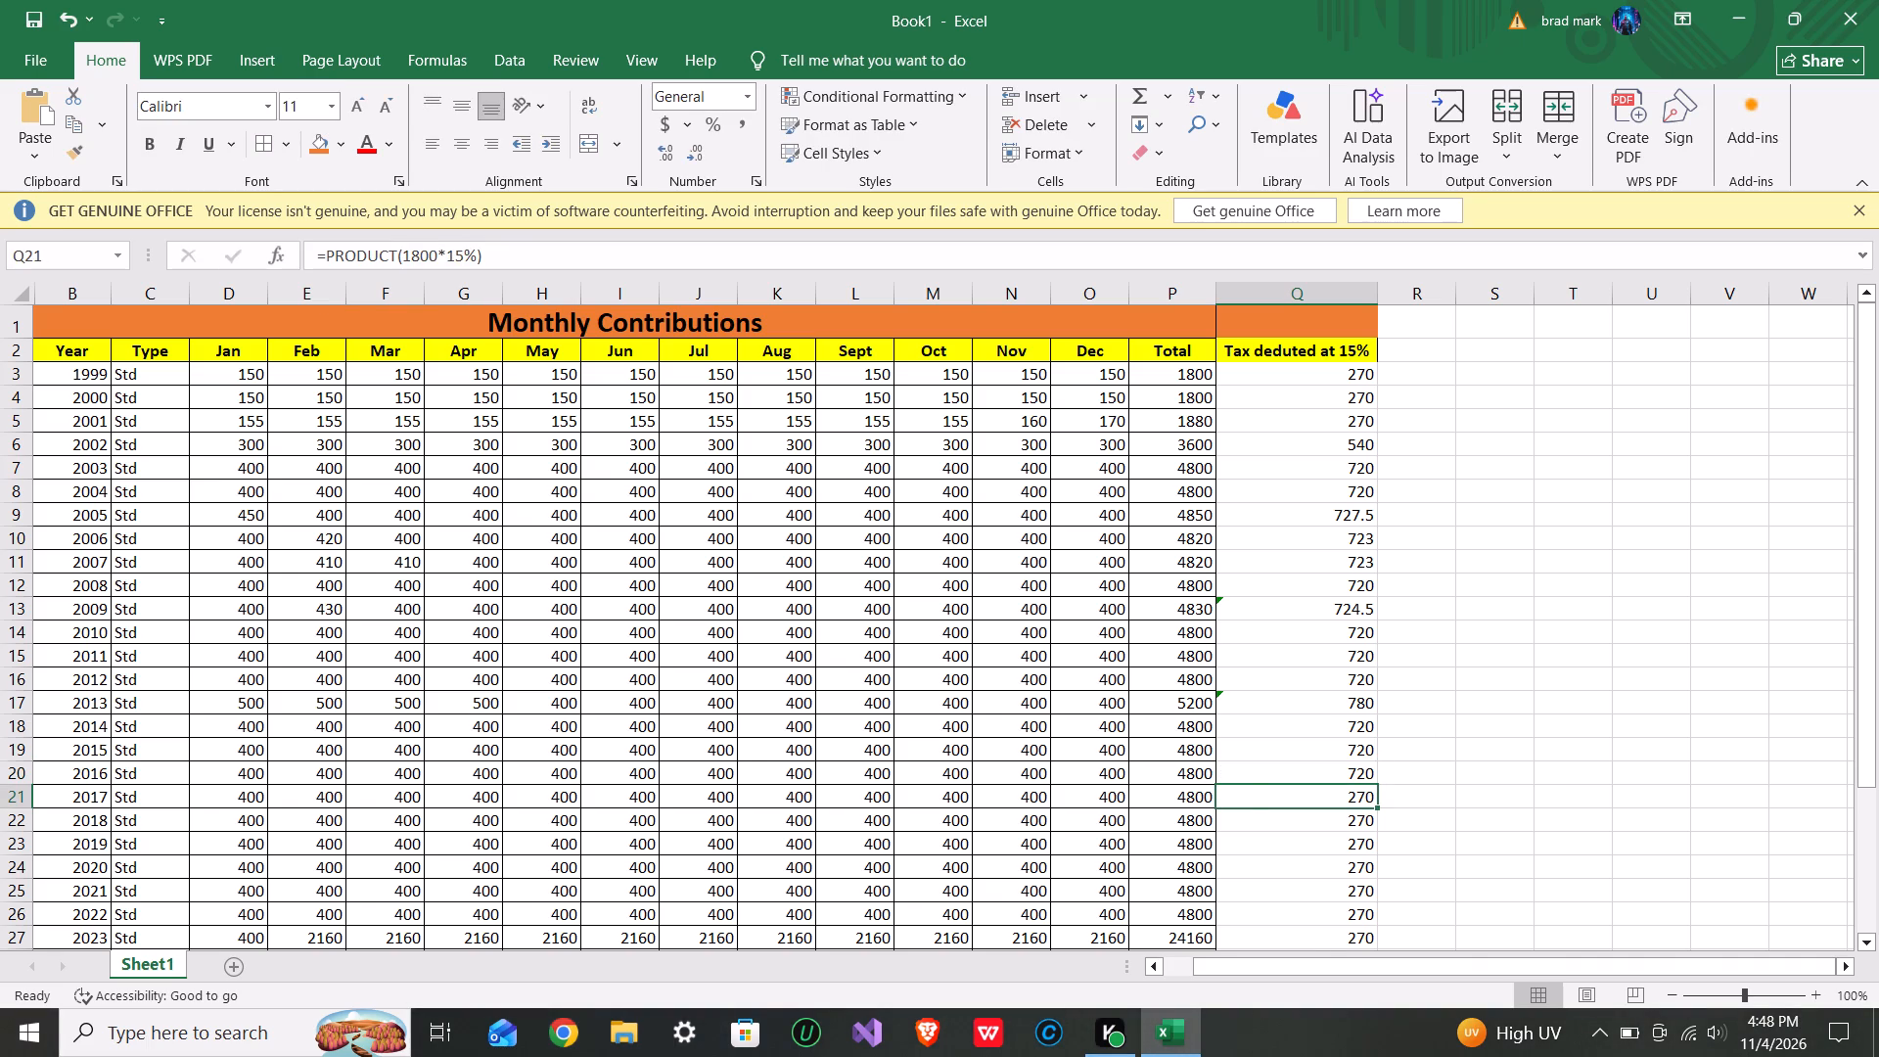
# Change the tax formula in cell Q21, the 2017 row, to =PRODUCT(4800*15%).
pyautogui.click(408, 262)
pyautogui.press('BackSpace')
pyautogui.press('4')
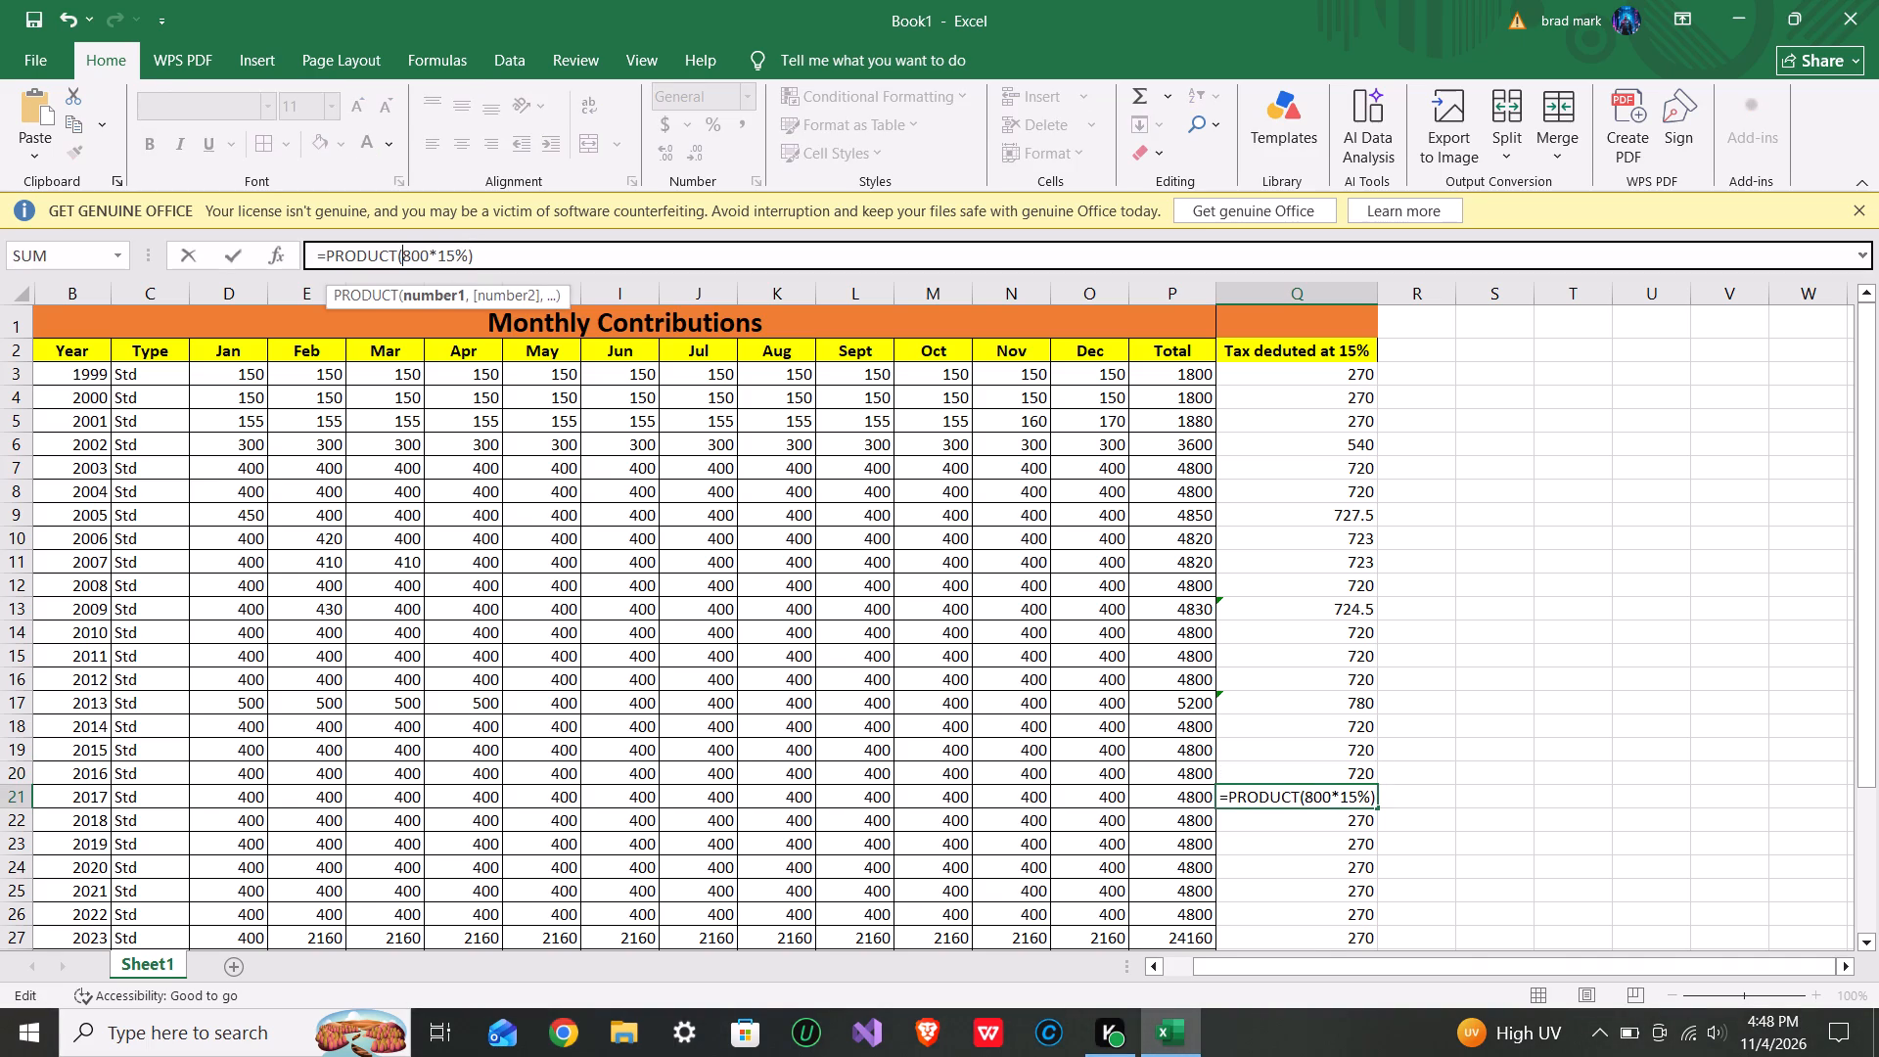
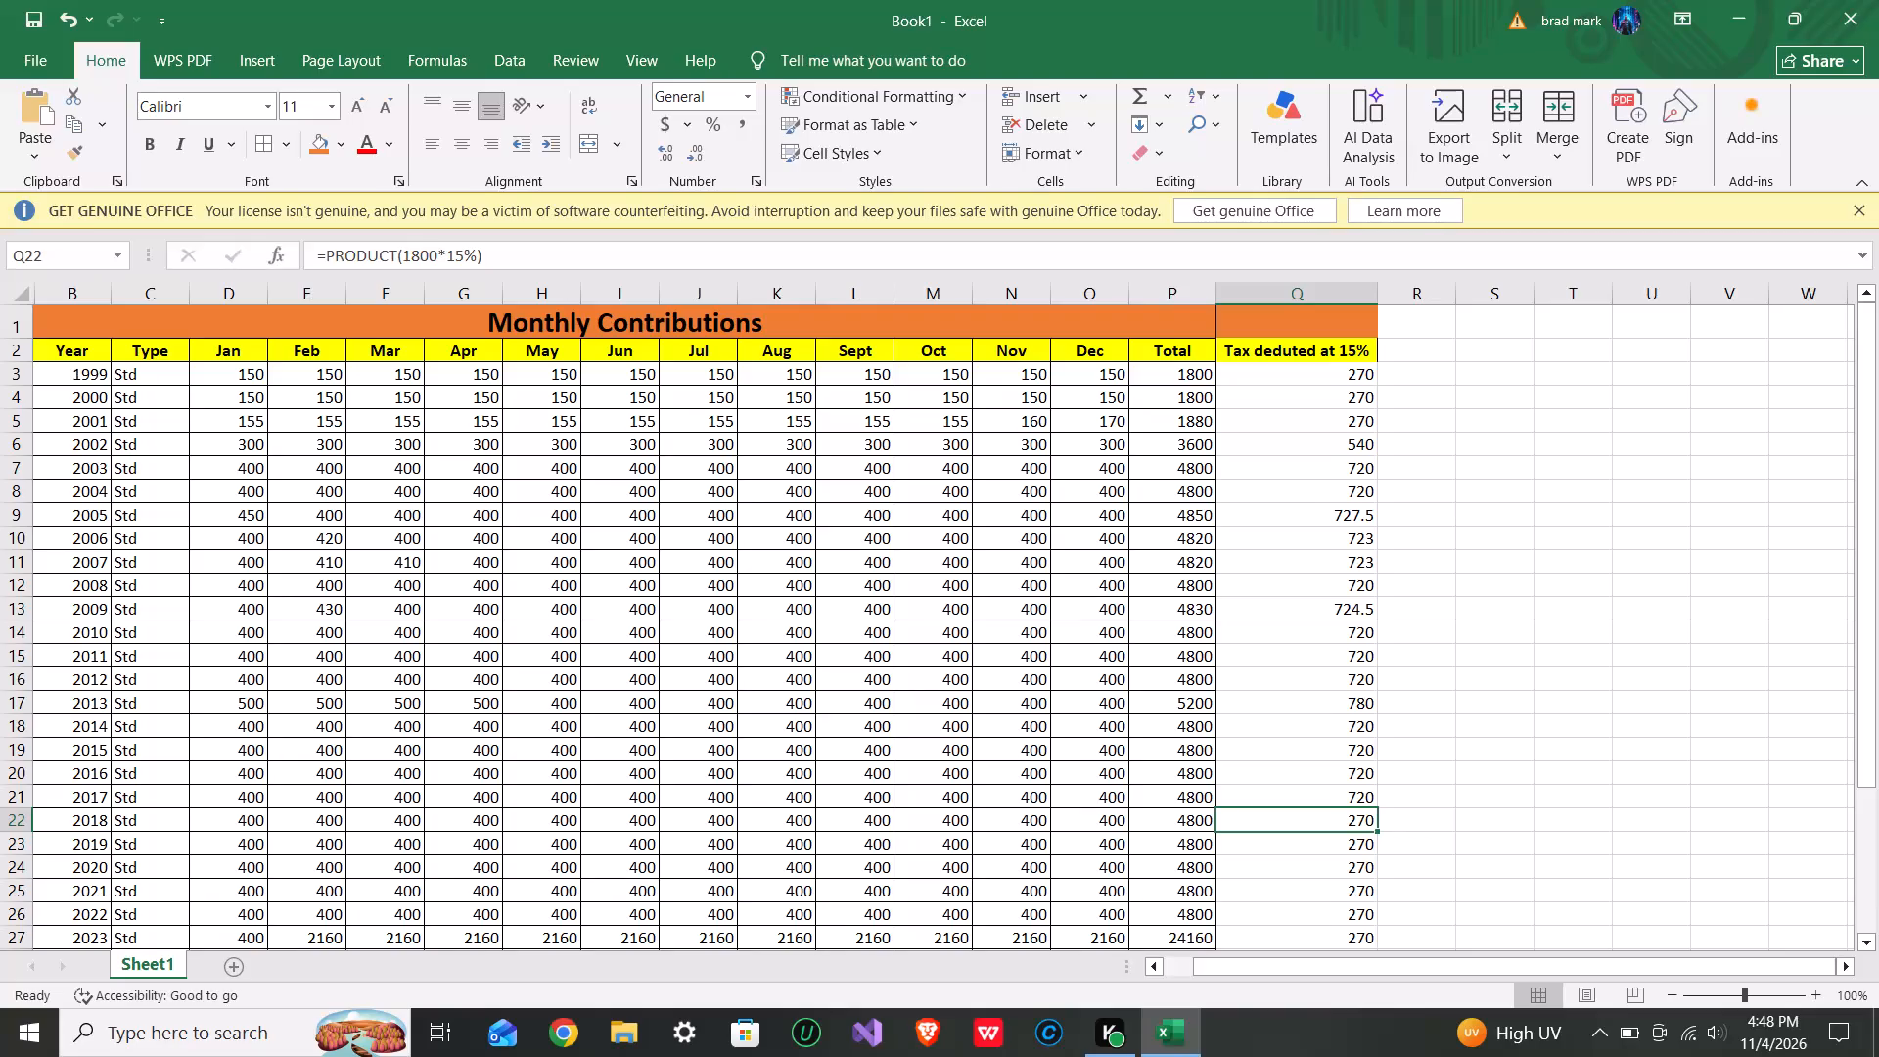
# Change the tax formula in cell Q22, the 2018 row, to =PRODUCT(4800*15%).
pyautogui.click(402, 262)
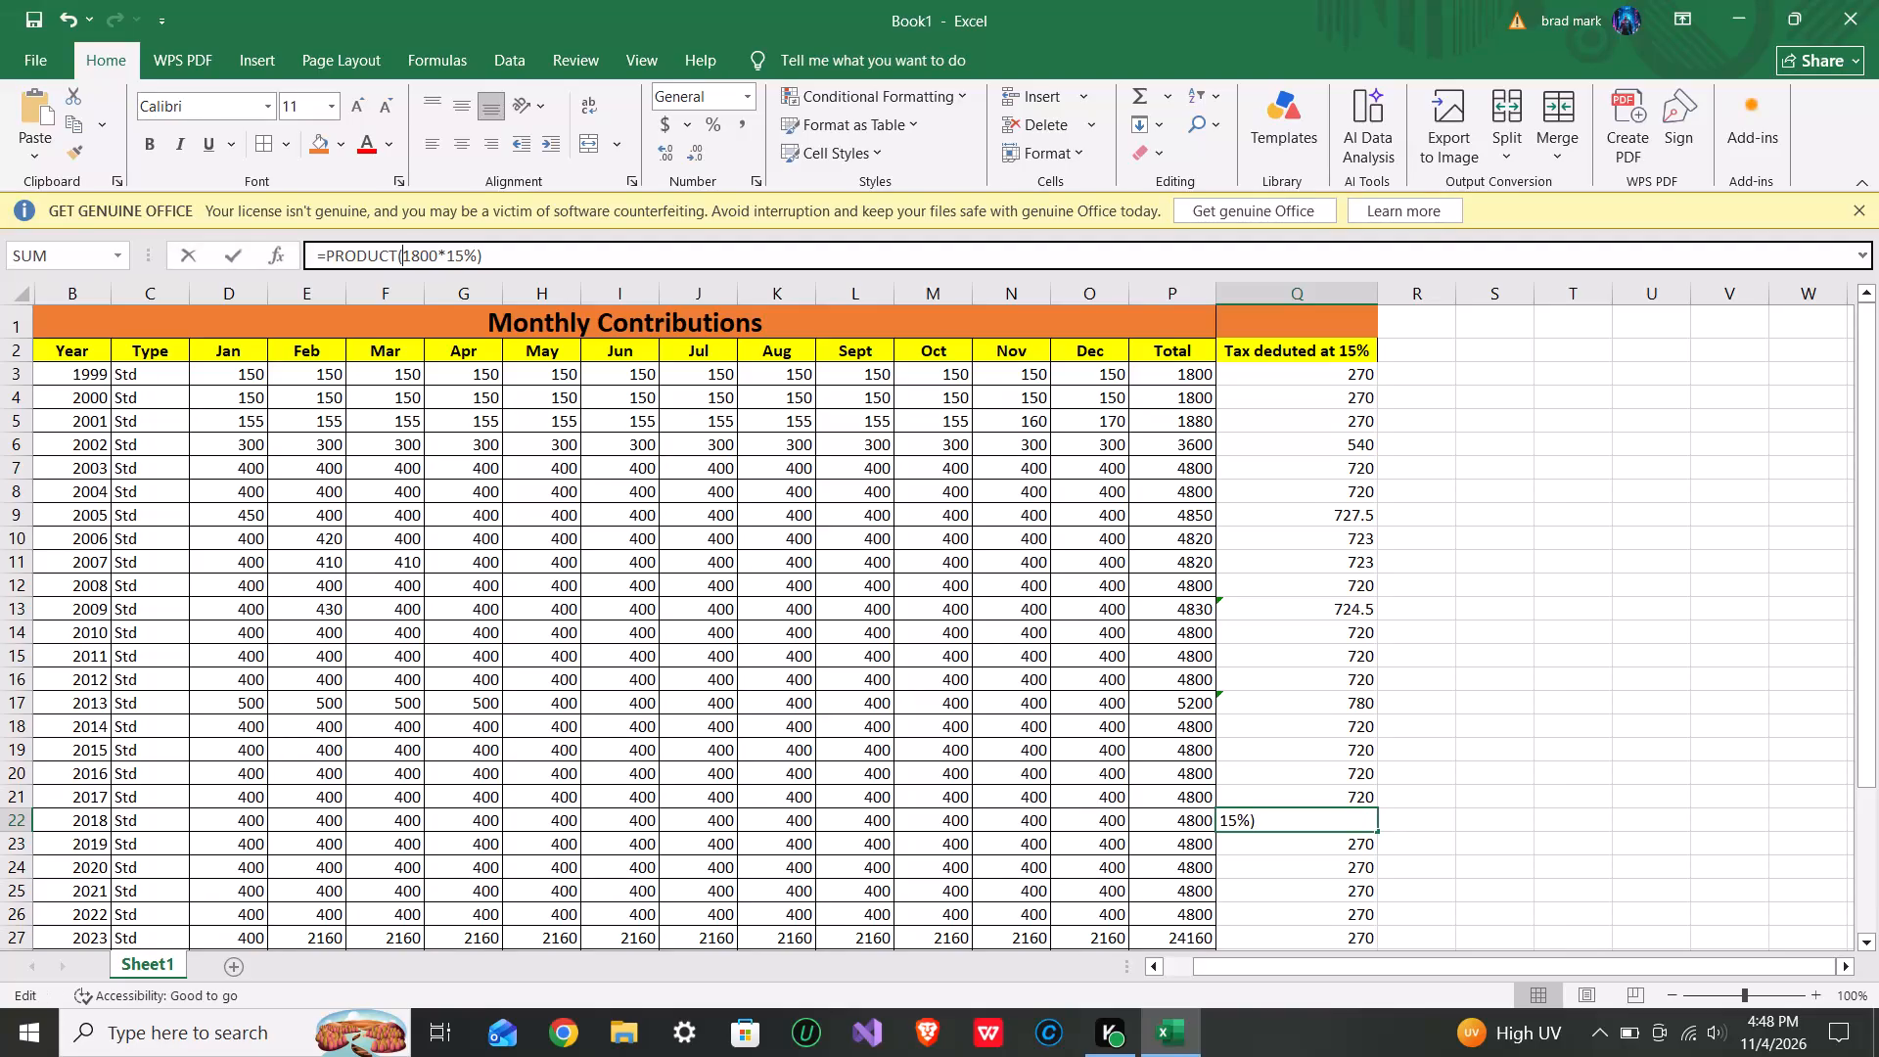
pyautogui.press('Right')
pyautogui.press('BackSpace')
pyautogui.press('4')
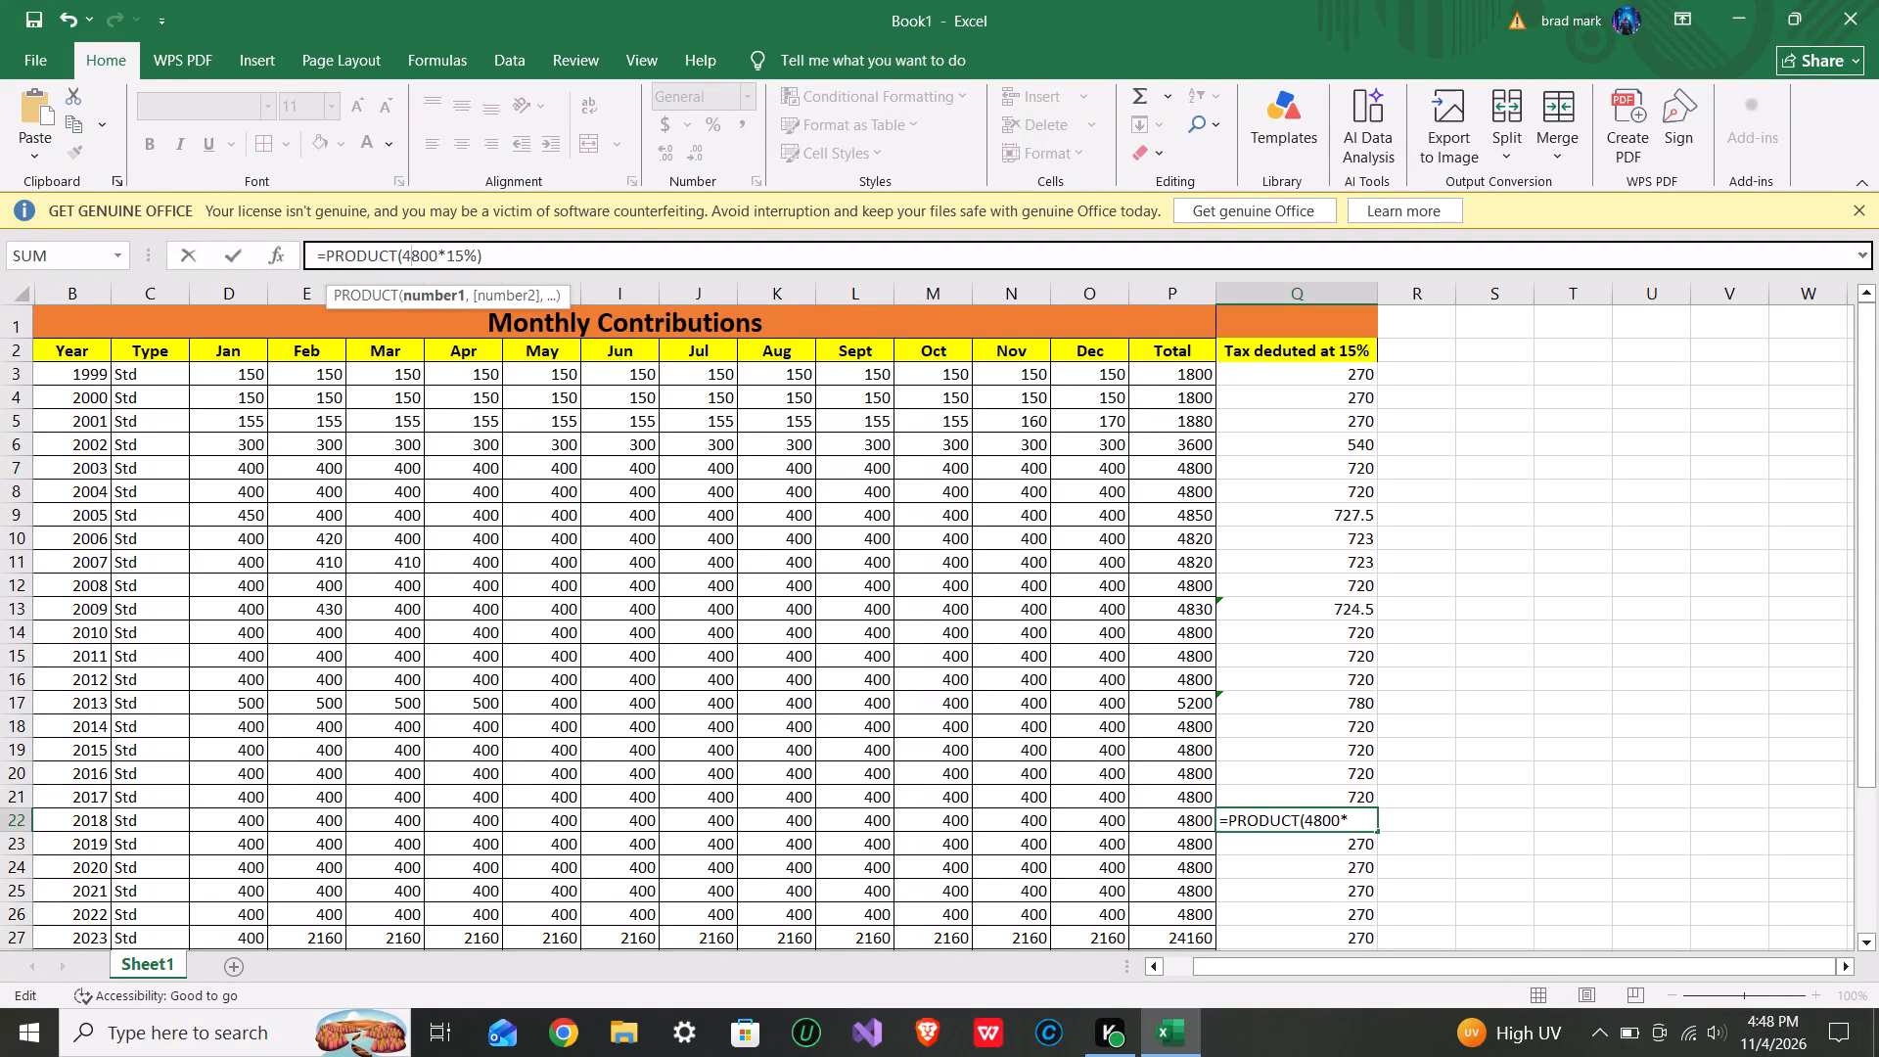
pyautogui.press('Return')
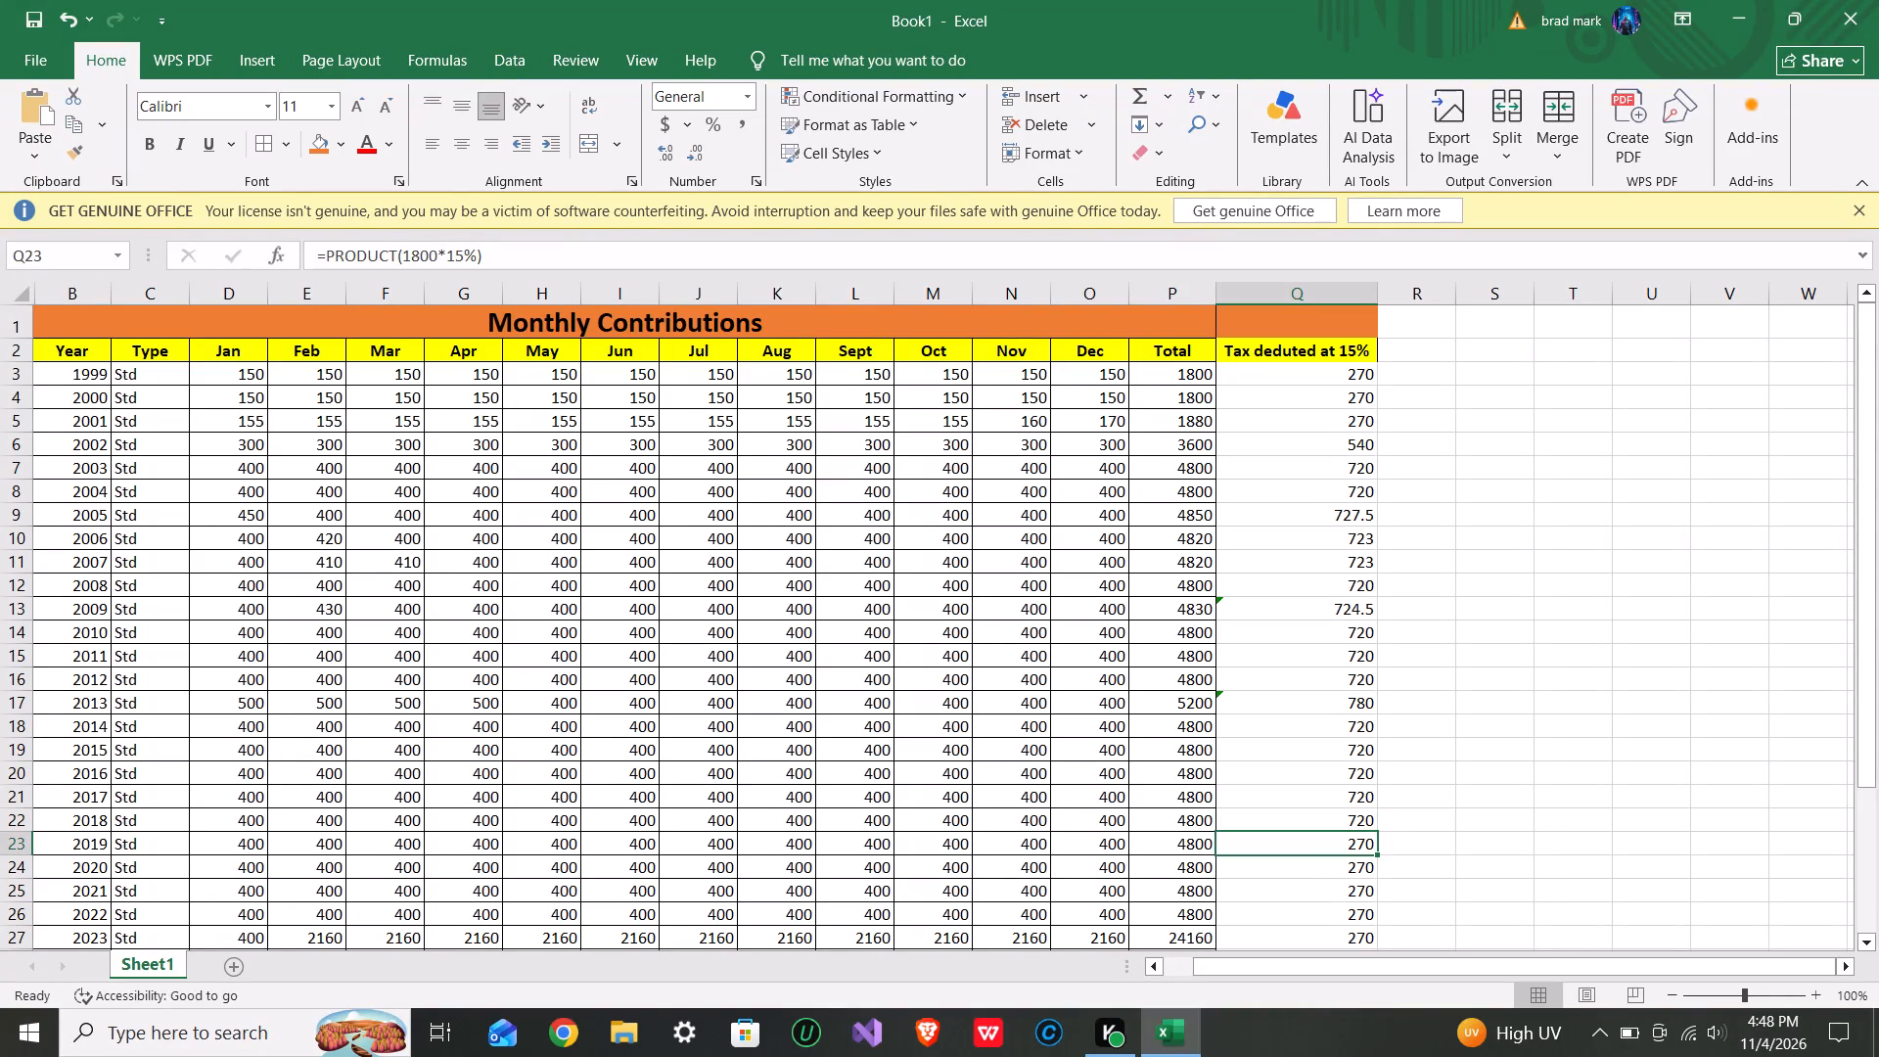
# Change the tax formula in cell Q23, the 2019 row, to =PRODUCT(4800*15%).
pyautogui.click(412, 263)
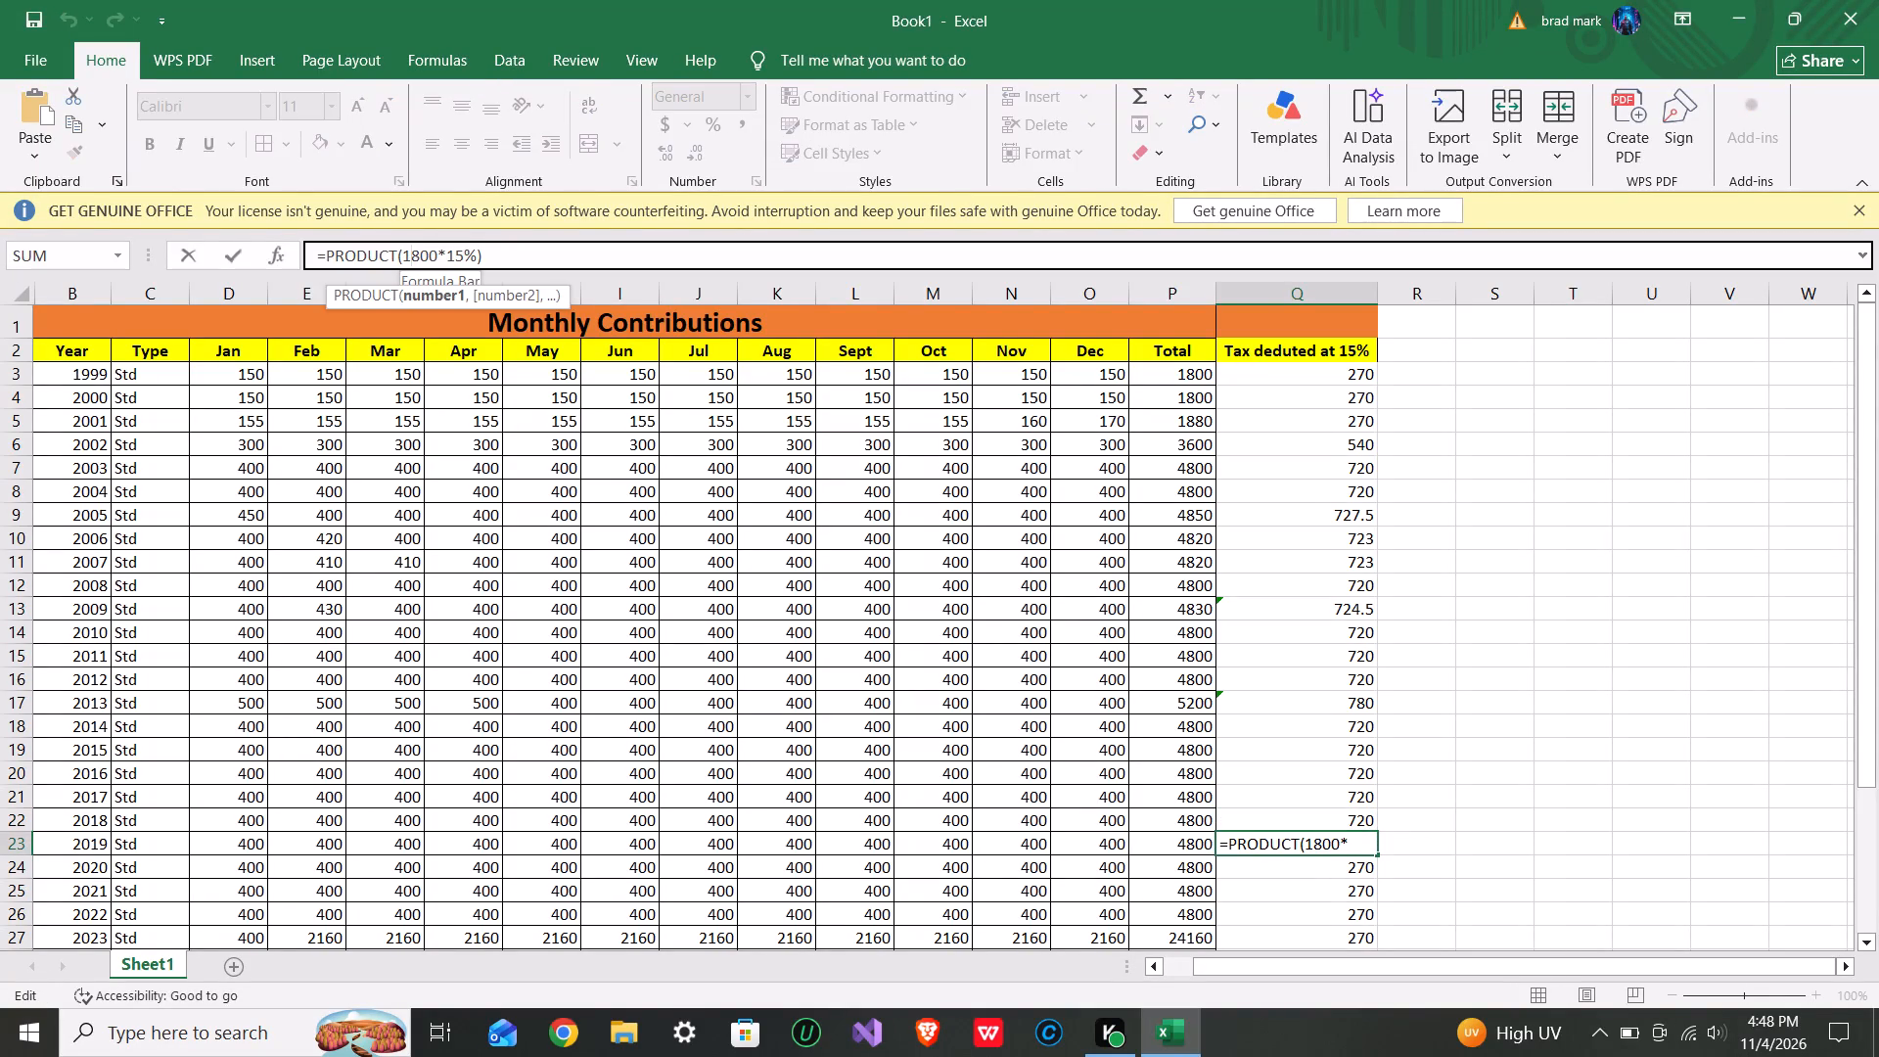
pyautogui.press('BackSpace')
pyautogui.press('4')
pyautogui.press('Return')
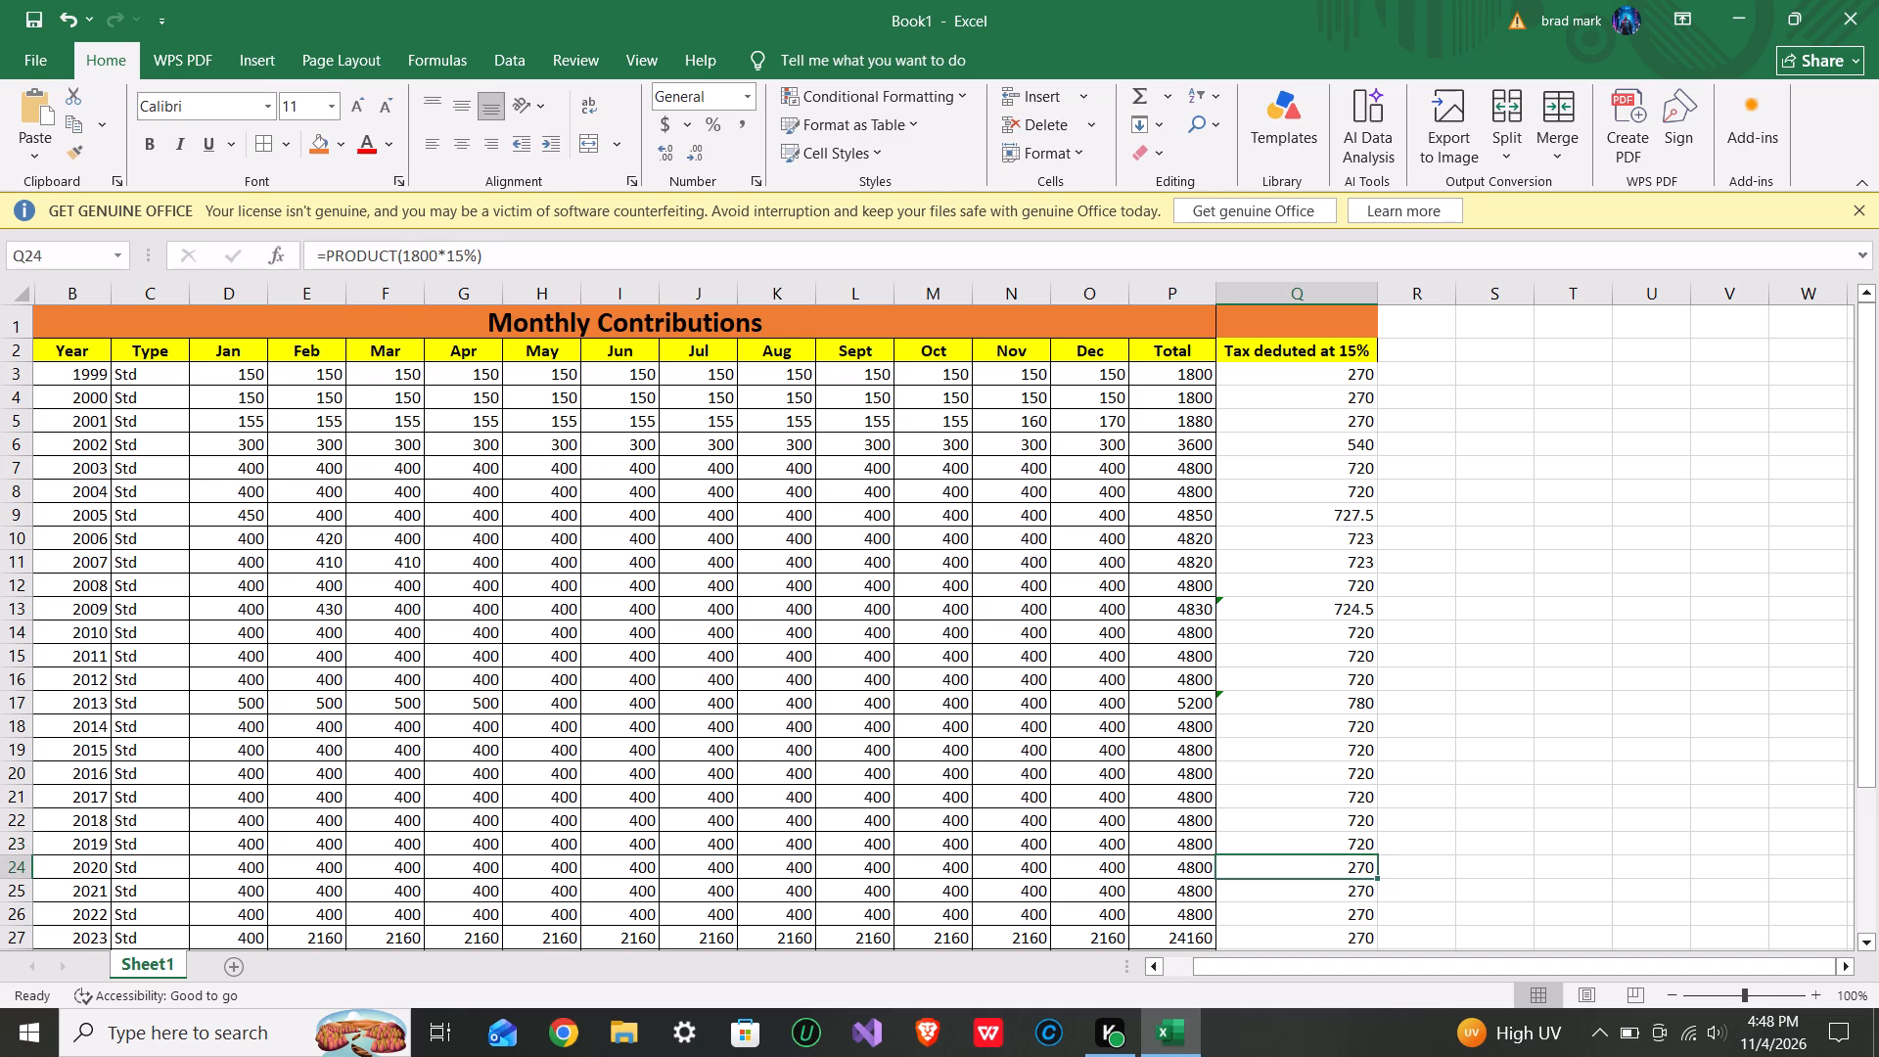
# Change the tax formula in cell Q24, the 2020 row, to =PRODUCT(4800*15%).
pyautogui.click(408, 265)
pyautogui.press('BackSpace')
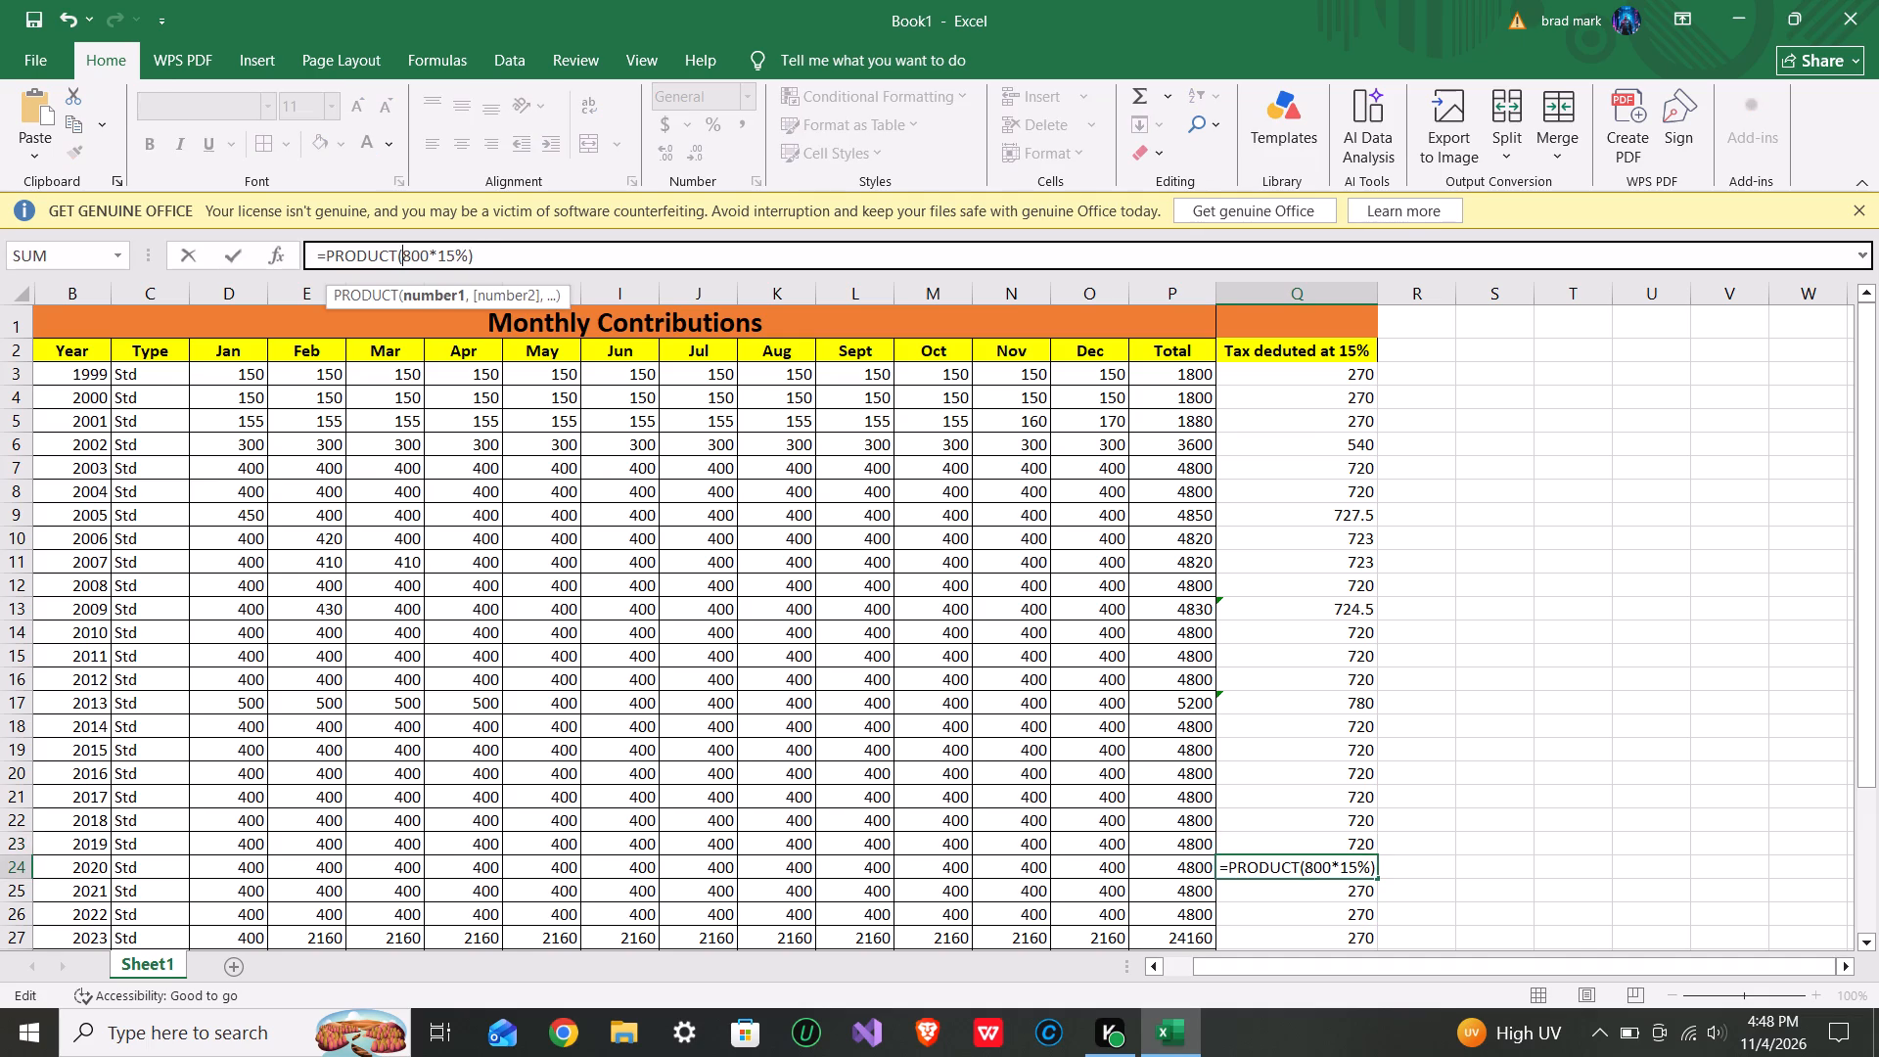
pyautogui.press('4')
pyautogui.press('Return')
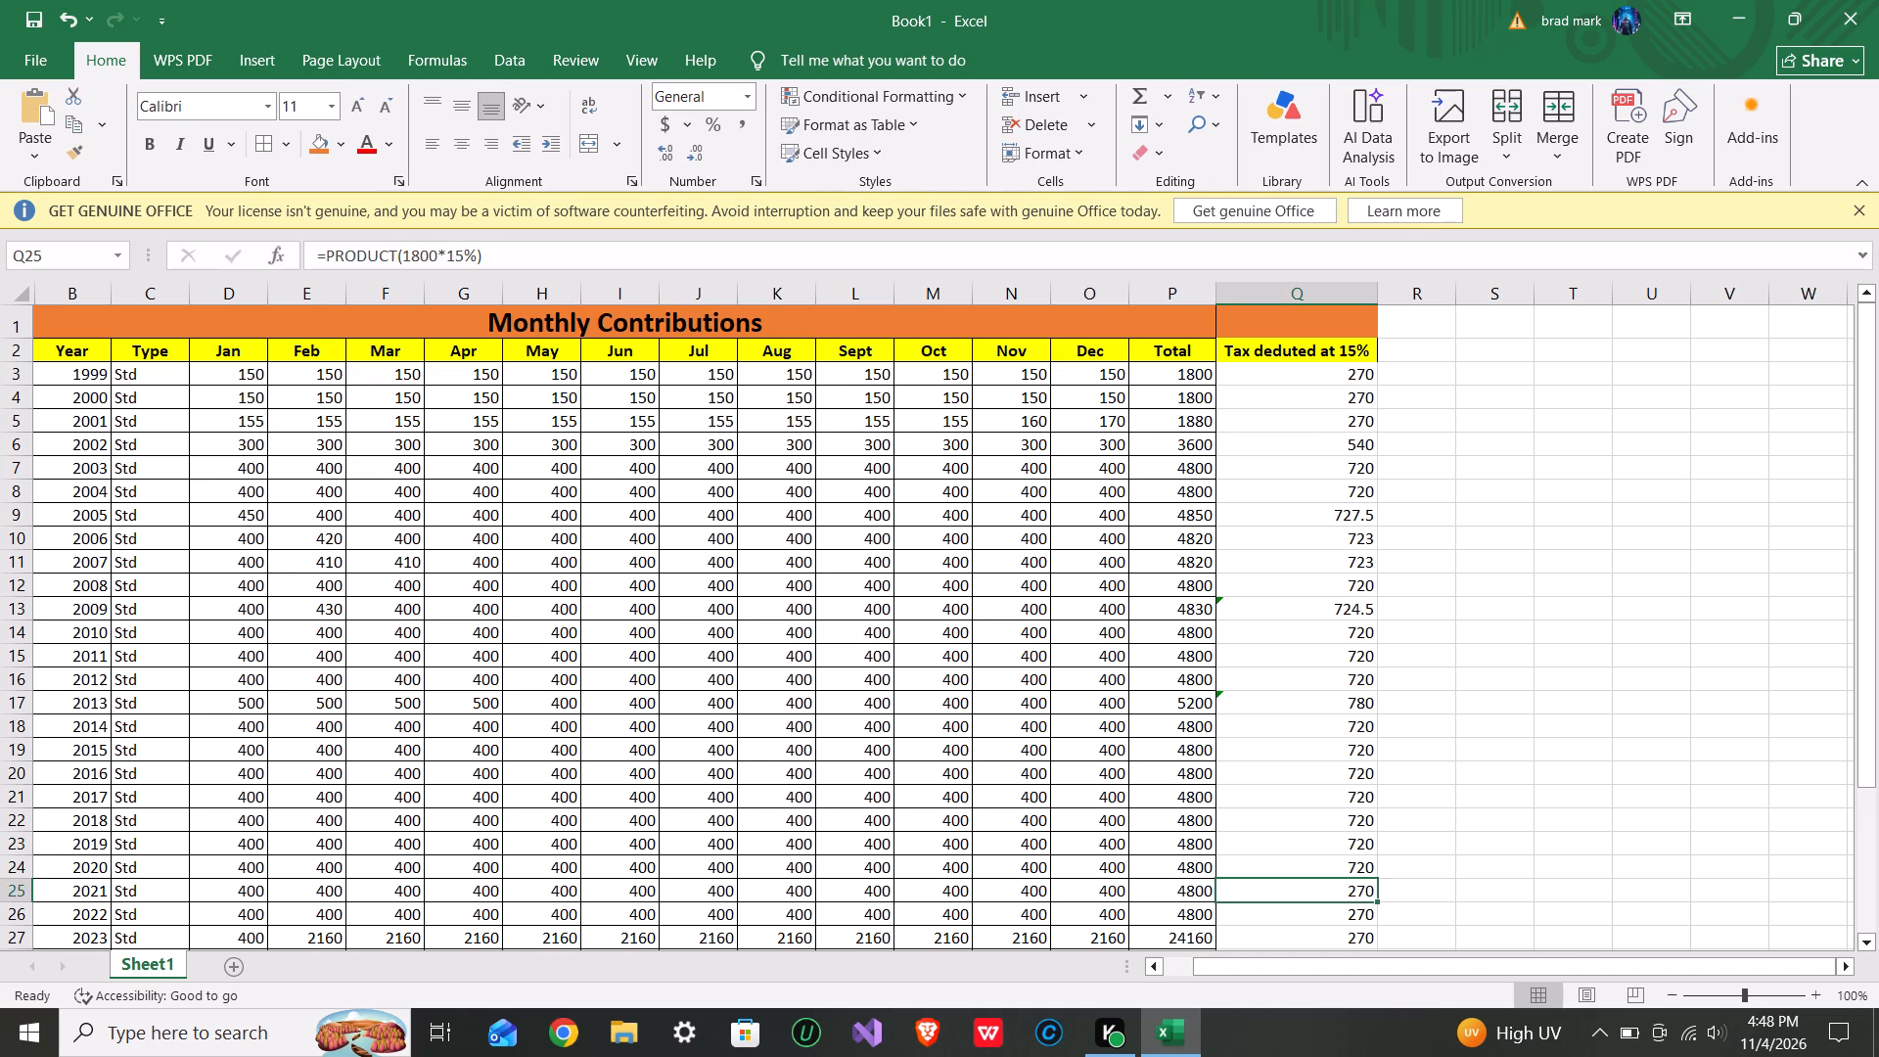
# Change the tax formula in cell Q25, the 2021 row, to =PRODUCT(4800*15%).
pyautogui.click(411, 263)
pyautogui.press('BackSpace')
pyautogui.press('4')
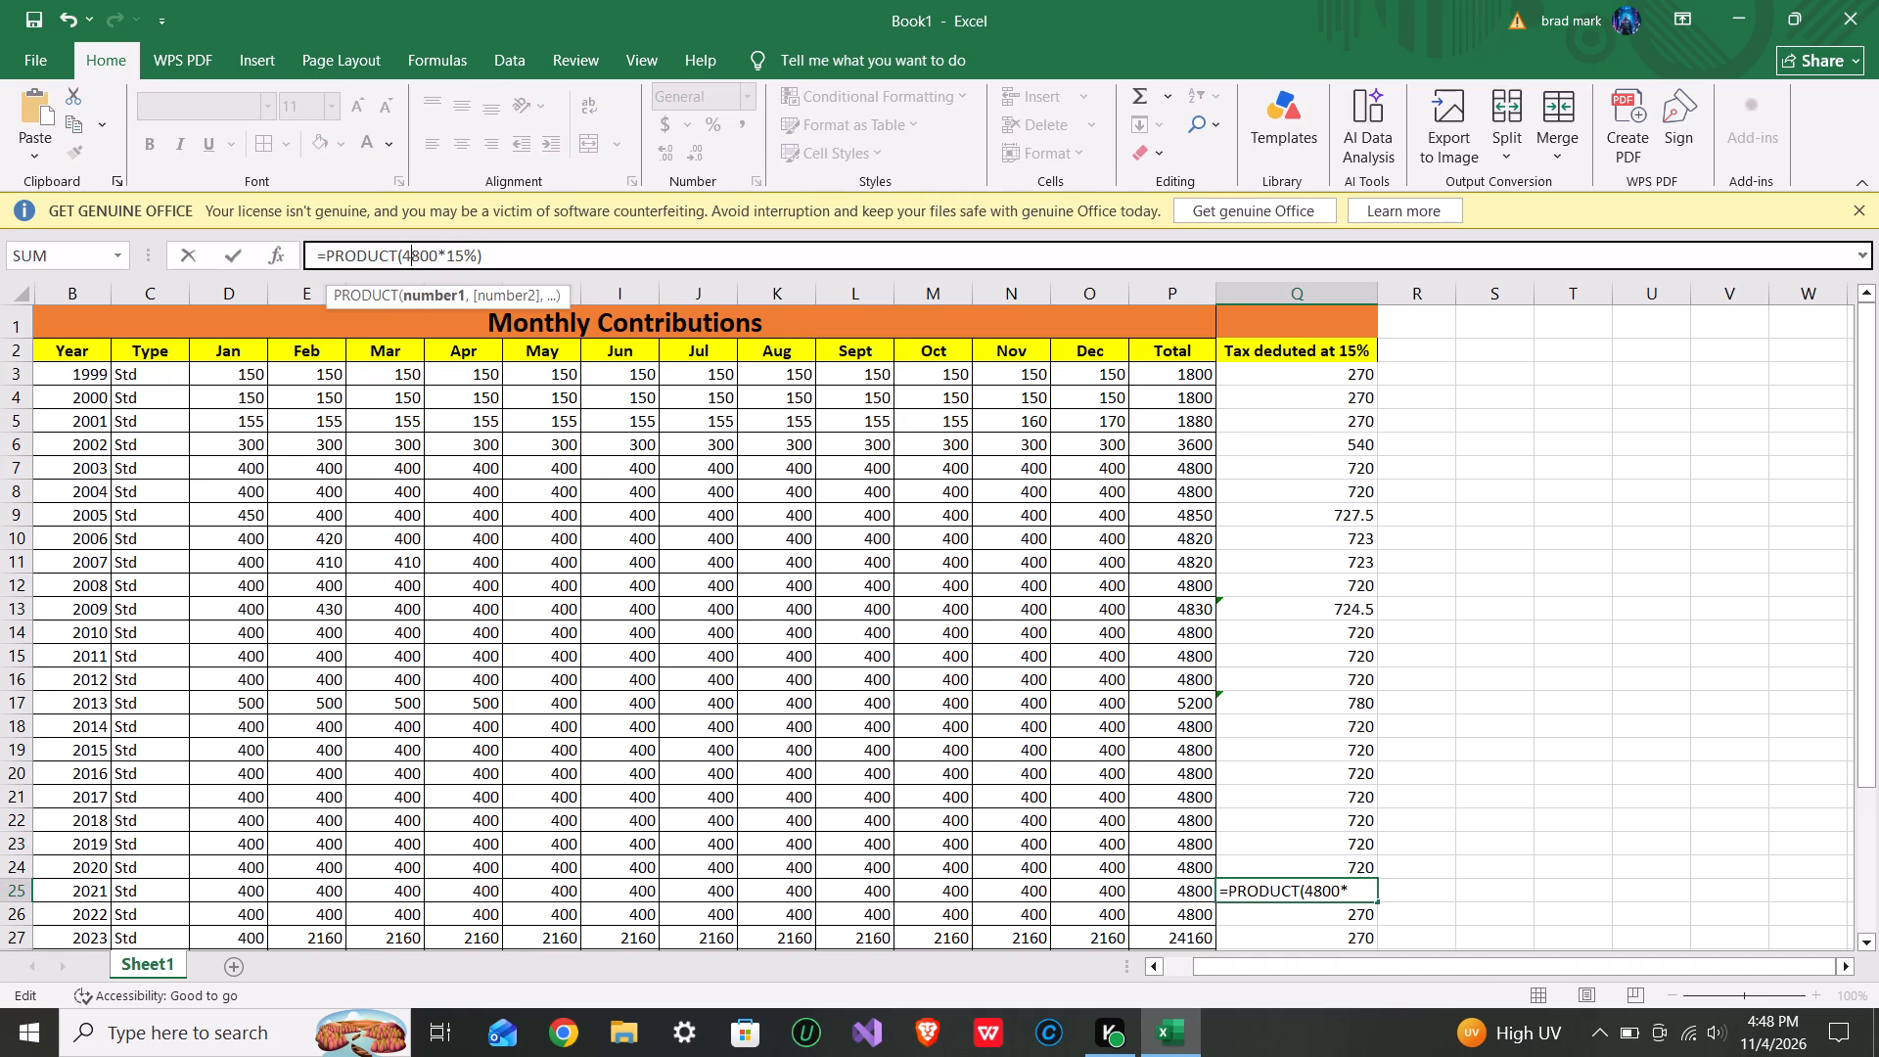
pyautogui.press('Return')
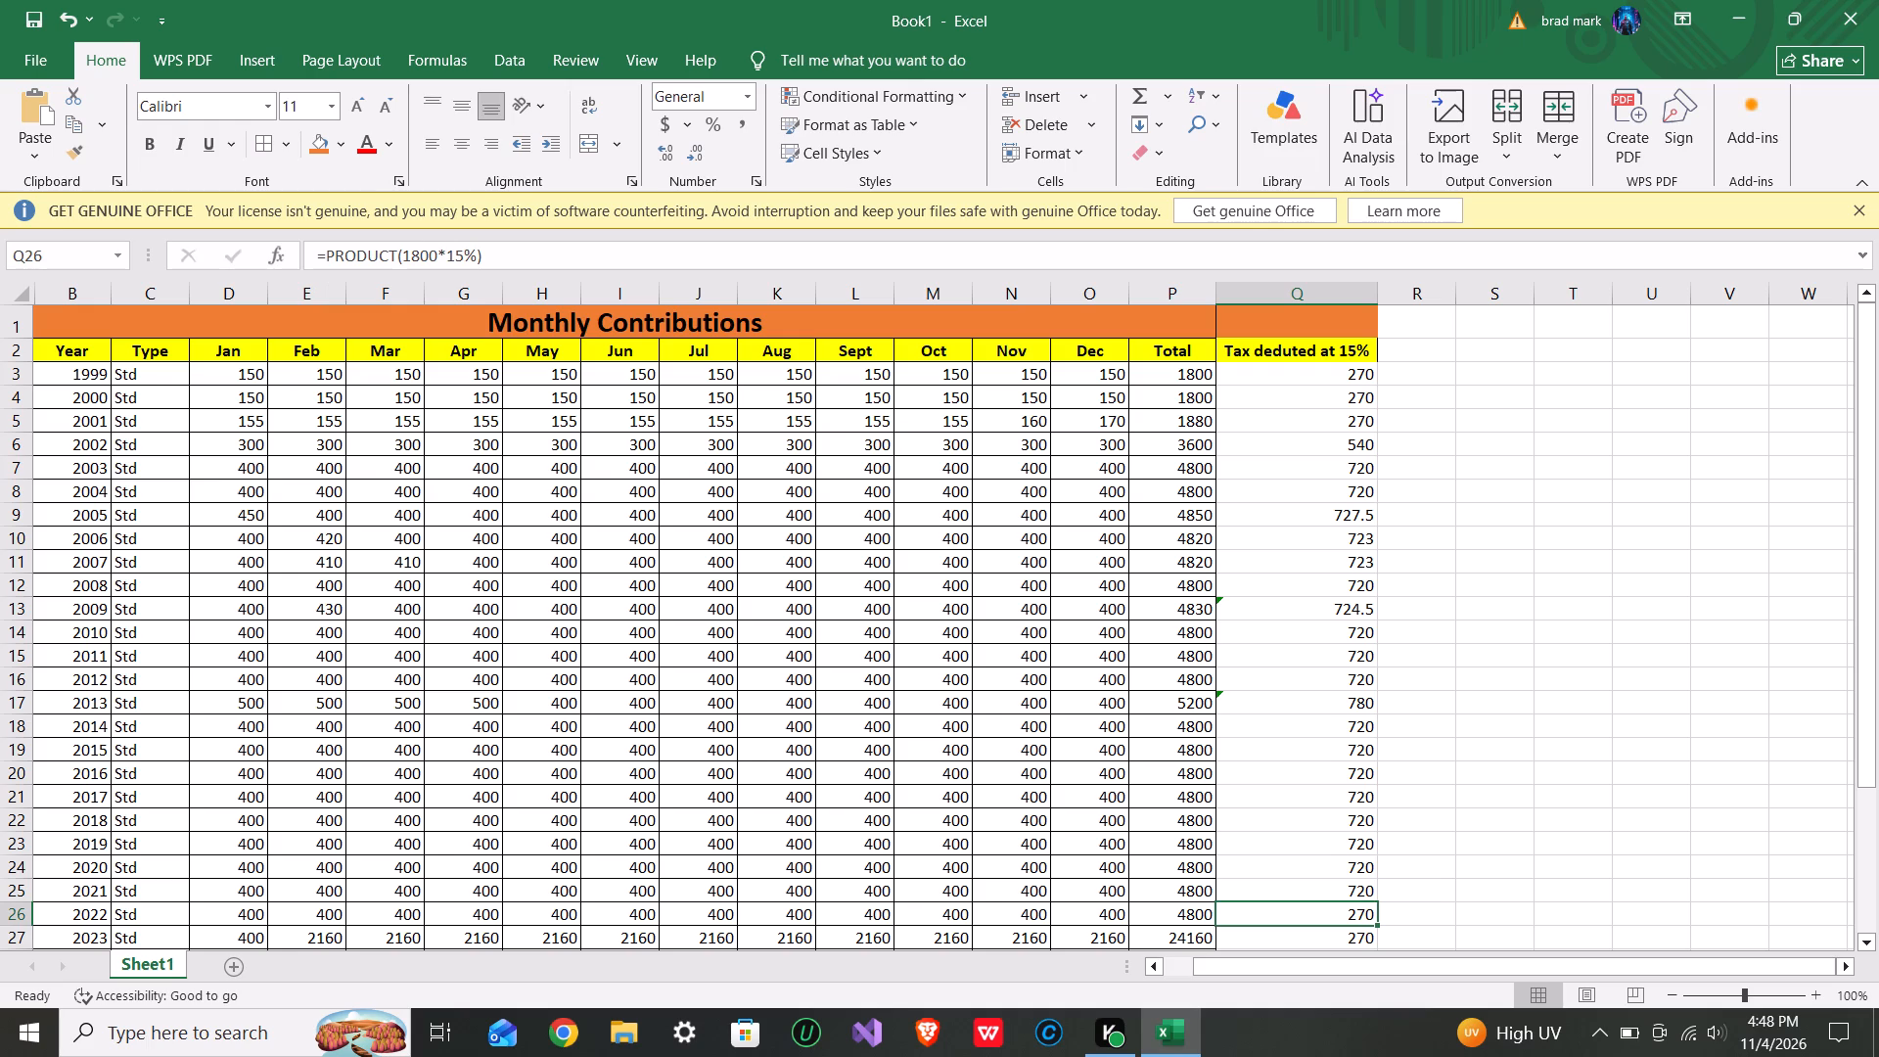
# Change the tax formula in cell Q26, the 2022 row, to =PRODUCT(4800*15%).
pyautogui.click(411, 264)
pyautogui.press('BackSpace')
pyautogui.press('4')
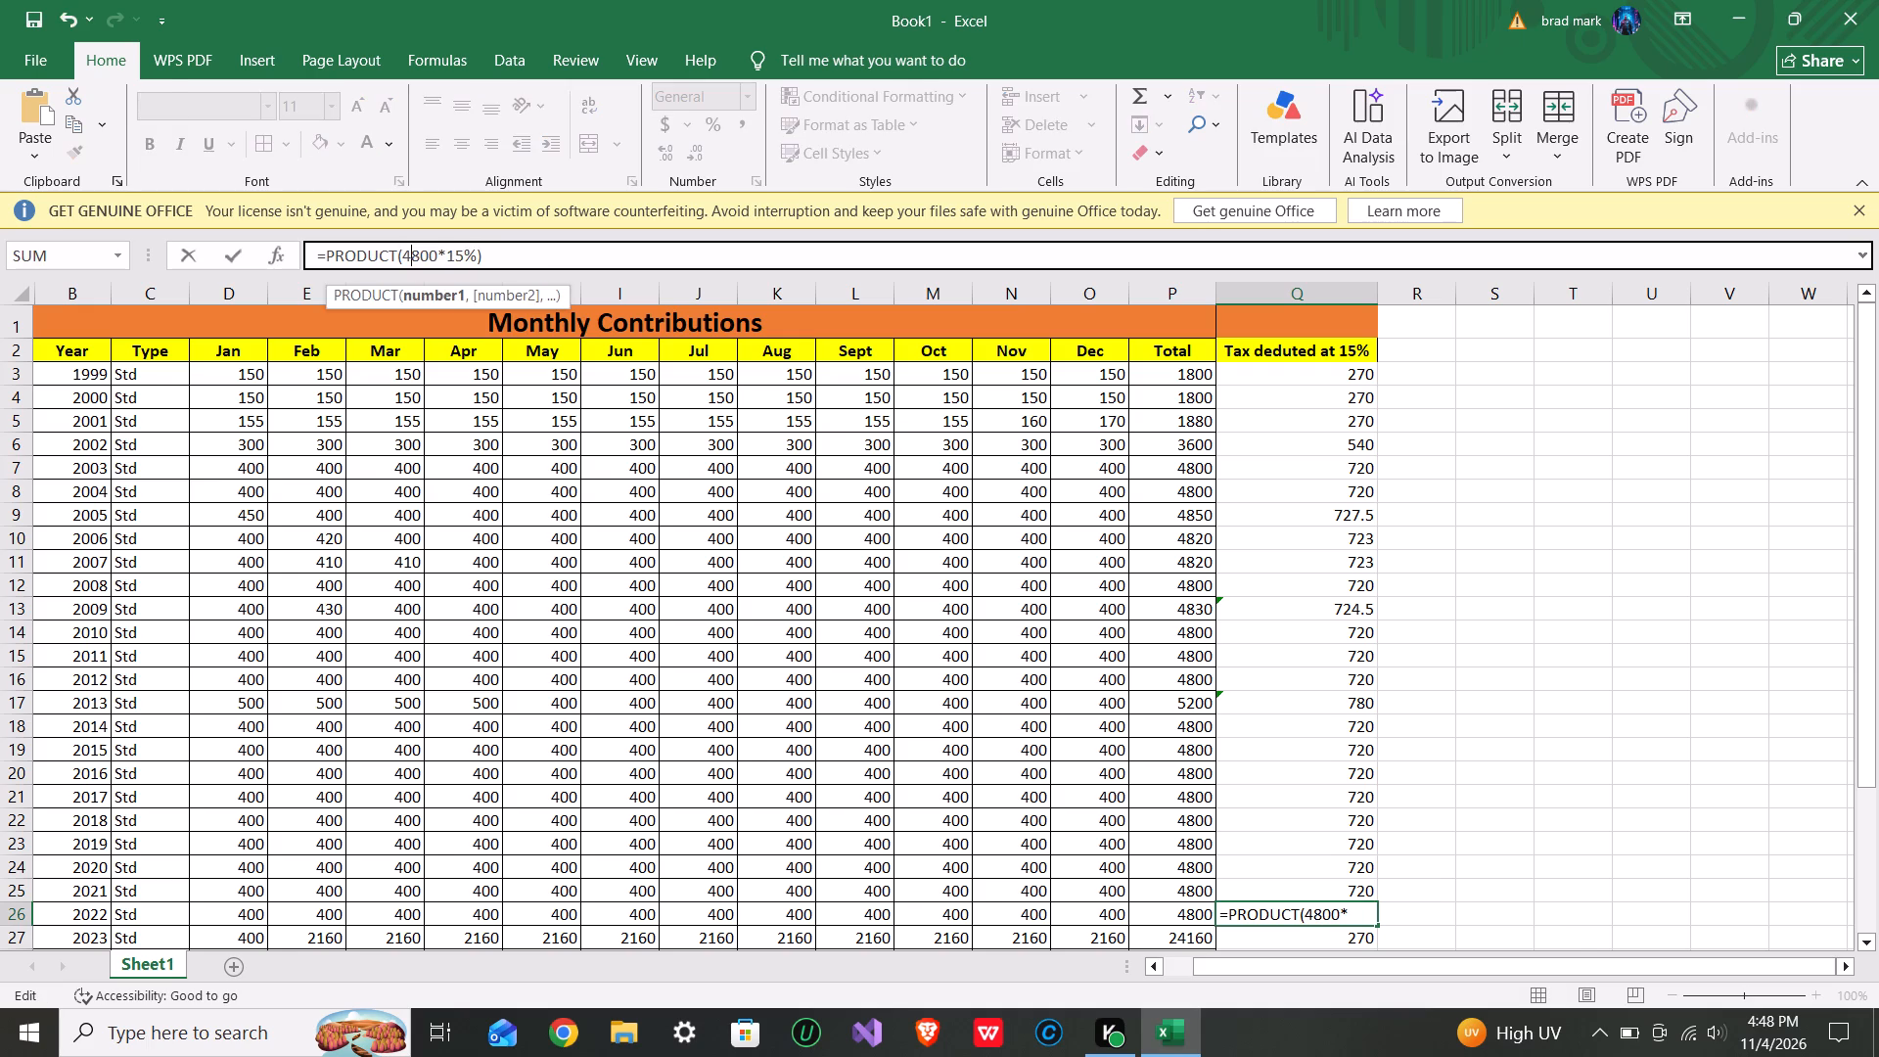
pyautogui.press('Return')
# Change the tax formula in cell Q27, the 2023 row, to =PRODUCT(24160*15%).
pyautogui.scroll(-2, 688, 356)
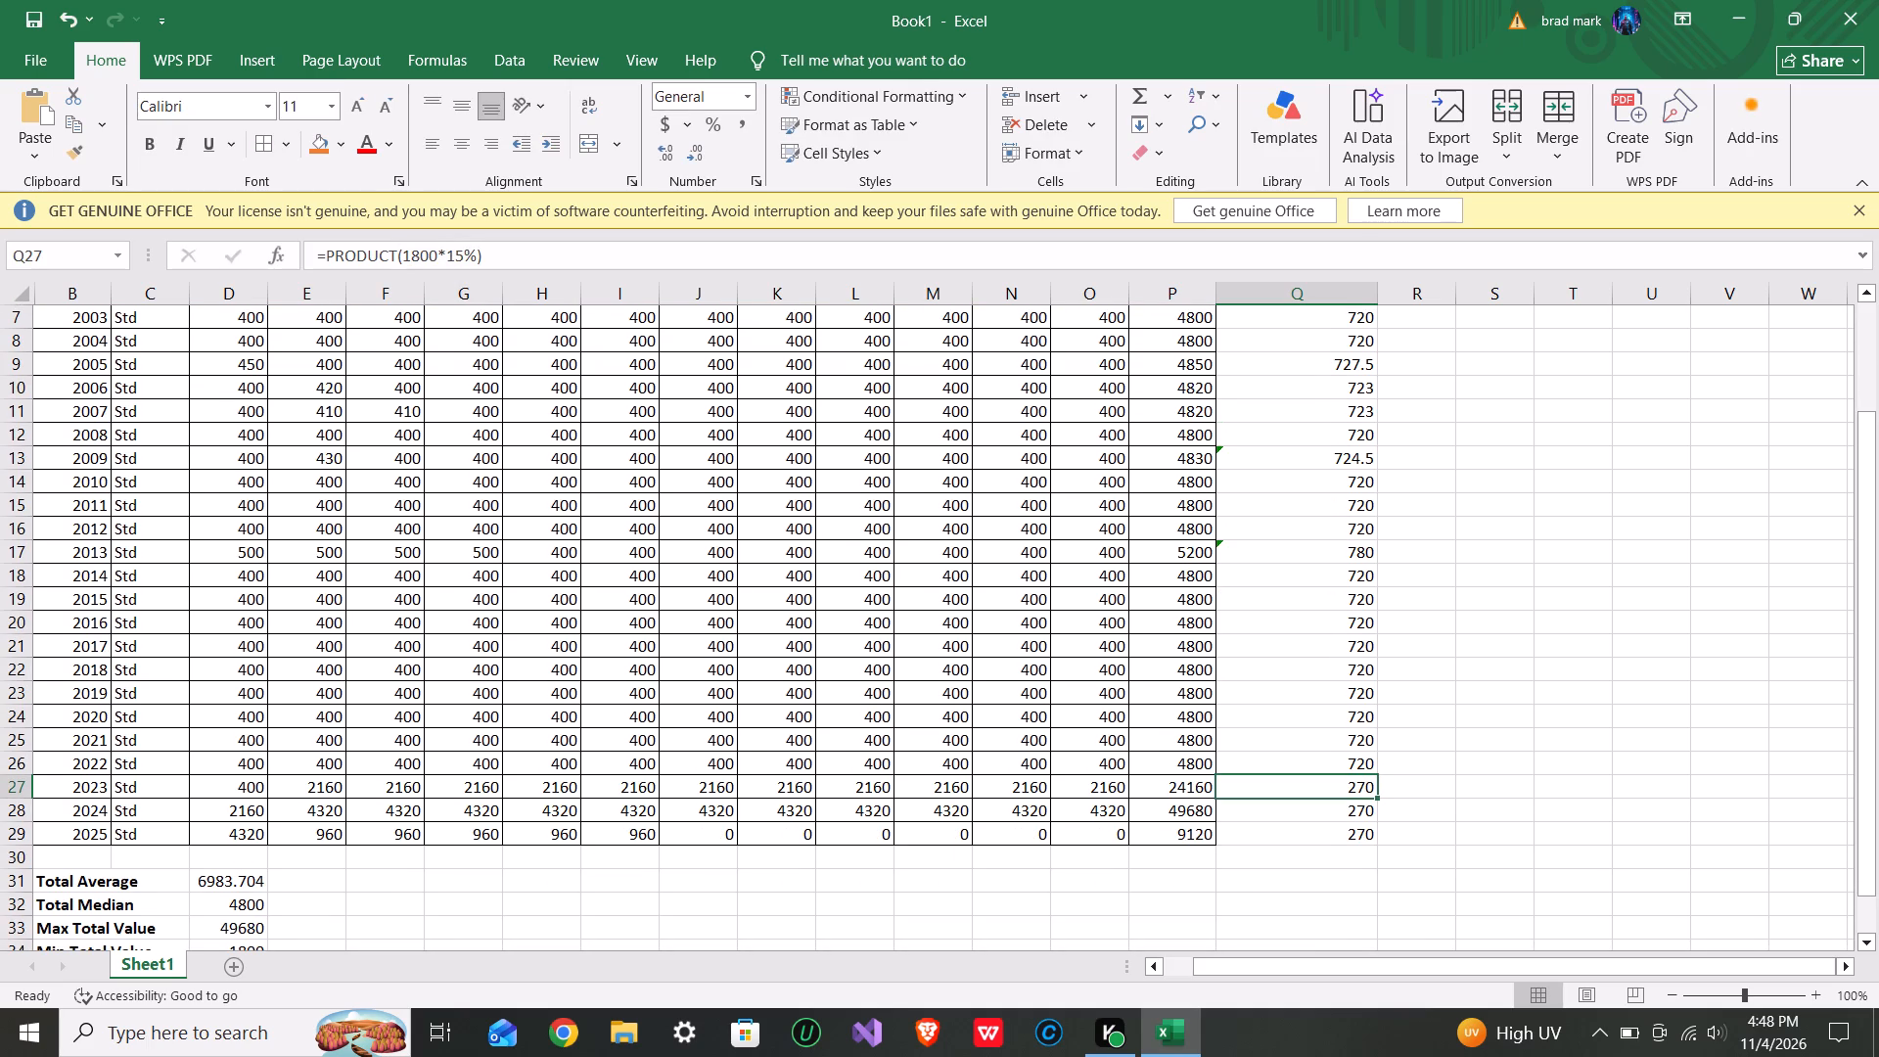
pyautogui.click(418, 262)
pyautogui.press('BackSpace')
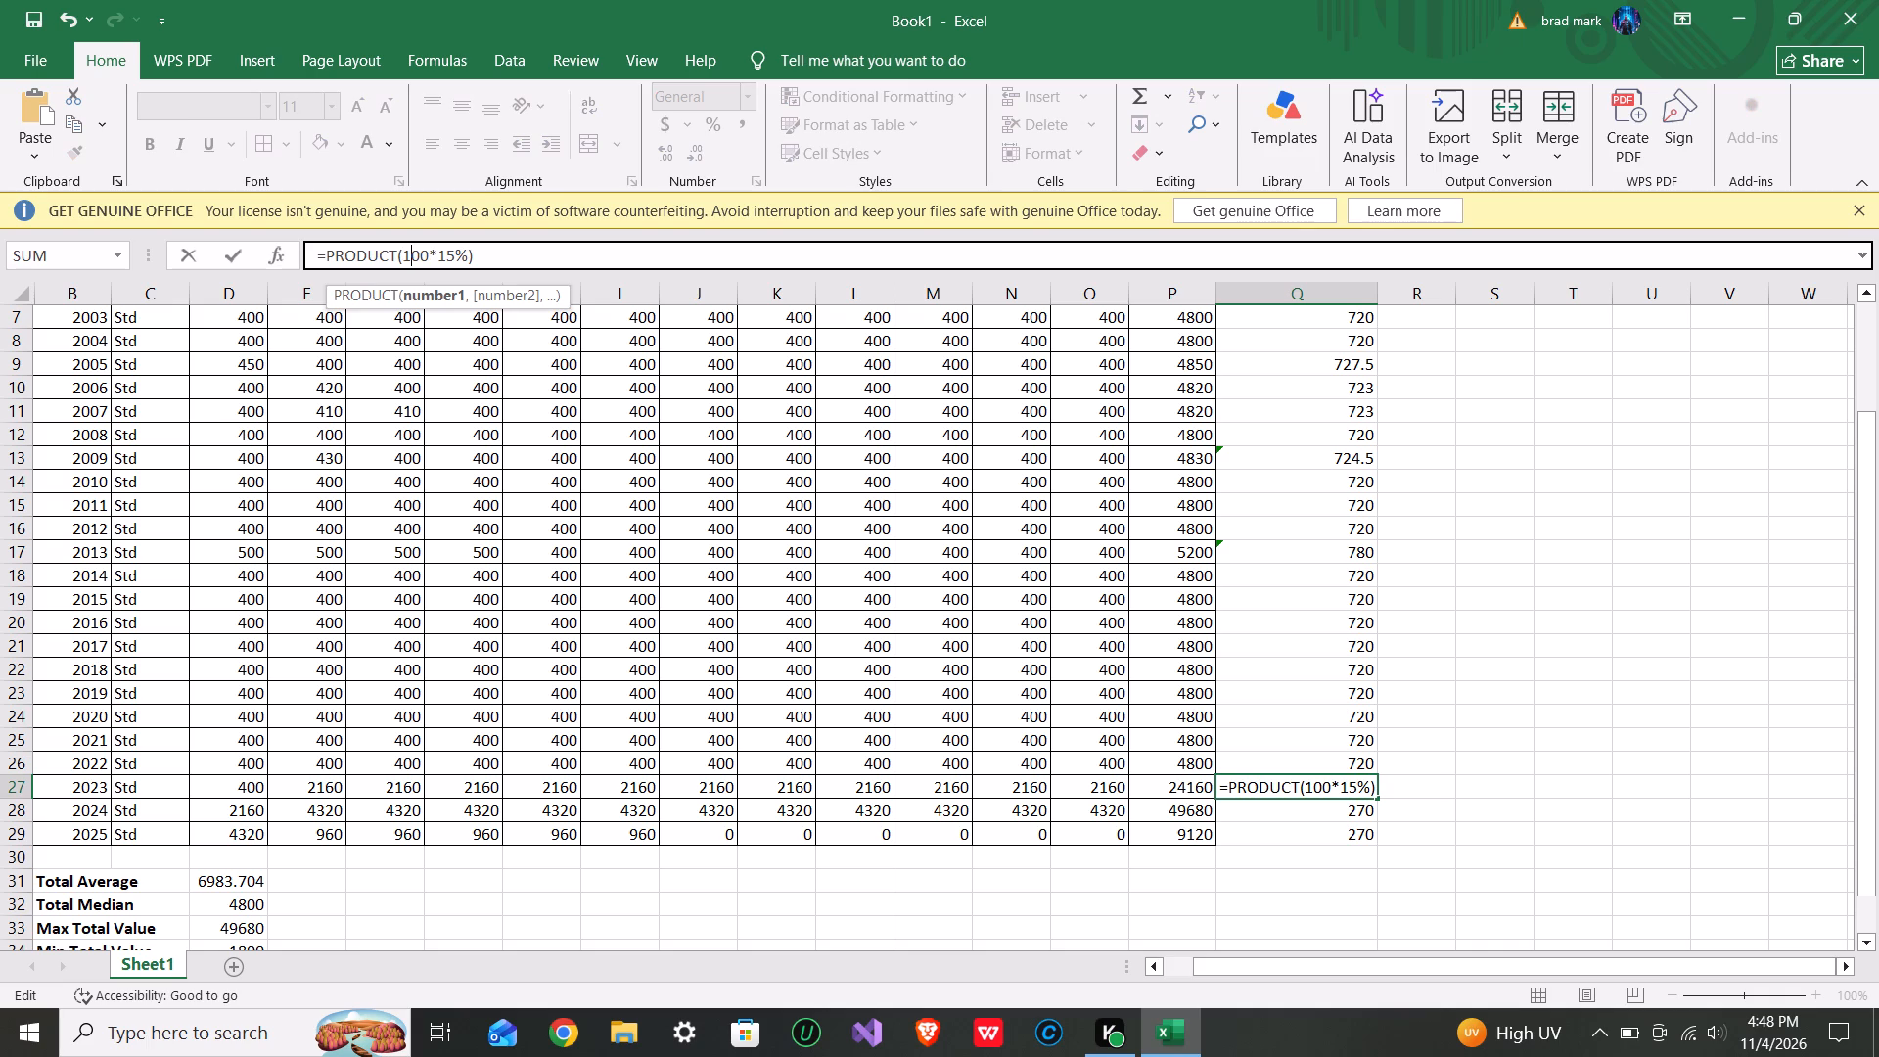
pyautogui.press('BackSpace')
pyautogui.write('241')
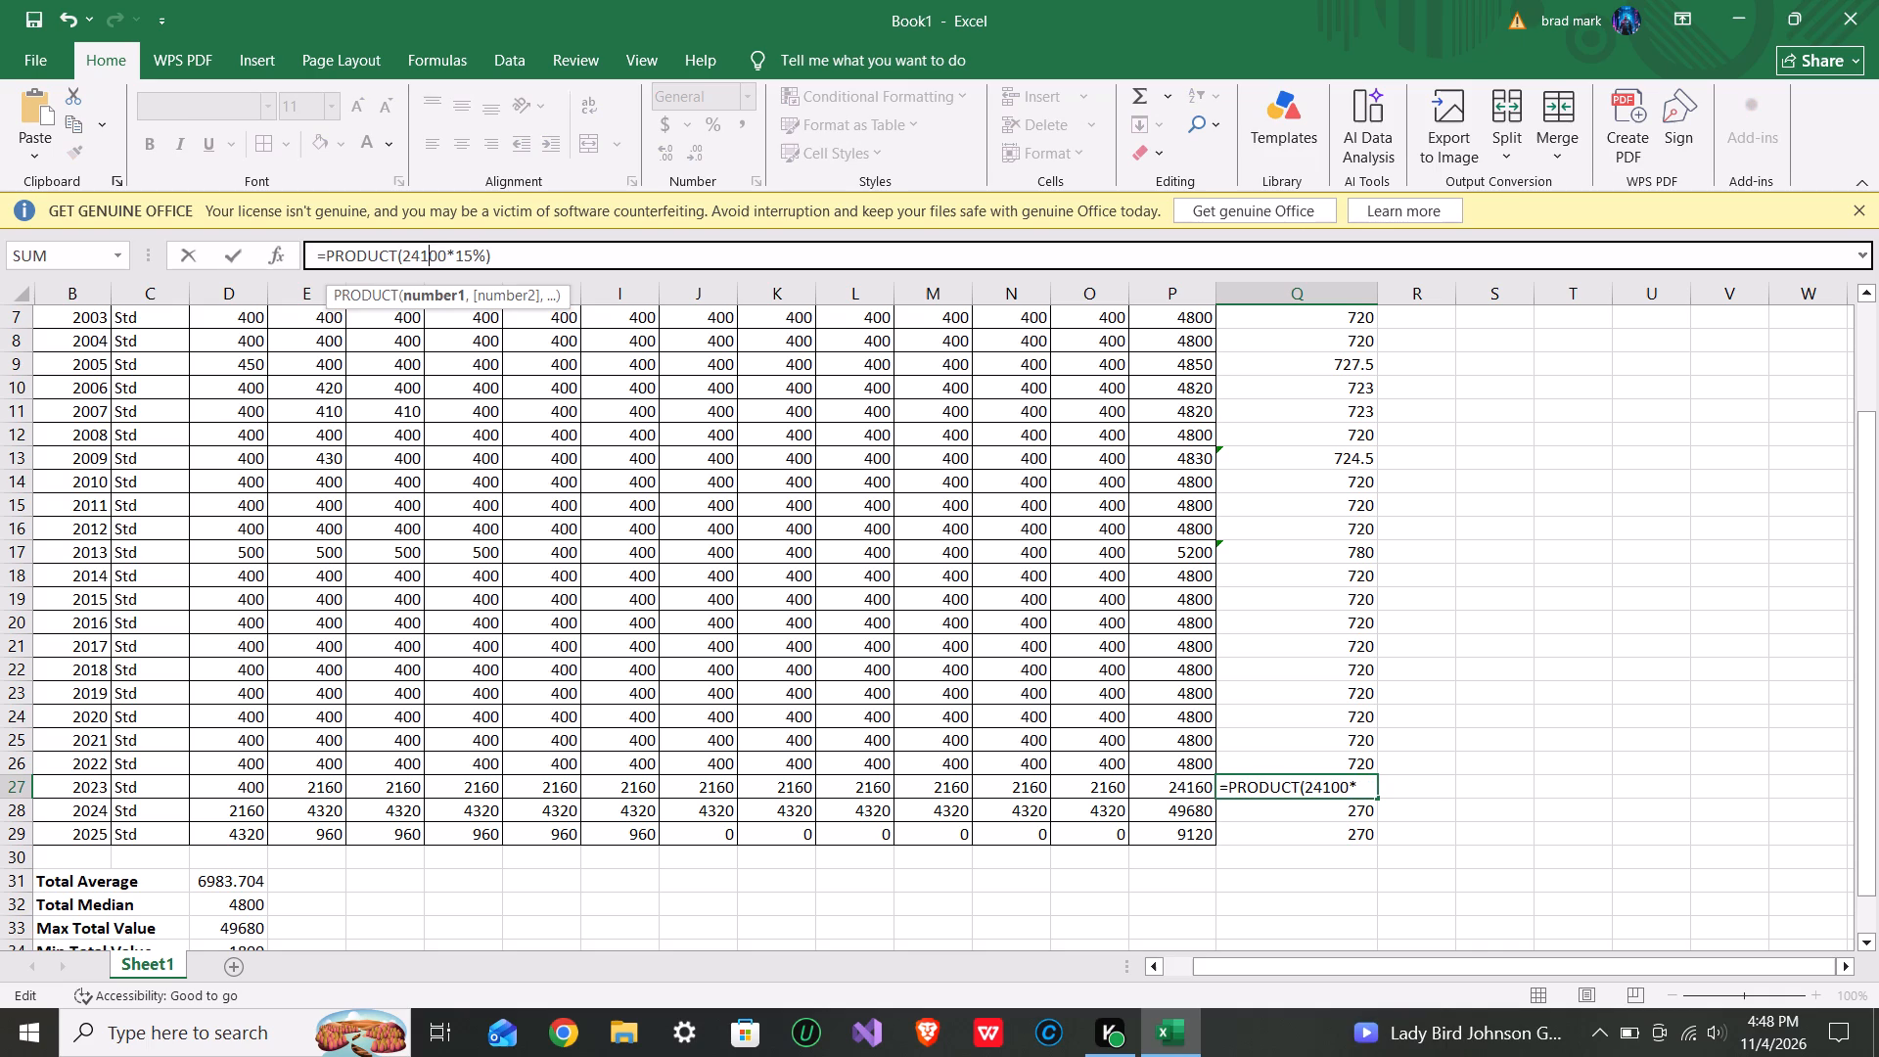
pyautogui.press('Right')
pyautogui.press('BackSpace')
pyautogui.press('6')
pyautogui.press('Return')
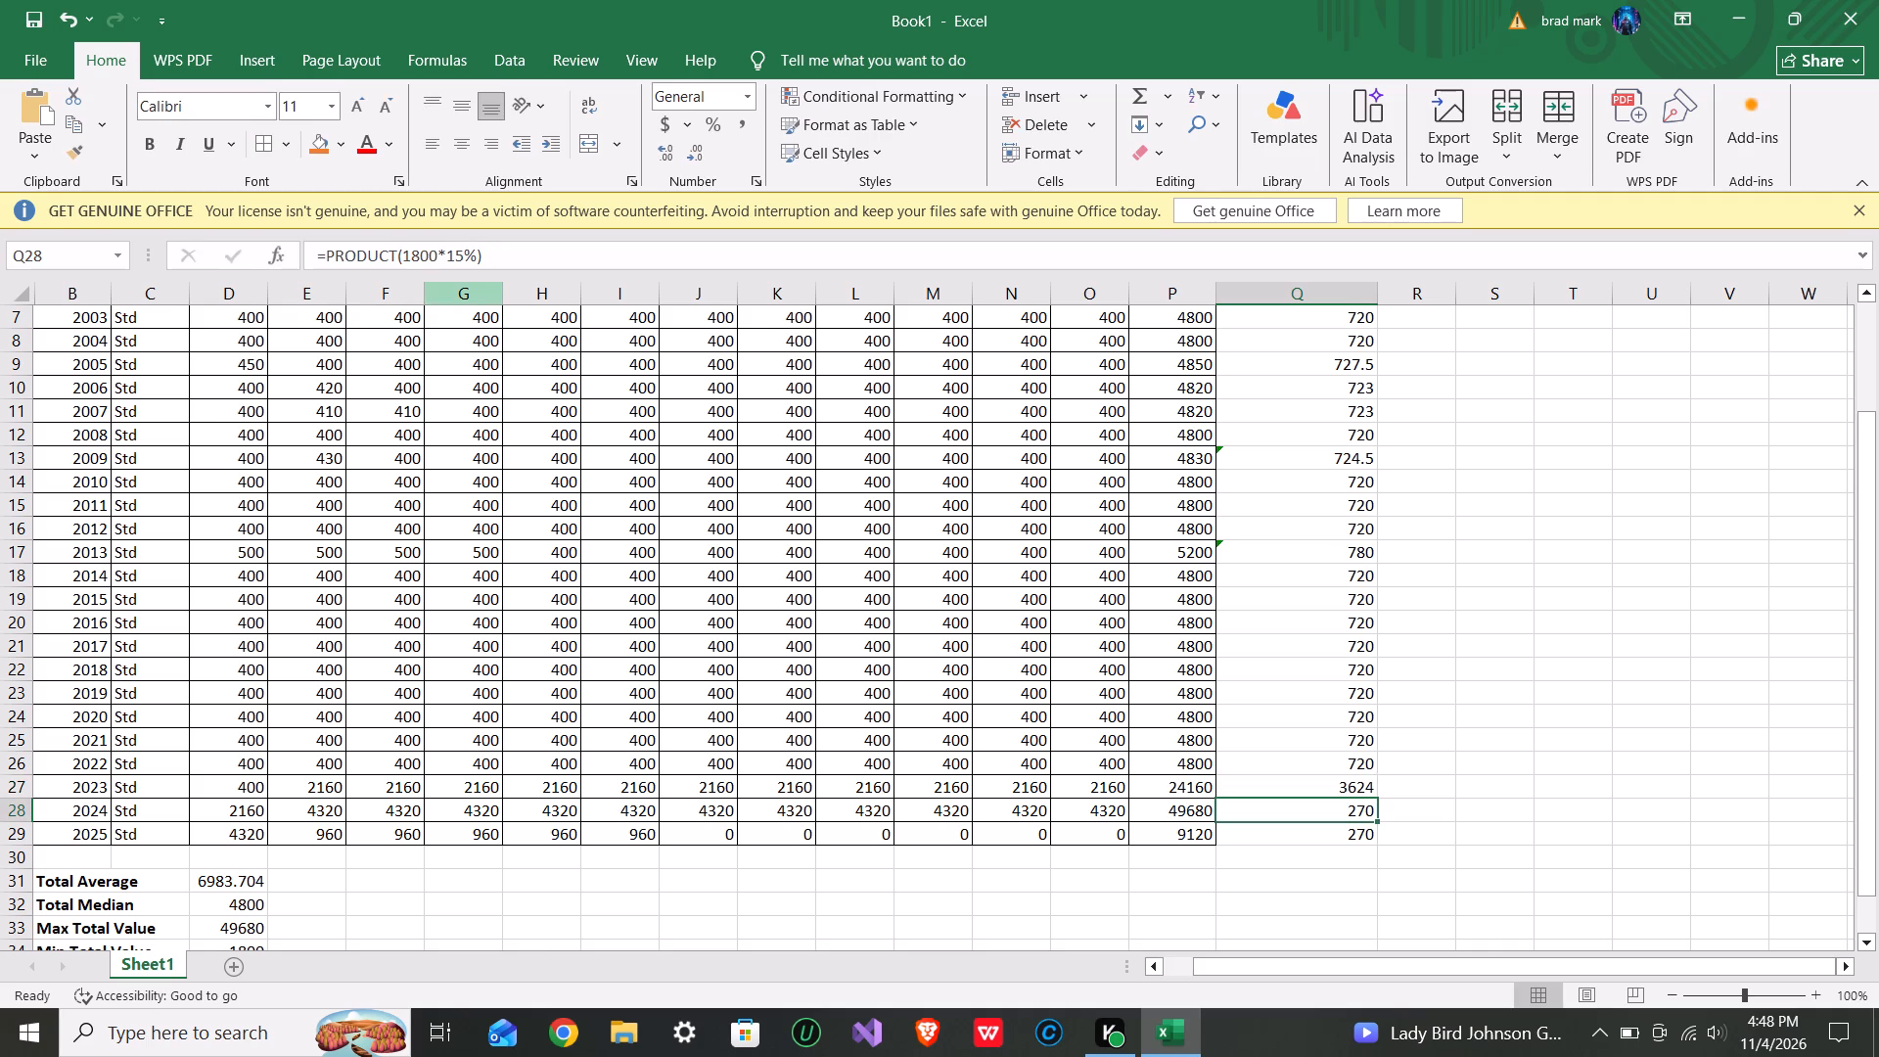
# Change the tax formula in cell Q28, the 2024 row, to =PRODUCT(49680*15%).
pyautogui.click(418, 256)
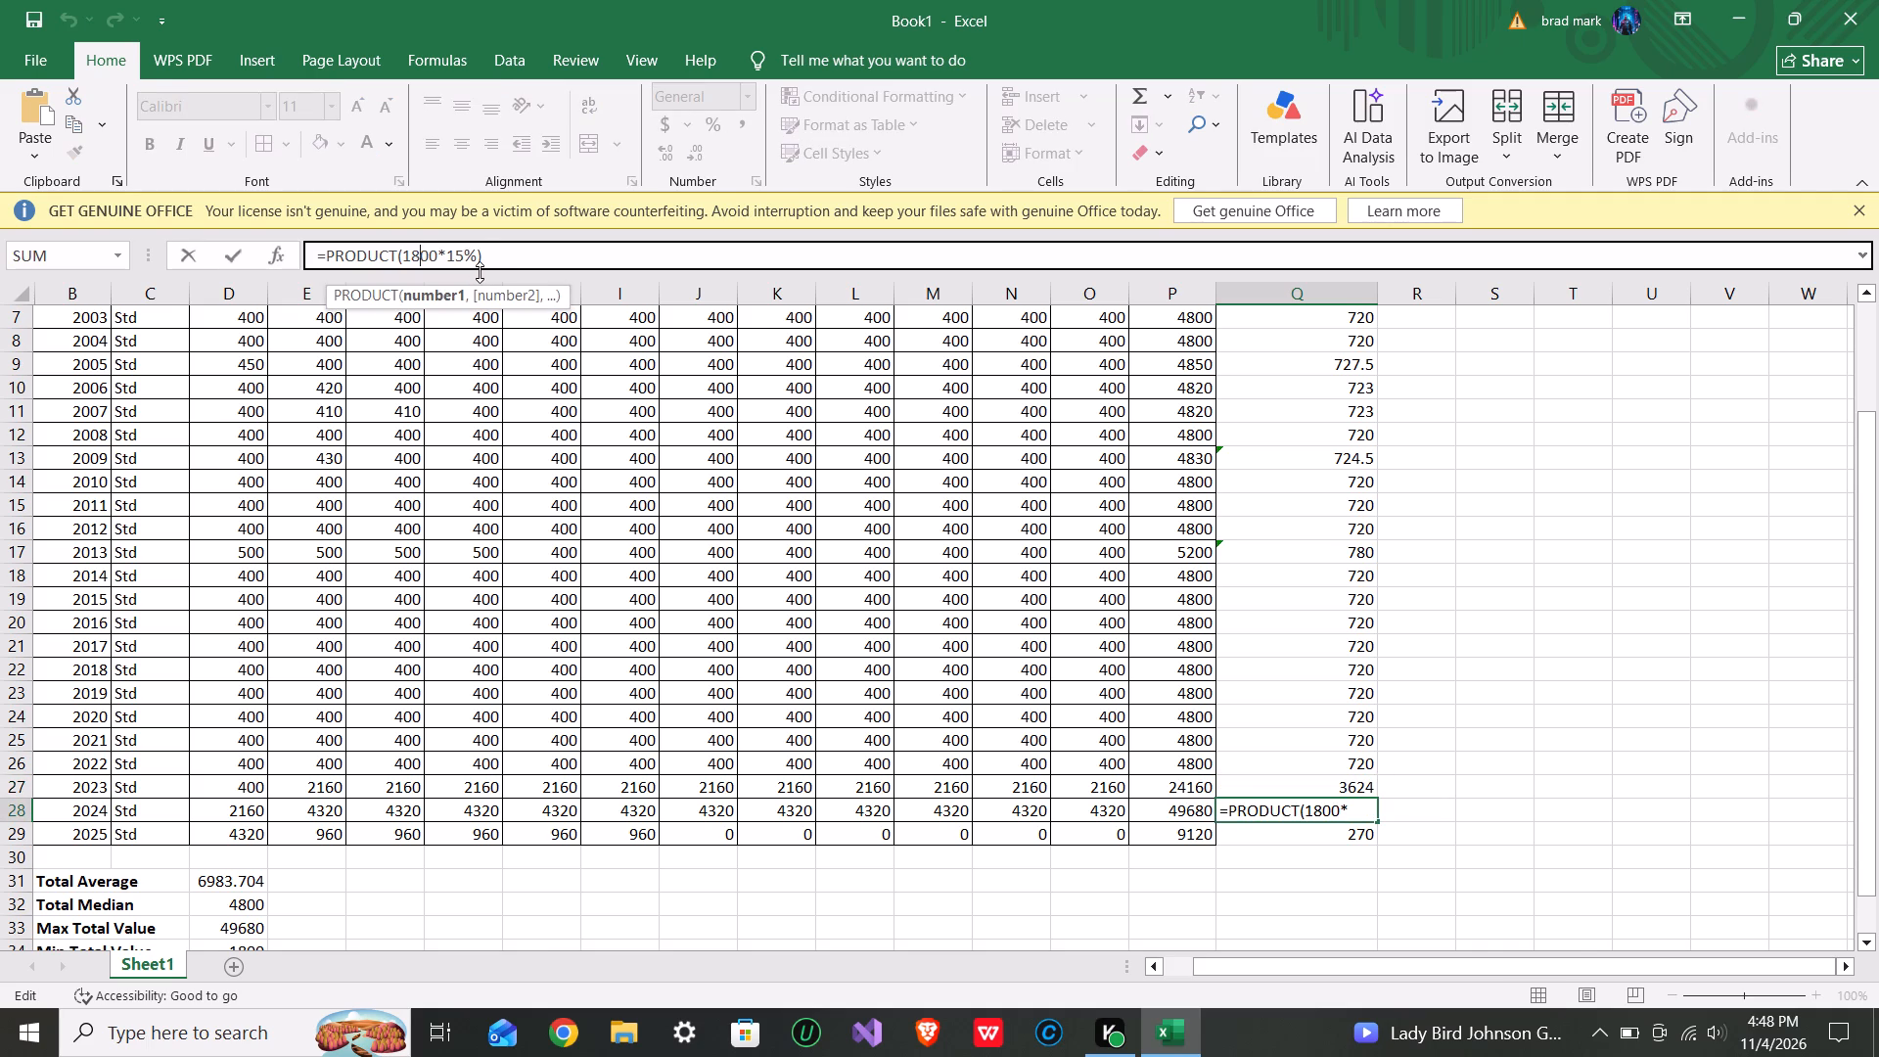
pyautogui.press('BackSpace')
pyautogui.press('BackSpace')
pyautogui.press('4')
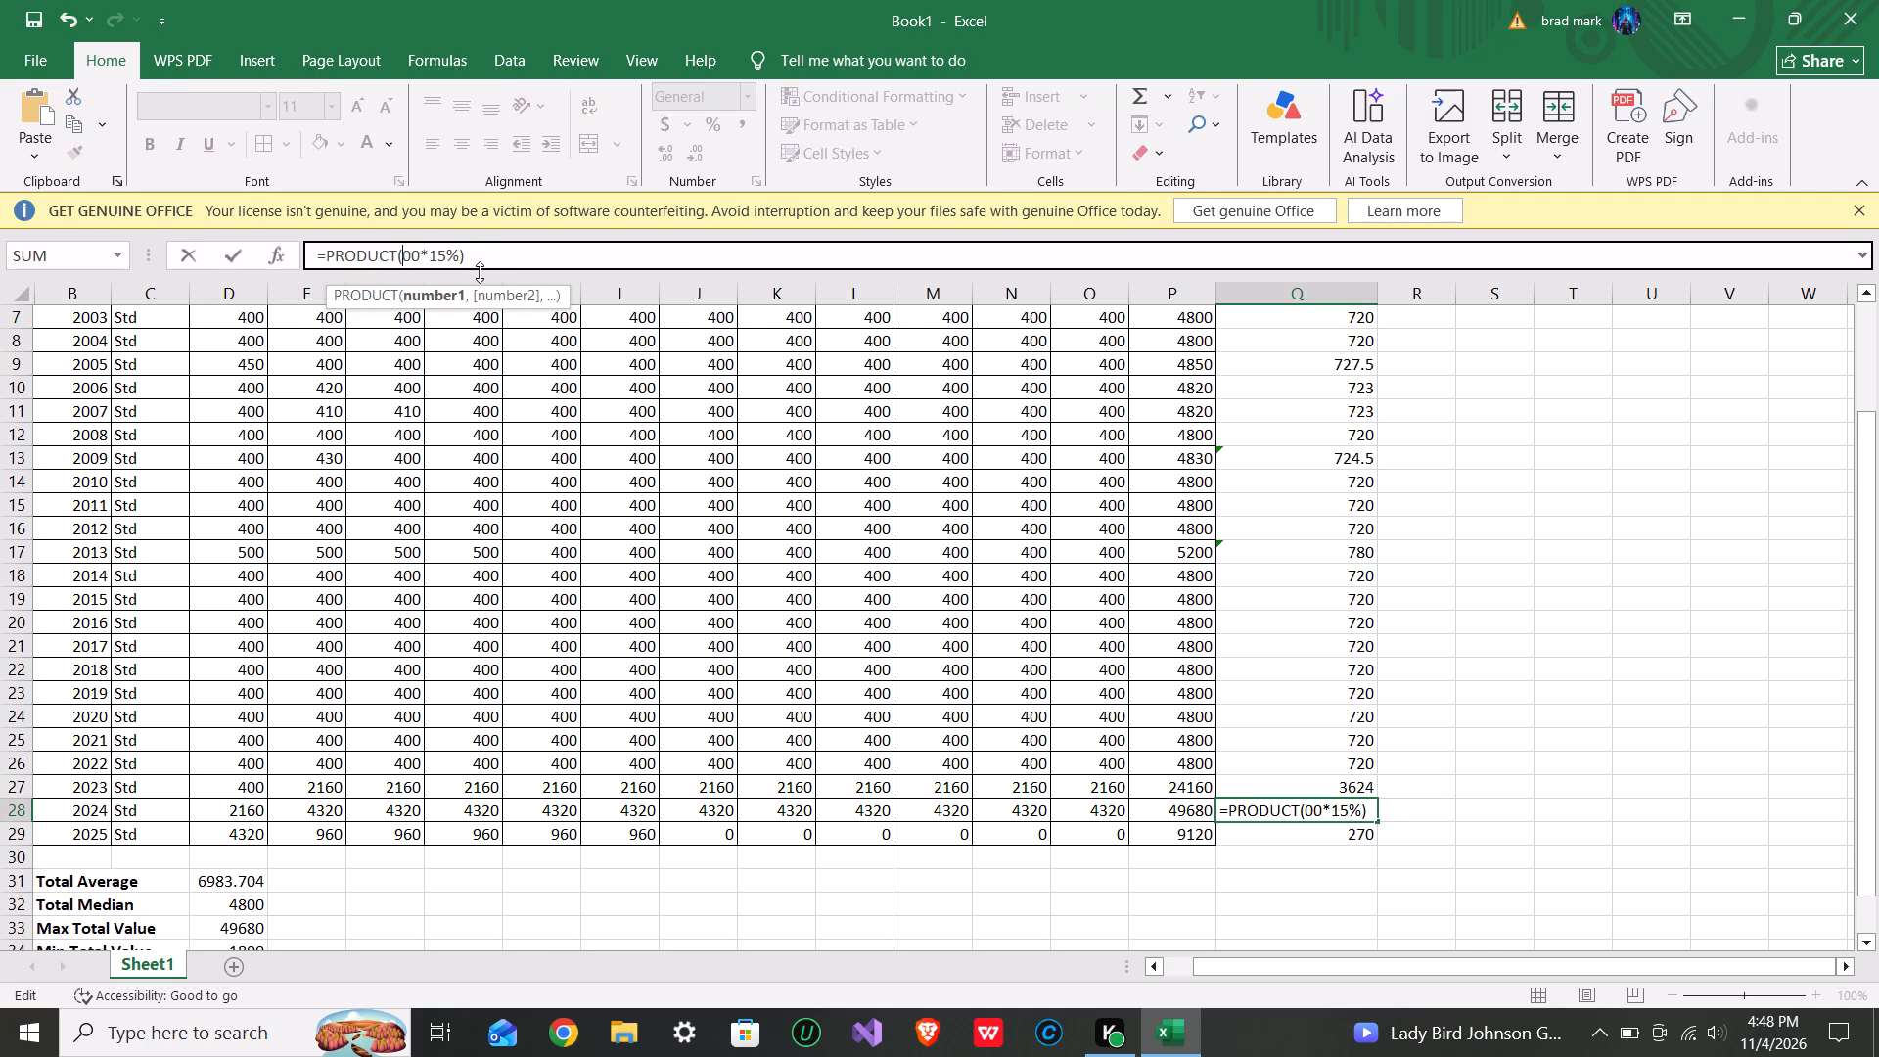
pyautogui.press('9')
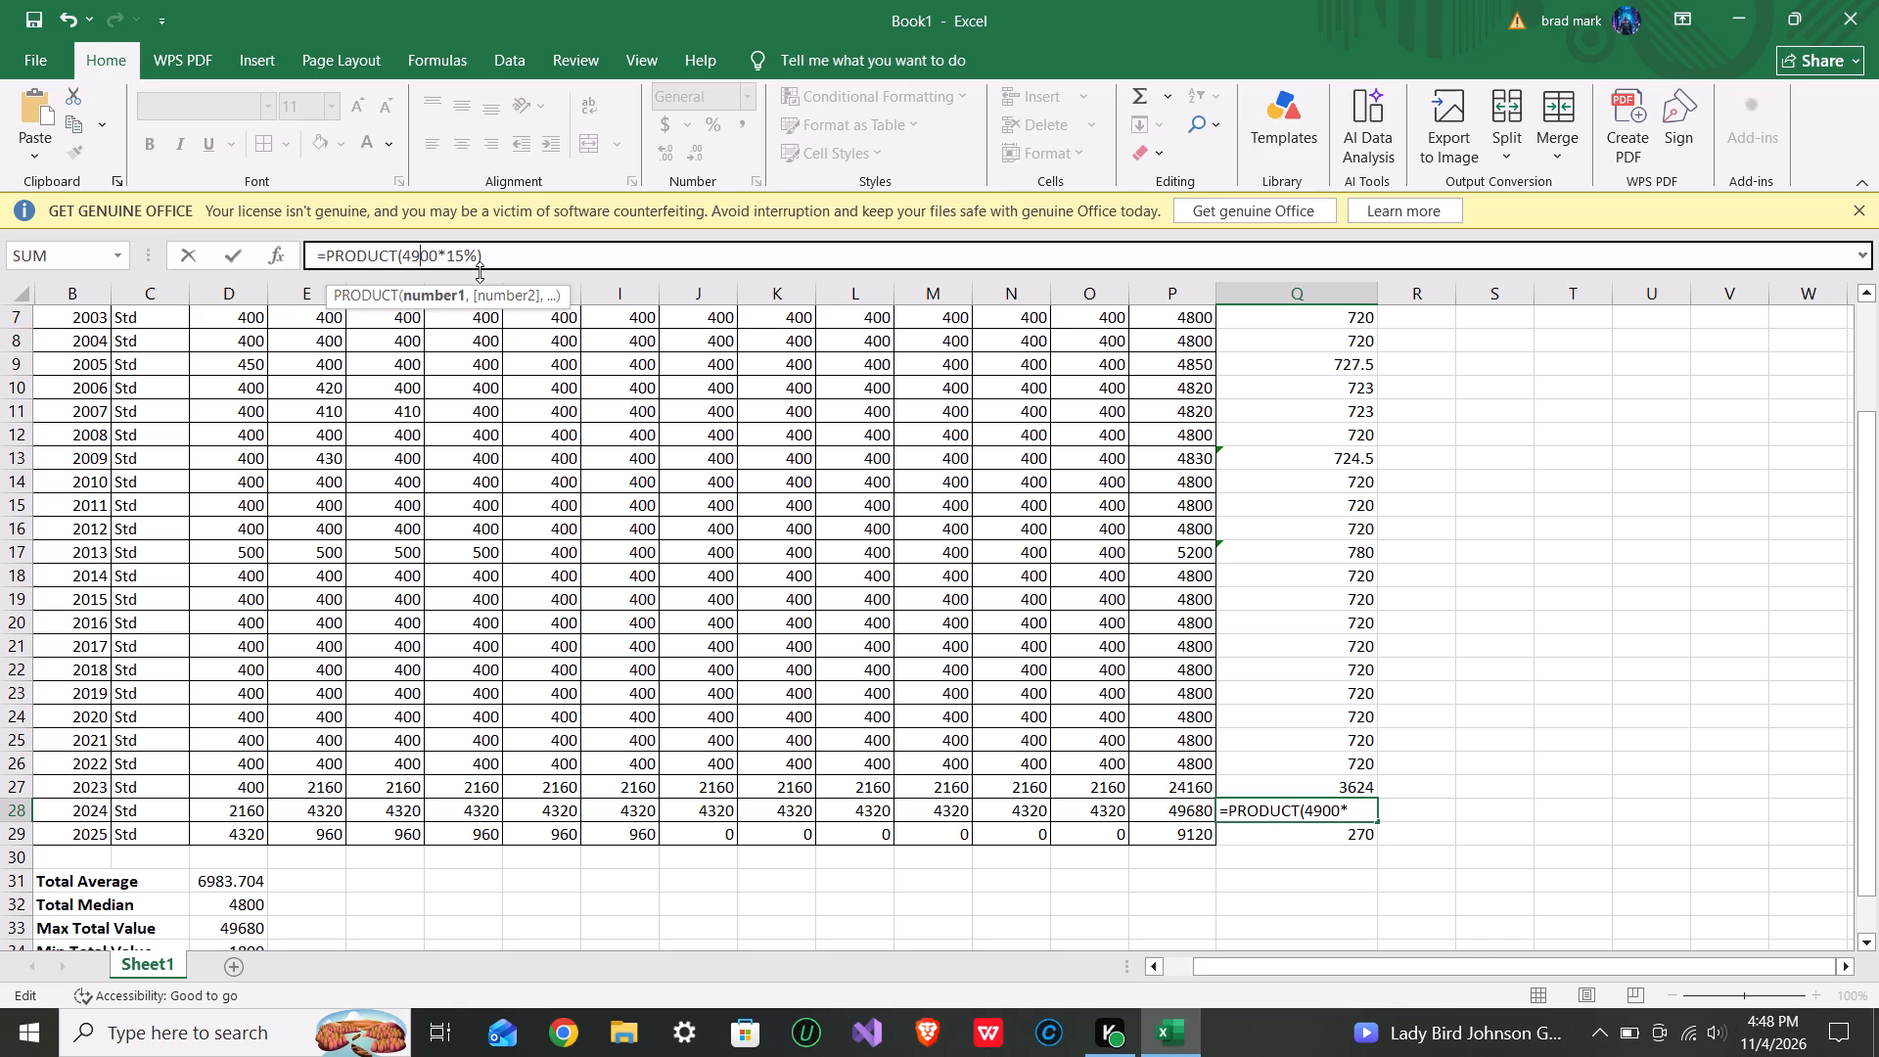
pyautogui.press('6')
pyautogui.press('8')
pyautogui.press('Right')
pyautogui.press('BackSpace')
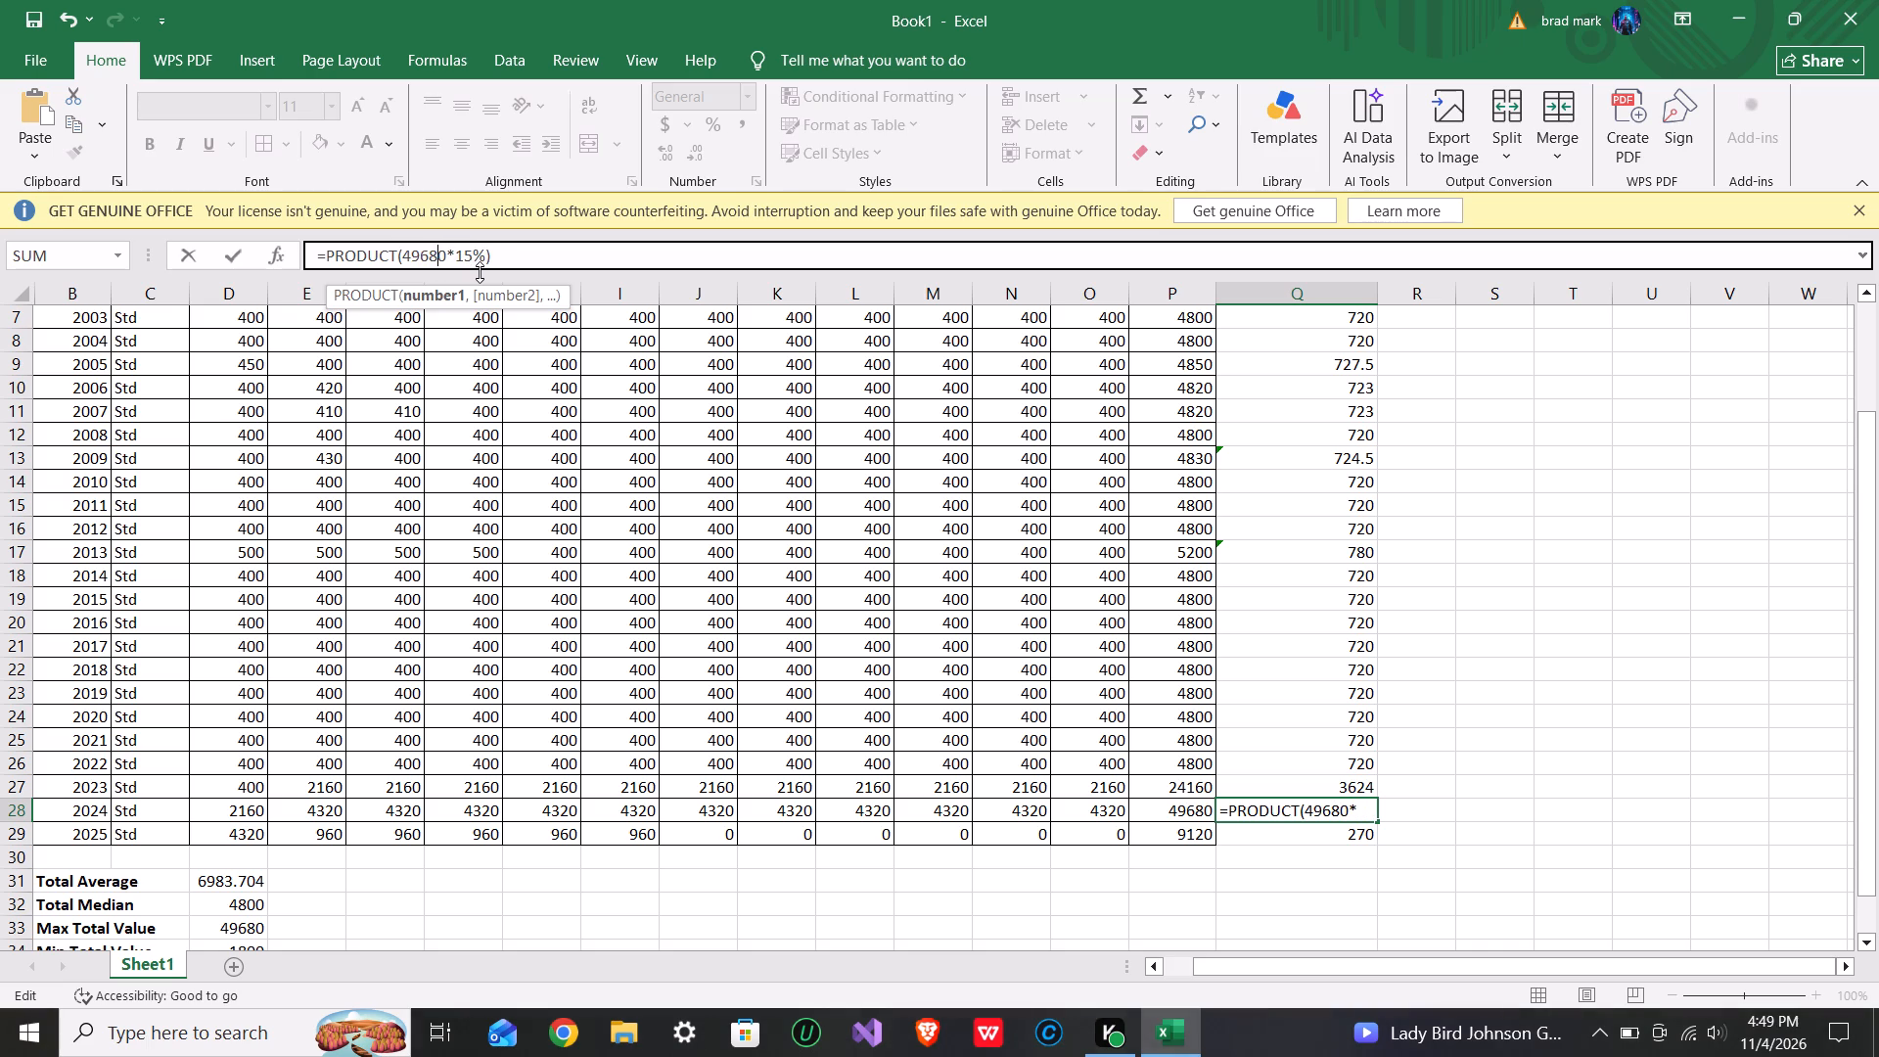
pyautogui.press('Return')
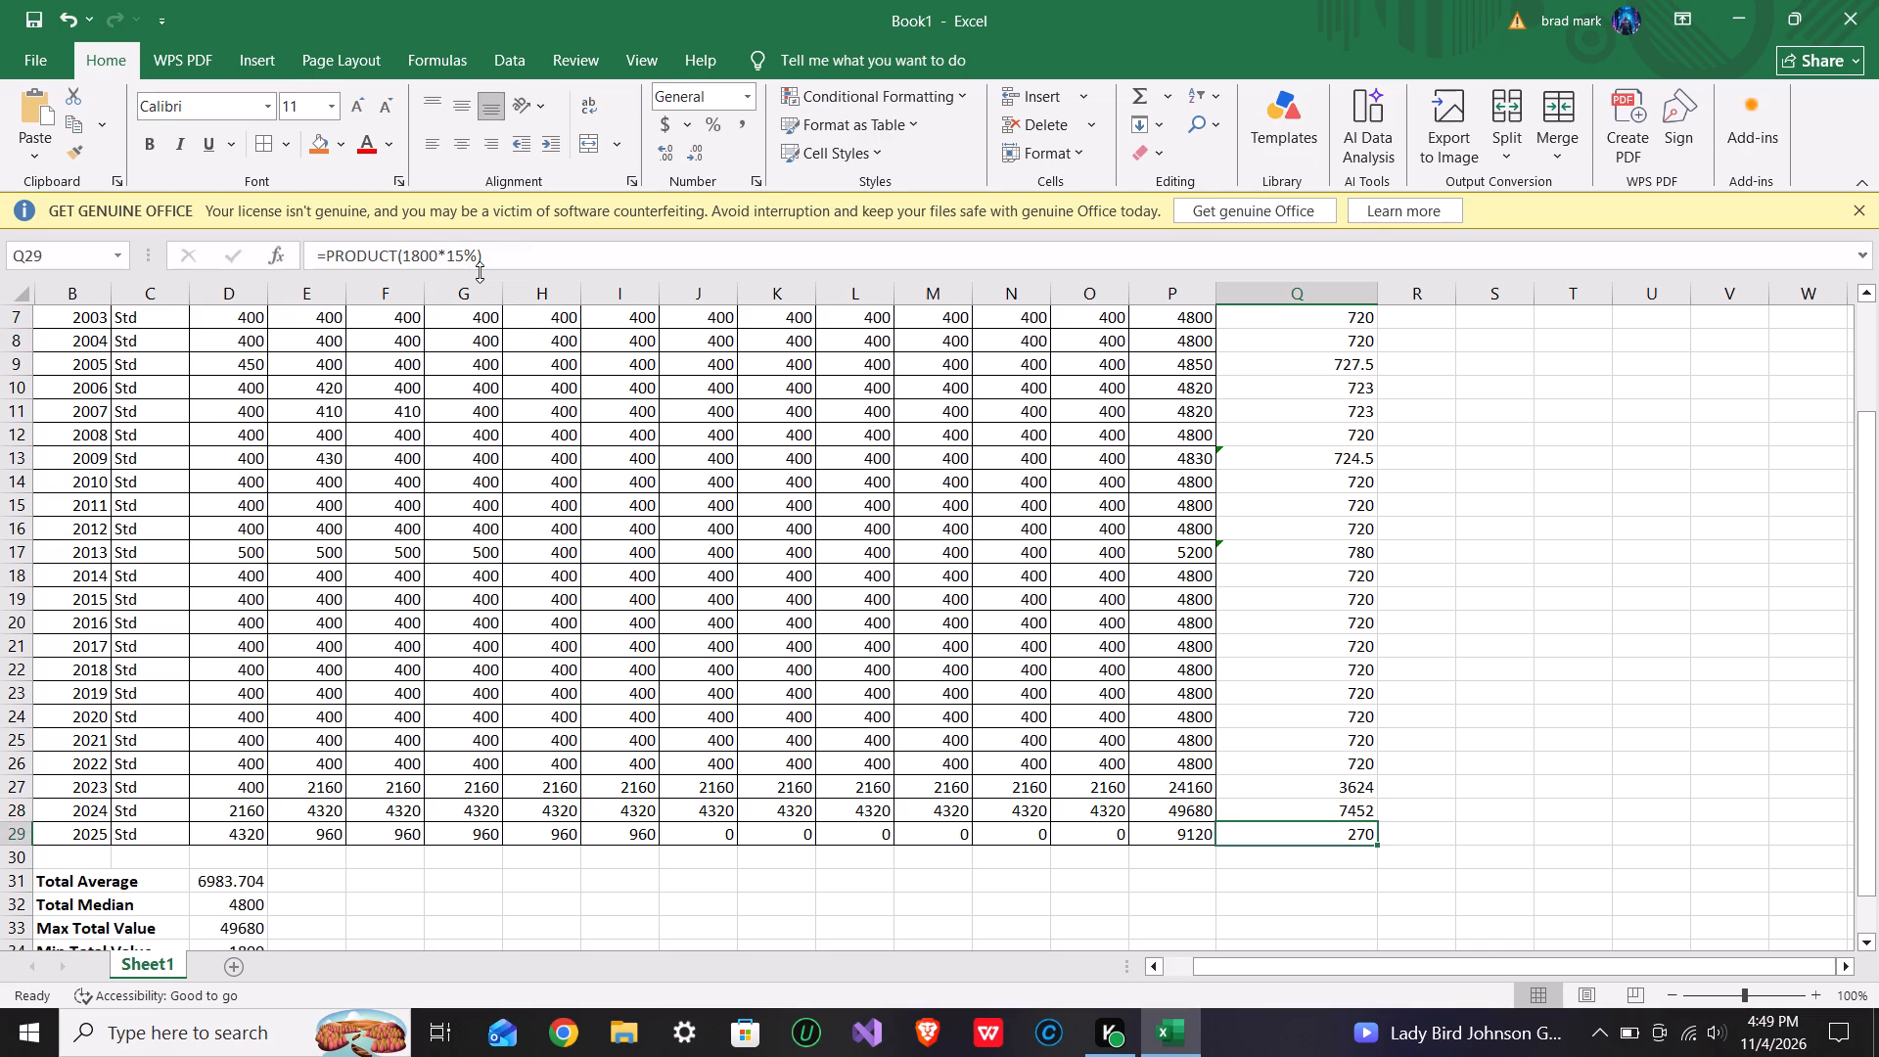
# Change the tax formula in cell Q29, the 2025 row, to =PRODUCT(9120*15%).
pyautogui.click(432, 260)
pyautogui.press('Left')
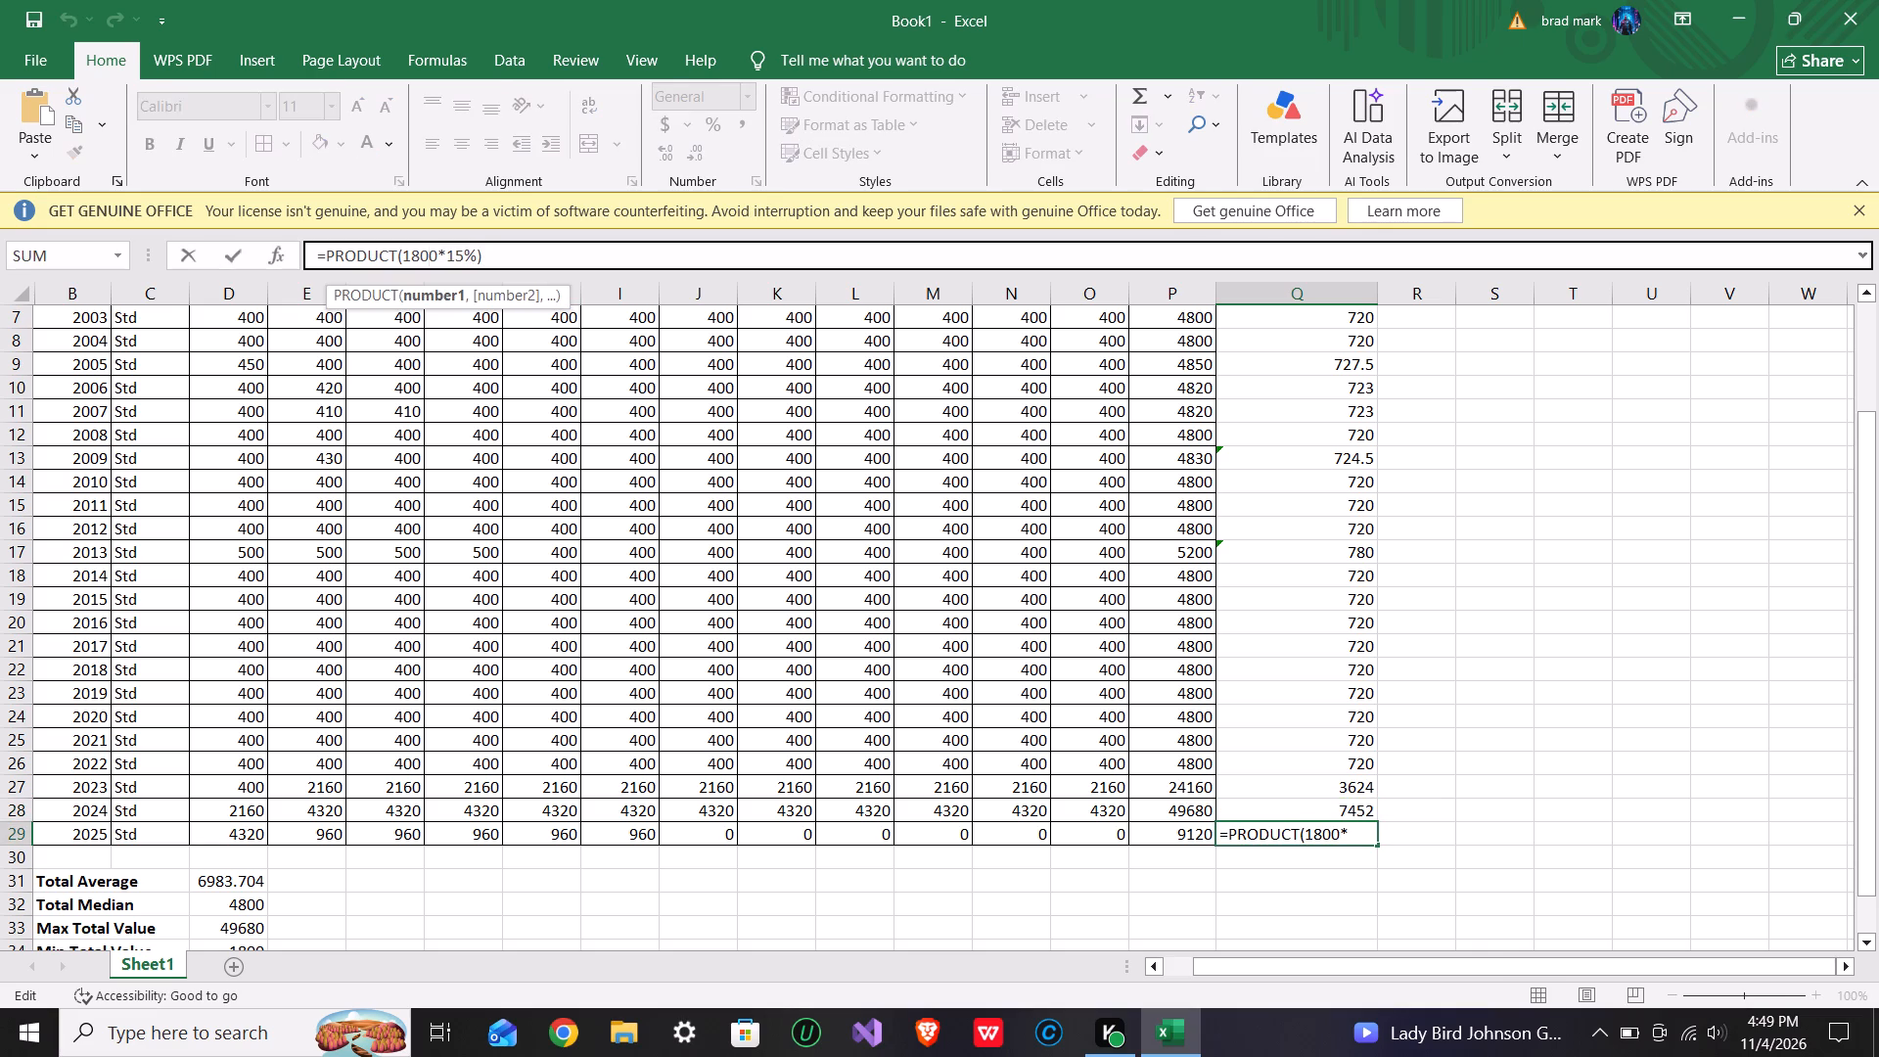
pyautogui.press('BackSpace')
pyautogui.press('BackSpace')
pyautogui.write('912')
pyautogui.press('Right')
pyautogui.press('BackSpace')
pyautogui.press('Return')
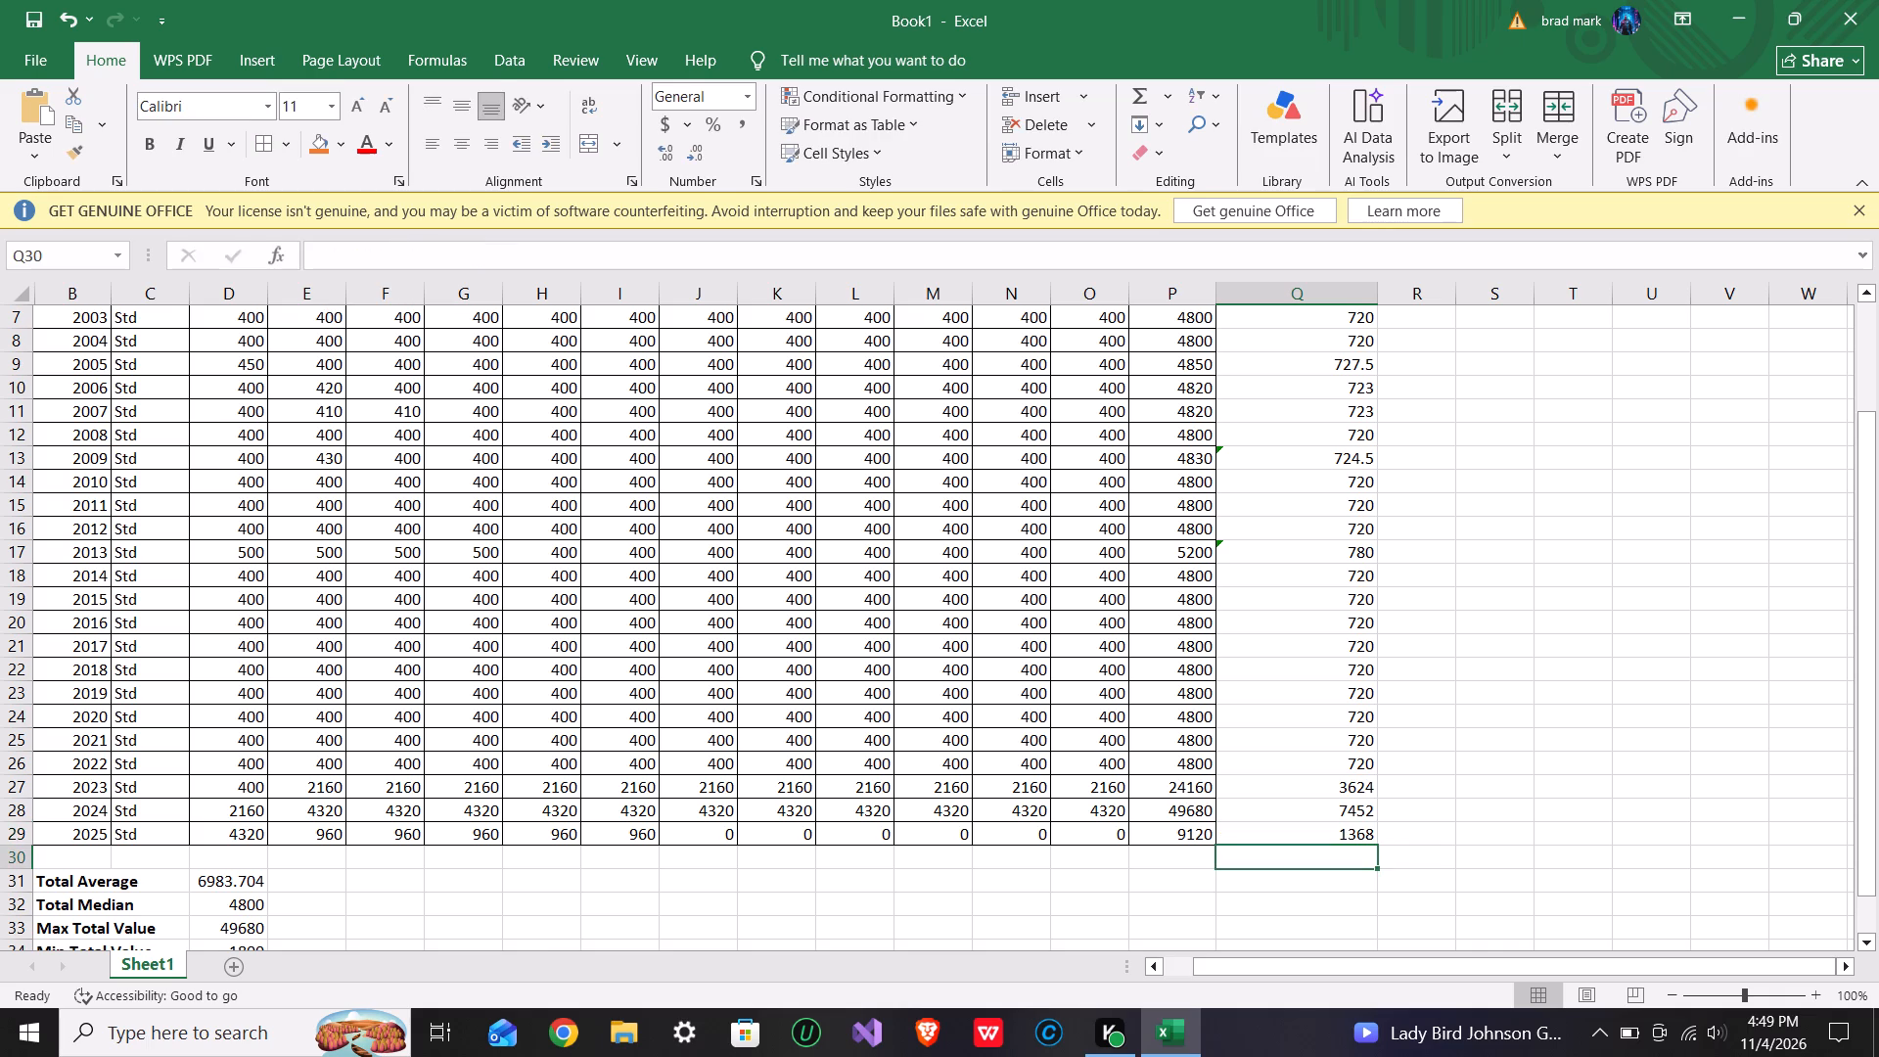
# Apply All Borders to the whole Monthly Contributions table, including the Tax deducted at 15% column.
pyautogui.scroll(-2, 618, 828)
pyautogui.scroll(1, 1138, 844)
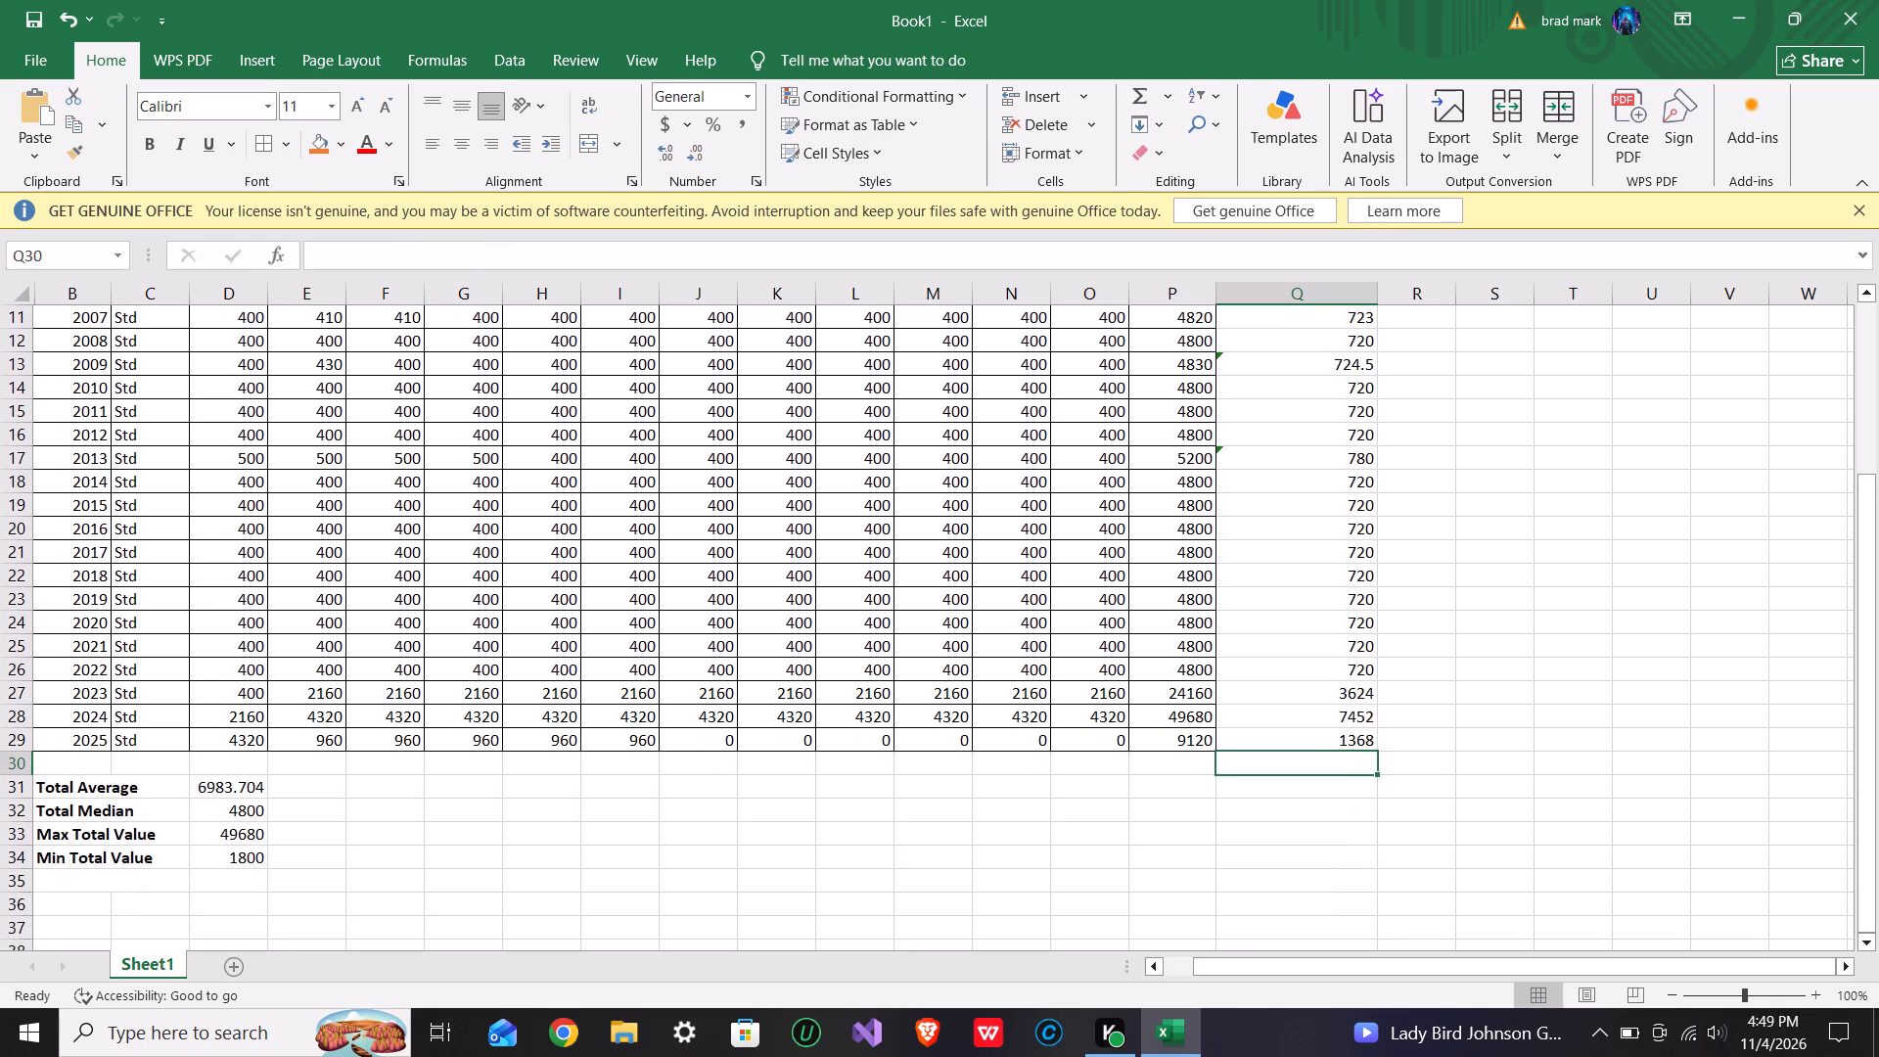
pyautogui.scroll(1, 1138, 844)
pyautogui.scroll(-2, 1138, 844)
pyautogui.scroll(4, 529, 582)
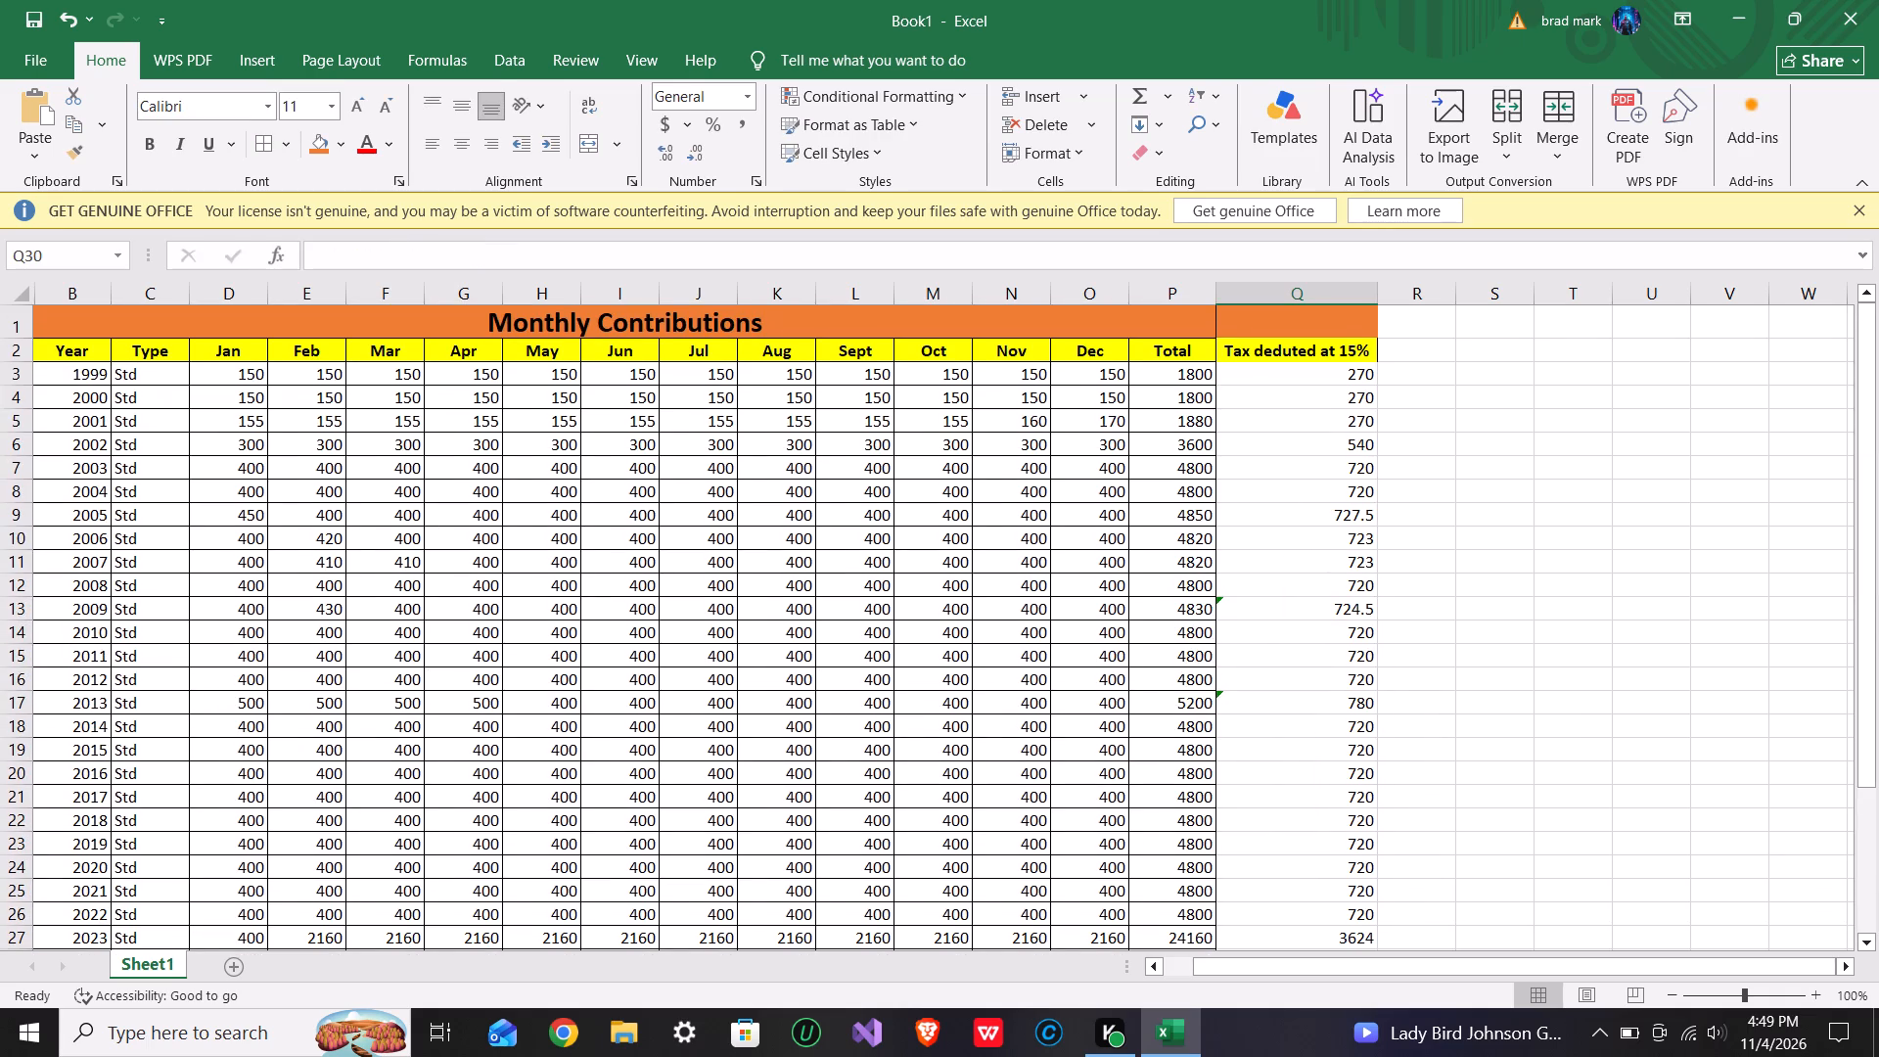
pyautogui.click(1292, 453)
pyautogui.click(1204, 372)
pyautogui.click(1242, 375)
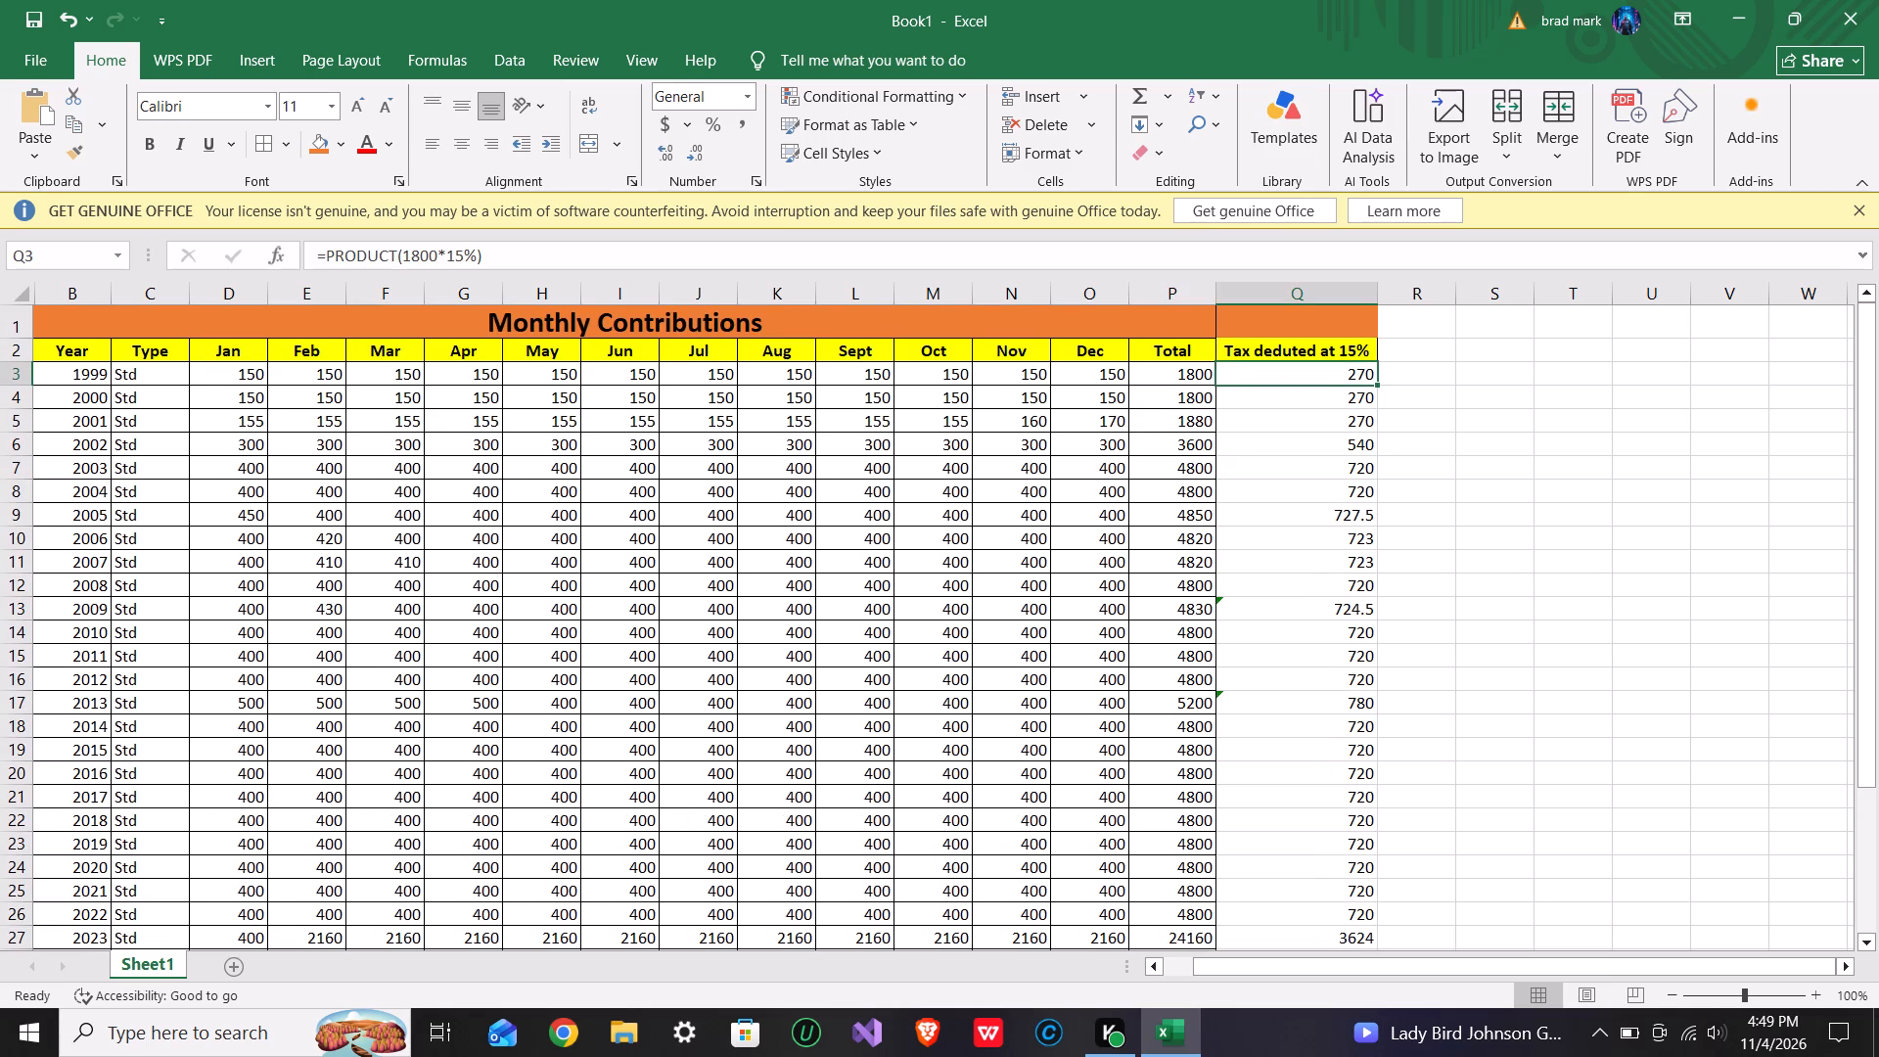
pyautogui.hotkey('ctrl', 'a')
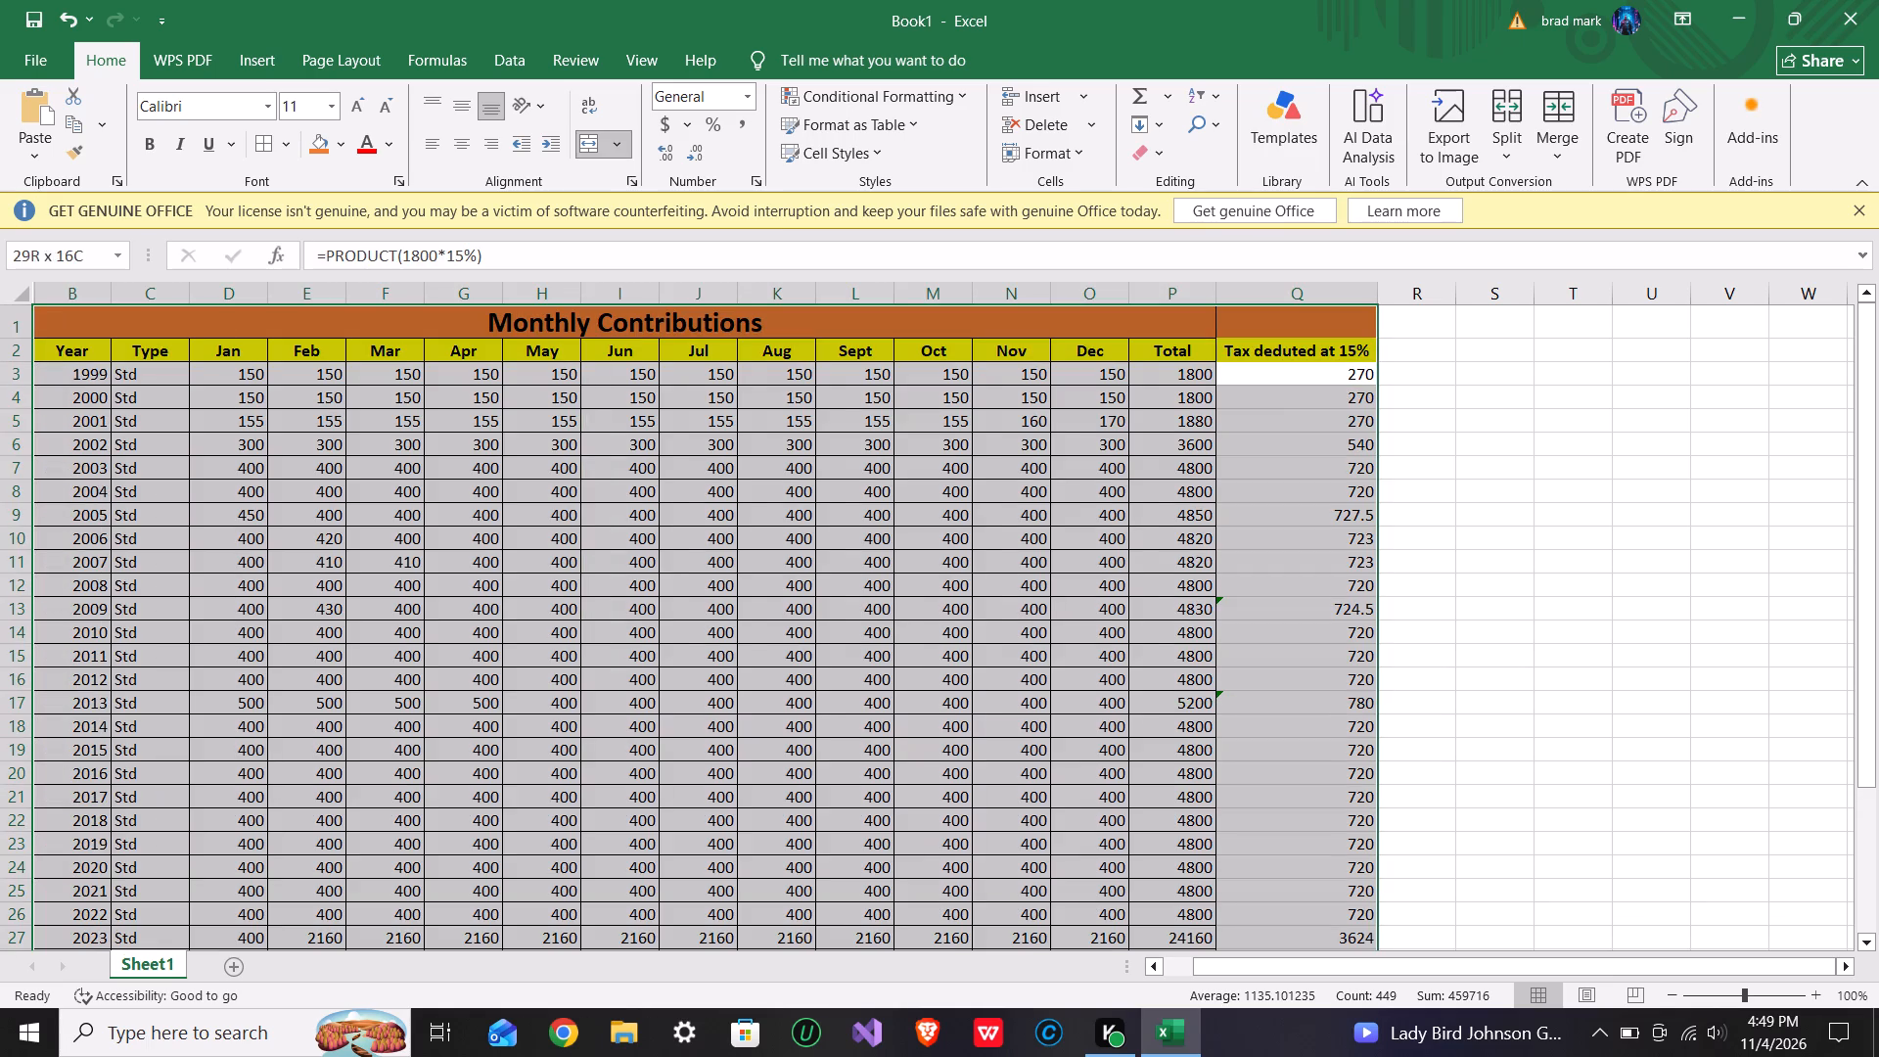
pyautogui.click(281, 143)
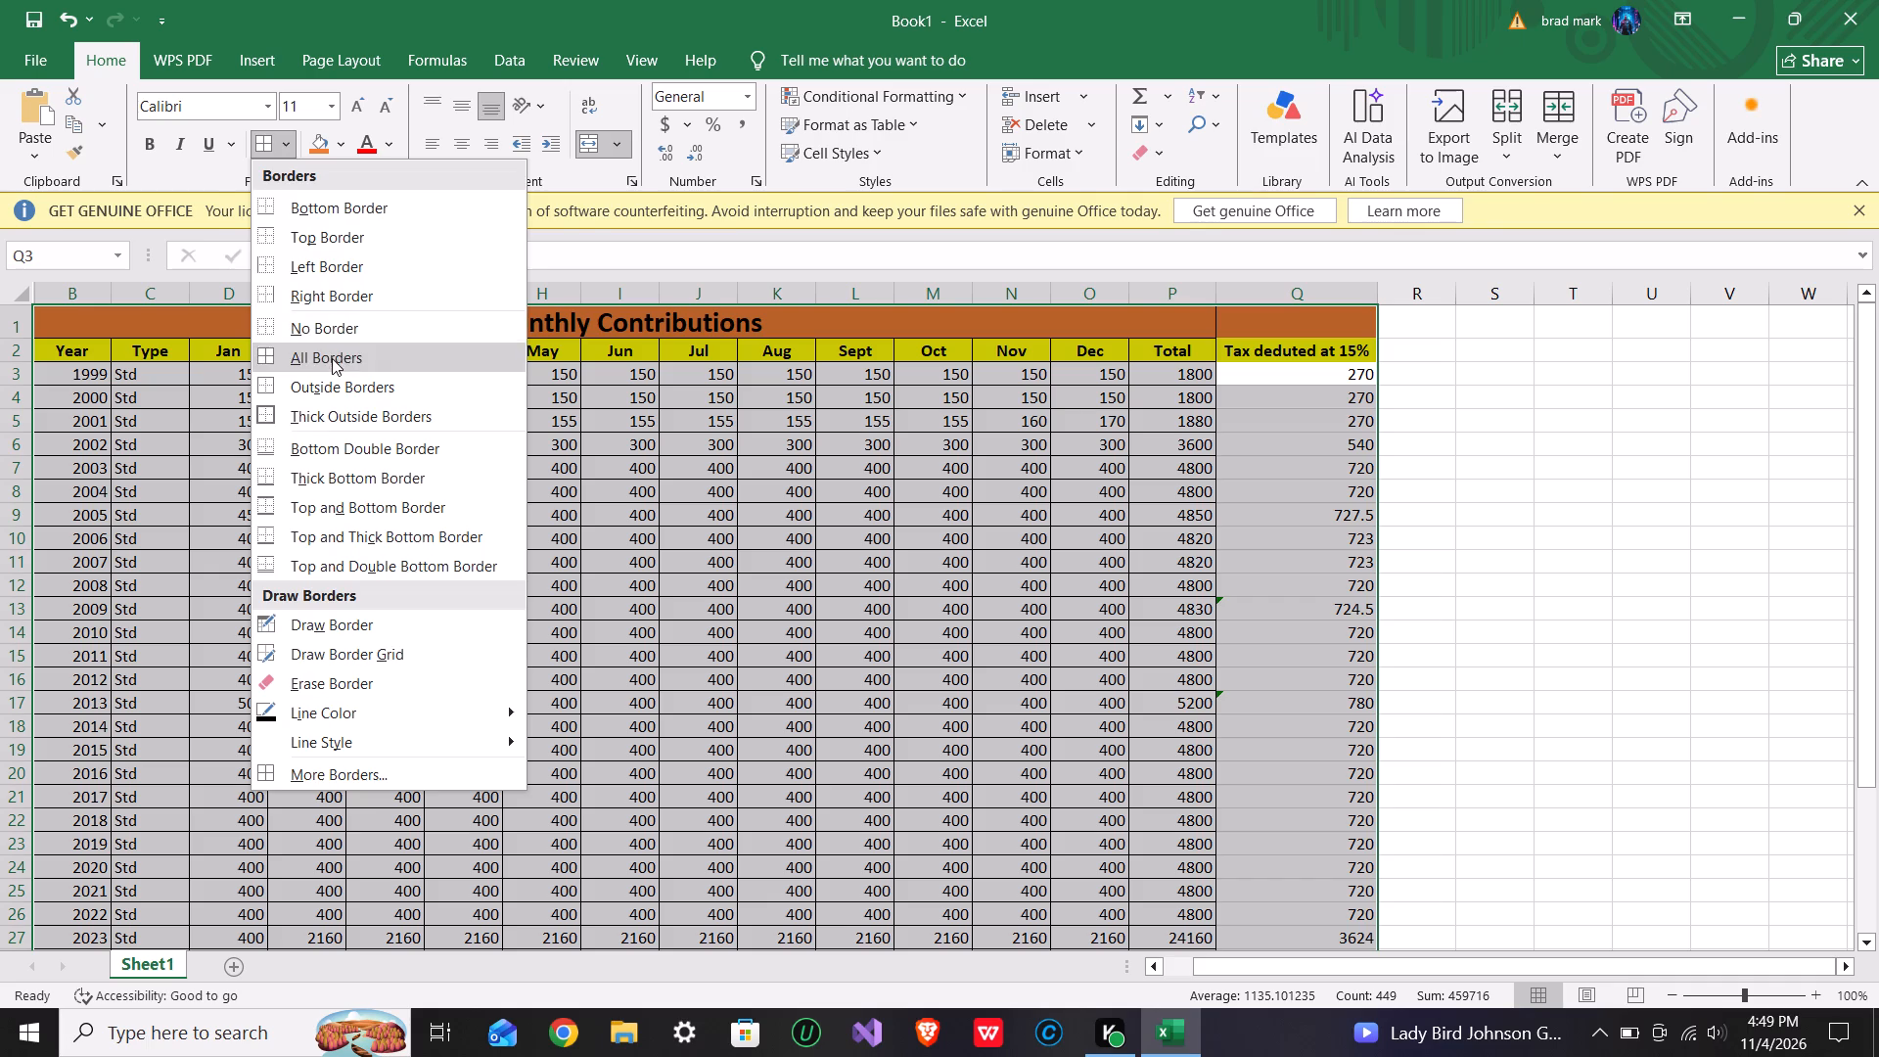
pyautogui.click(332, 358)
pyautogui.click(1530, 620)
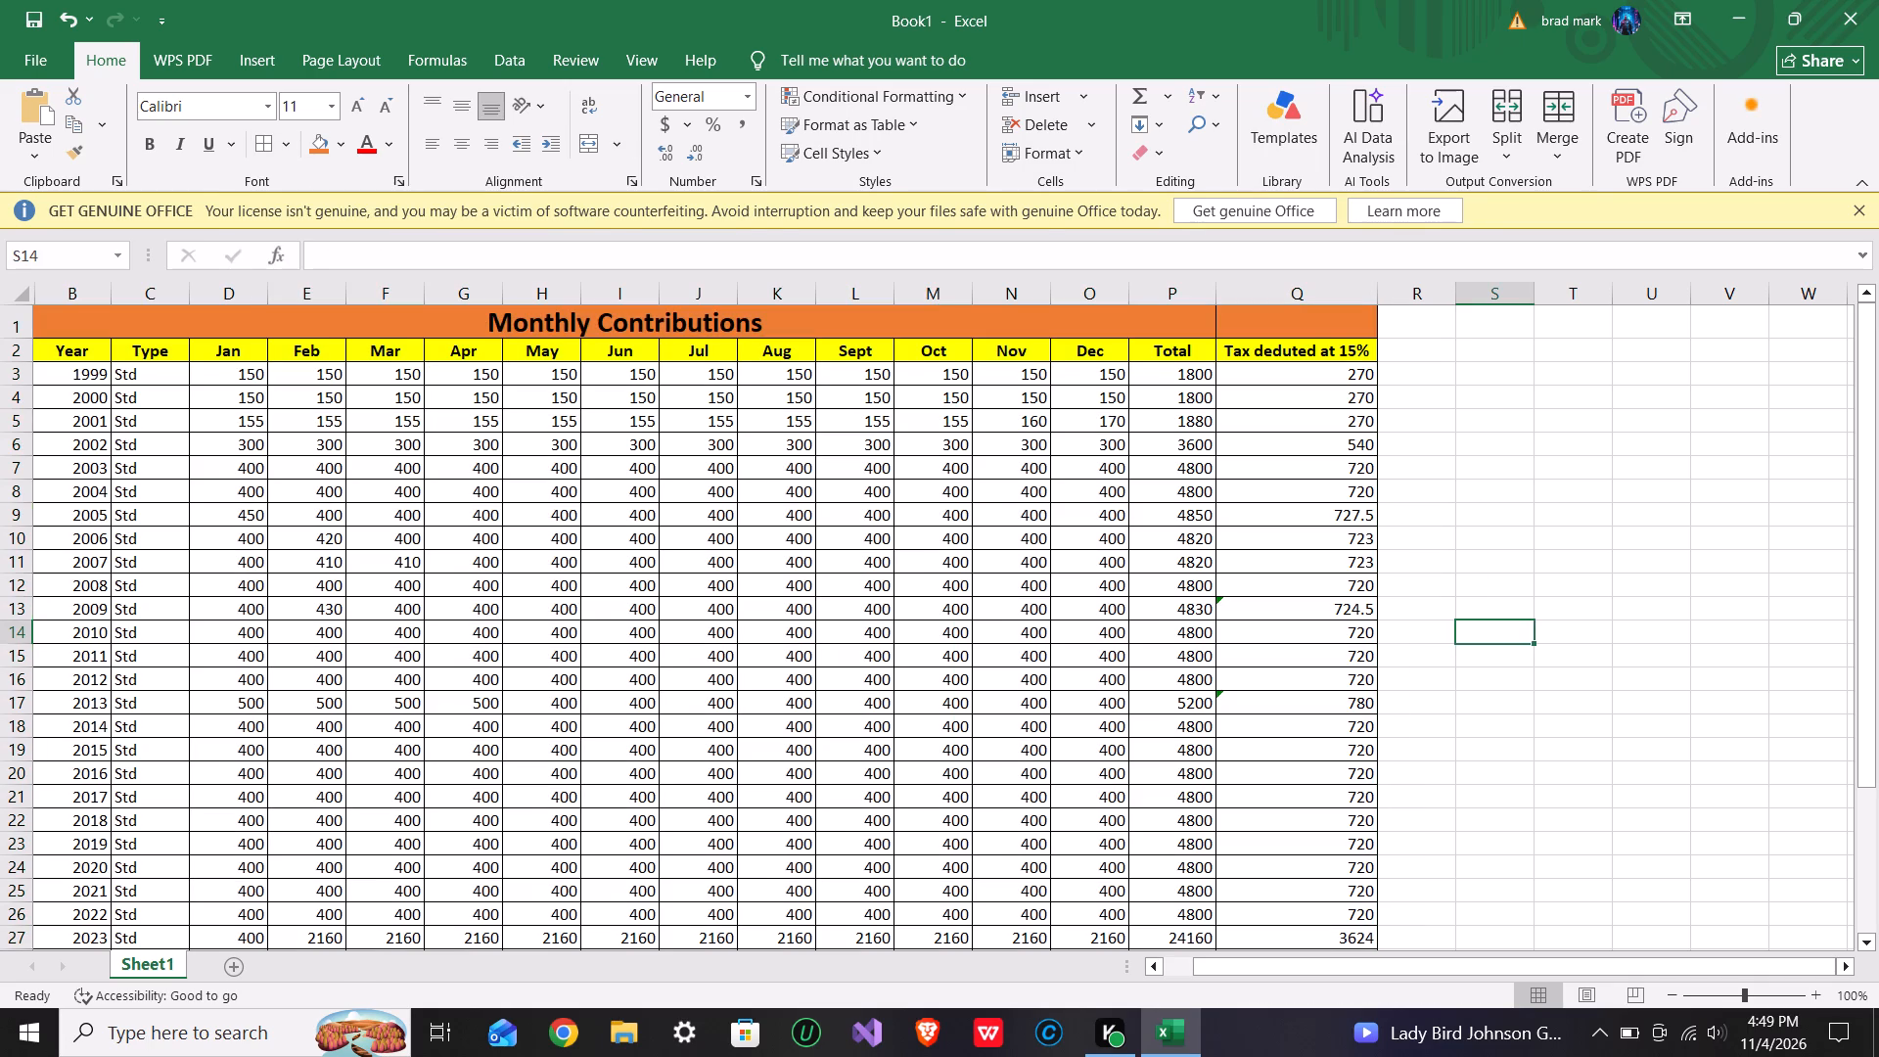
# Check the formulas behind the Total Average, Total Median and Min Total Value figures below the table.
pyautogui.scroll(-2, 1211, 535)
pyautogui.scroll(-1, 183, 805)
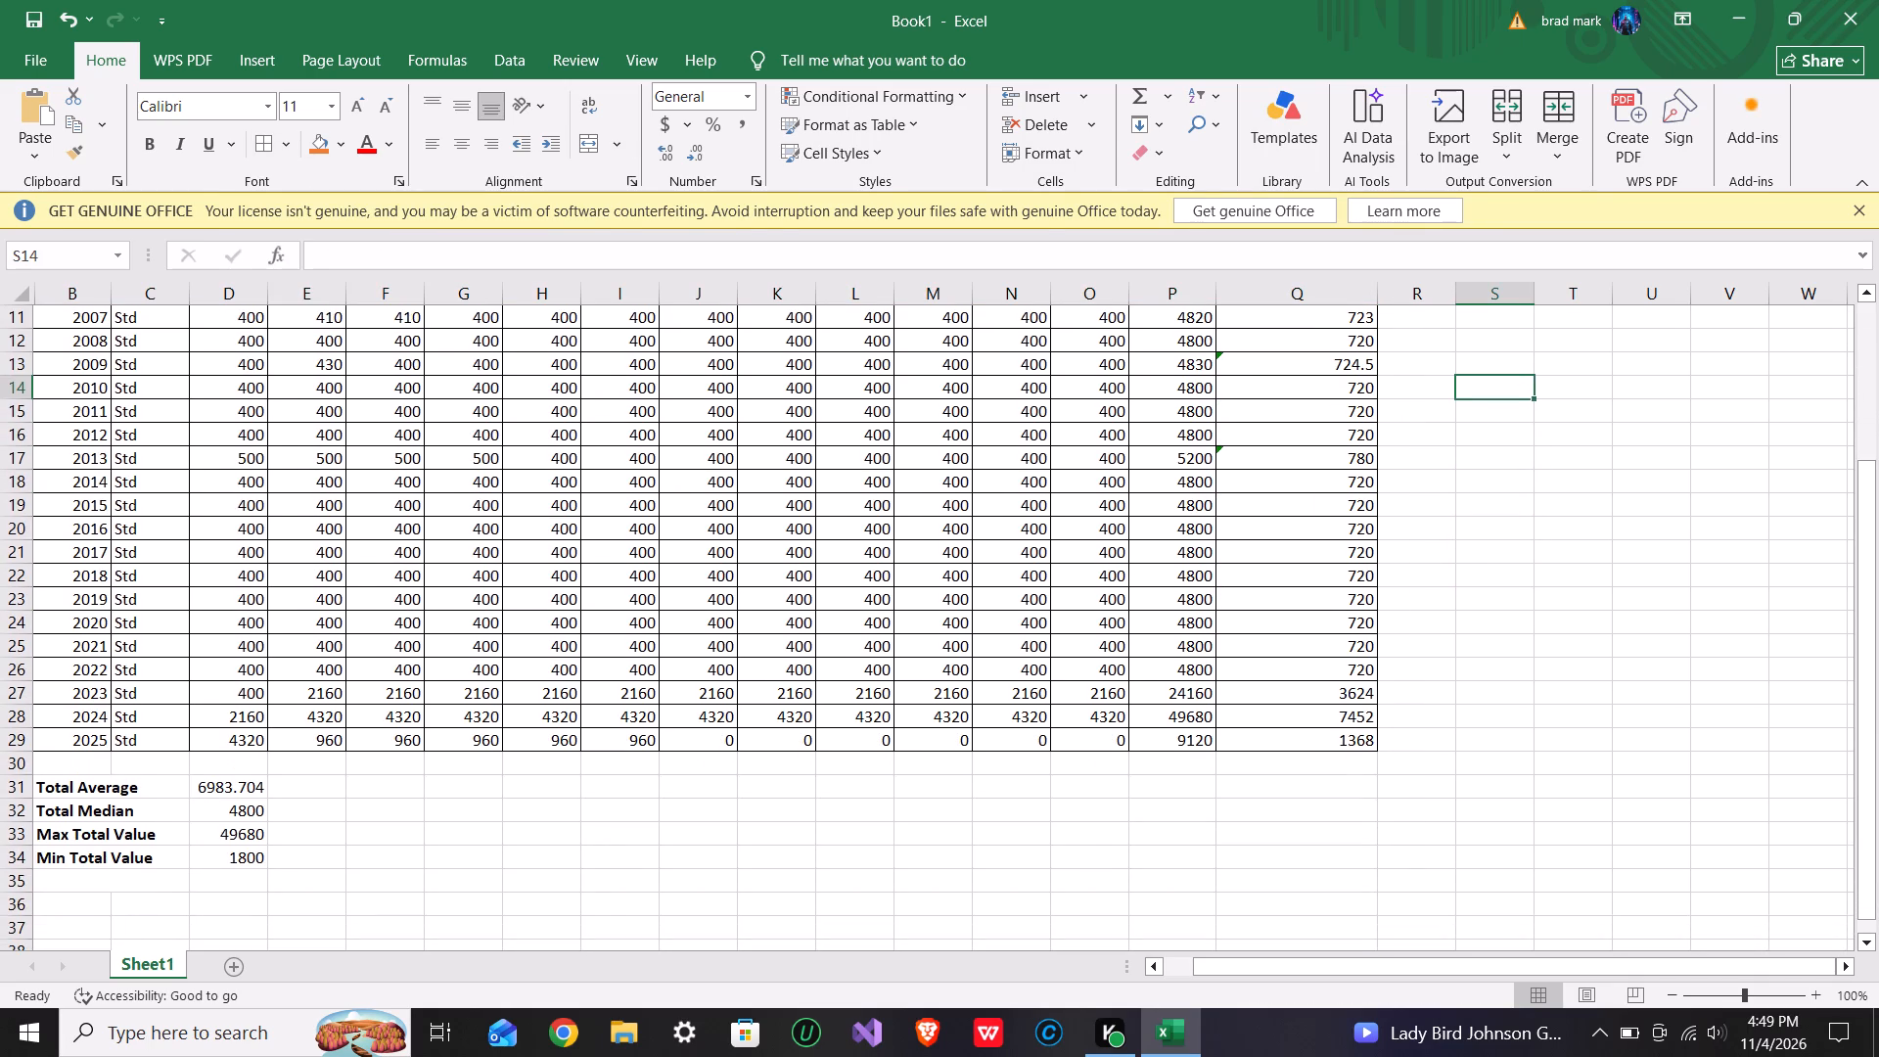
pyautogui.click(225, 784)
pyautogui.click(232, 808)
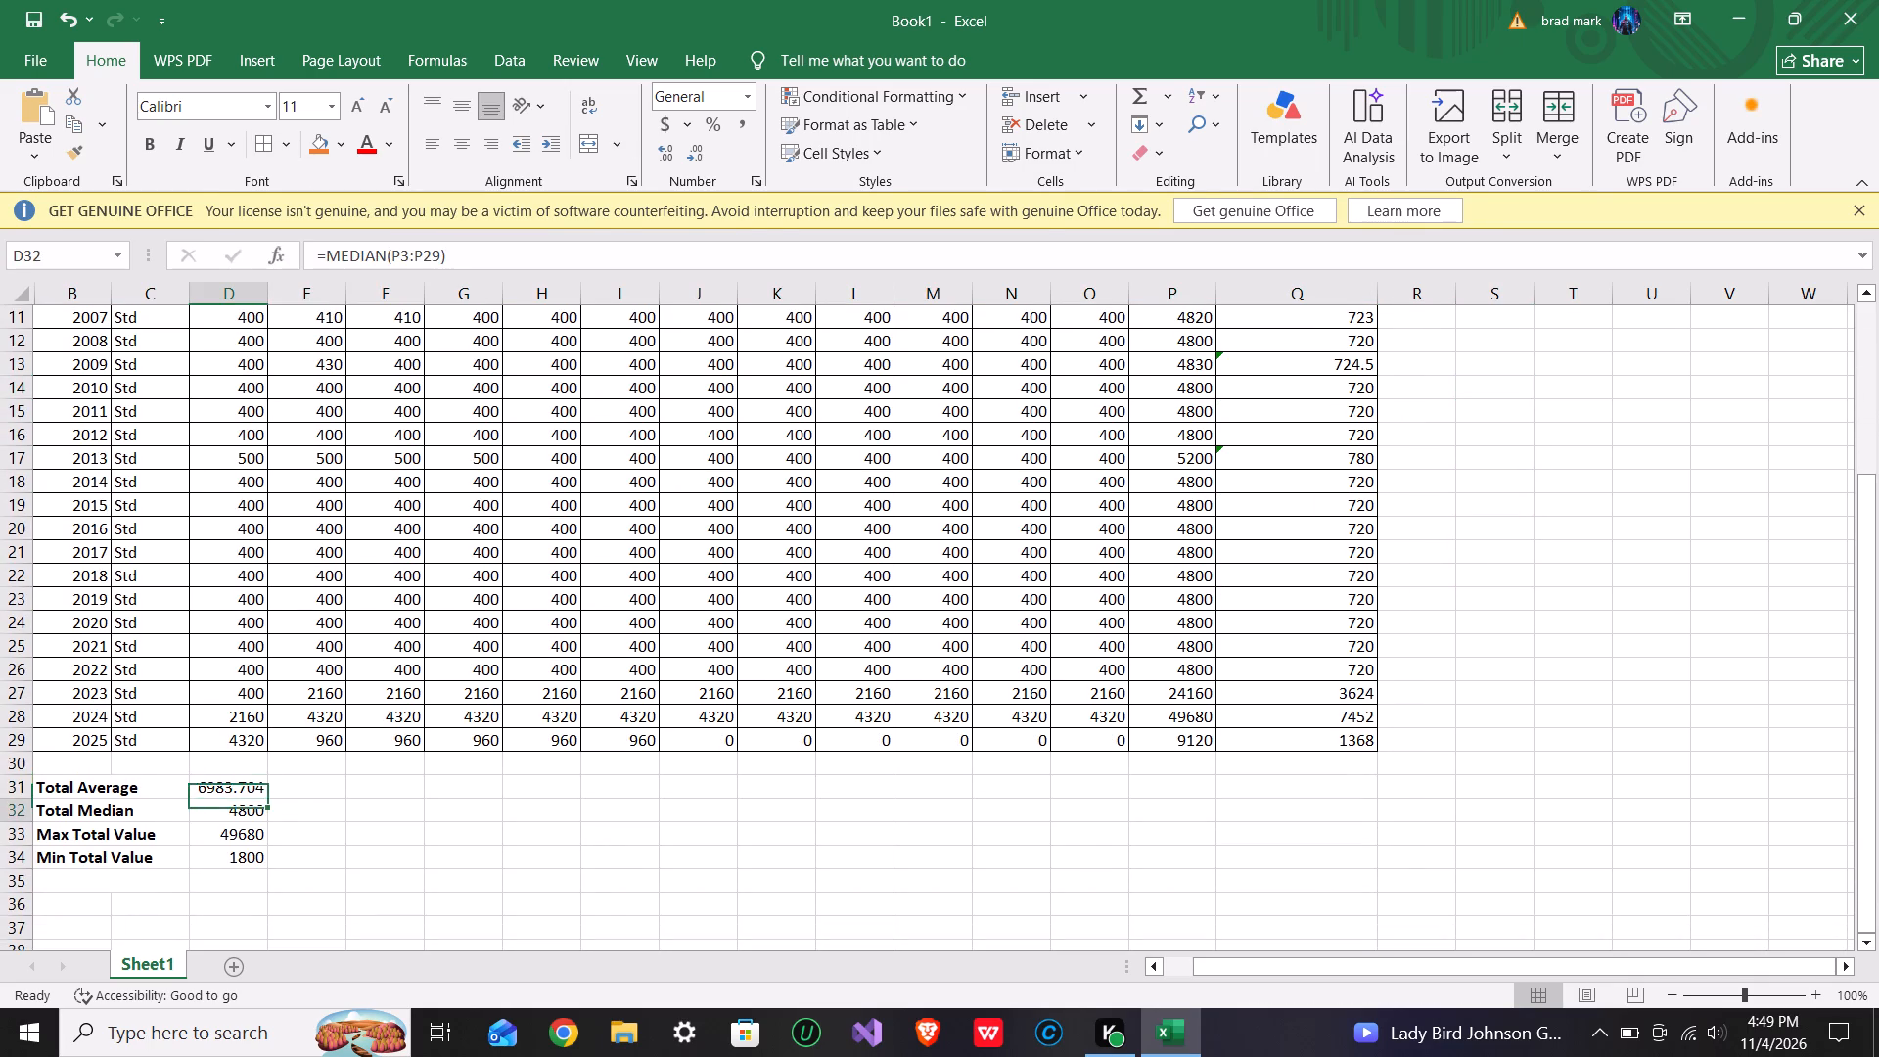
pyautogui.click(221, 793)
pyautogui.click(246, 860)
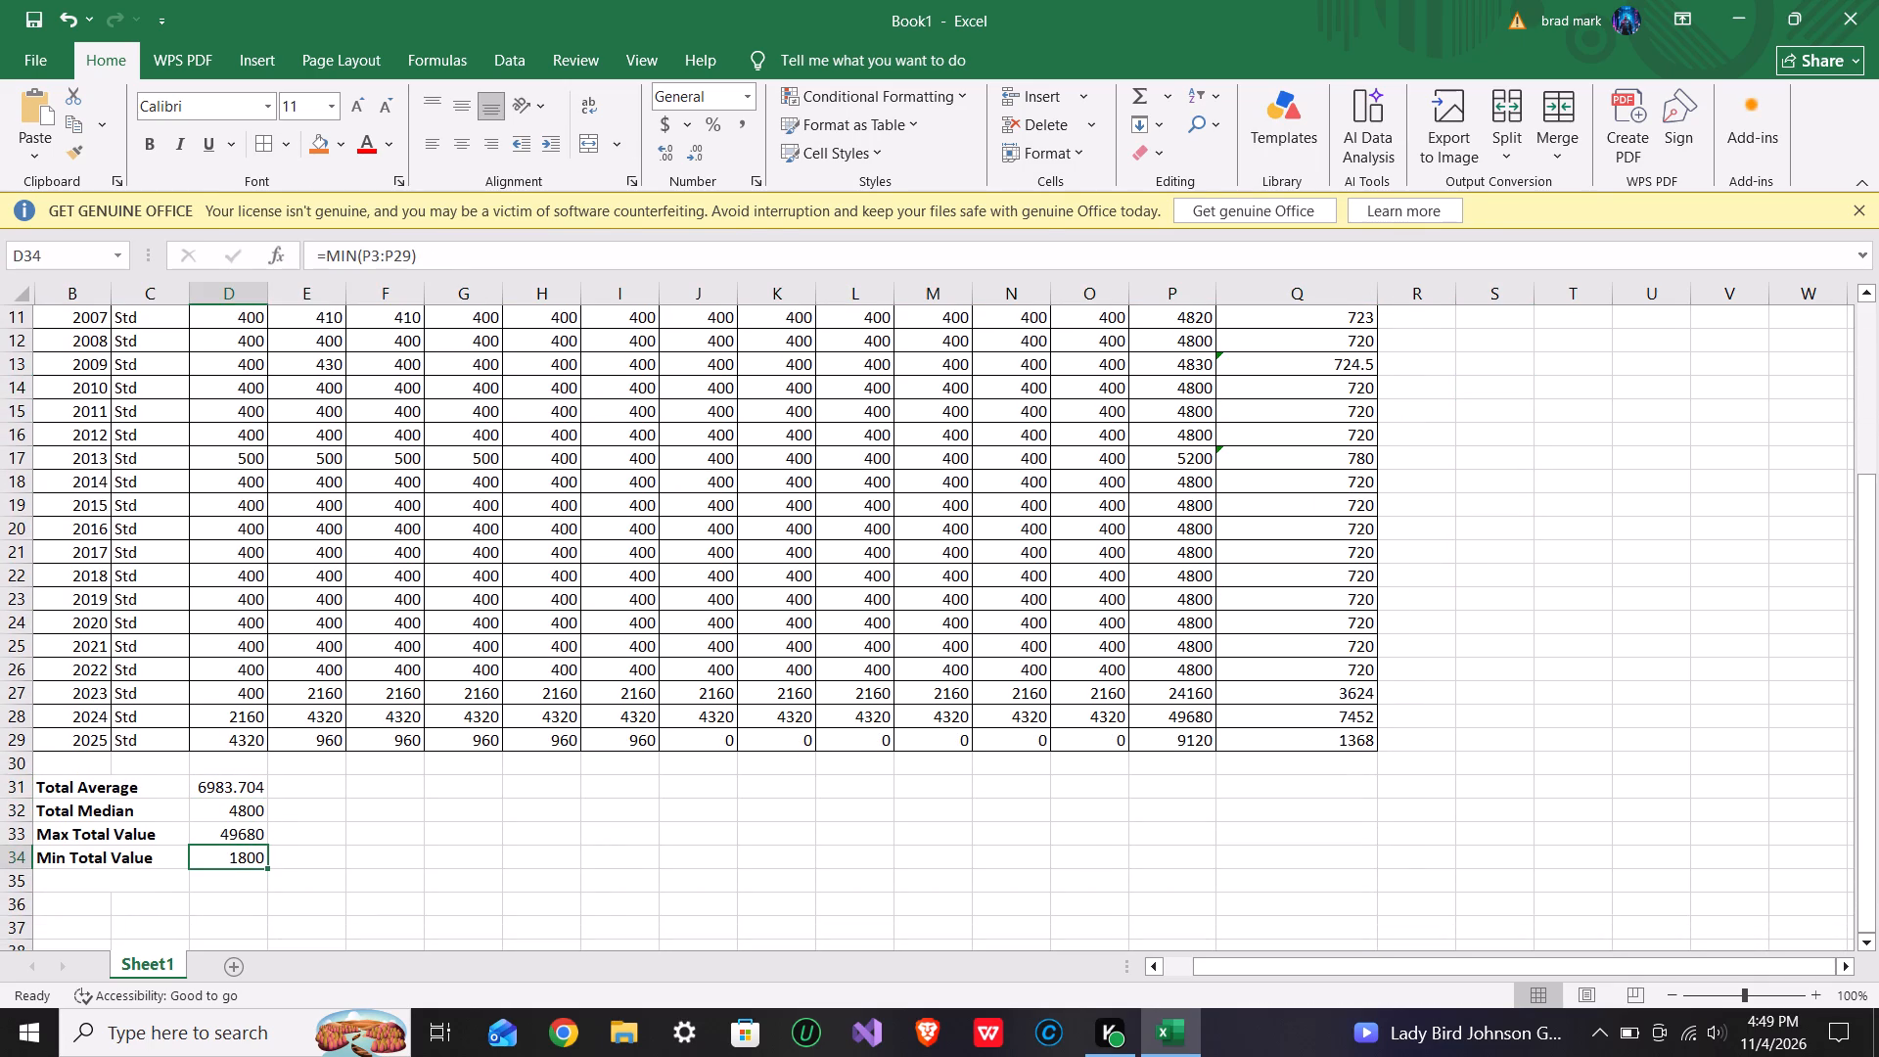
# Enter the label Tax Deductions Average in cell B35, directly below Min Total Value.
pyautogui.scroll(-1, 1268, 871)
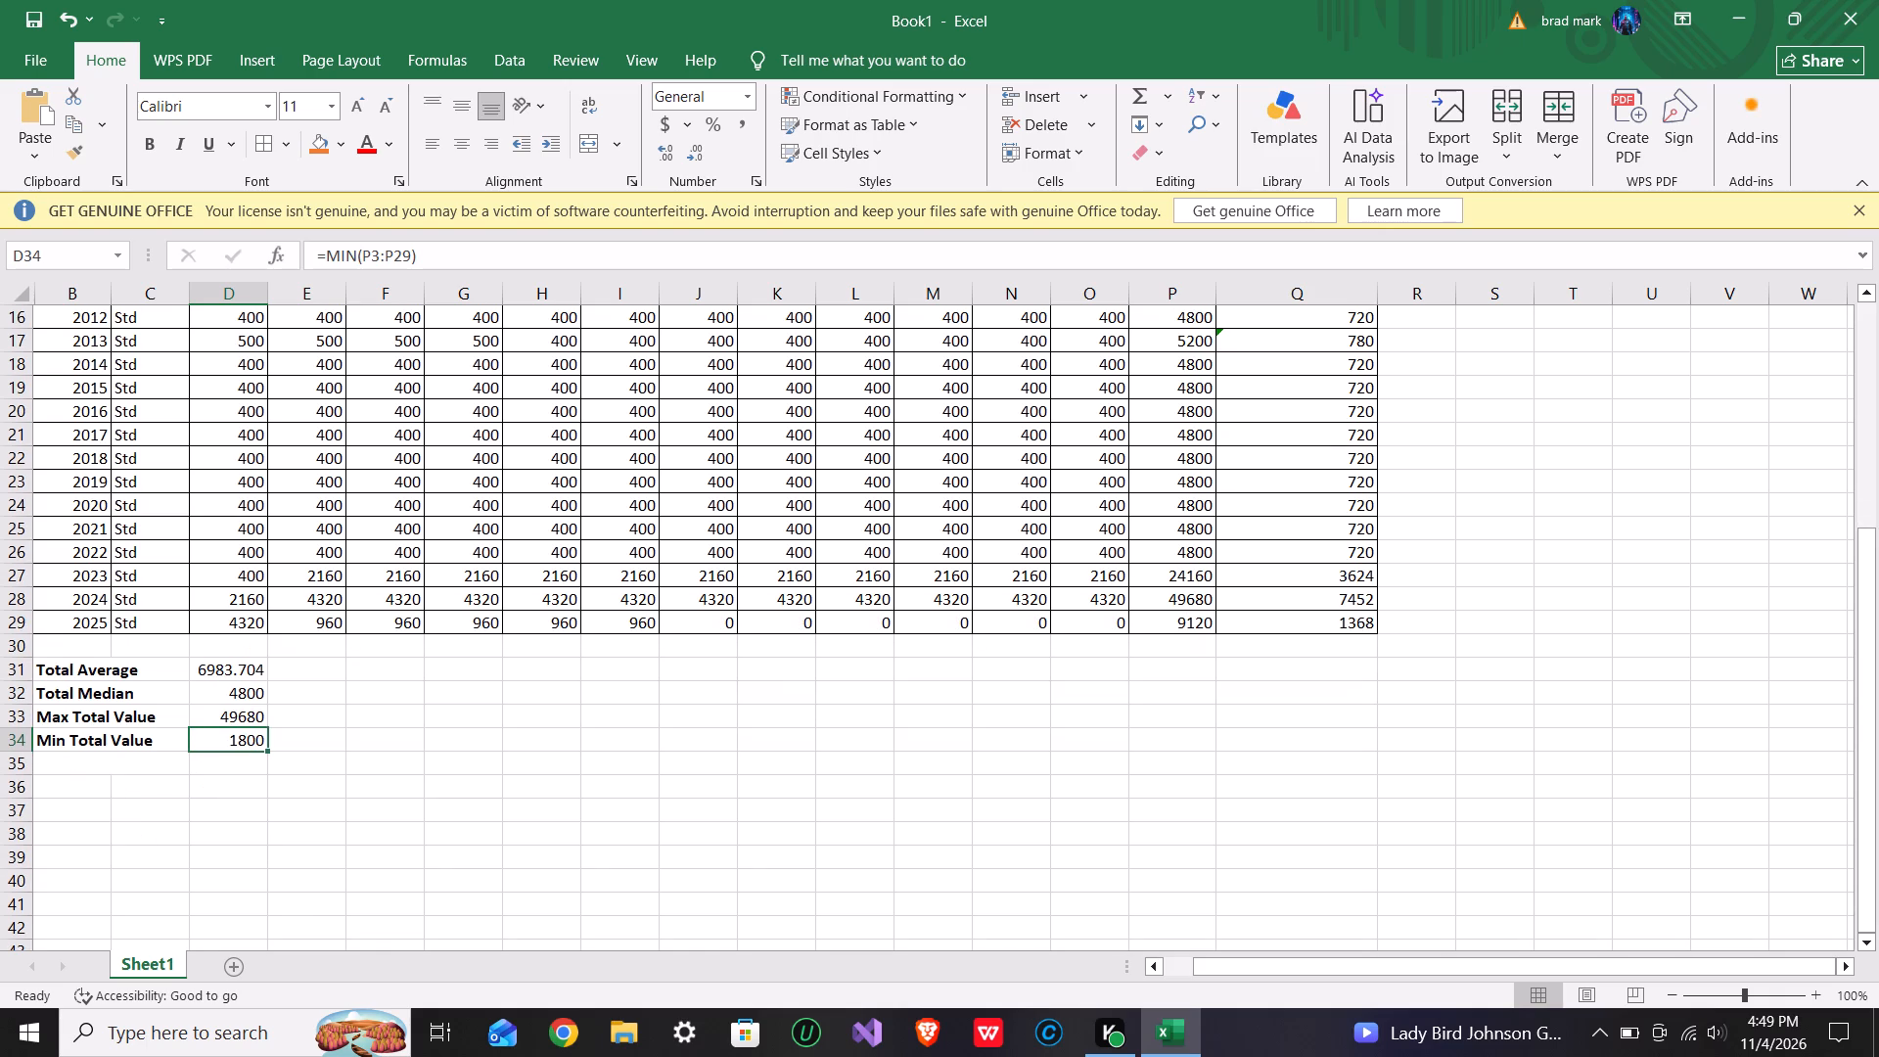
pyautogui.click(83, 764)
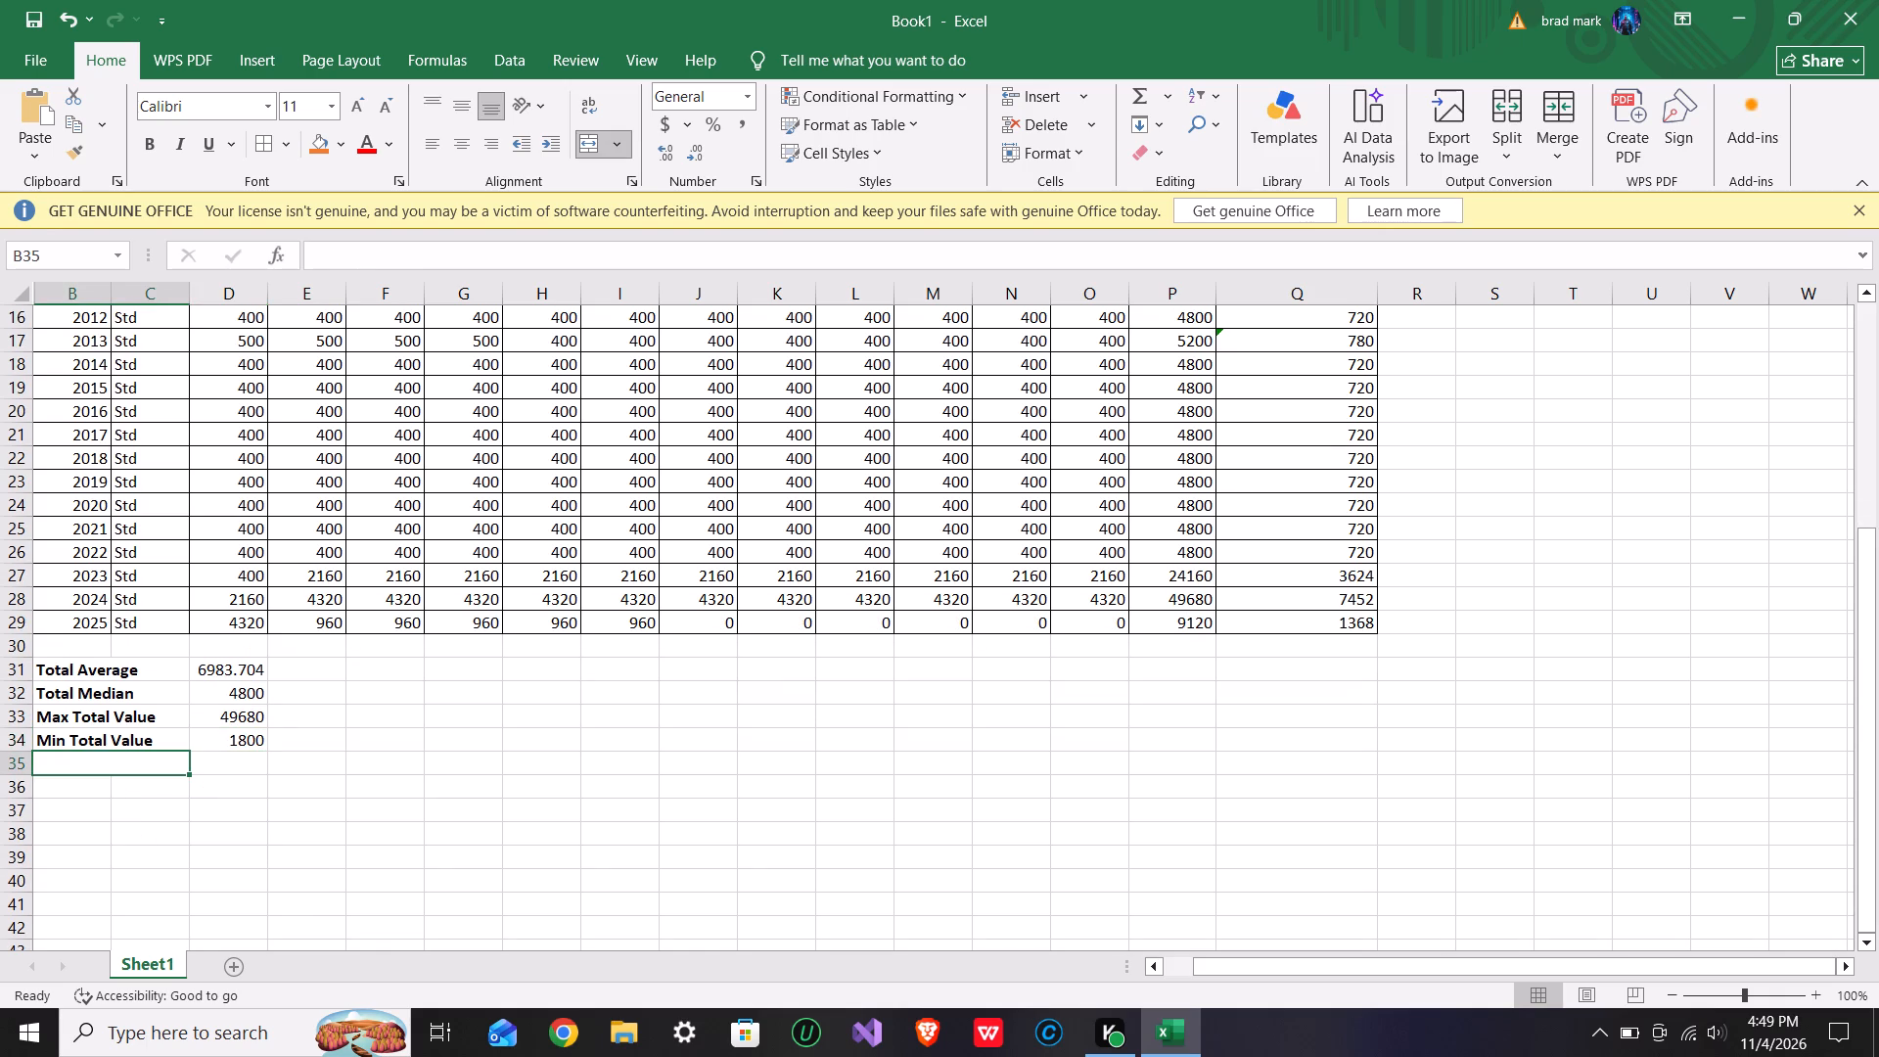
pyautogui.click(83, 764)
pyautogui.press('t')
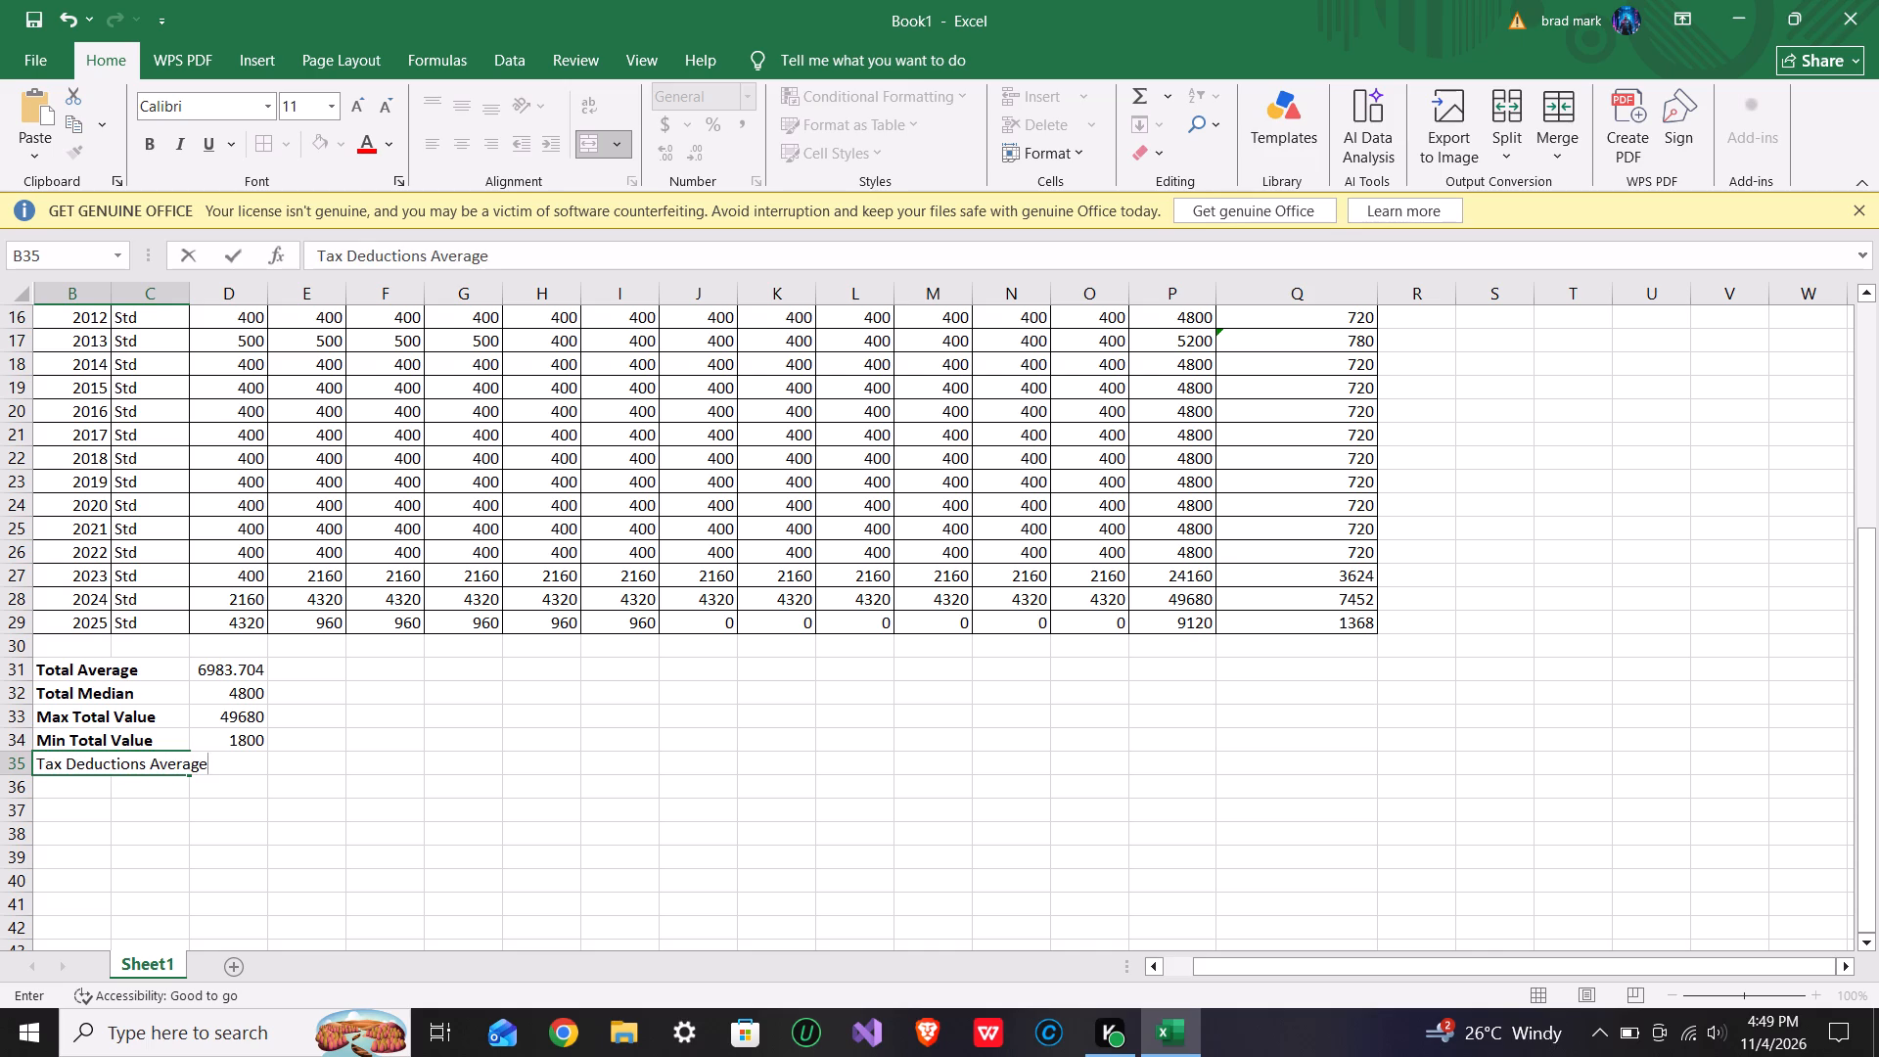
pyautogui.doubleClick(126, 759)
pyautogui.click(130, 765)
pyautogui.click(122, 790)
pyautogui.click(115, 756)
# Widen column C so the Tax Deductions Average label fits in full.
pyautogui.click(195, 297)
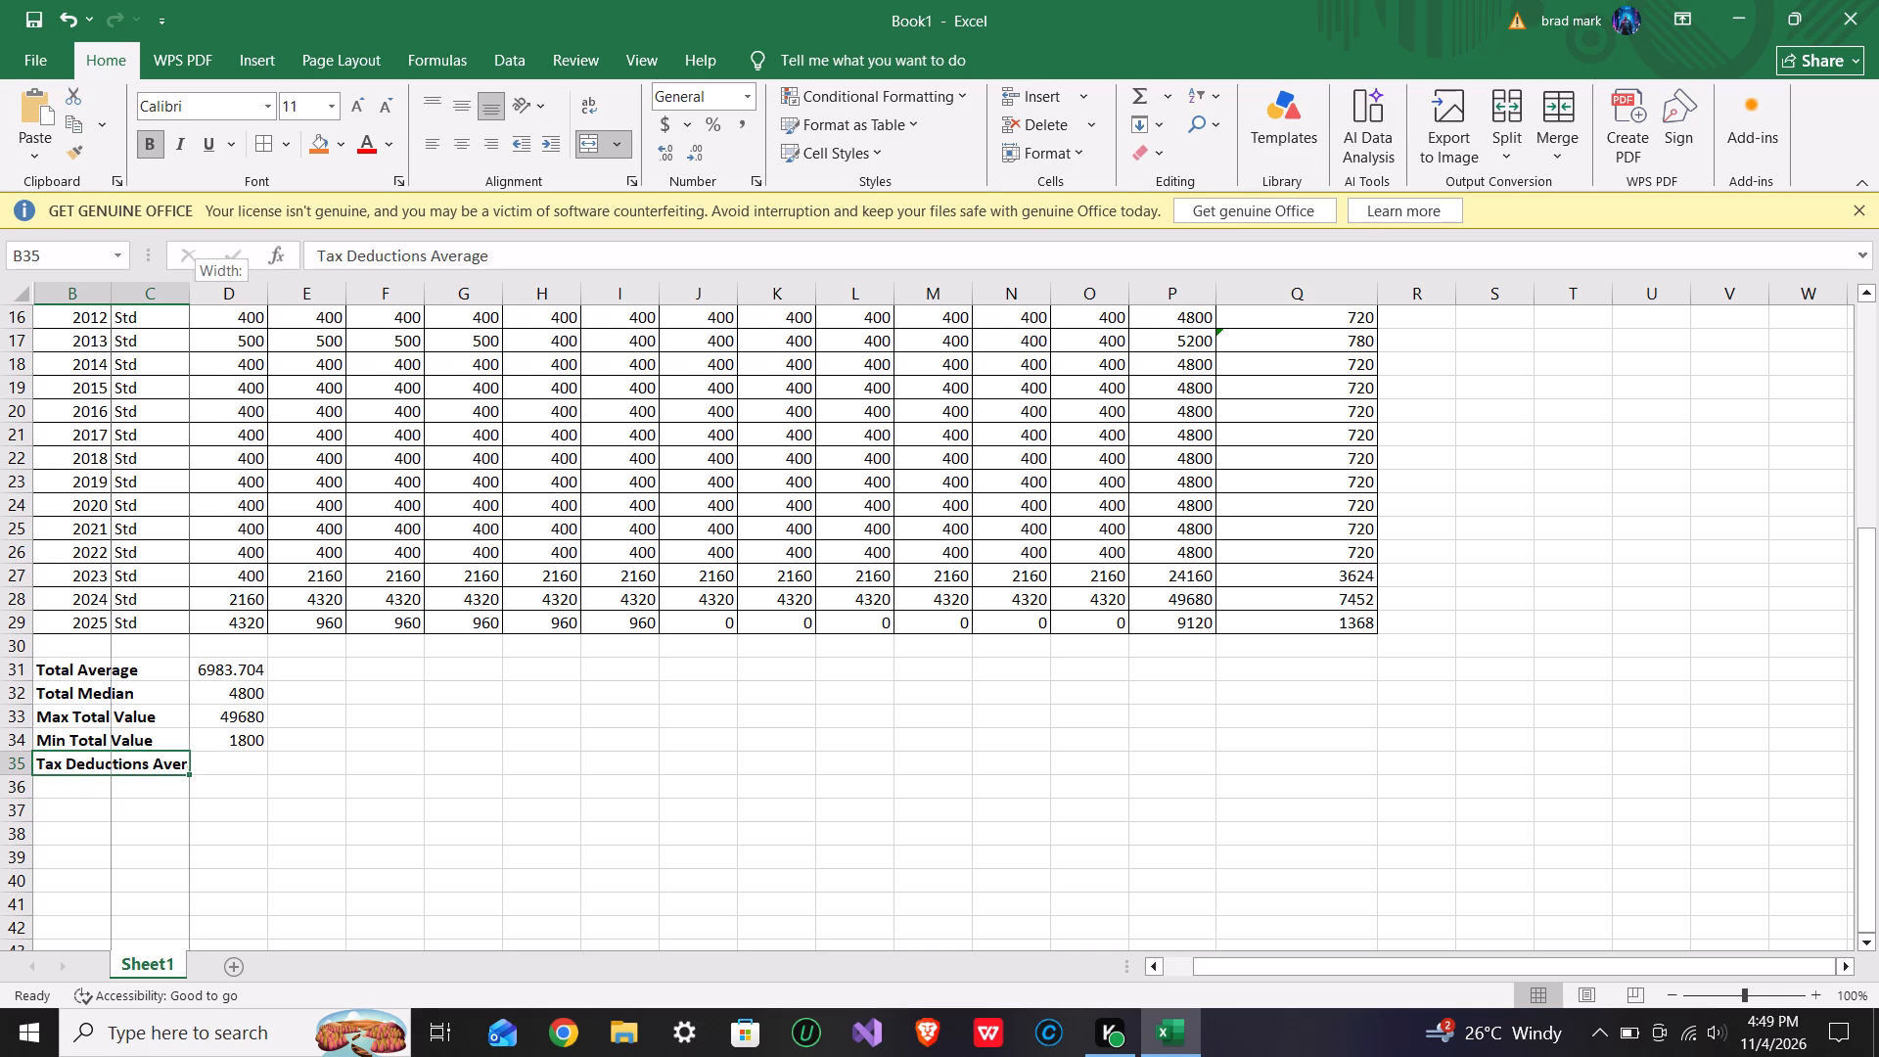
pyautogui.moveTo(202, 297); pyautogui.dragTo(227, 298)
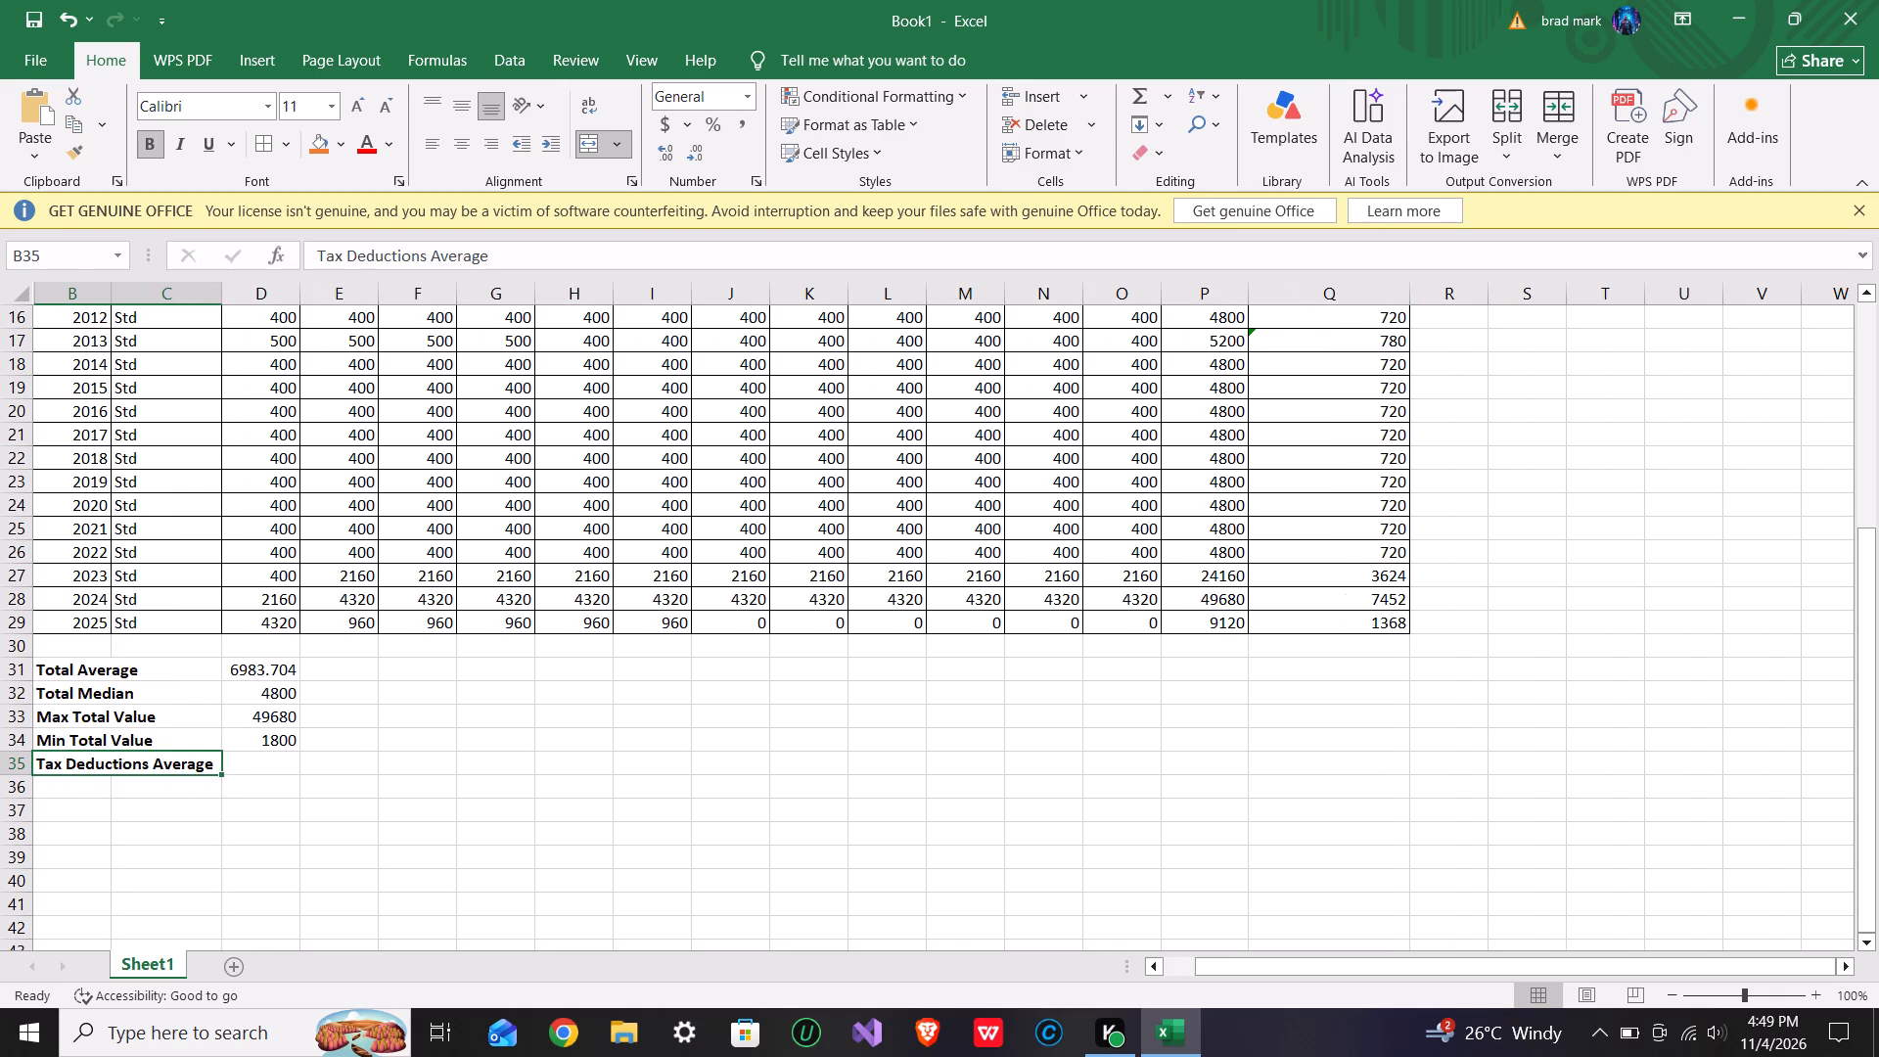
# Enter the formula =AVERAGE(Q3:Q29) in cell D35, beside the Tax Deductions Average label.
pyautogui.click(254, 775)
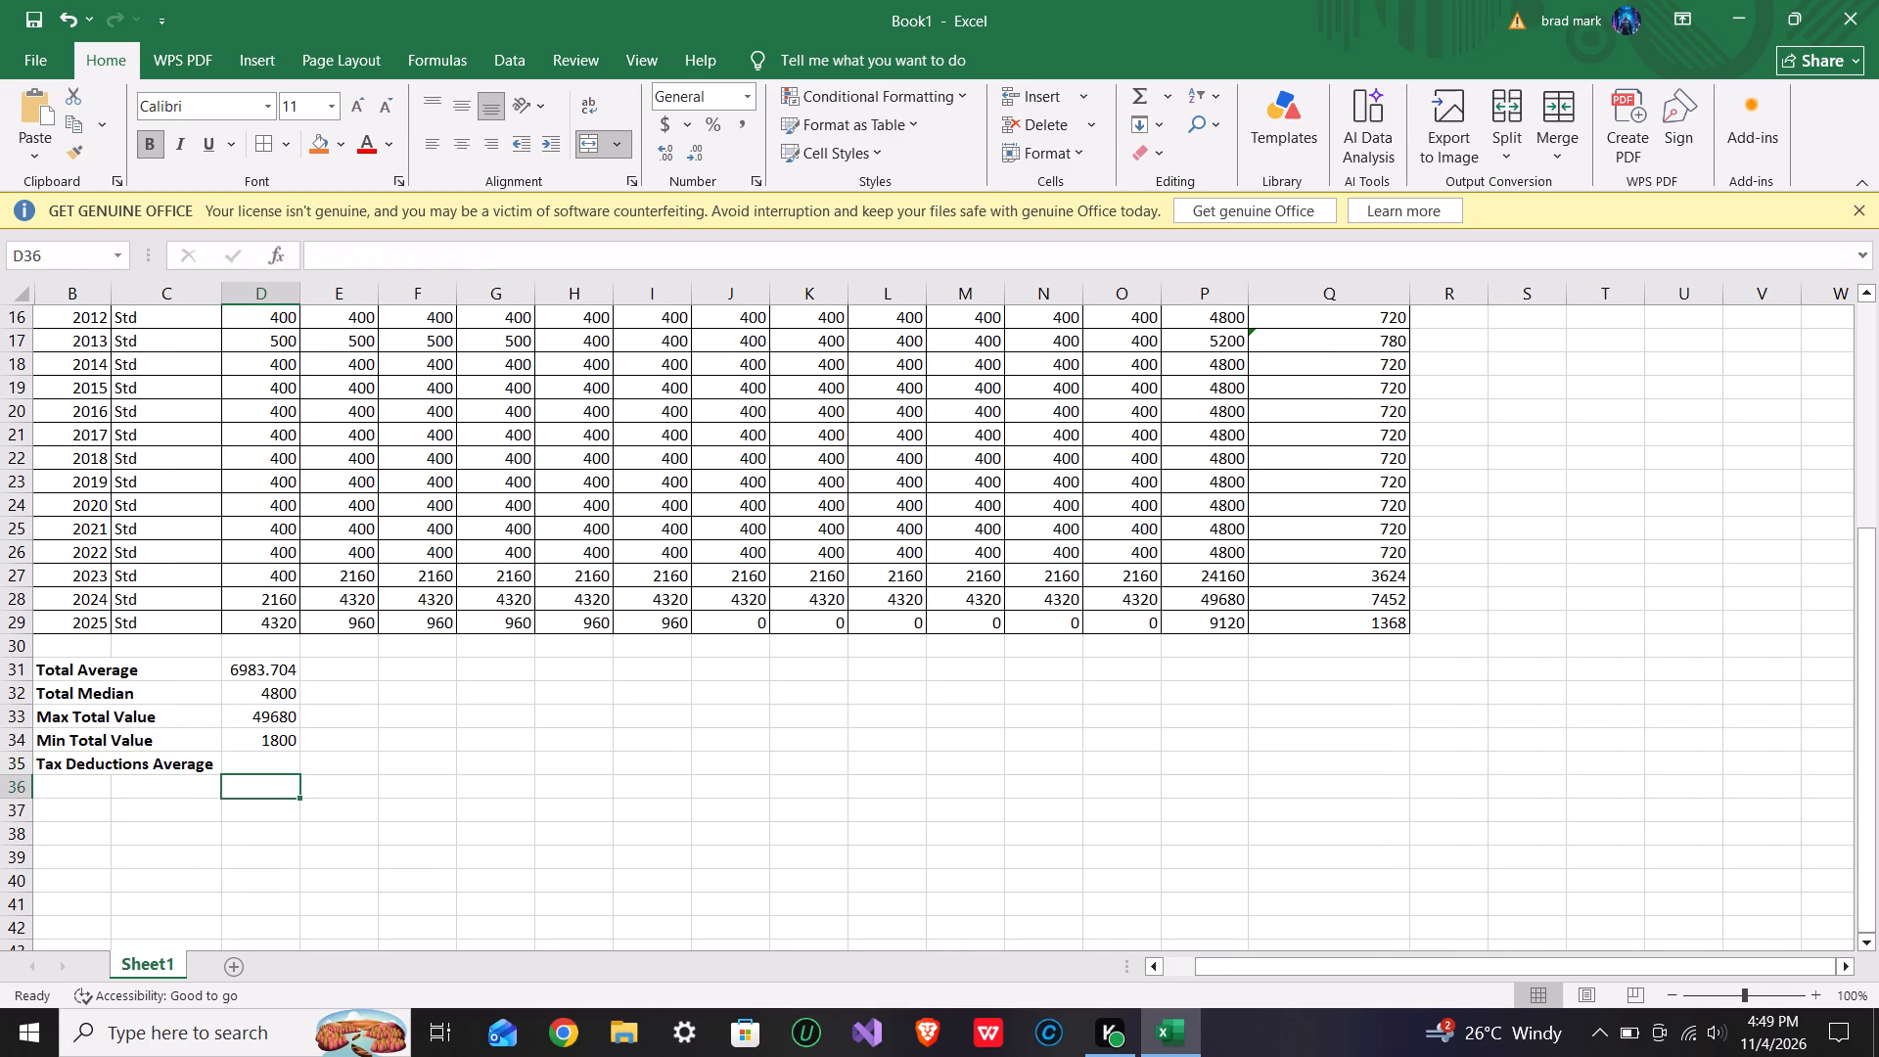
pyautogui.click(278, 761)
pyautogui.click(270, 763)
pyautogui.write('=AVe')
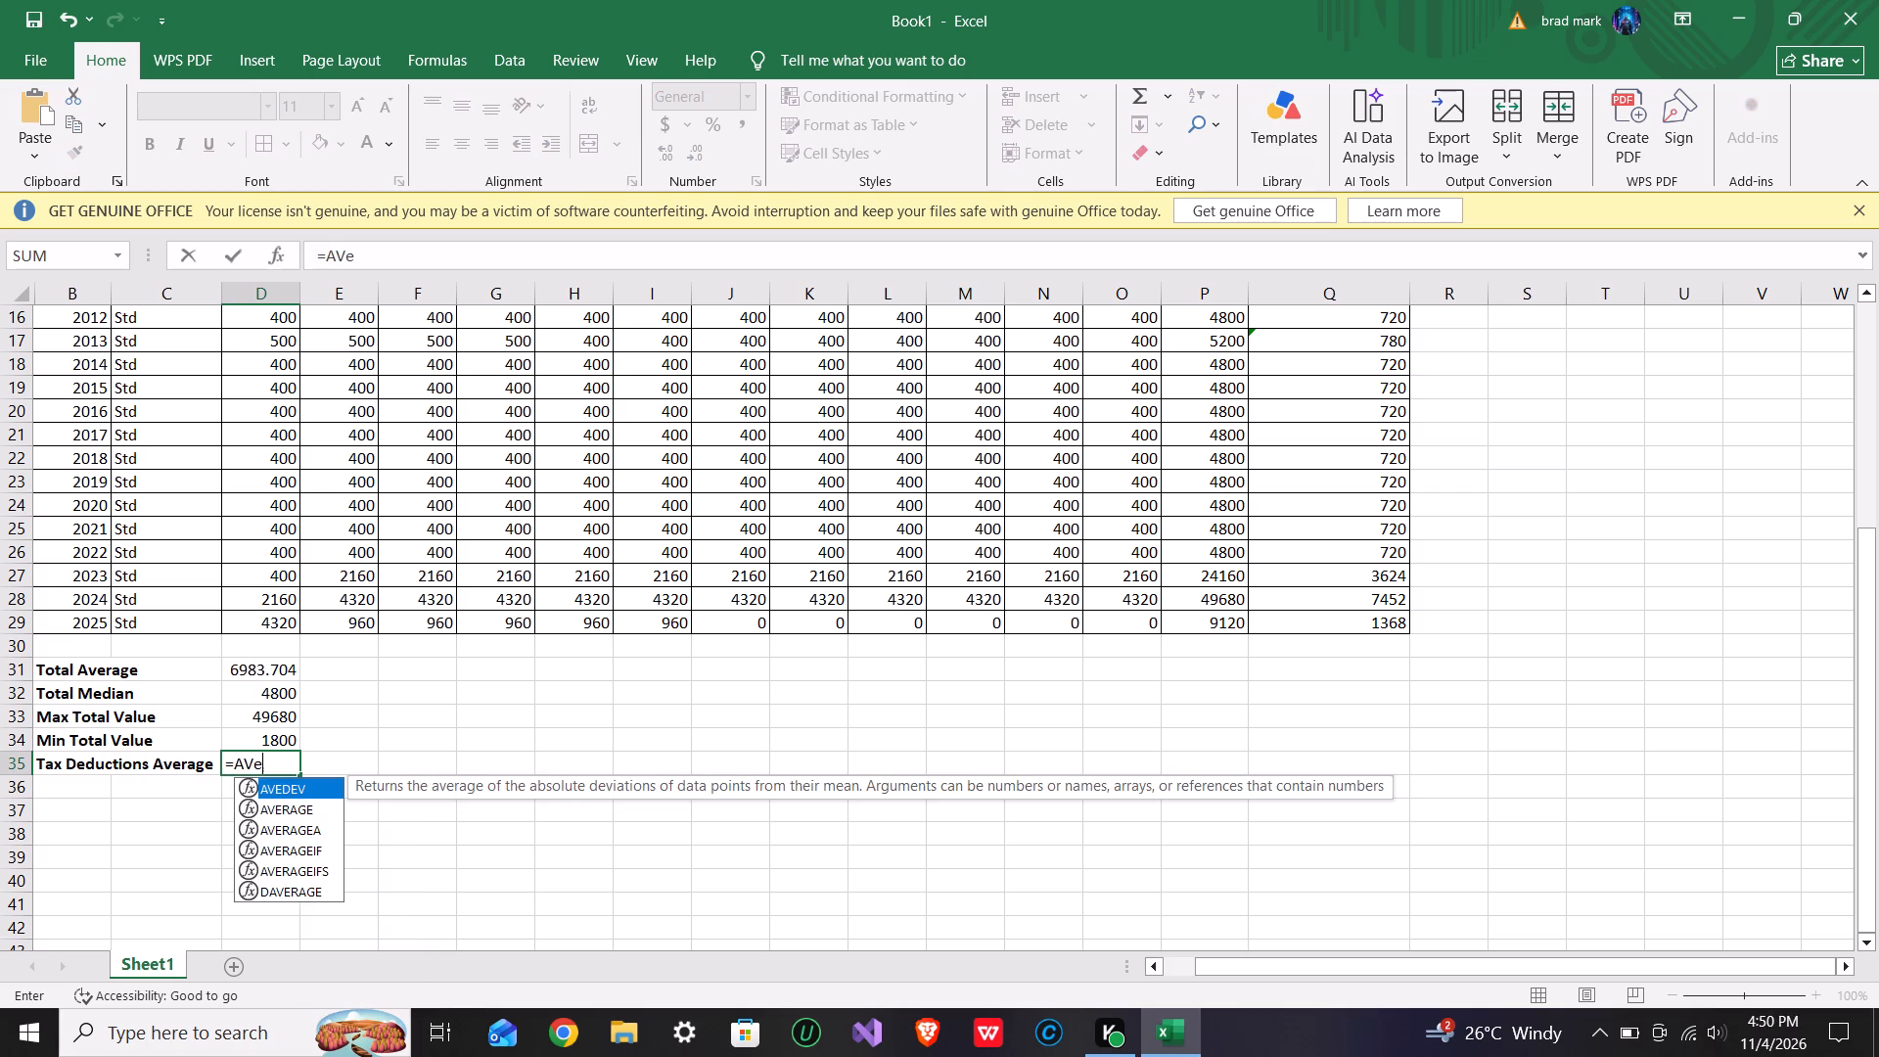
pyautogui.press('BackSpace')
pyautogui.write('Erag')
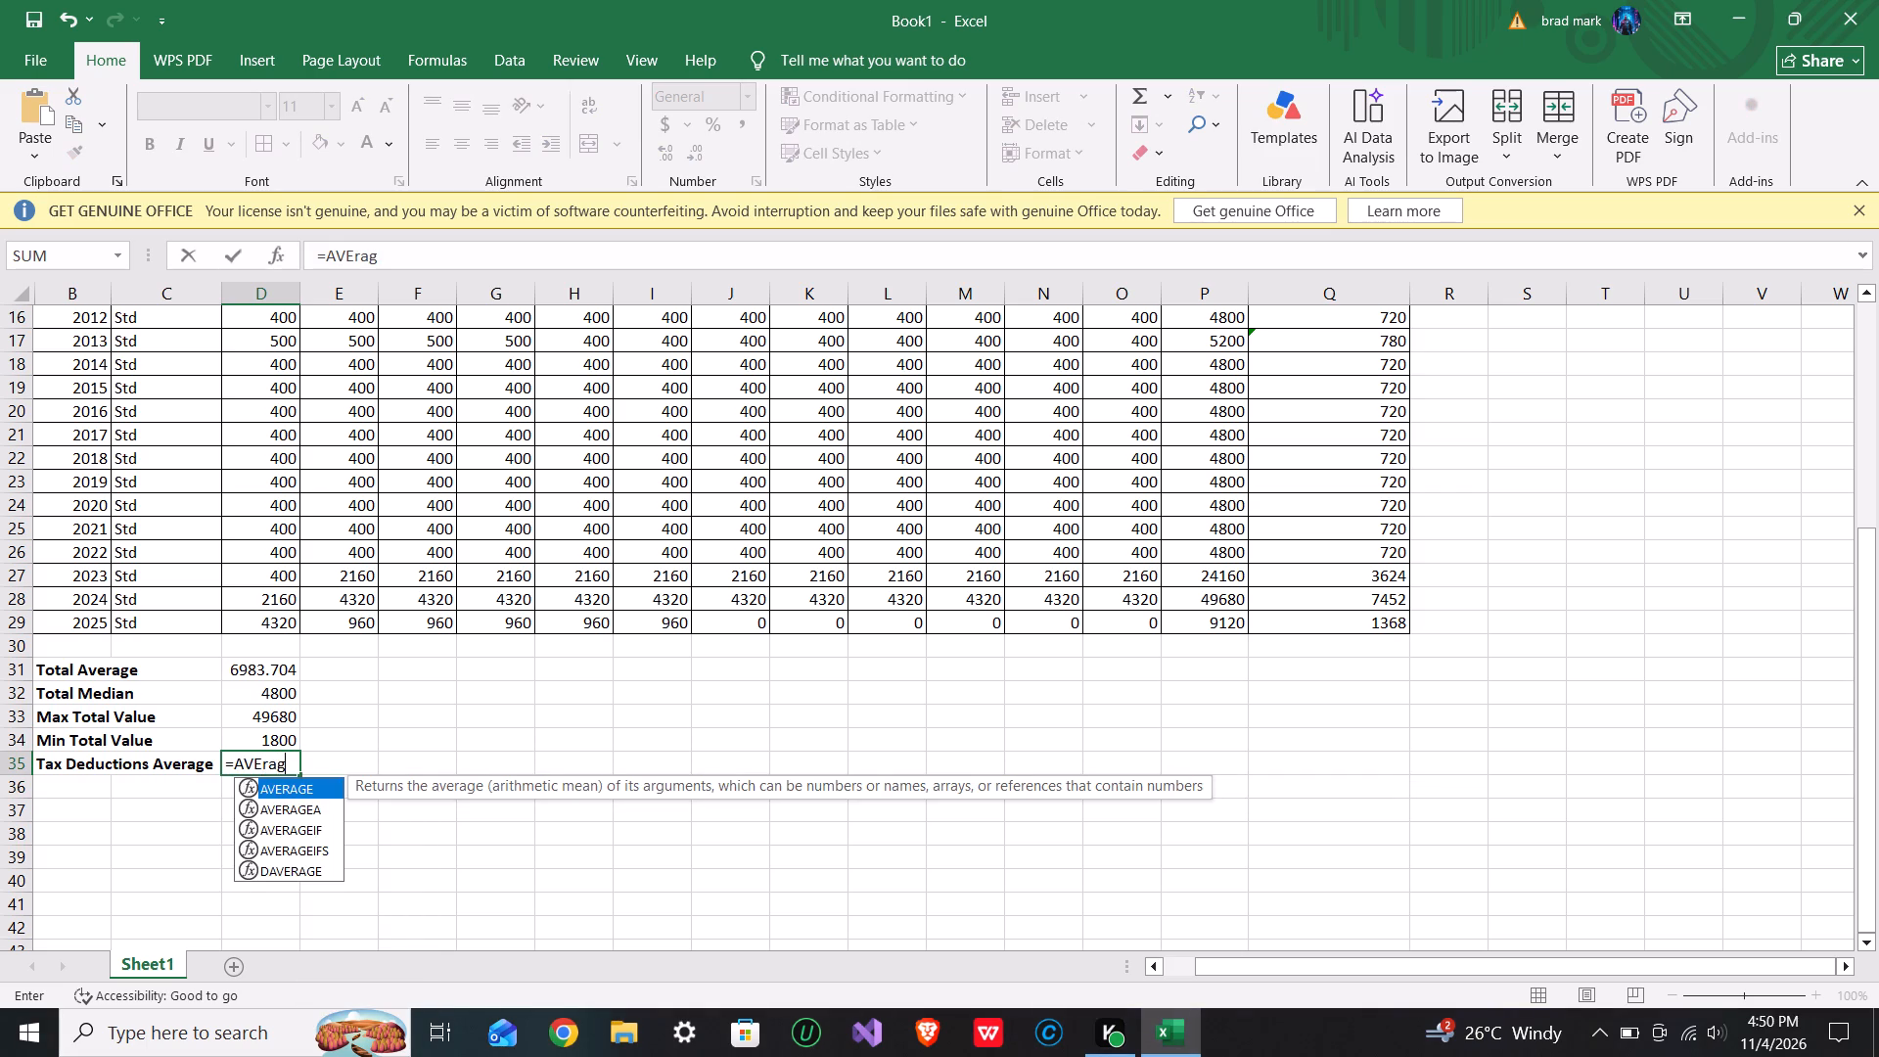
pyautogui.press('BackSpace')
pyautogui.press('BackSpace')
pyautogui.press('BackSpace')
pyautogui.hotkey('shift', 'r')
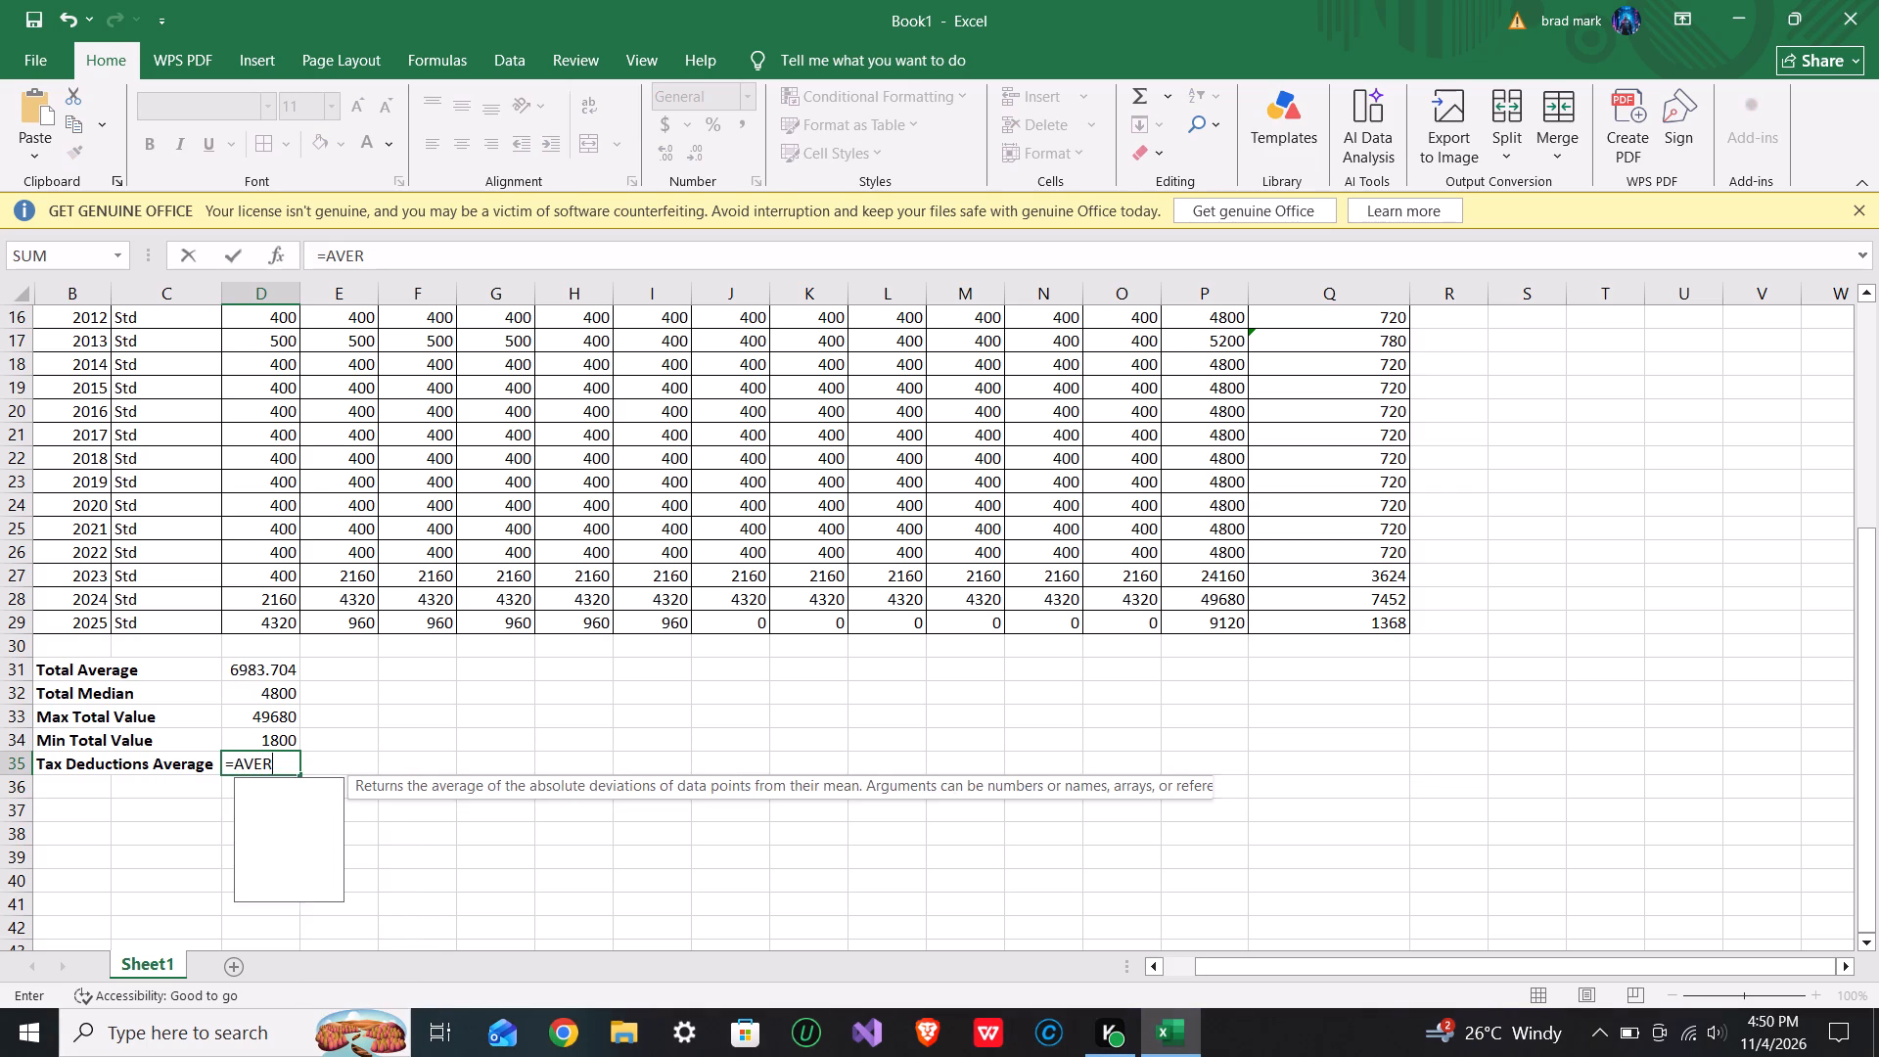
pyautogui.write('AGE')
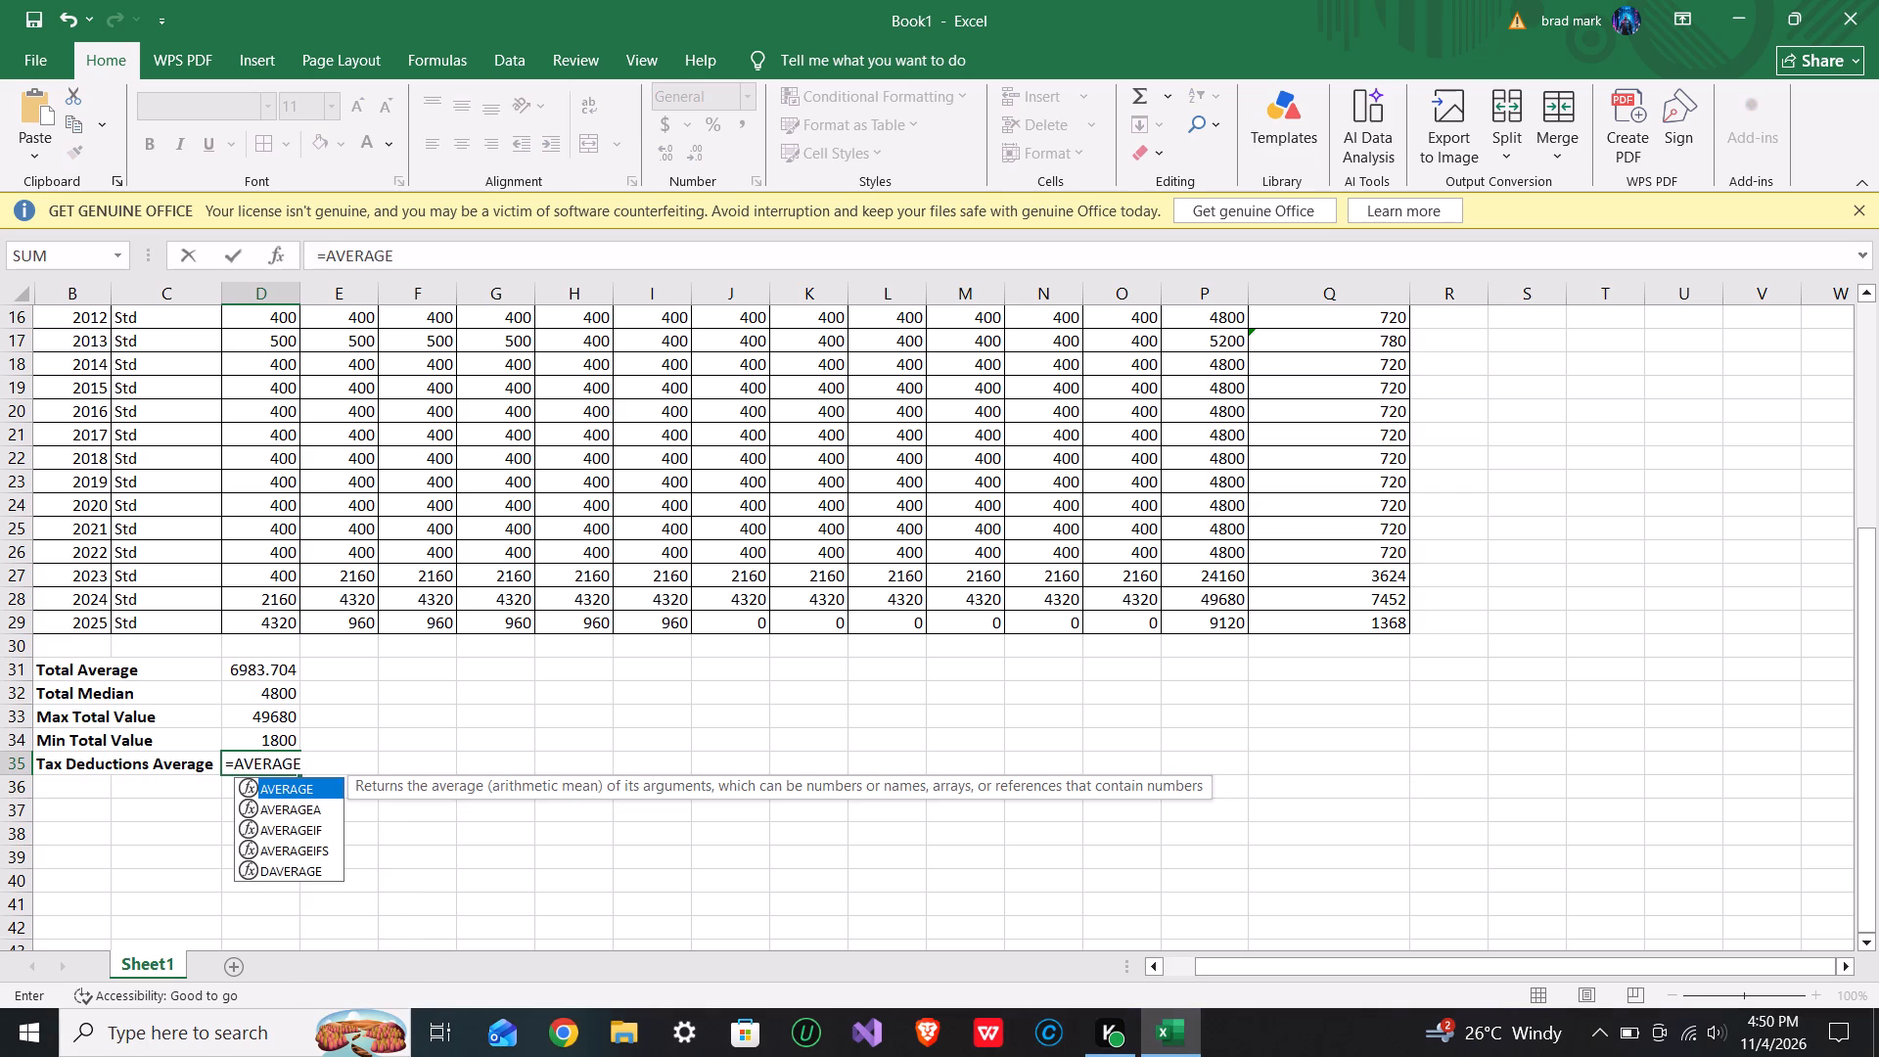
pyautogui.hotkey('shift', '(')
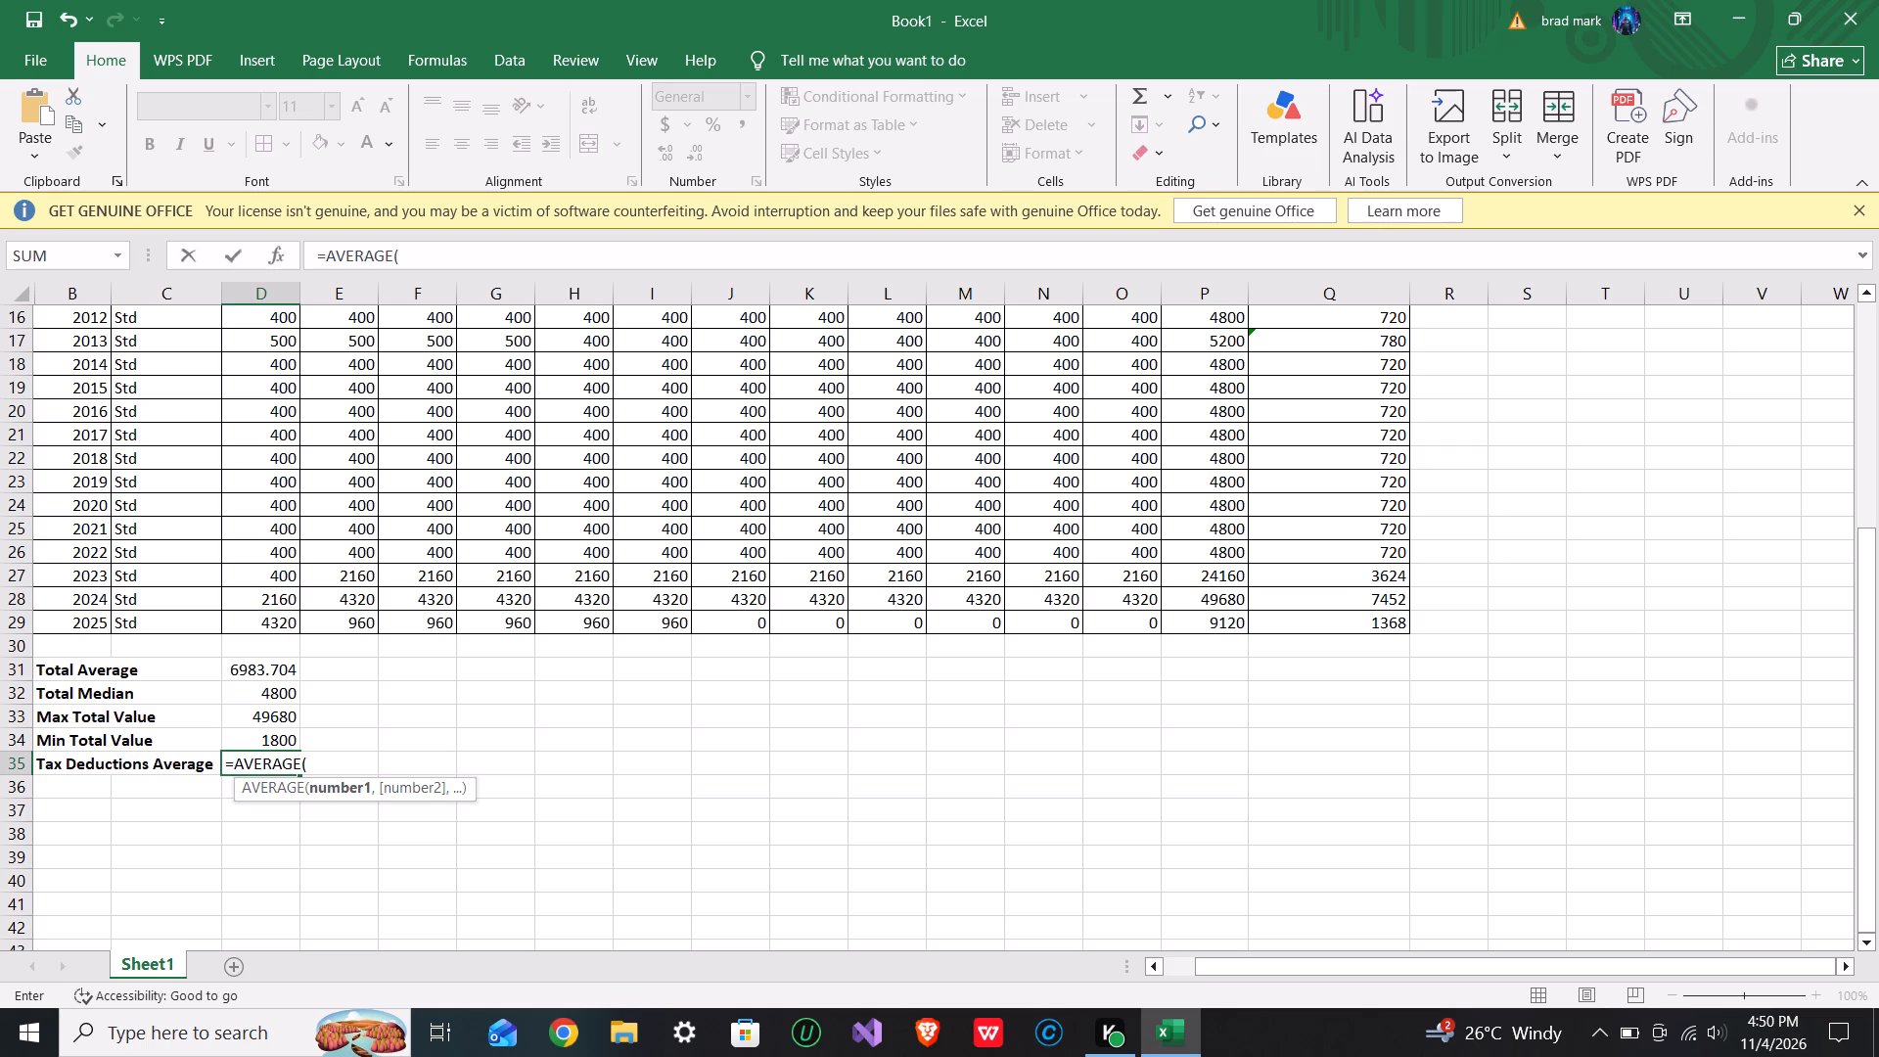
pyautogui.scroll(4, 1537, 670)
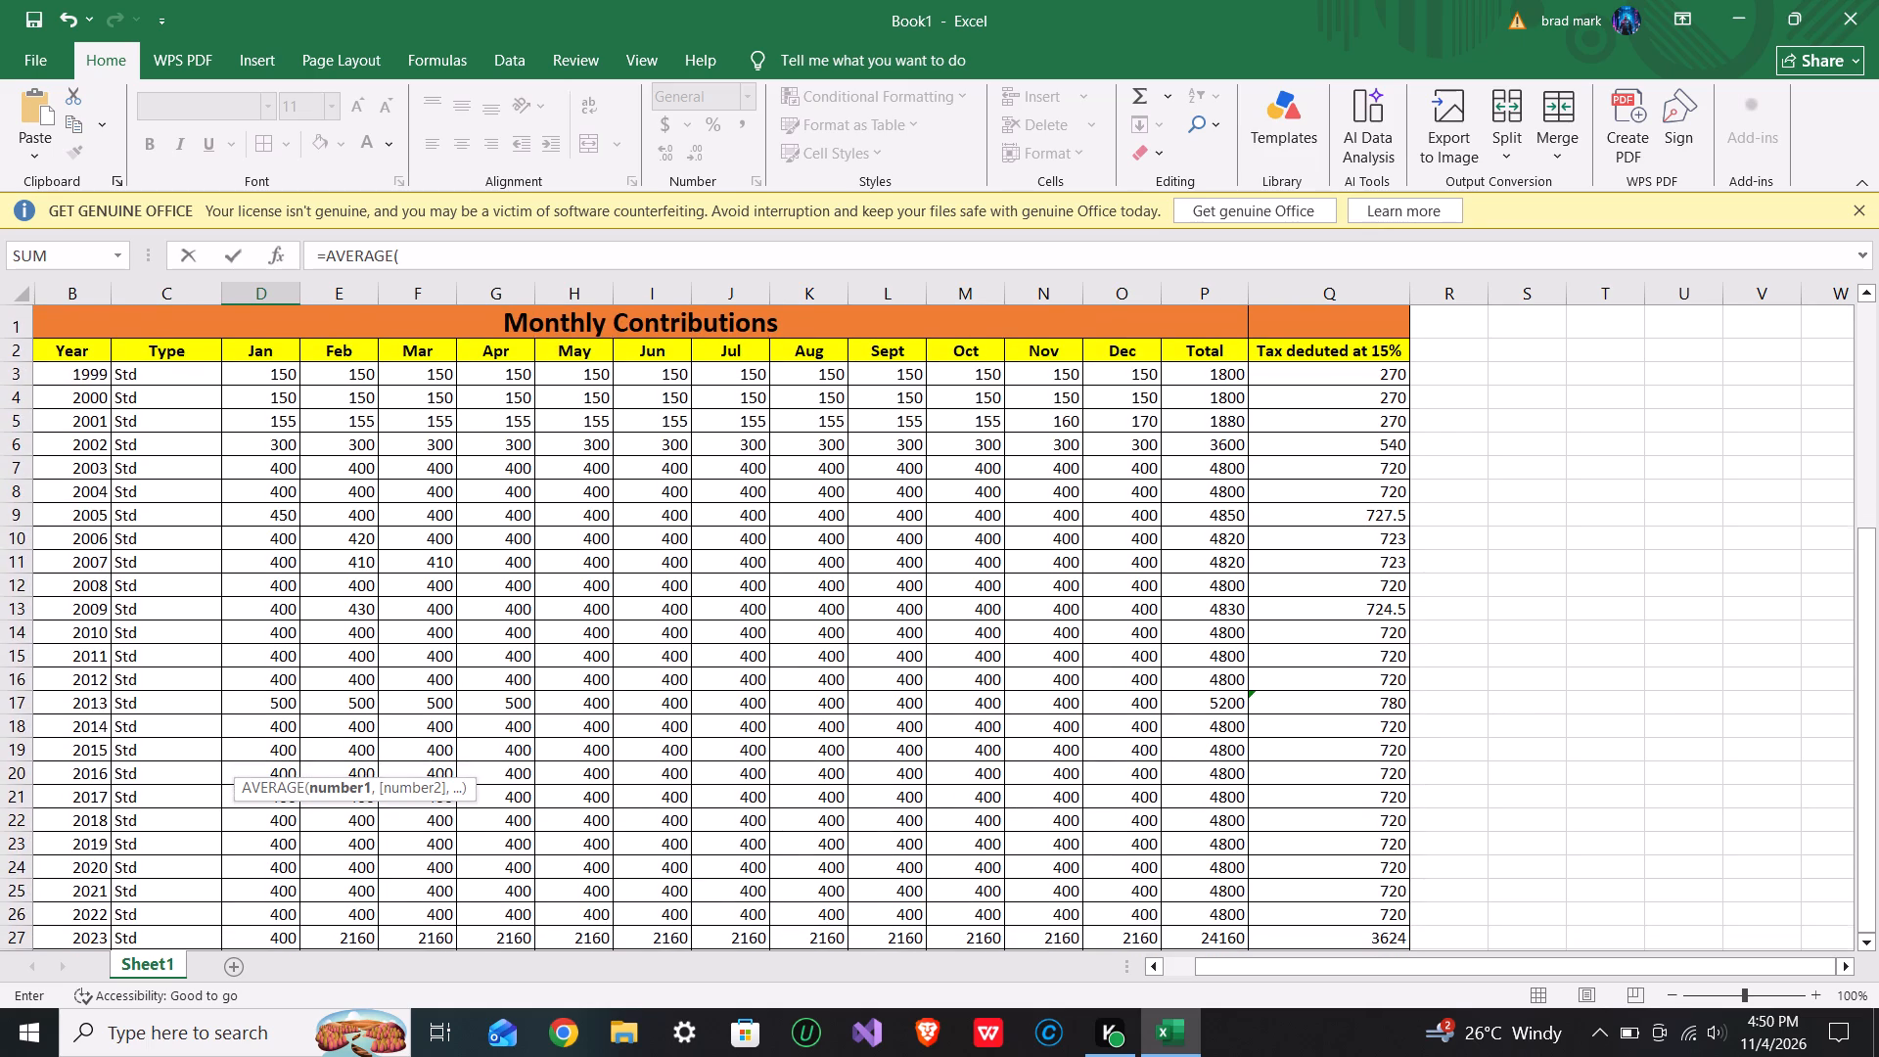
pyautogui.scroll(-1, 1537, 670)
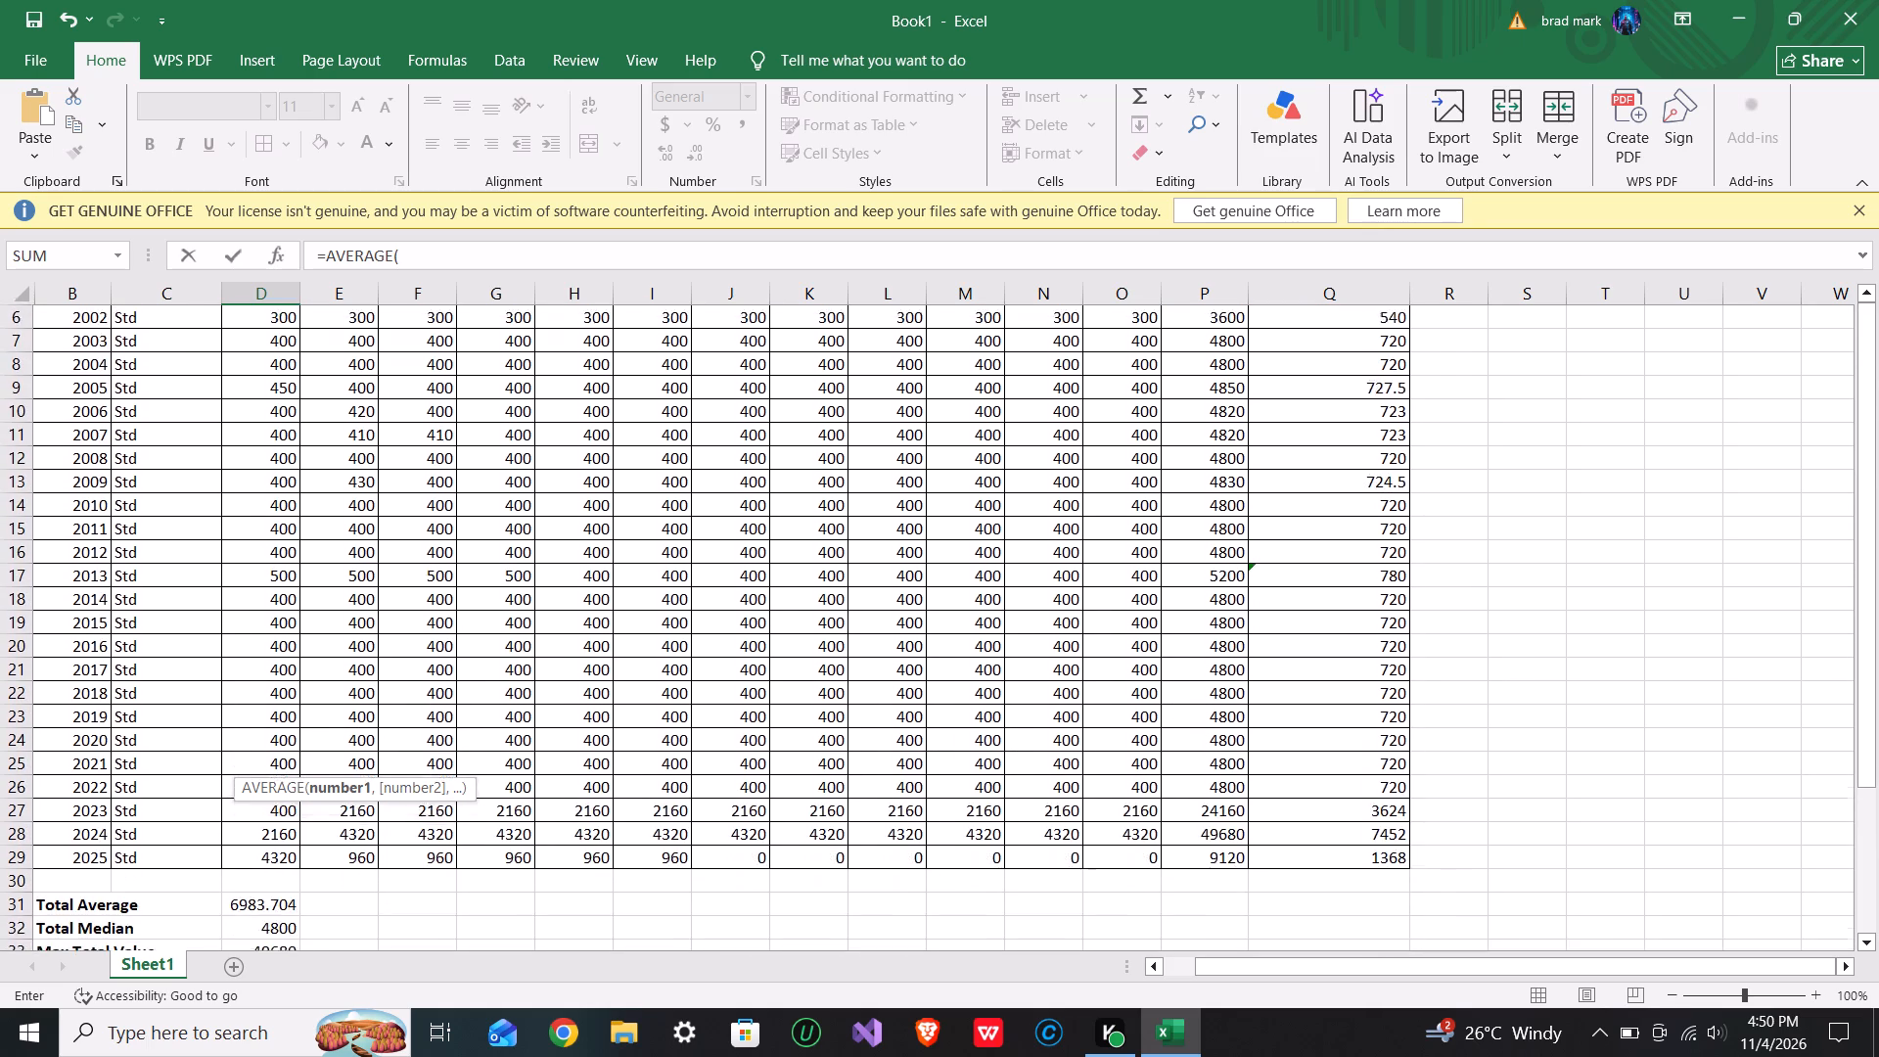
pyautogui.scroll(-1, 1537, 670)
pyautogui.hotkey('shift', 'q')
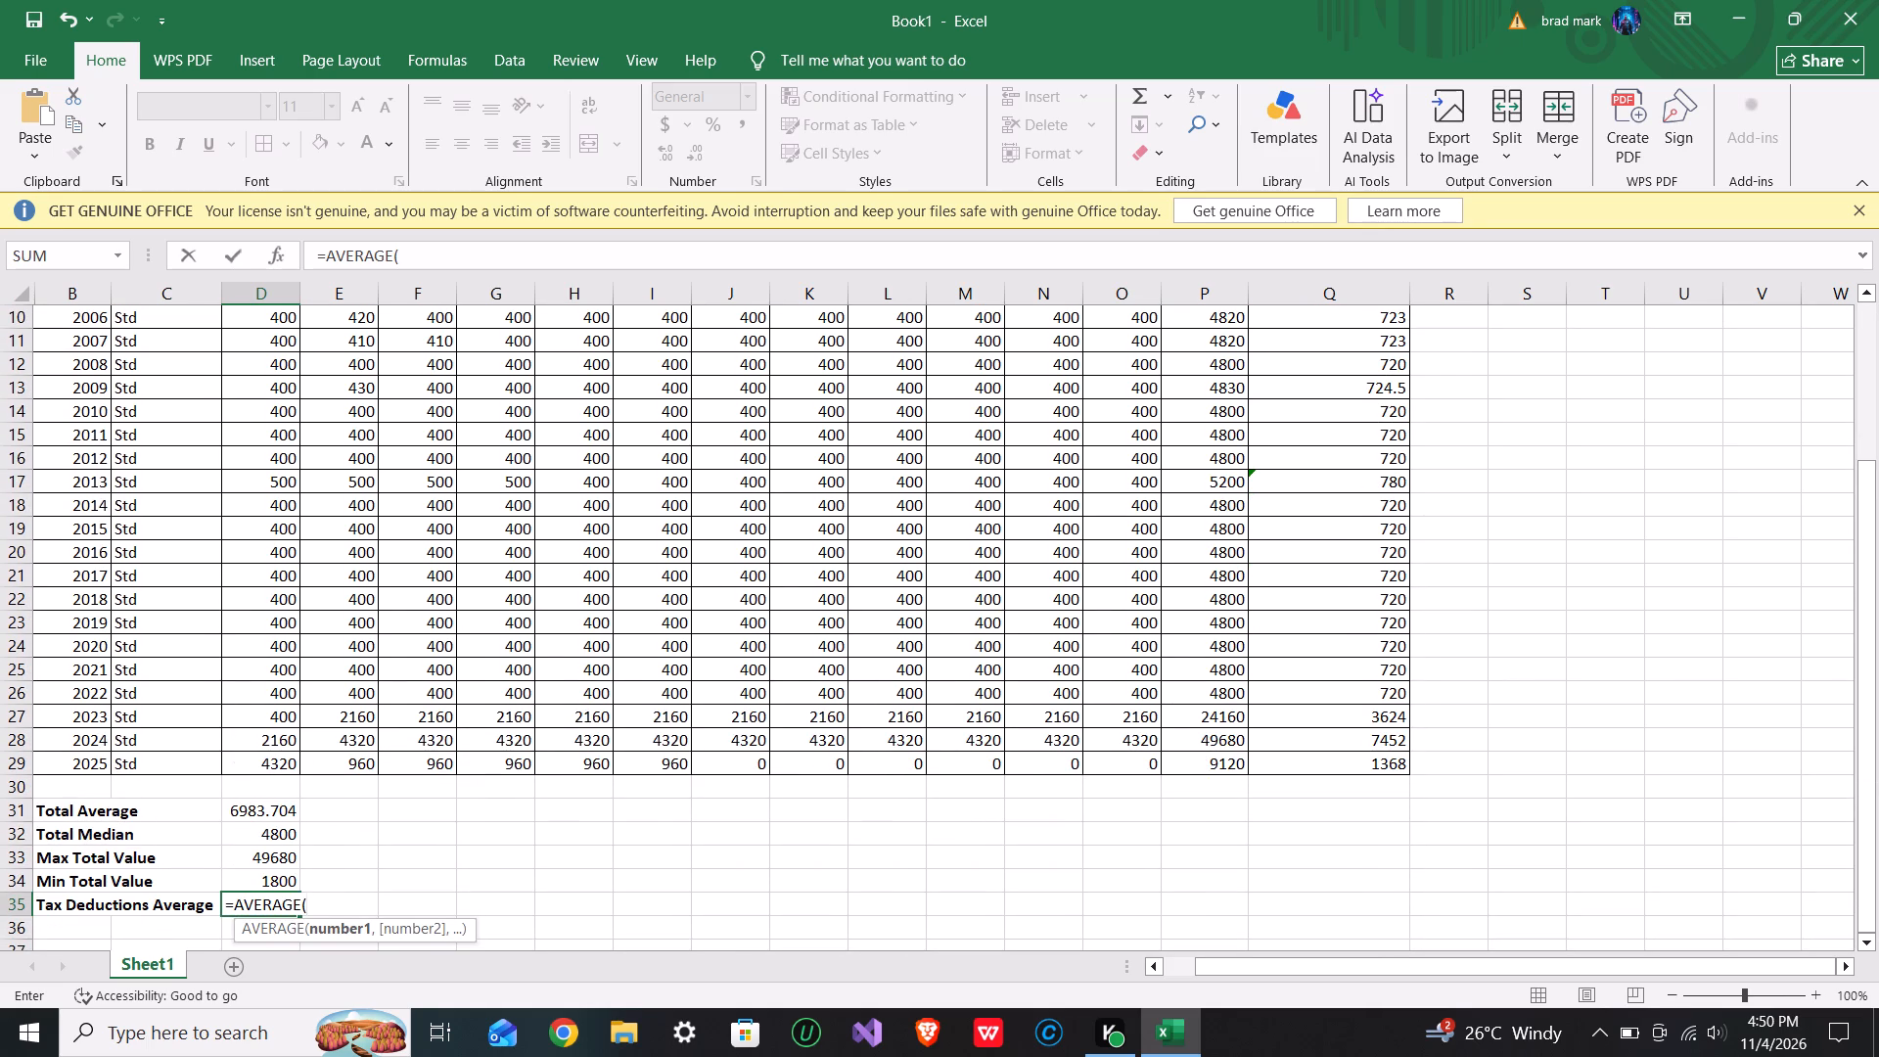
pyautogui.press('3')
pyautogui.hotkey('shift', ':')
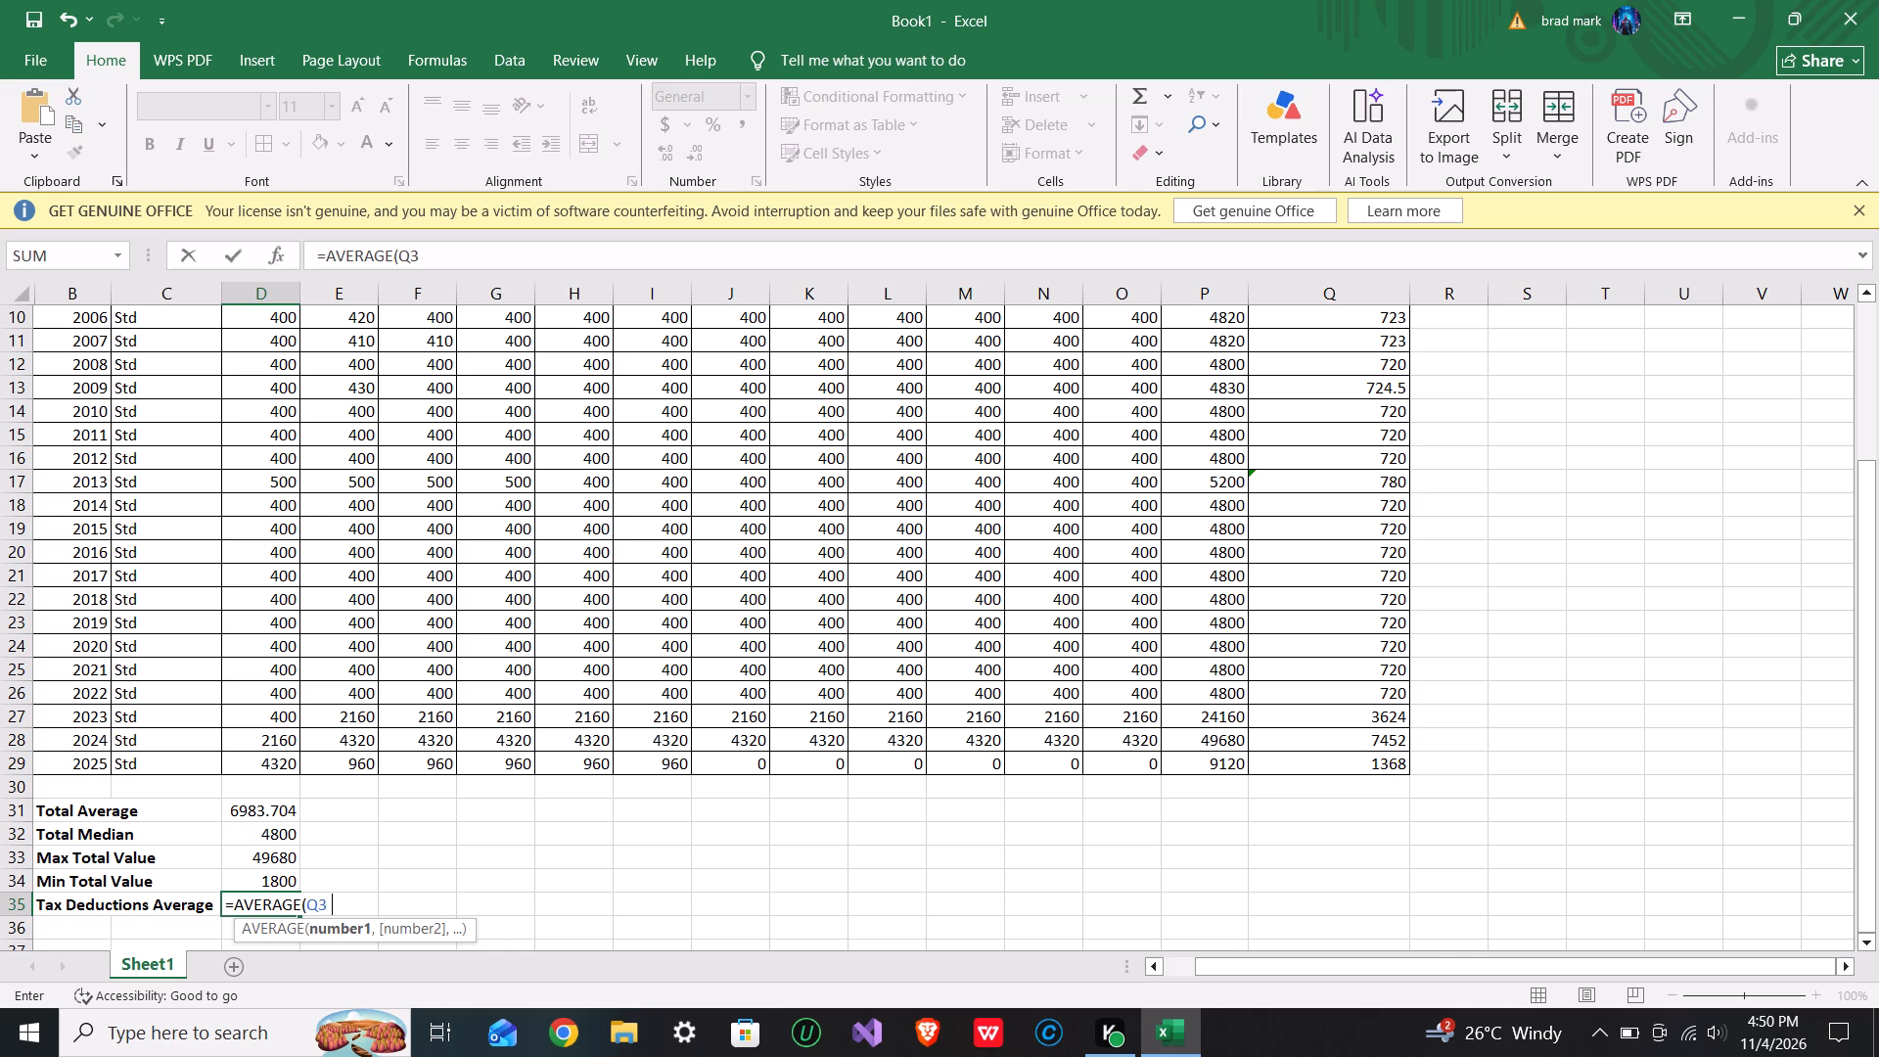
pyautogui.scroll(3, 1377, 689)
pyautogui.scroll(-1, 1377, 689)
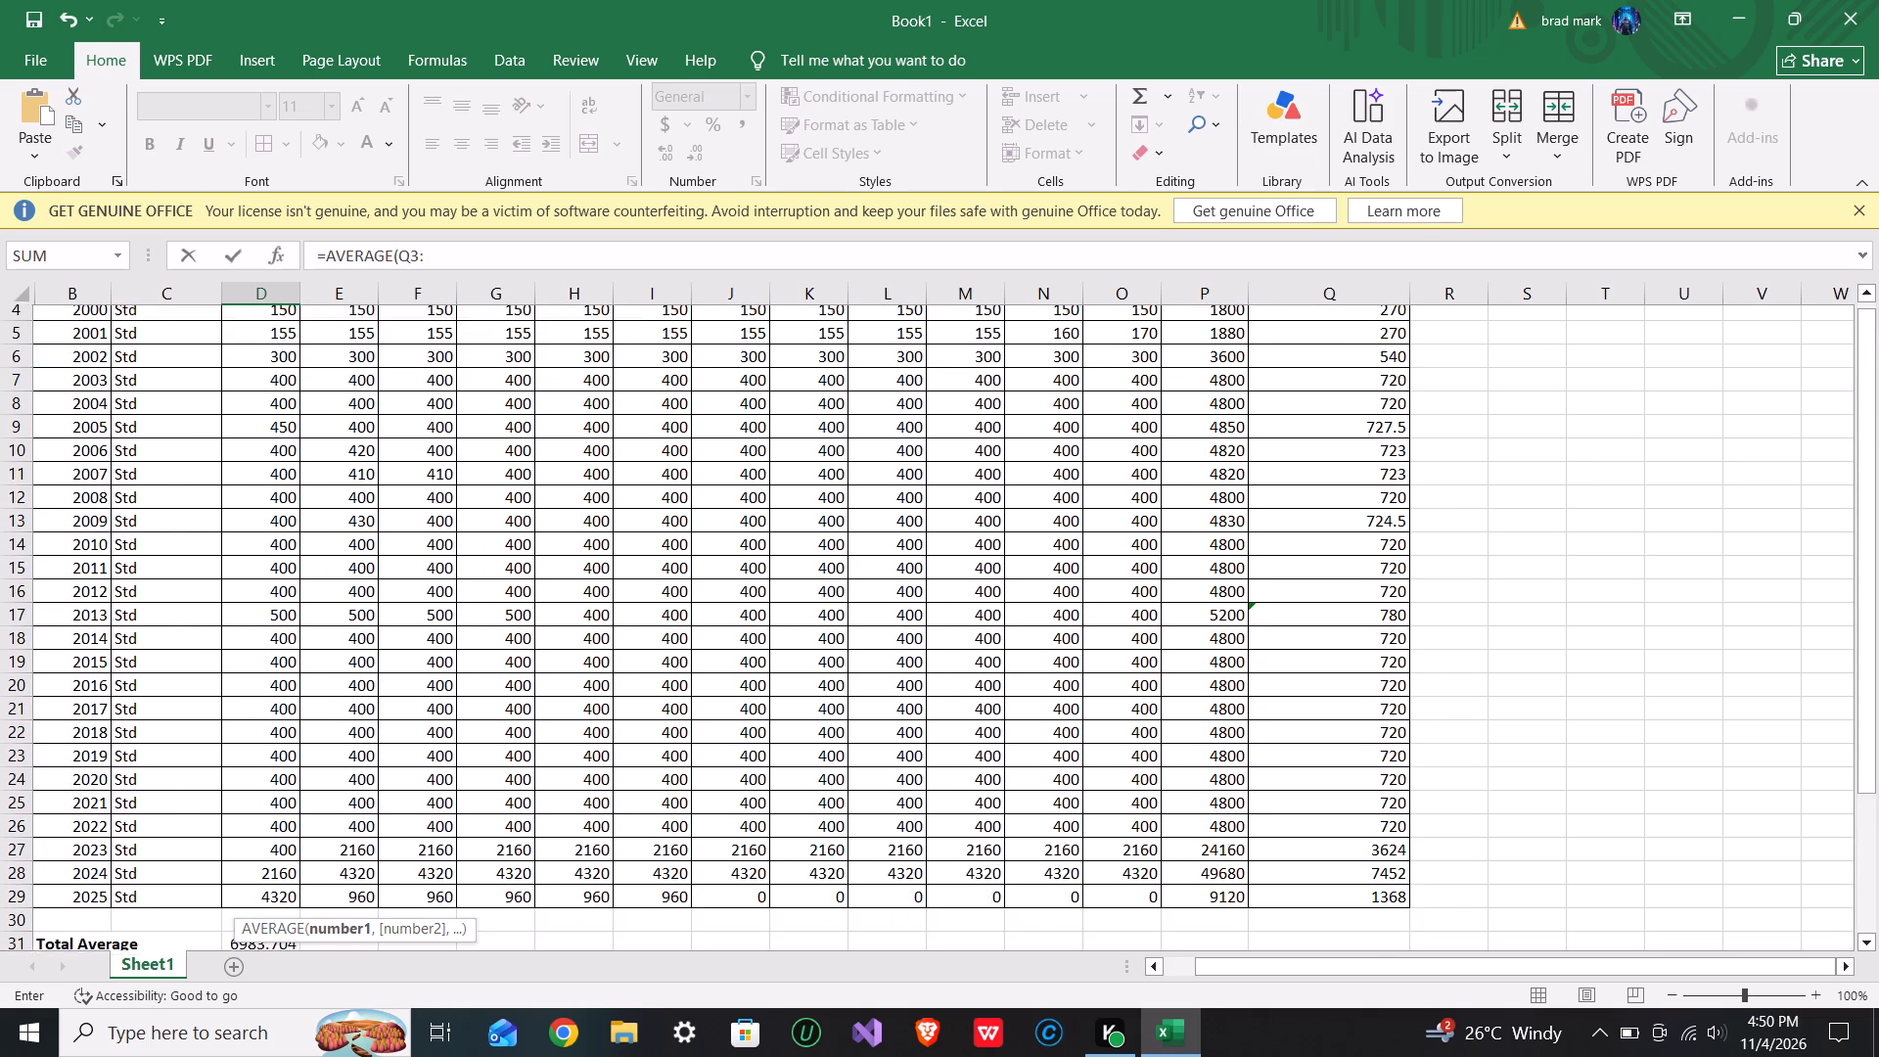
pyautogui.scroll(-1, 1377, 689)
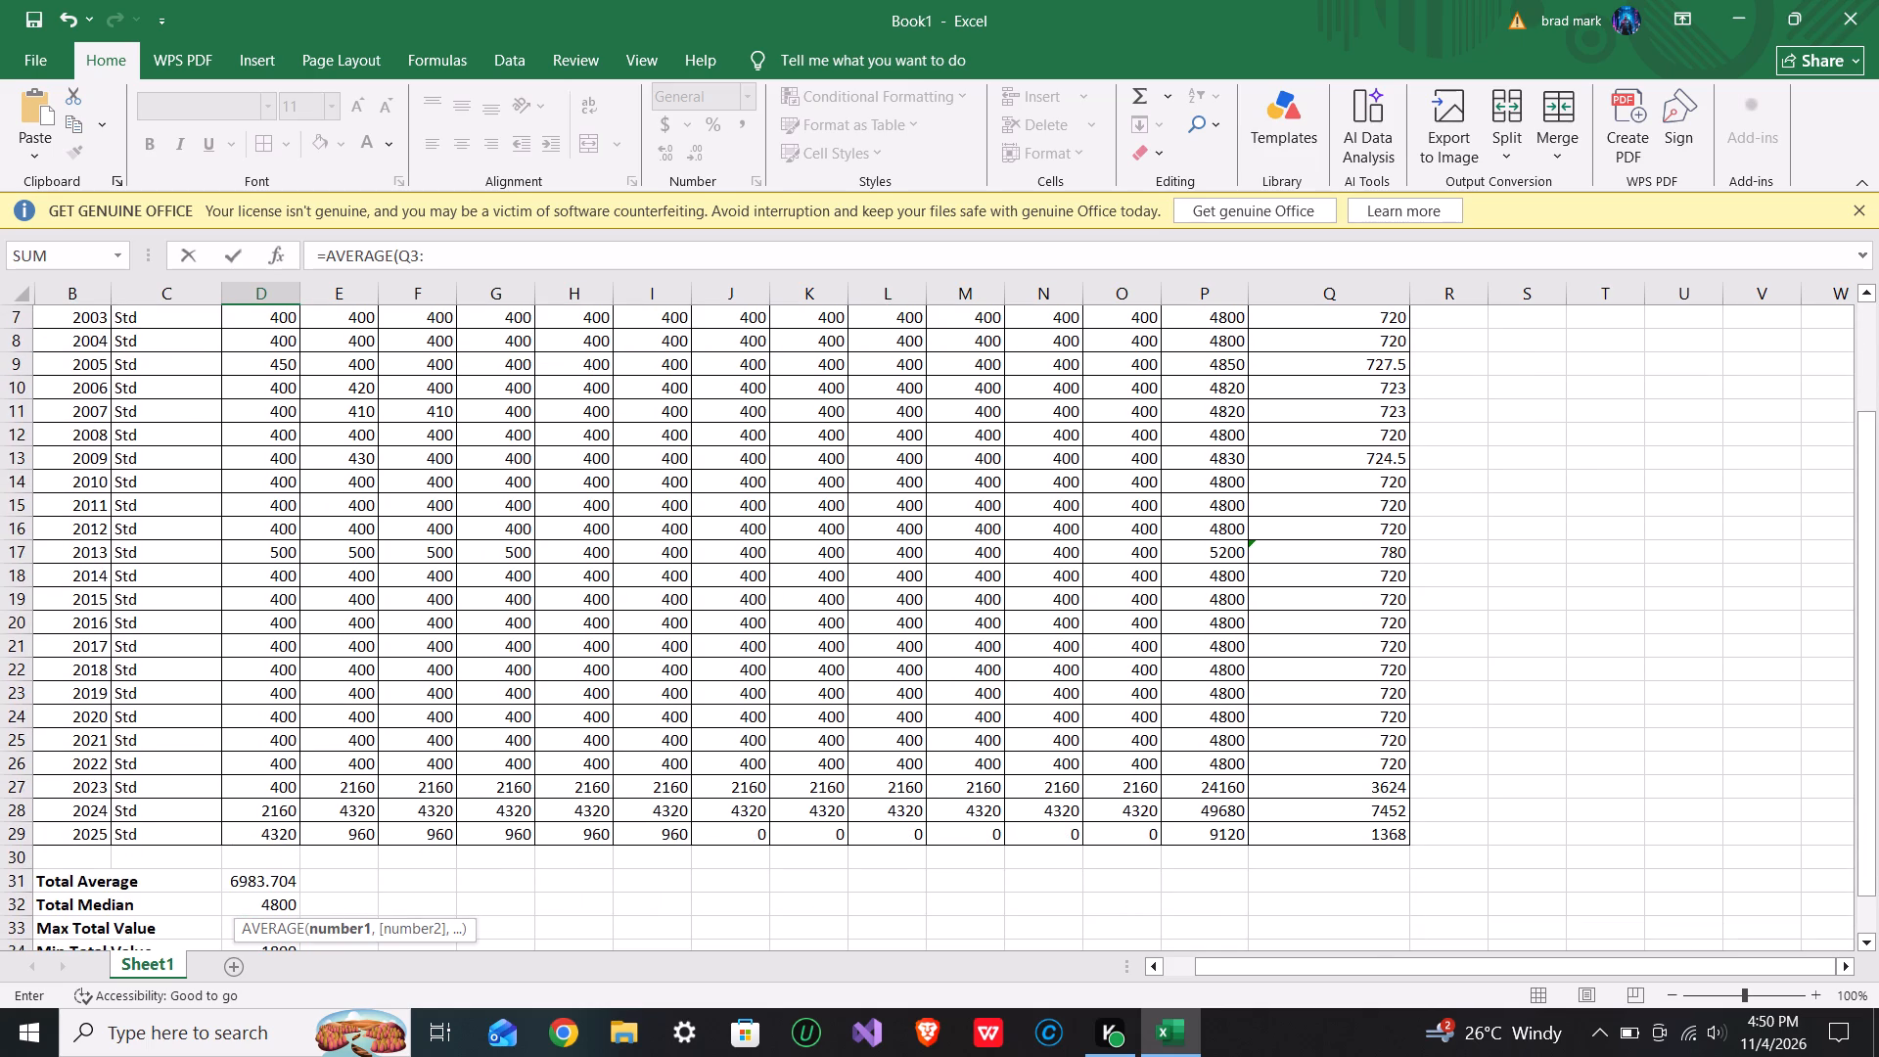
pyautogui.scroll(-1, 689, 792)
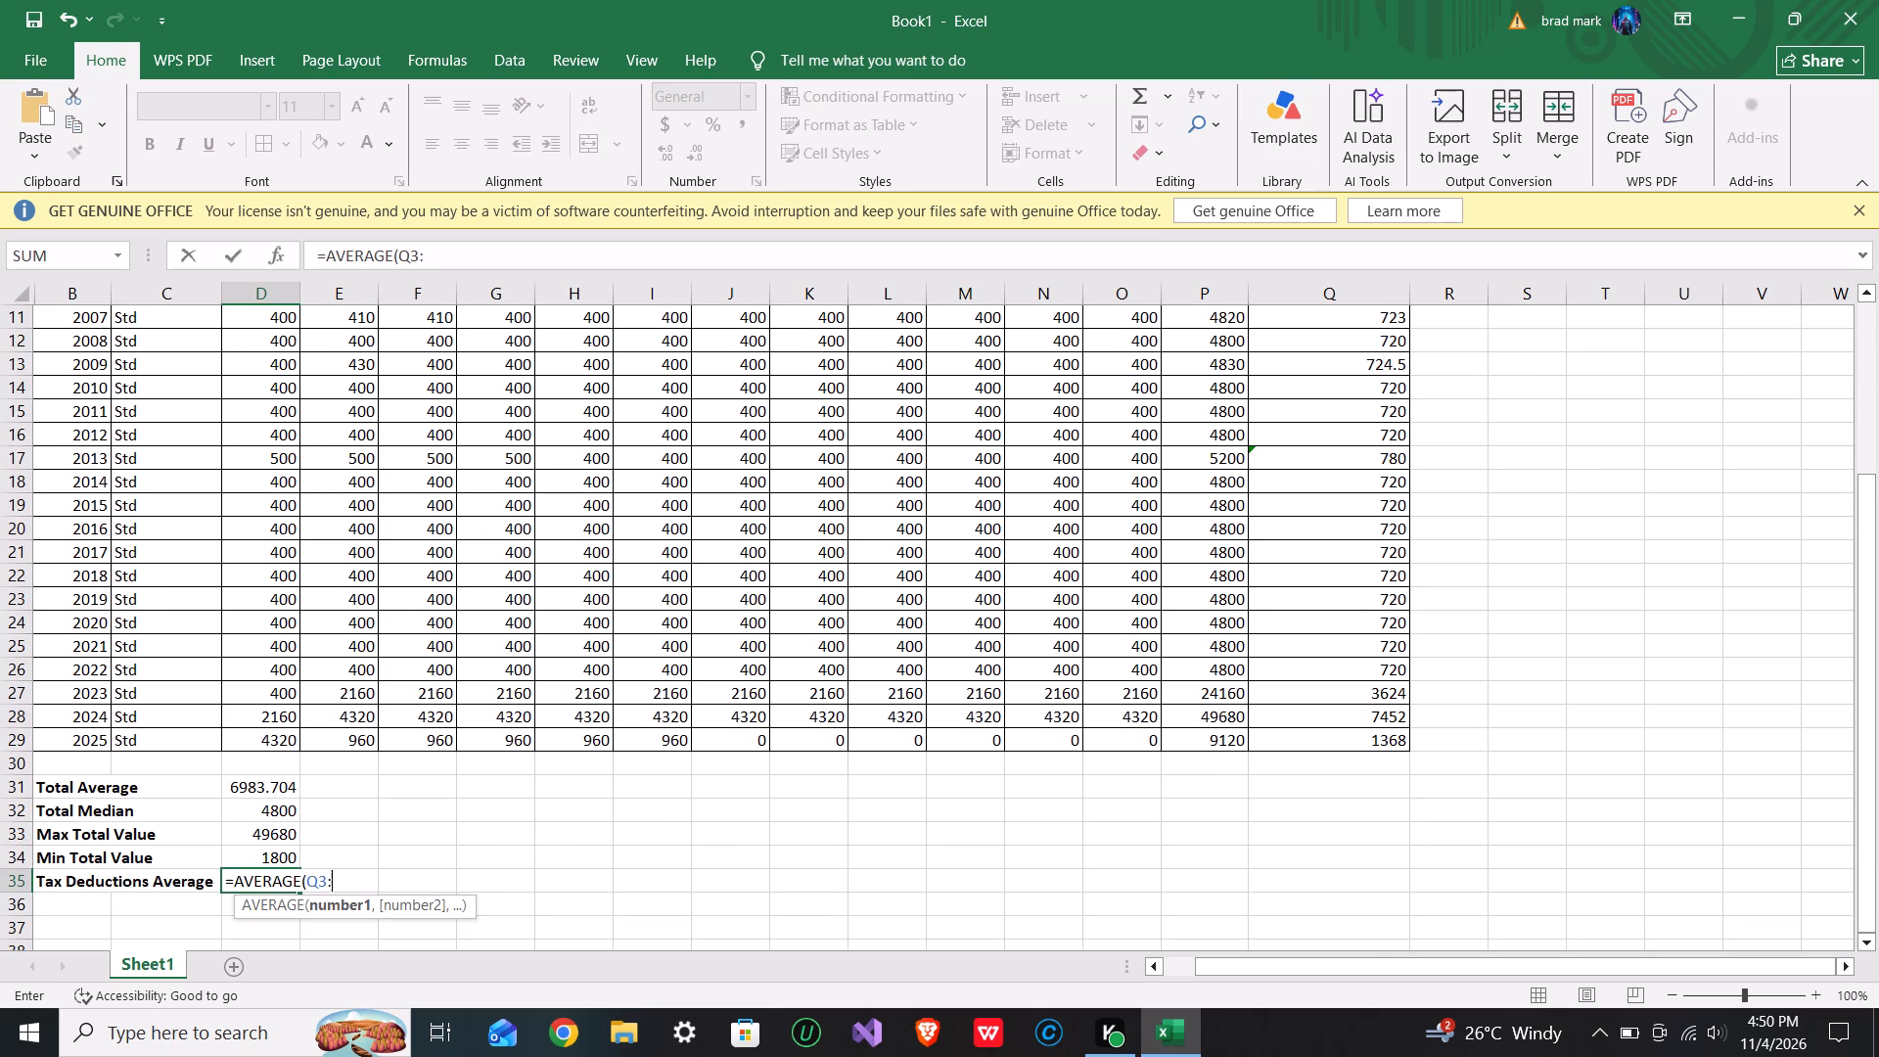
pyautogui.hotkey('shift', 'q')
pyautogui.write('29')
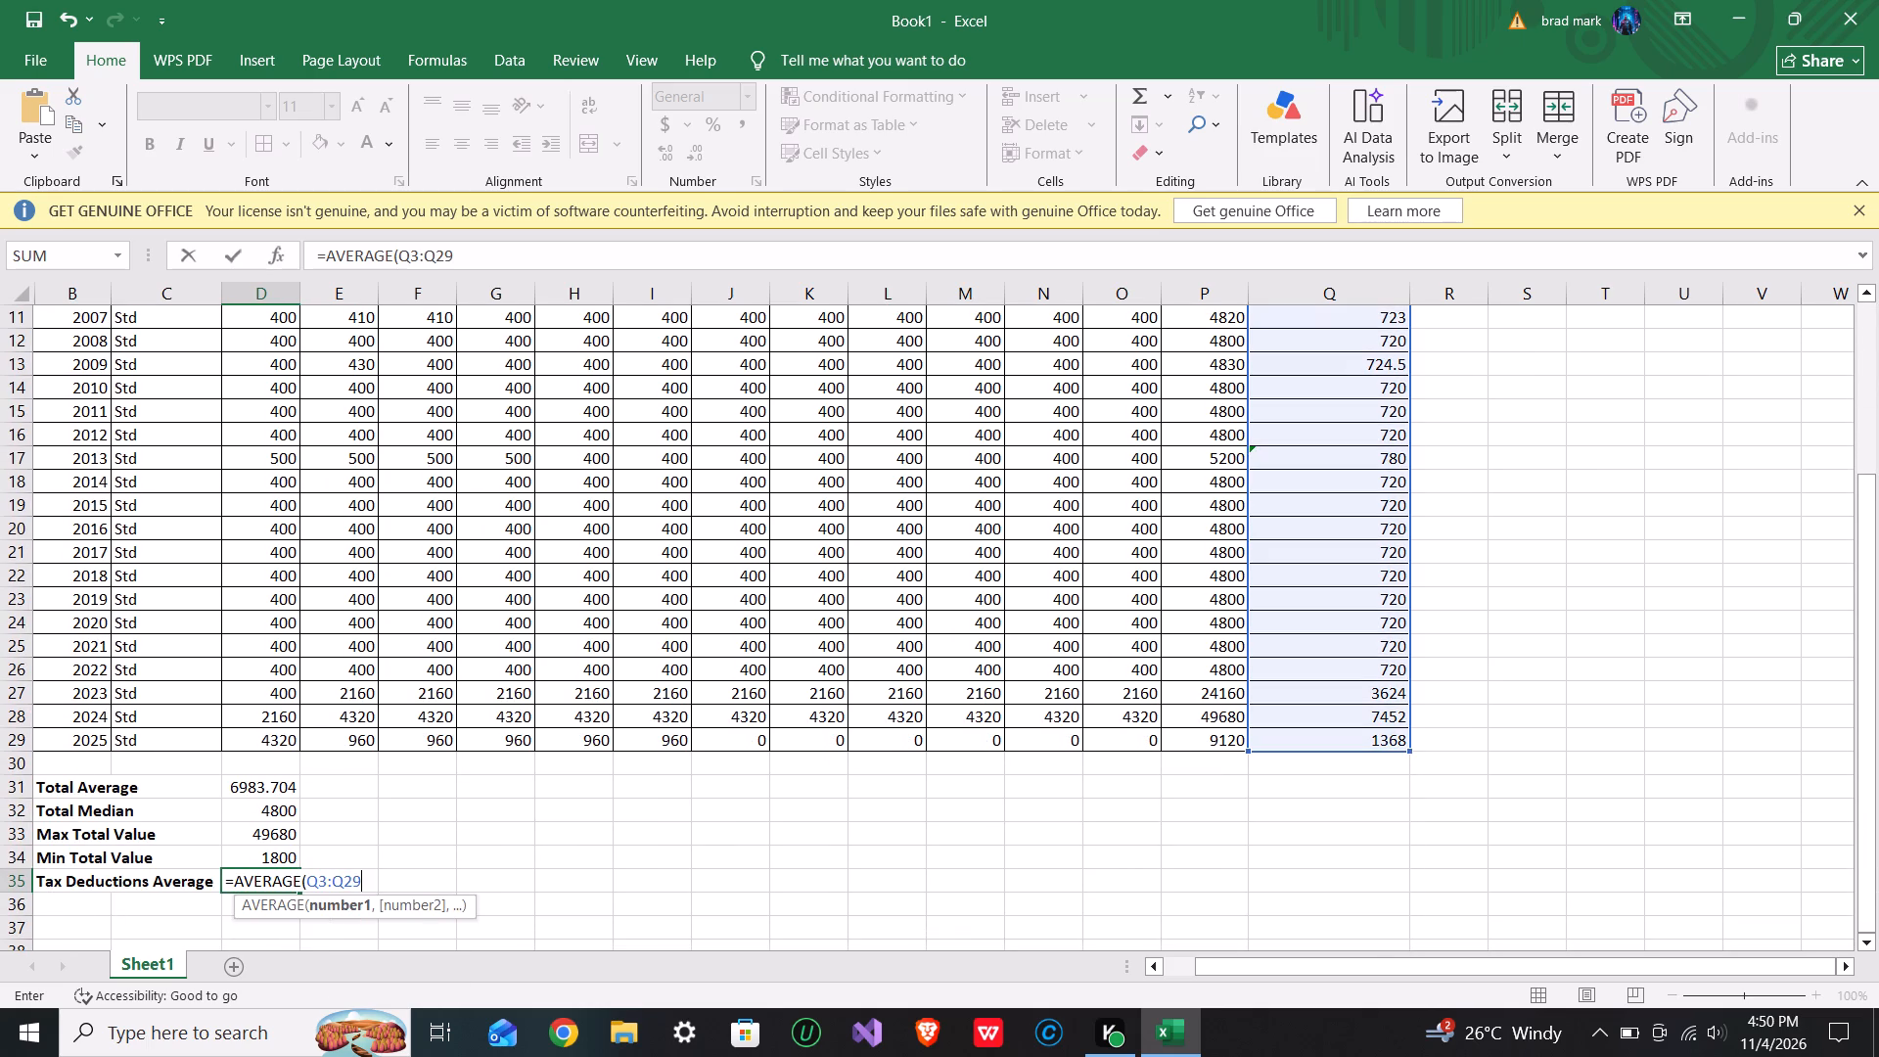
pyautogui.hotkey('shift', ')')
pyautogui.press('Return')
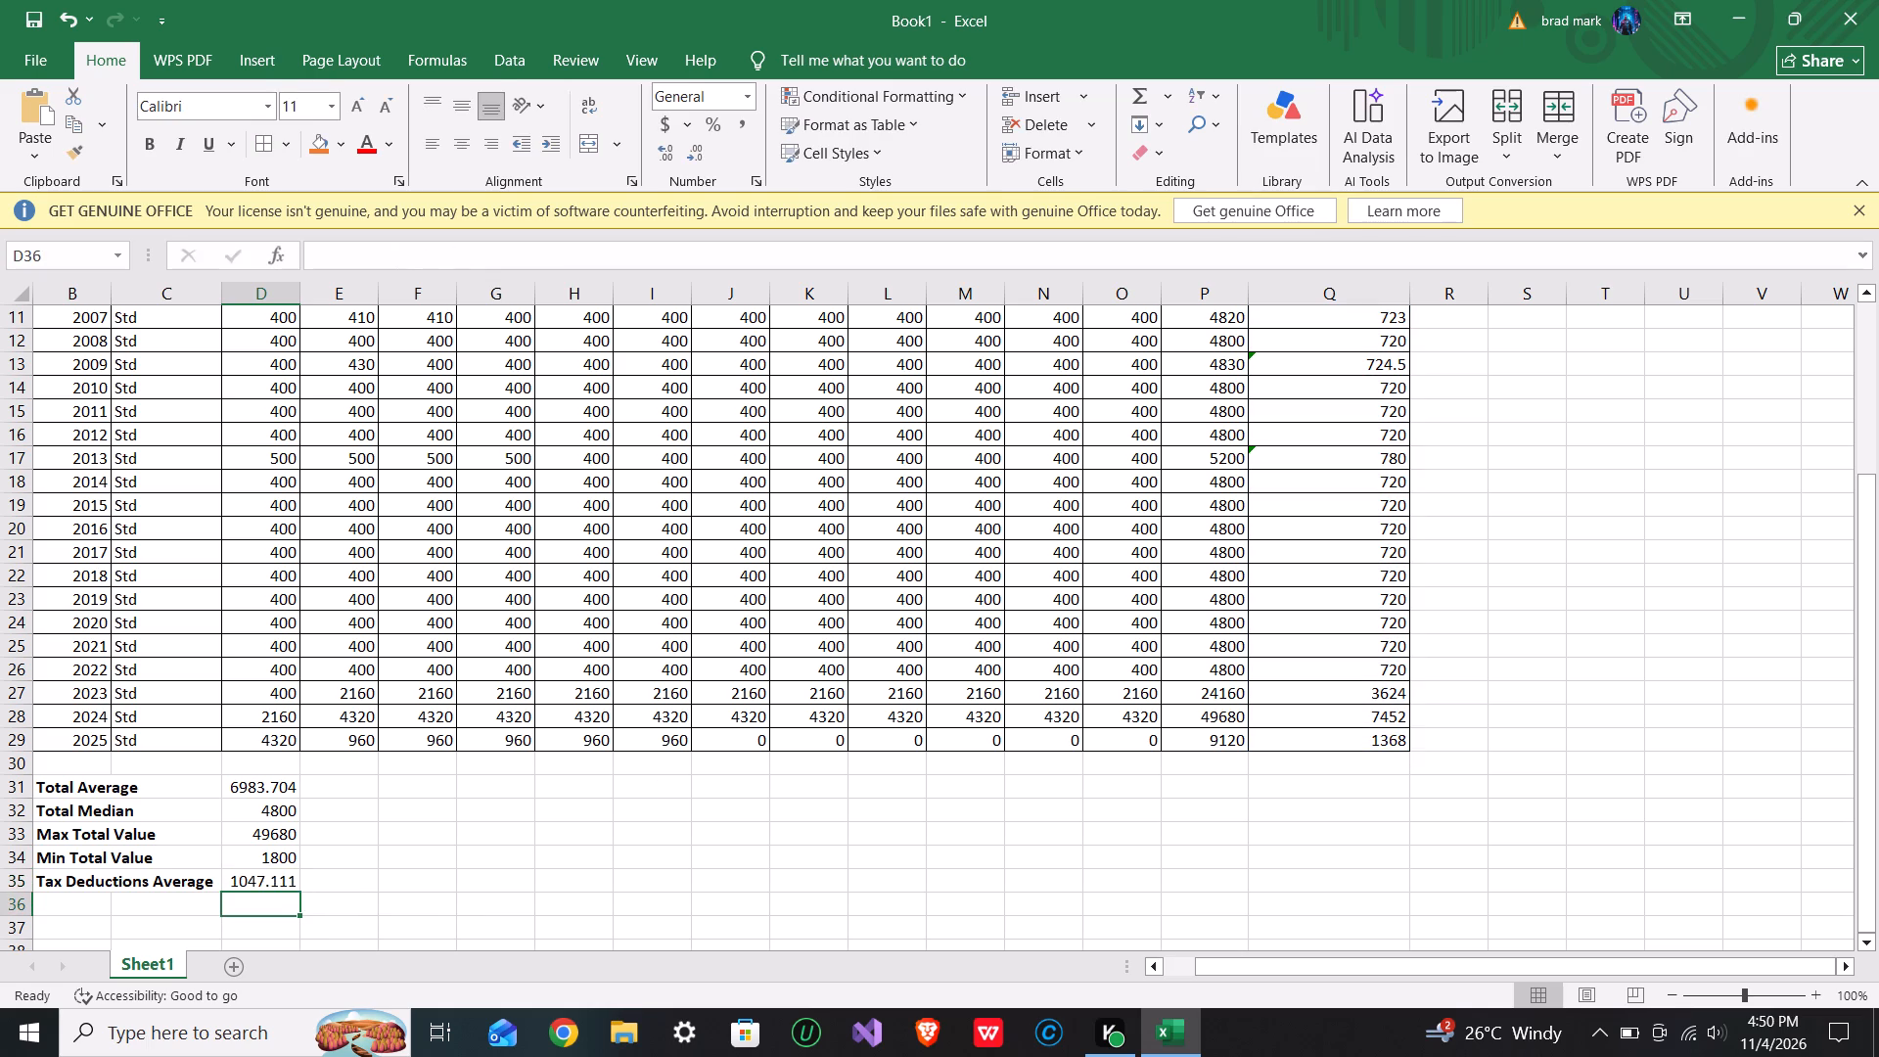
# Review the formula in D35 and the whole Monthly Contributions table, including the Tax deducted at 15% column and the summary rows.
pyautogui.scroll(3, 1522, 648)
pyautogui.scroll(-1, 1522, 648)
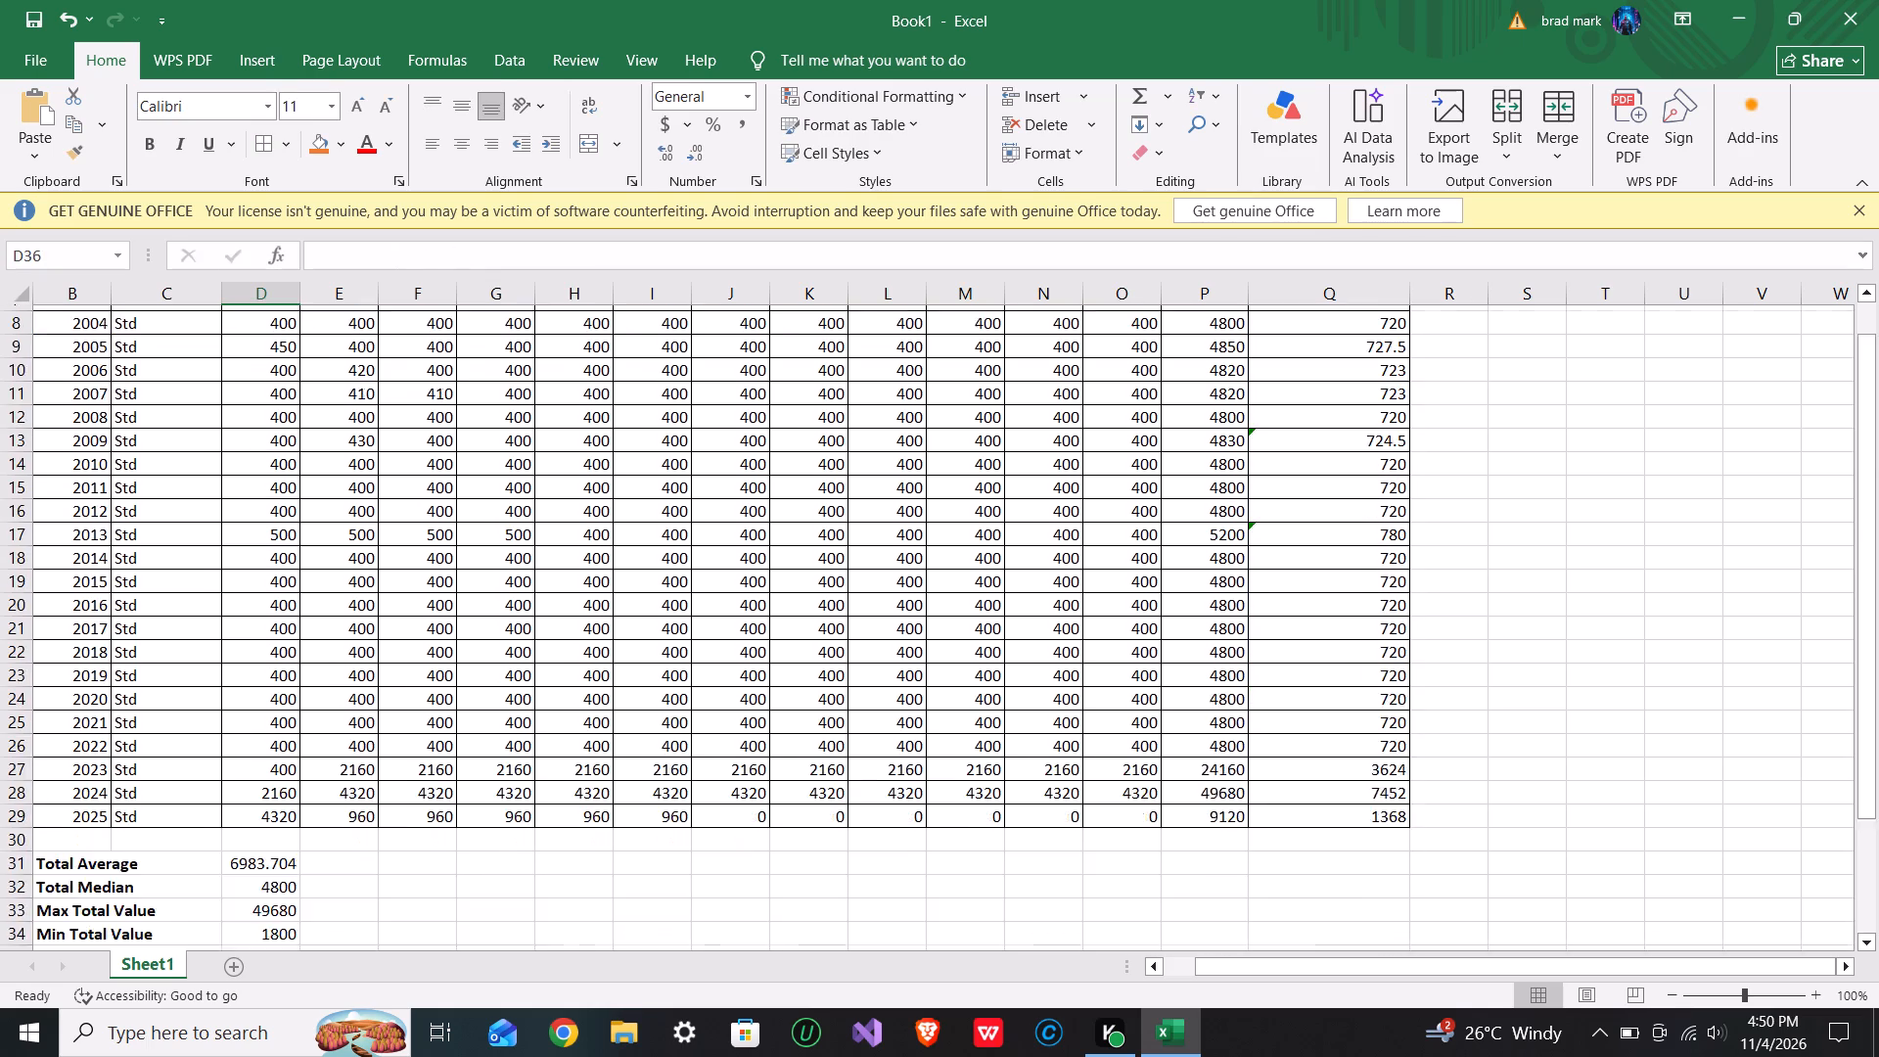
pyautogui.scroll(-2, 1522, 648)
pyautogui.click(258, 714)
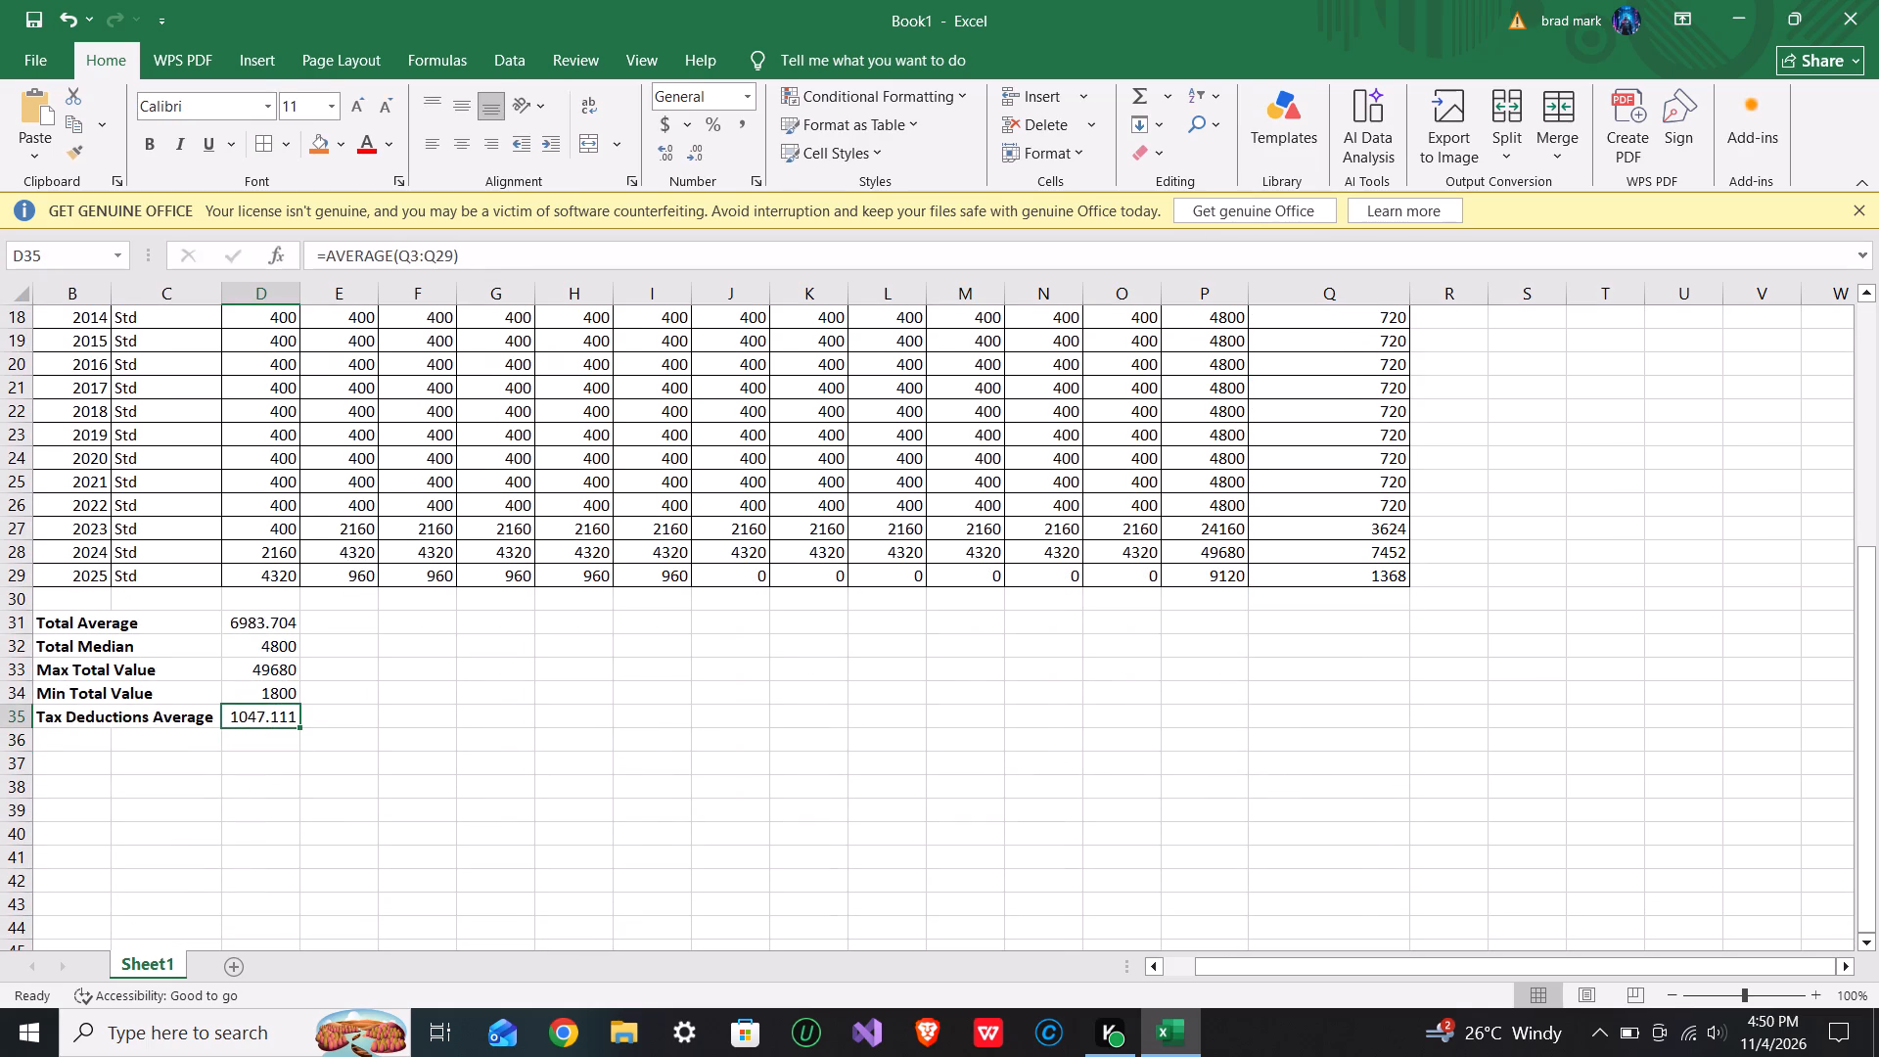
pyautogui.scroll(2, 866, 753)
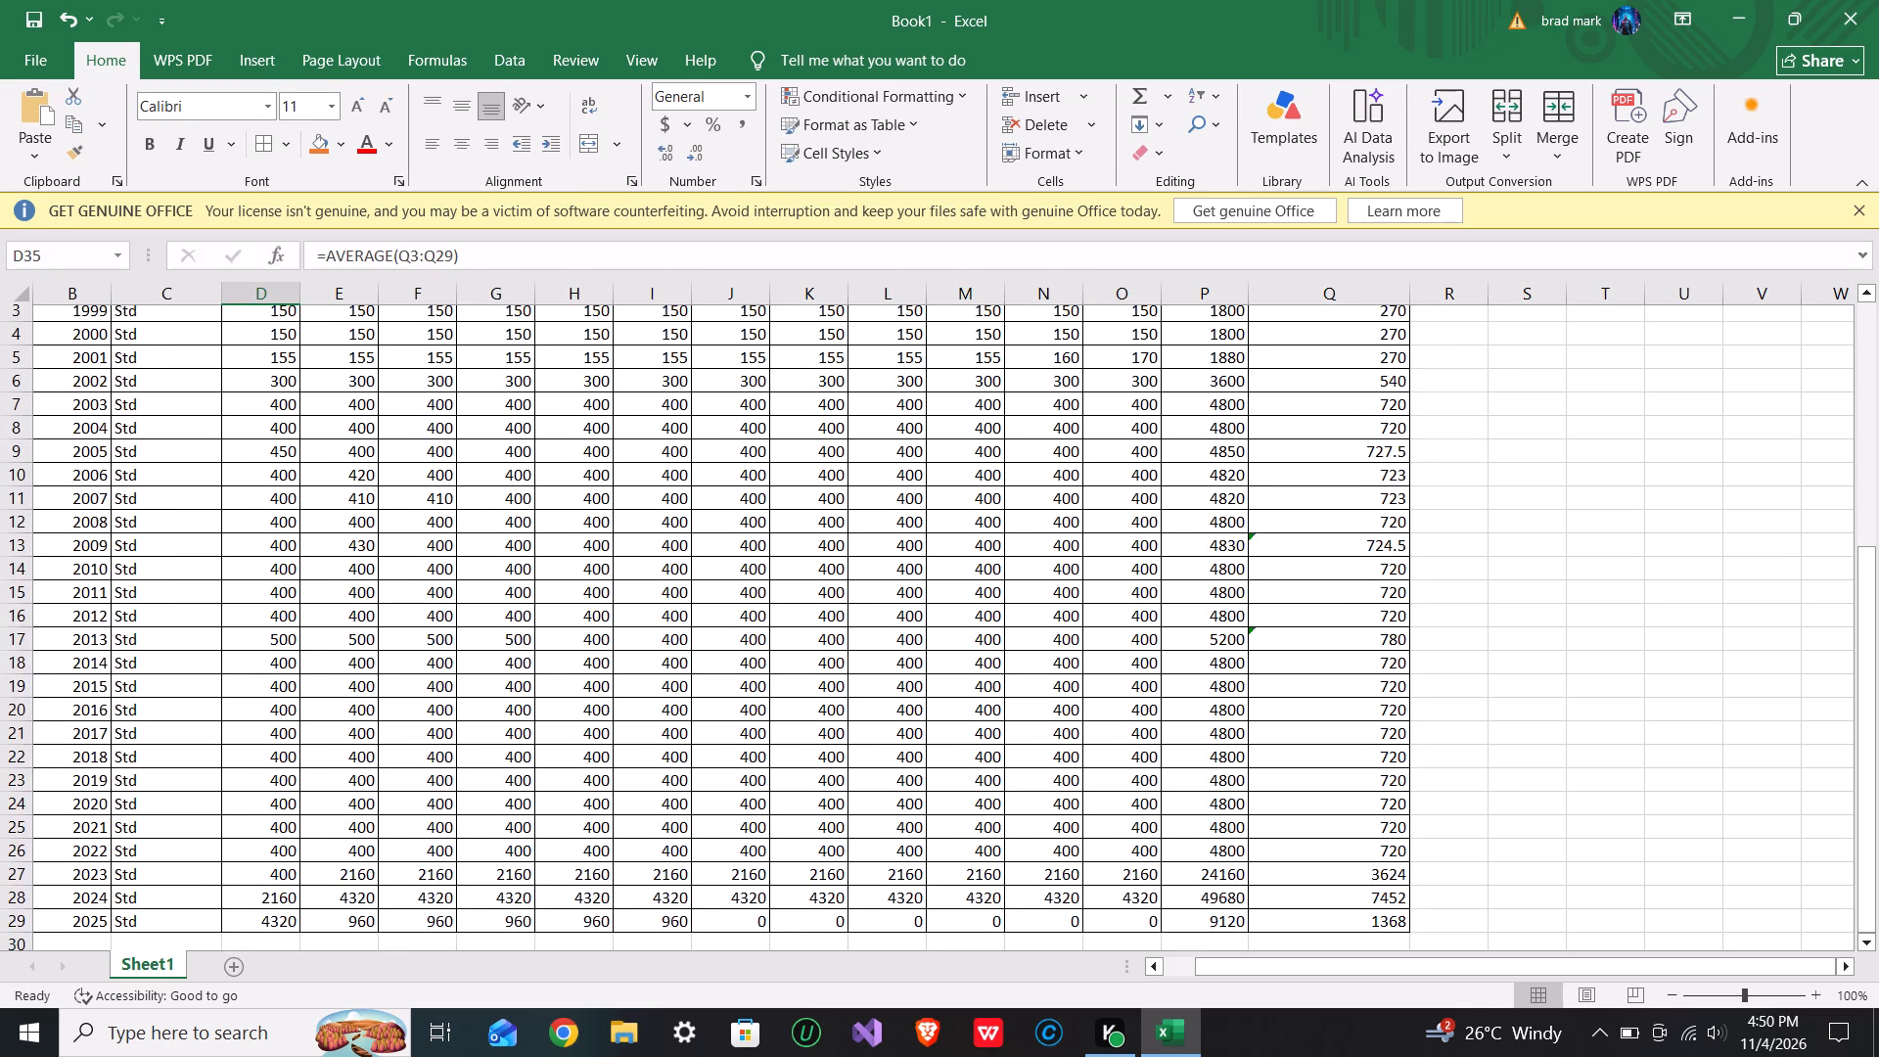
pyautogui.scroll(1, 1358, 594)
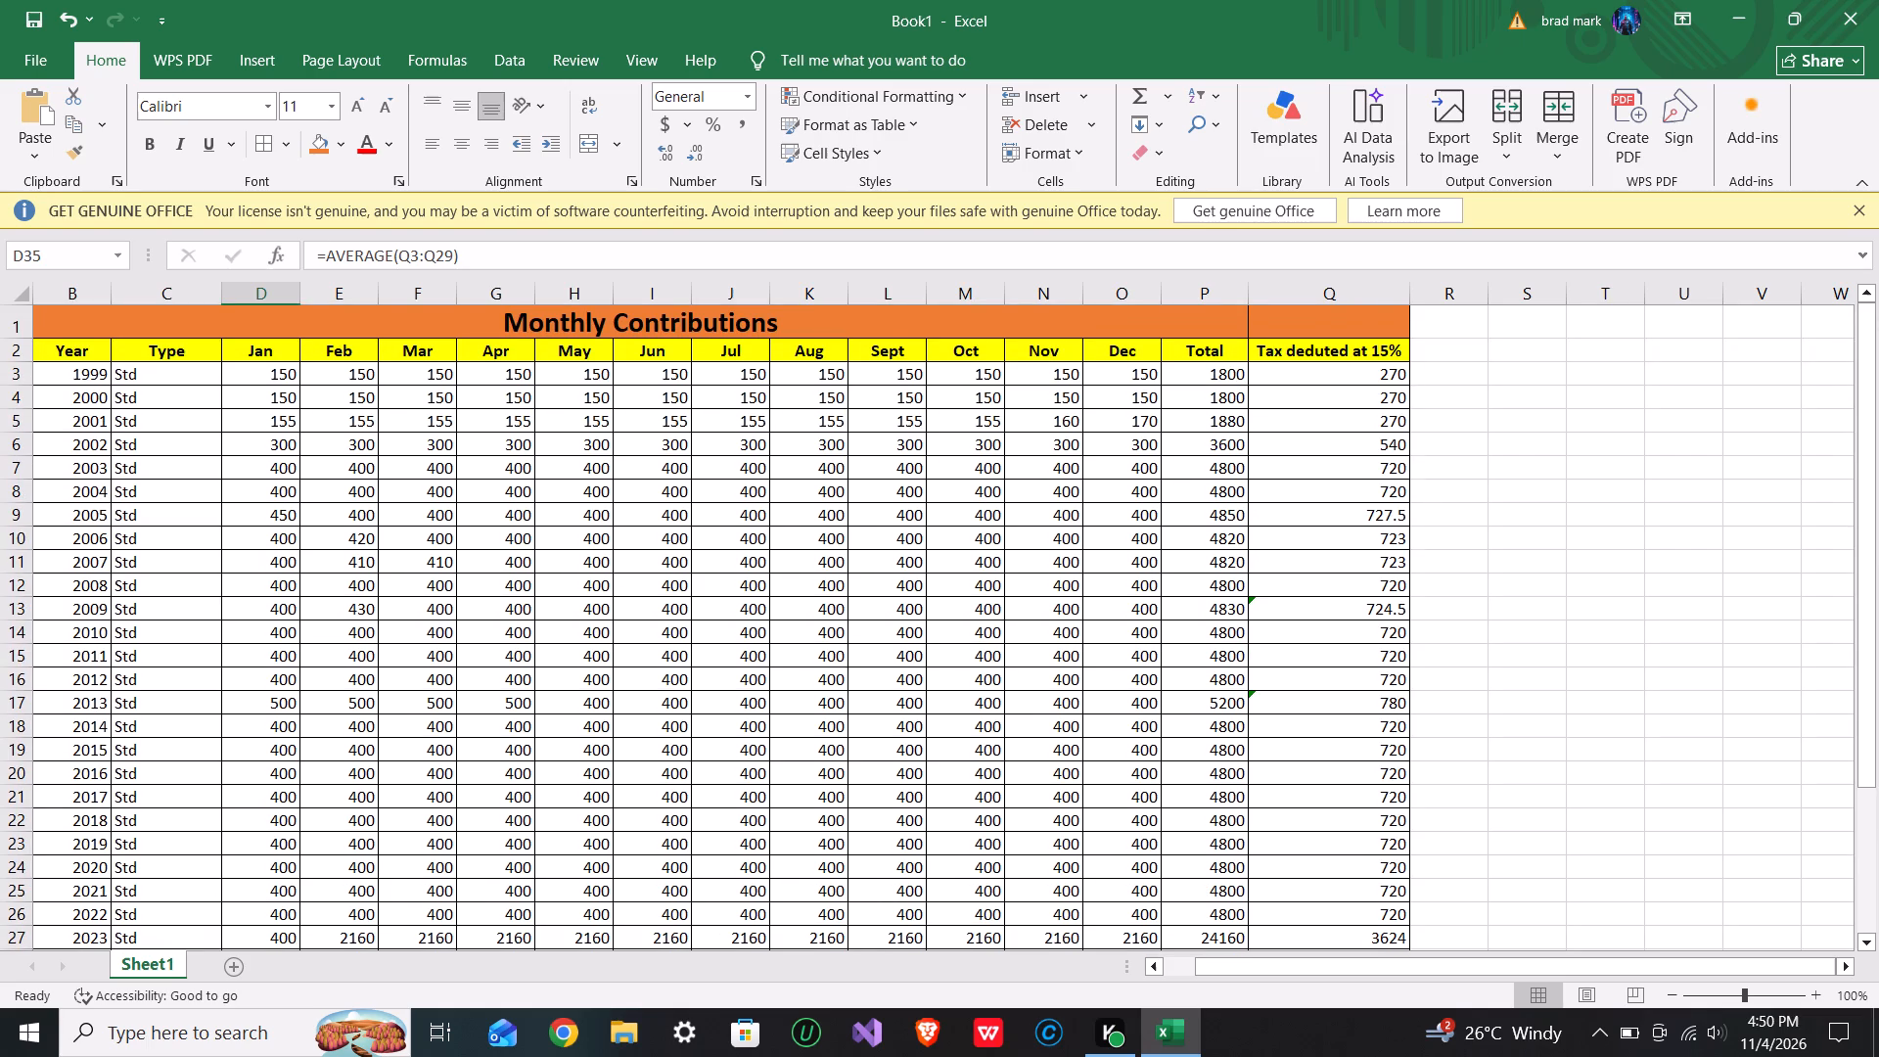
pyautogui.scroll(-1, 1564, 608)
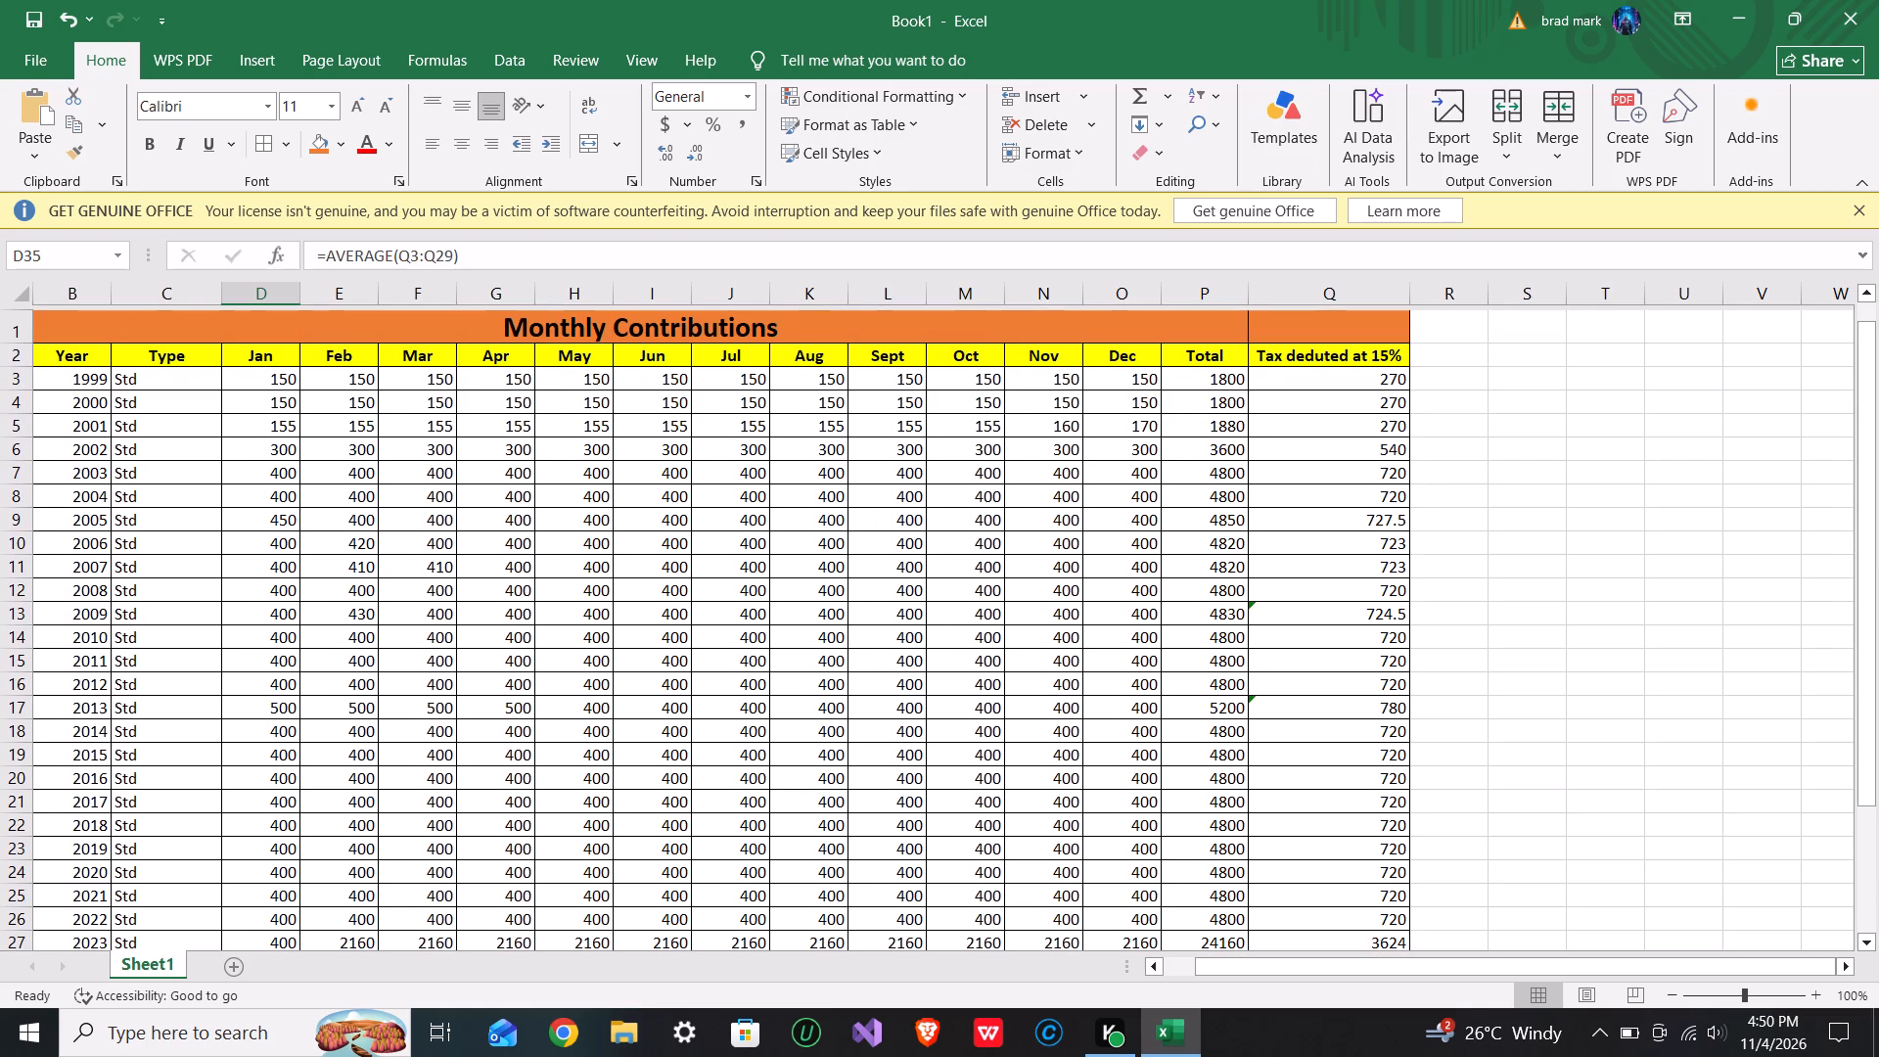
pyautogui.scroll(-1, 1564, 608)
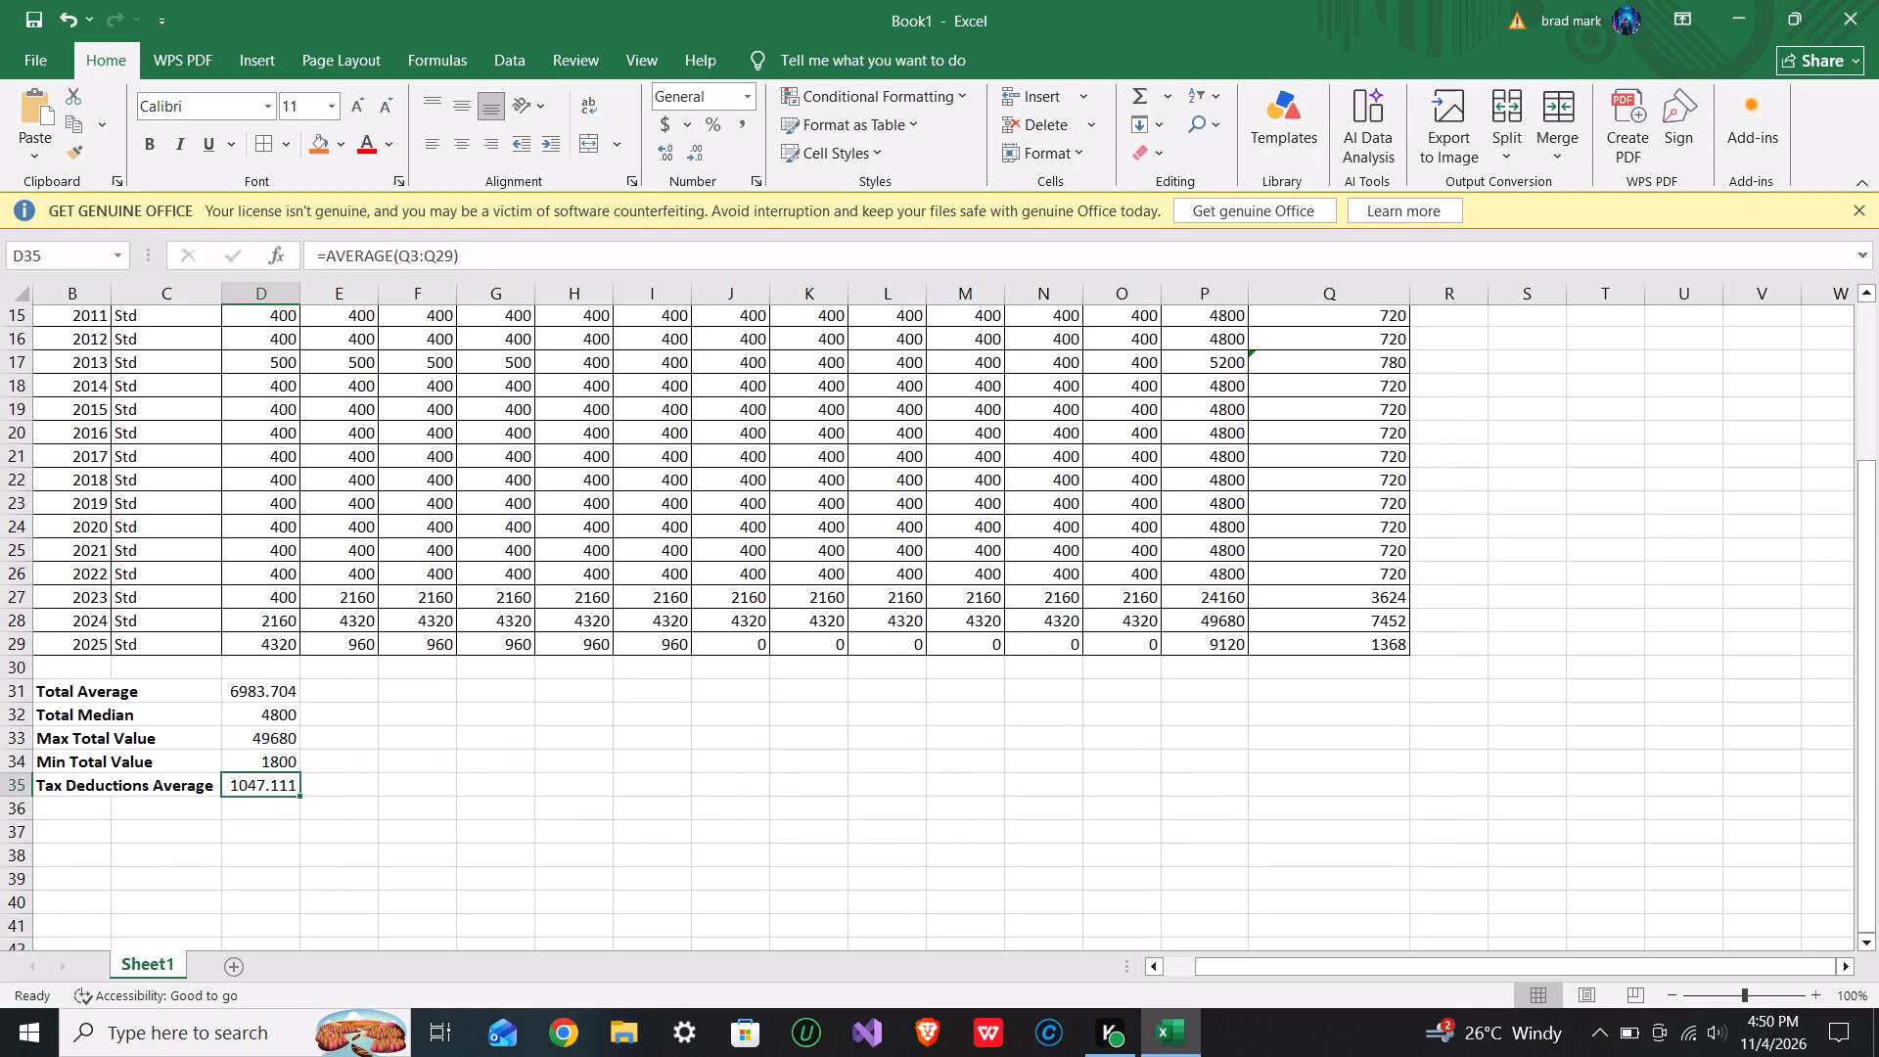
pyautogui.scroll(1, 1564, 608)
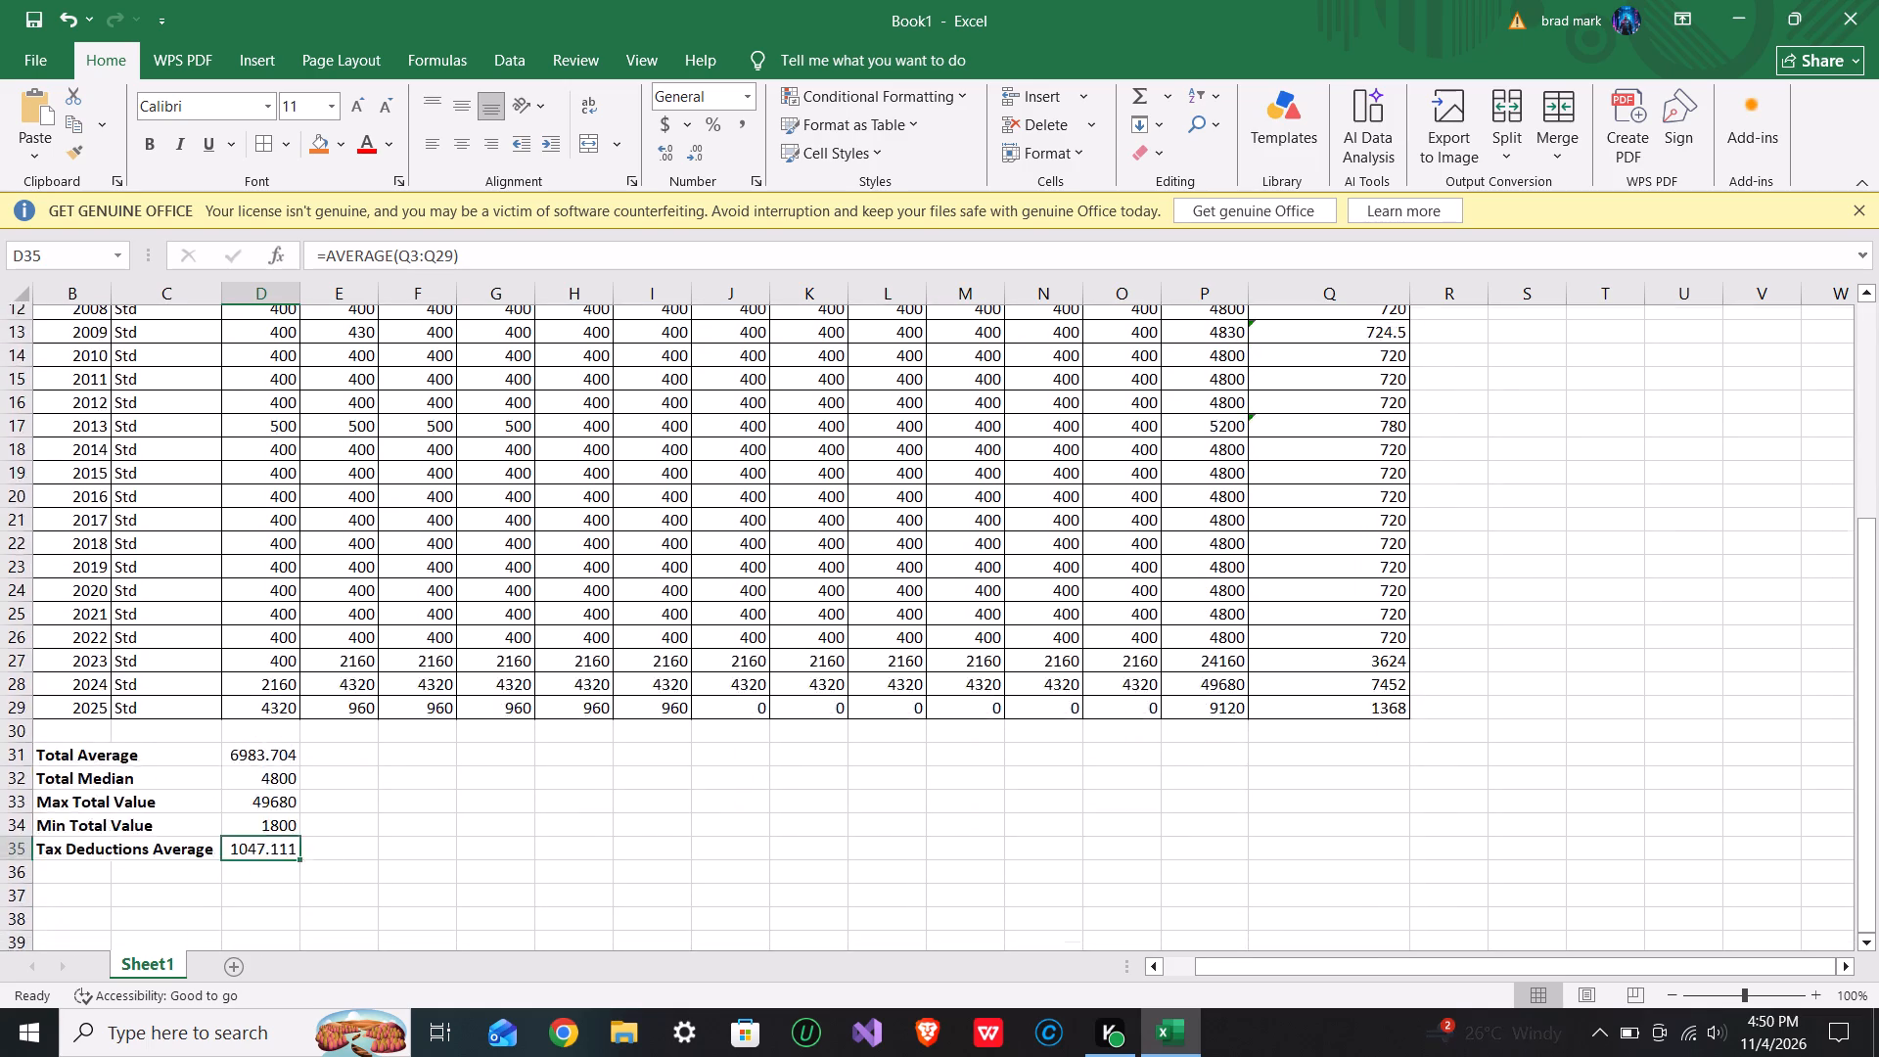
pyautogui.scroll(3, 1564, 608)
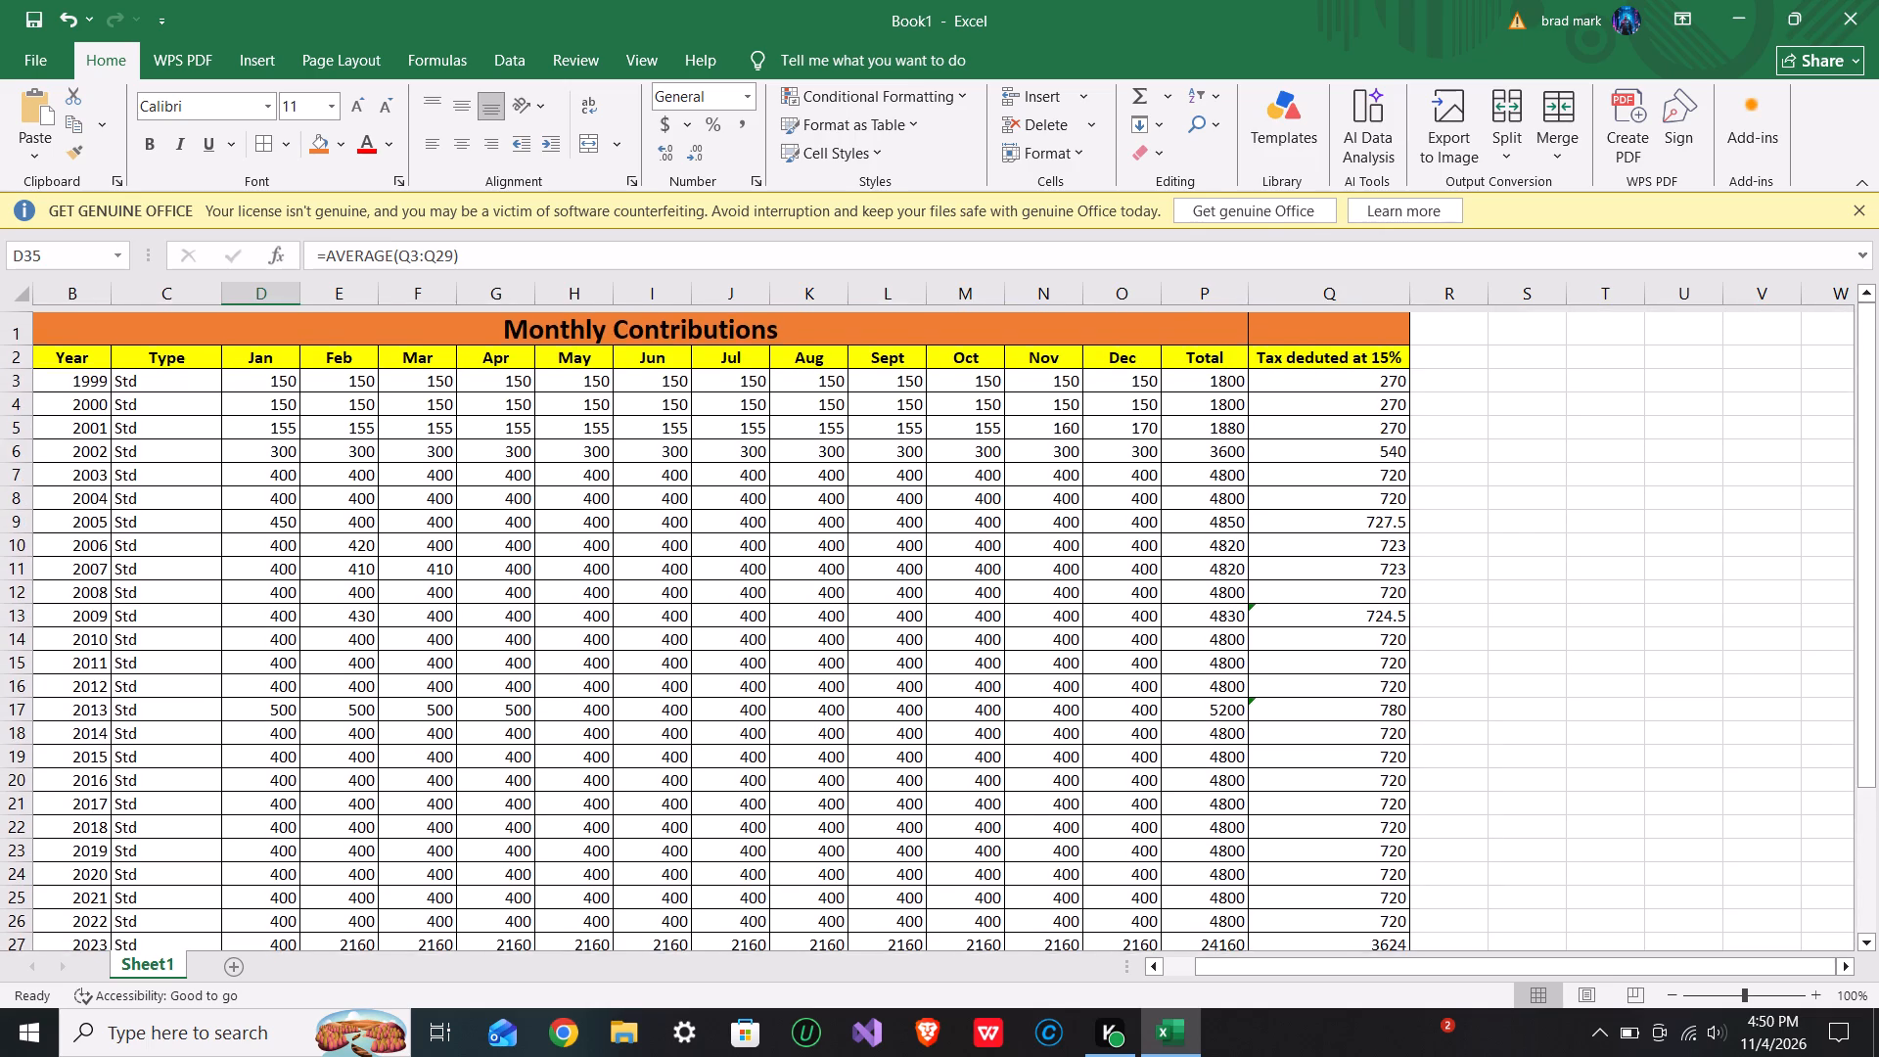
pyautogui.scroll(1, 1564, 608)
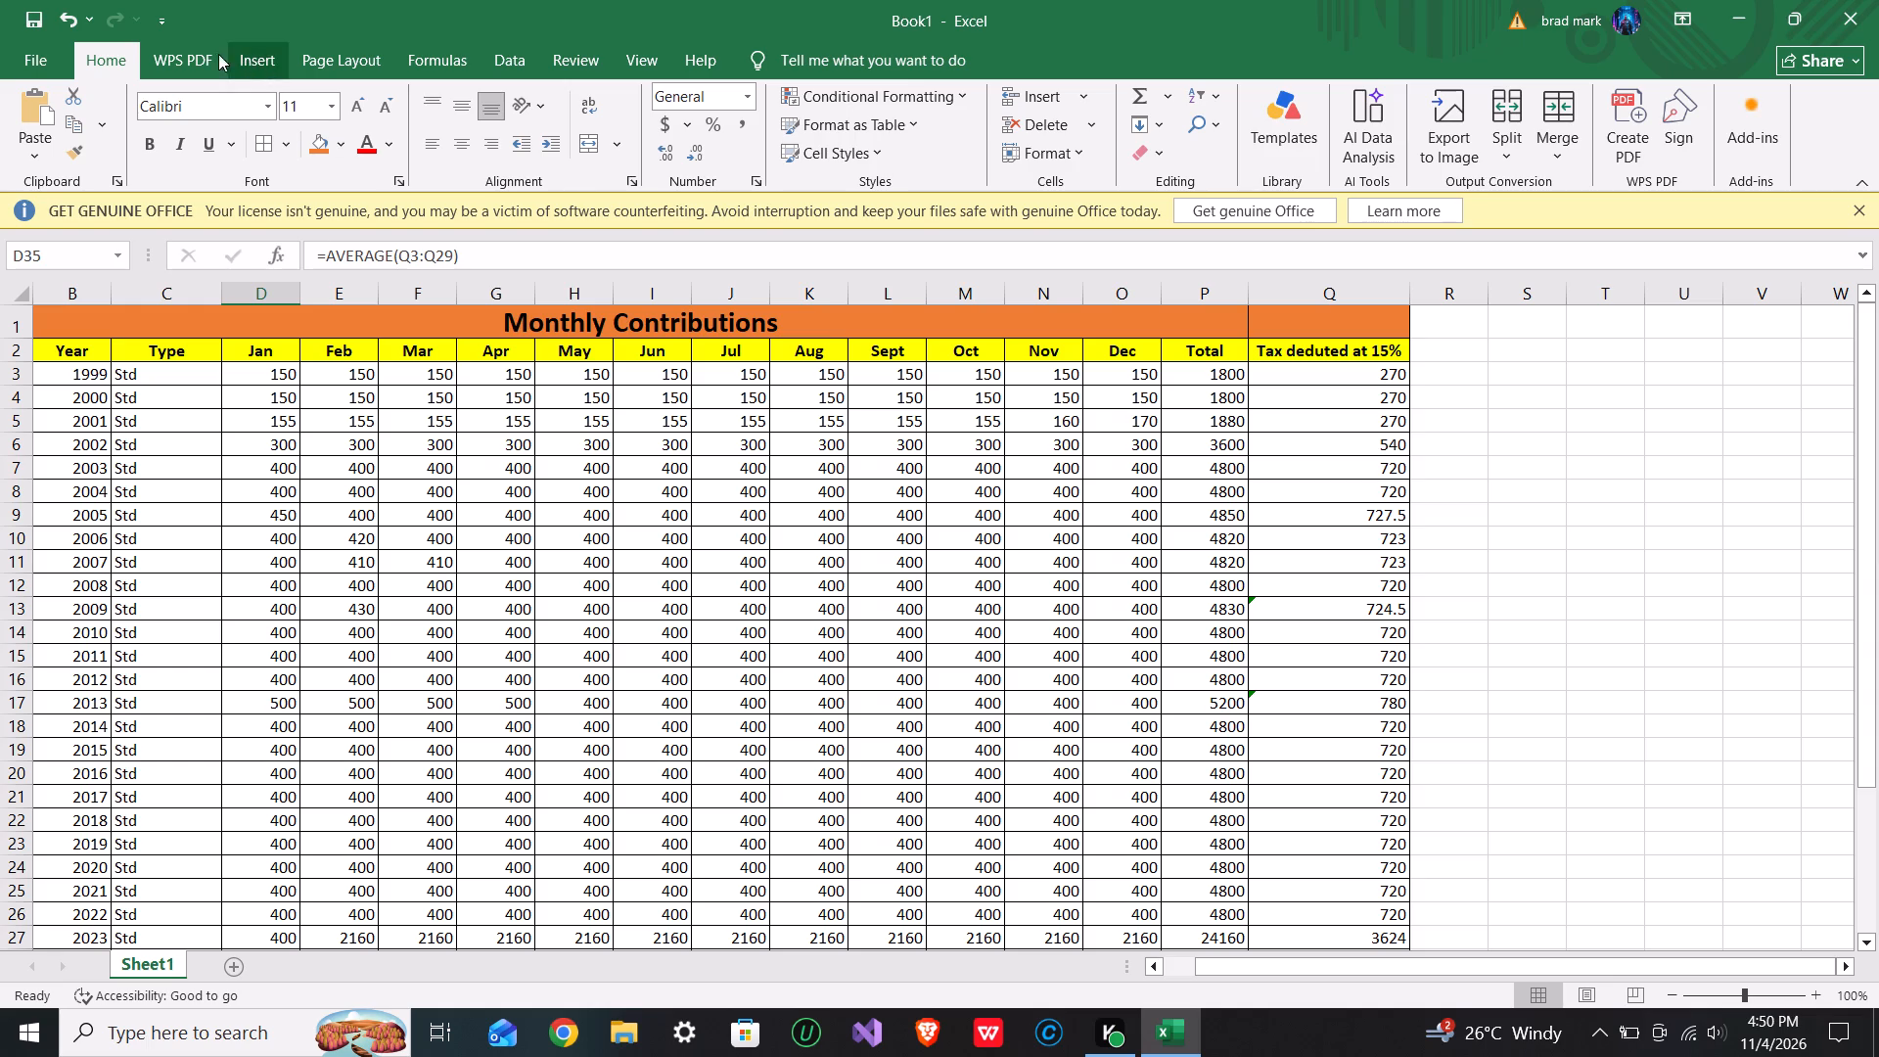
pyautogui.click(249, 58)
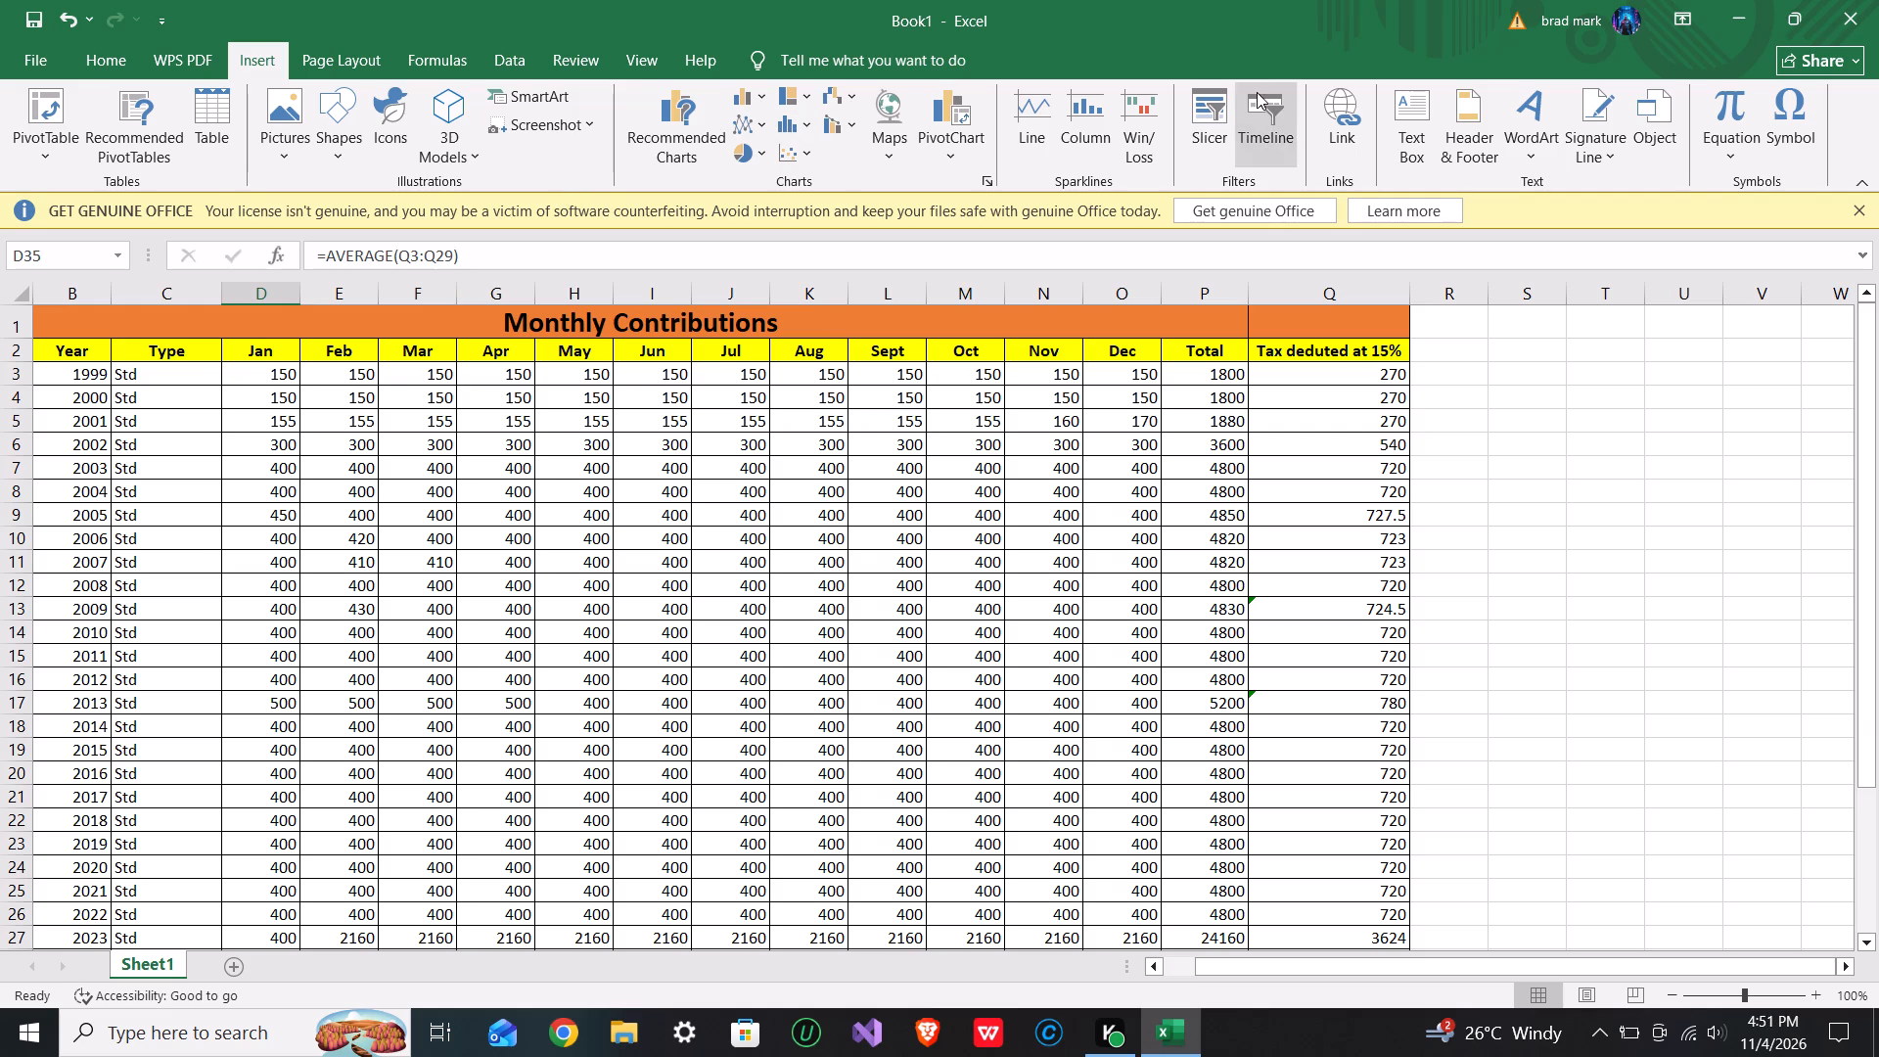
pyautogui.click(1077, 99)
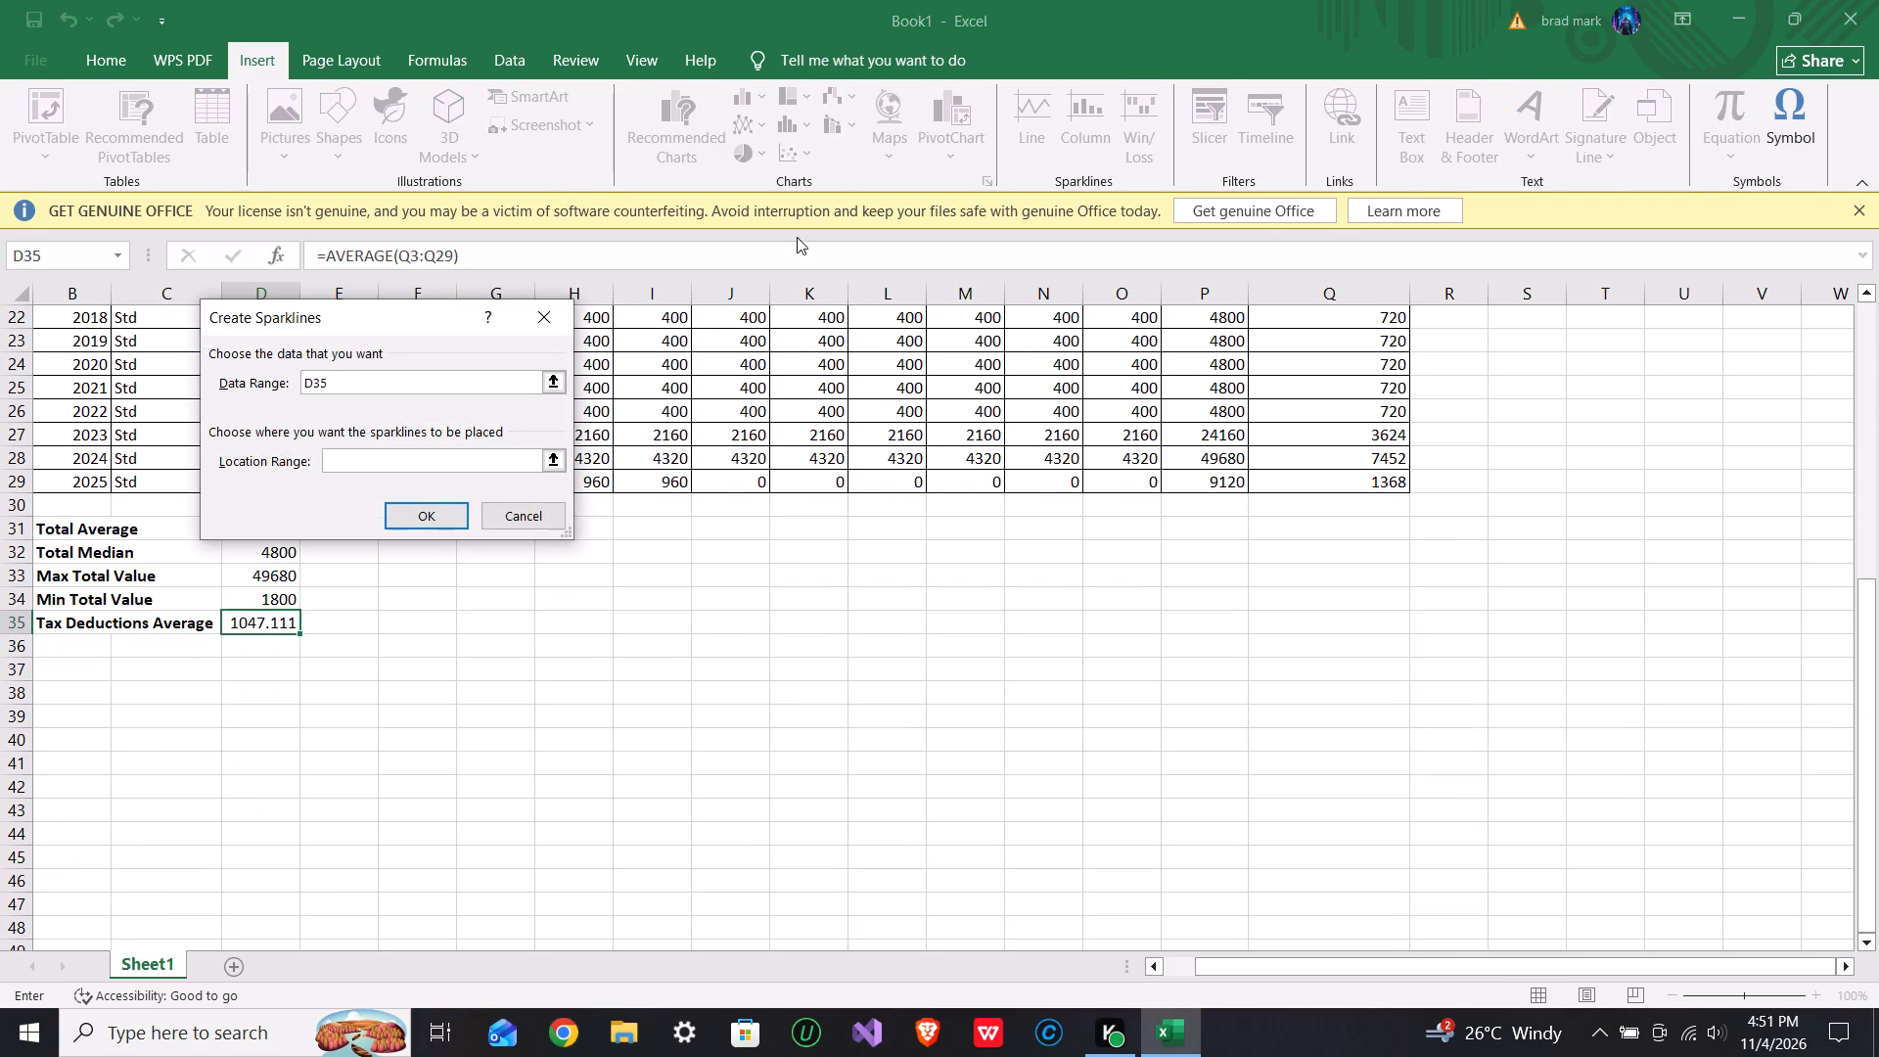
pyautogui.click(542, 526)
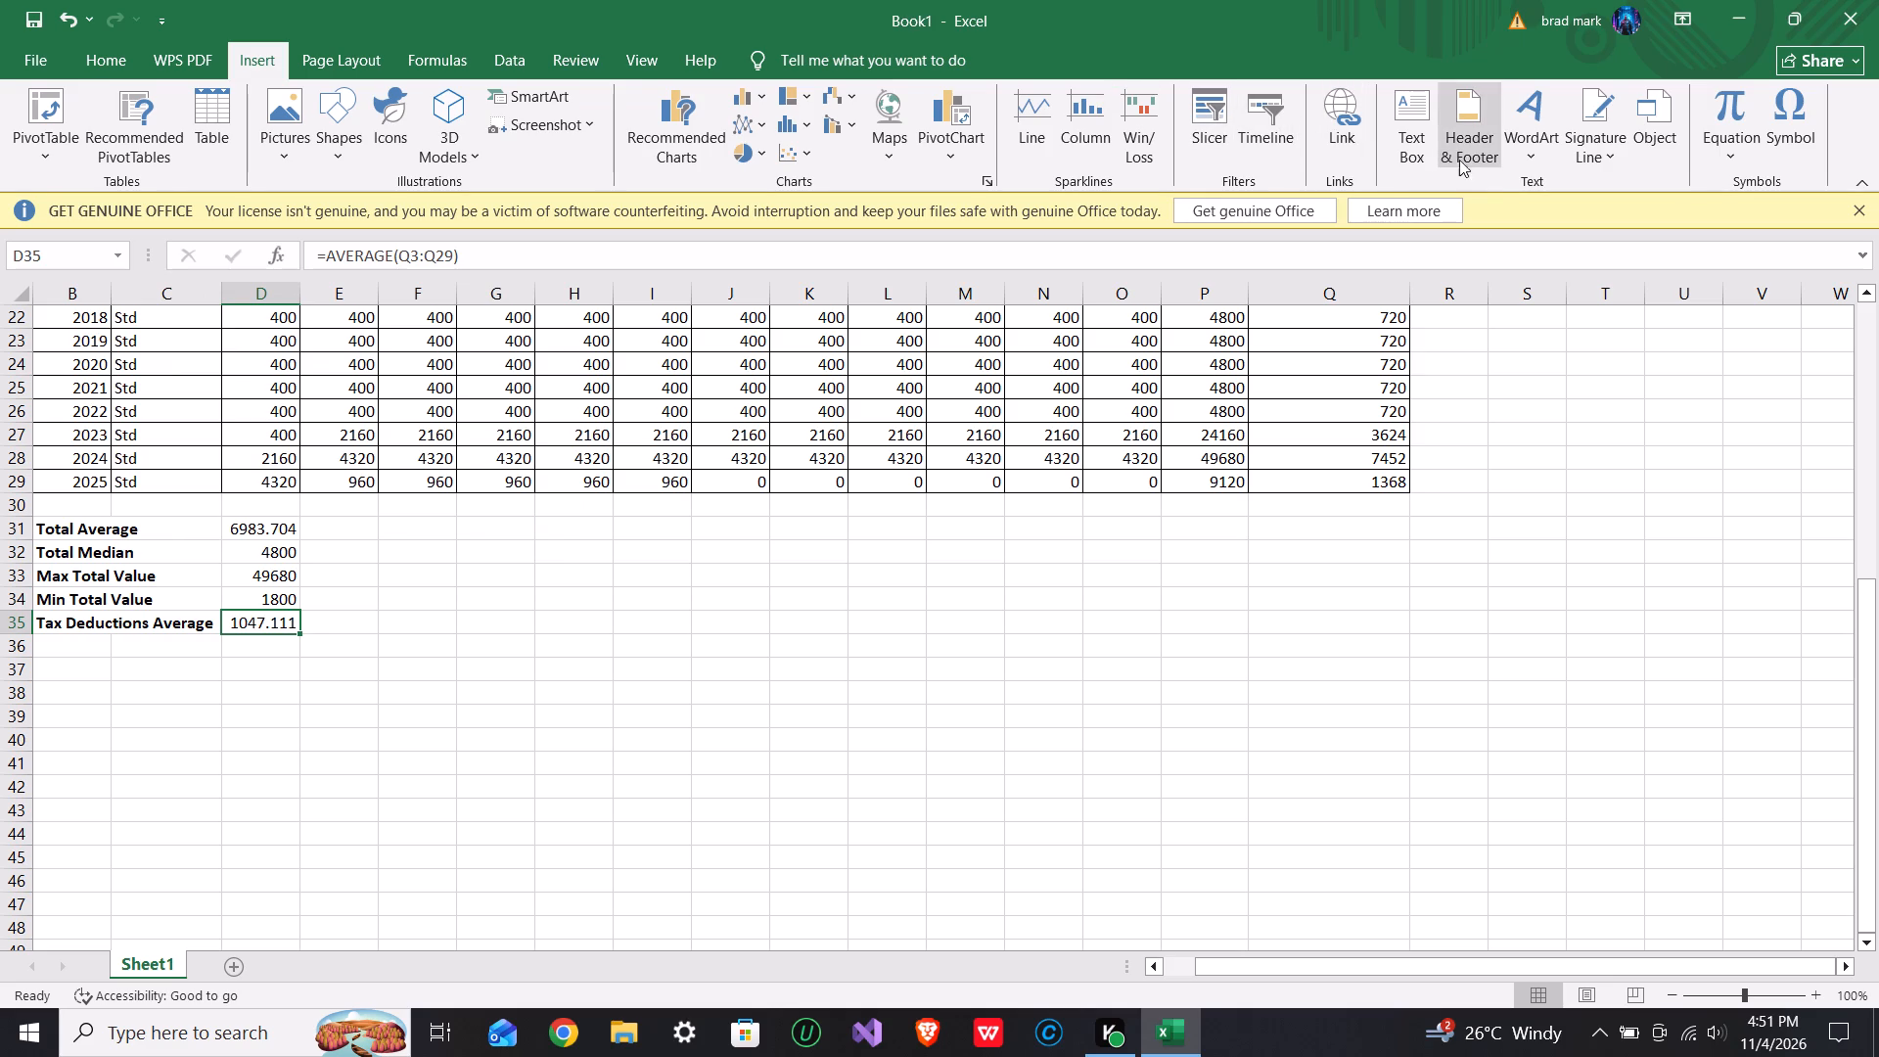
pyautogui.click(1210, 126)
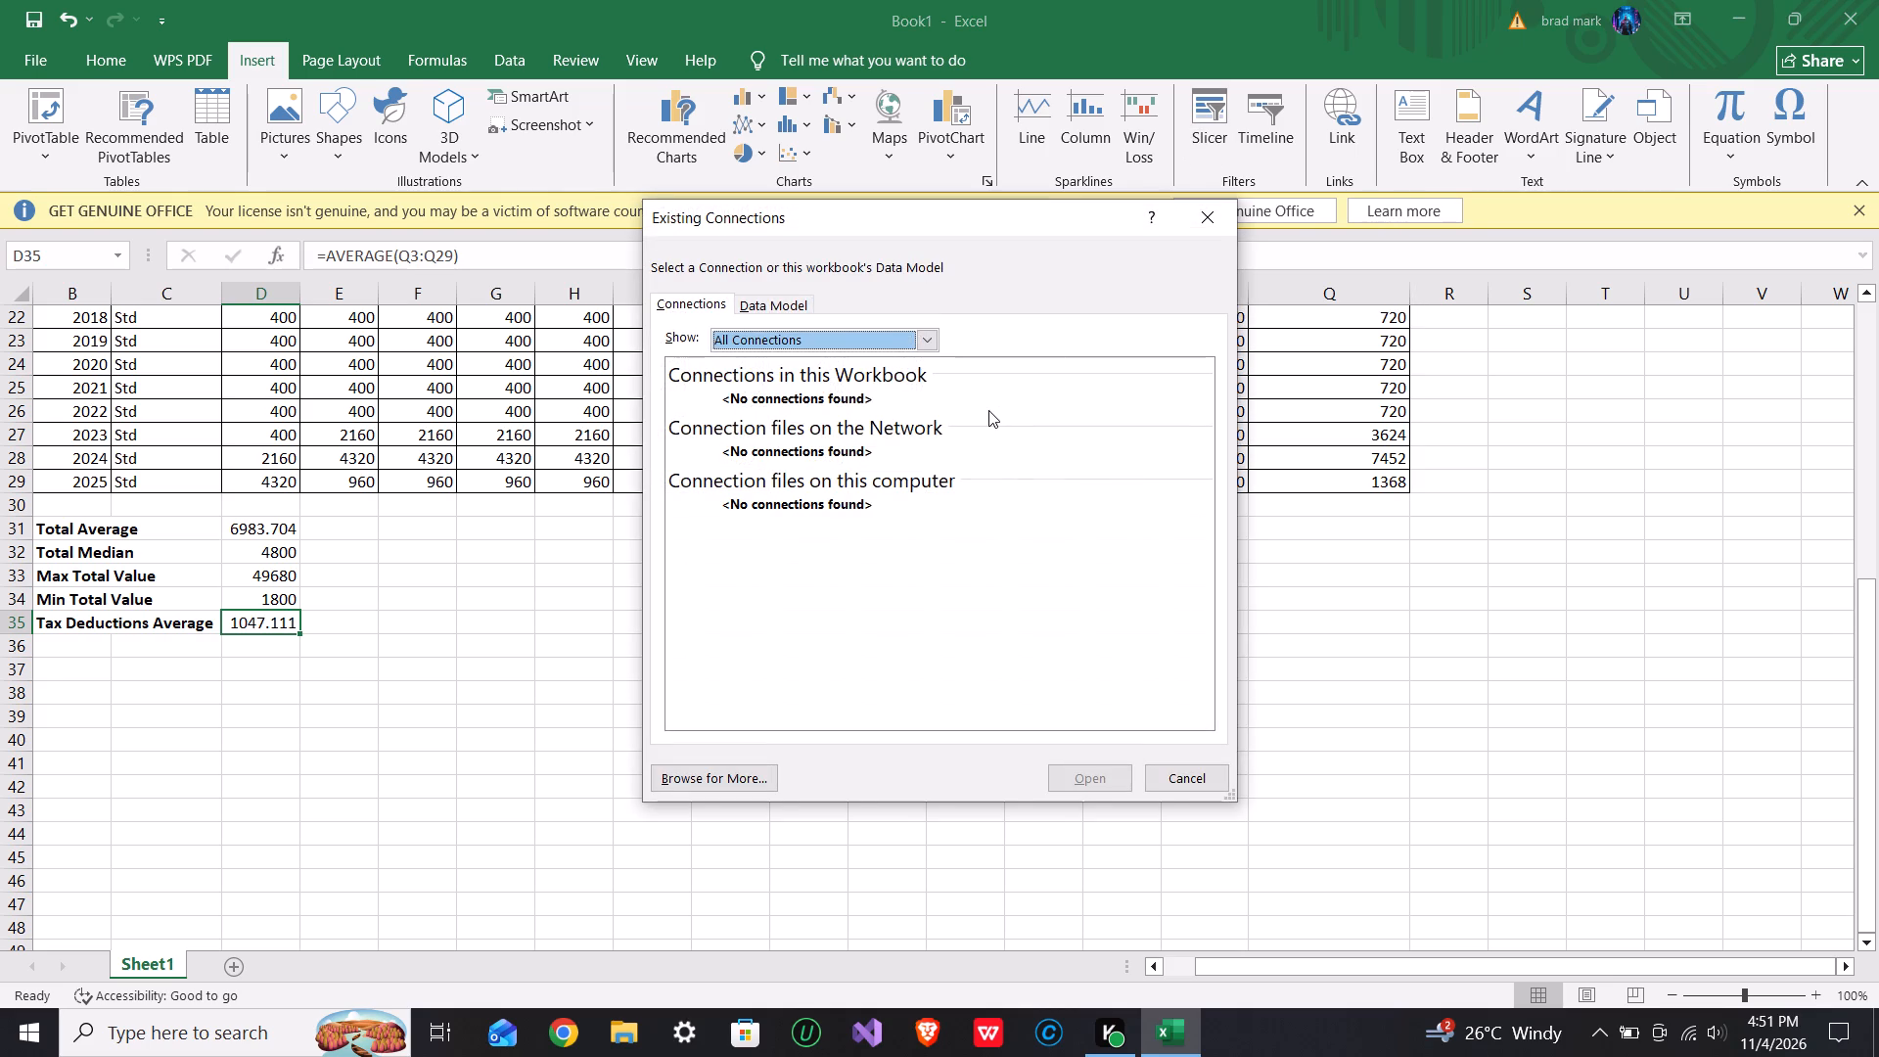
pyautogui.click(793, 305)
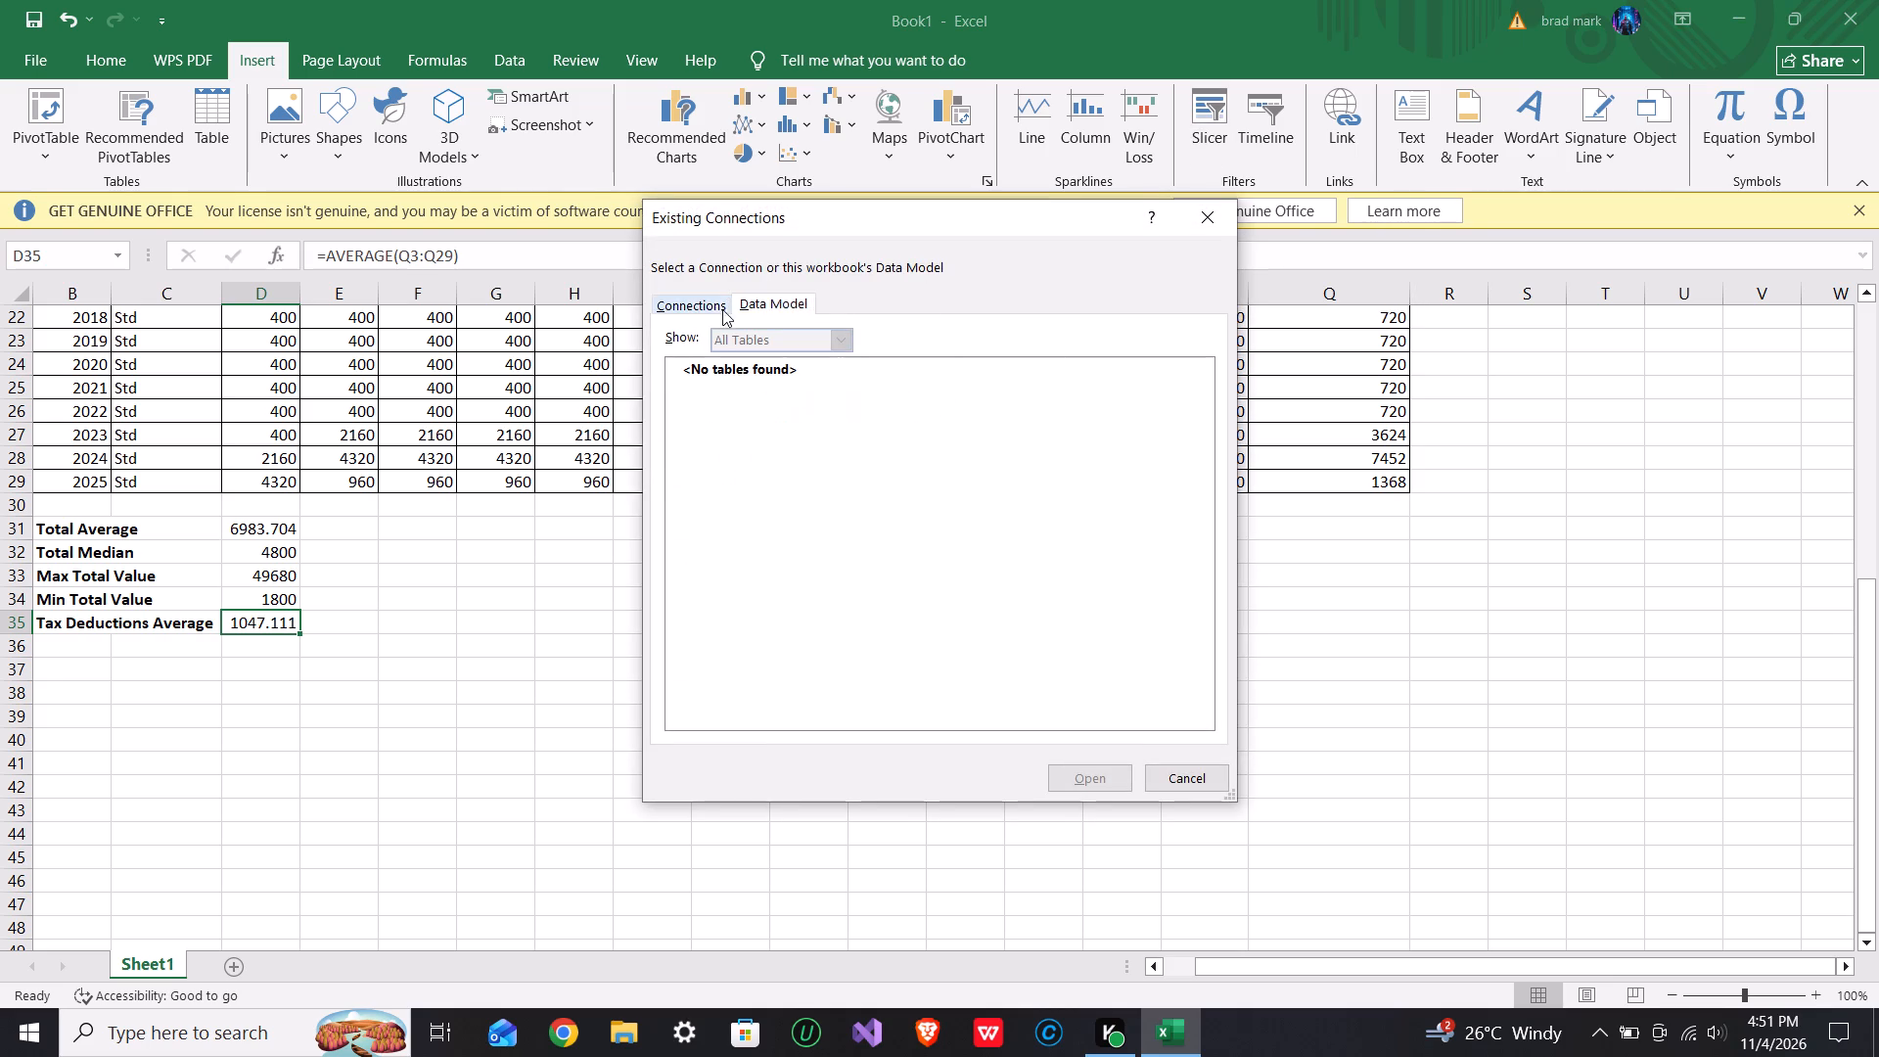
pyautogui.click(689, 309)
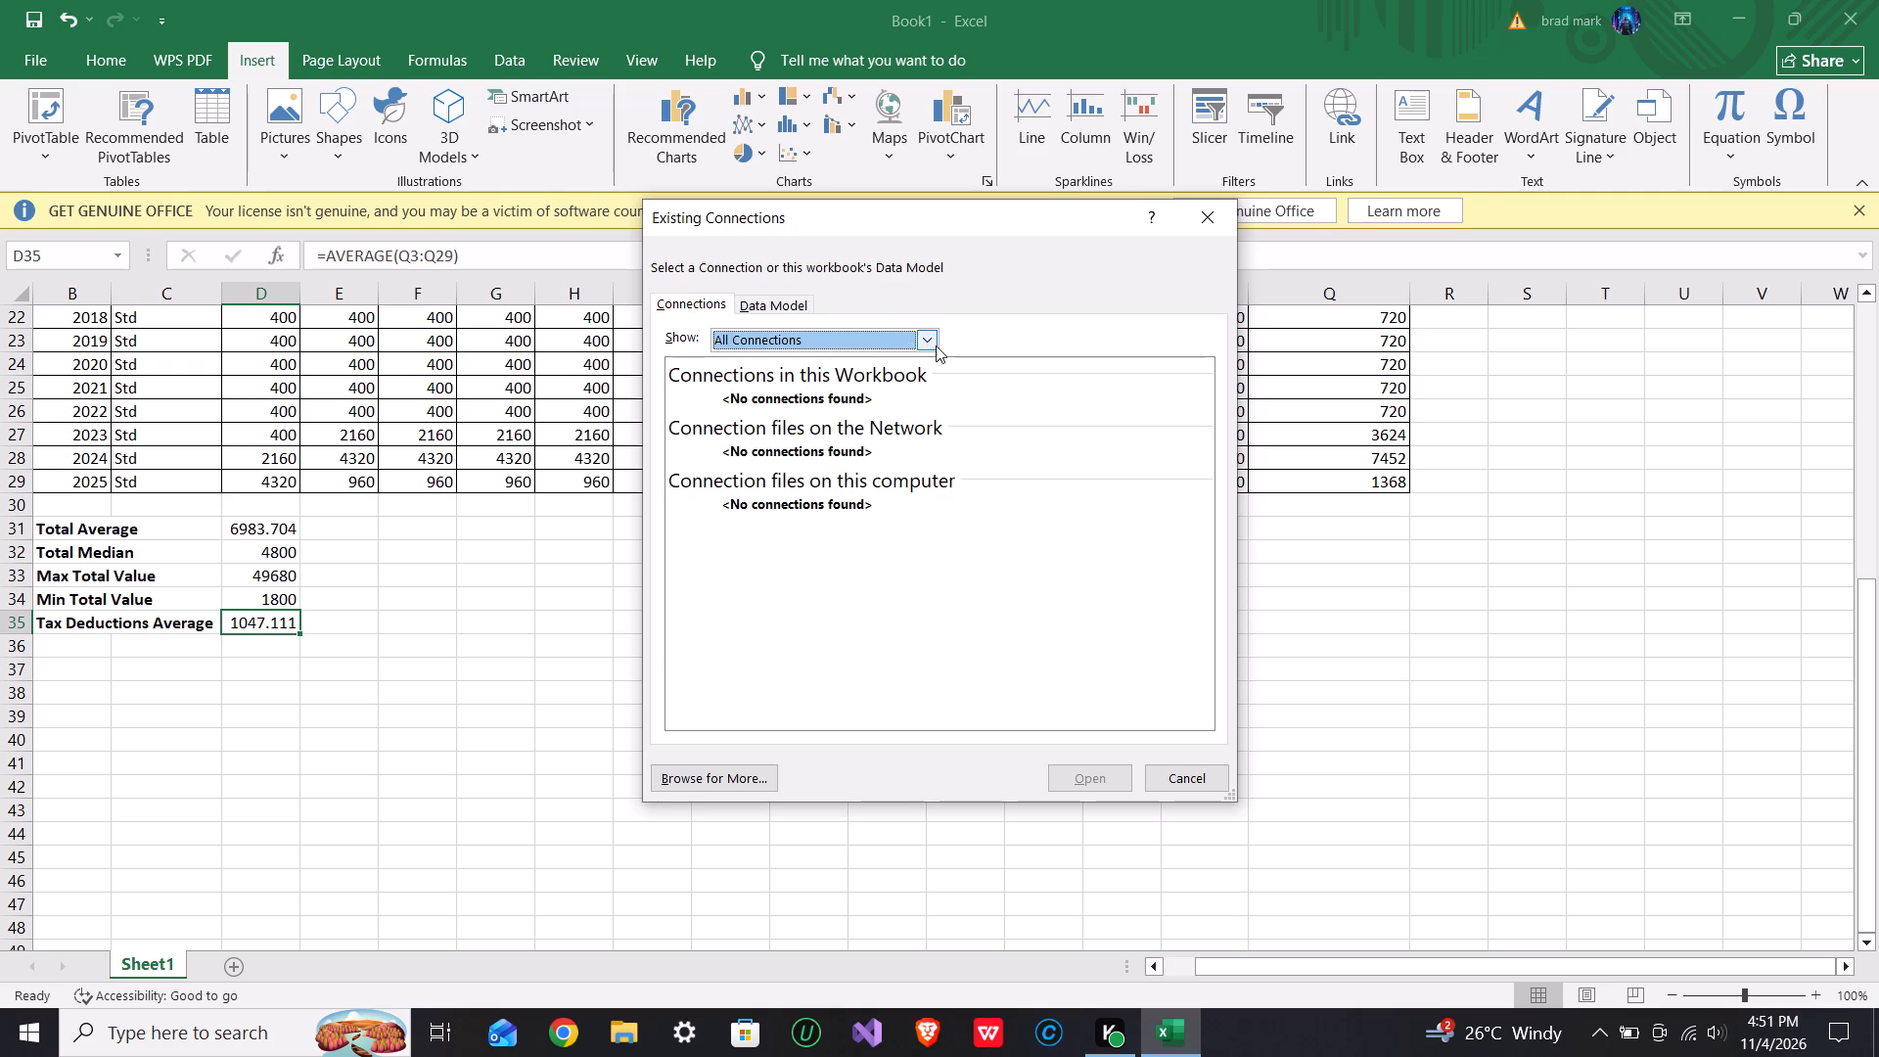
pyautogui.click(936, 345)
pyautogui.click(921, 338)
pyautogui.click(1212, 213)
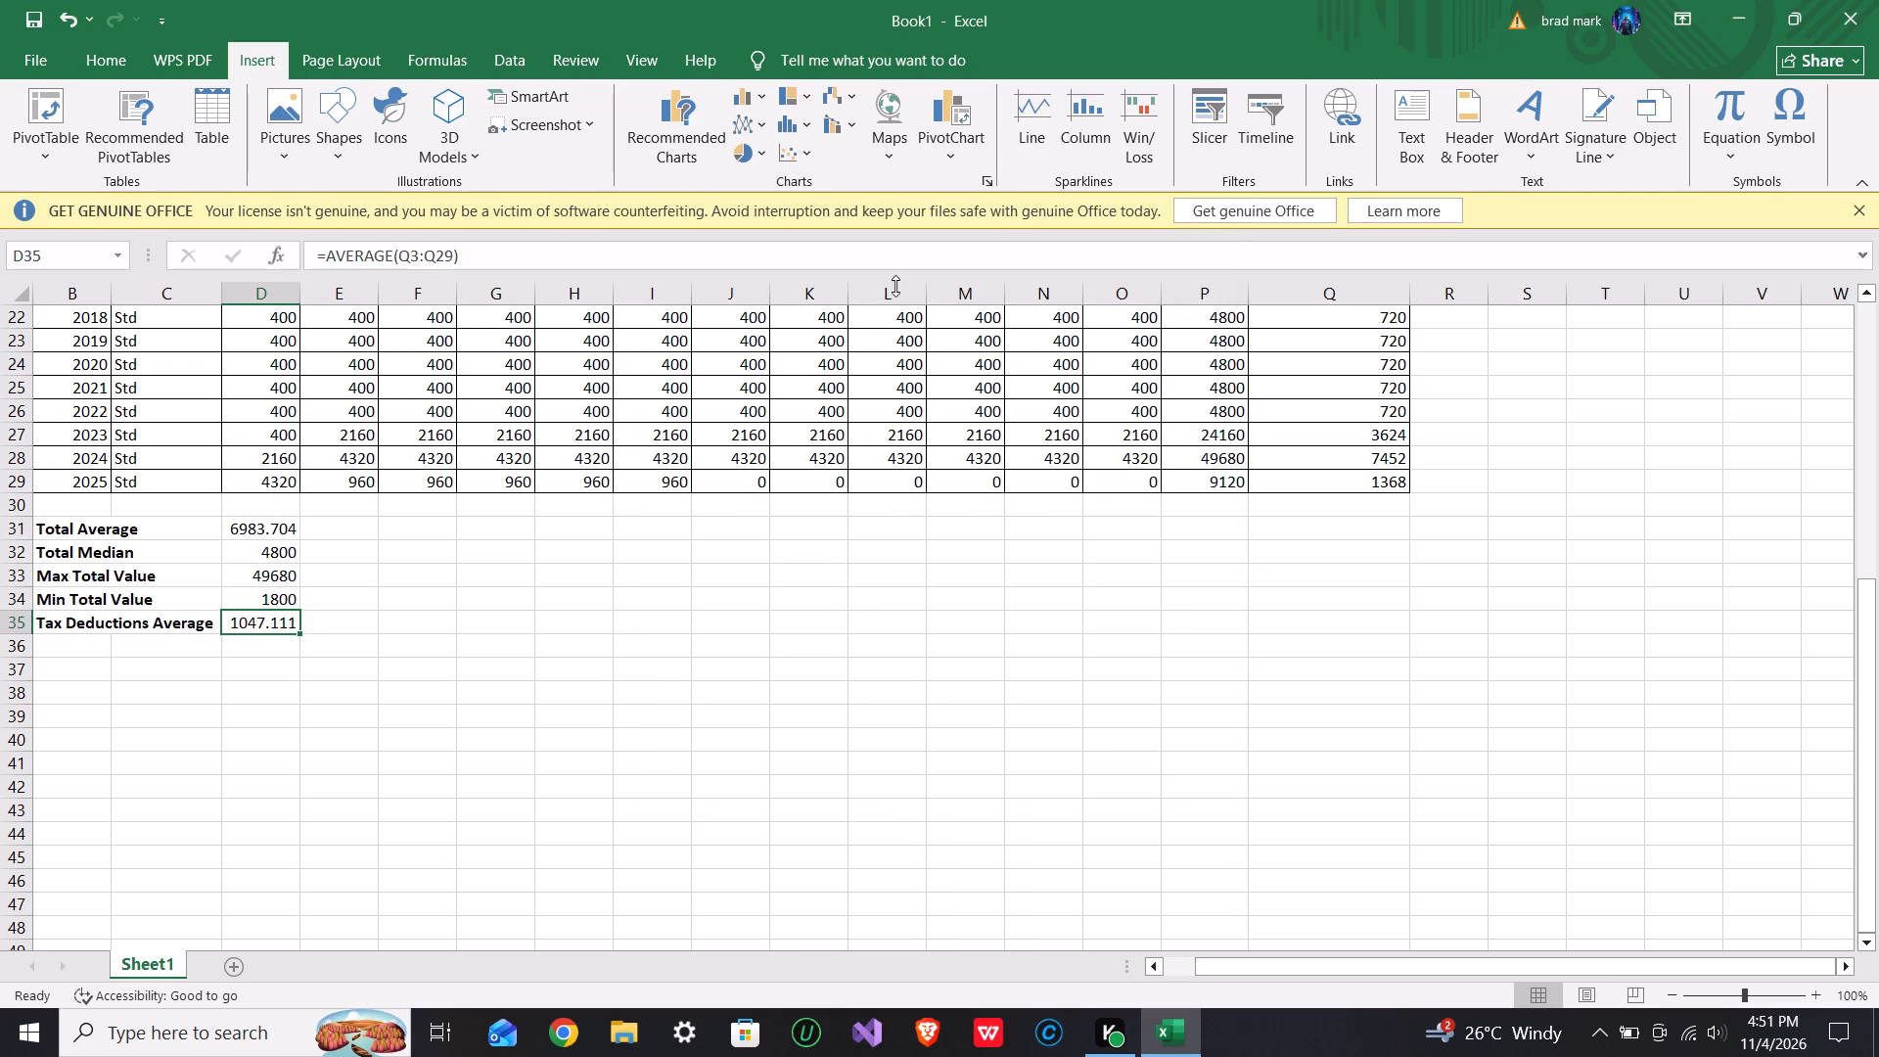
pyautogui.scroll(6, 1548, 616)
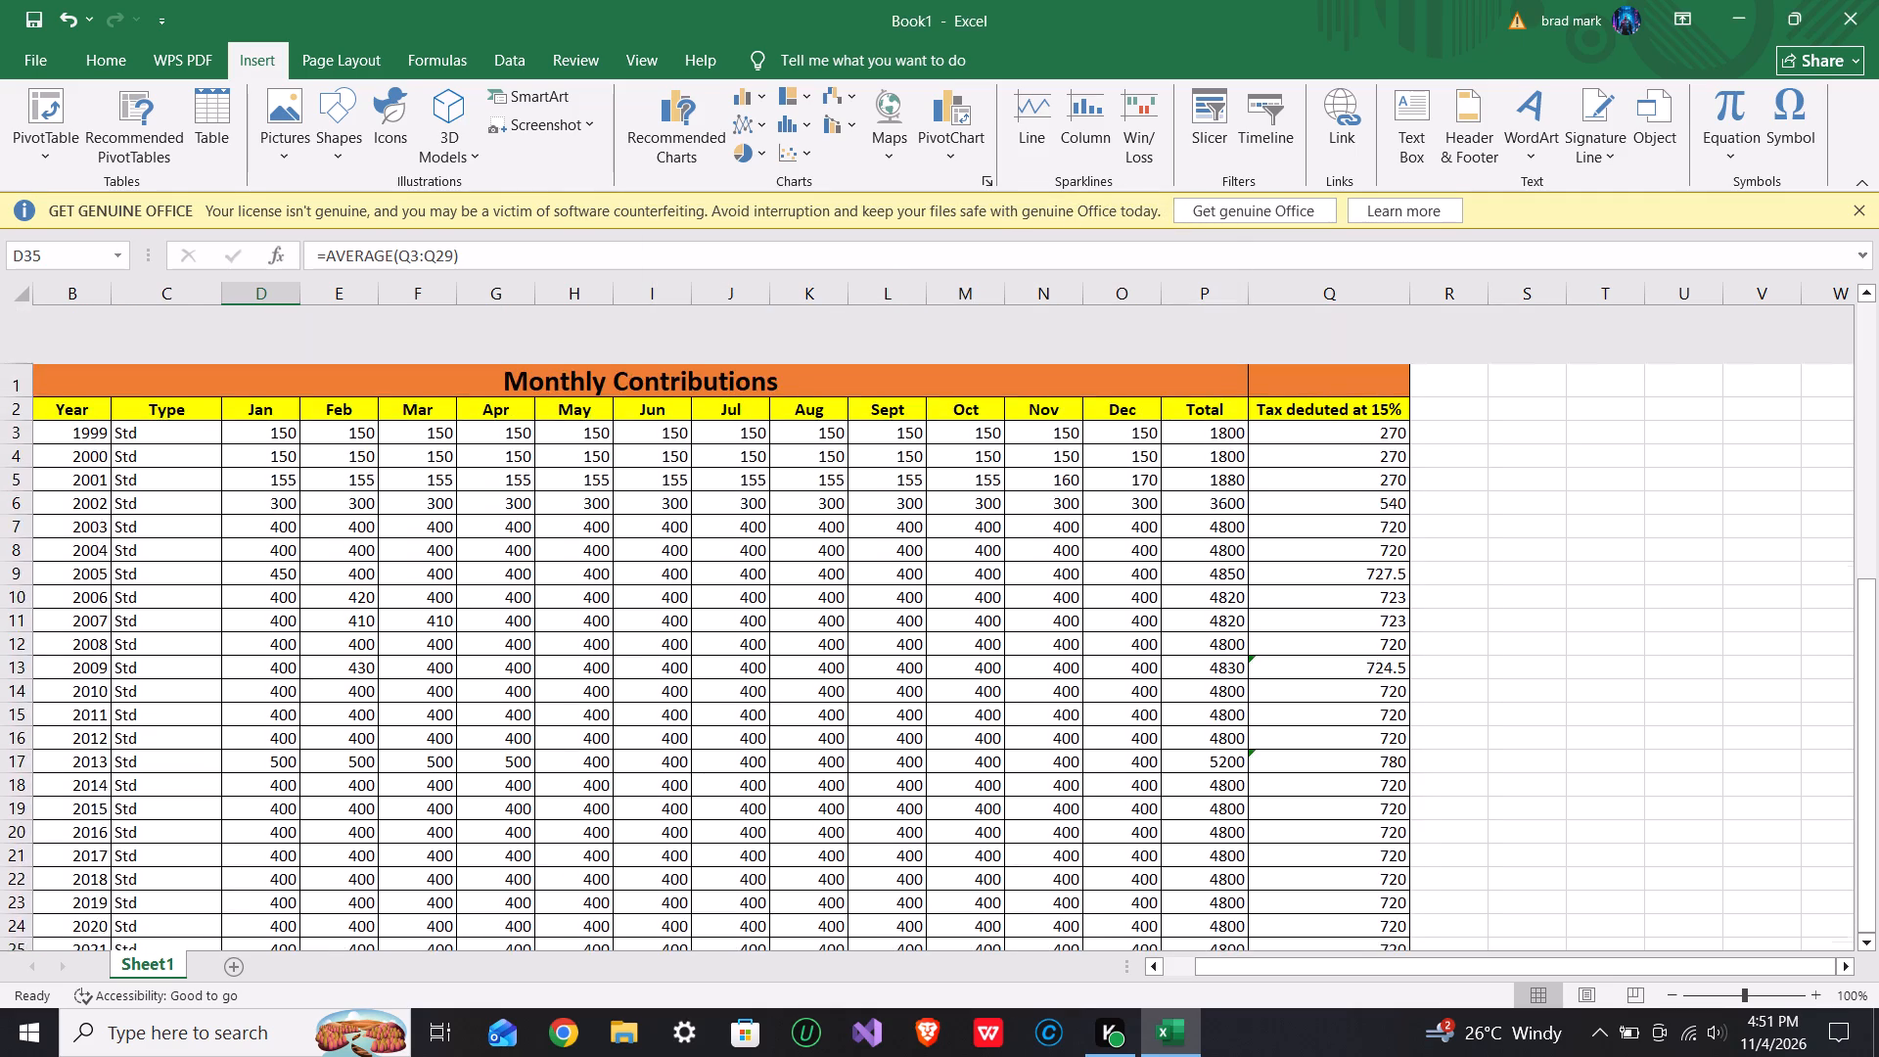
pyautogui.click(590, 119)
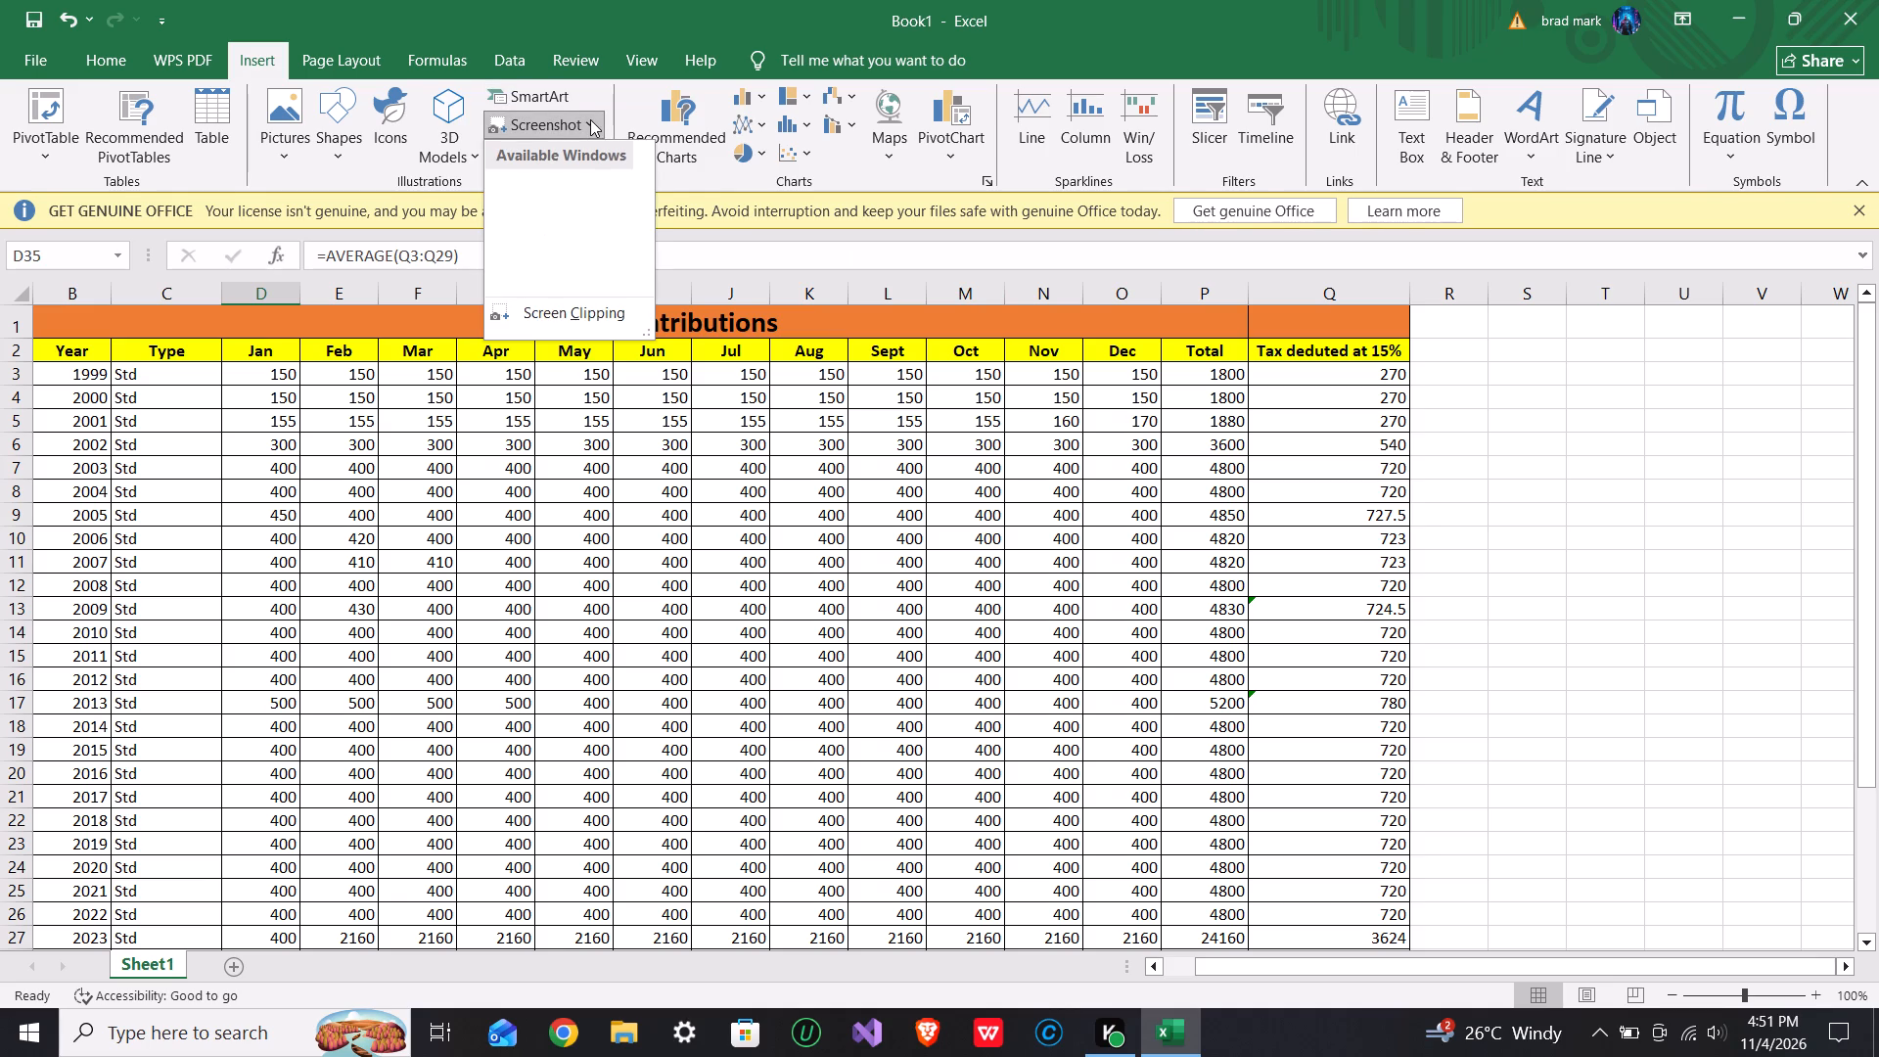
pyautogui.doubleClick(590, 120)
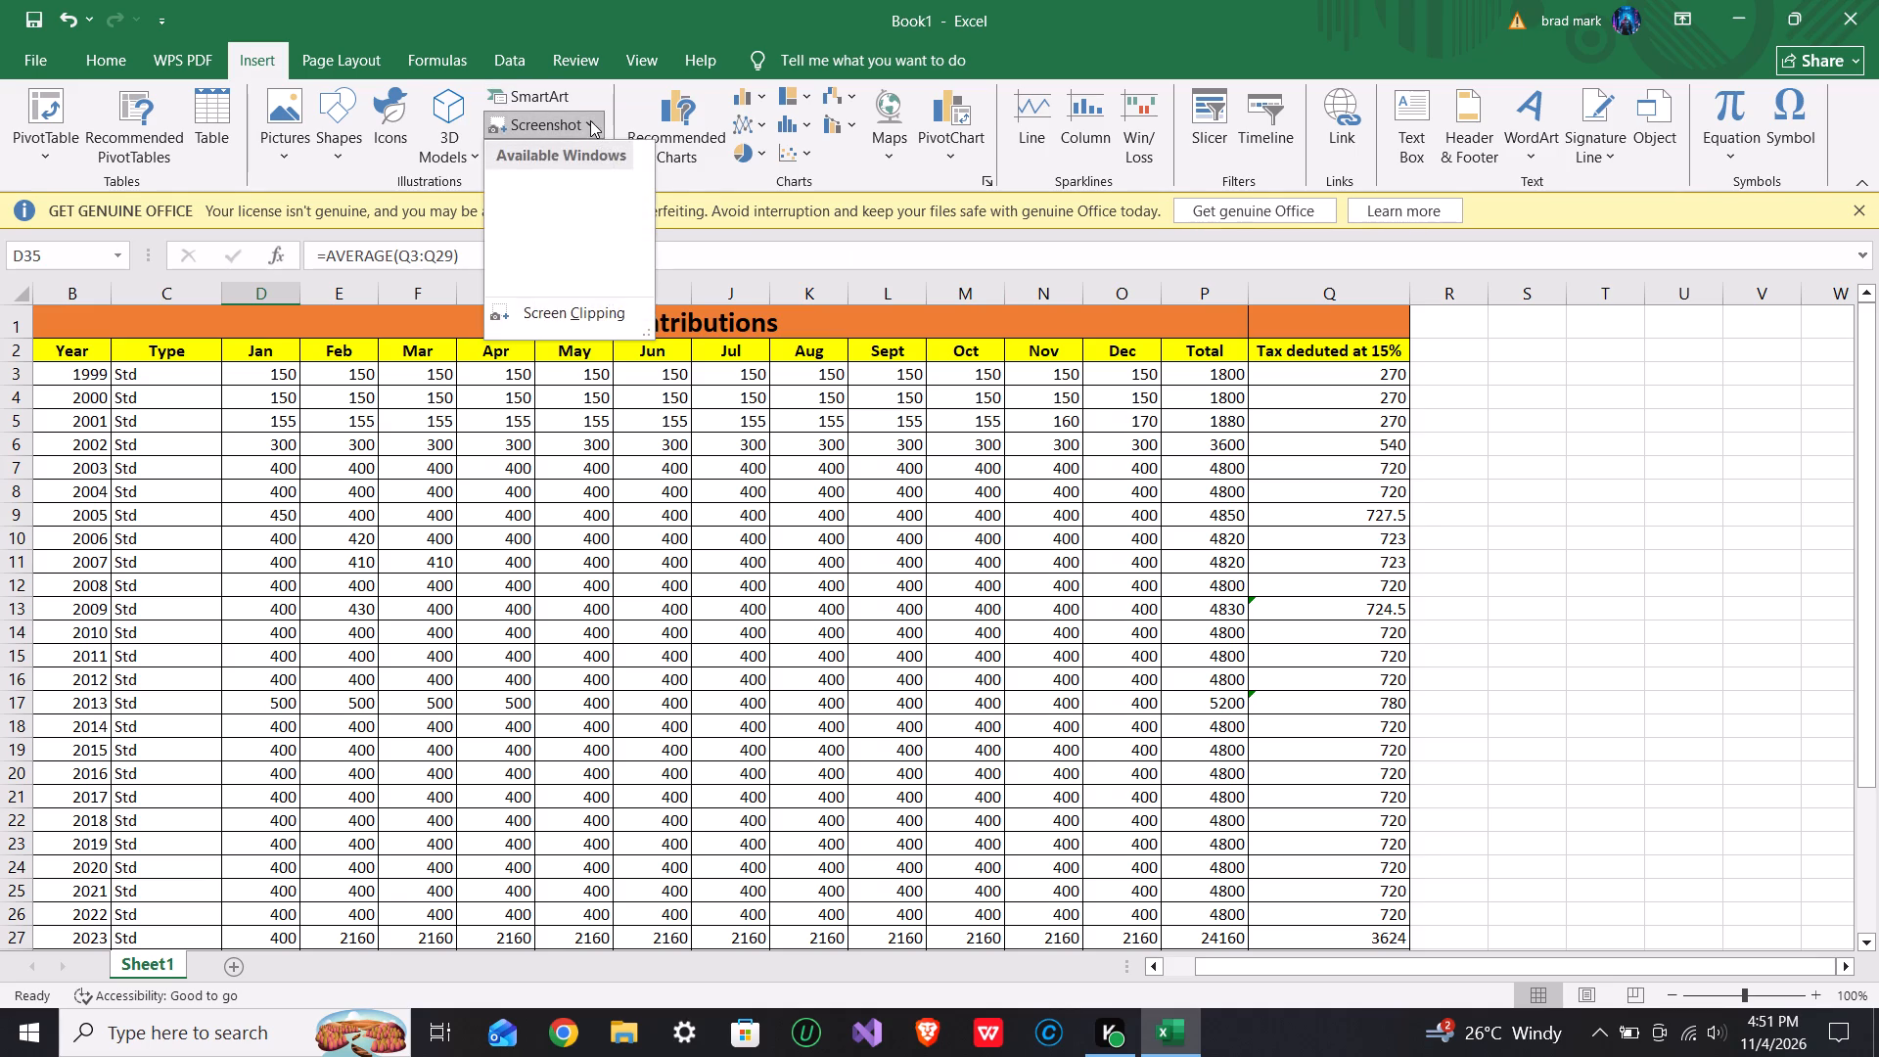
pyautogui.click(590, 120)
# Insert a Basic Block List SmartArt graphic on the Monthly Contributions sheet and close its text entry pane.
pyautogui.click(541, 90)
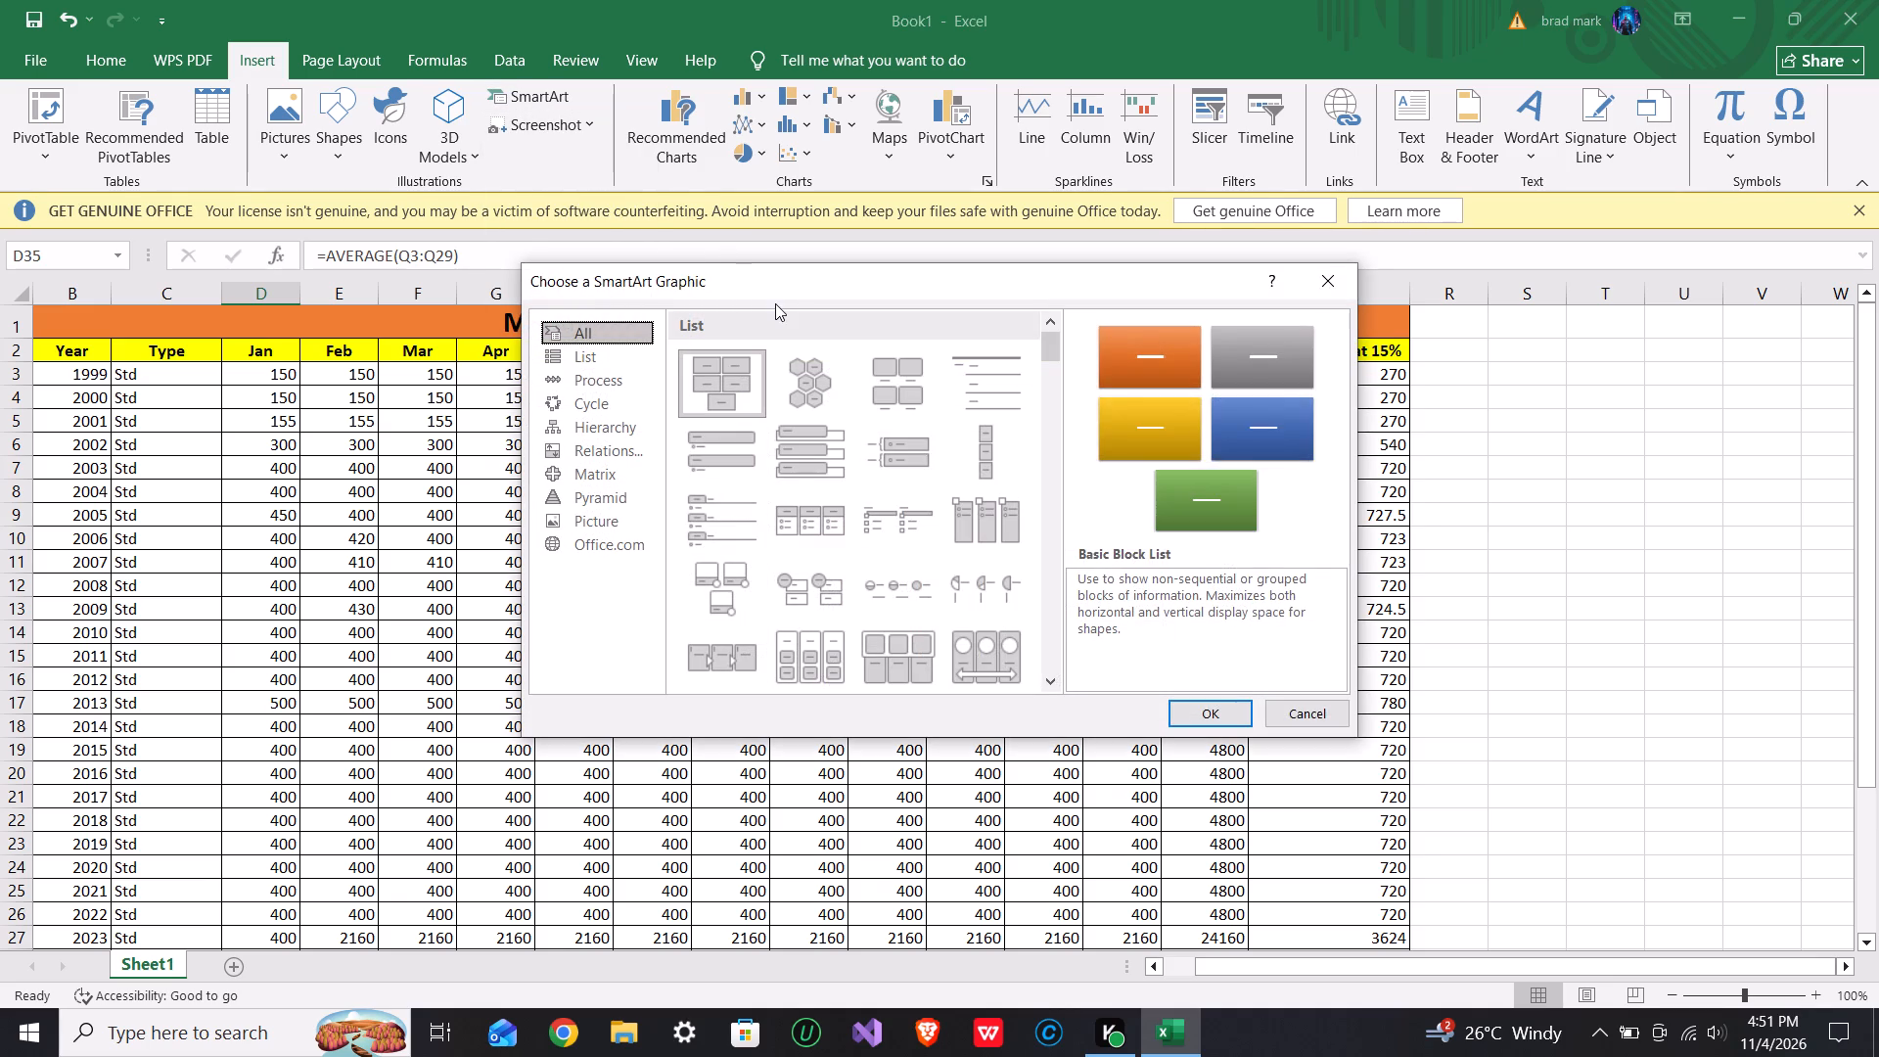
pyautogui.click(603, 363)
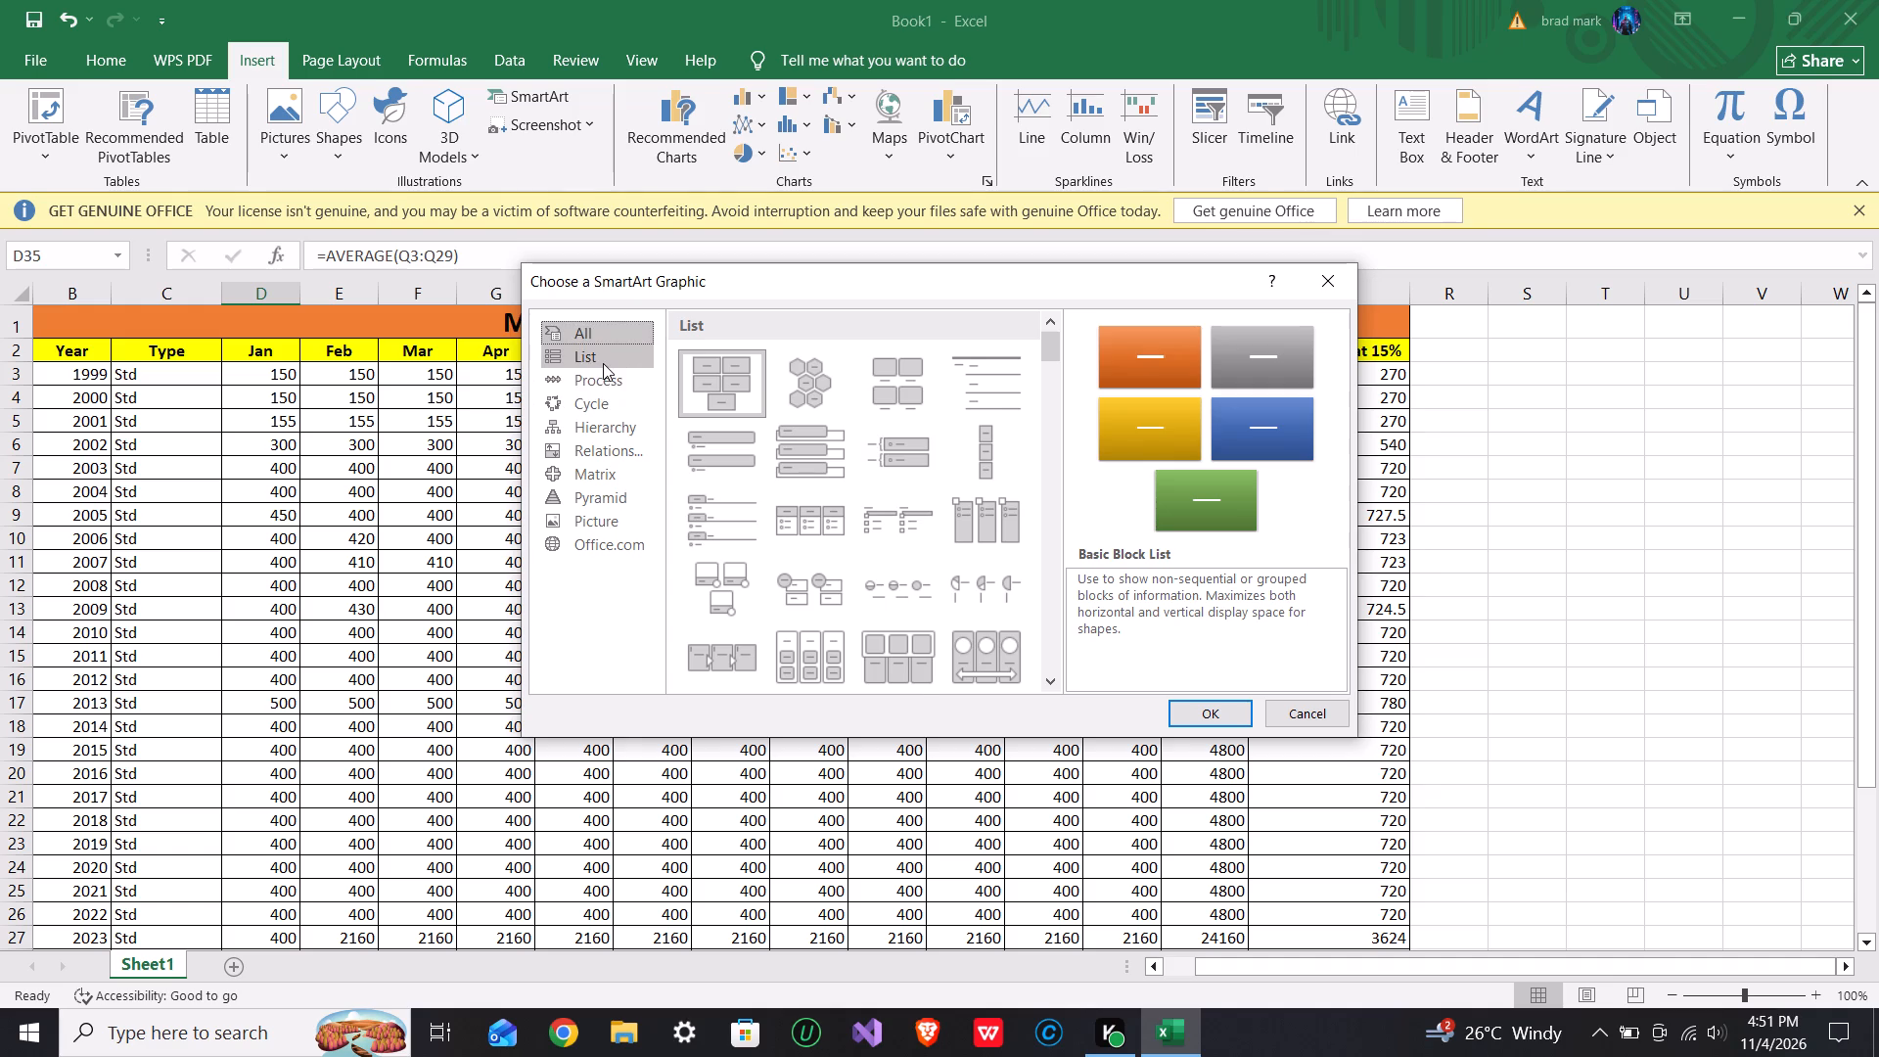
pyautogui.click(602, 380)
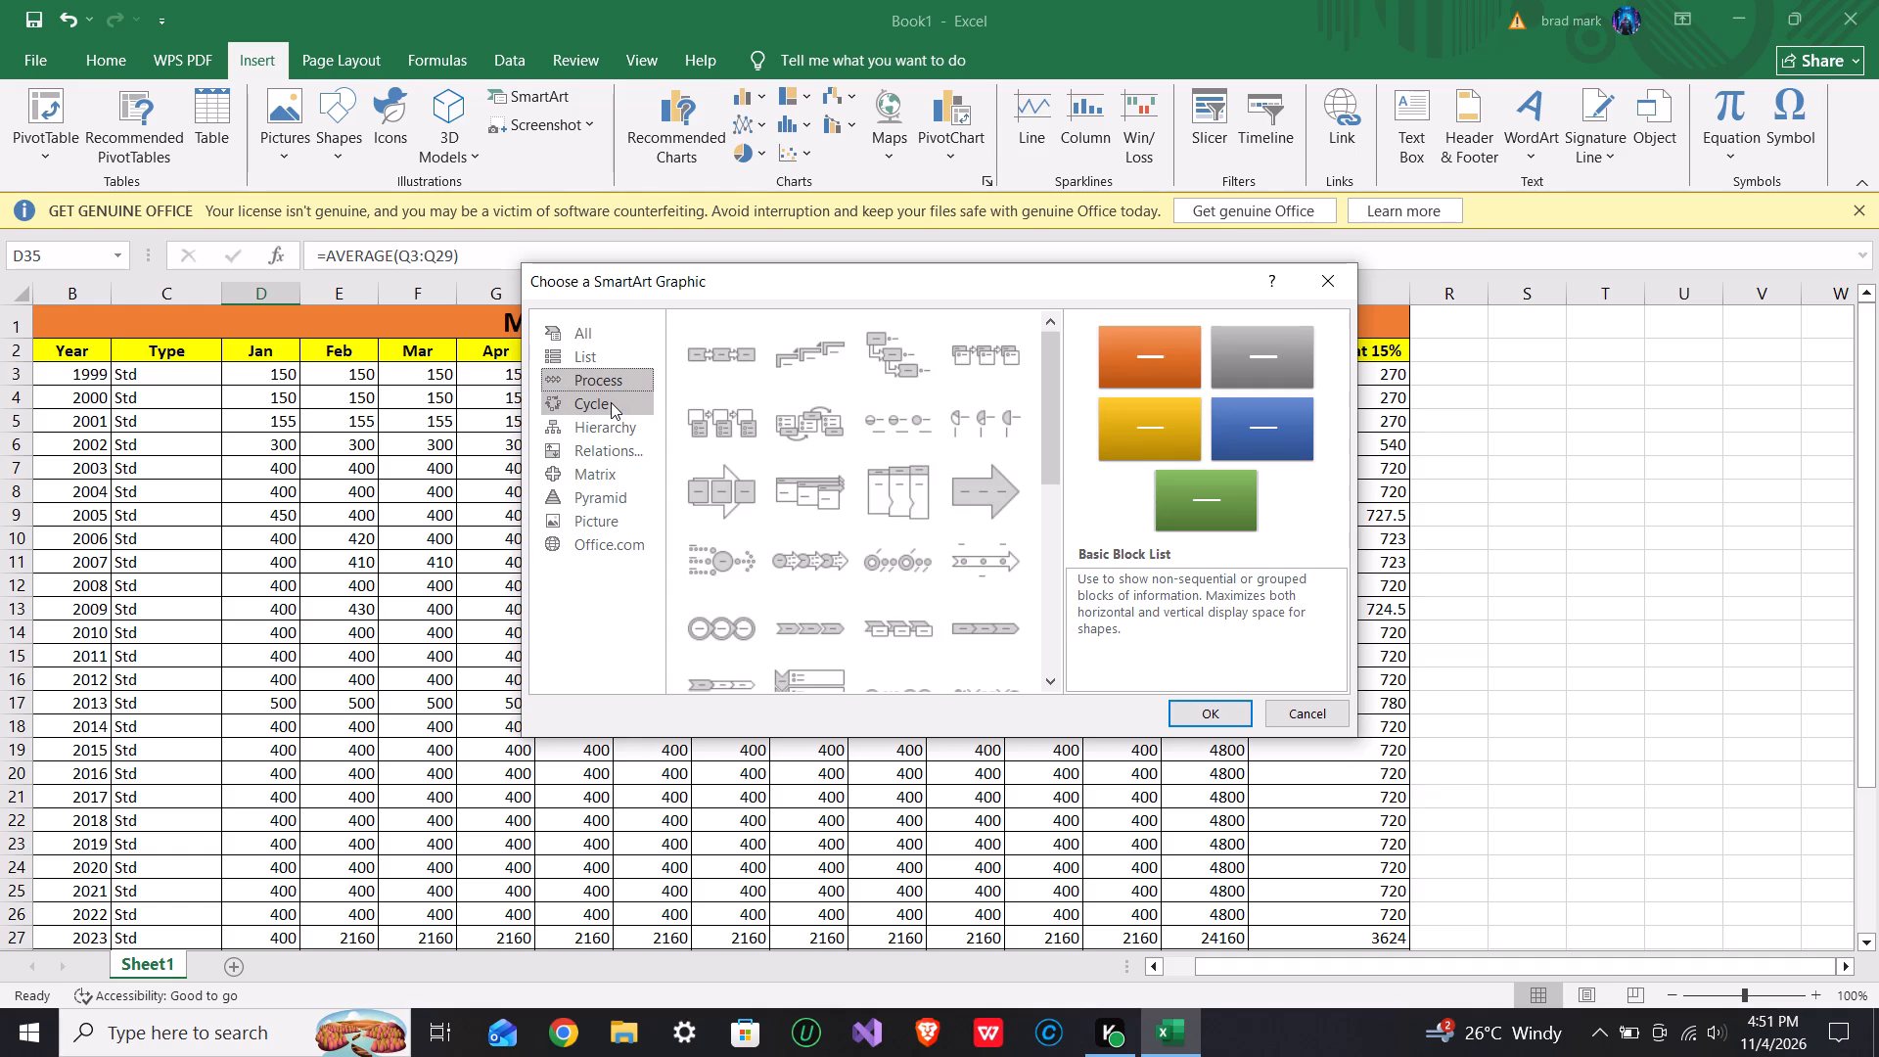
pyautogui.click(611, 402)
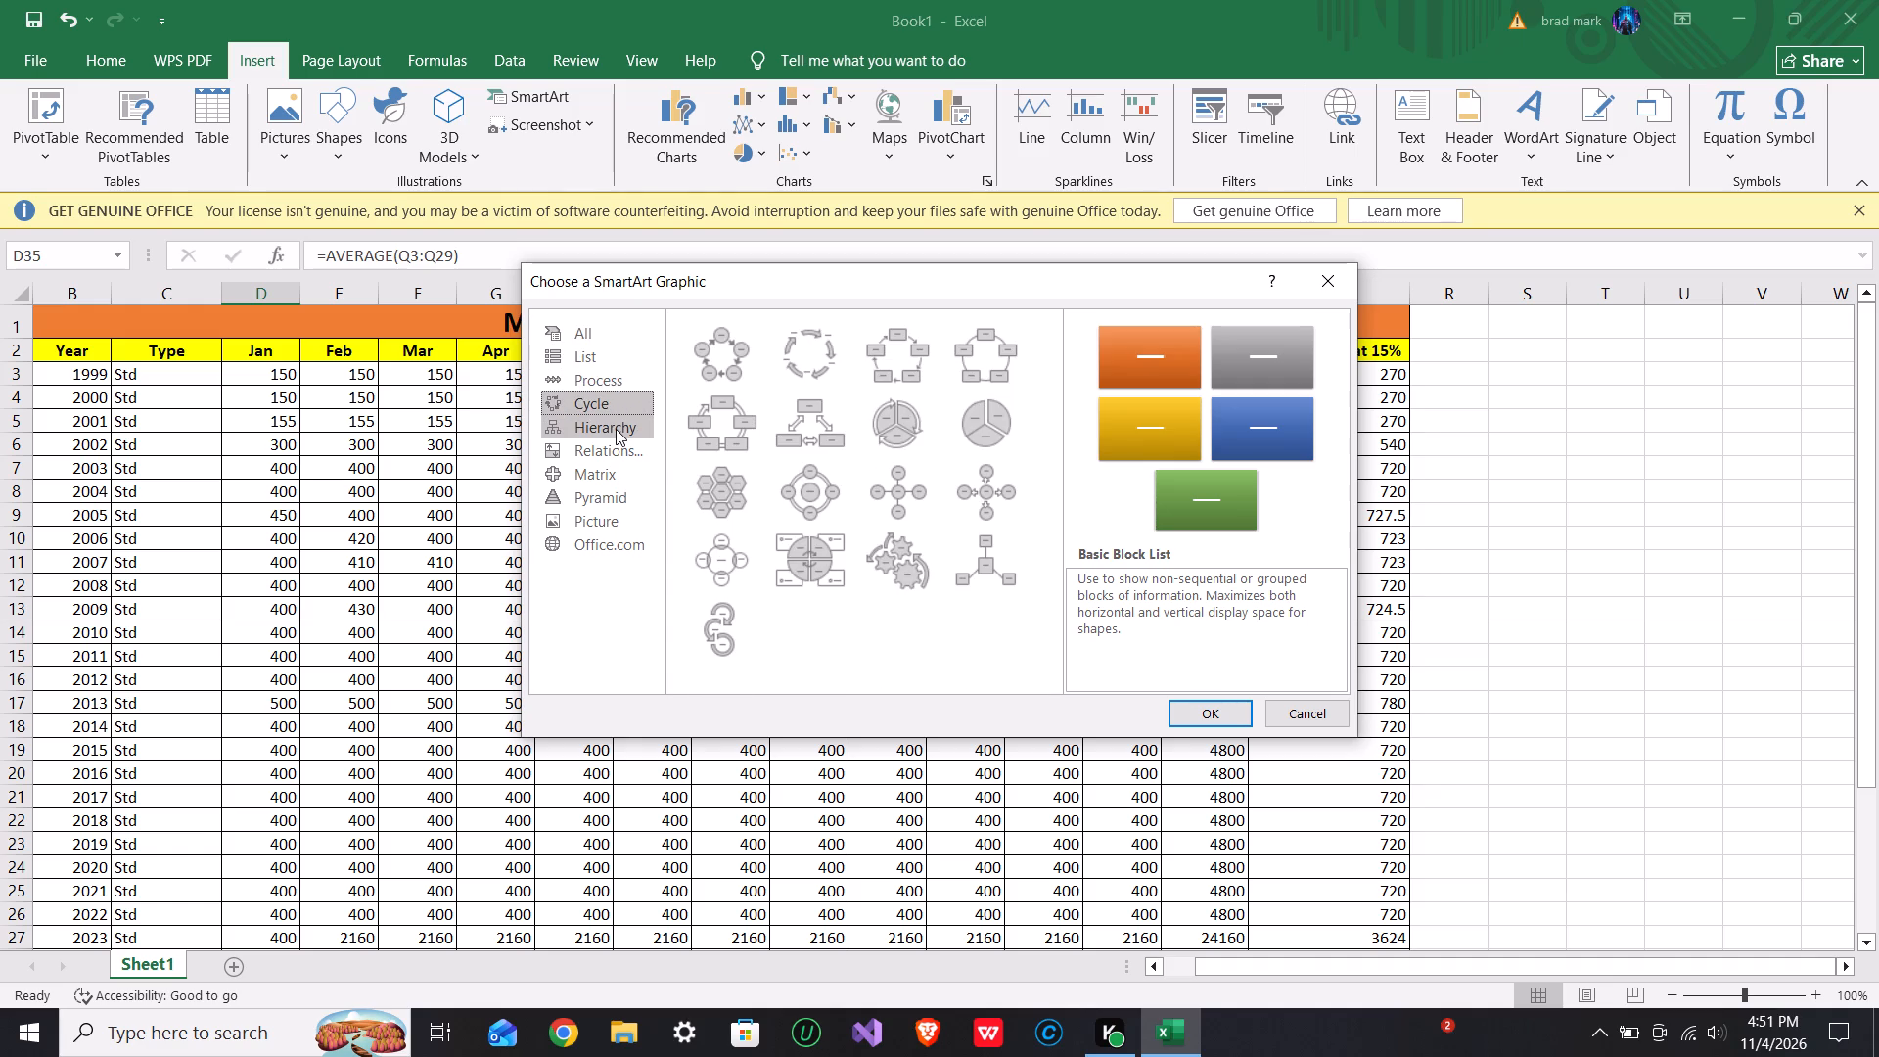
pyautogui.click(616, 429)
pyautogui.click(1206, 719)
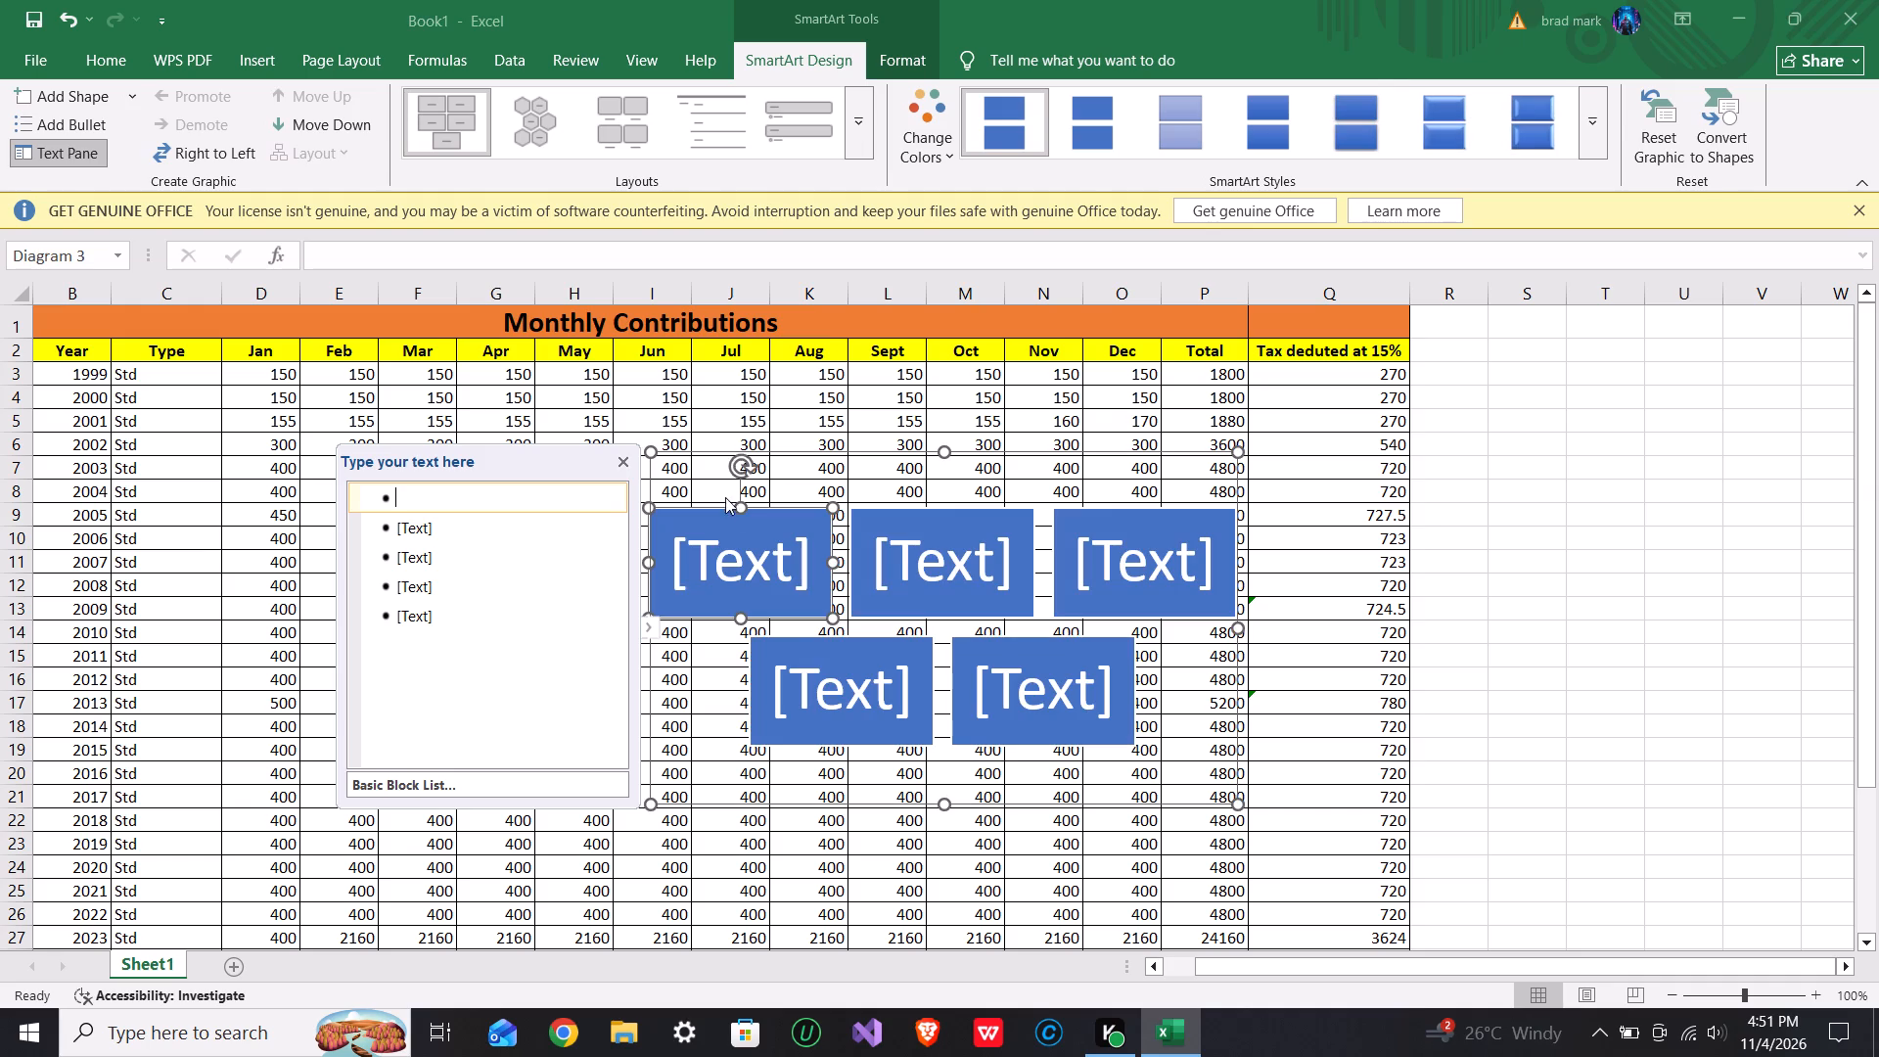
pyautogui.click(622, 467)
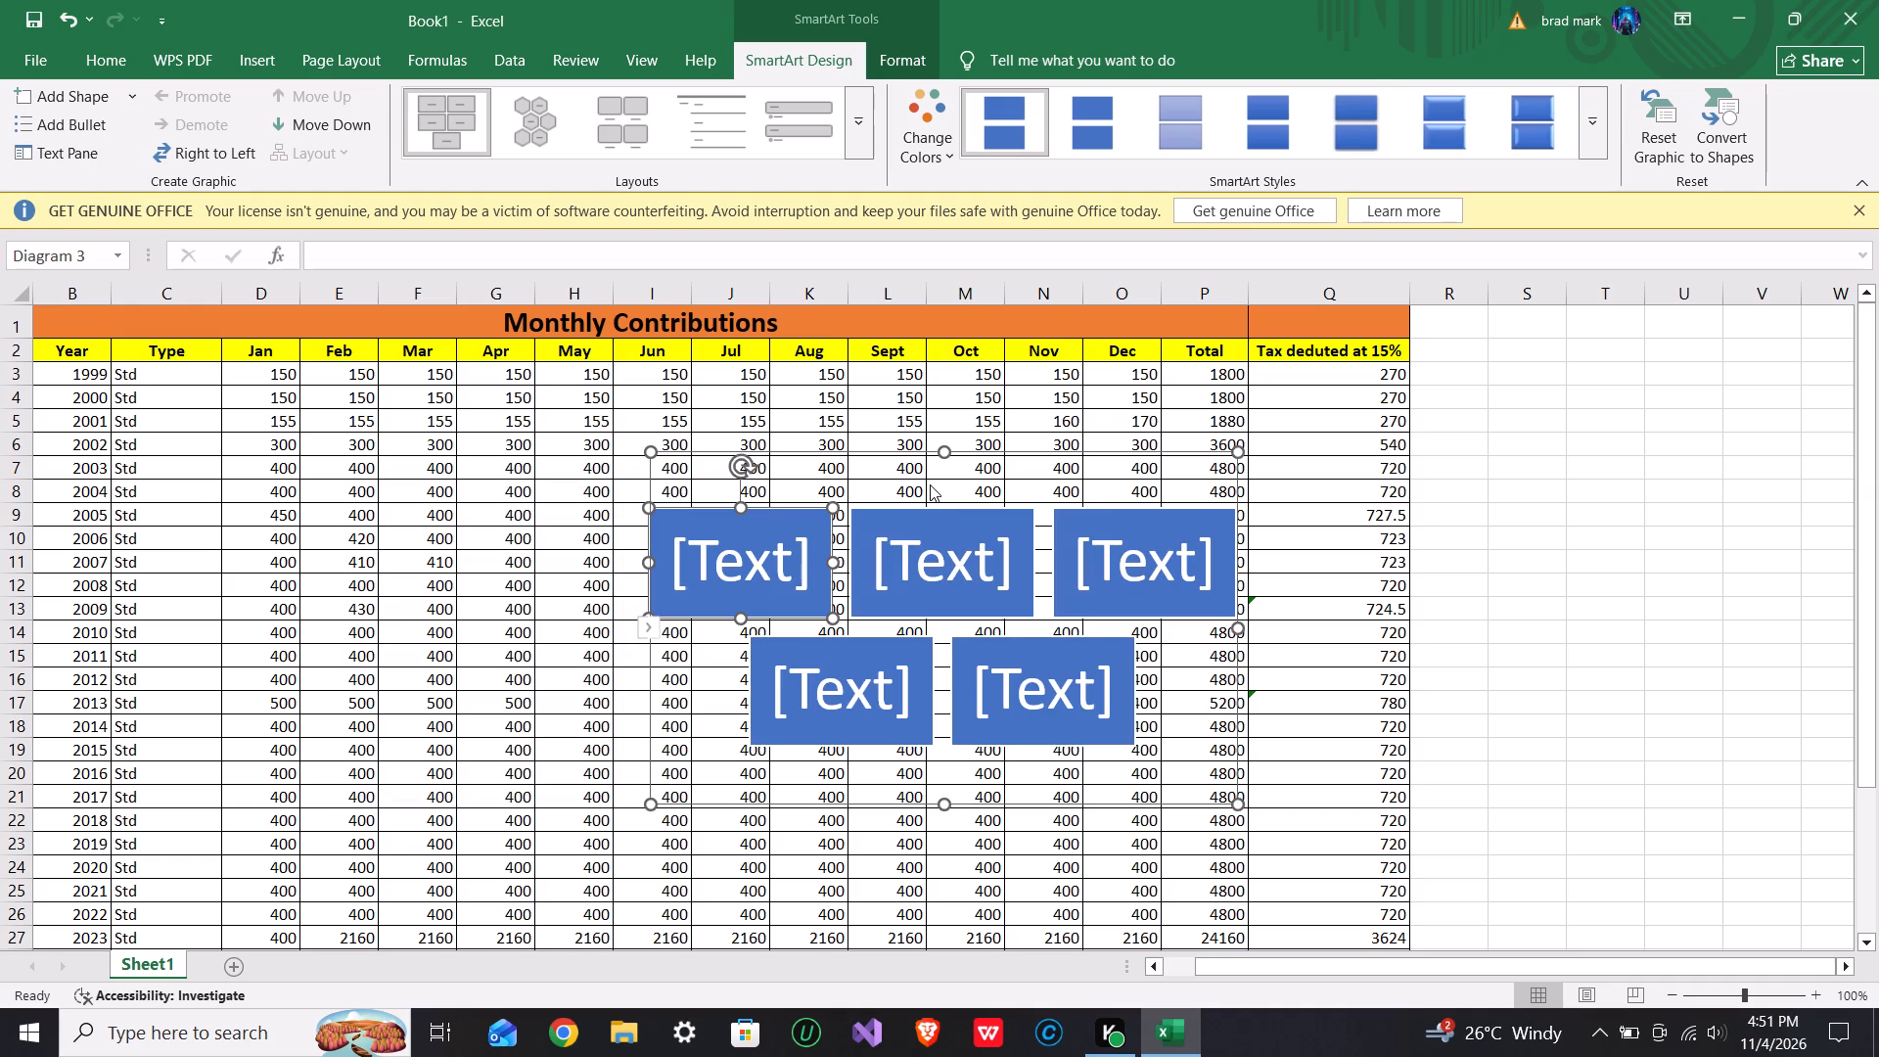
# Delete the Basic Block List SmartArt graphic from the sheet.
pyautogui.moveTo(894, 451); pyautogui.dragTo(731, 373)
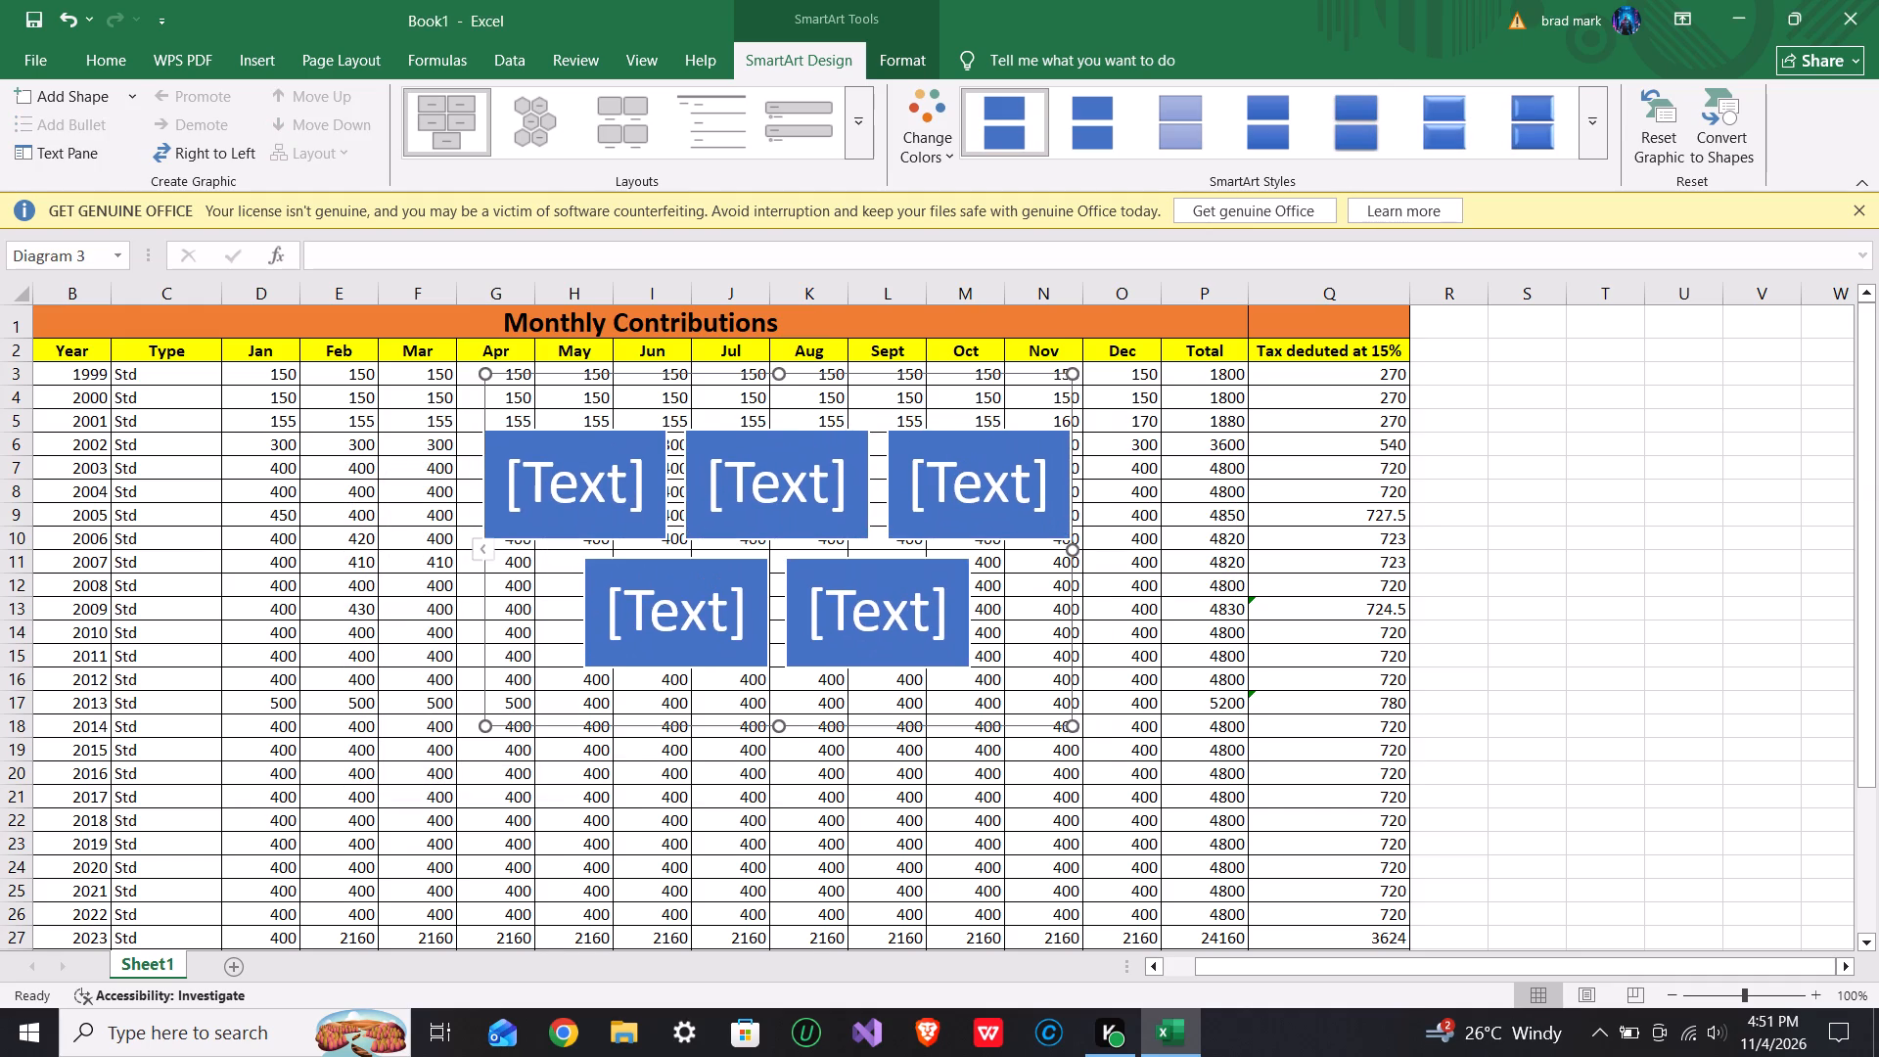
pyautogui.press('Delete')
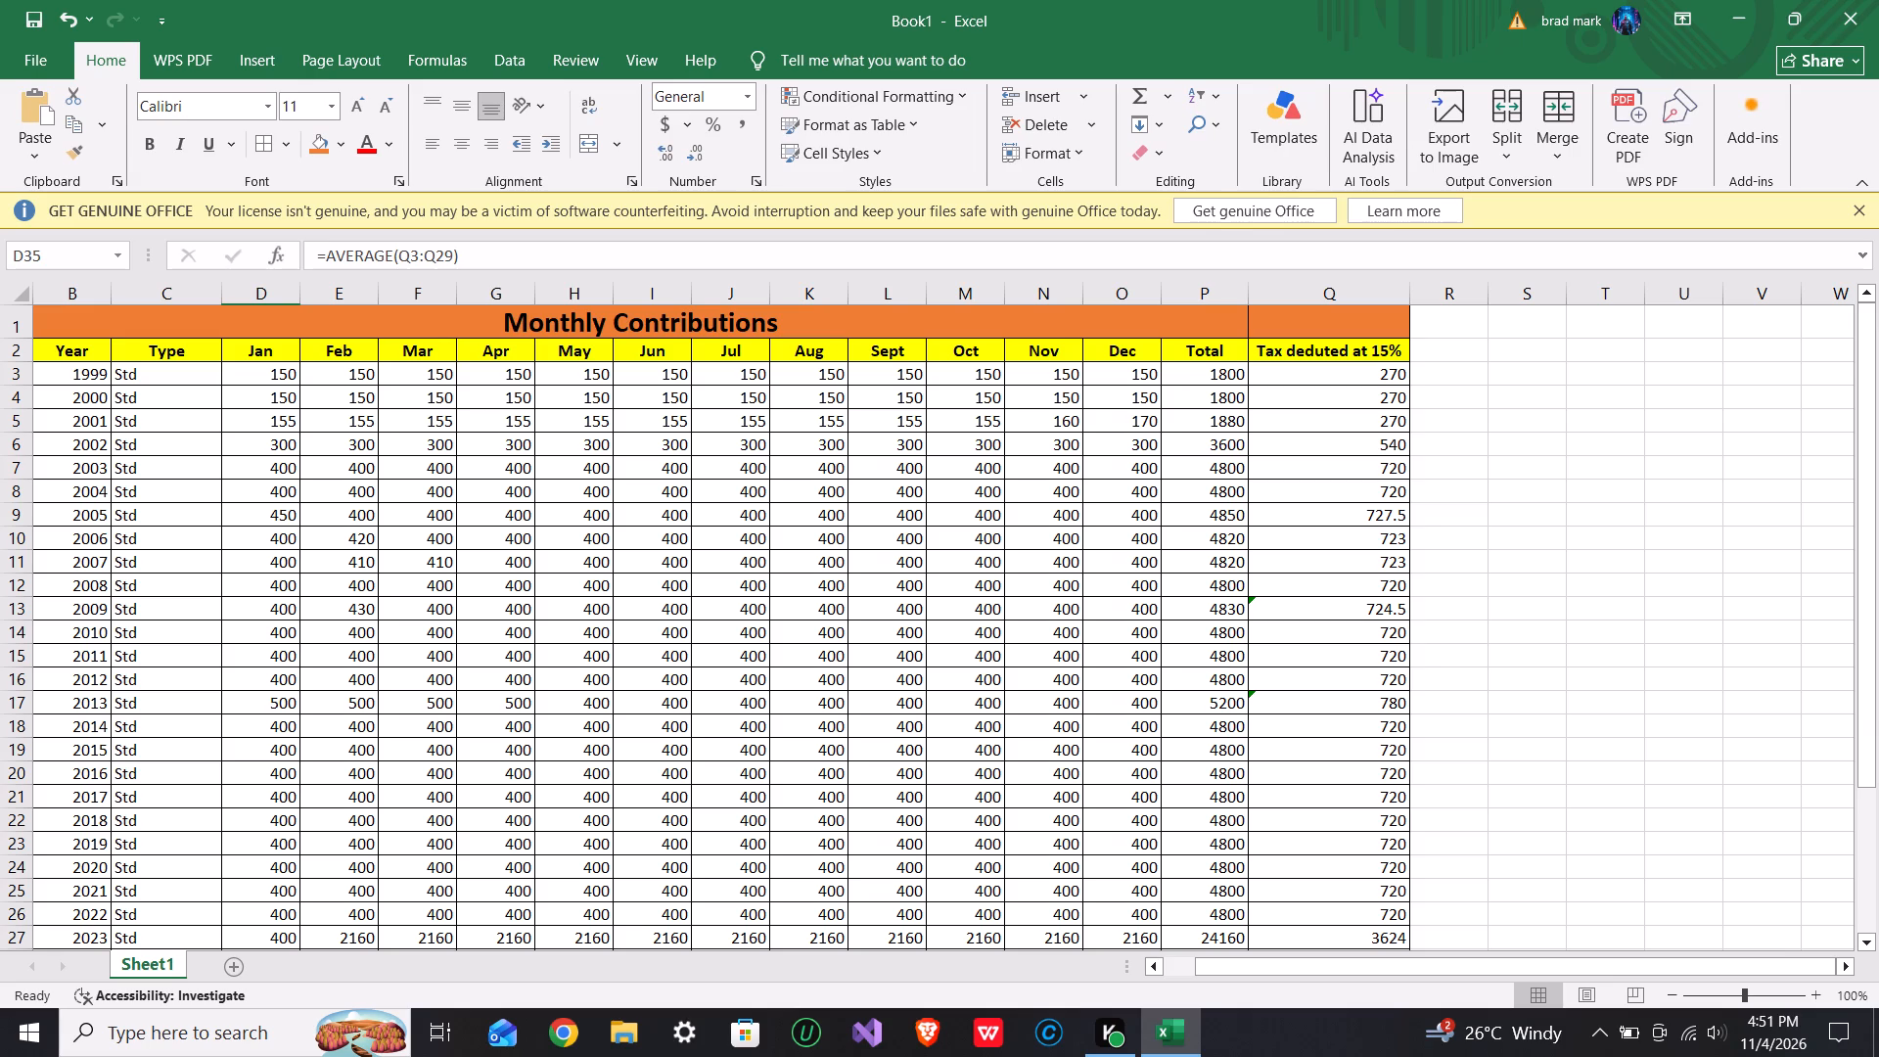
# Insert a Doughnut chart of the summary values from Total Average through Tax Deductions Average.
pyautogui.click(265, 63)
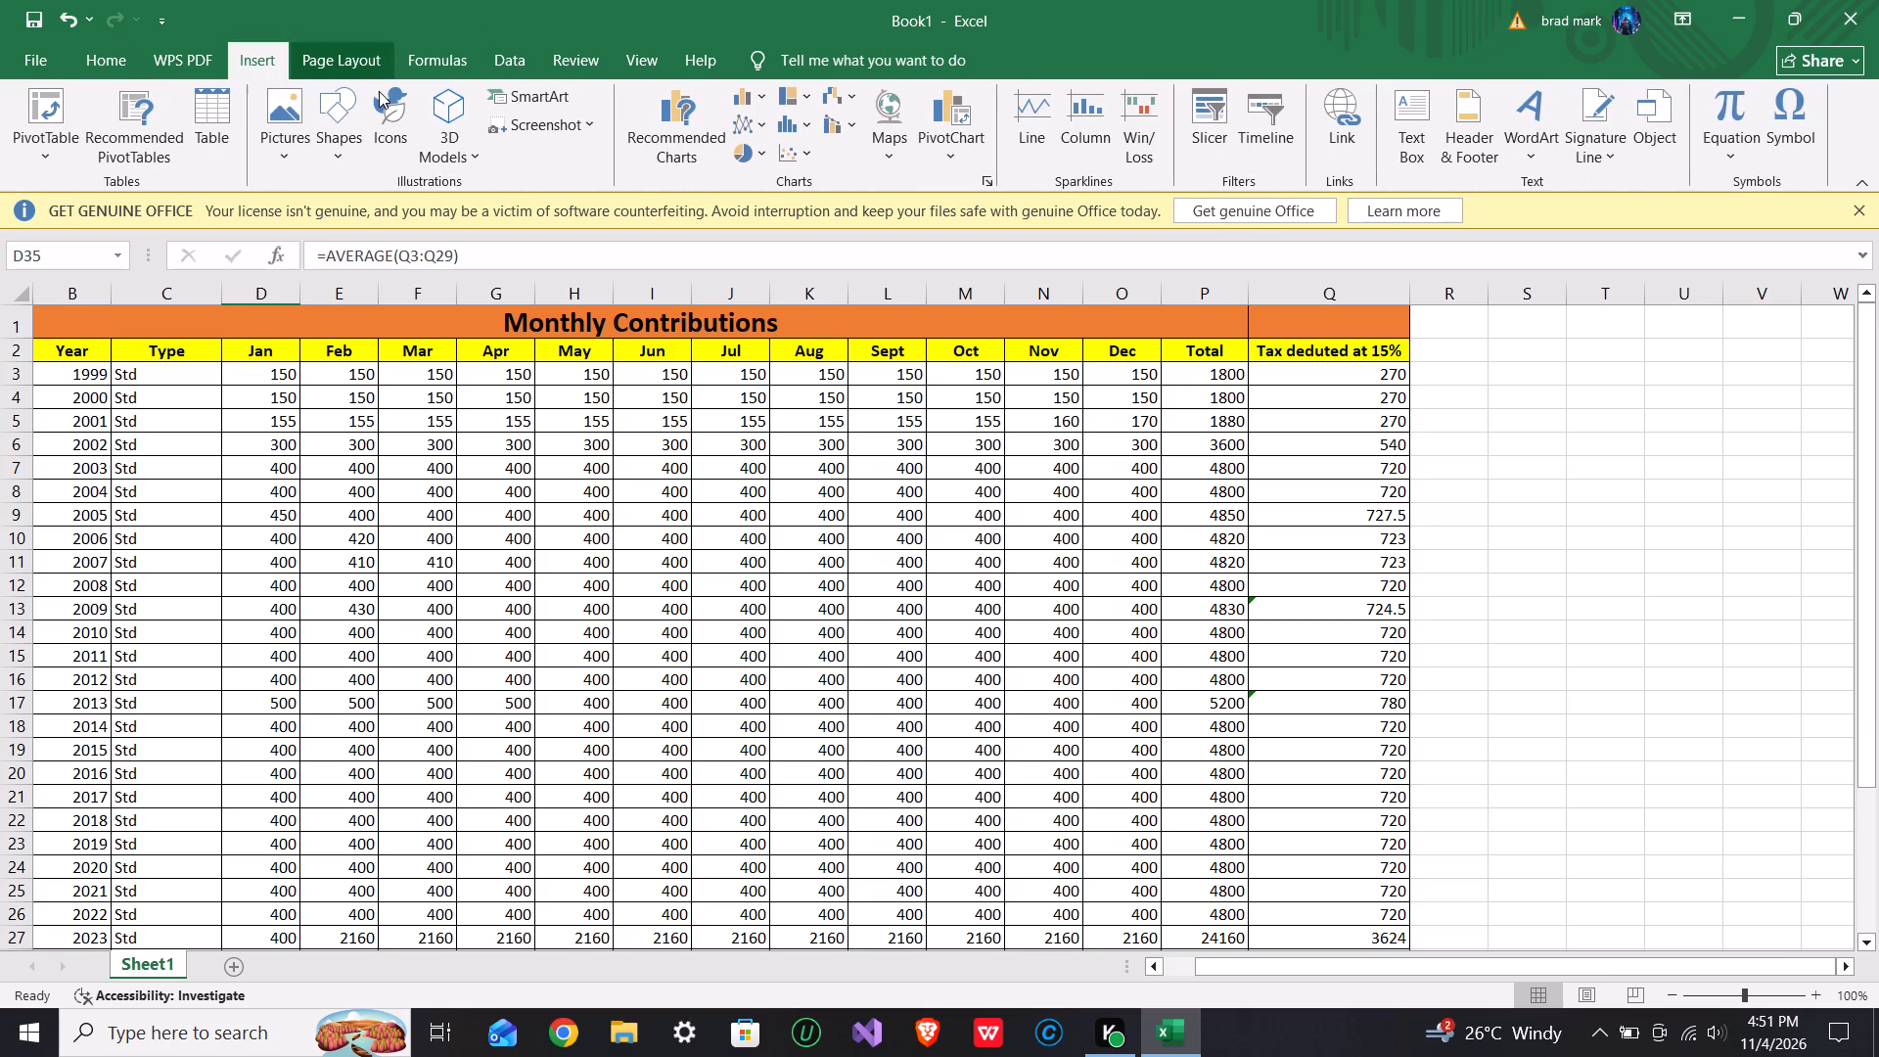
pyautogui.click(742, 158)
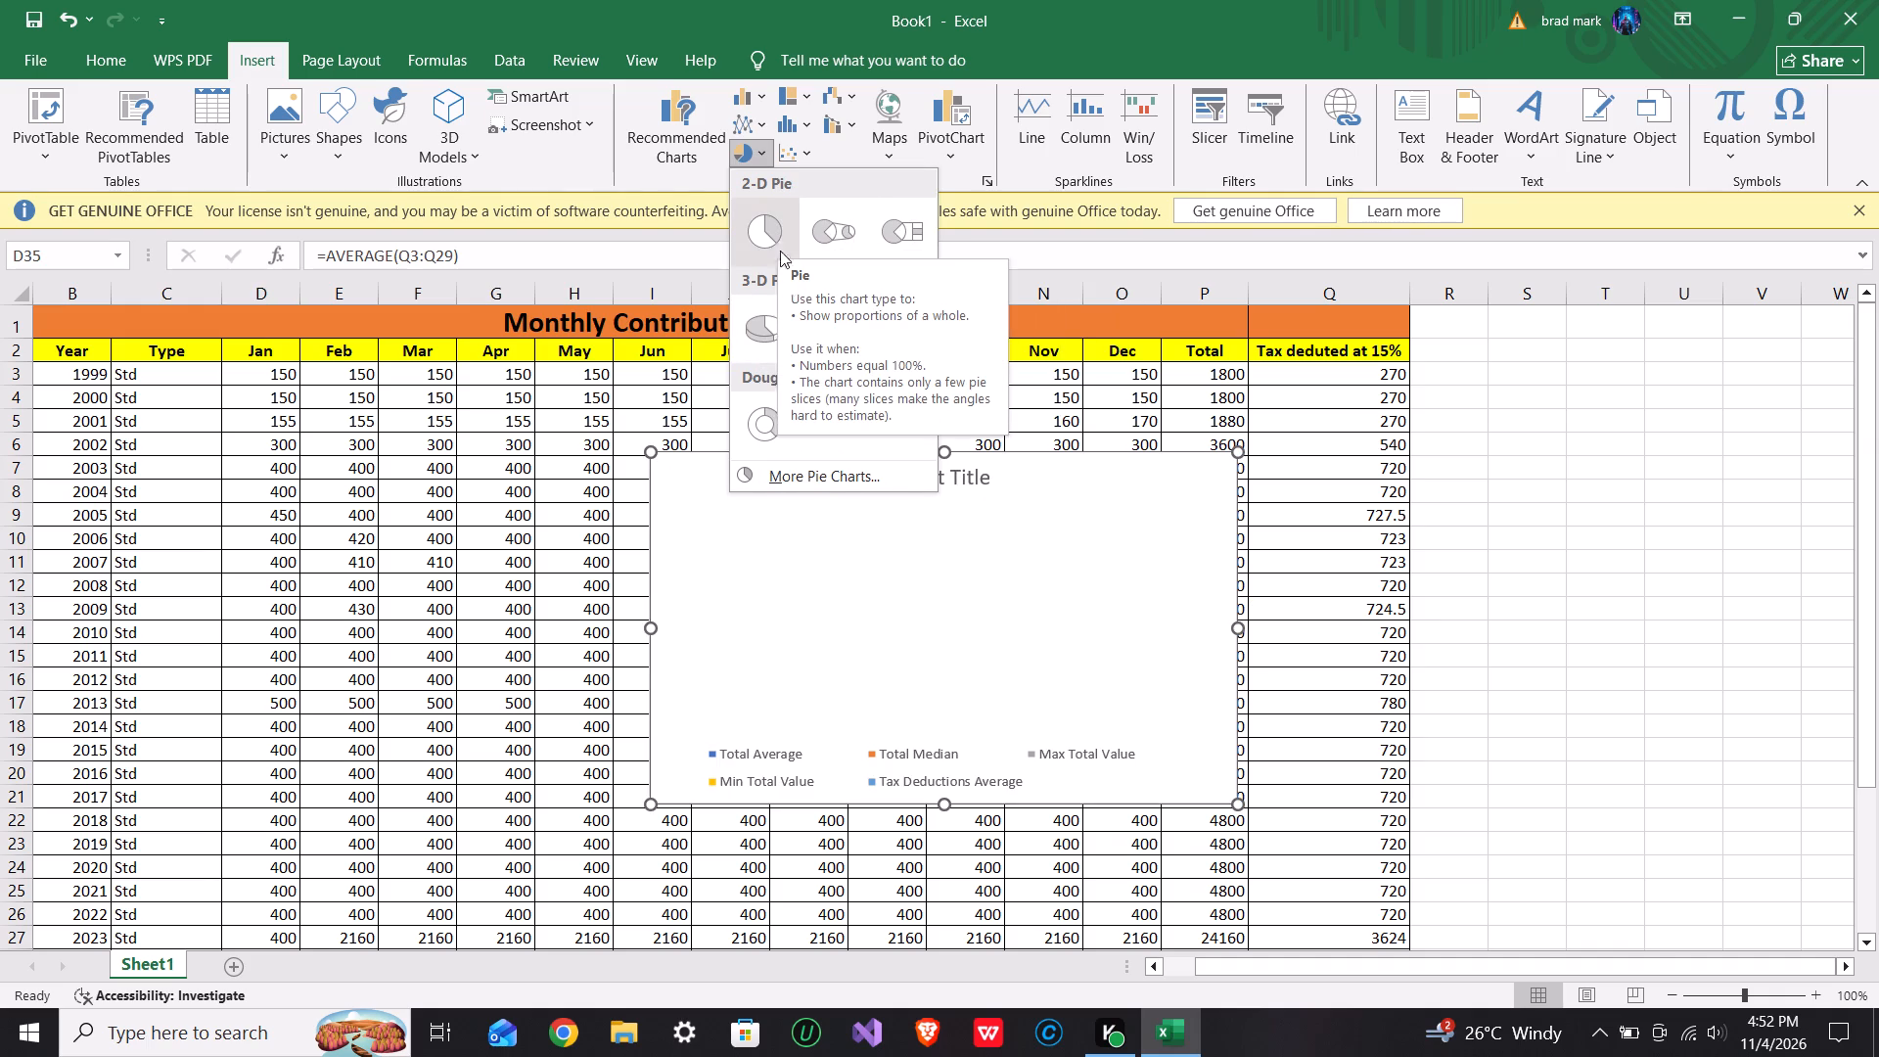
pyautogui.click(760, 422)
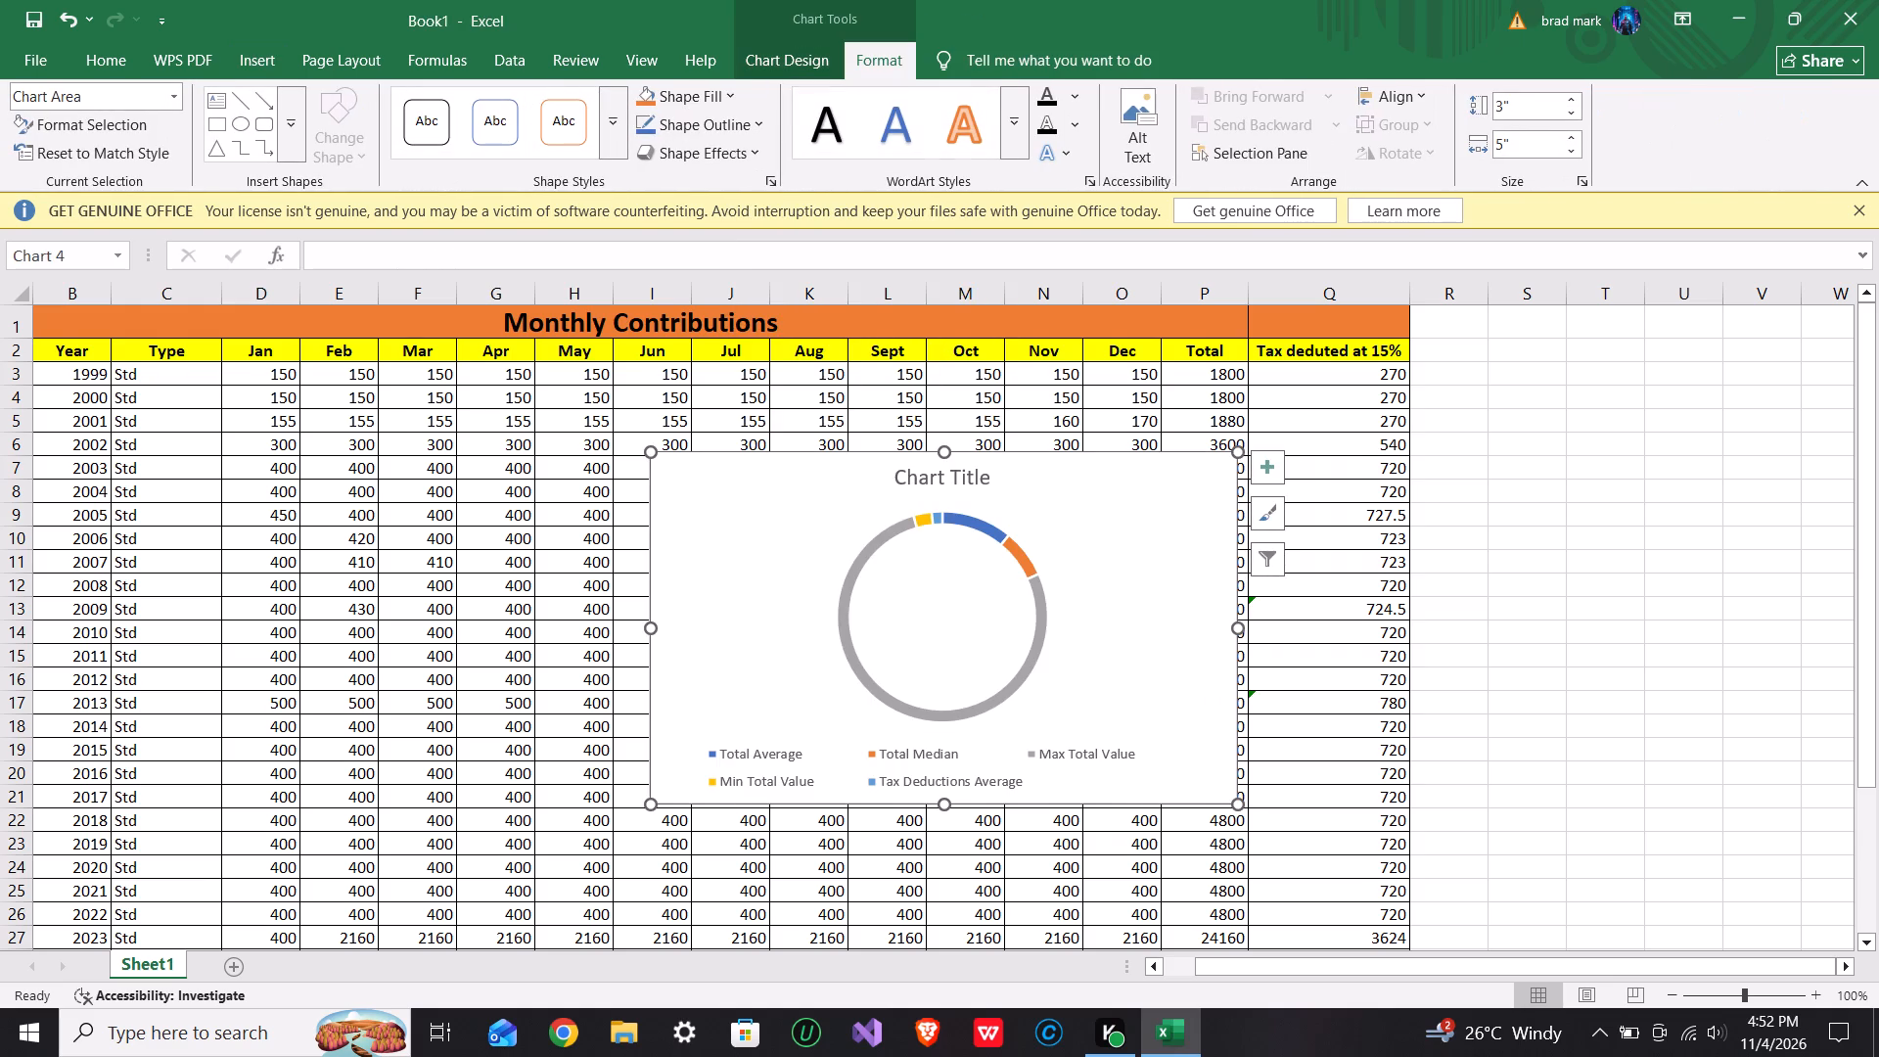
# Replace the doughnut chart's placeholder title with Monthly Contributions.
pyautogui.scroll(-1, 1417, 570)
pyautogui.scroll(1, 1417, 570)
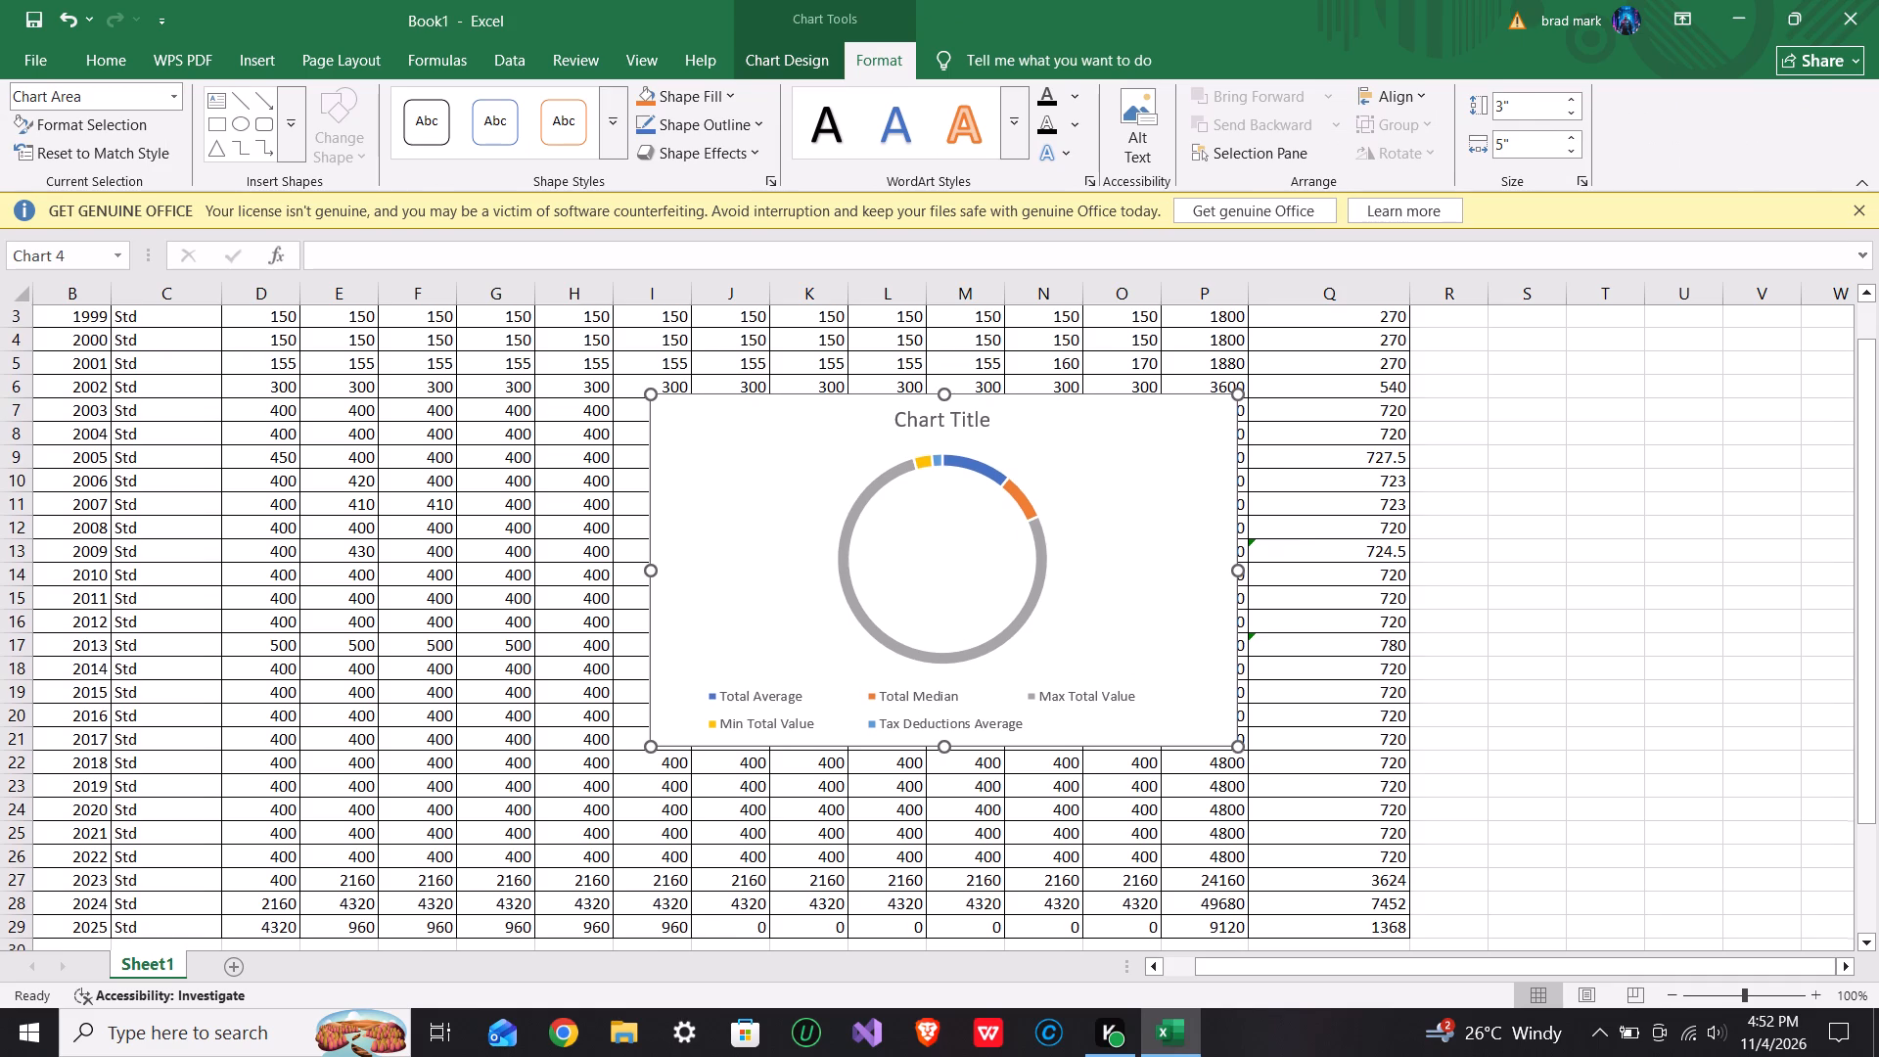
pyautogui.scroll(-1, 1471, 532)
pyautogui.scroll(-1, 1618, 576)
pyautogui.scroll(1, 1621, 570)
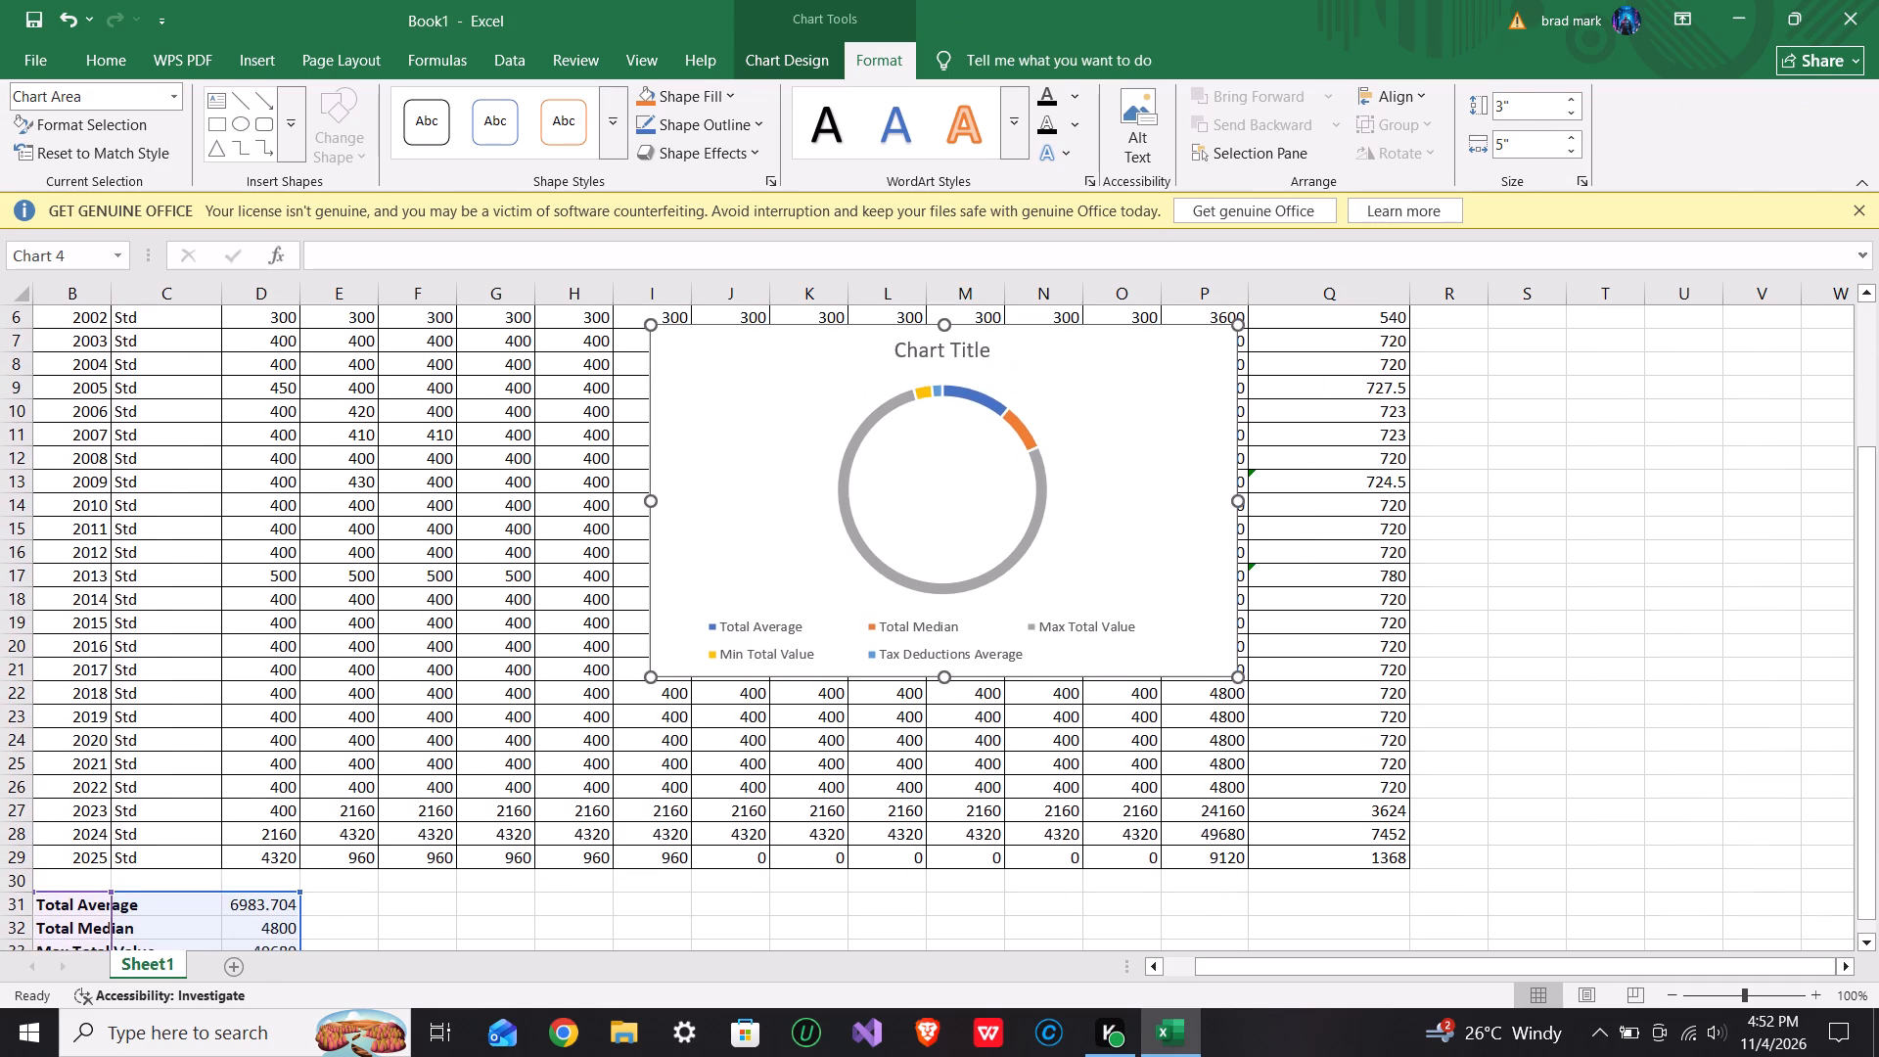
pyautogui.scroll(1, 1621, 570)
pyautogui.click(940, 360)
pyautogui.click(930, 347)
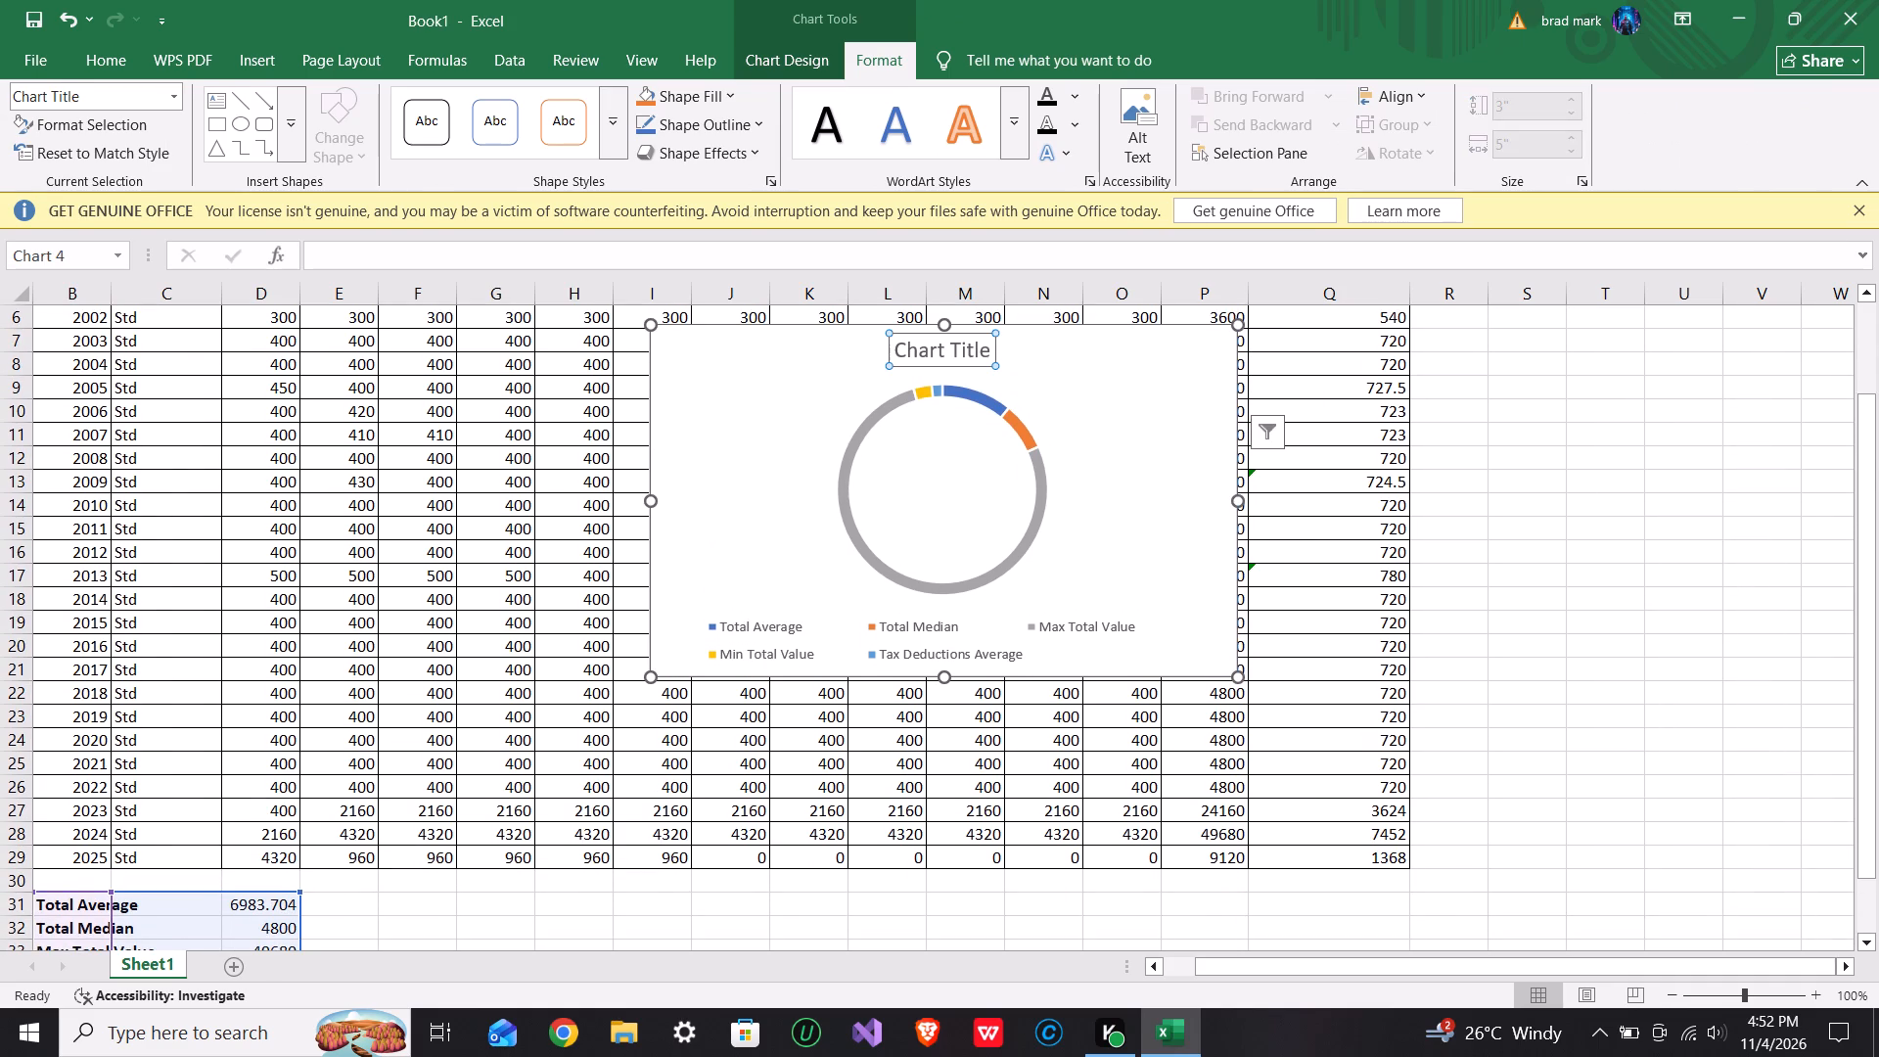
pyautogui.moveTo(991, 350); pyautogui.dragTo(941, 349)
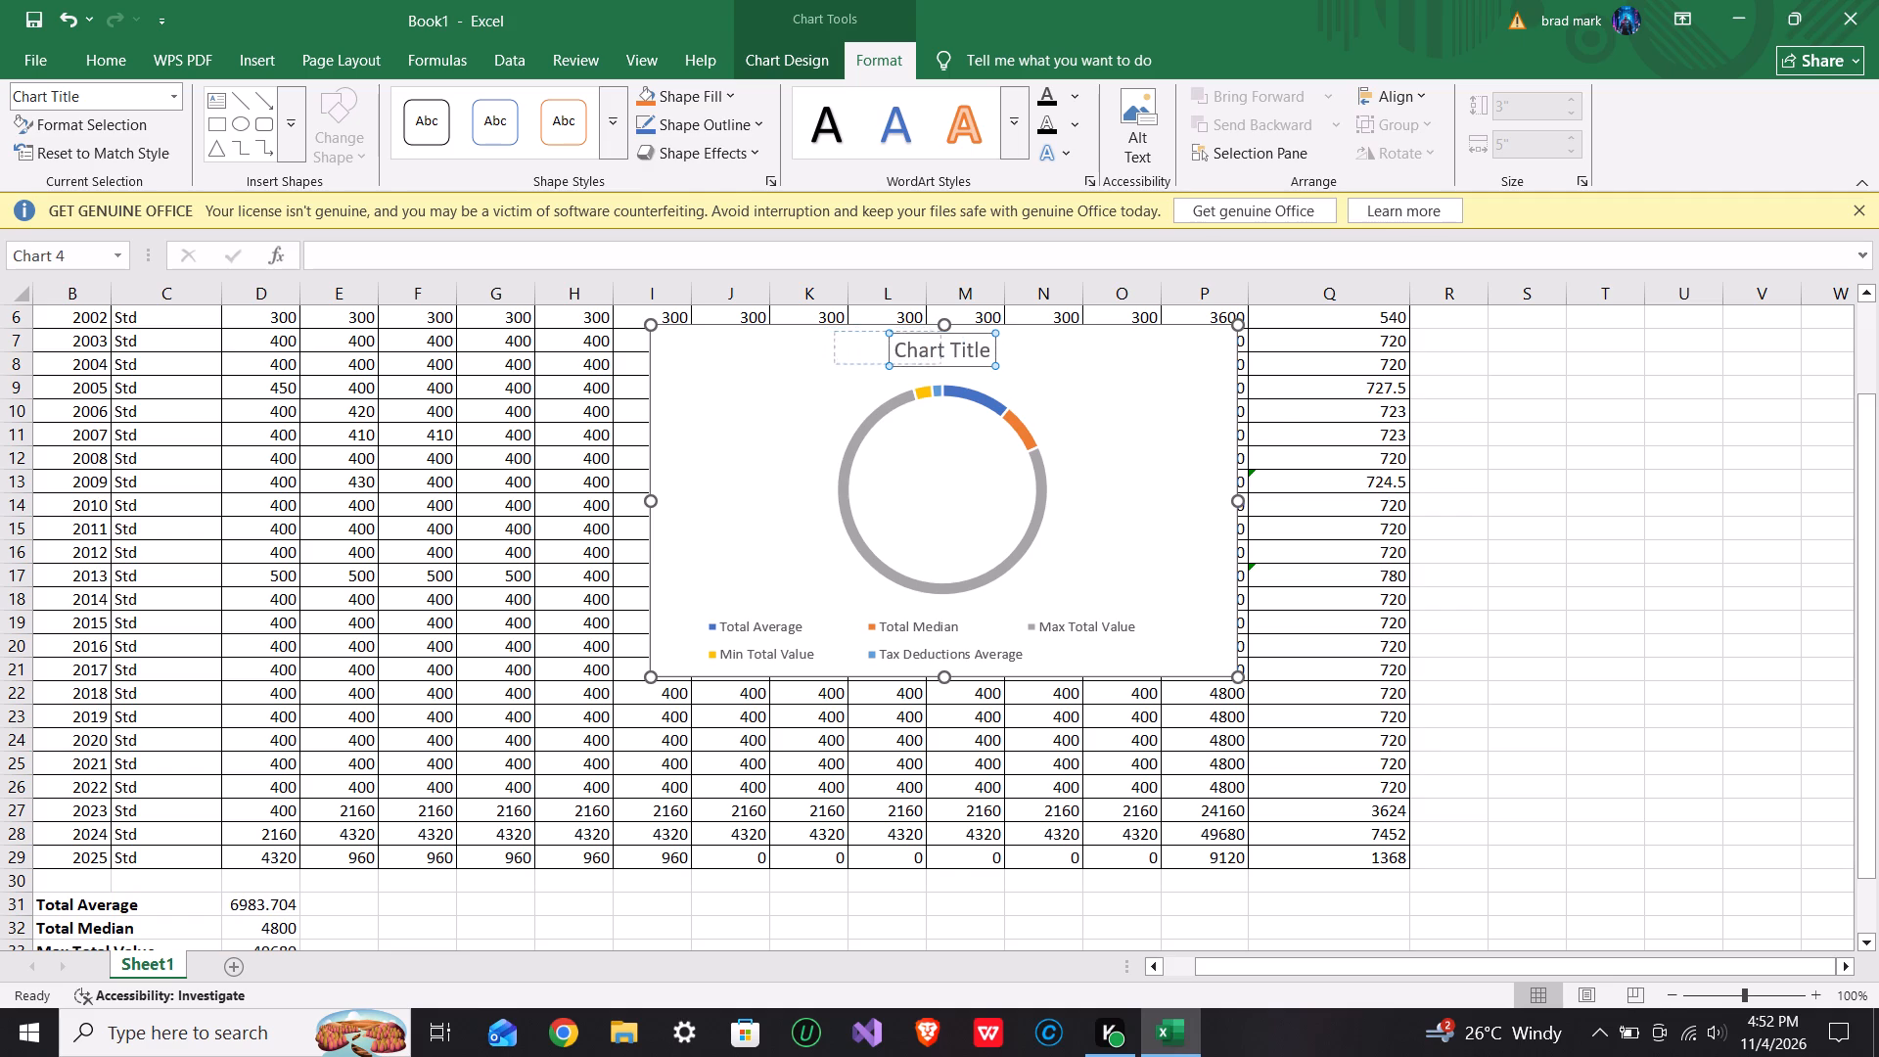
pyautogui.moveTo(941, 349); pyautogui.dragTo(978, 357)
pyautogui.doubleClick(963, 355)
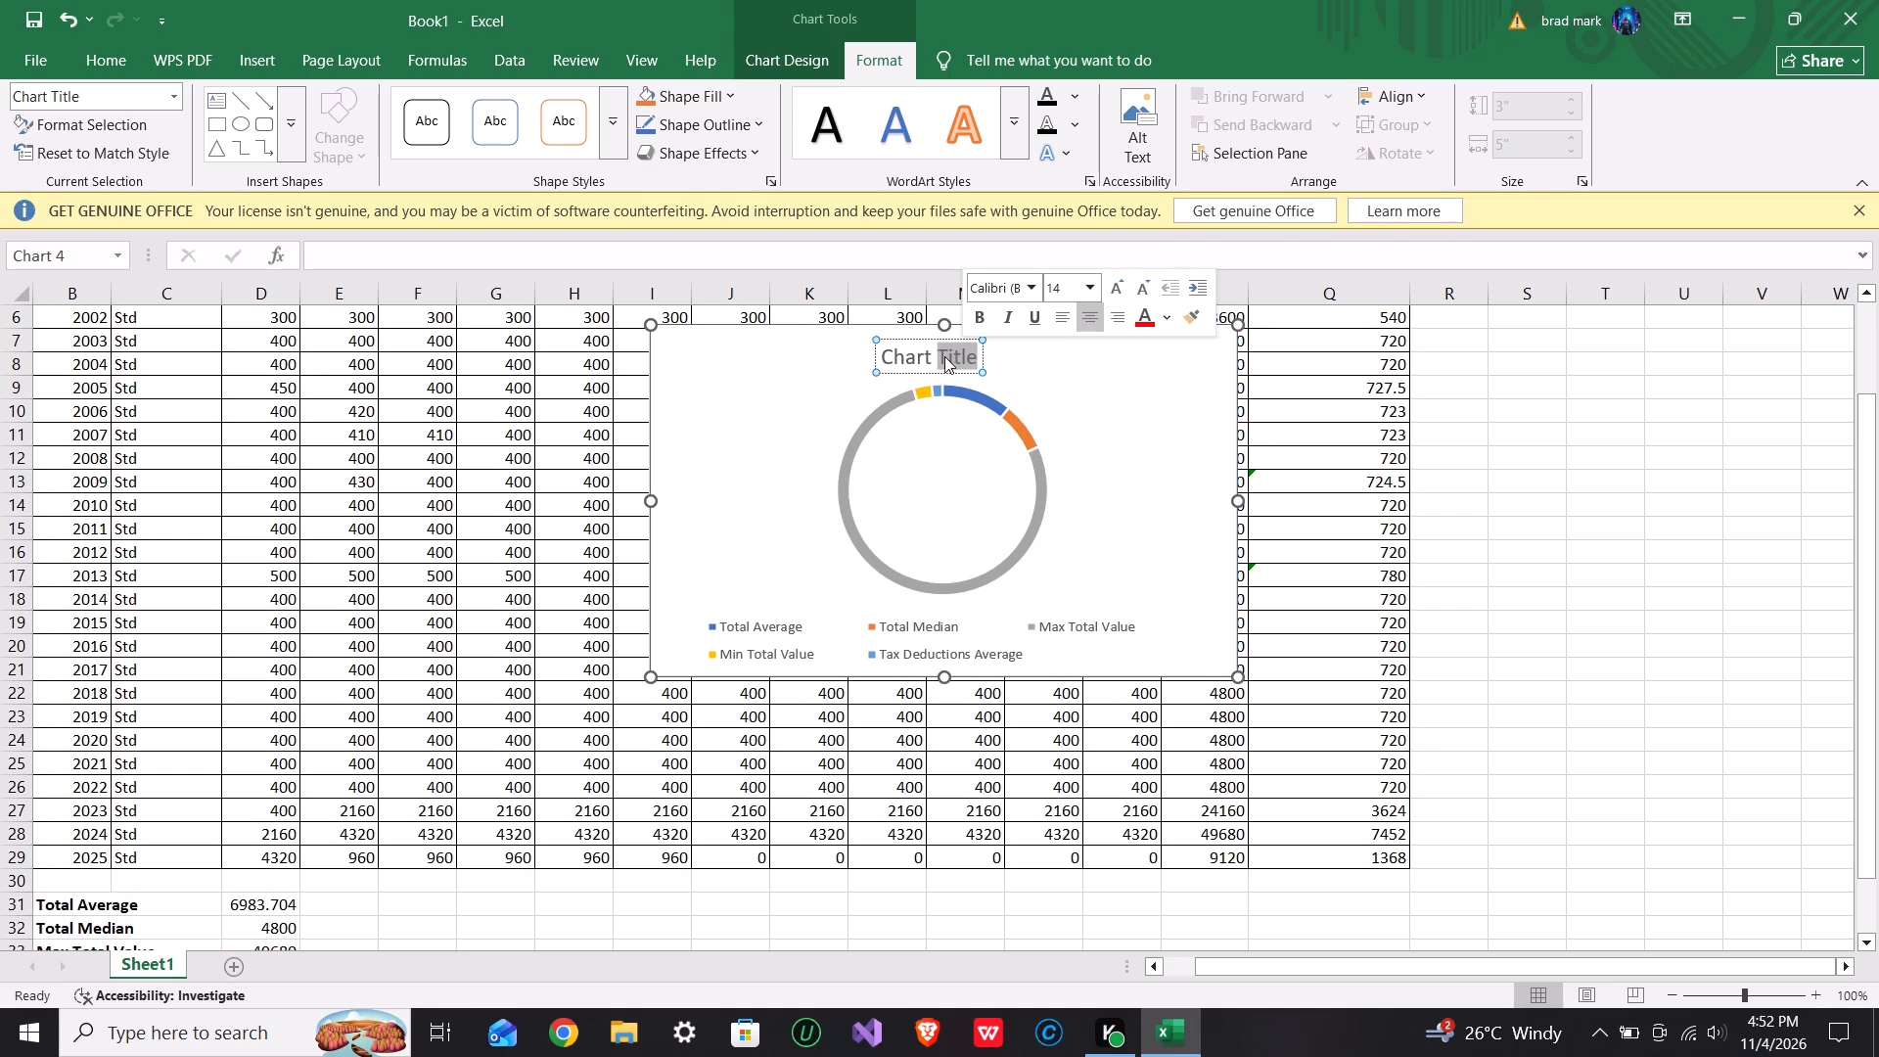
pyautogui.click(929, 359)
pyautogui.moveTo(972, 360); pyautogui.dragTo(915, 349)
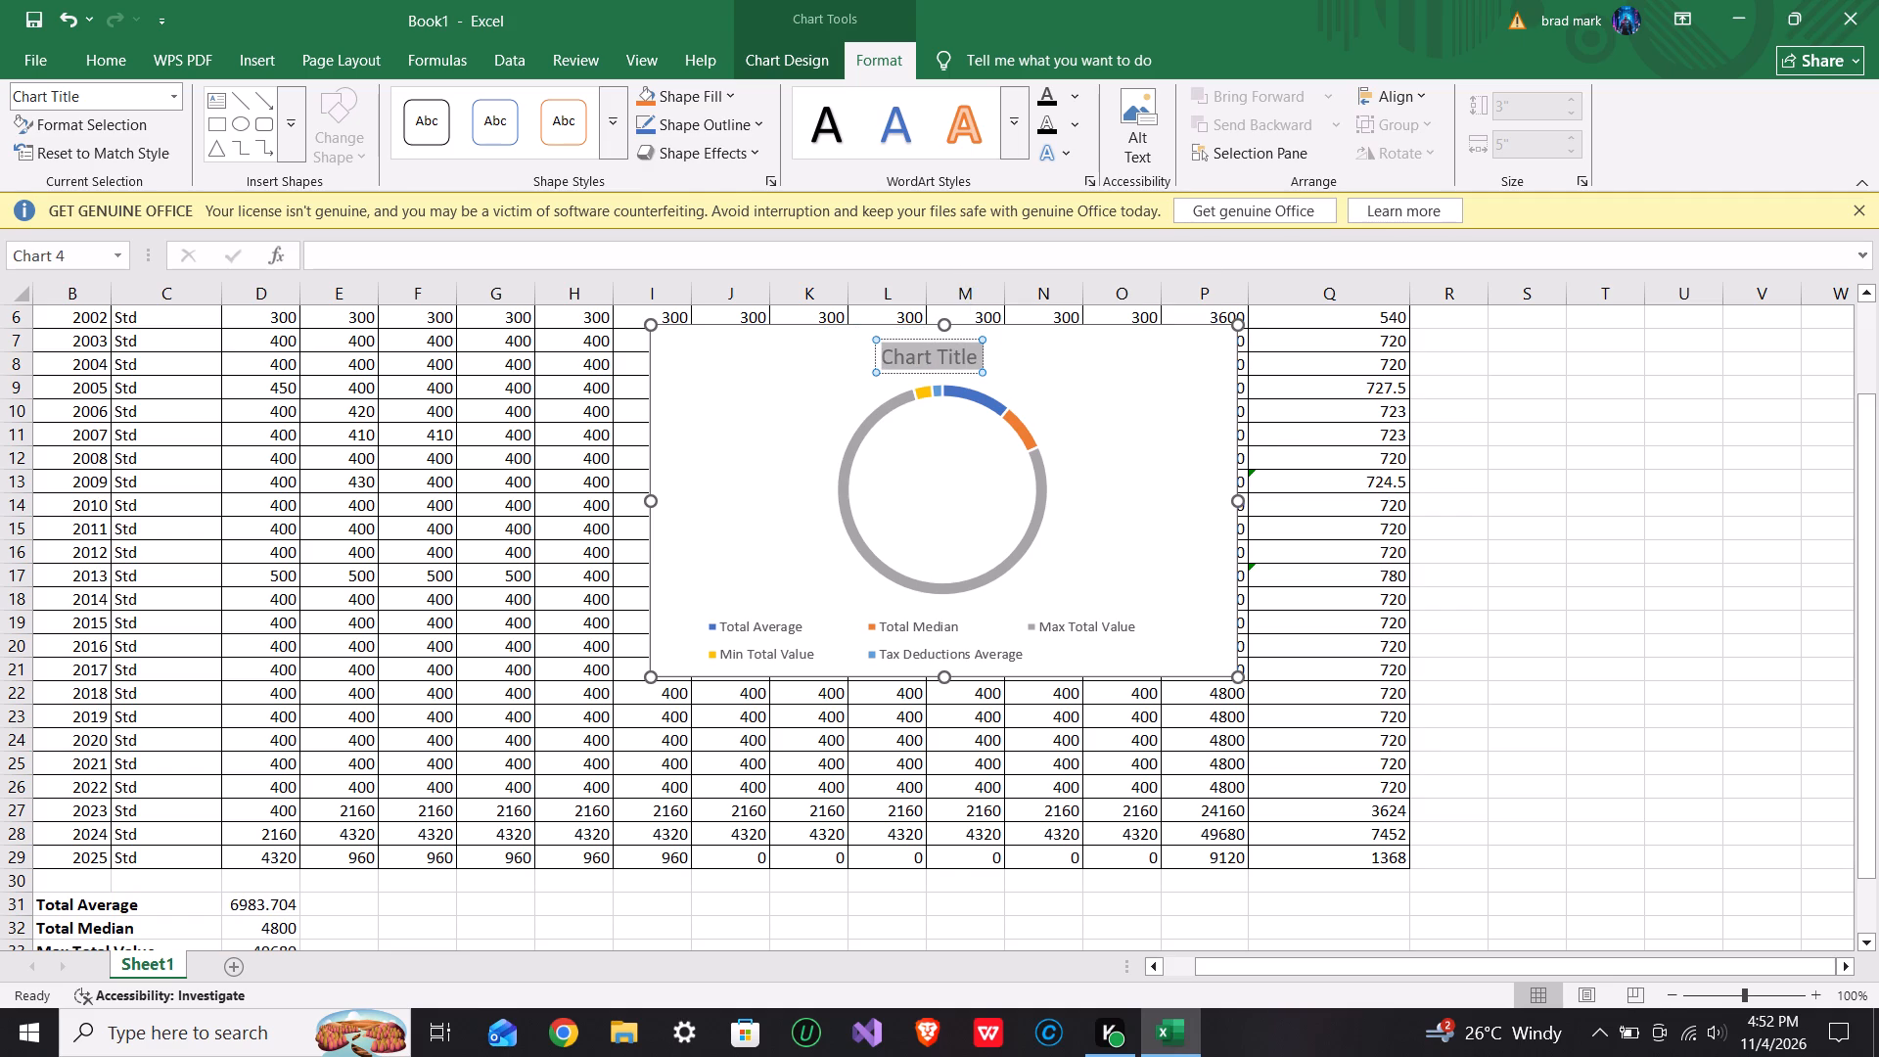
pyautogui.moveTo(915, 349); pyautogui.dragTo(899, 349)
pyautogui.write('Monthly Contri')
pyautogui.write('butions')
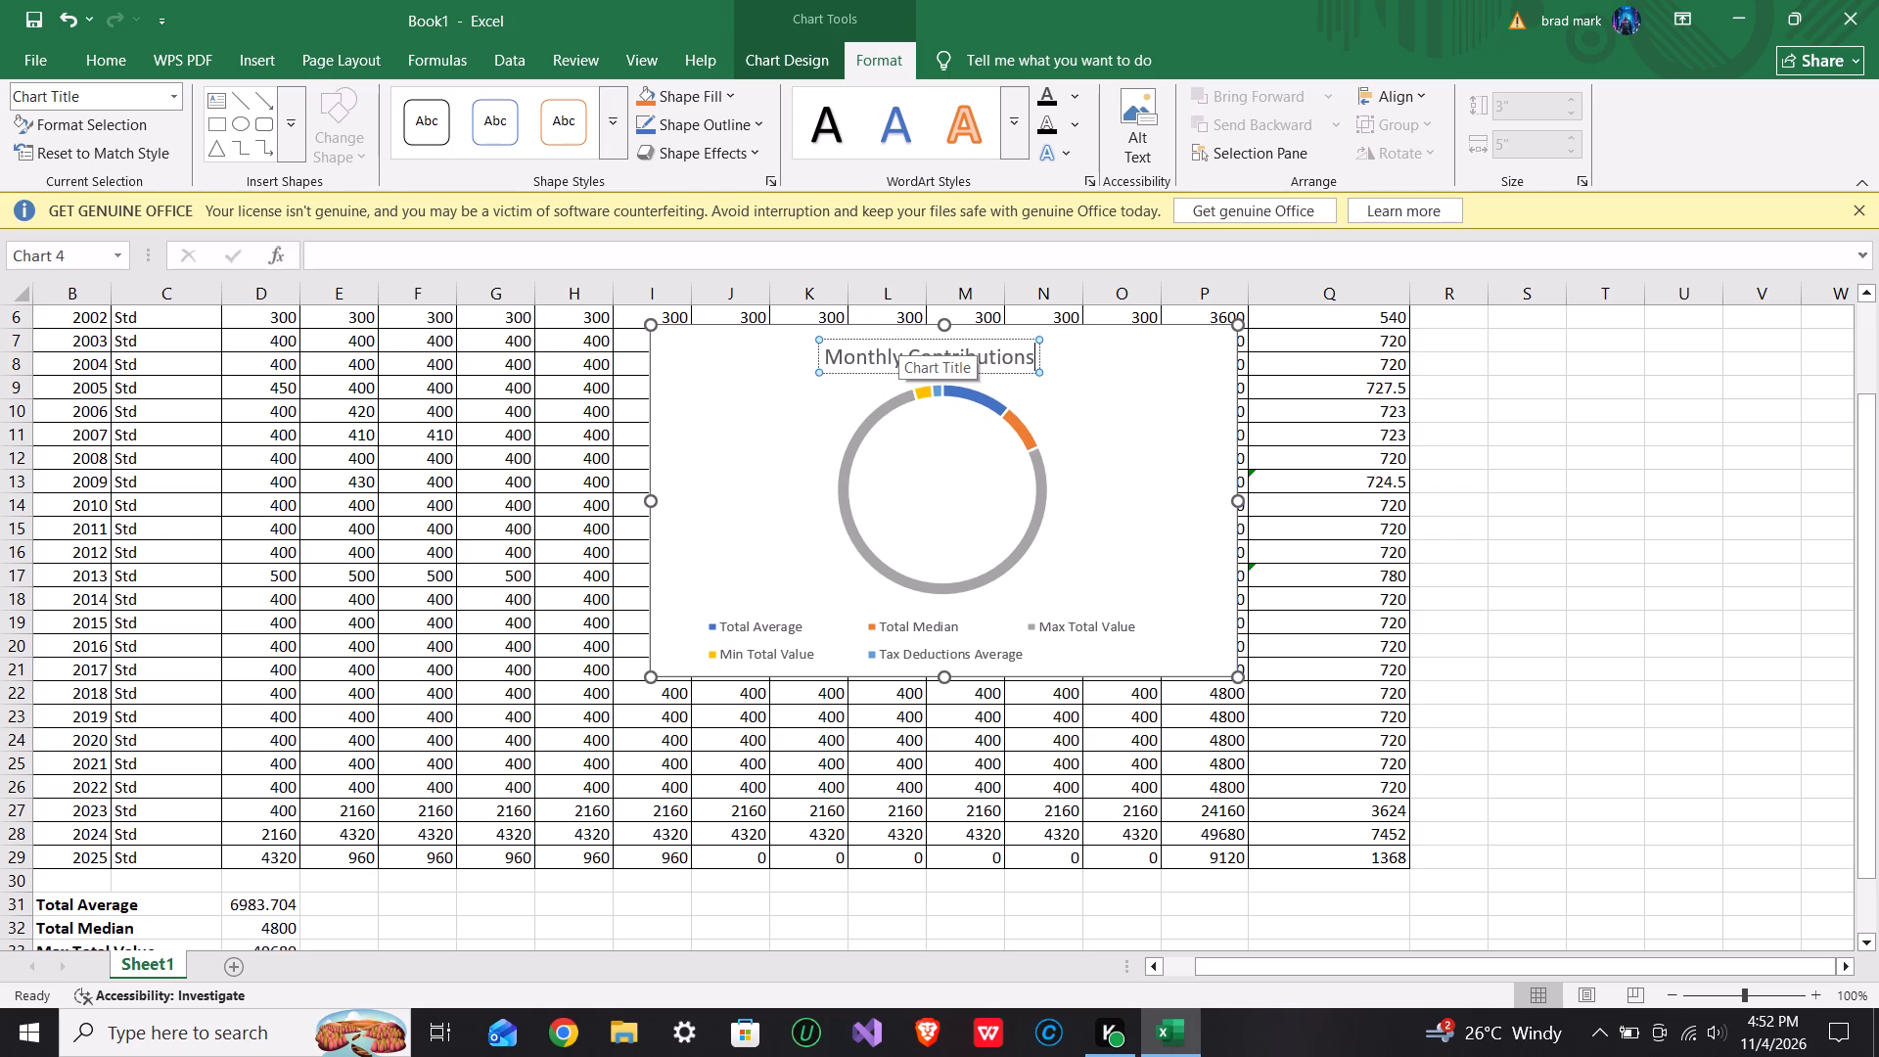
pyautogui.click(1081, 401)
# Reposition the Monthly Contributions title so it sits centred just above the doughnut ring.
pyautogui.click(934, 364)
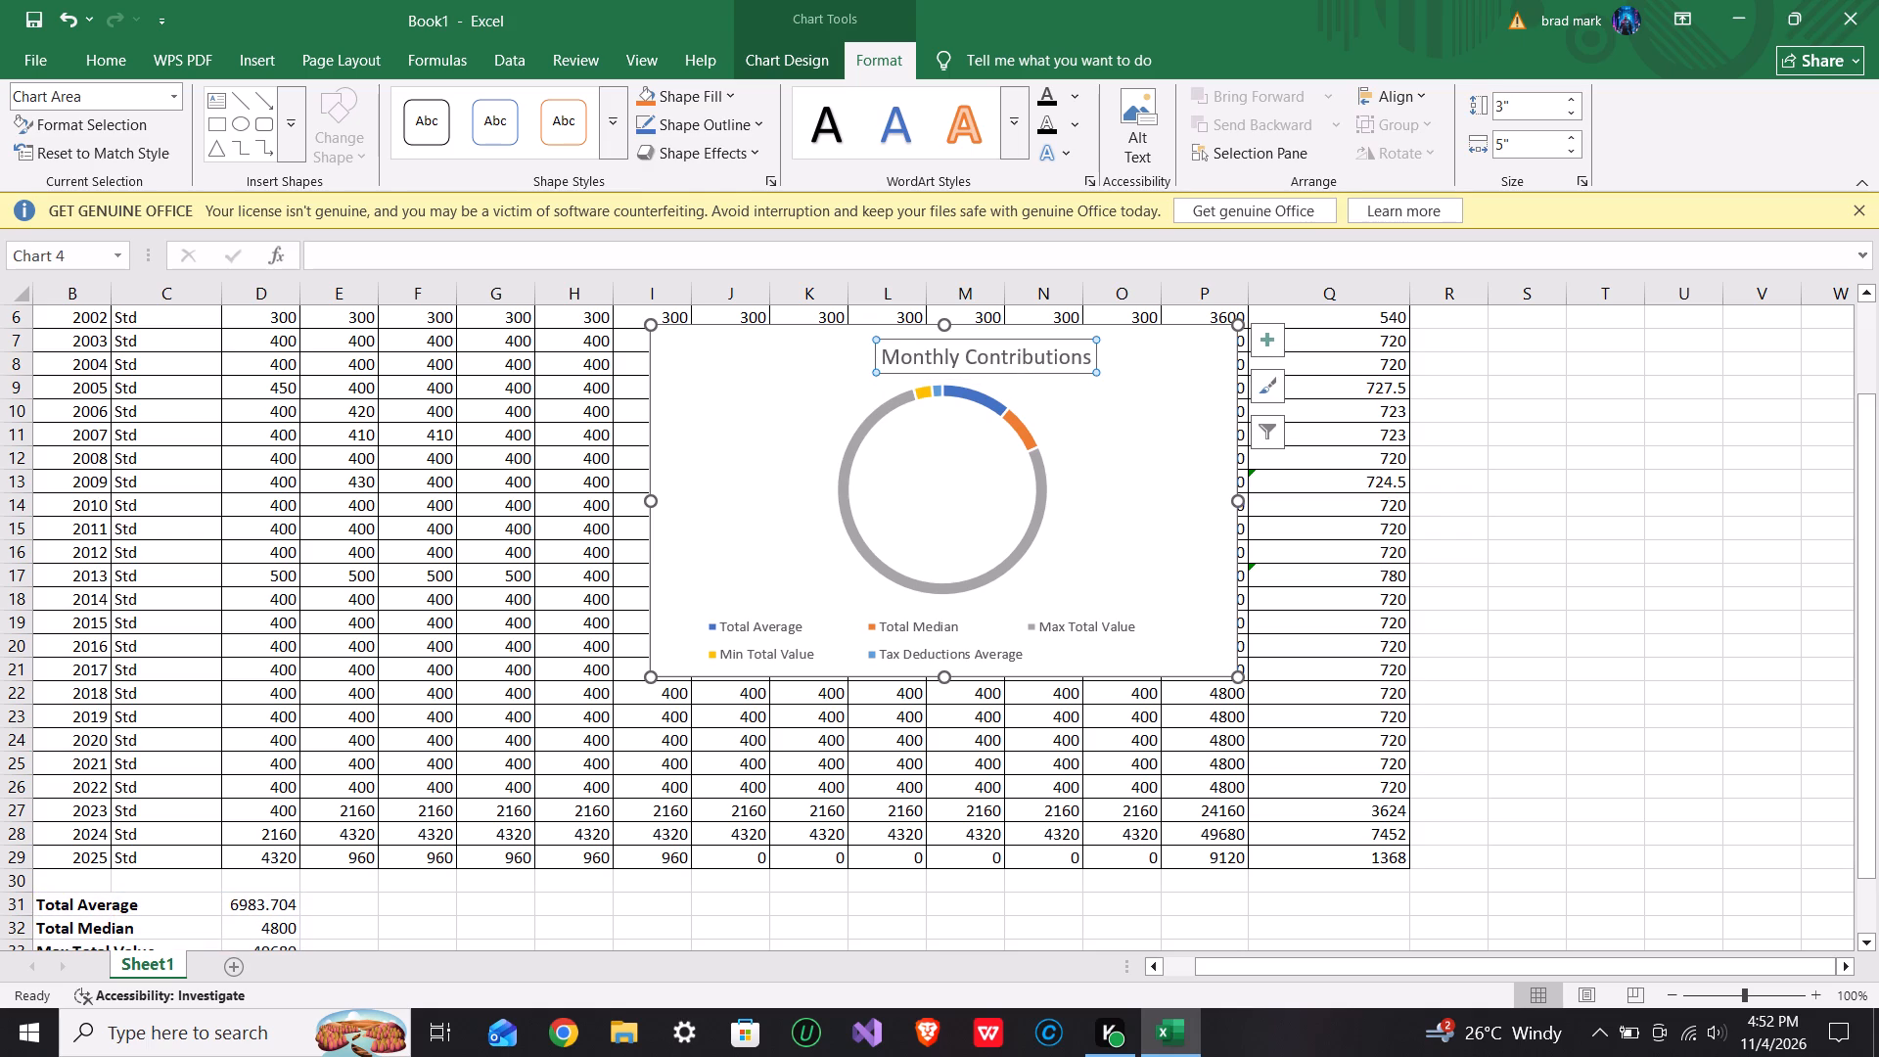
pyautogui.moveTo(975, 340); pyautogui.dragTo(926, 334)
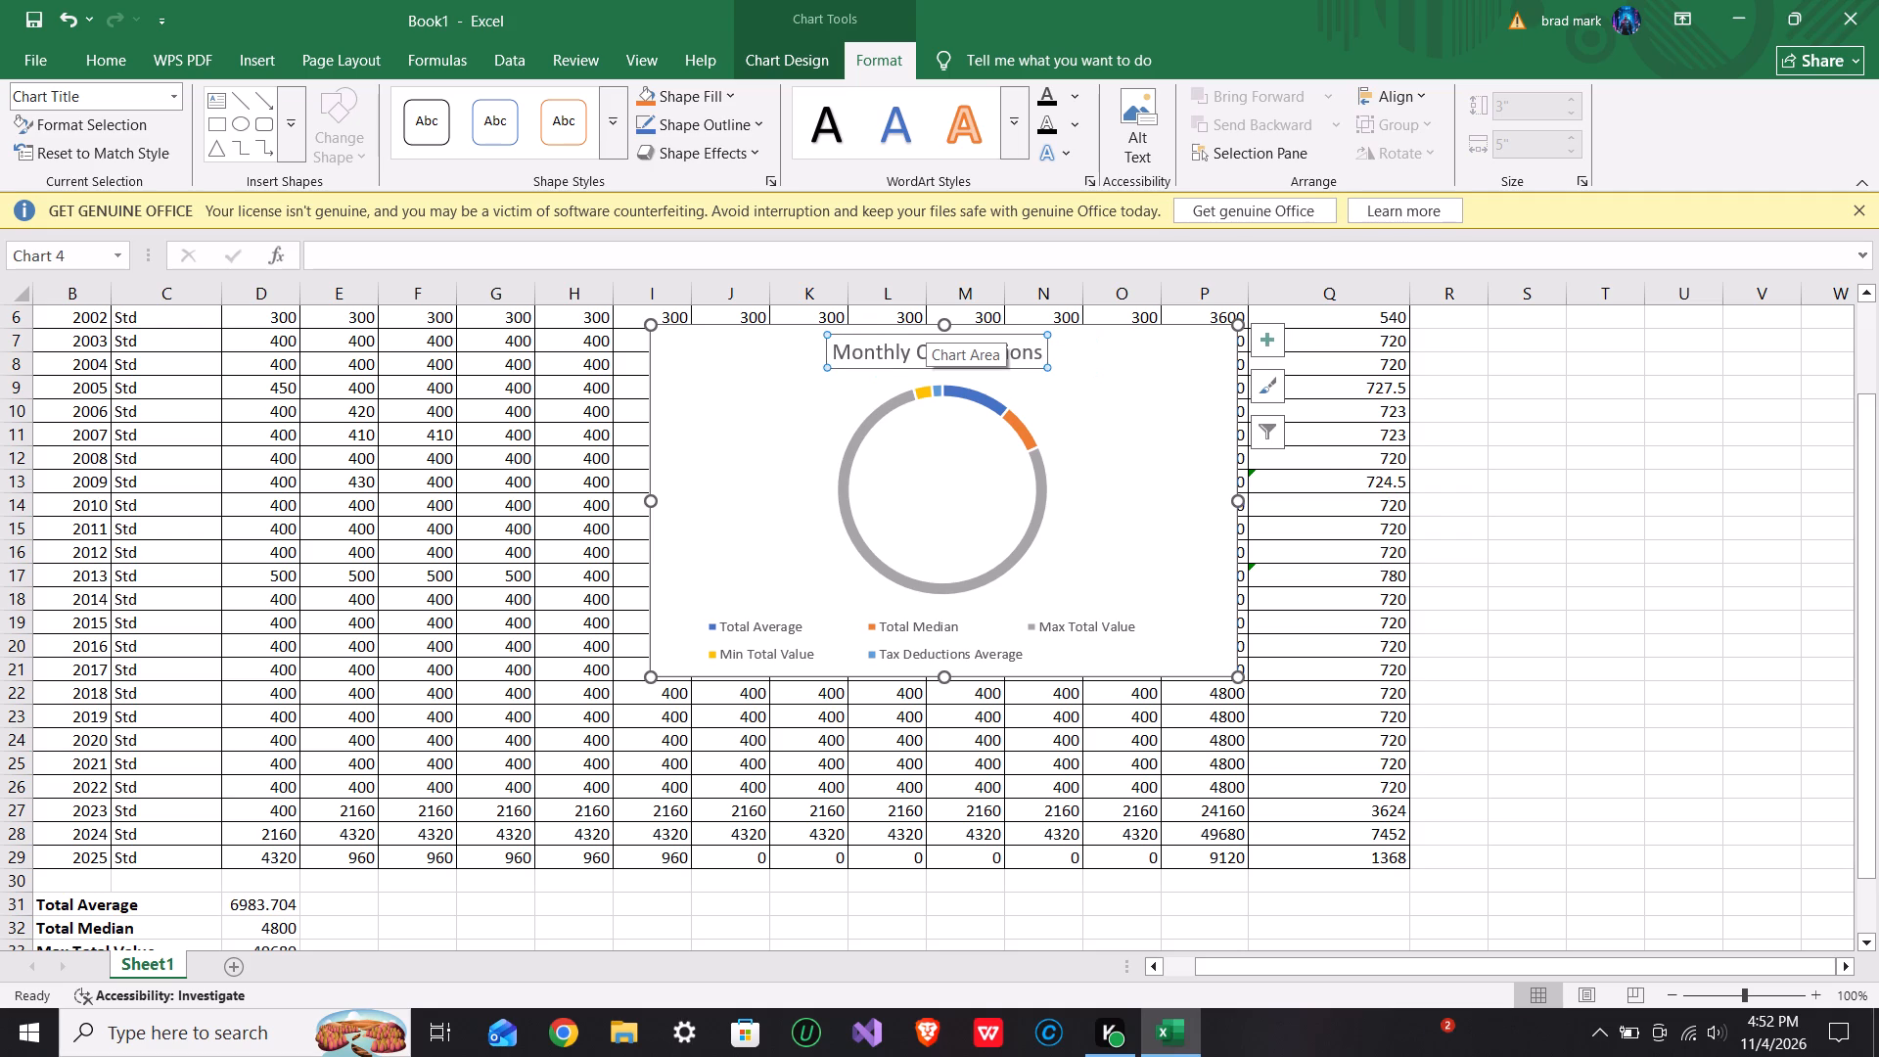
pyautogui.click(1124, 432)
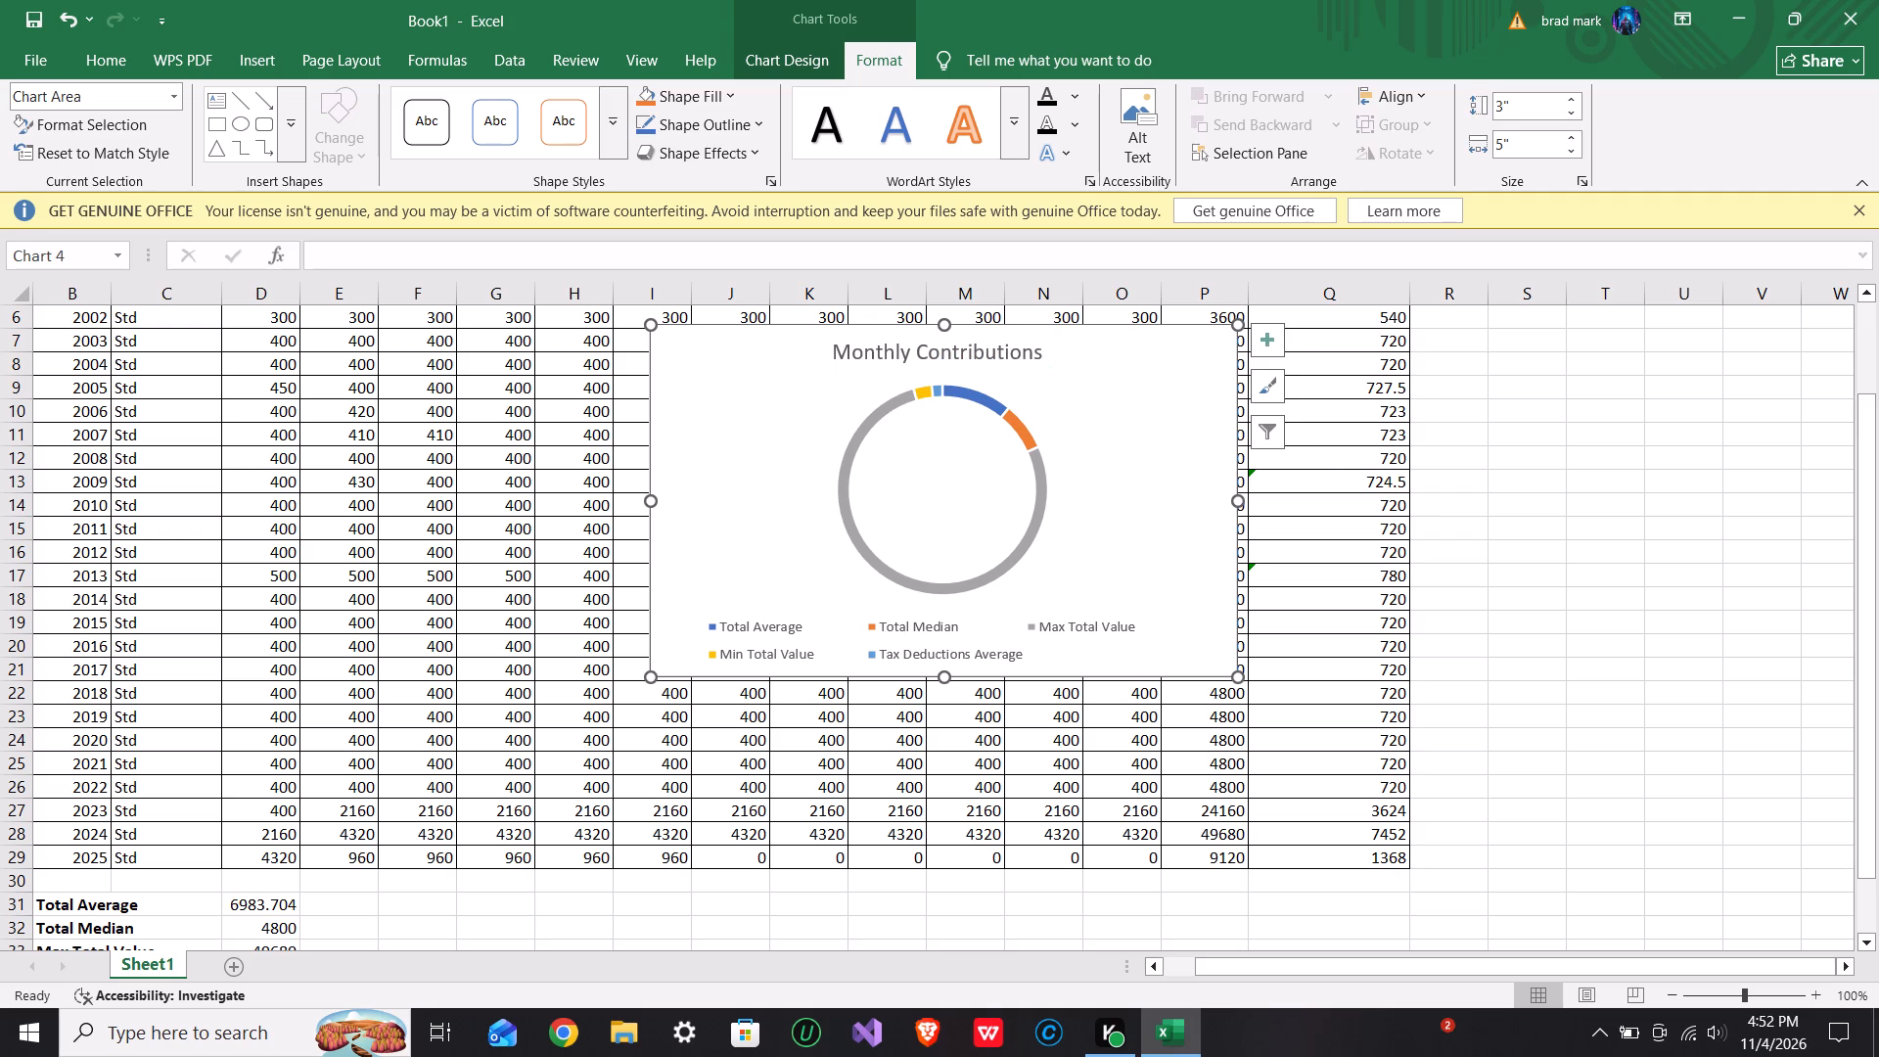
pyautogui.click(979, 349)
pyautogui.moveTo(995, 336); pyautogui.dragTo(986, 349)
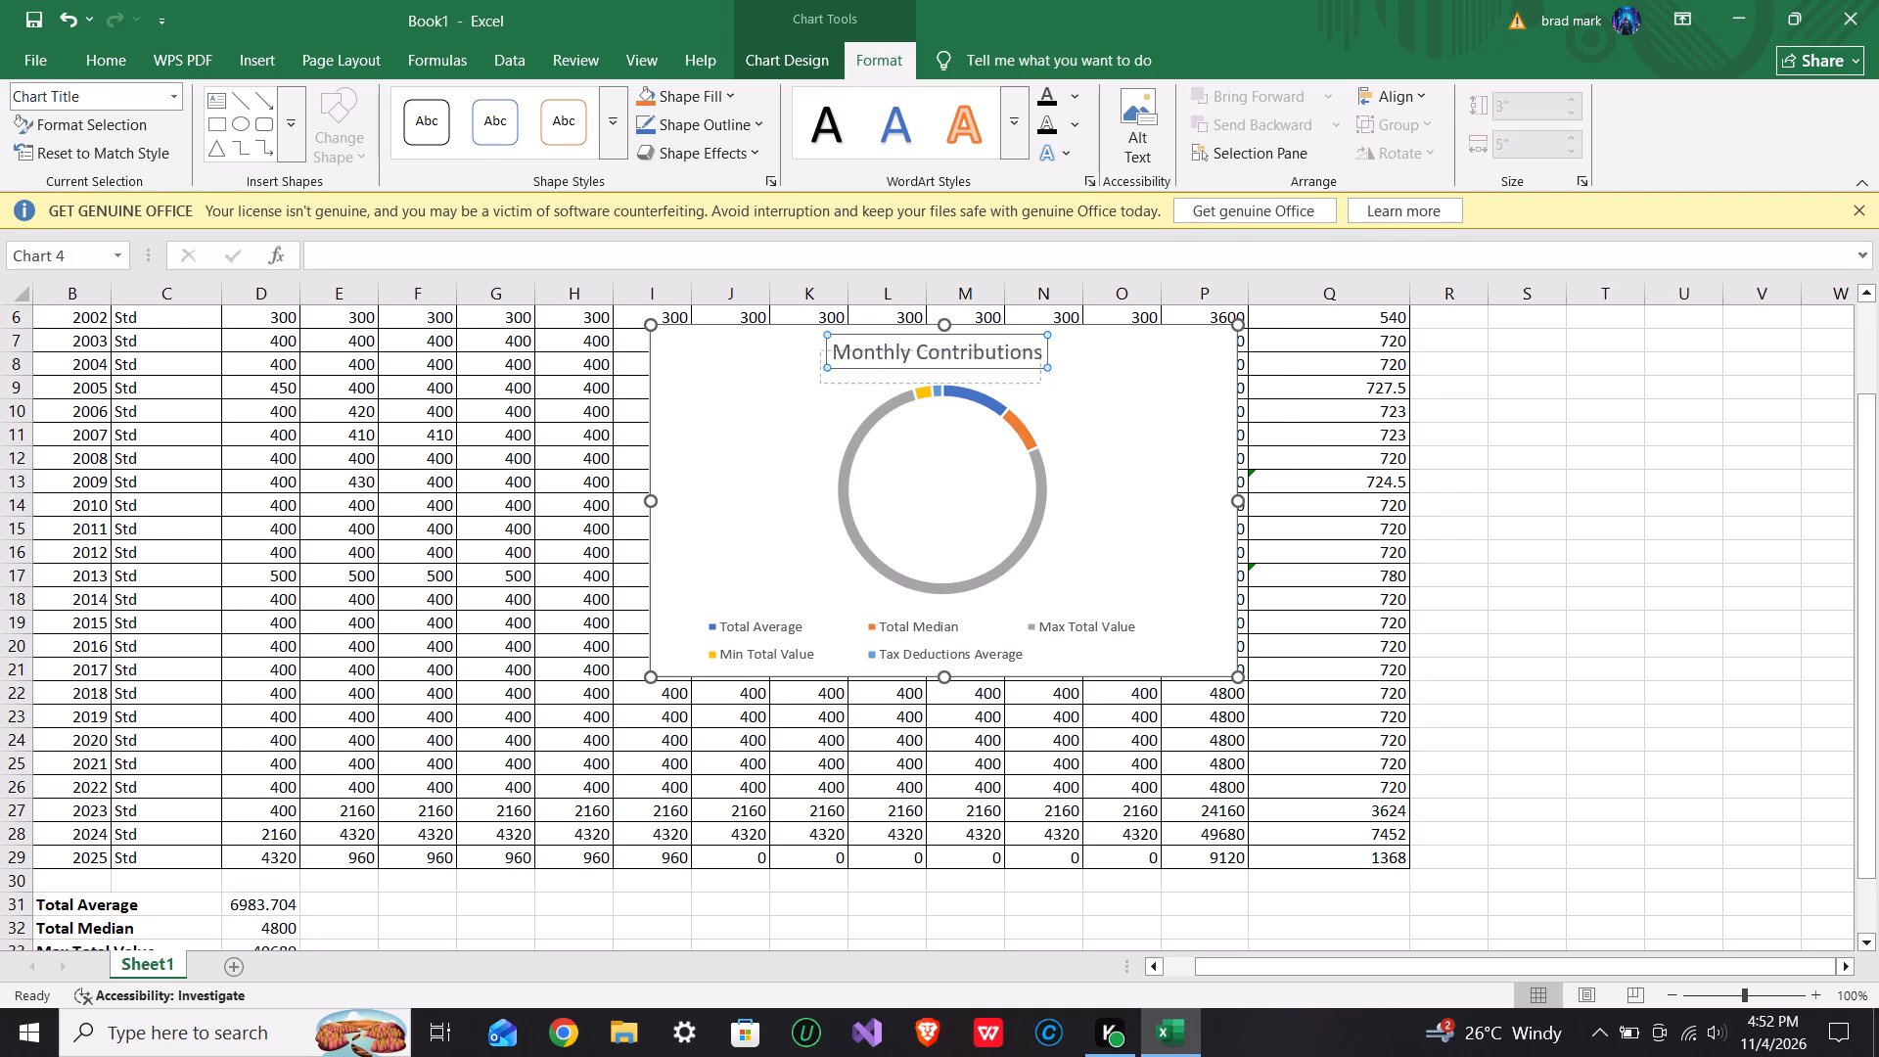
pyautogui.moveTo(986, 349); pyautogui.dragTo(985, 346)
pyautogui.moveTo(985, 347); pyautogui.dragTo(1009, 338)
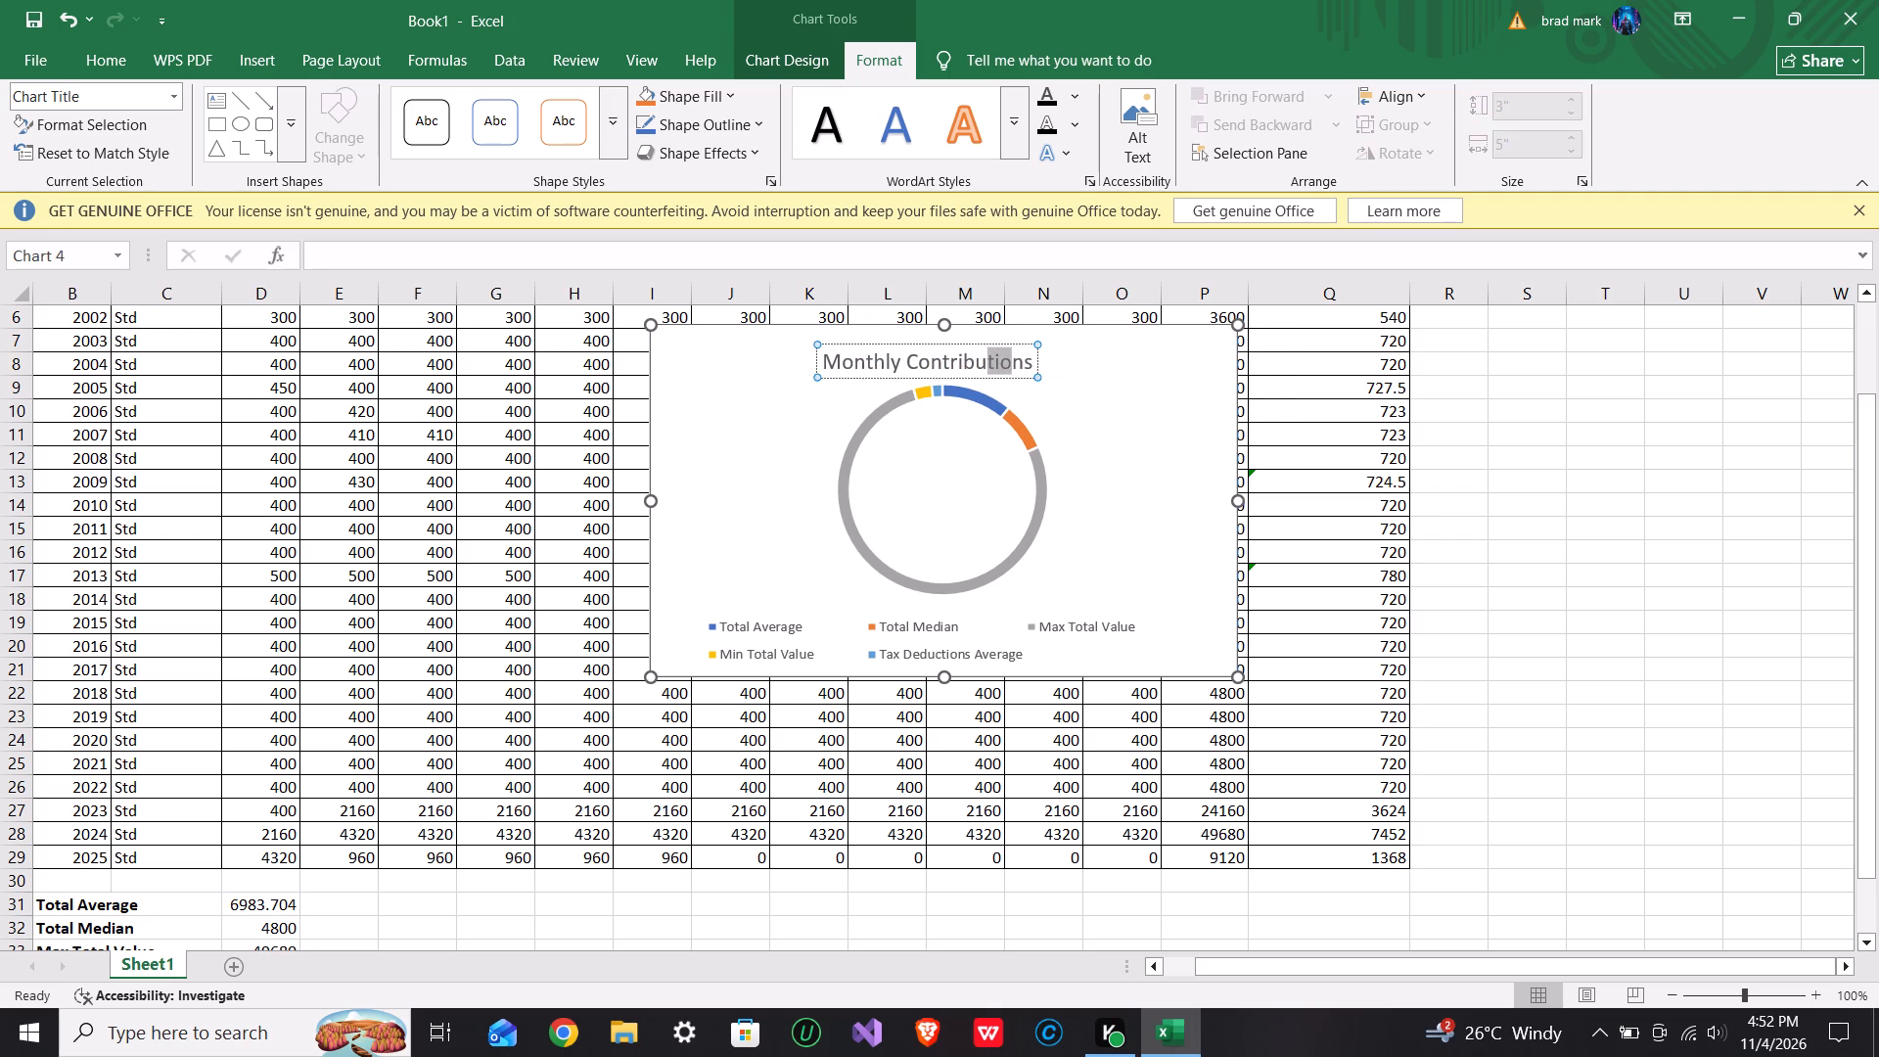
pyautogui.click(1067, 396)
pyautogui.click(941, 346)
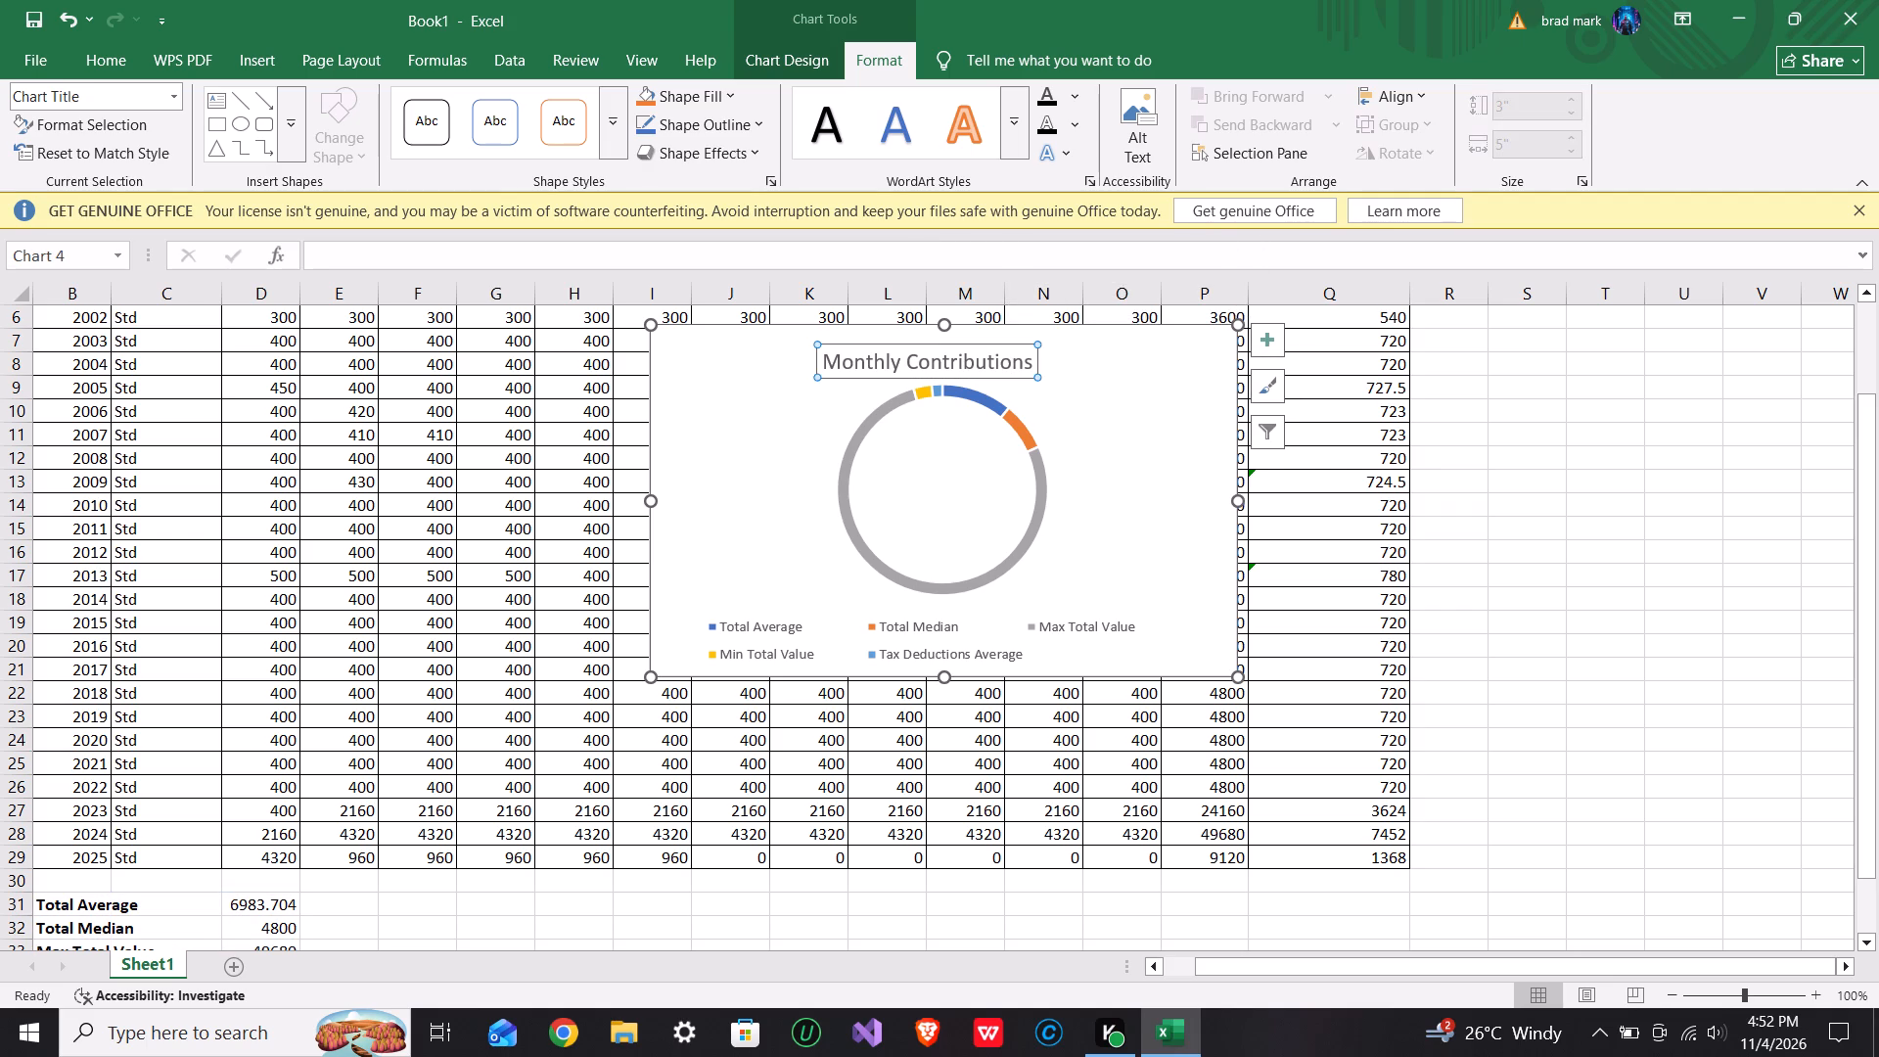
pyautogui.moveTo(908, 346); pyautogui.dragTo(927, 334)
pyautogui.click(927, 334)
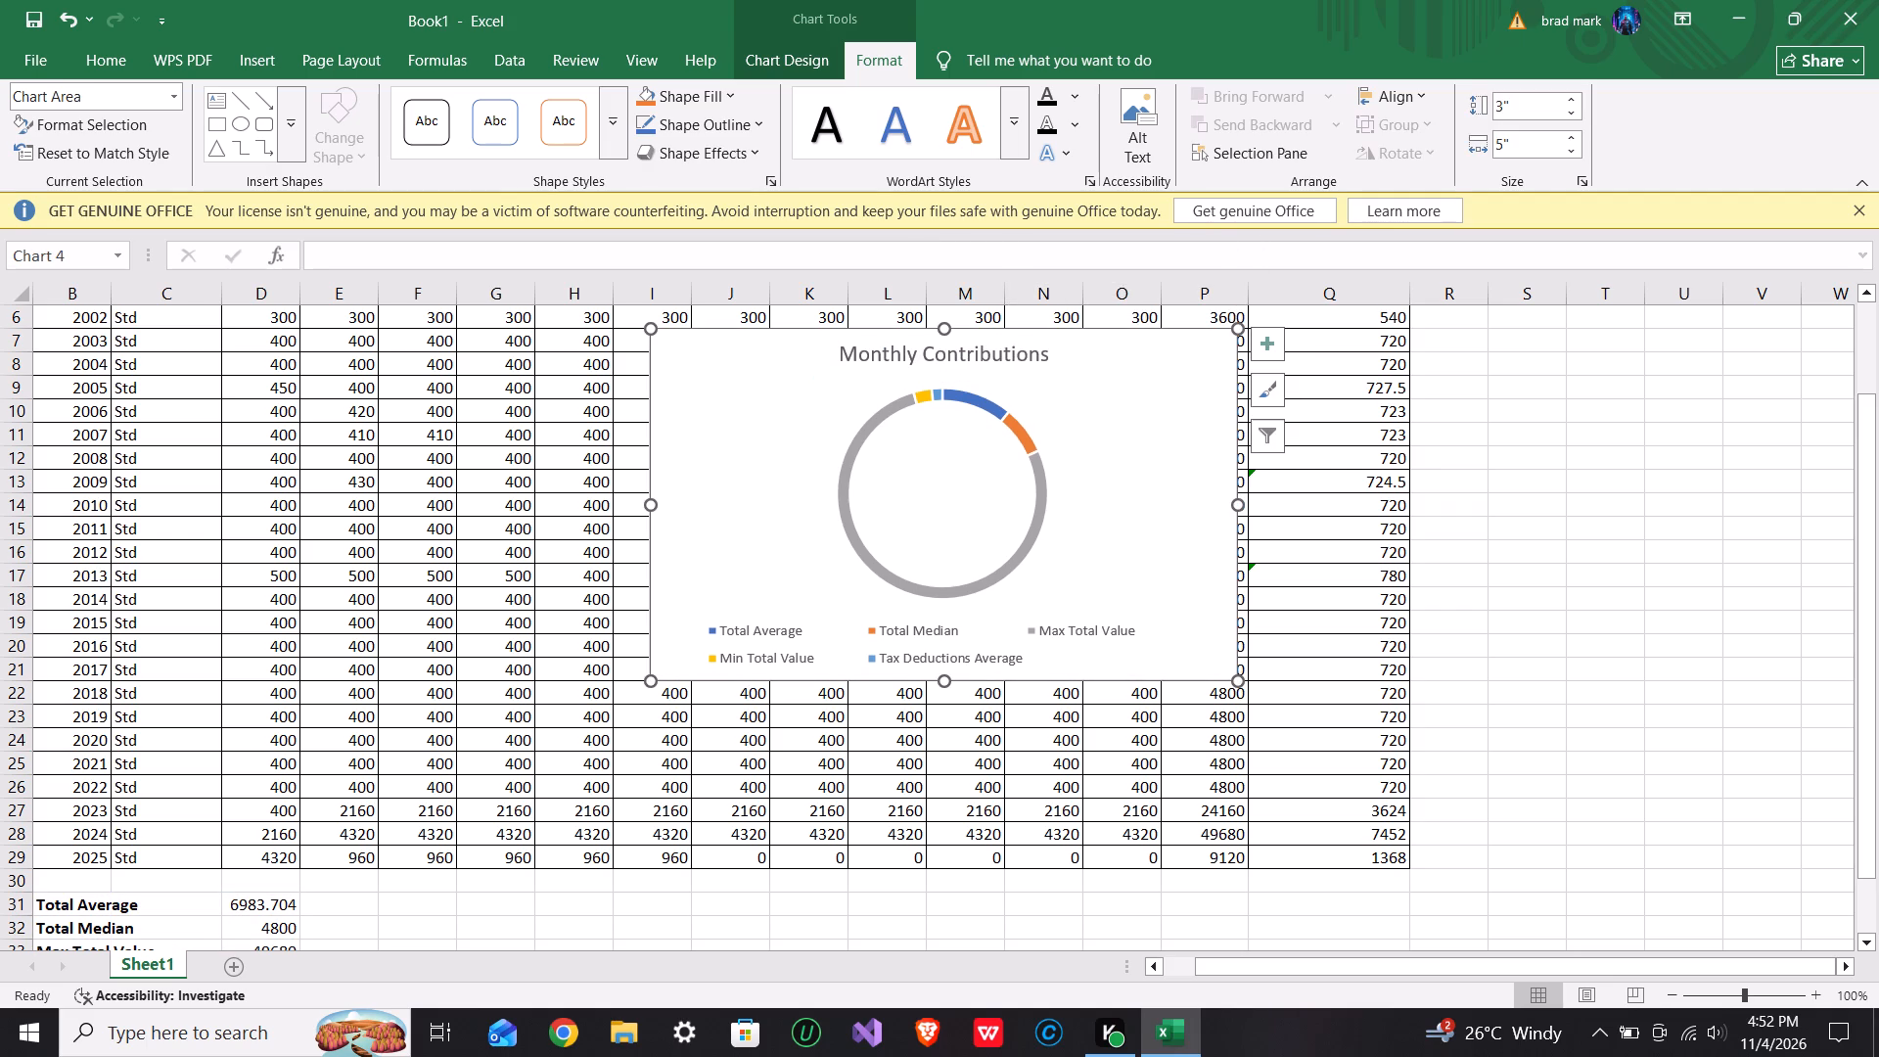
pyautogui.click(975, 359)
pyautogui.moveTo(990, 336); pyautogui.dragTo(987, 345)
pyautogui.click(981, 345)
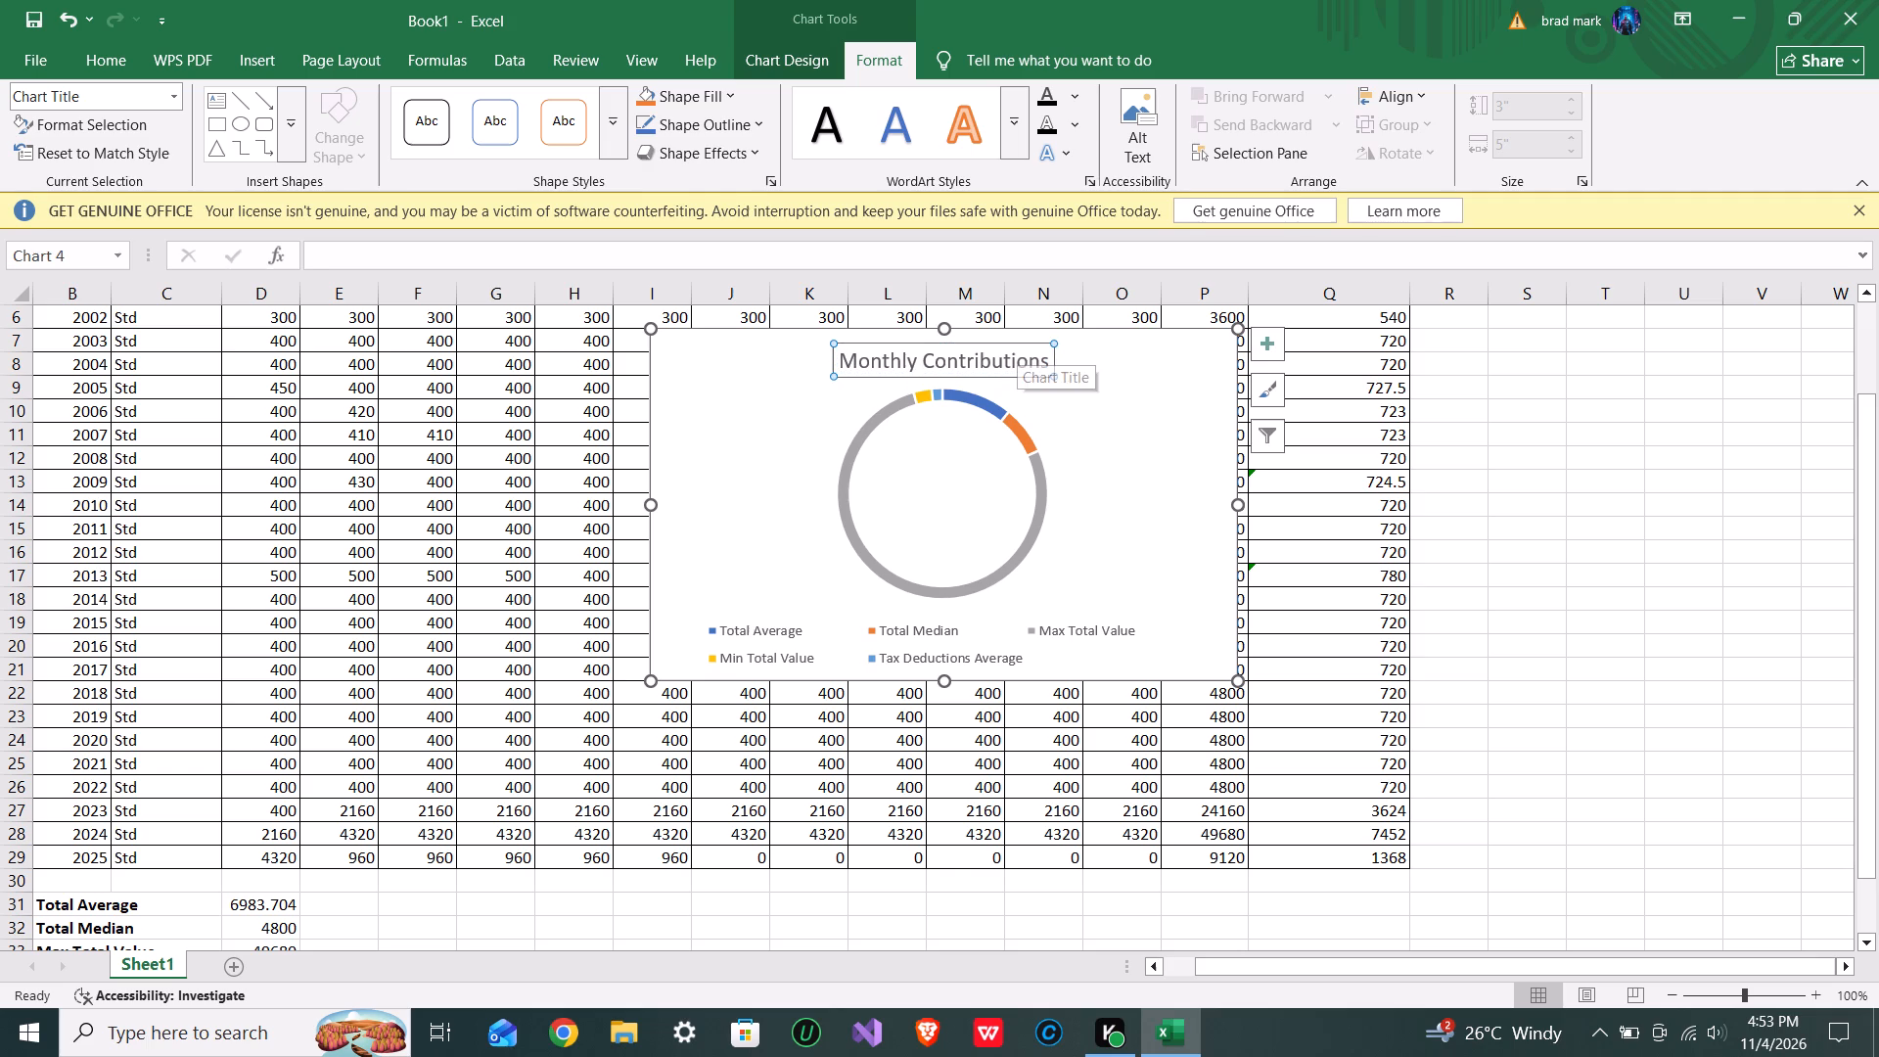
pyautogui.moveTo(1002, 342); pyautogui.dragTo(985, 335)
pyautogui.moveTo(994, 334); pyautogui.dragTo(1003, 344)
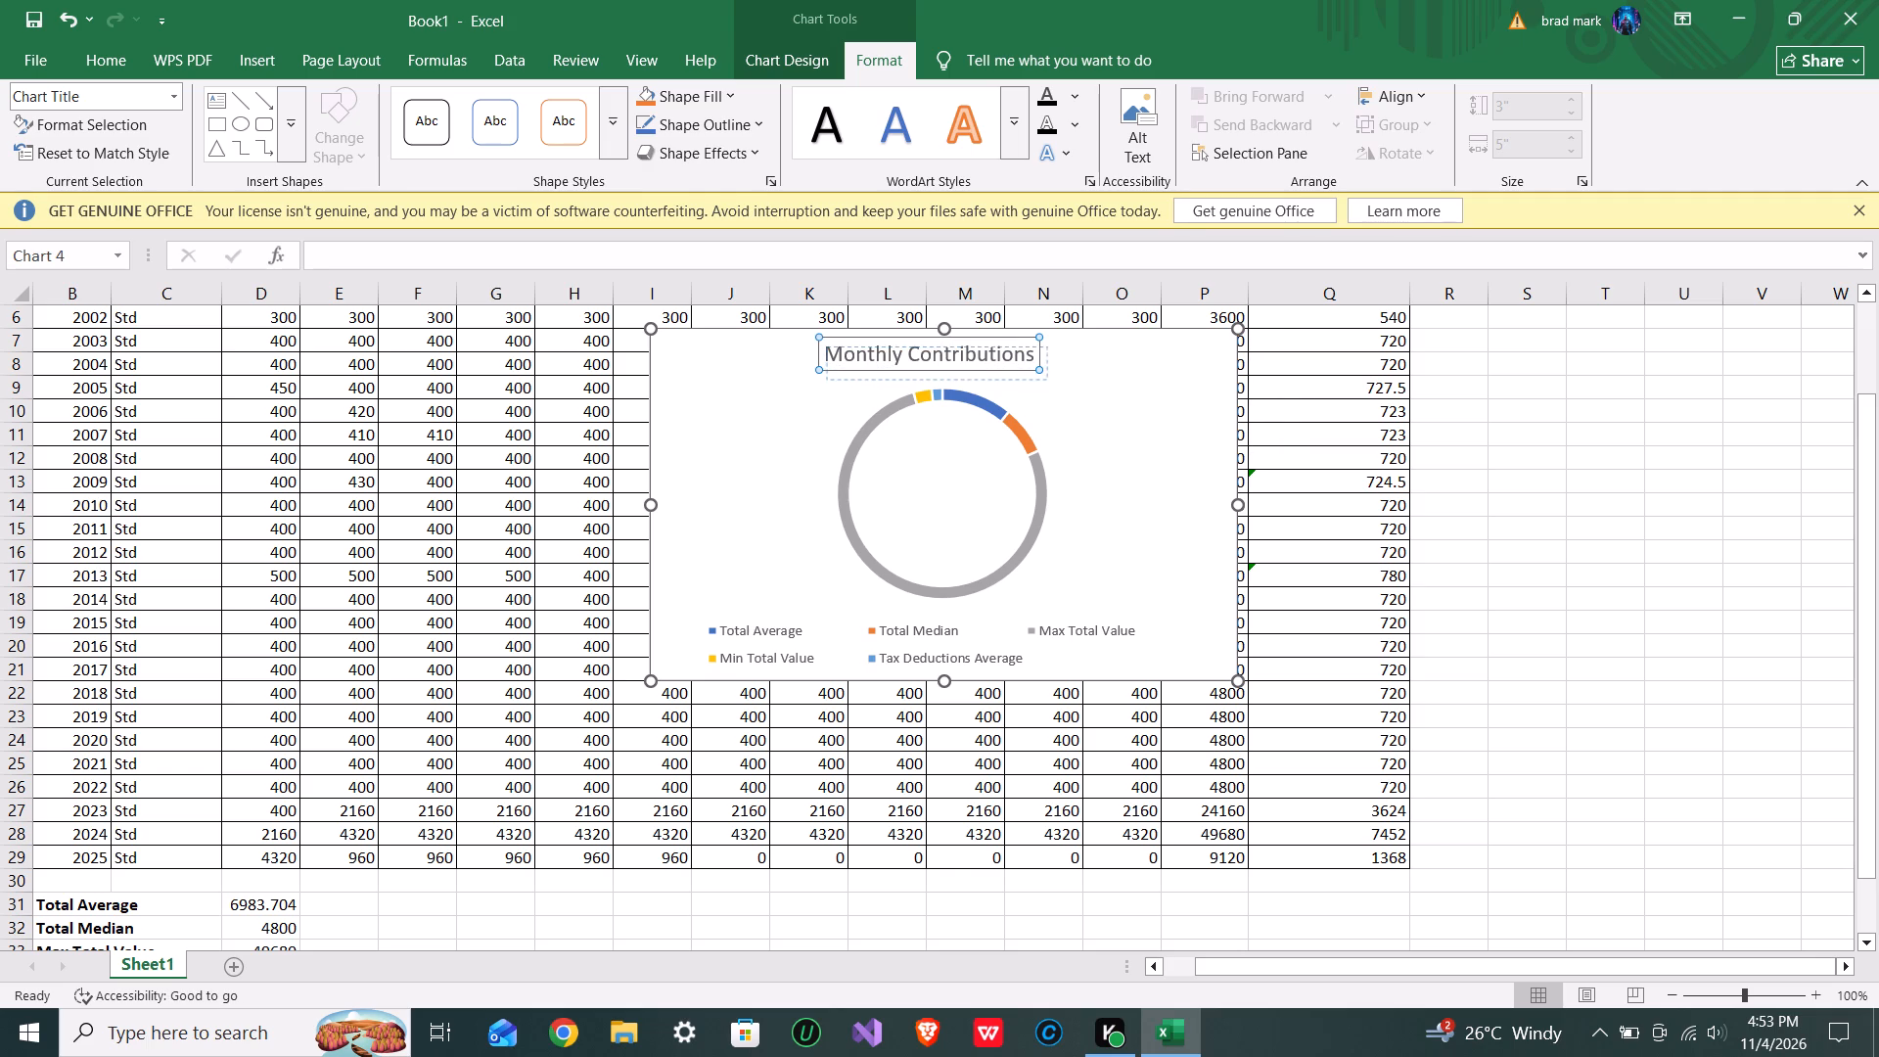
pyautogui.moveTo(1003, 344); pyautogui.dragTo(1010, 344)
pyautogui.click(1011, 344)
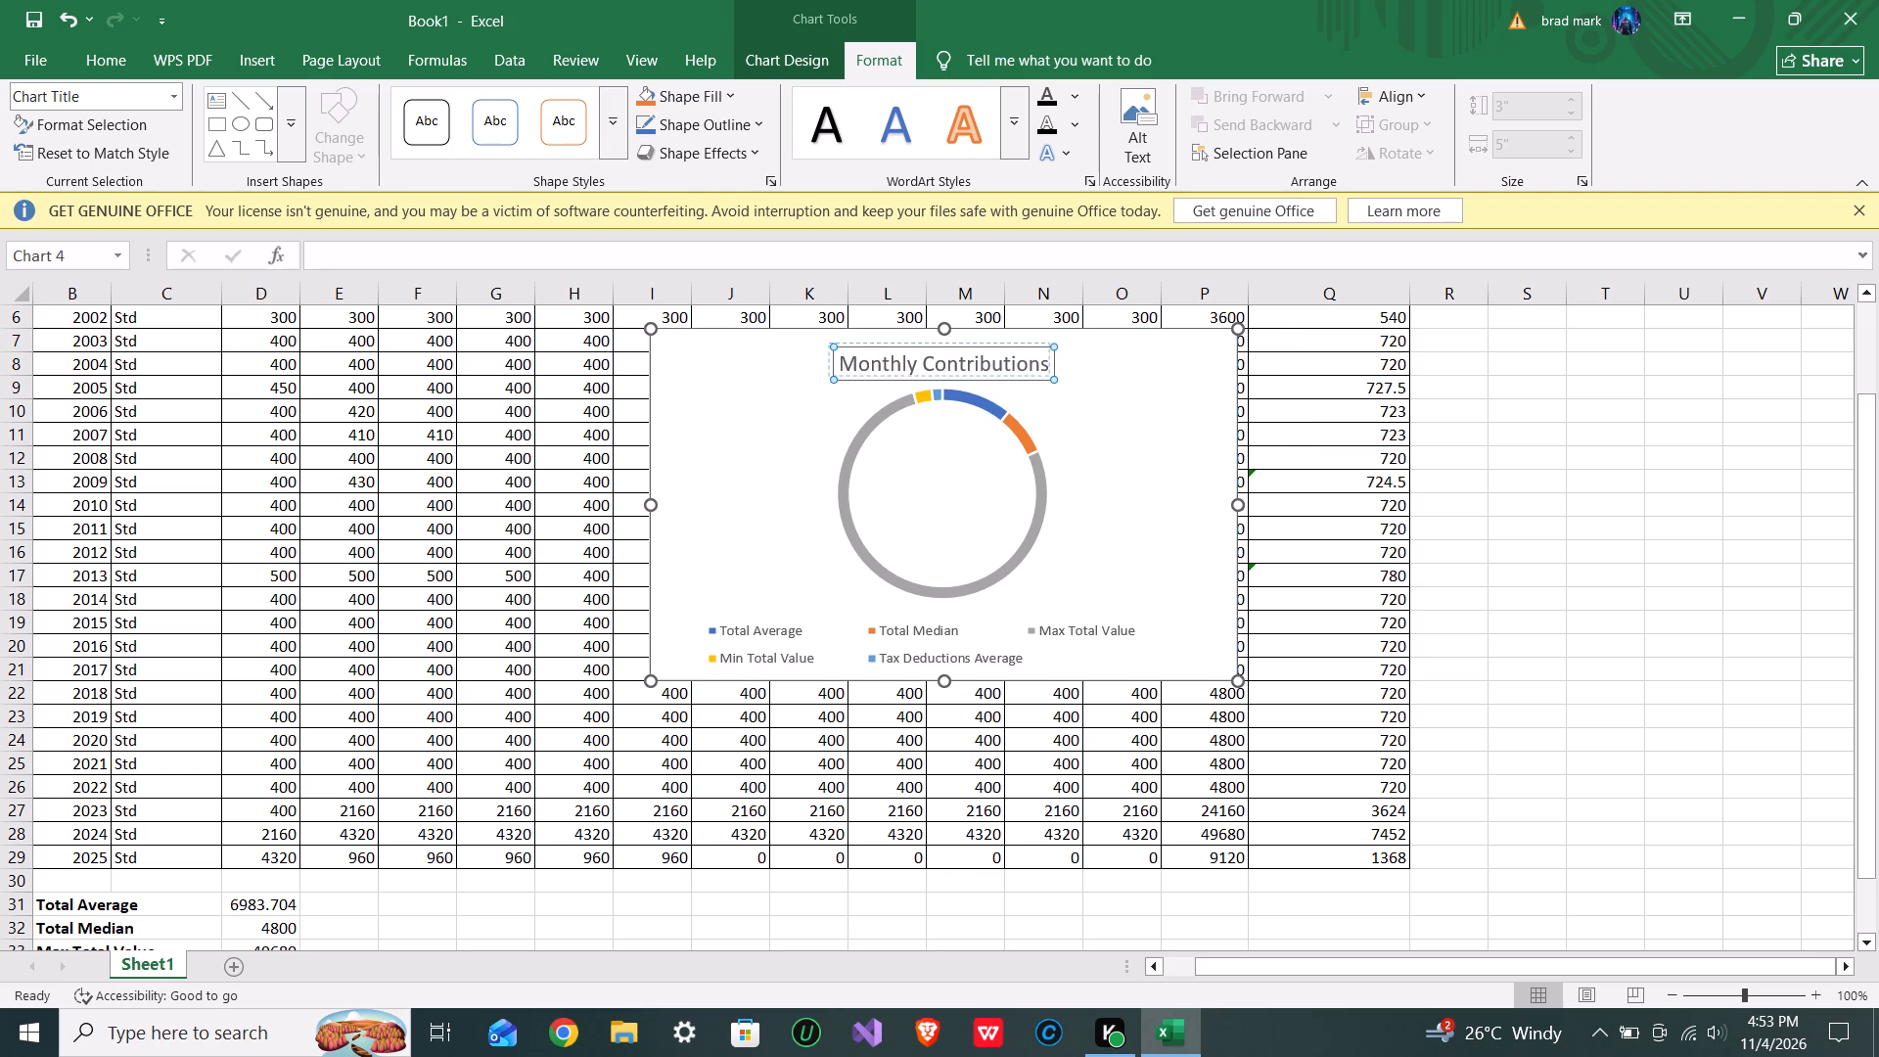
# Shift the doughnut's plot area slightly within the chart so the ring sits under the title.
pyautogui.click(945, 491)
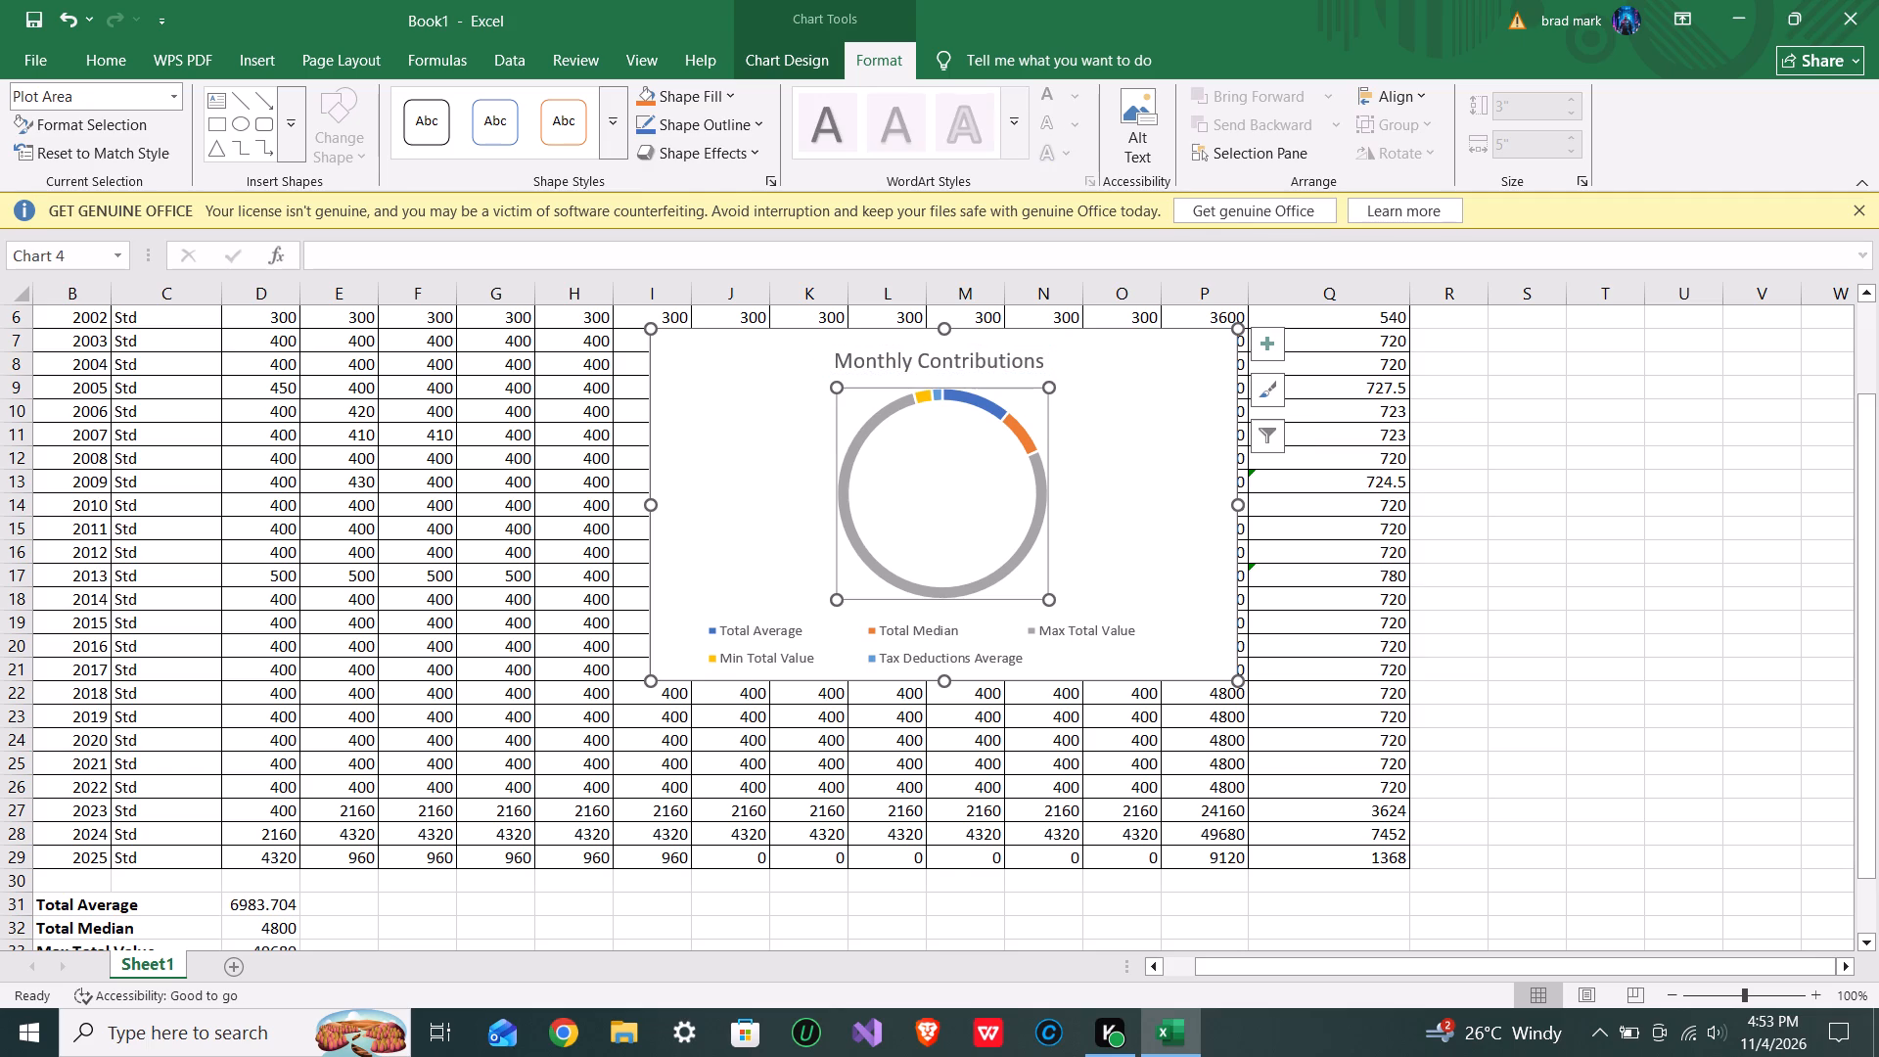
pyautogui.moveTo(947, 458); pyautogui.dragTo(962, 441)
pyautogui.moveTo(977, 441); pyautogui.dragTo(945, 461)
pyautogui.moveTo(931, 460); pyautogui.dragTo(935, 456)
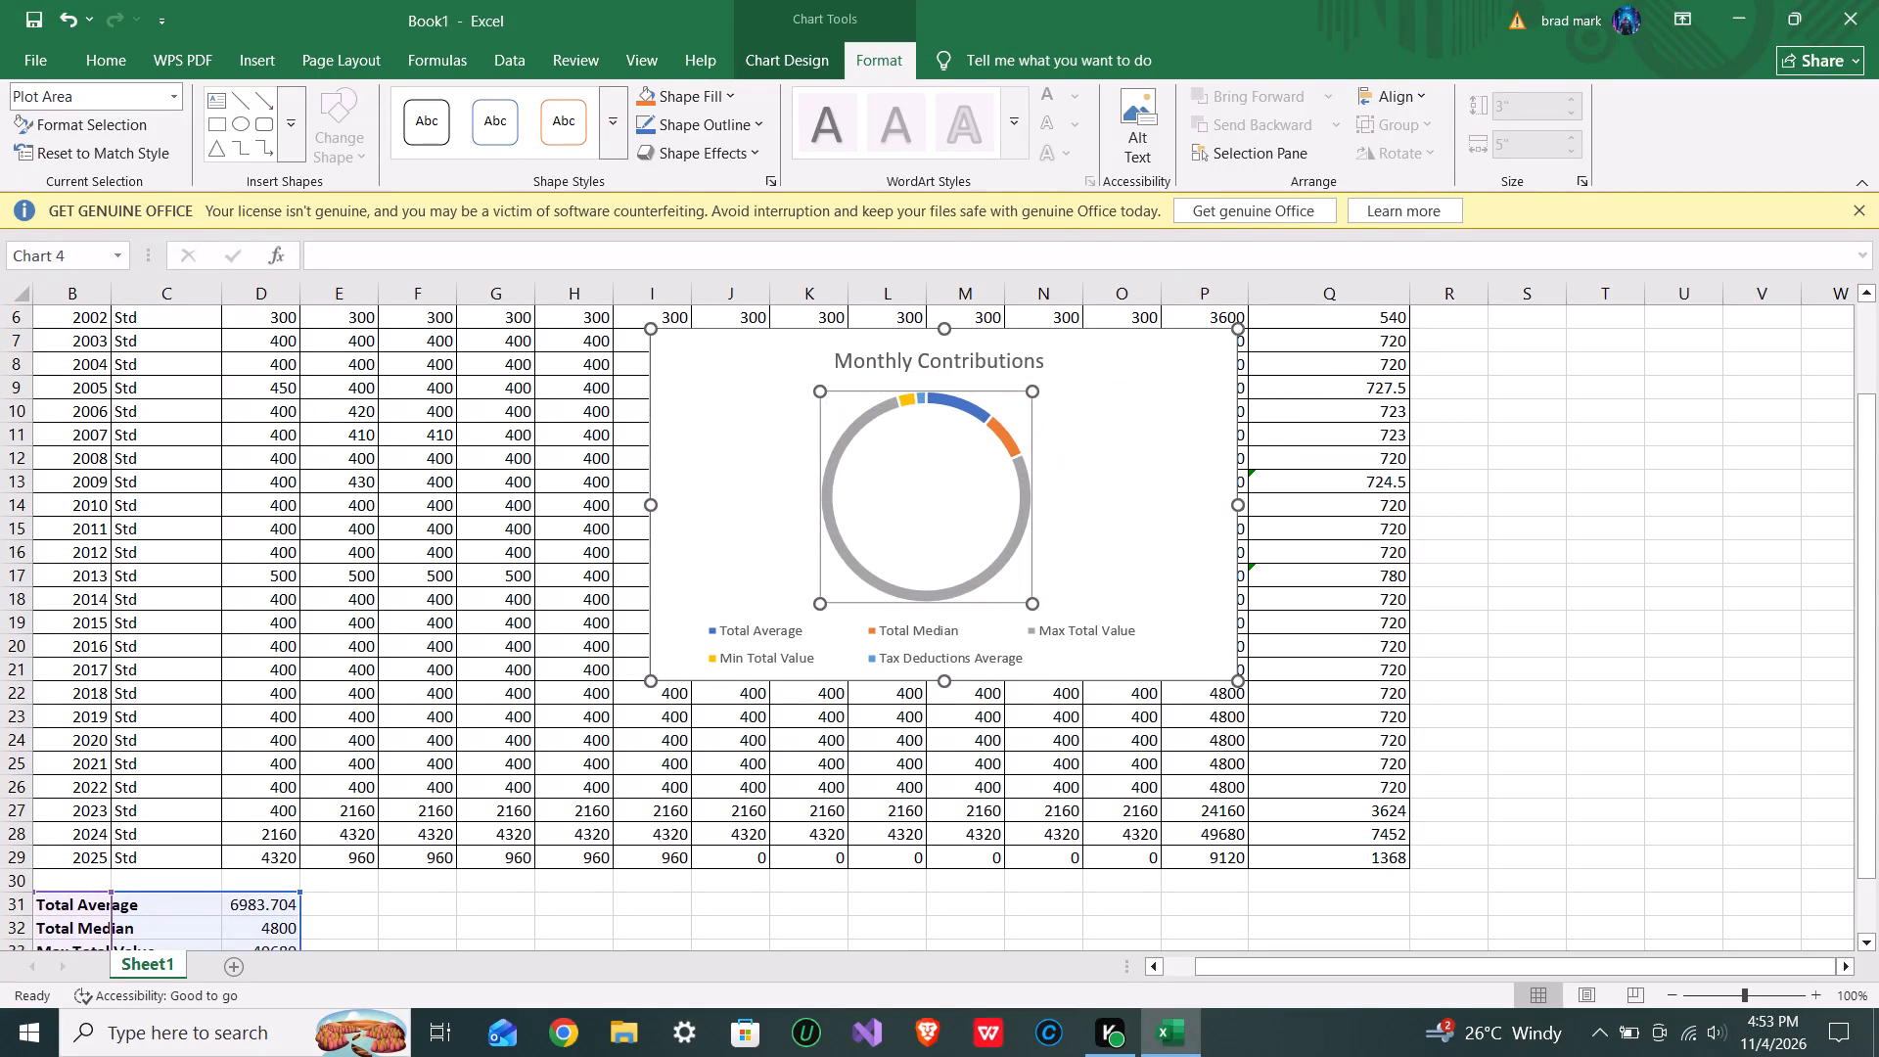
pyautogui.moveTo(935, 456); pyautogui.dragTo(940, 456)
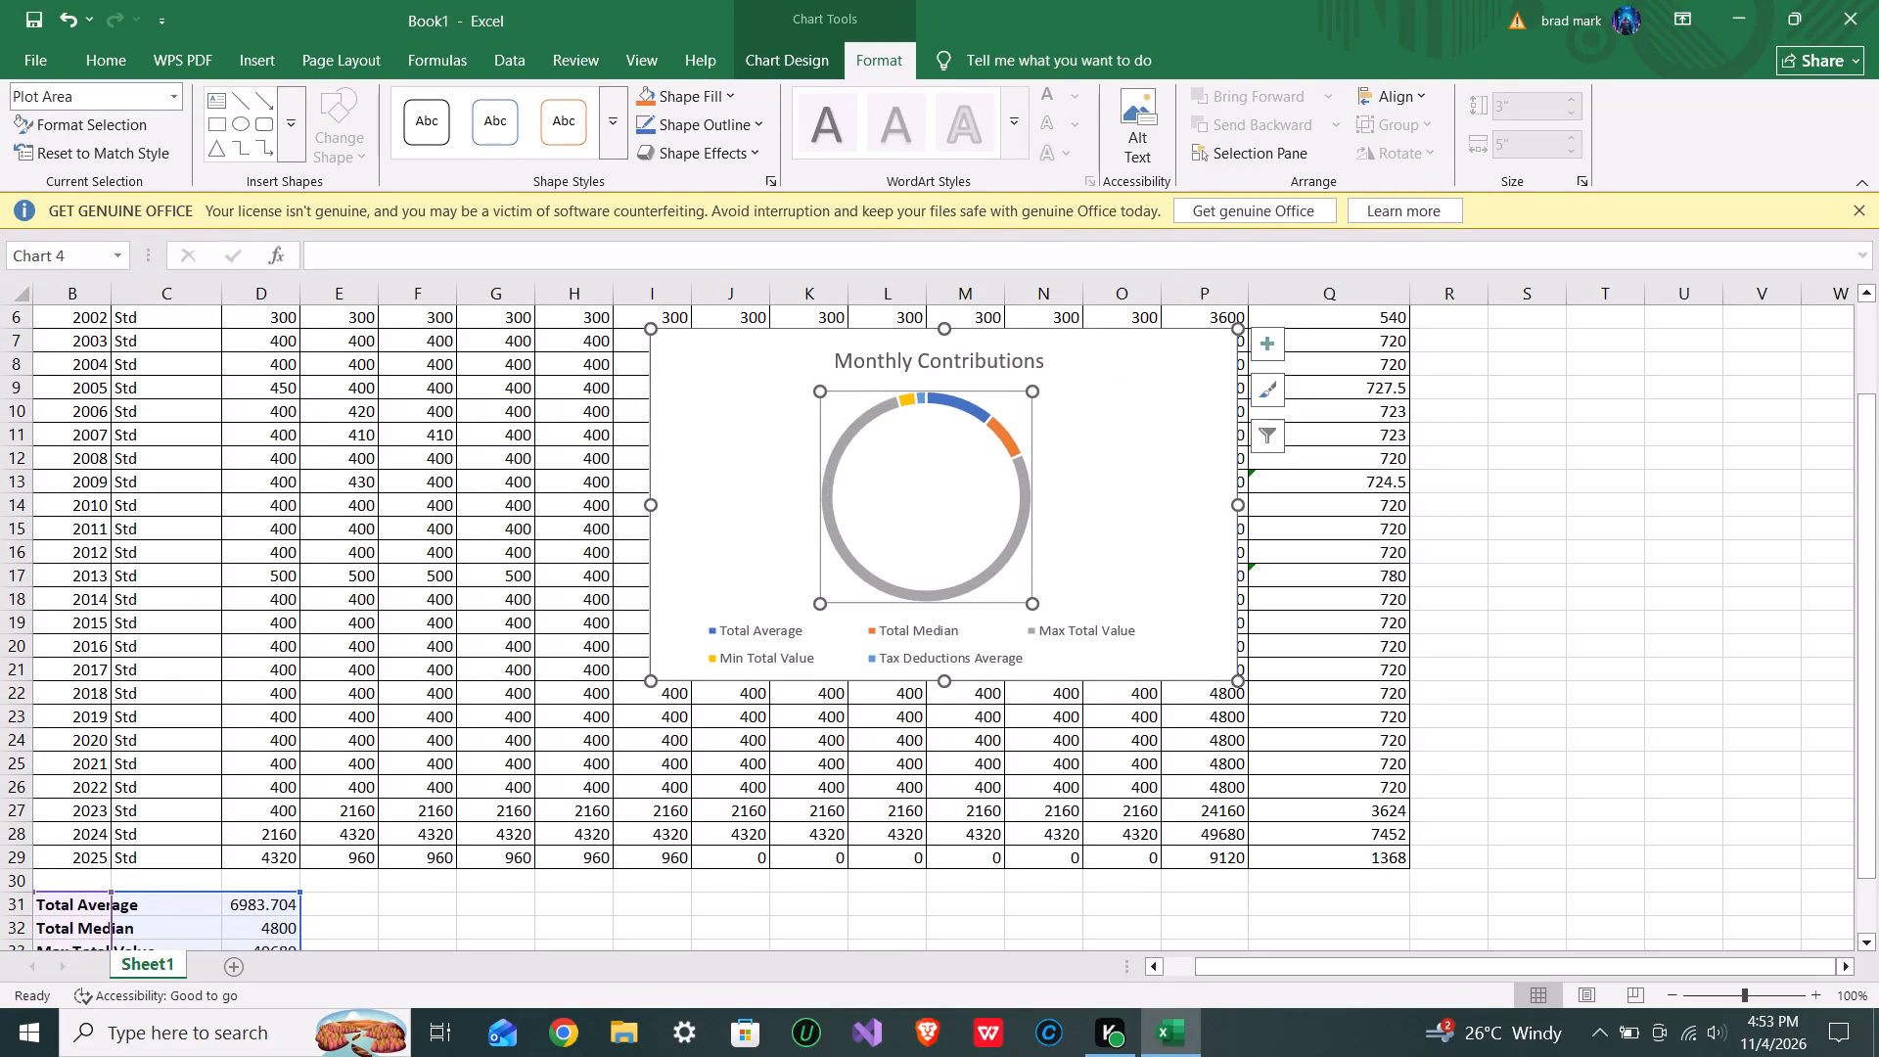
pyautogui.click(1013, 438)
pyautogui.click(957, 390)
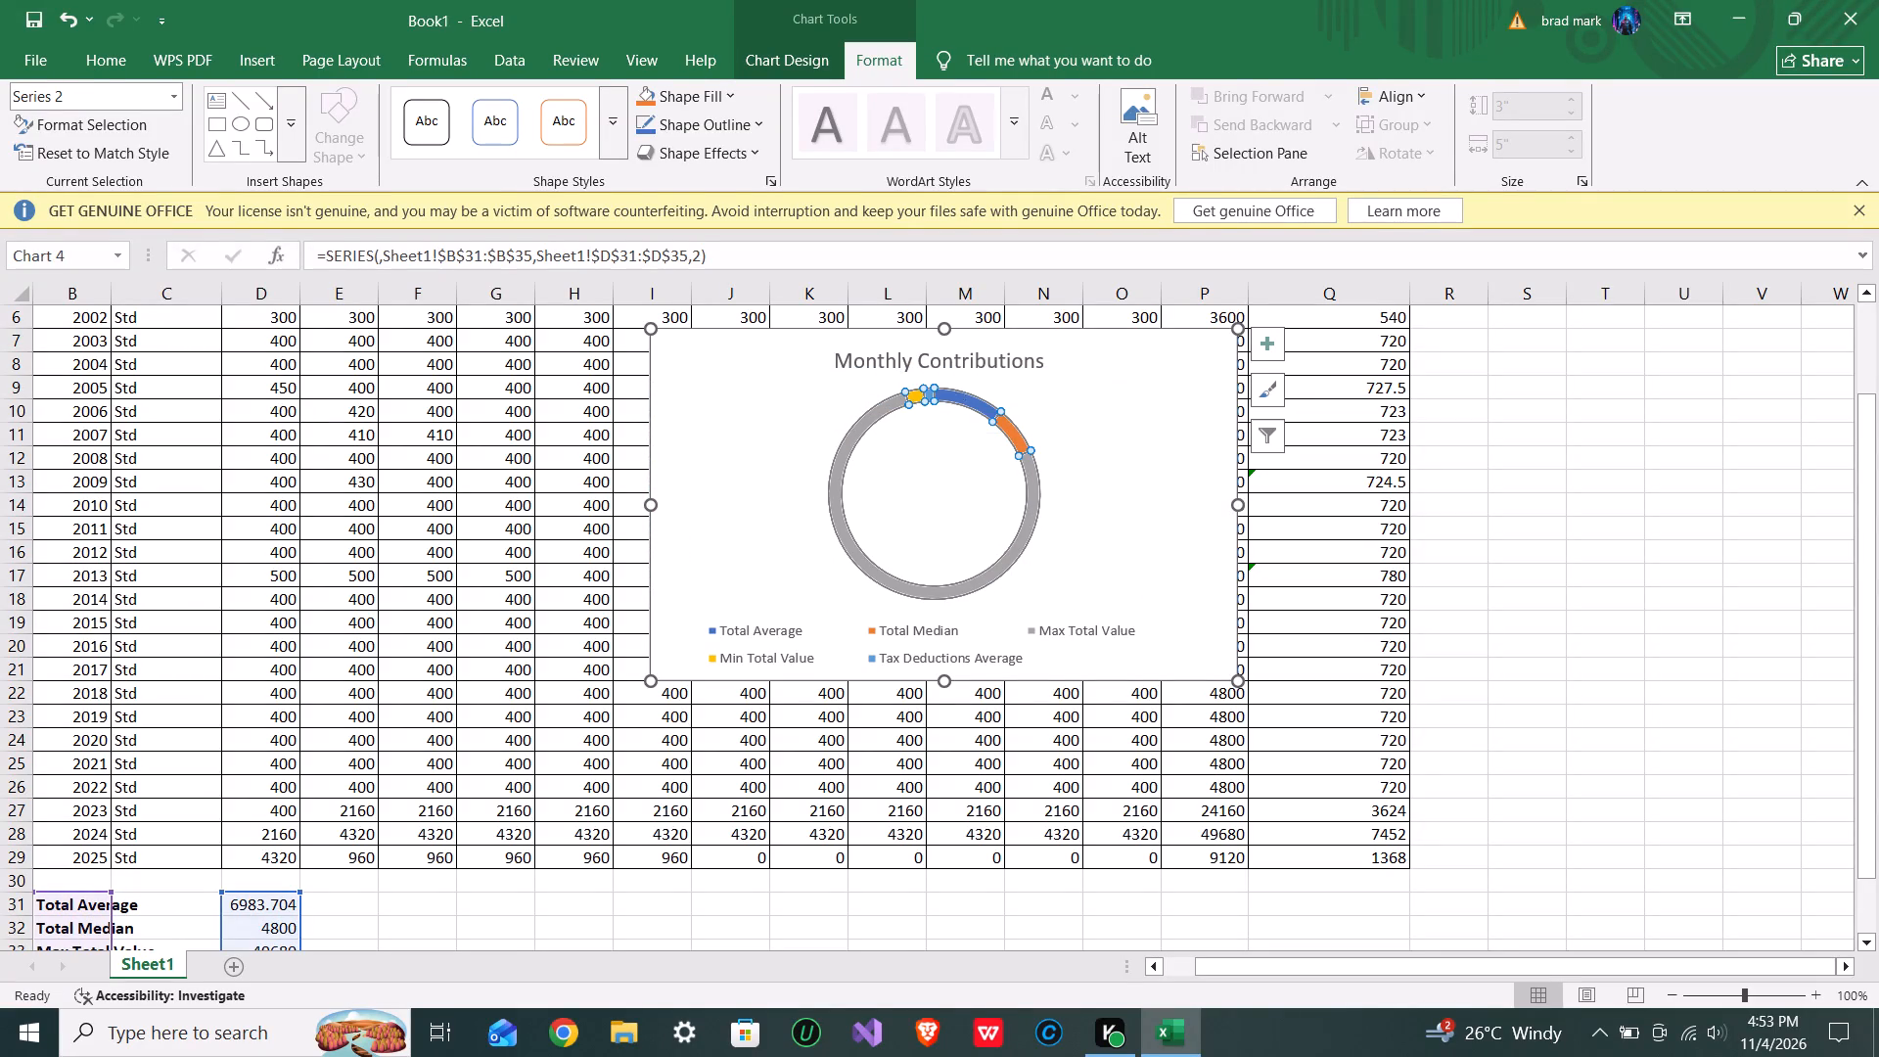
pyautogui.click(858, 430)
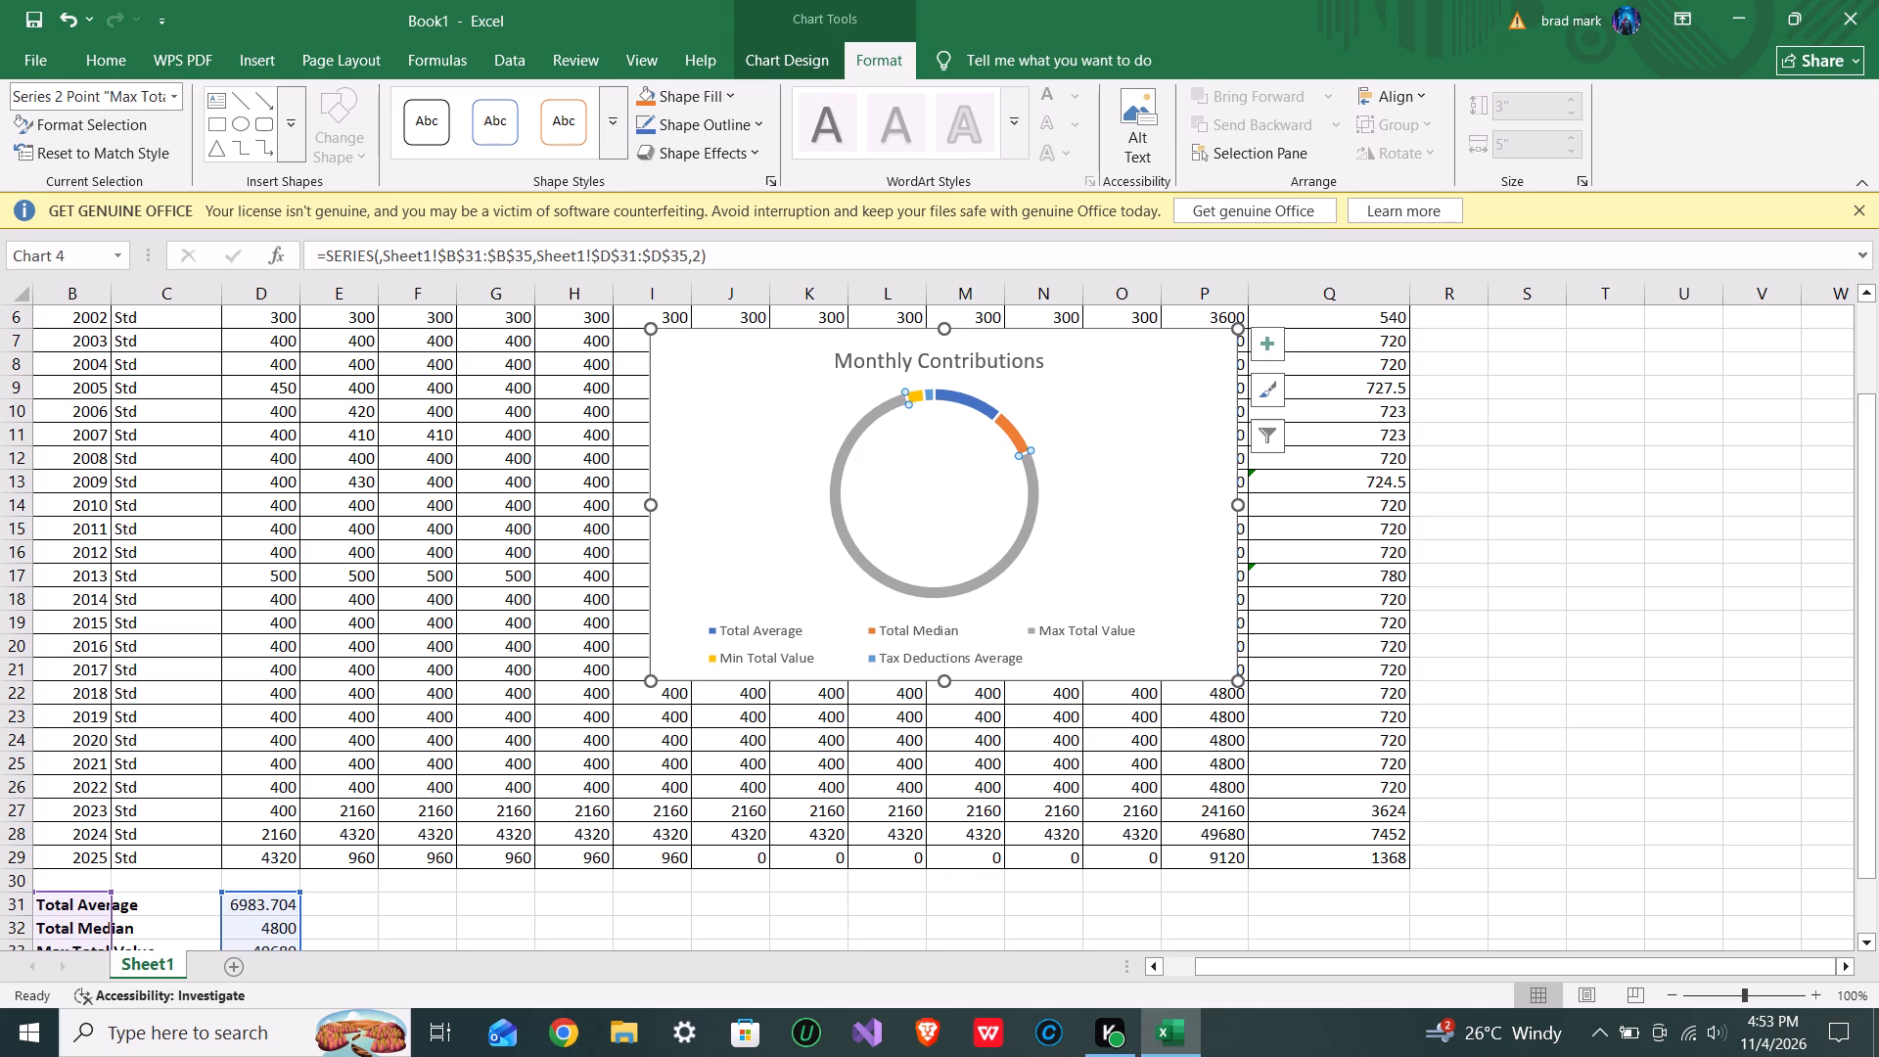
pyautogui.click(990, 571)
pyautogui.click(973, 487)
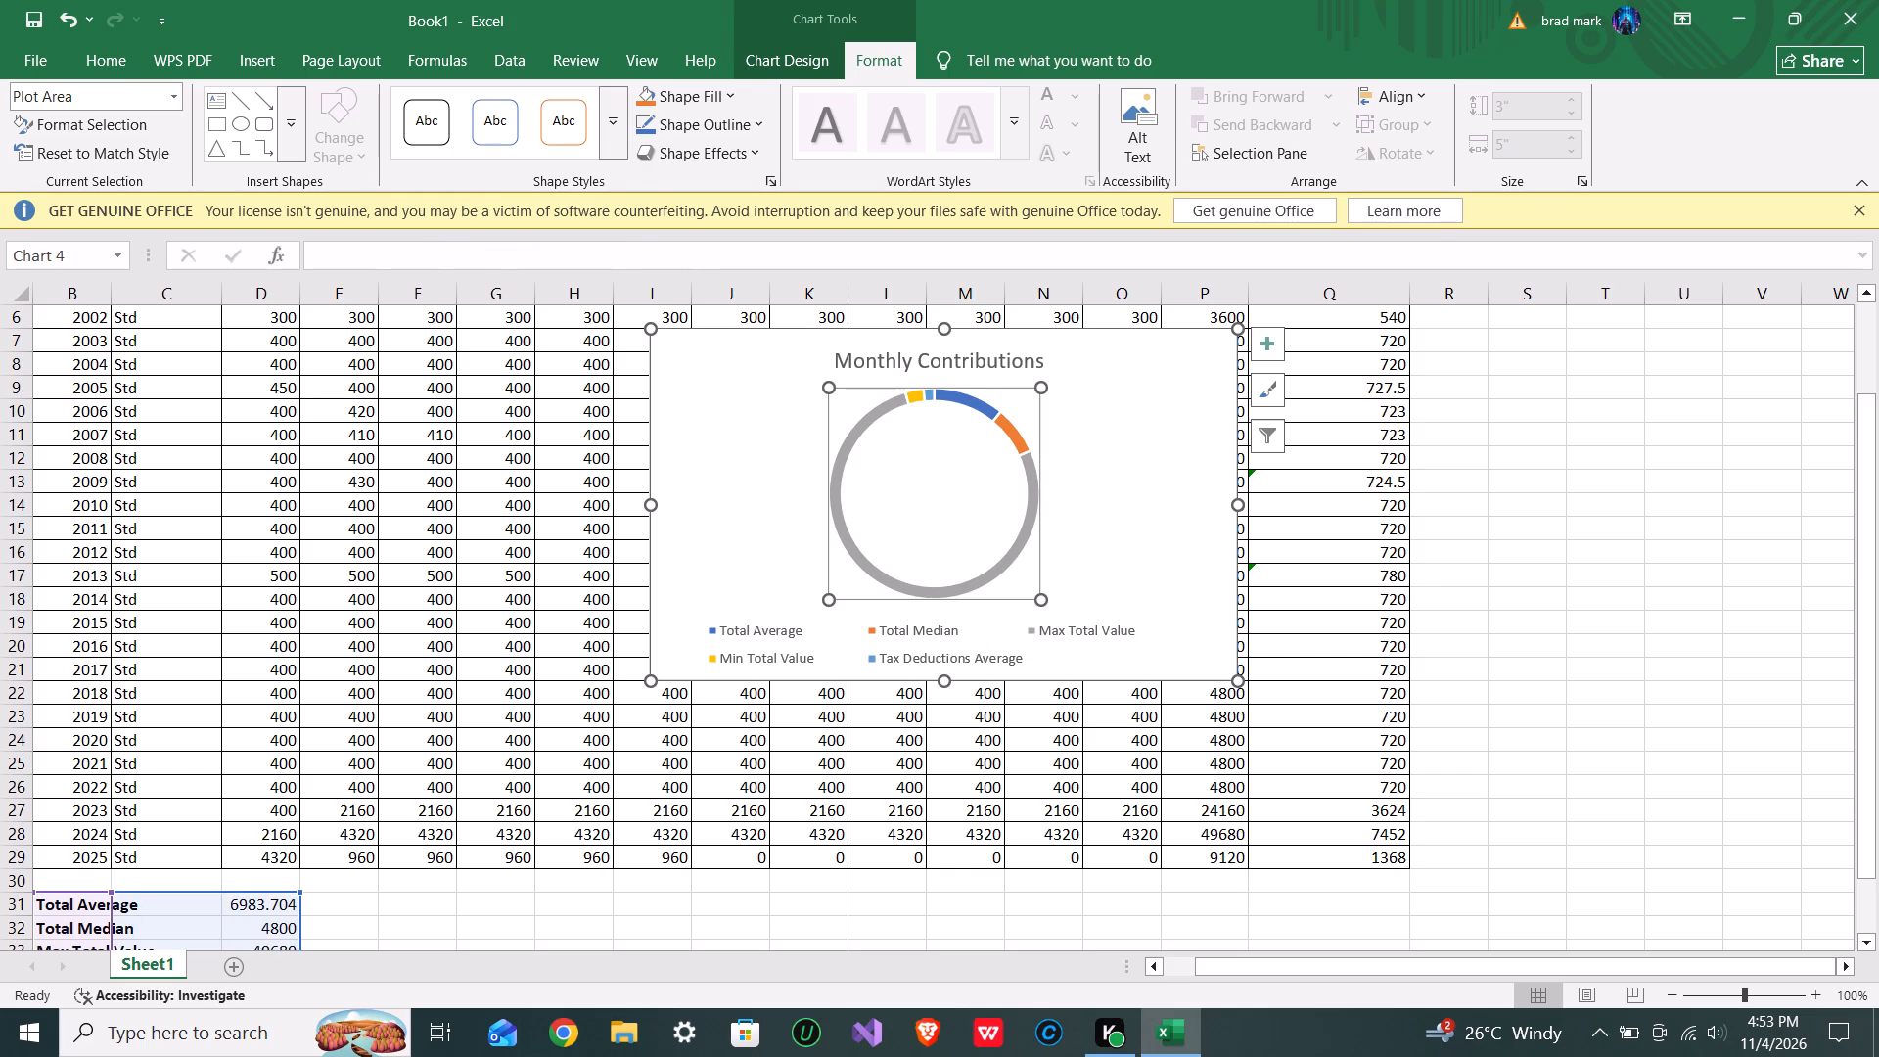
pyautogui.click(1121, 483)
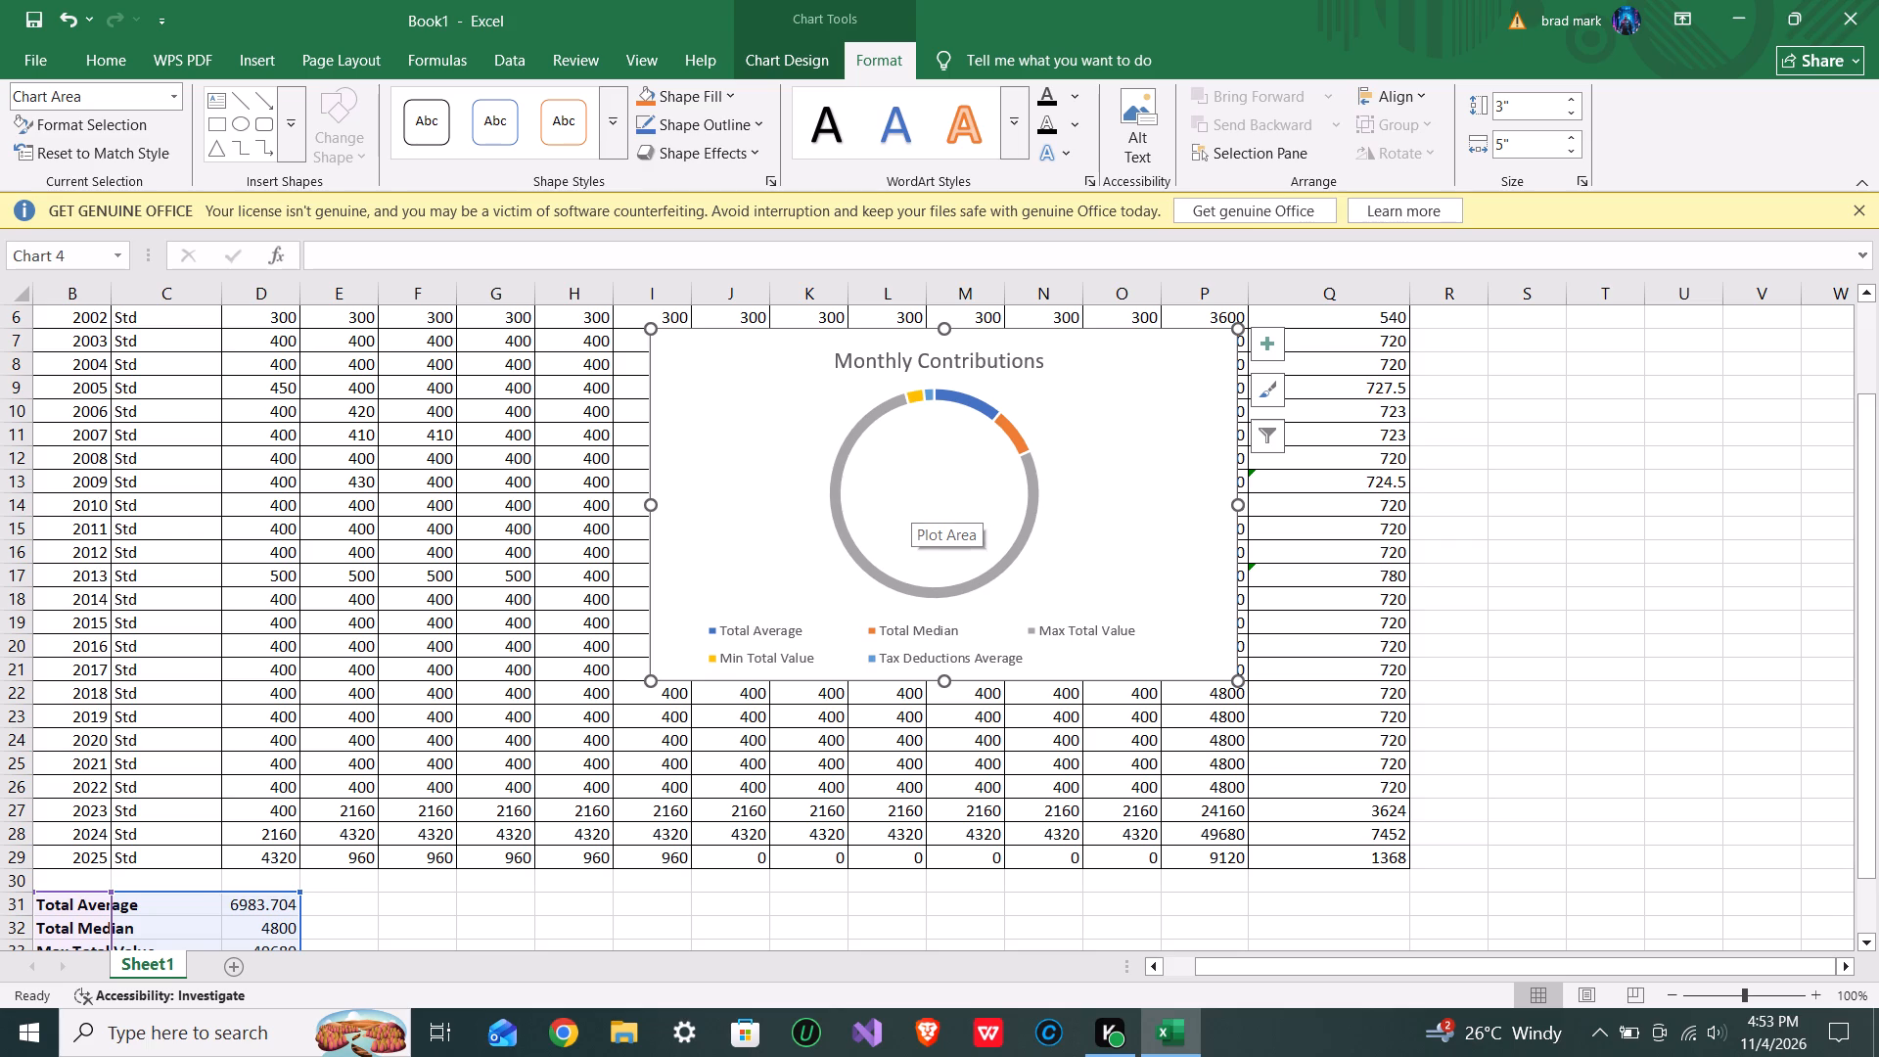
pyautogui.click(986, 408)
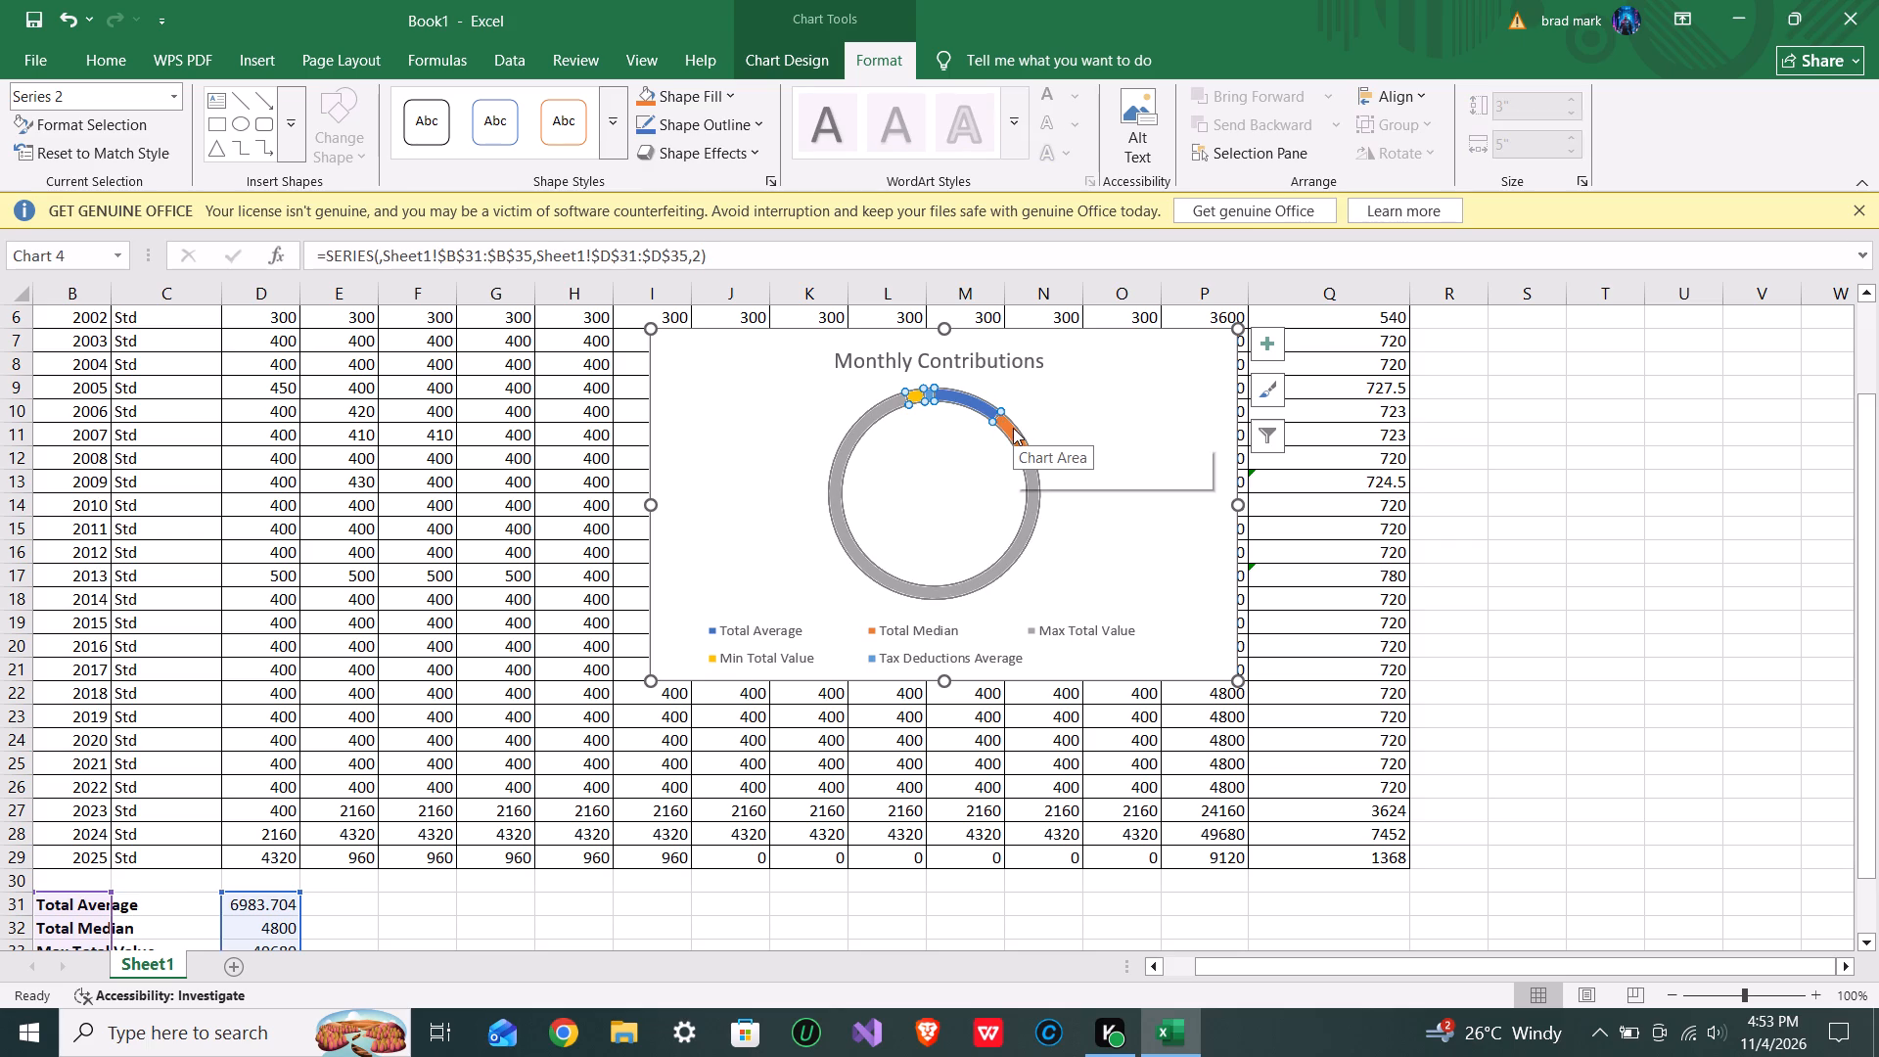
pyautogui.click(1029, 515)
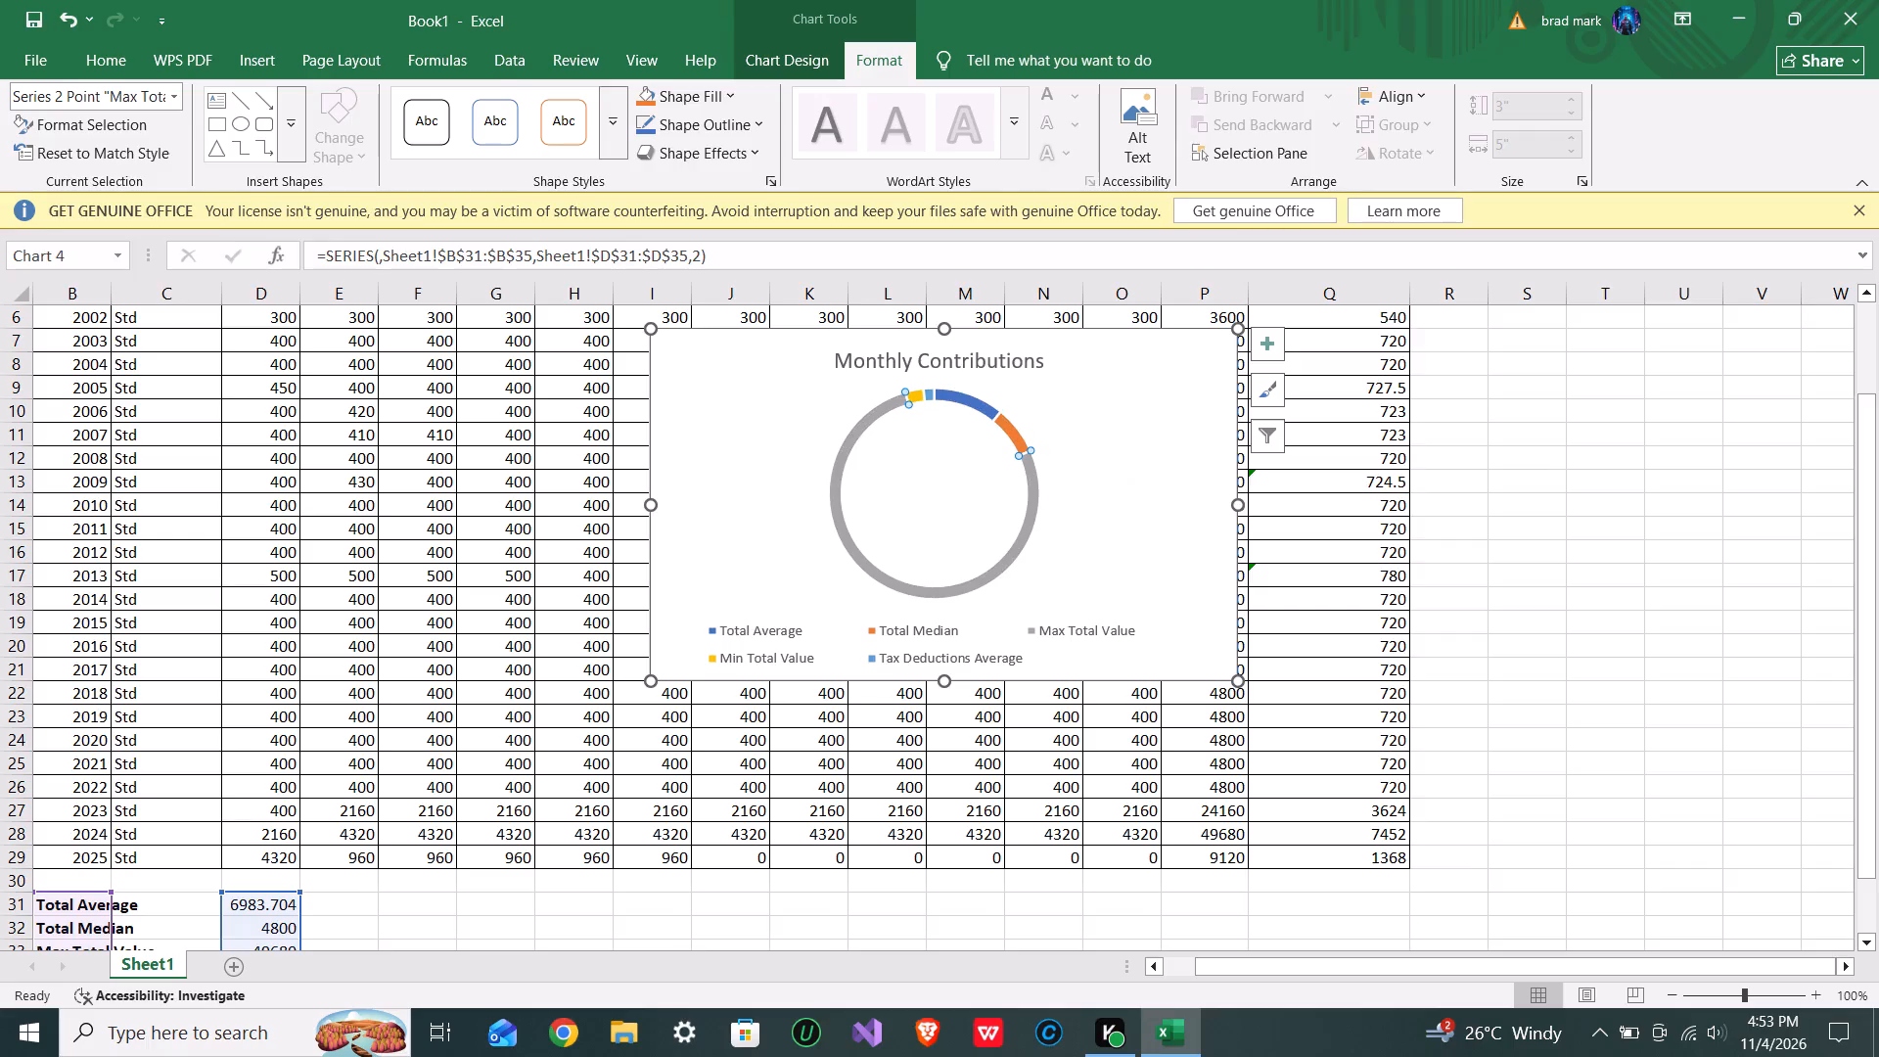
# Save the workbook to the Desktop folder as Excel2.xlsx.
pyautogui.click(33, 57)
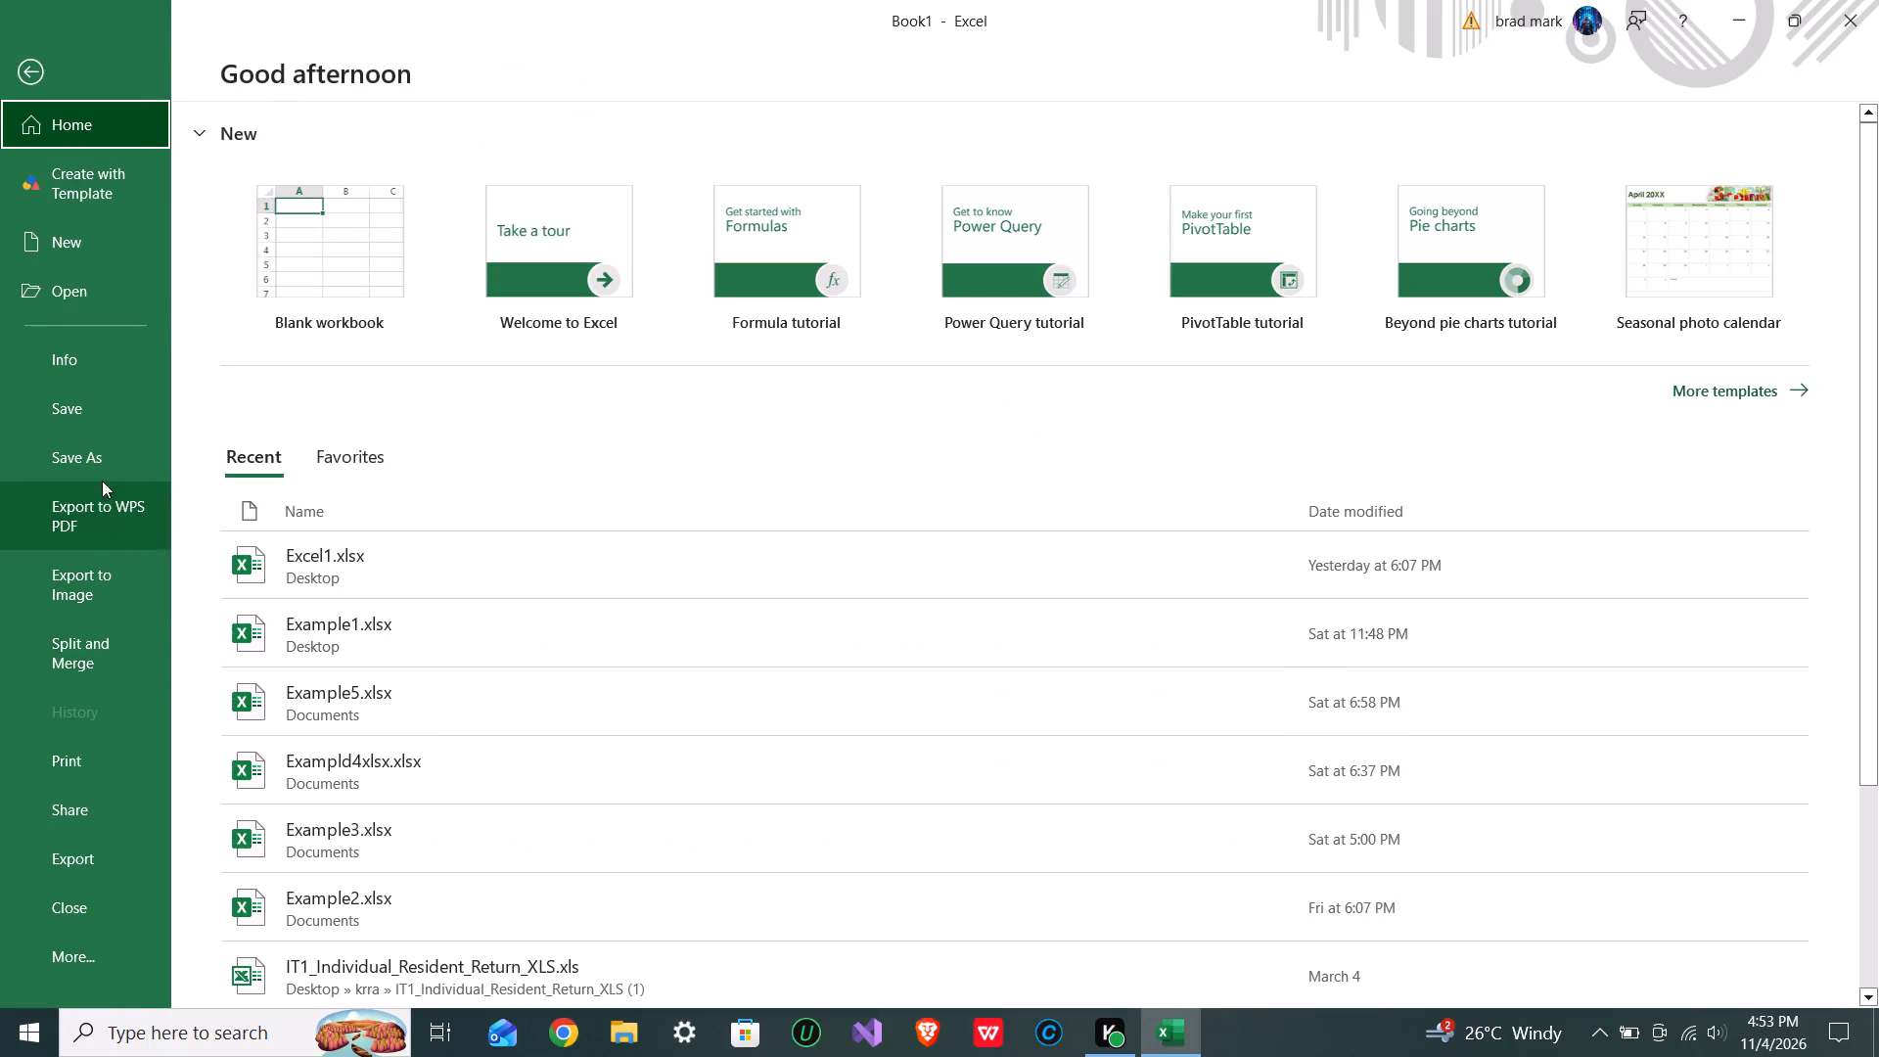
pyautogui.click(99, 461)
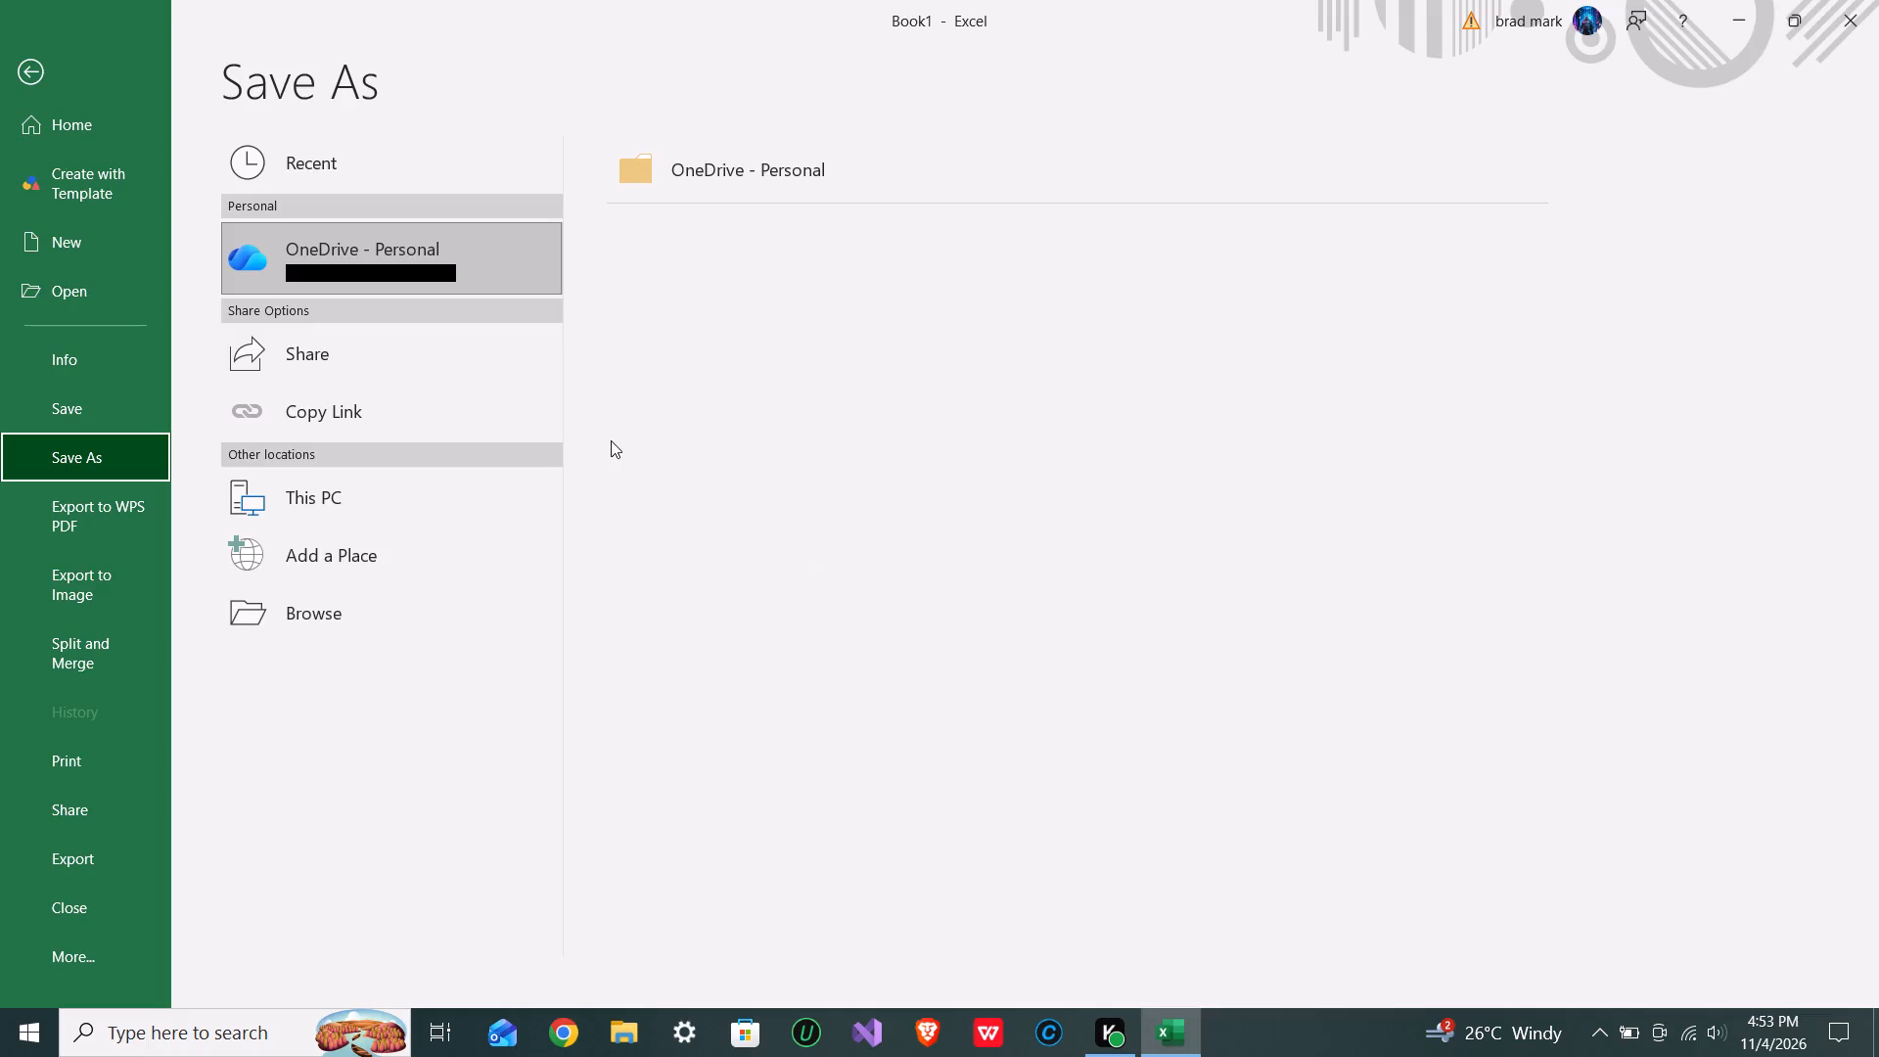
pyautogui.click(363, 594)
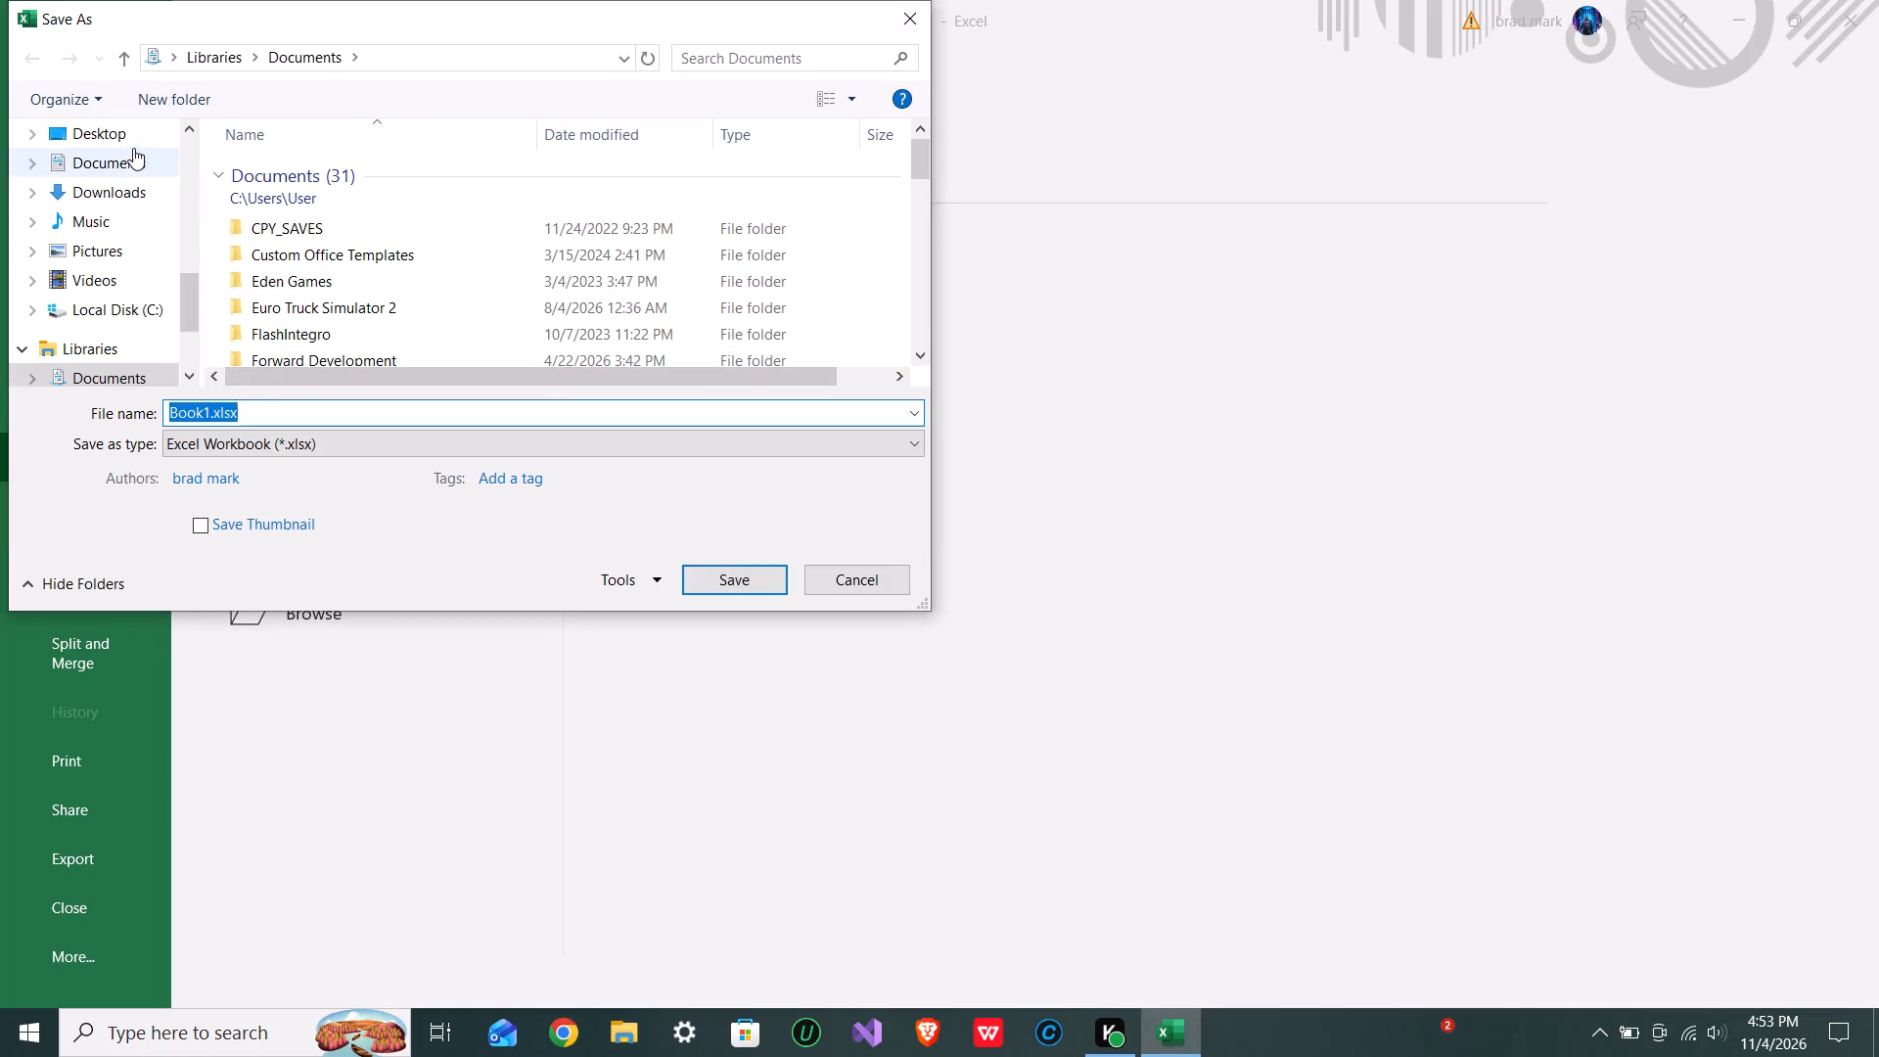
pyautogui.click(120, 135)
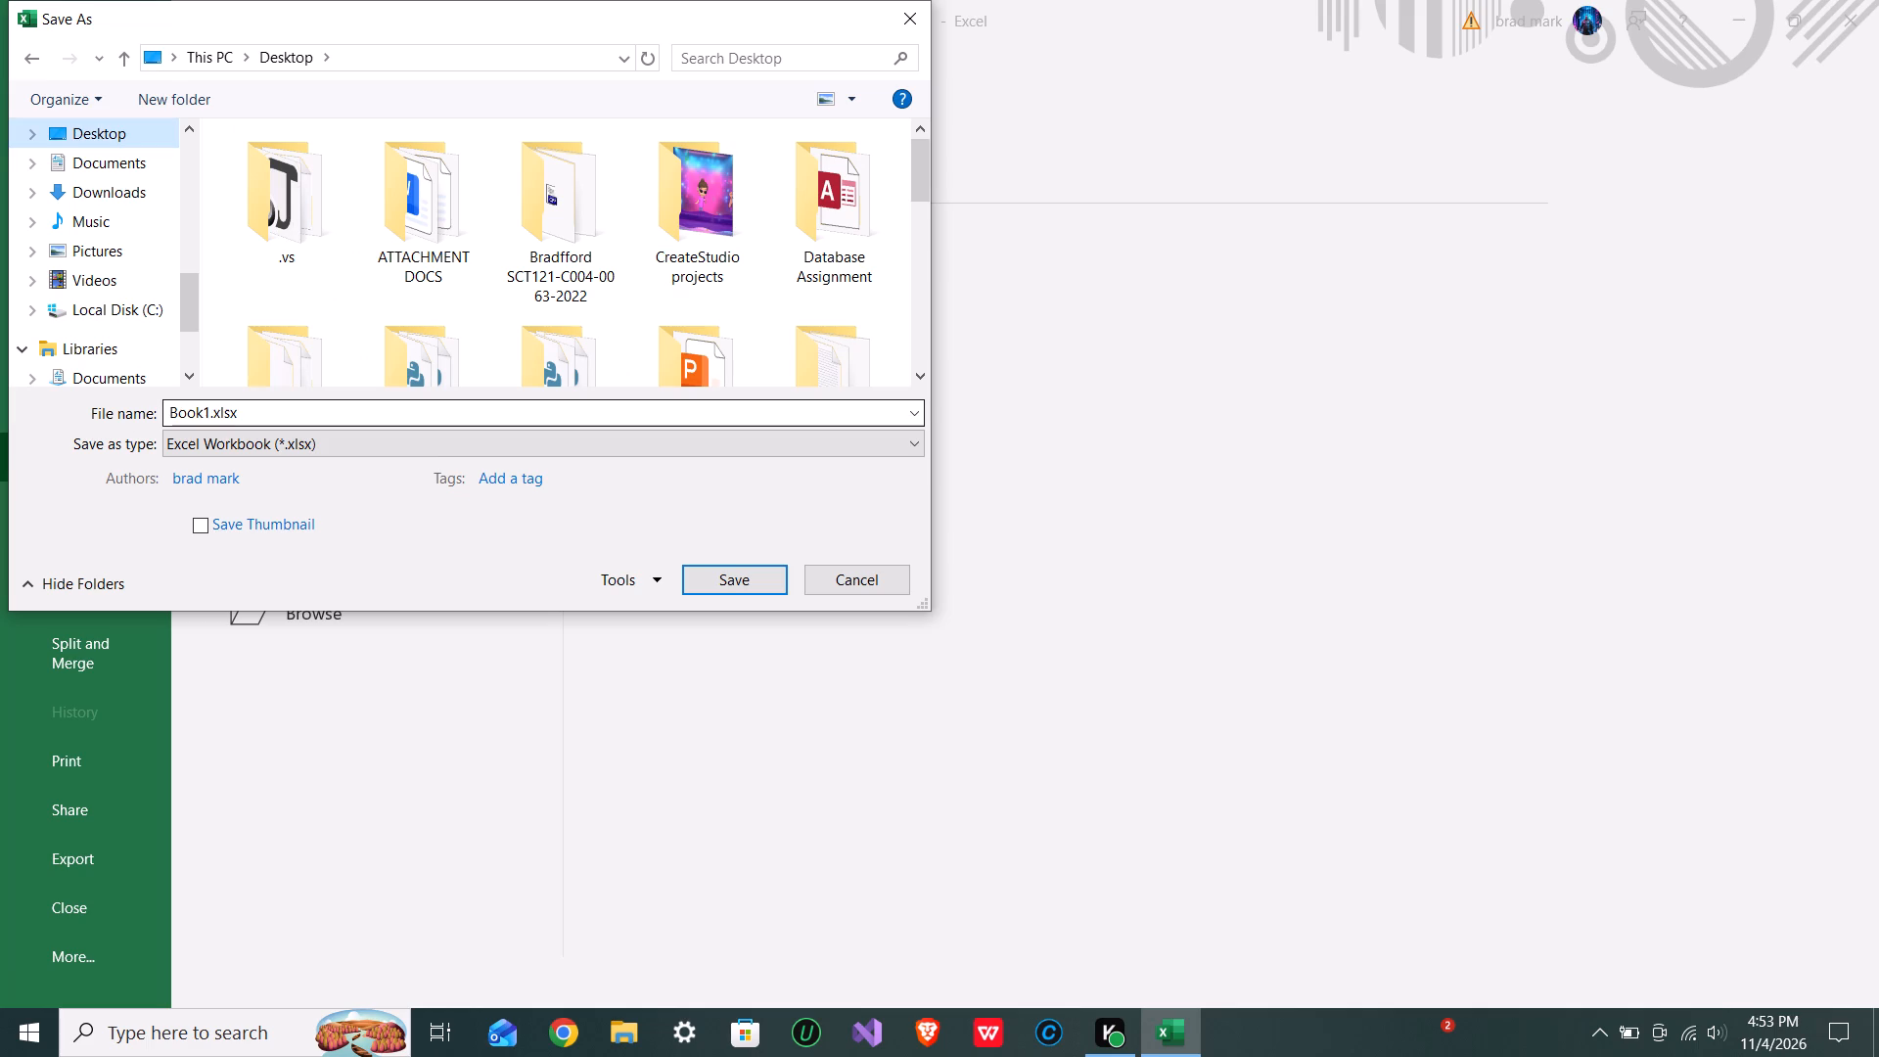
pyautogui.click(205, 416)
pyautogui.click(208, 416)
pyautogui.moveTo(208, 416); pyautogui.dragTo(185, 416)
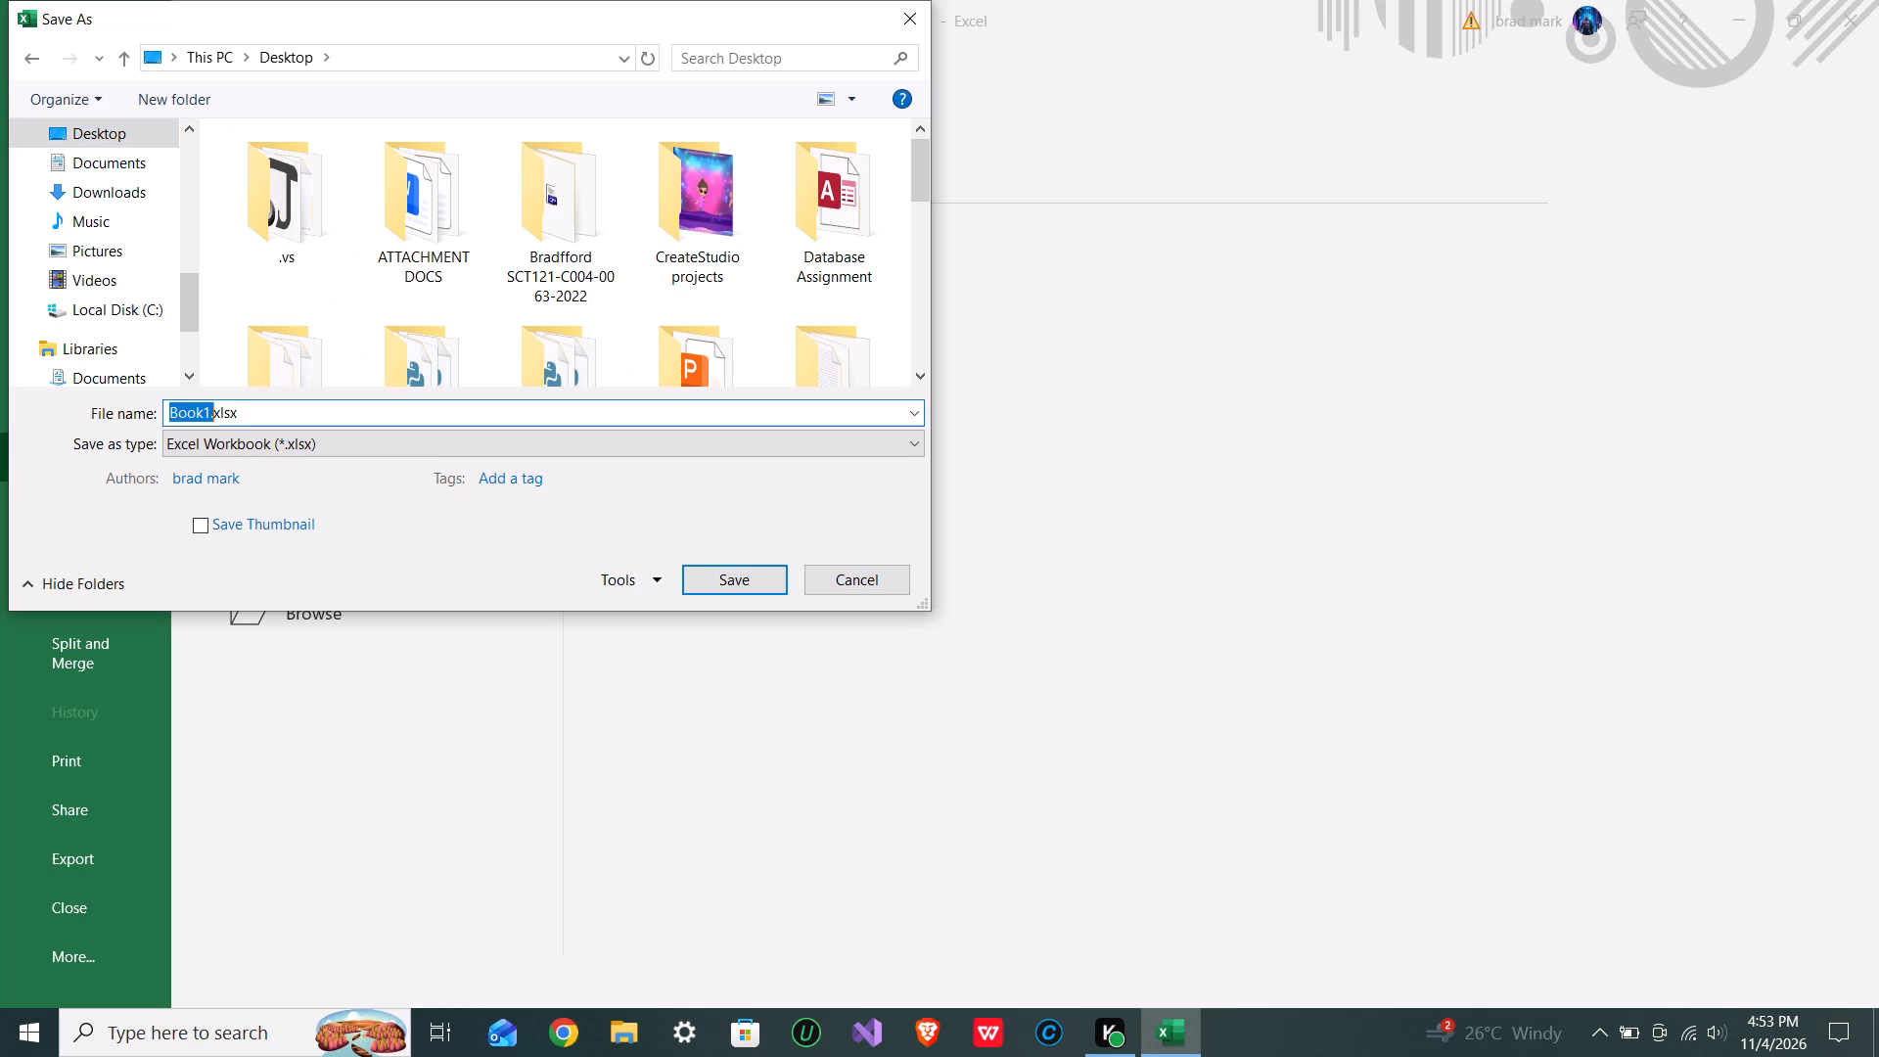
pyautogui.write('Excel2')
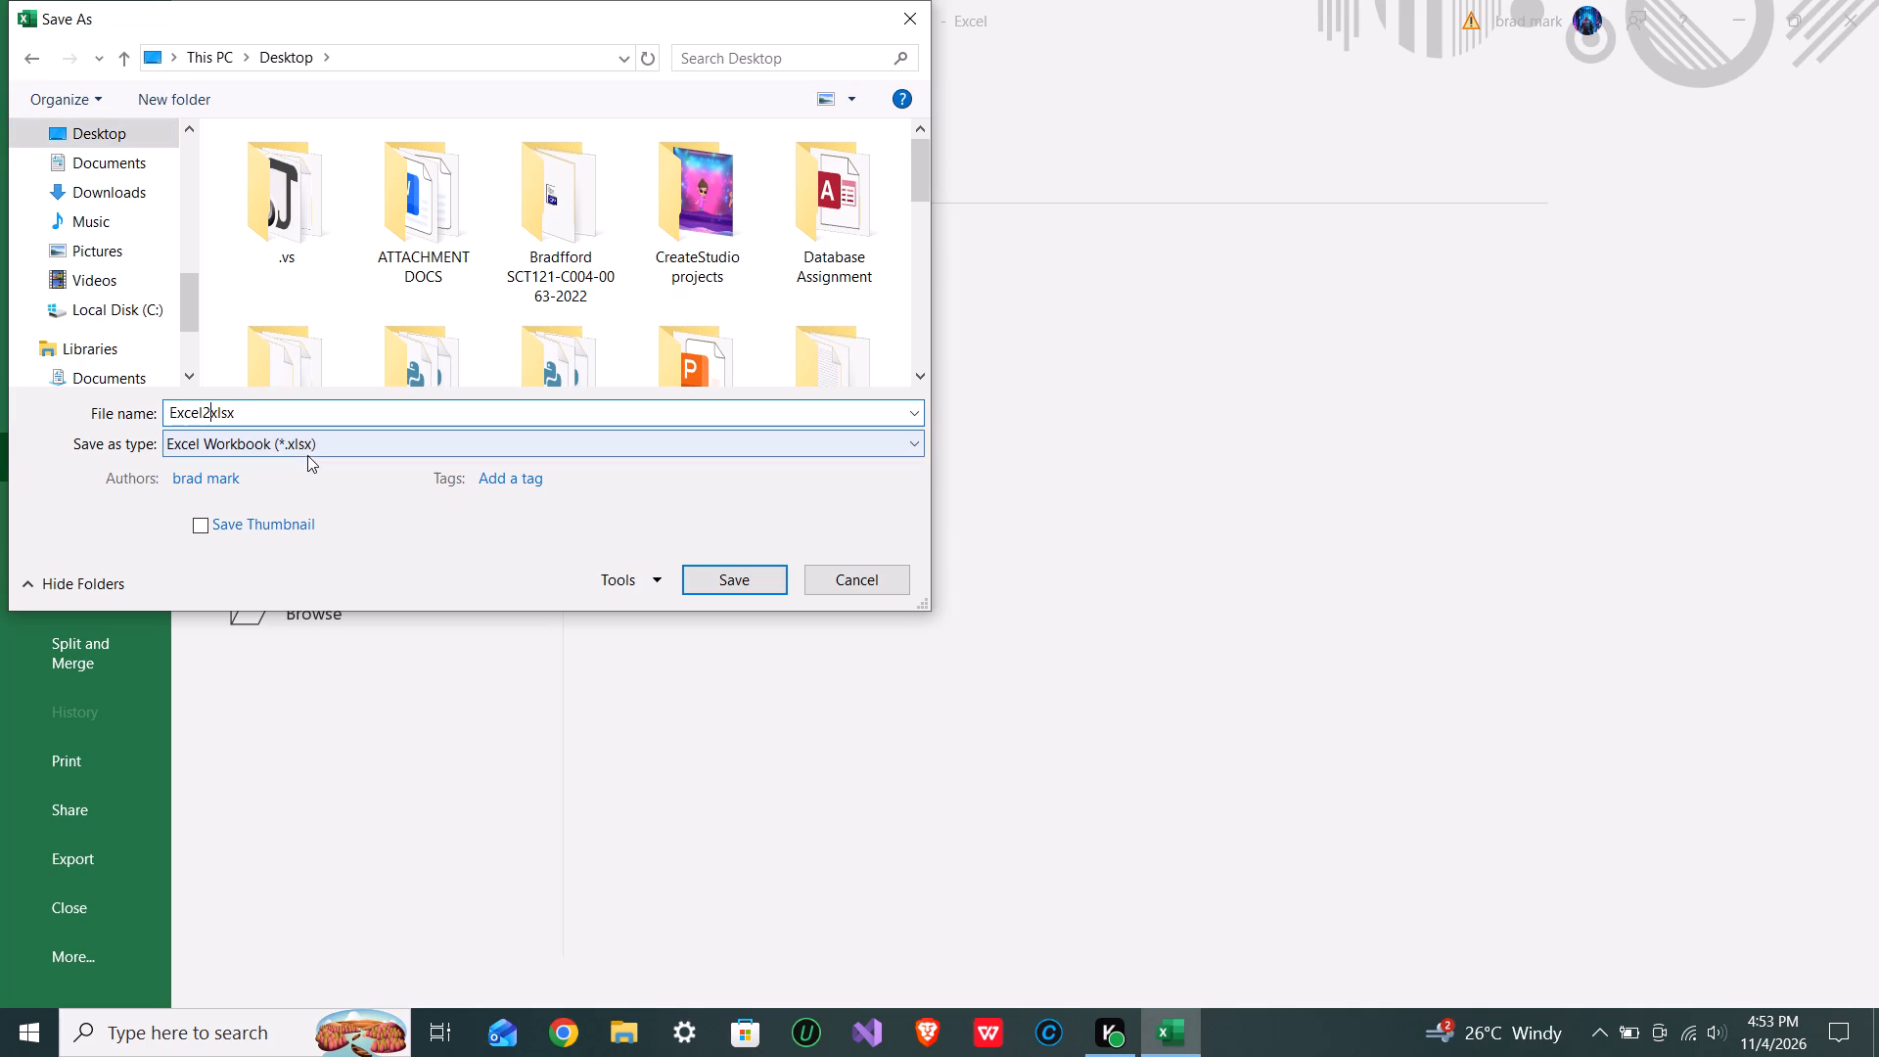
pyautogui.press('.')
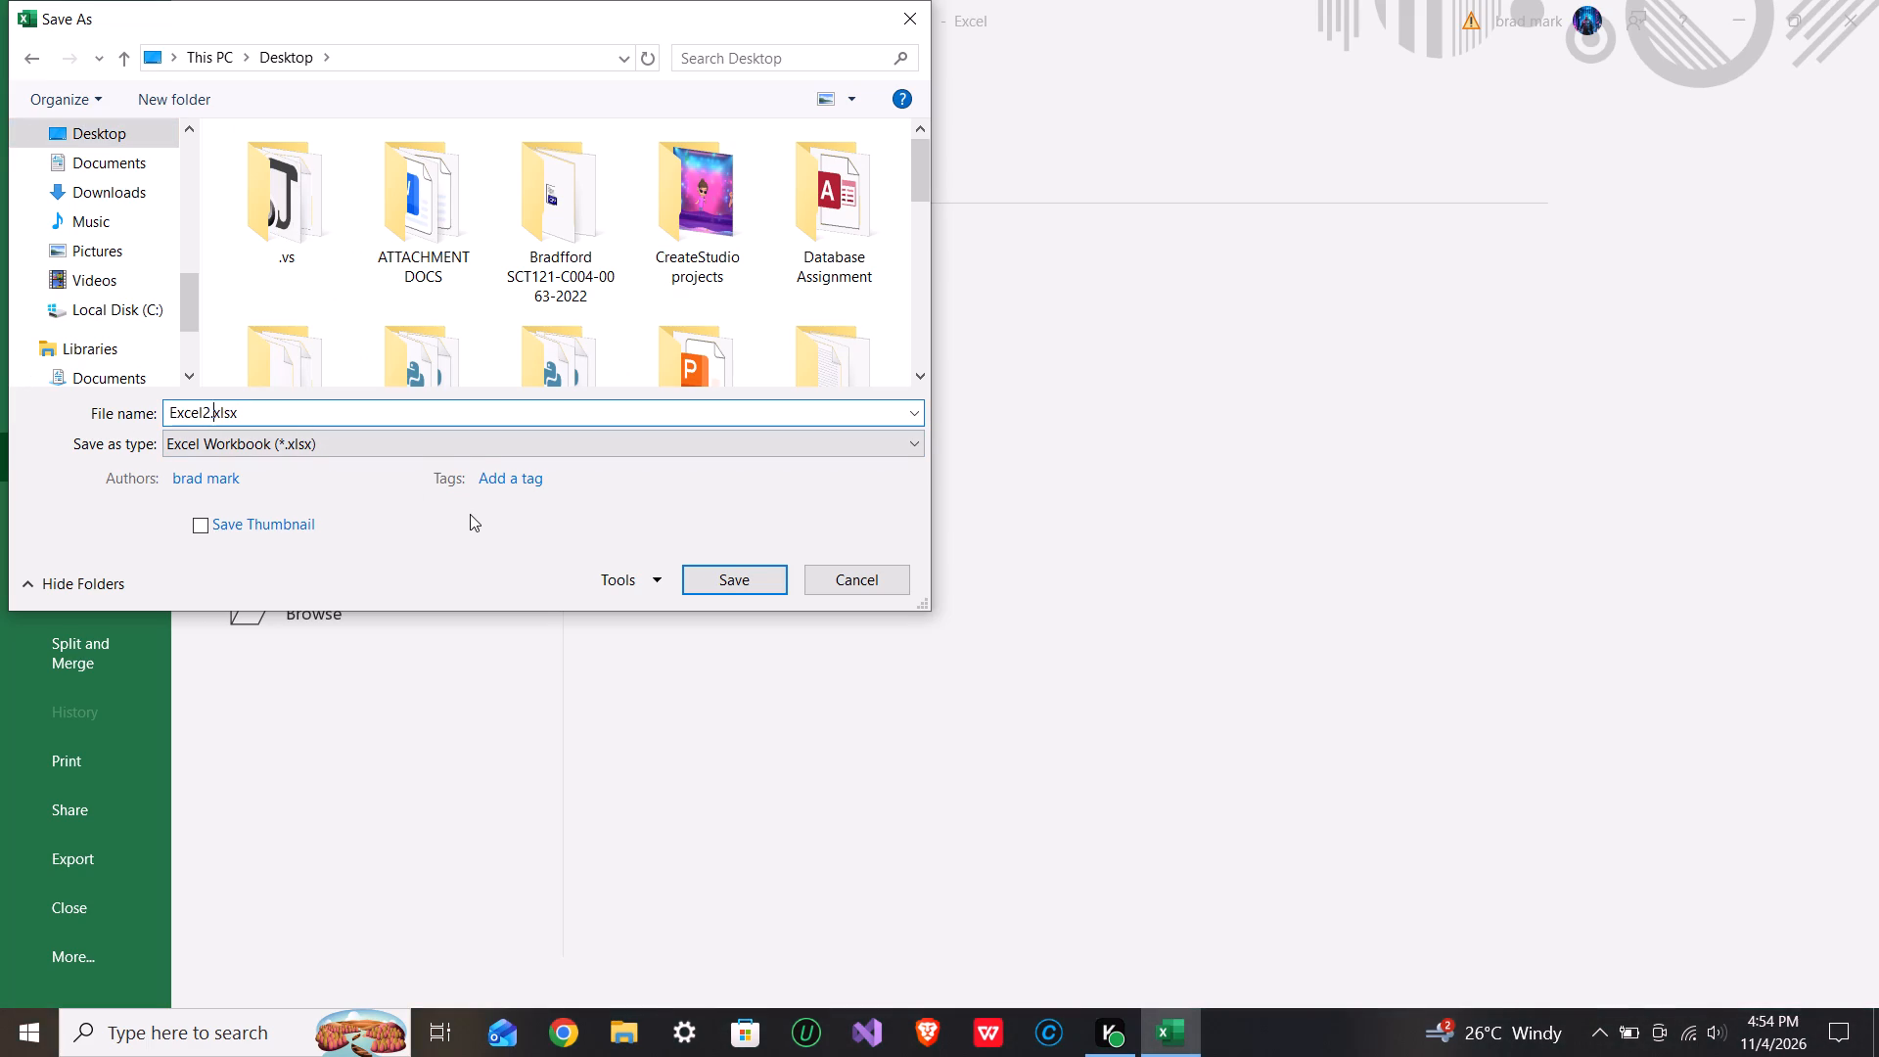
pyautogui.click(719, 574)
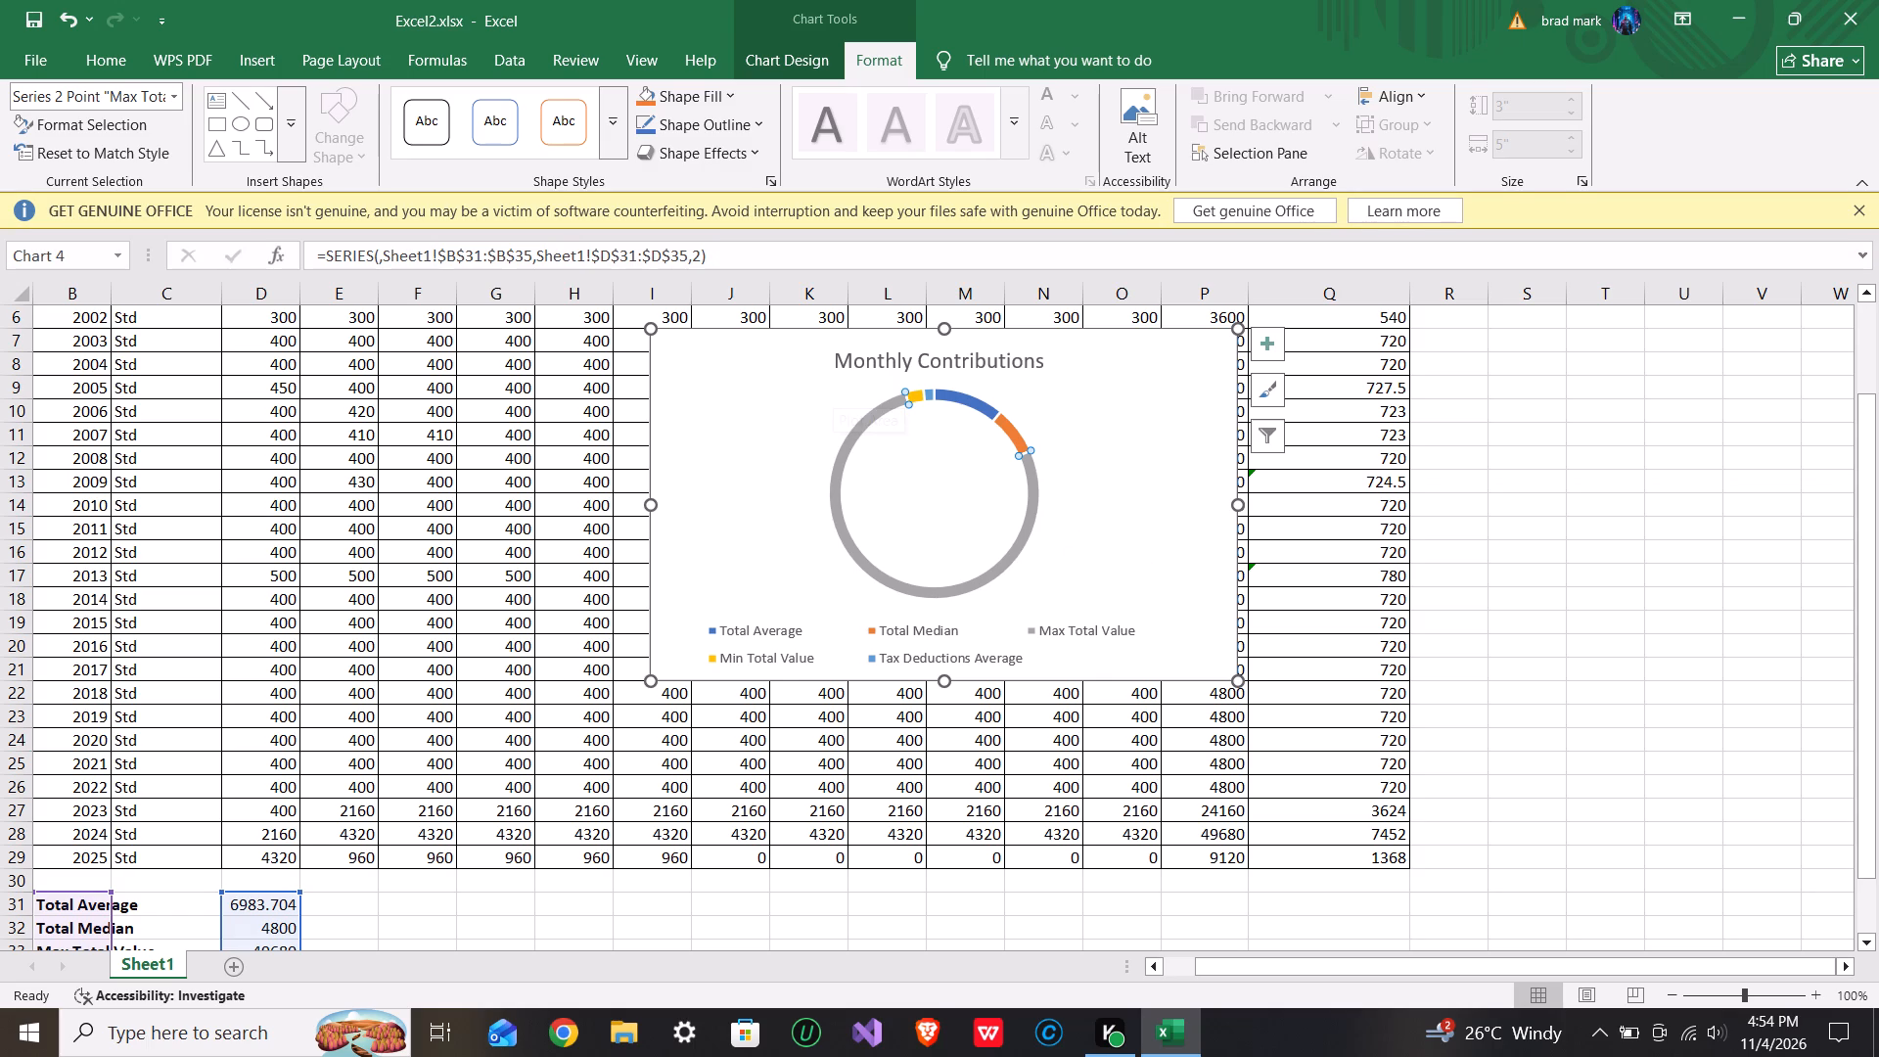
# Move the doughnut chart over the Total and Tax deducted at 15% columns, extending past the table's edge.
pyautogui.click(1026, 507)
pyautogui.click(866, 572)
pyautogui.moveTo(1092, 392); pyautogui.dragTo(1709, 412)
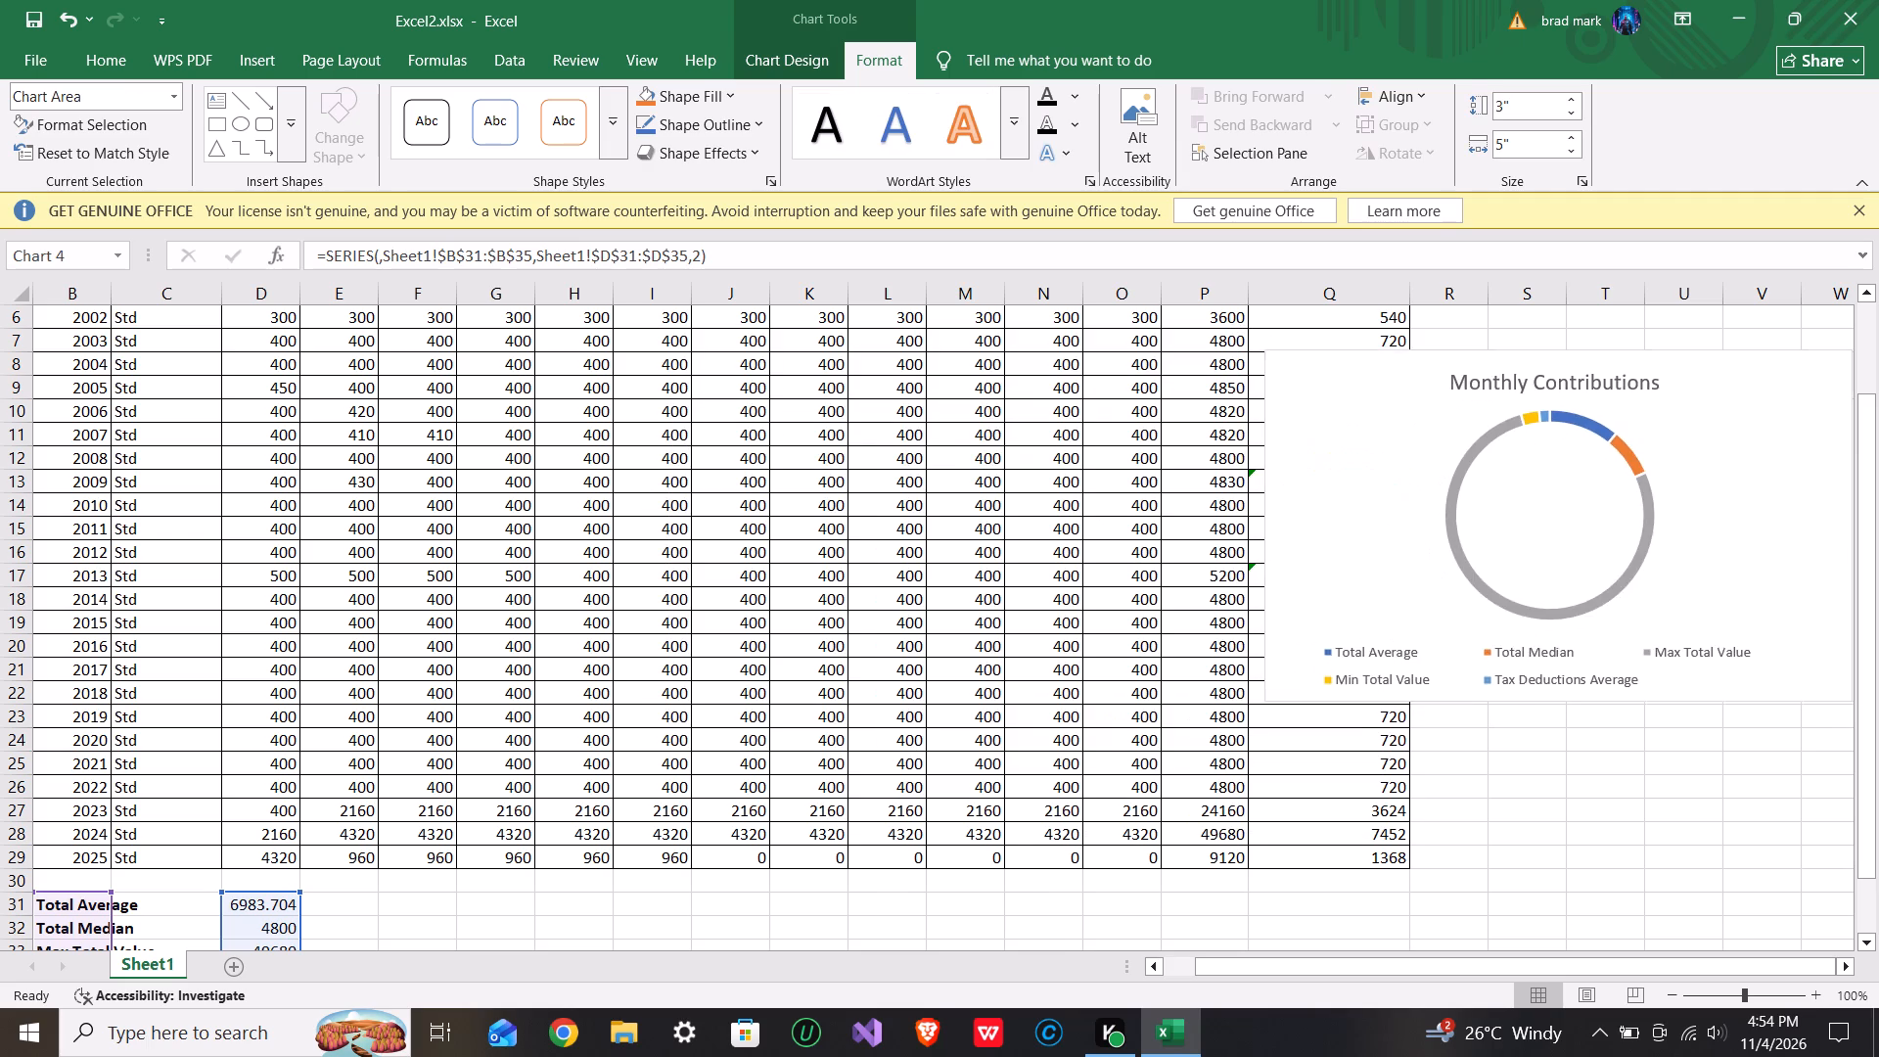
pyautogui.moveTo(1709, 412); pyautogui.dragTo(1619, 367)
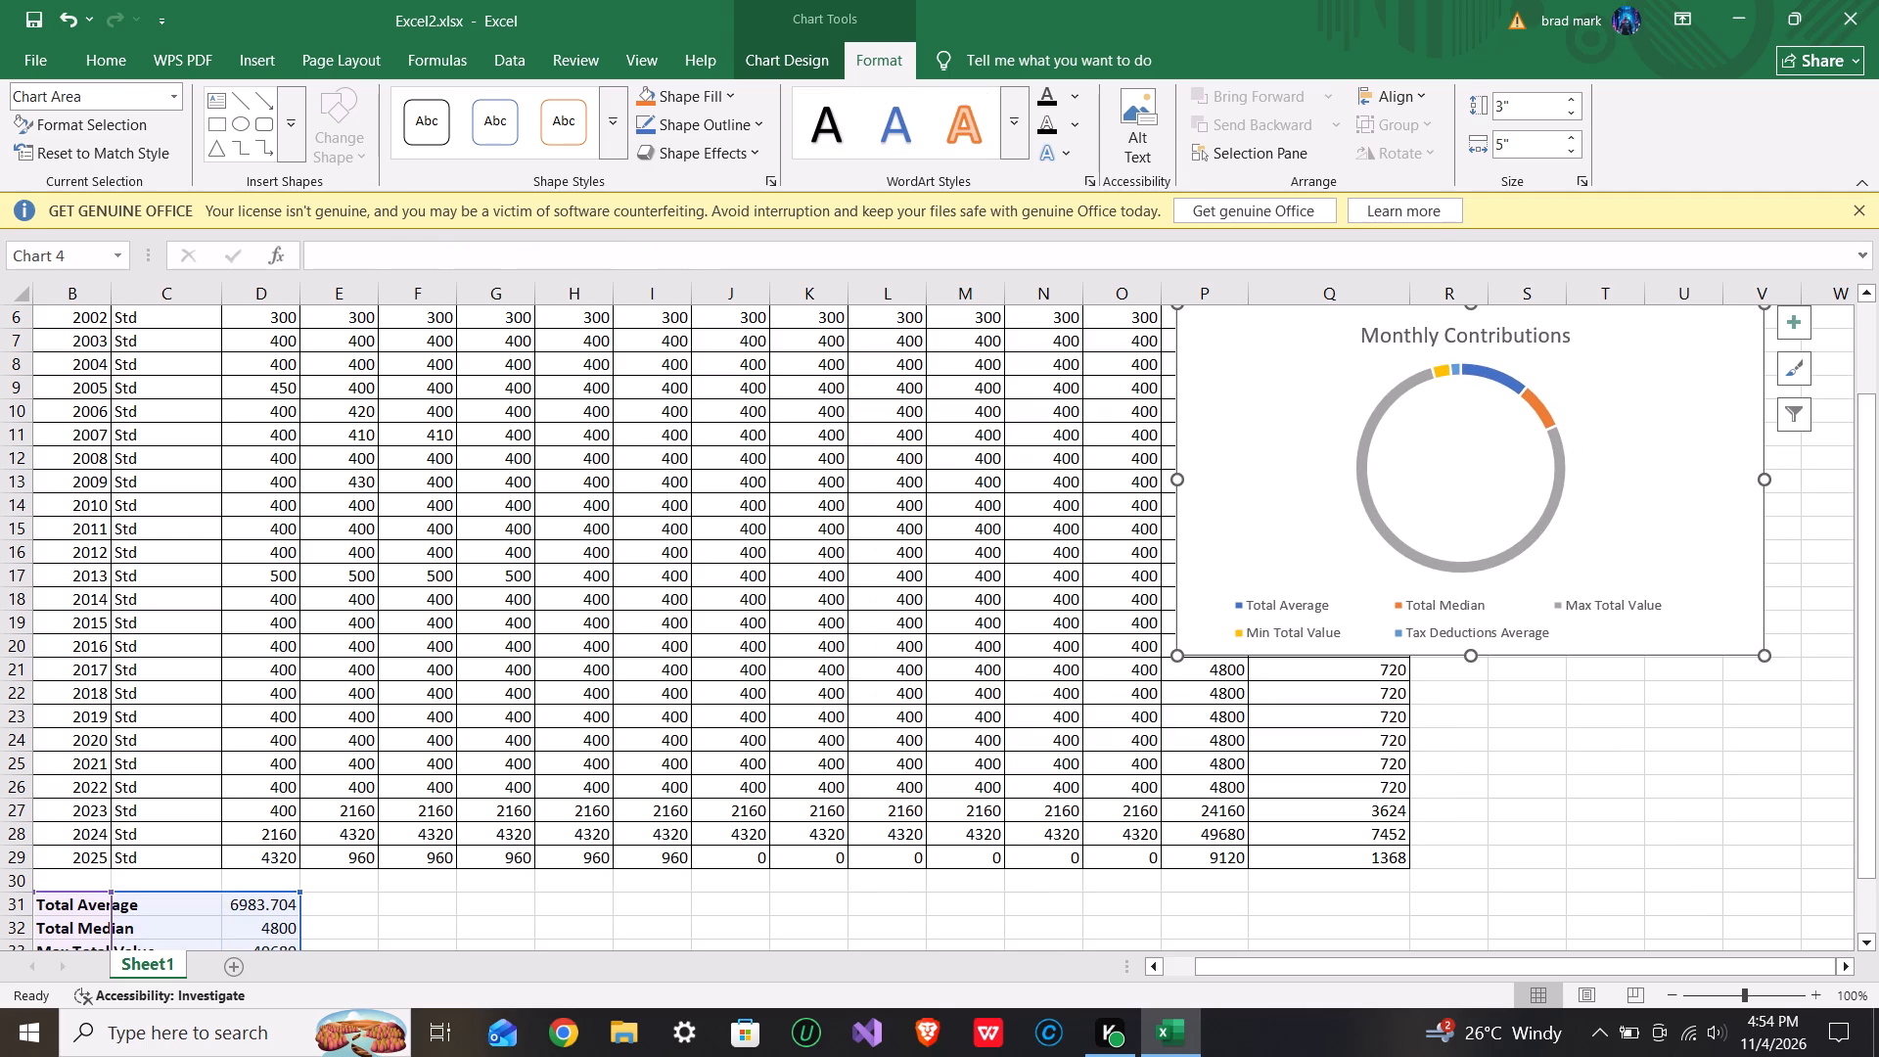
# Move the doughnut chart back over the middle of the table, spanning about columns I to P and rows 5 to 20.
pyautogui.hotkey('ctrl', 'Up')
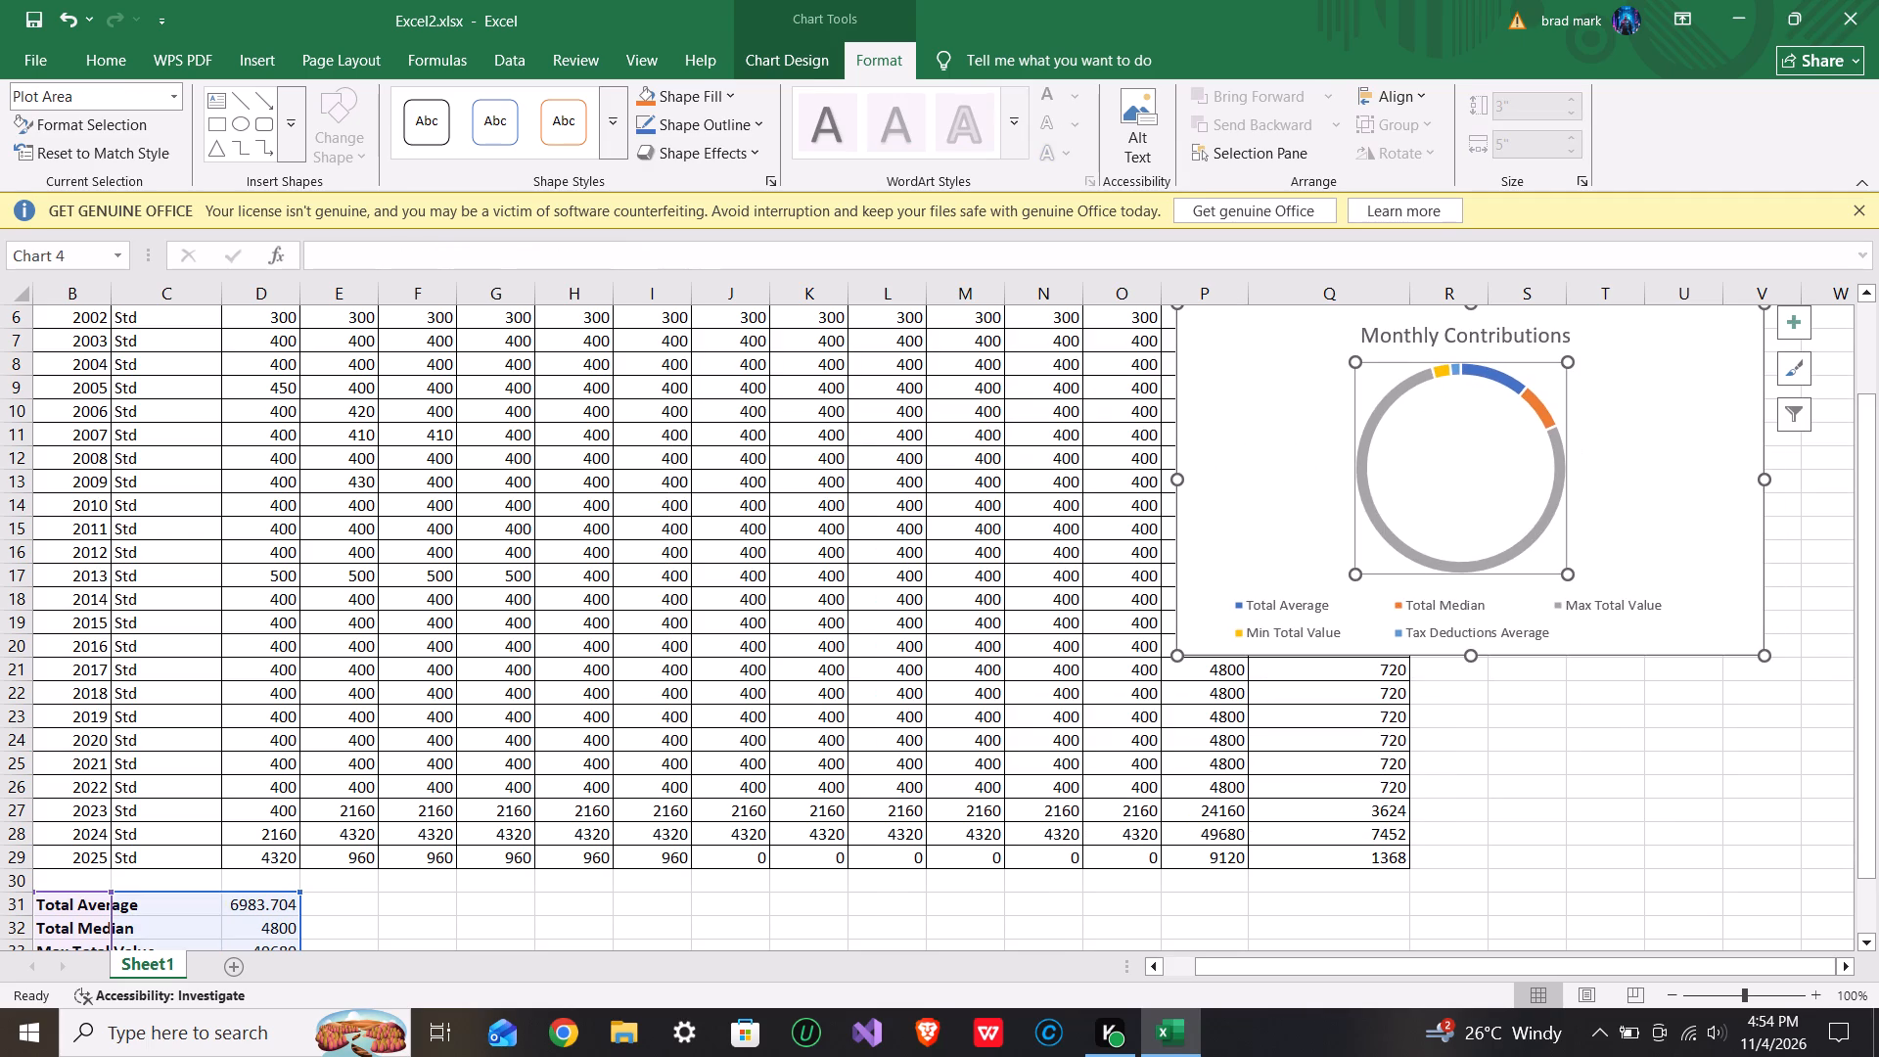
pyautogui.click(937, 523)
pyautogui.hotkey('ctrl', 'Up')
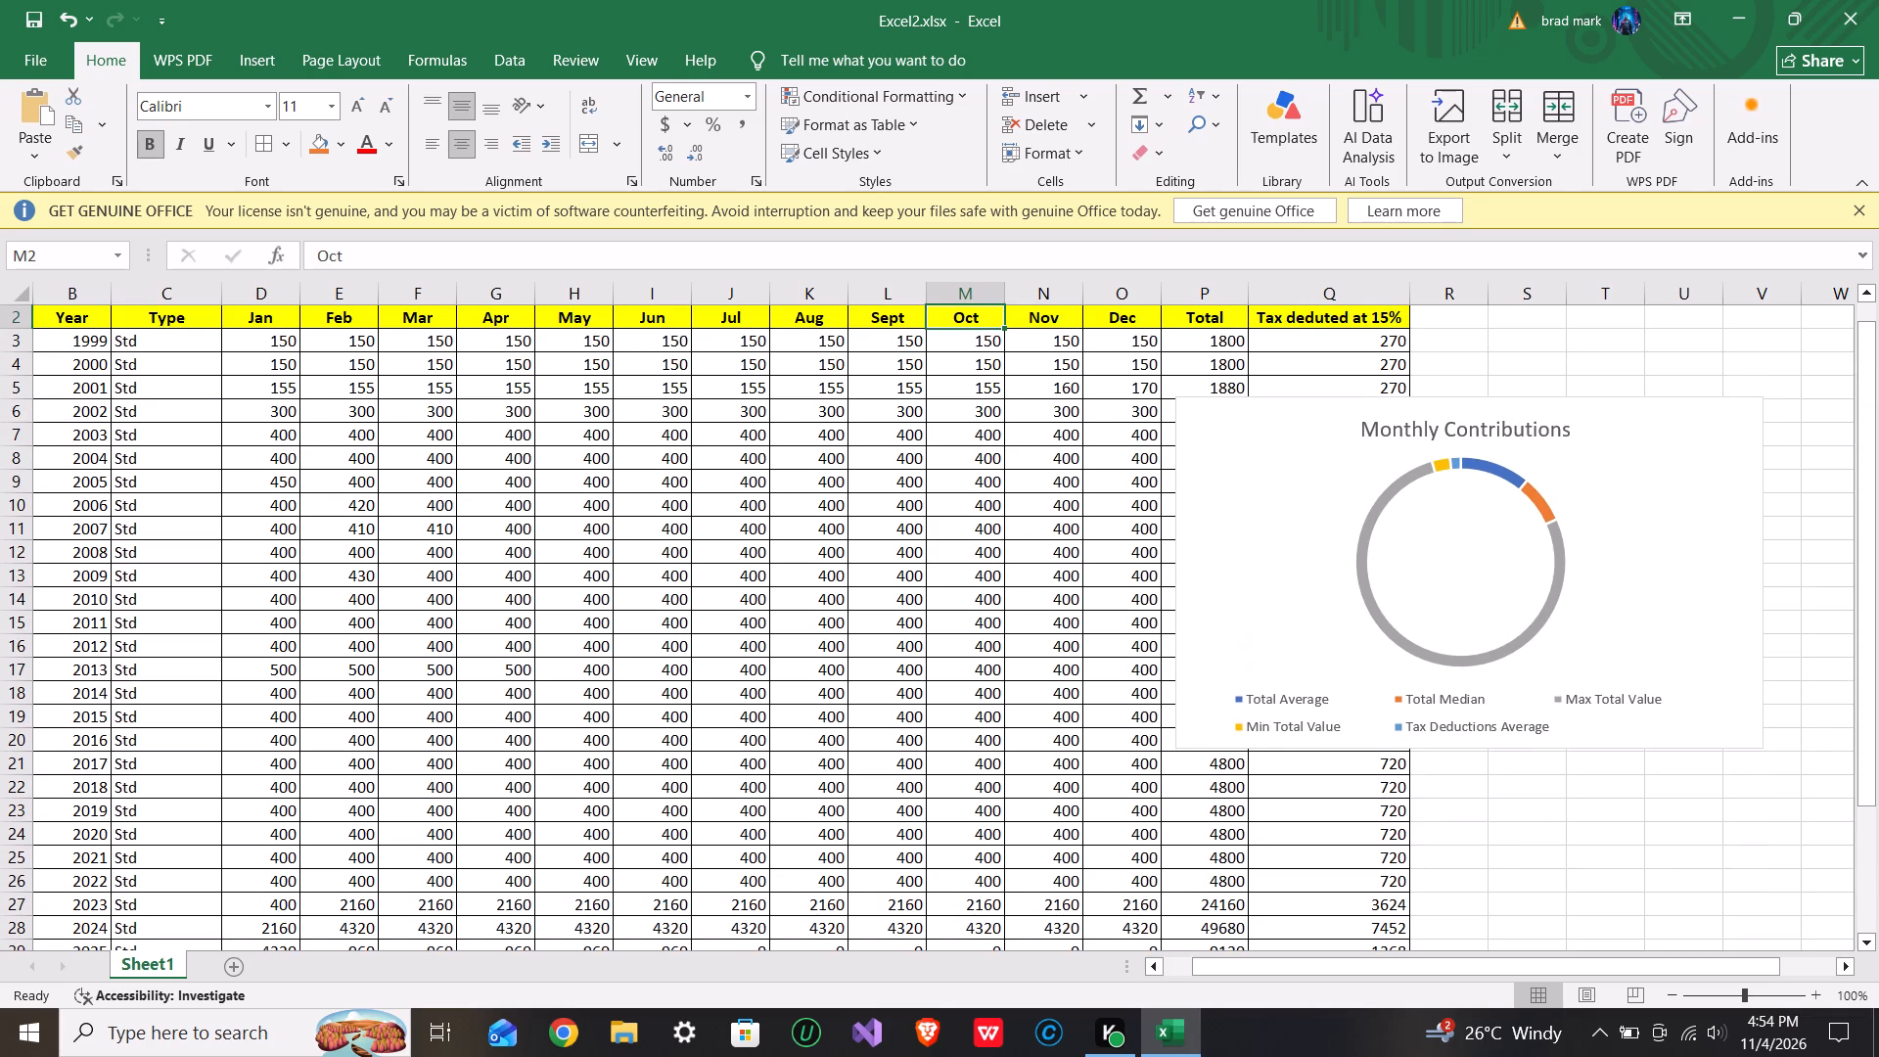
pyautogui.click(1652, 487)
pyautogui.moveTo(1652, 461); pyautogui.dragTo(1023, 465)
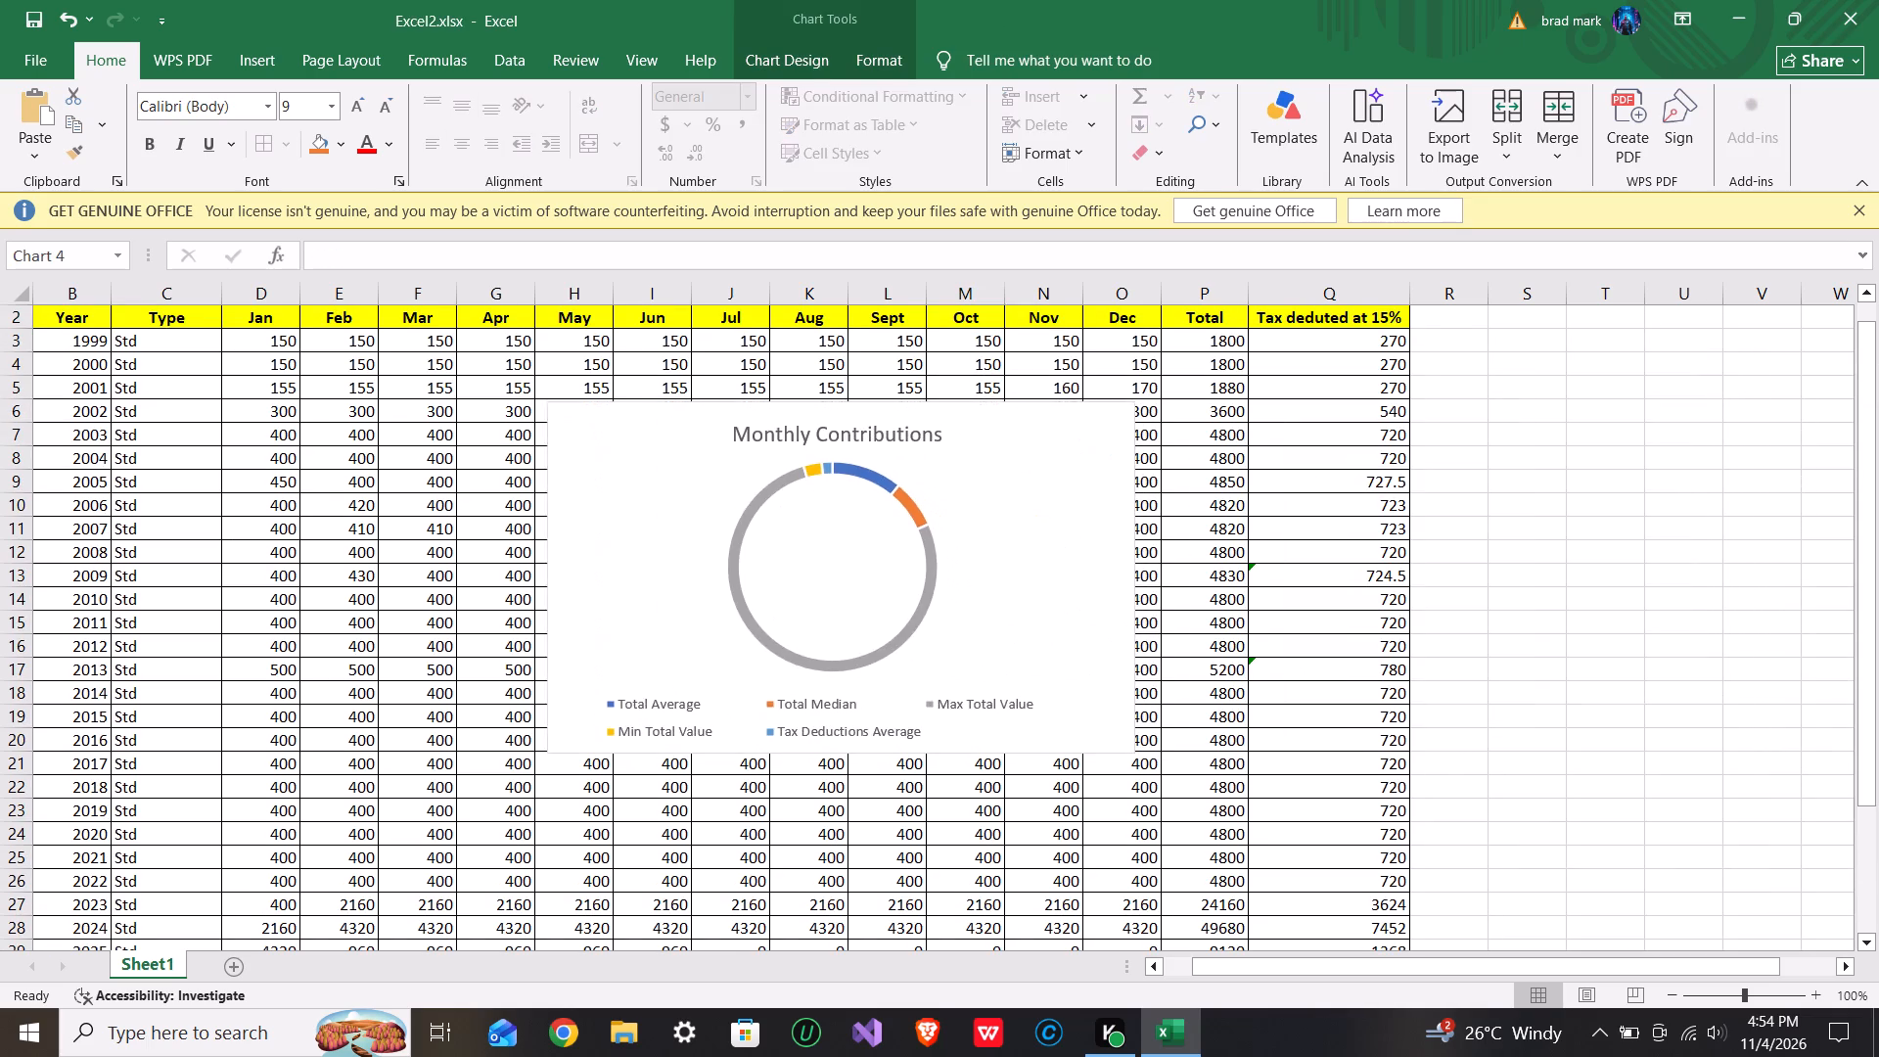
pyautogui.moveTo(1023, 465); pyautogui.dragTo(1089, 453)
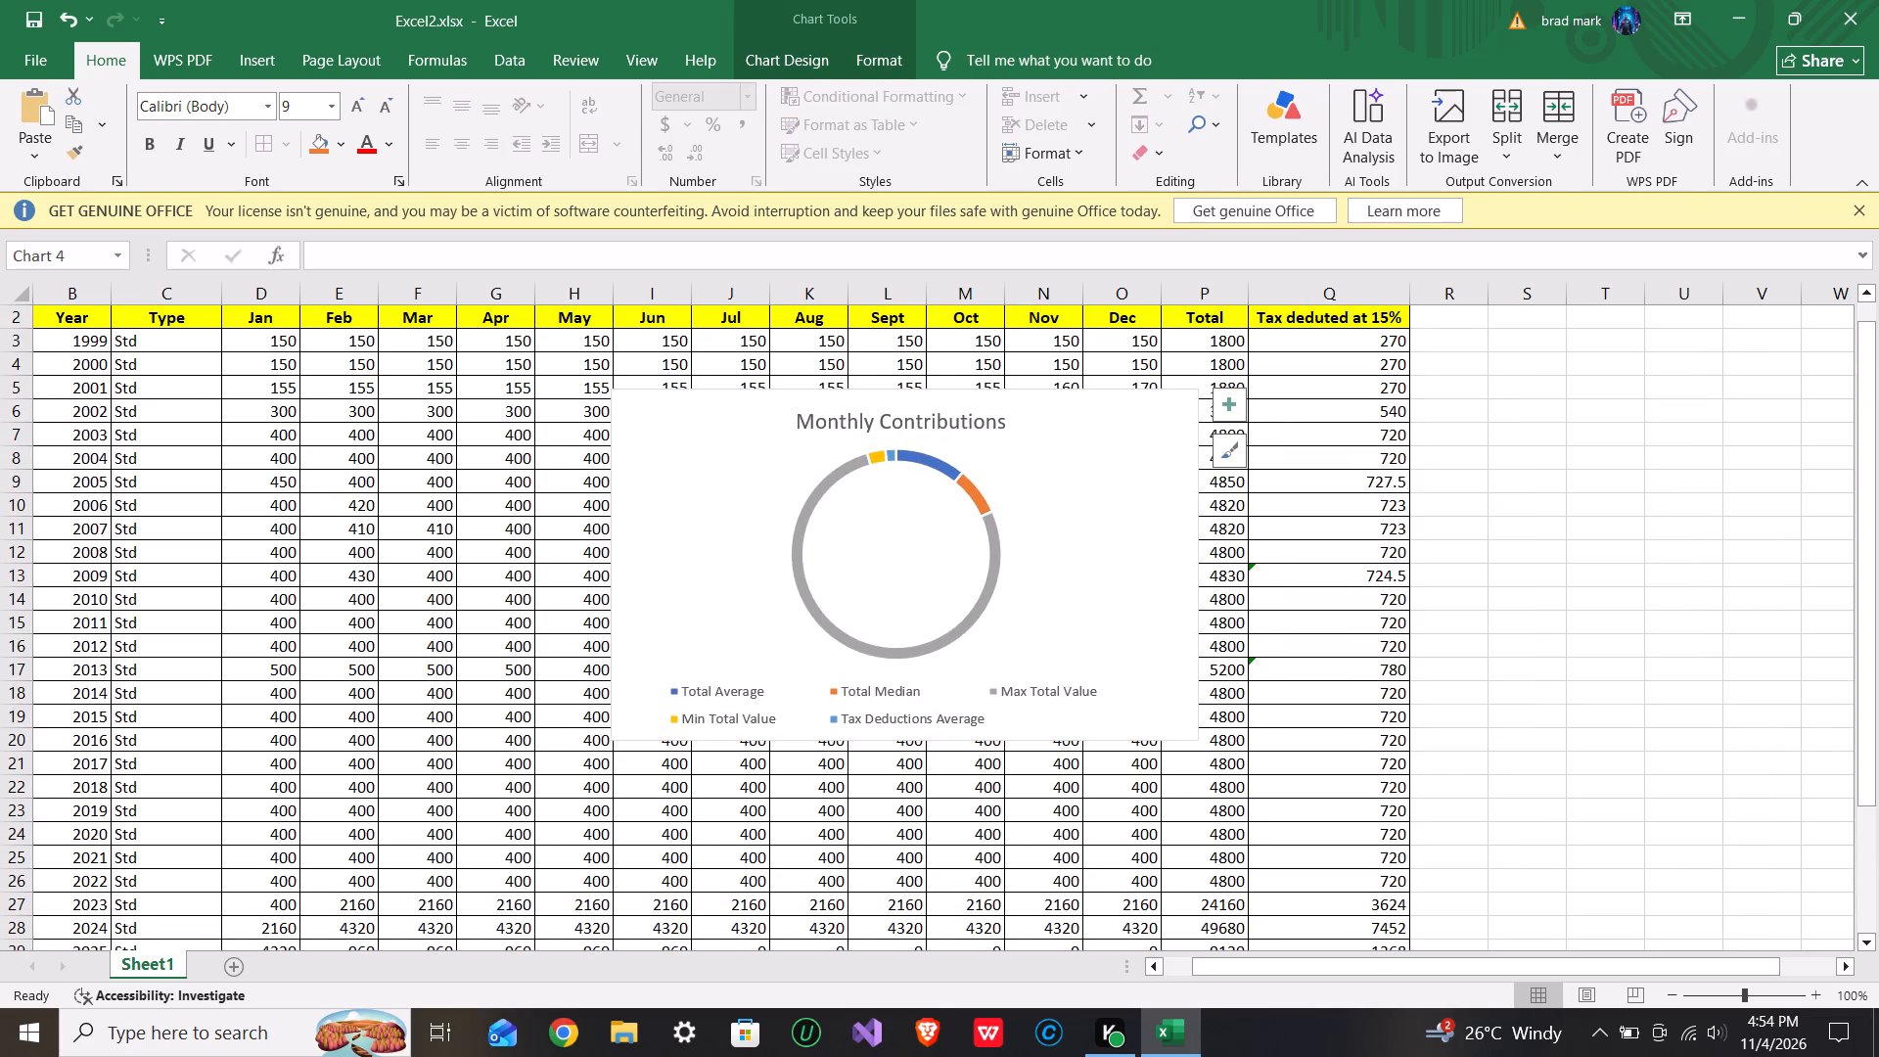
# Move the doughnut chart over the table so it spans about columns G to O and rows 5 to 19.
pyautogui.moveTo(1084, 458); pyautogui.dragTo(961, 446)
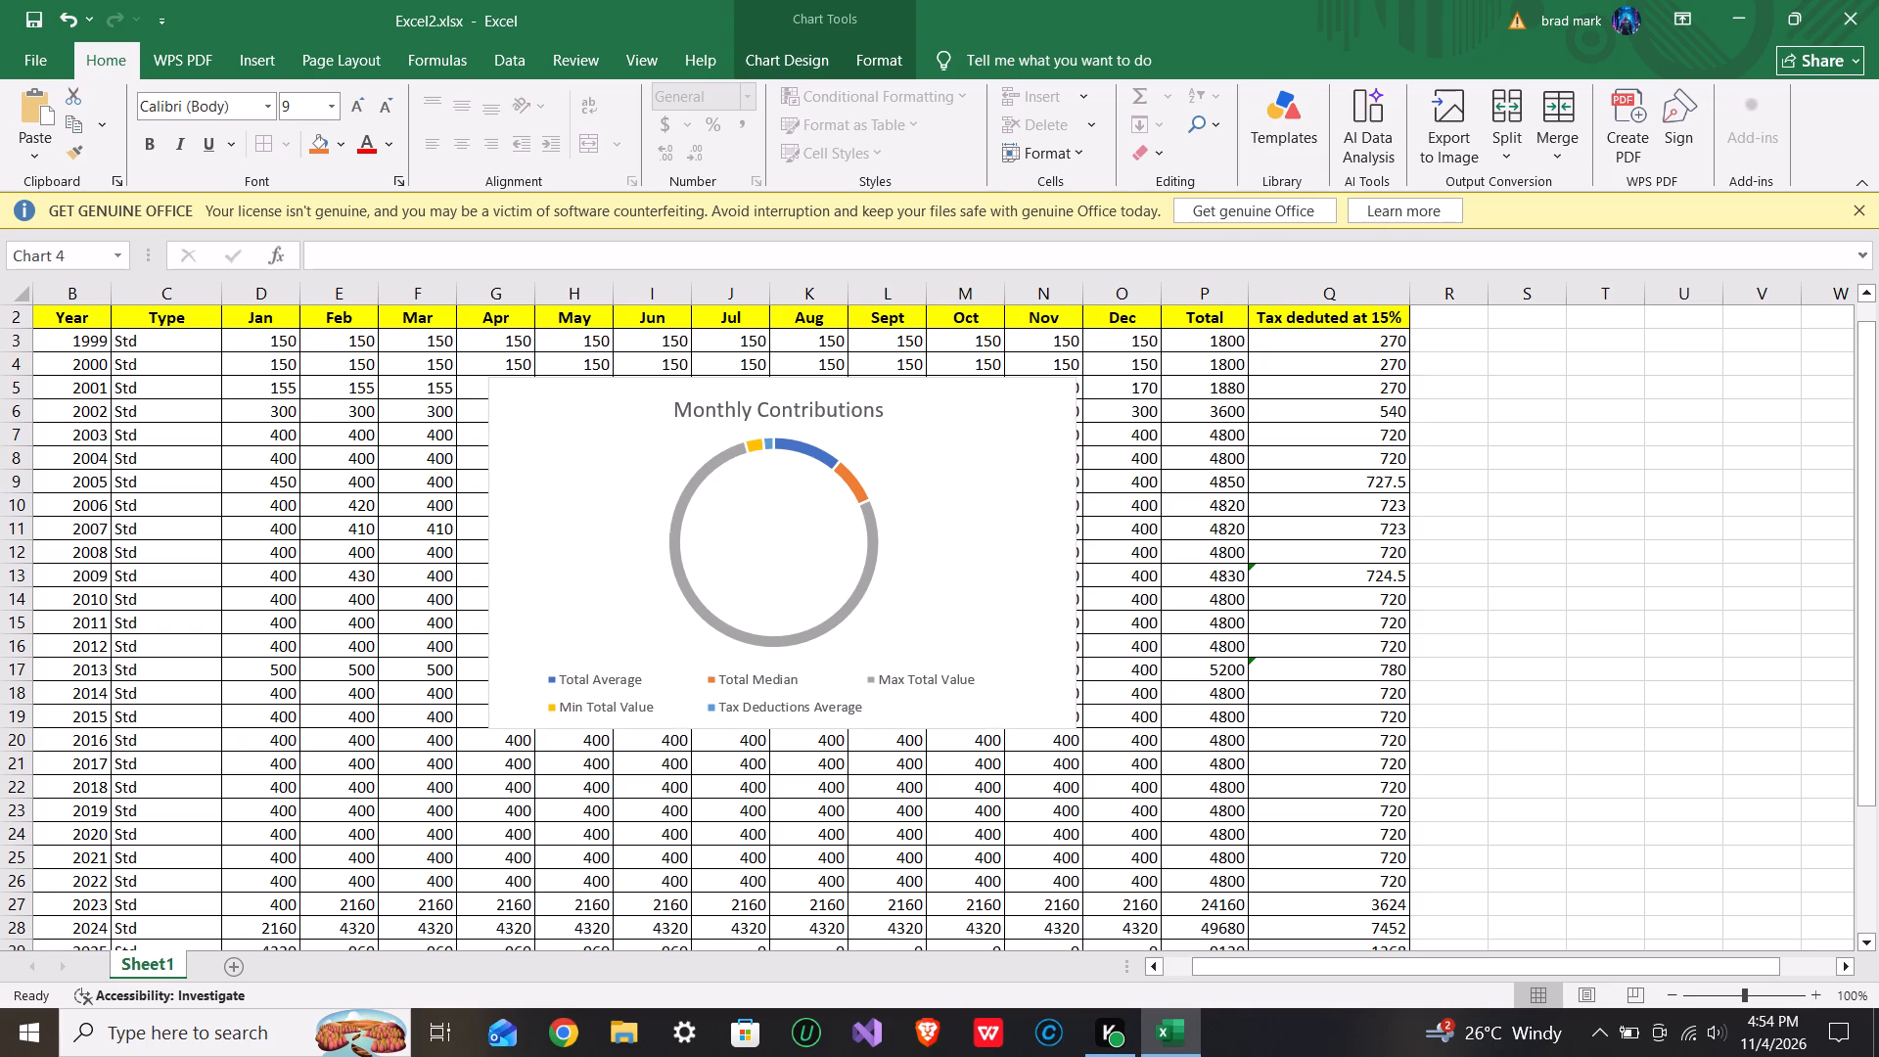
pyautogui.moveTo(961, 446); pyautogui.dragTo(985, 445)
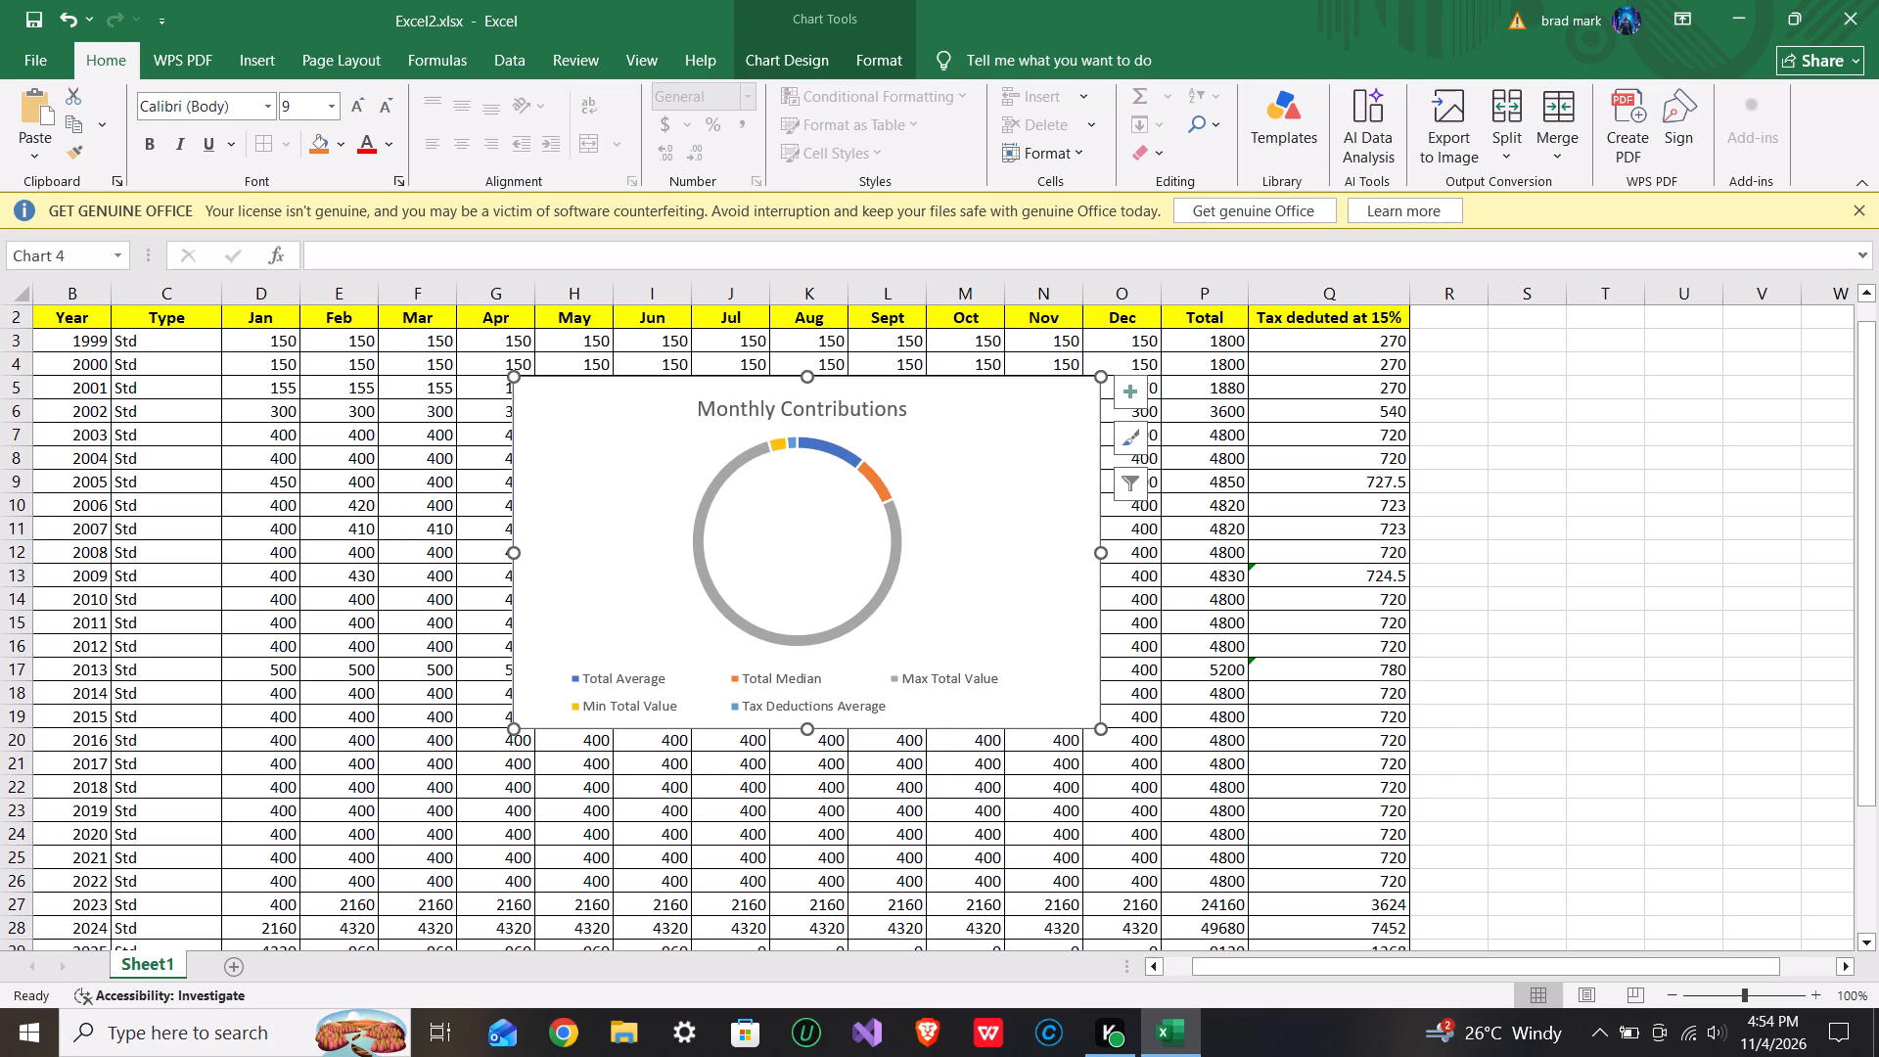
# Rename the worksheet as "contributions table".
pyautogui.rightClick(166, 968)
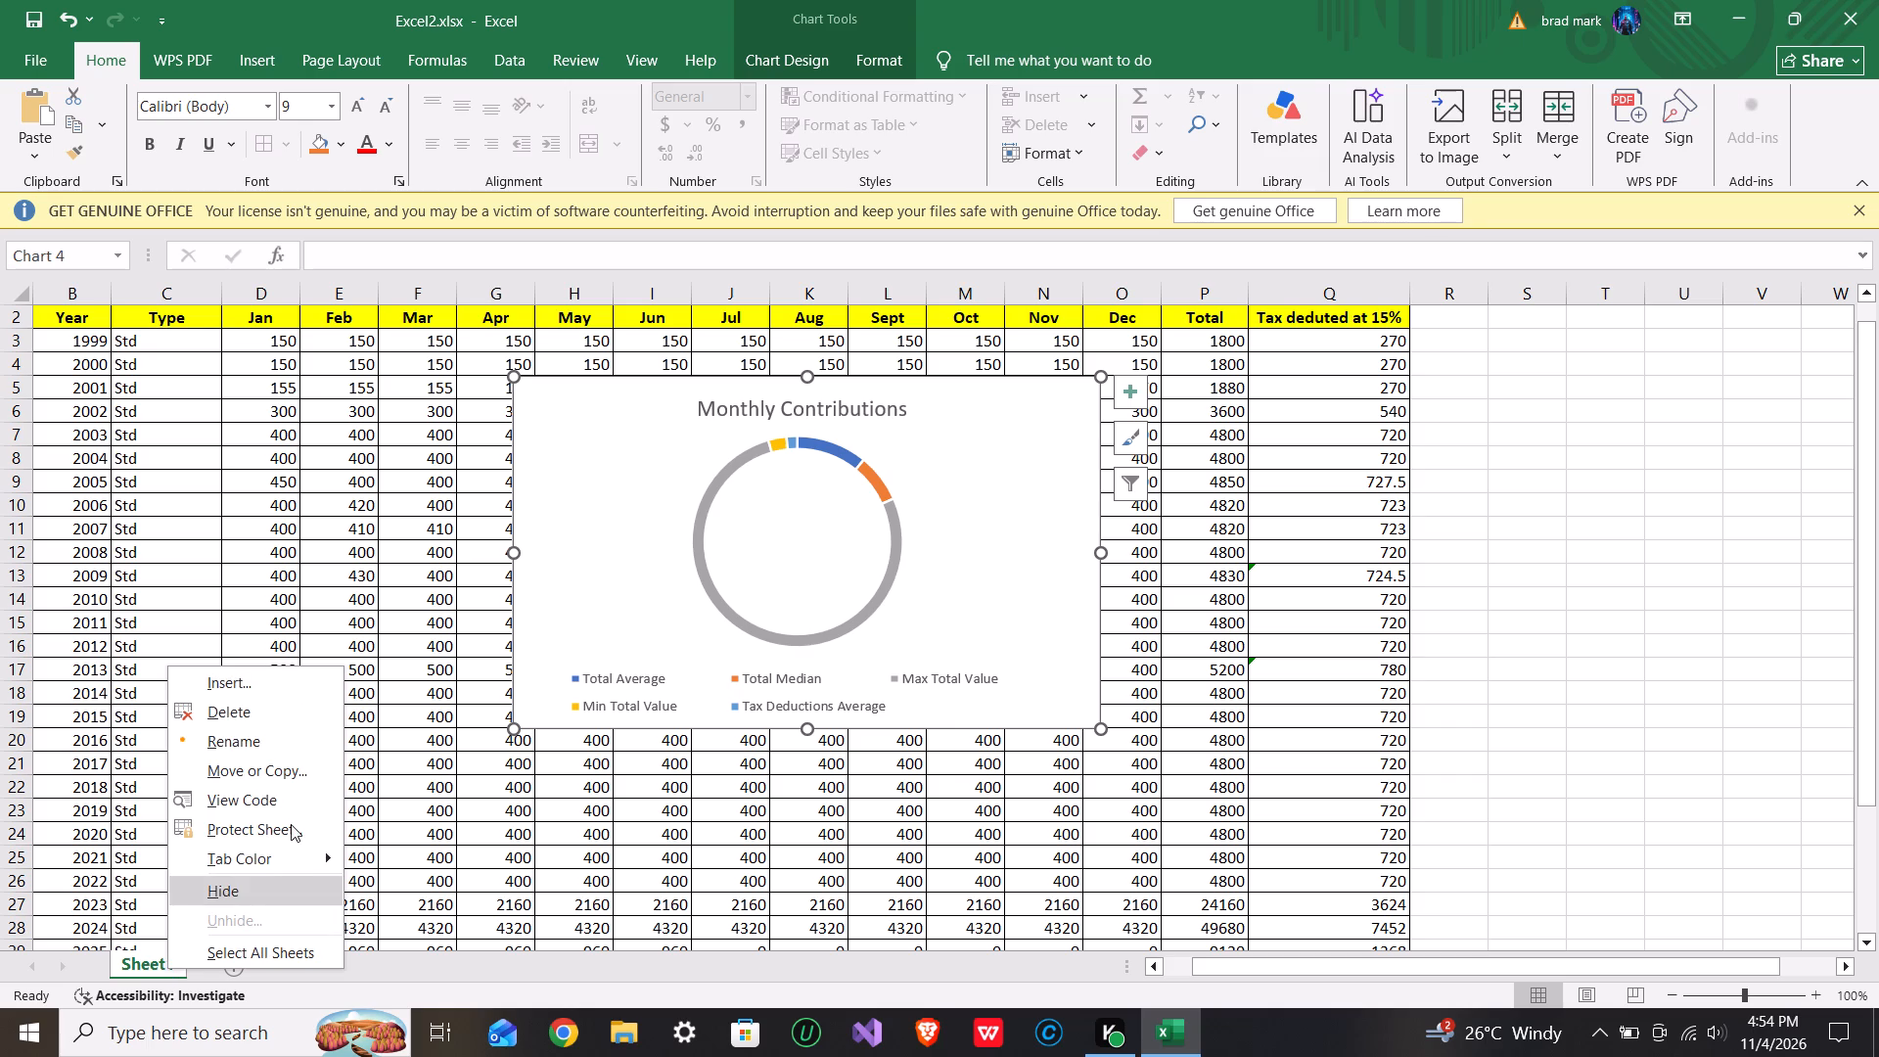
pyautogui.click(257, 744)
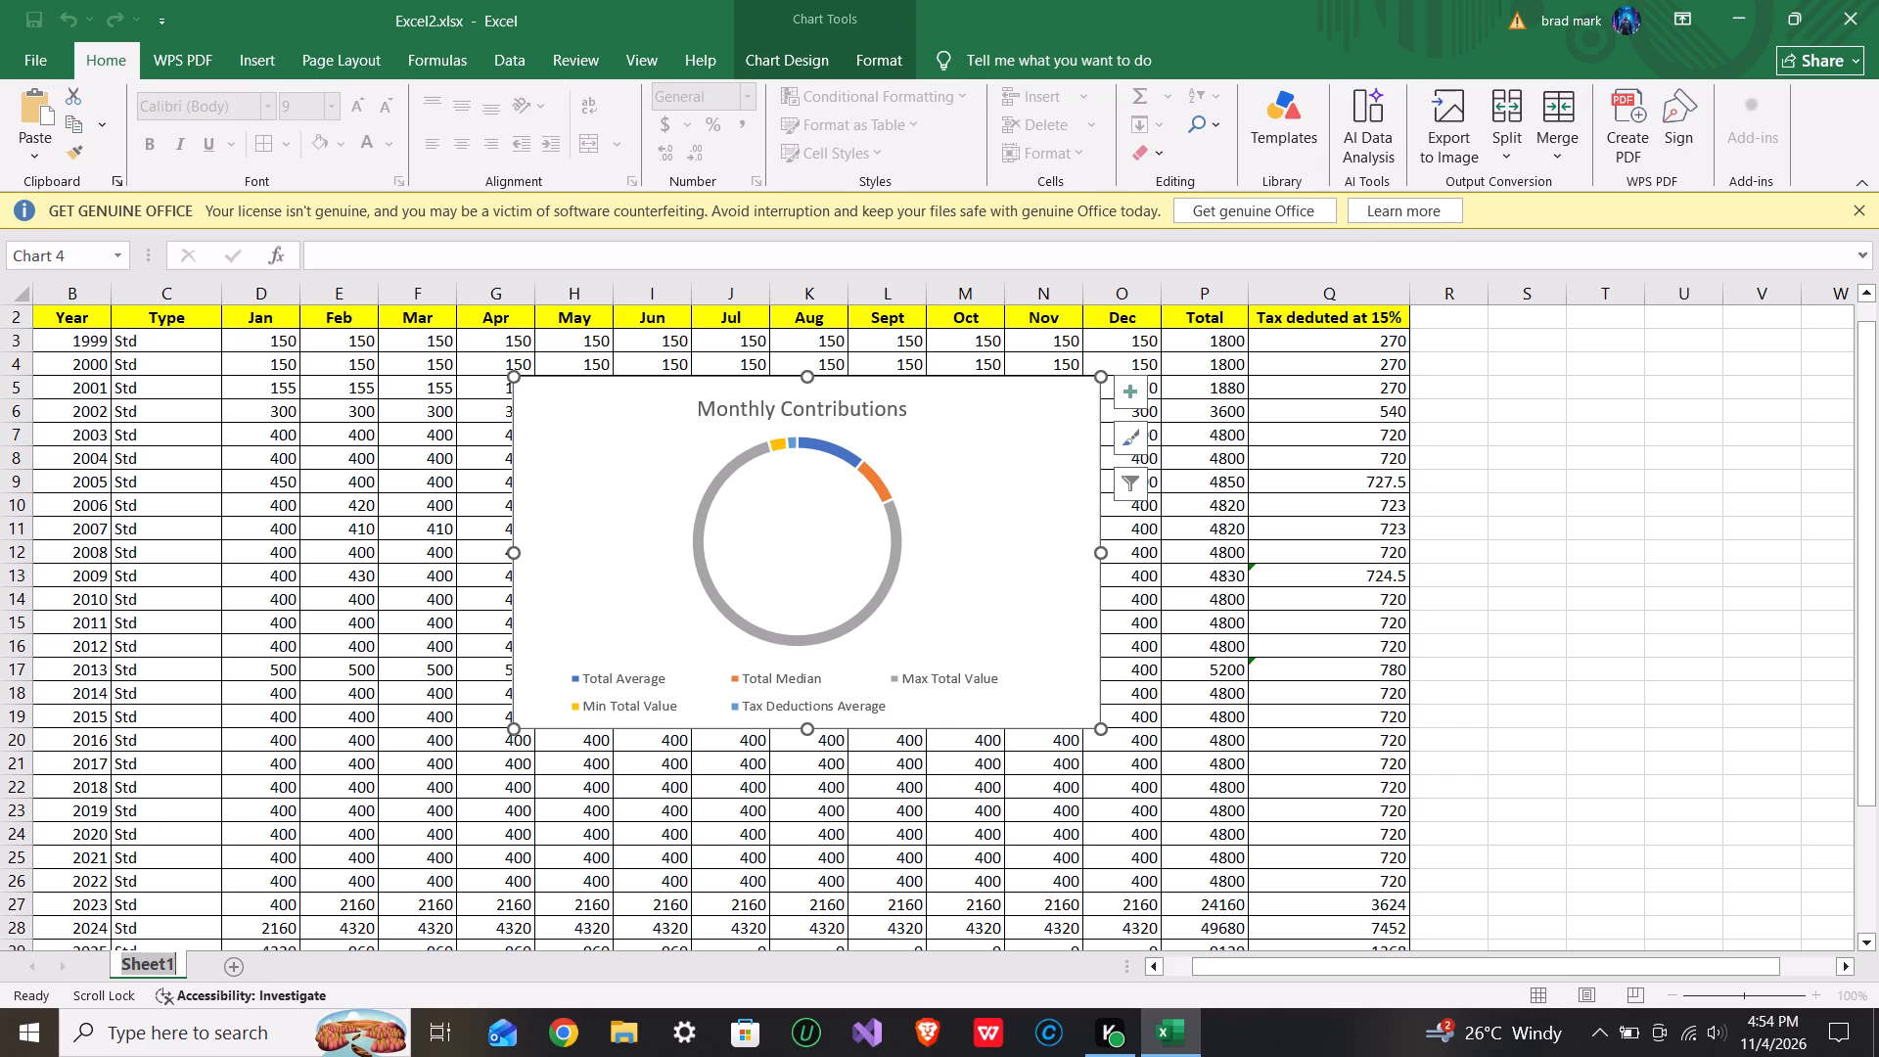
pyautogui.press('o')
pyautogui.press('BackSpace')
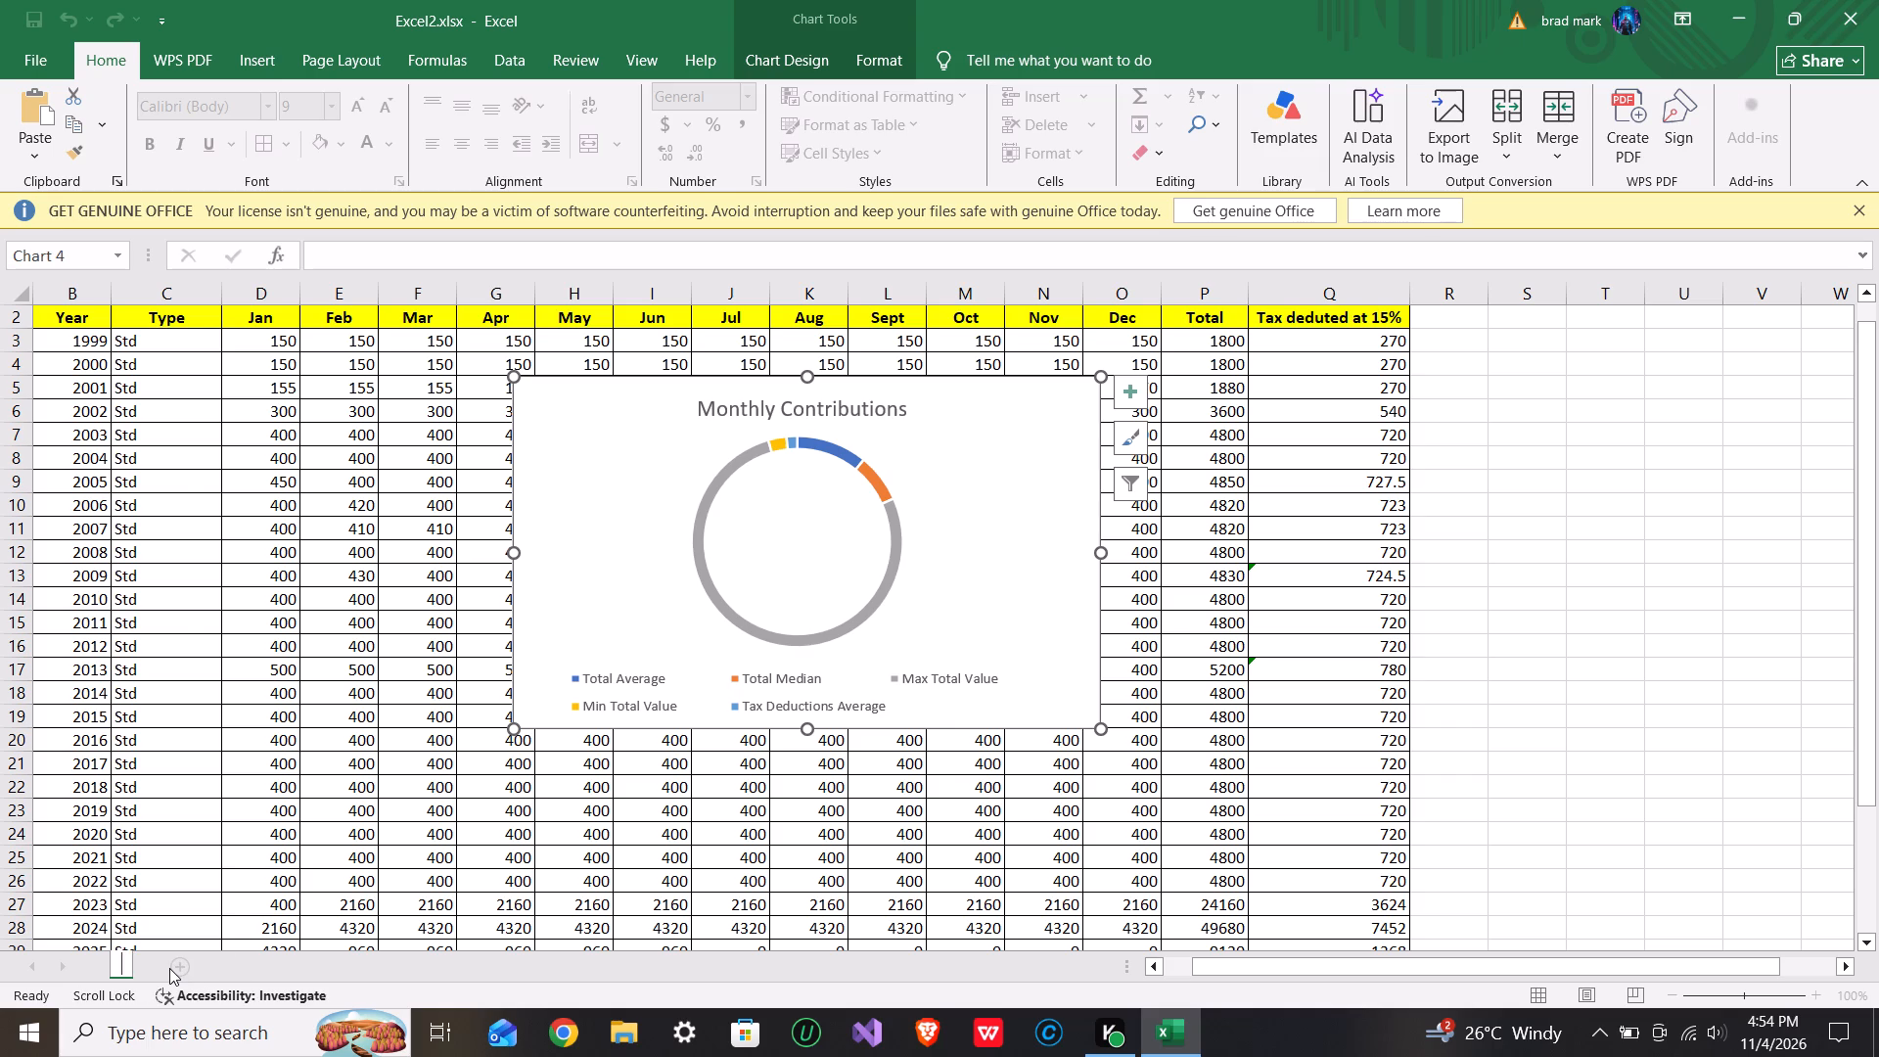
pyautogui.press('BackSpace')
pyautogui.write('contri')
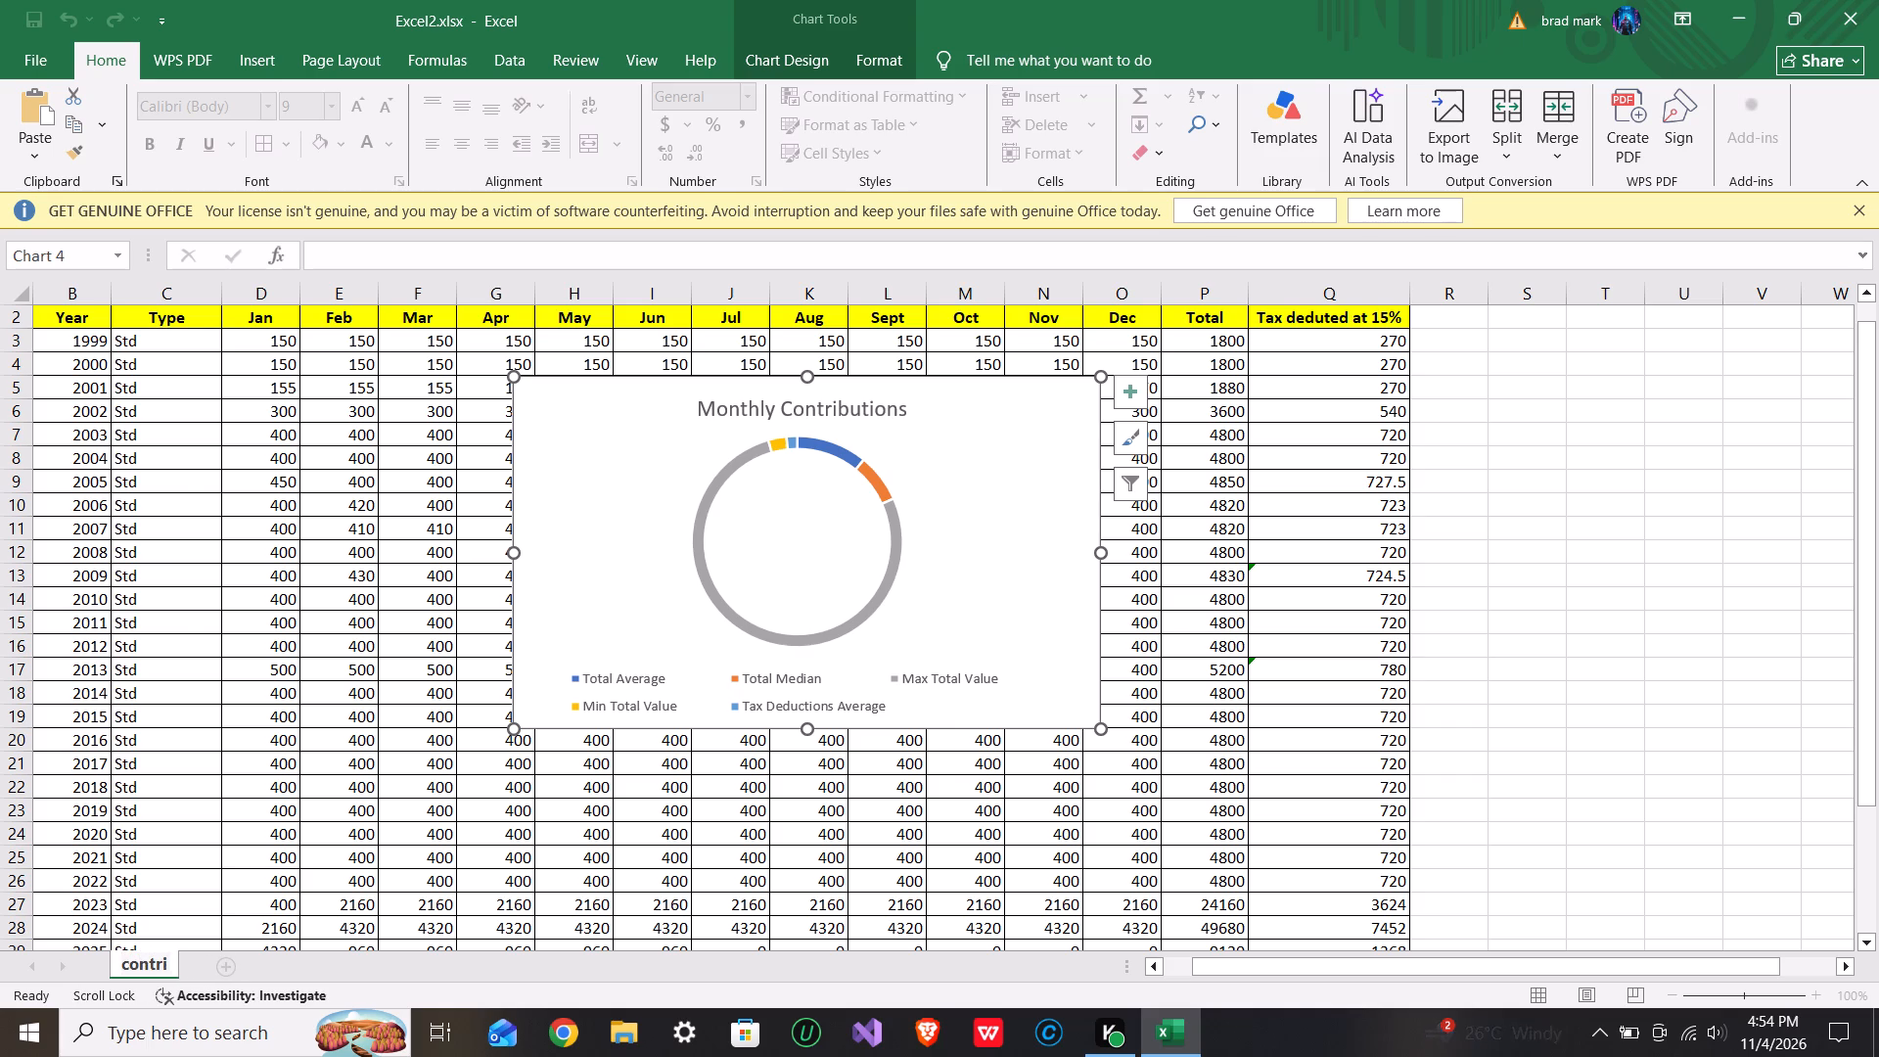
pyautogui.write('bution')
pyautogui.write('s tabel')
pyautogui.press('BackSpace')
pyautogui.press('BackSpace')
pyautogui.write('le')
pyautogui.press('Return')
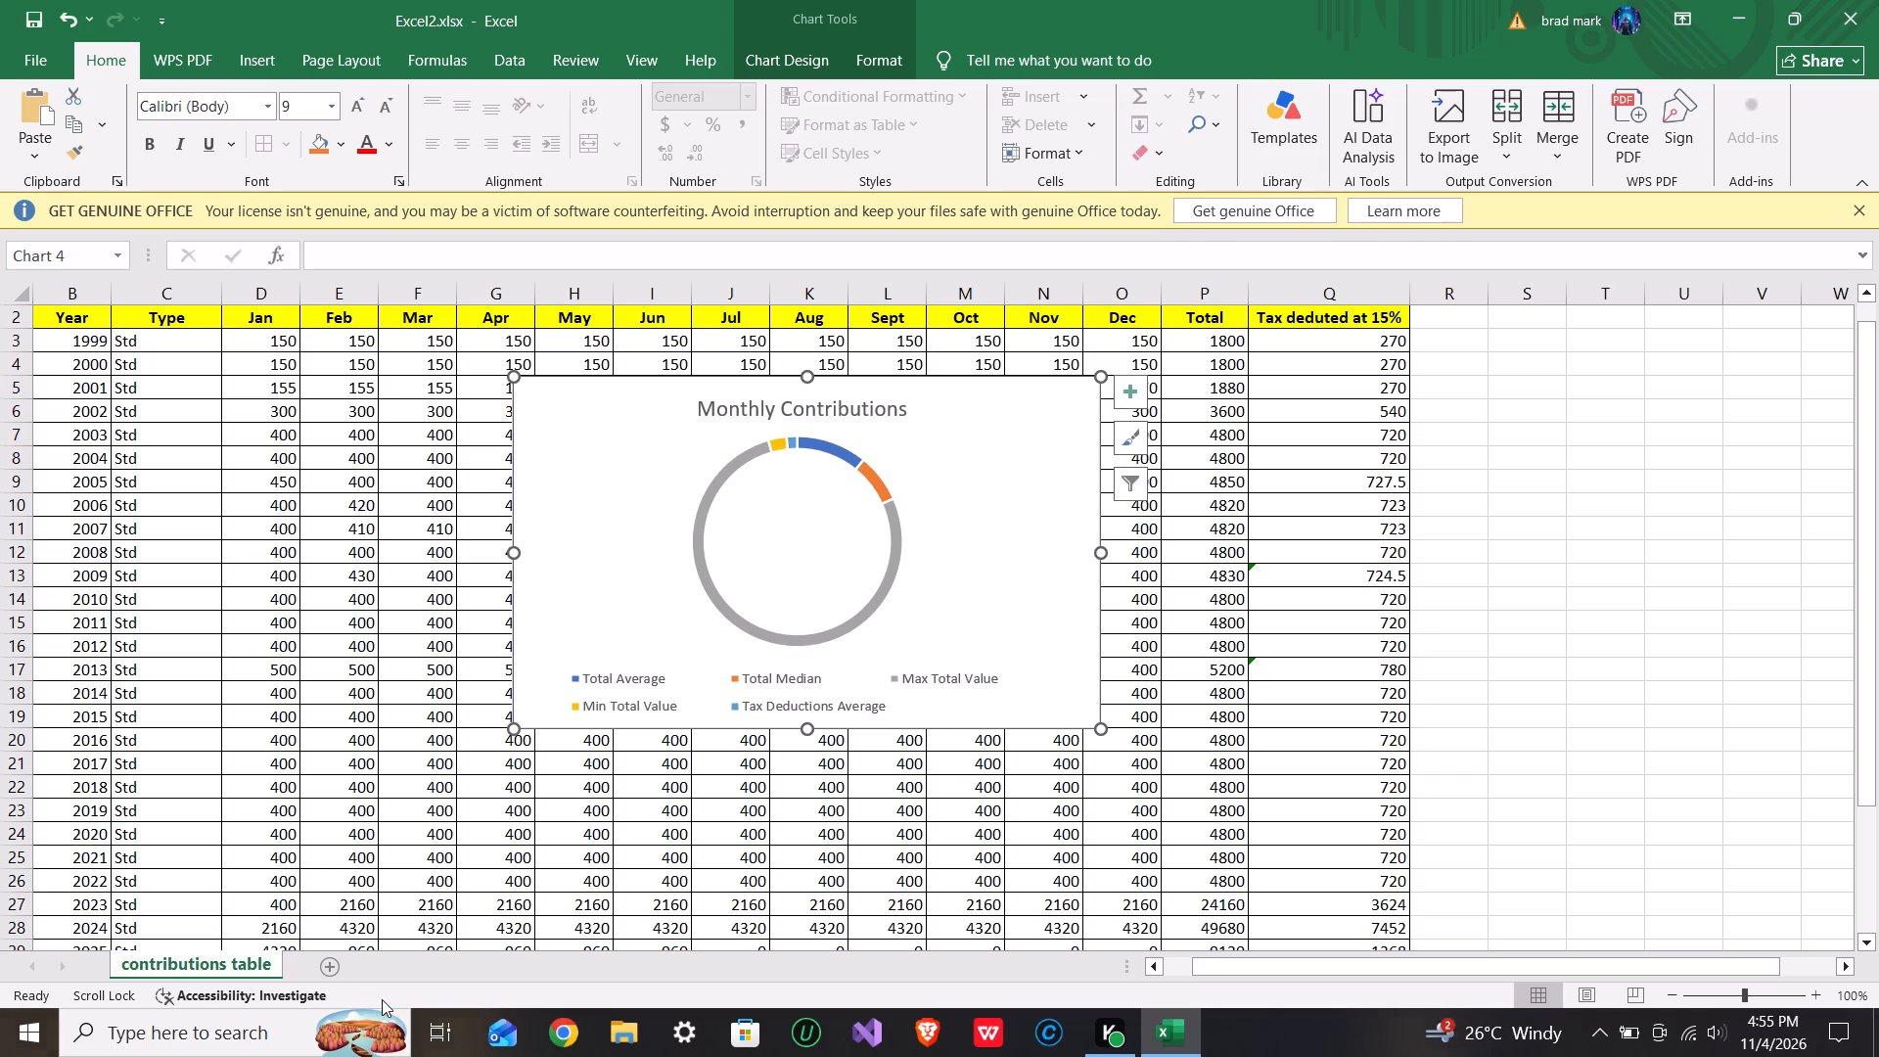
# Reposition the doughnut chart over the May to Dec columns, covering the header row and ending at about row 16.
pyautogui.click(989, 804)
pyautogui.click(821, 632)
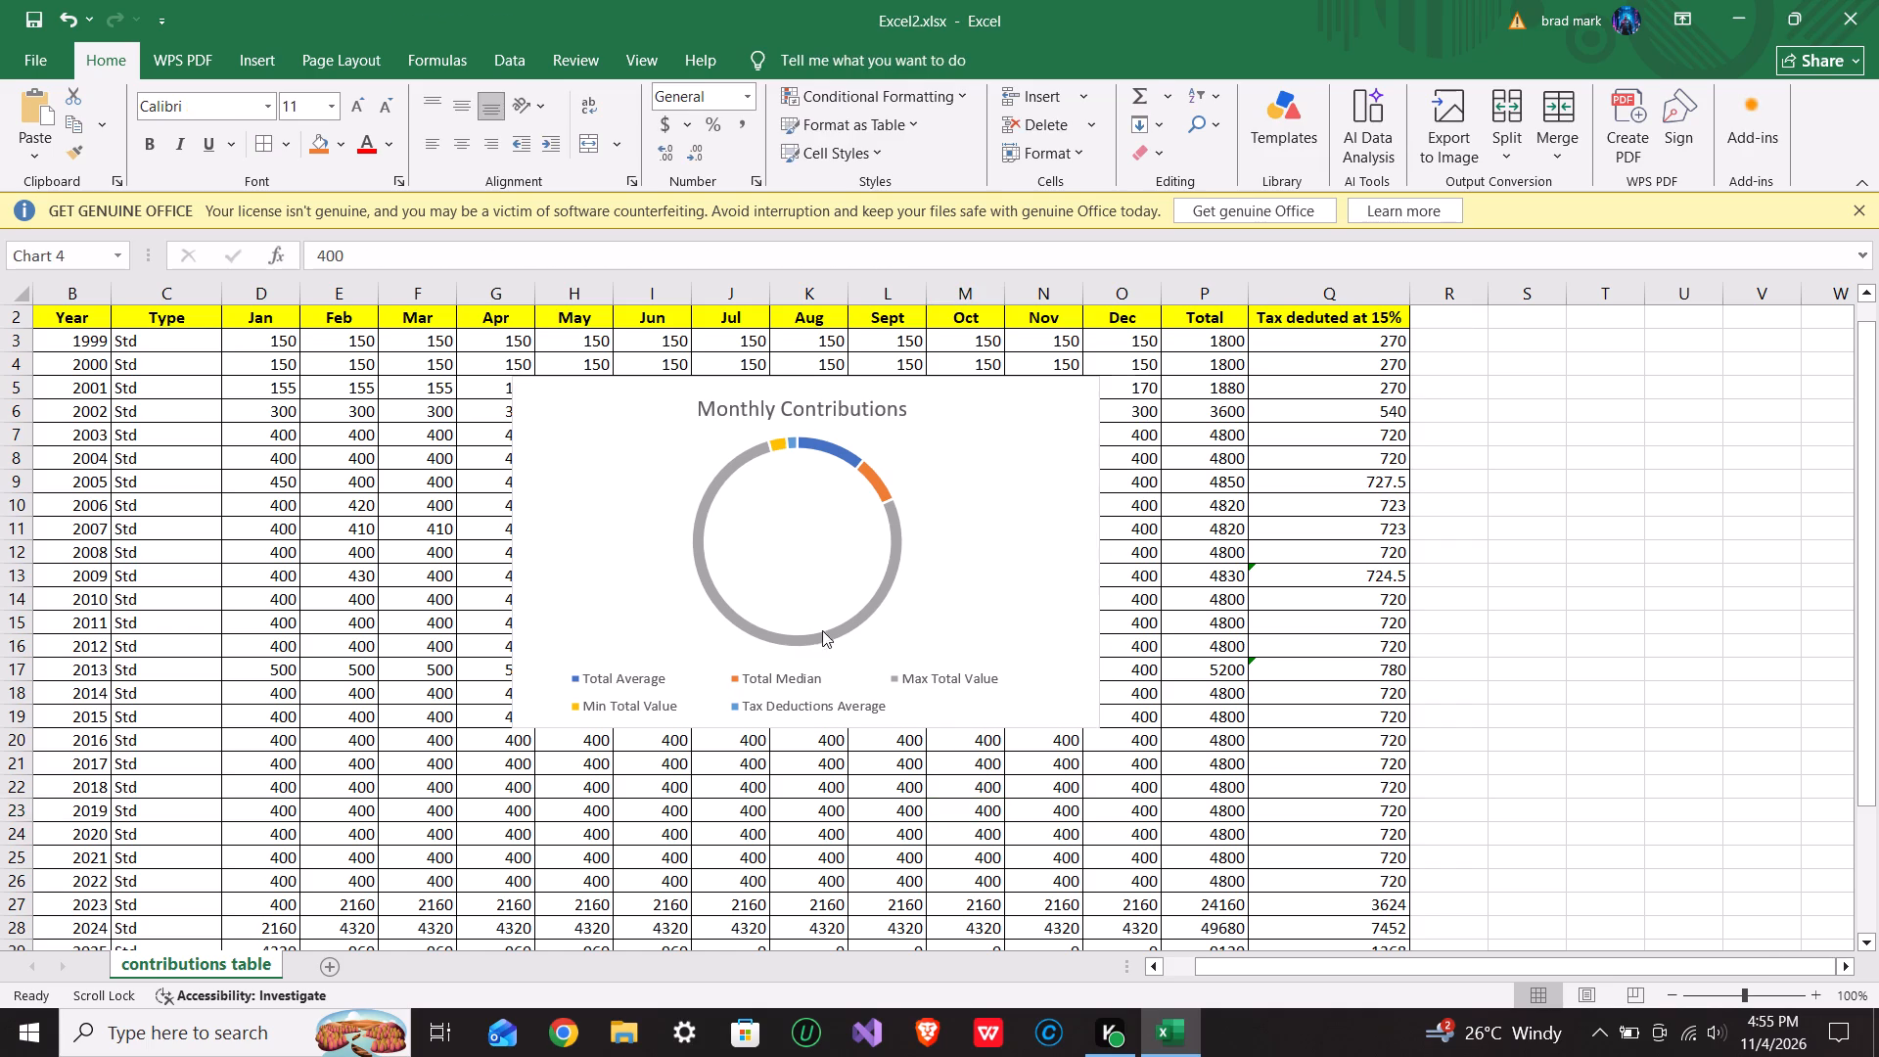
pyautogui.click(954, 533)
pyautogui.moveTo(956, 483); pyautogui.dragTo(962, 469)
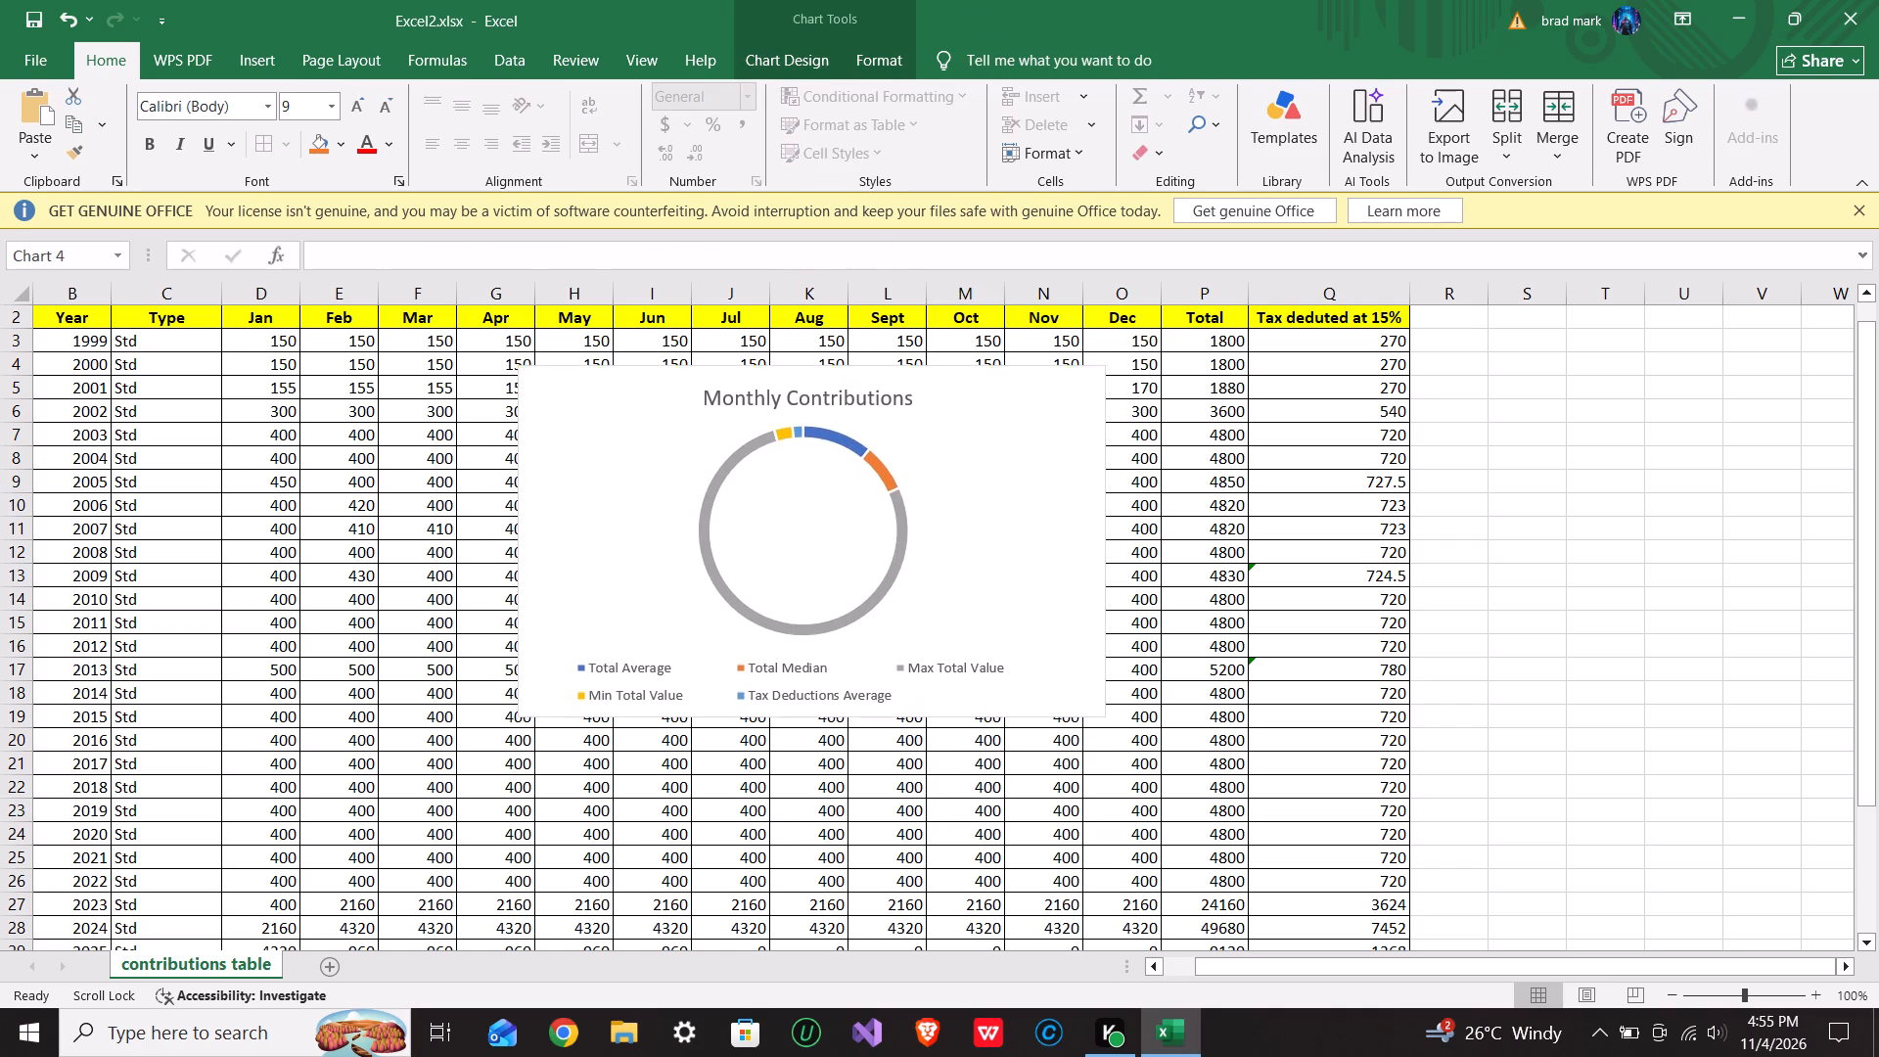
pyautogui.moveTo(962, 469); pyautogui.dragTo(831, 426)
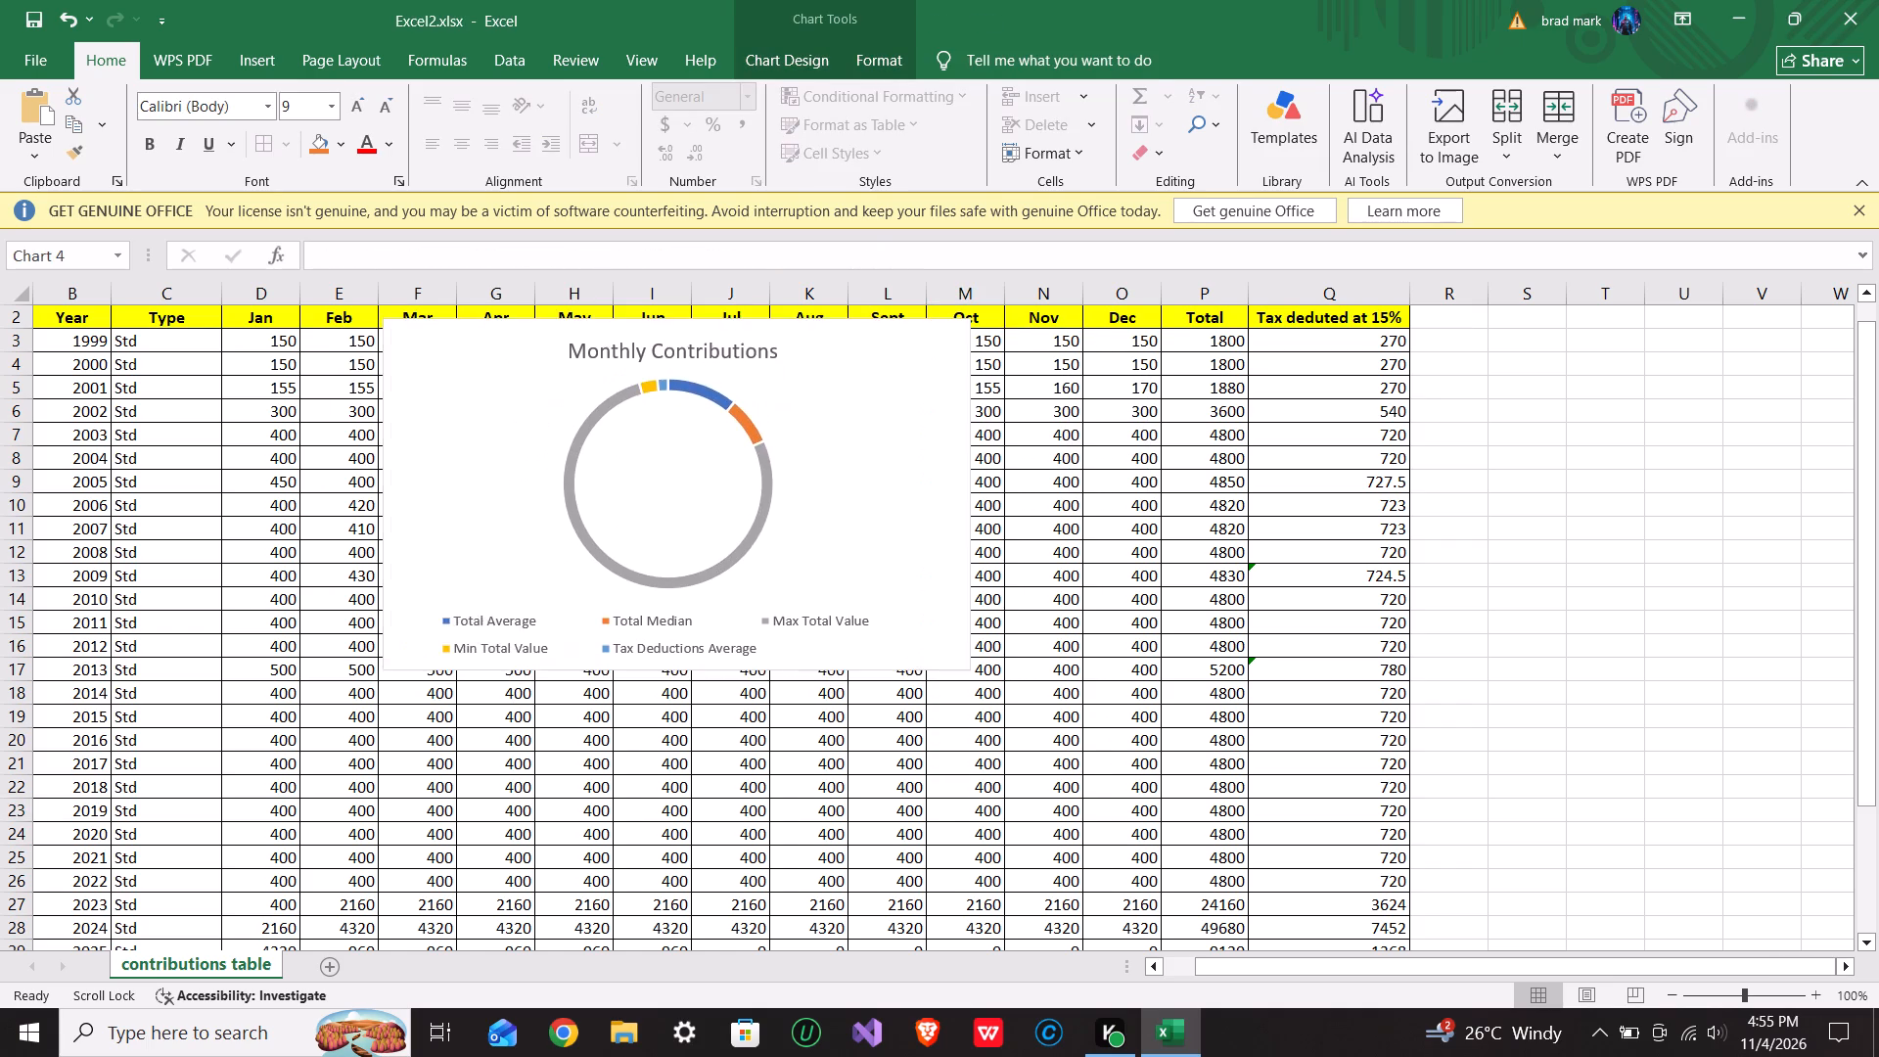
pyautogui.moveTo(831, 426); pyautogui.dragTo(990, 480)
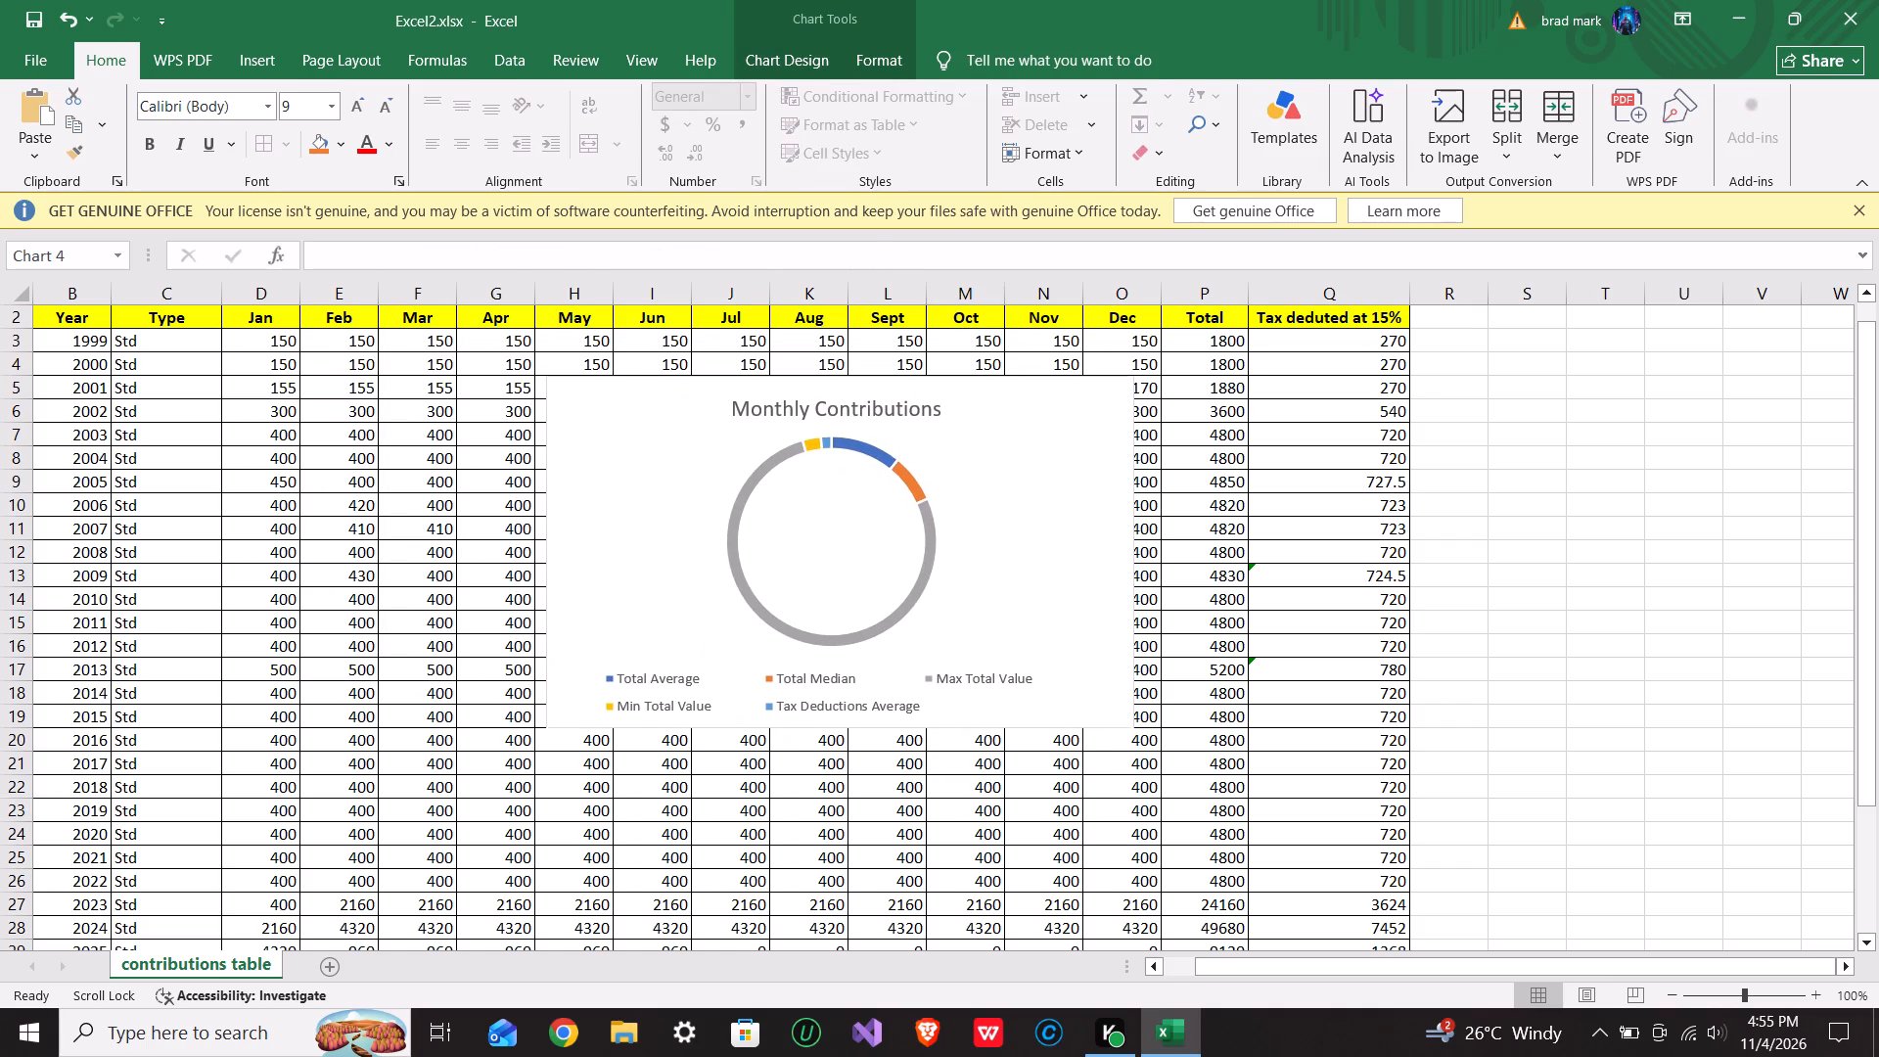
pyautogui.moveTo(990, 480); pyautogui.dragTo(990, 469)
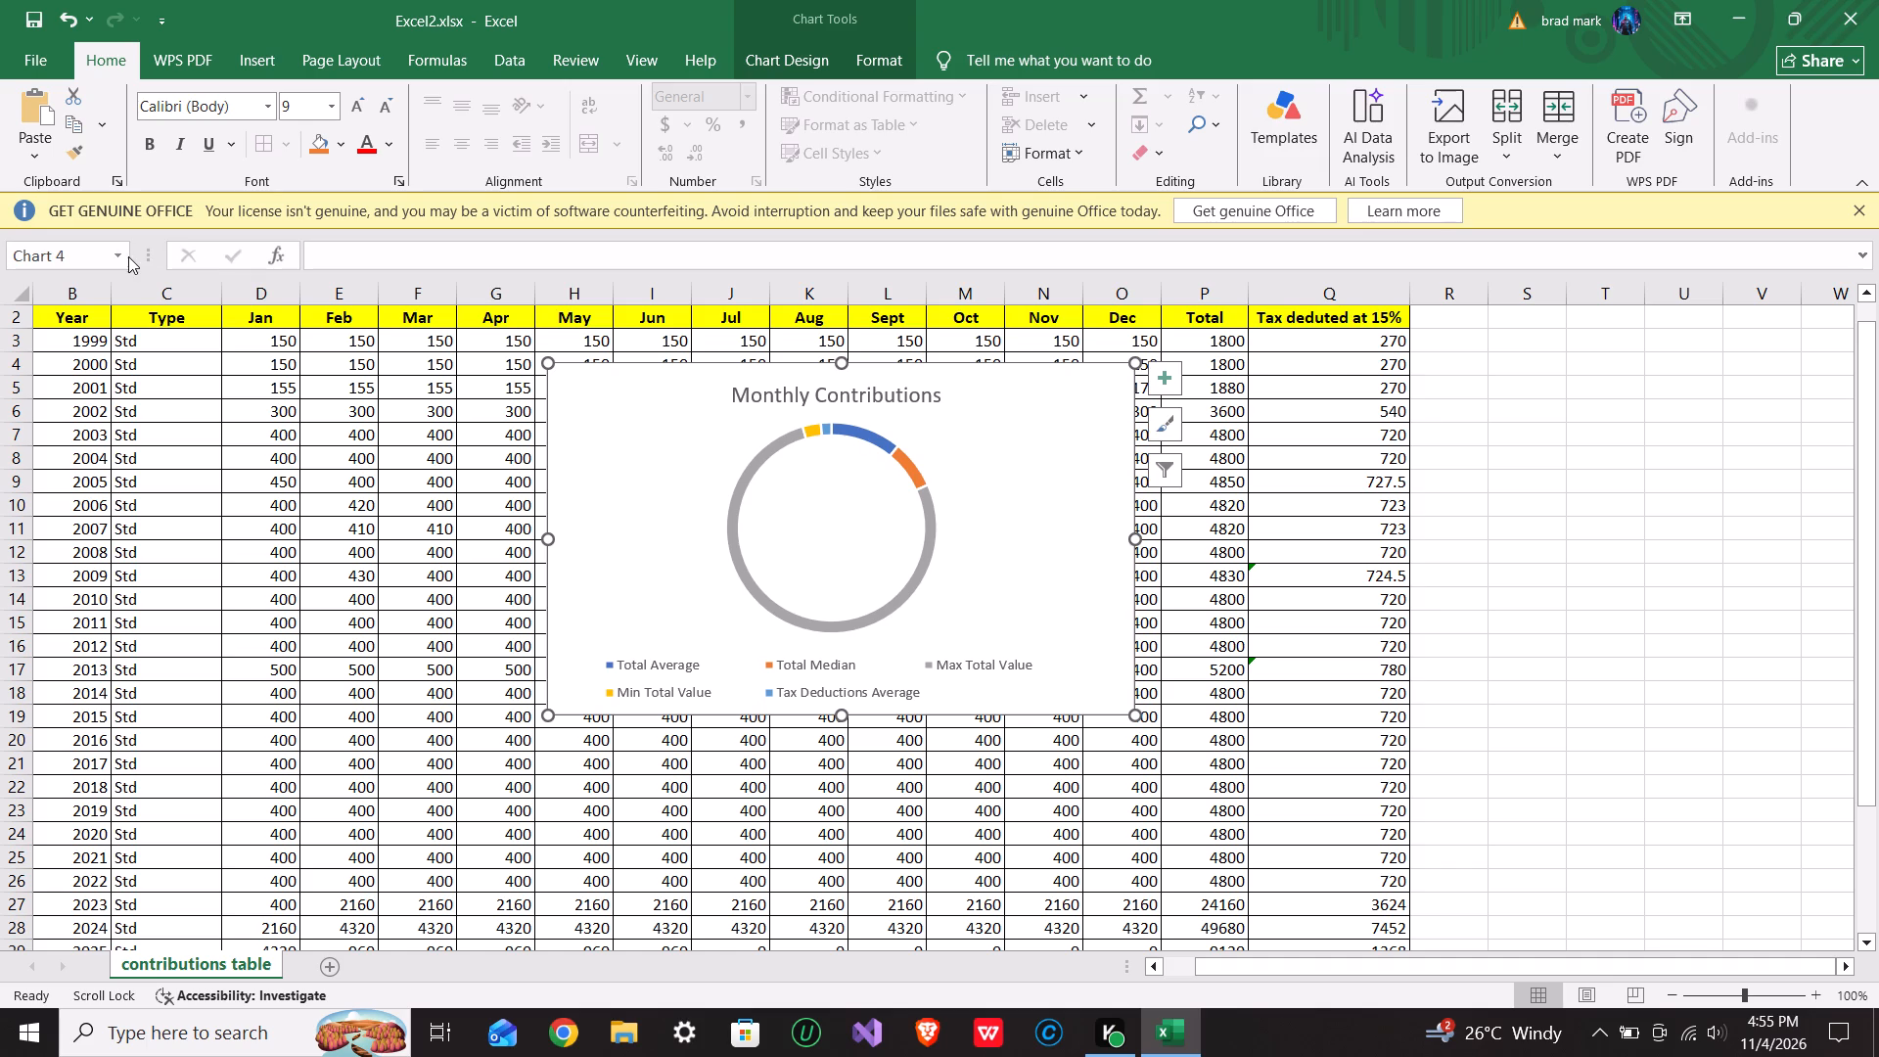
pyautogui.click(124, 256)
pyautogui.click(124, 256)
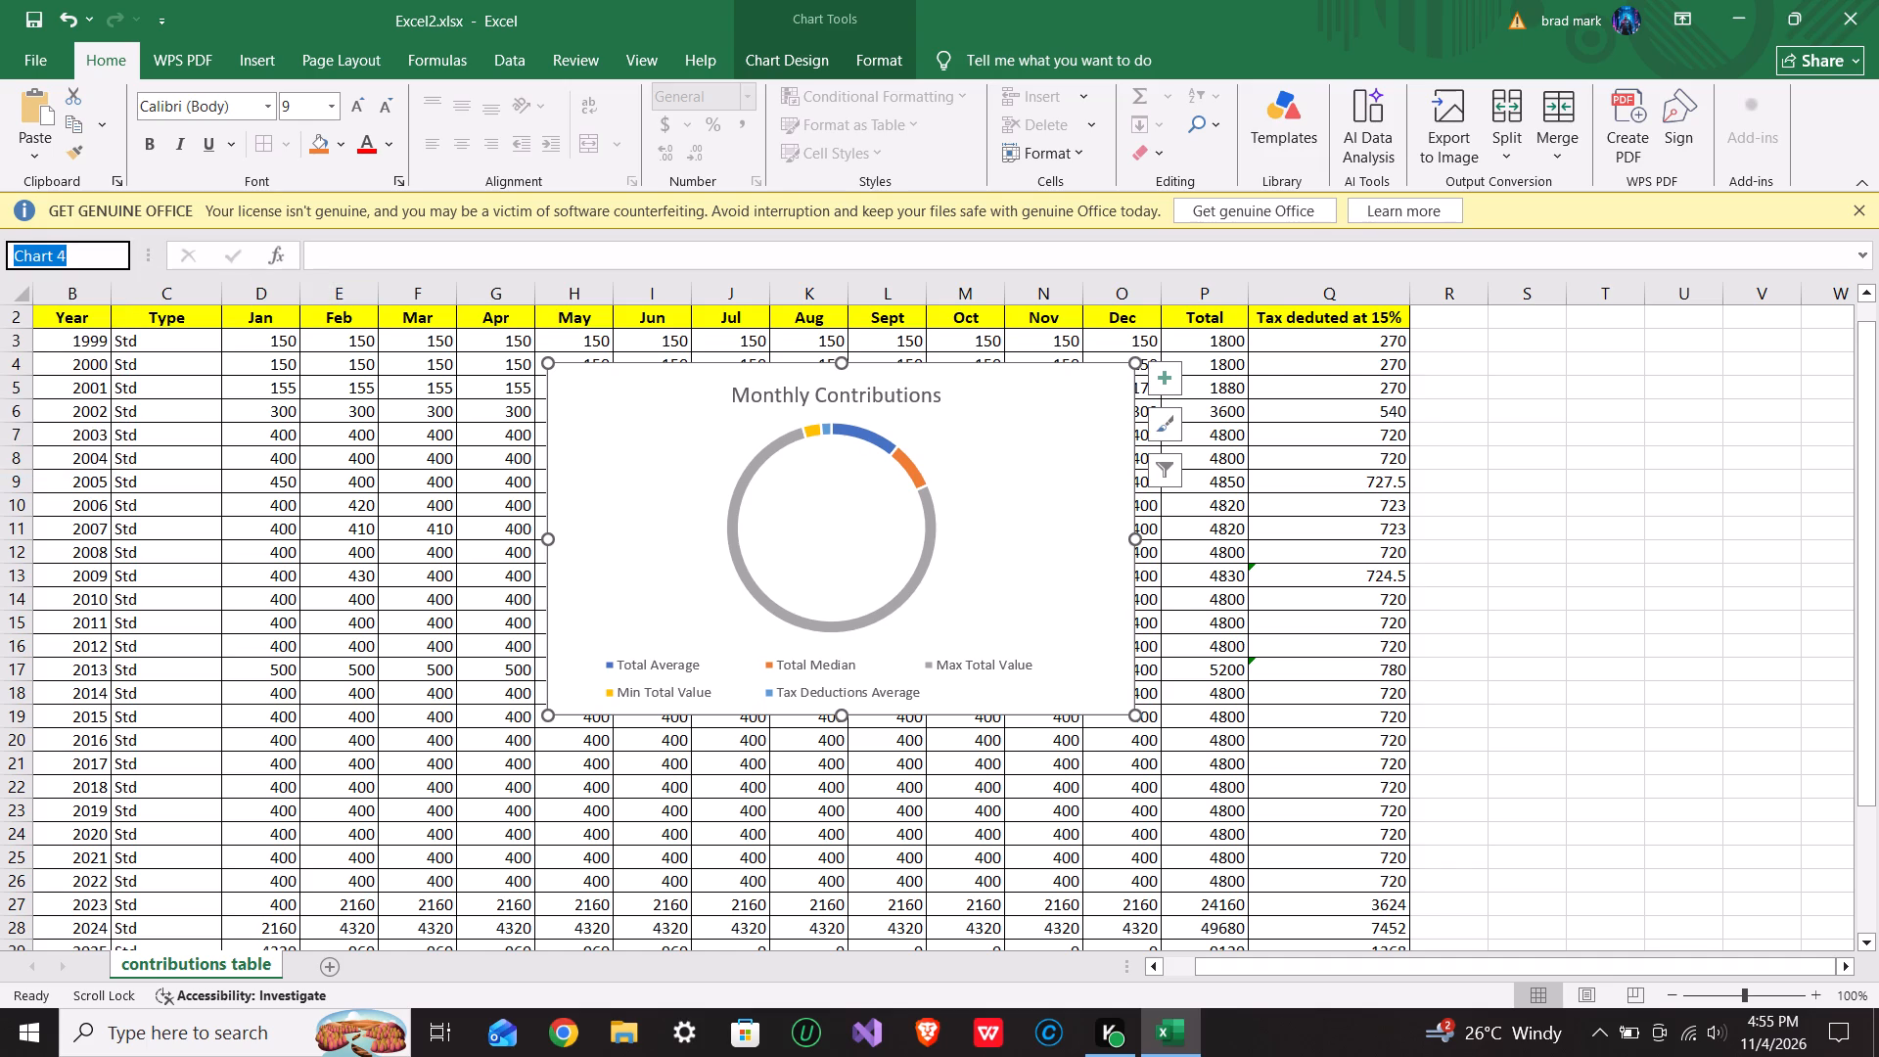
pyautogui.moveTo(956, 463); pyautogui.dragTo(946, 493)
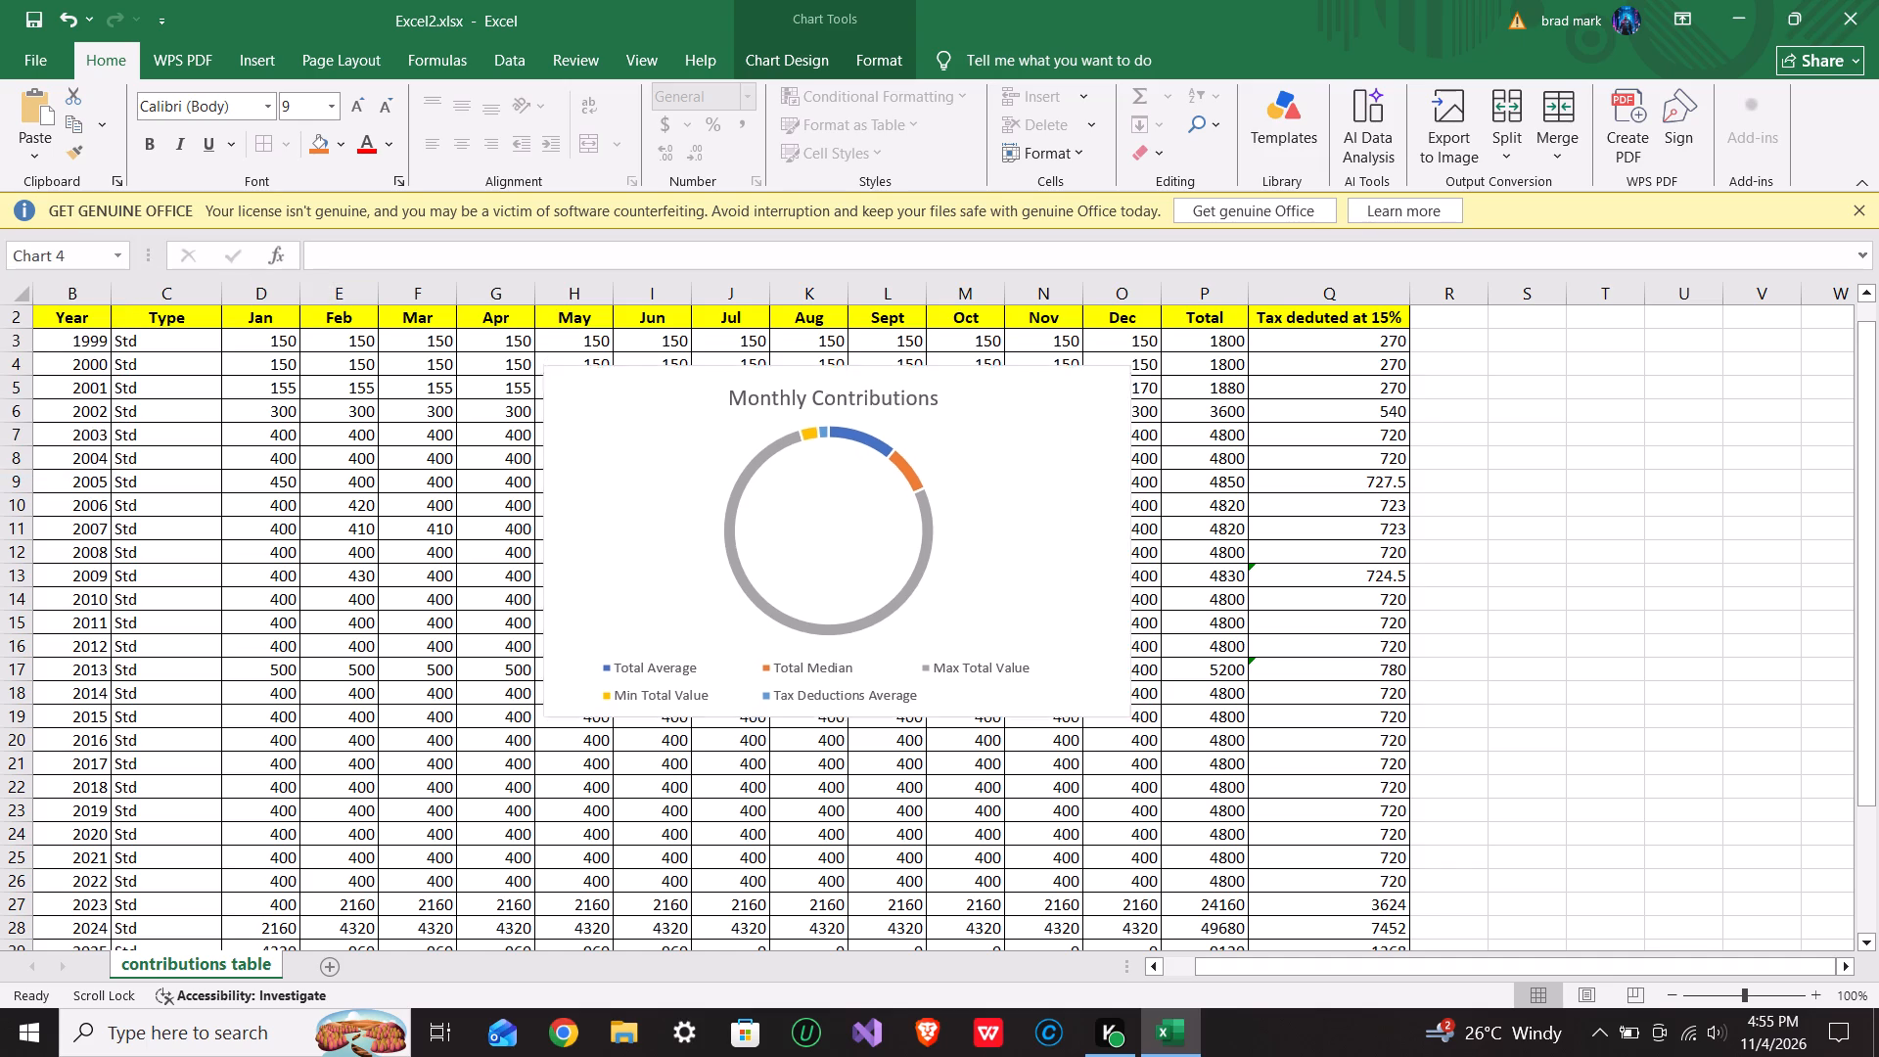
pyautogui.moveTo(946, 493); pyautogui.dragTo(886, 420)
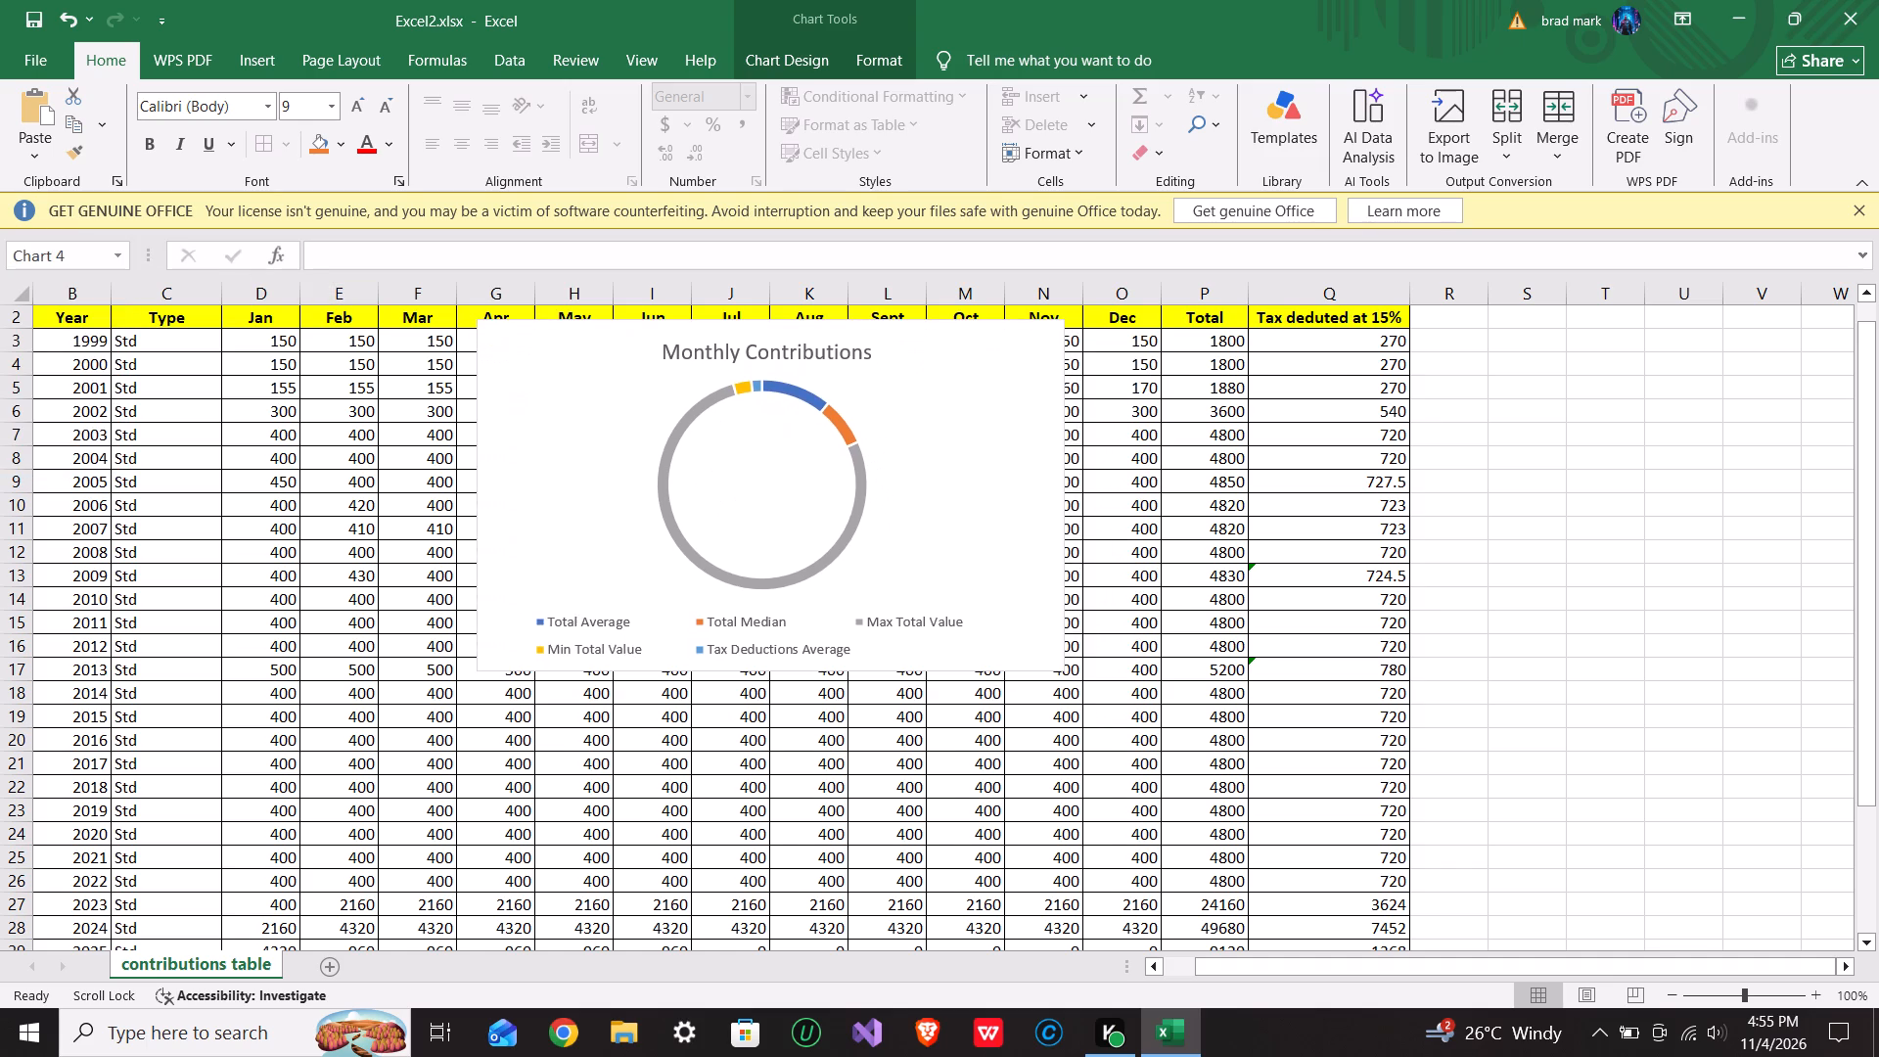
pyautogui.moveTo(886, 420); pyautogui.dragTo(963, 406)
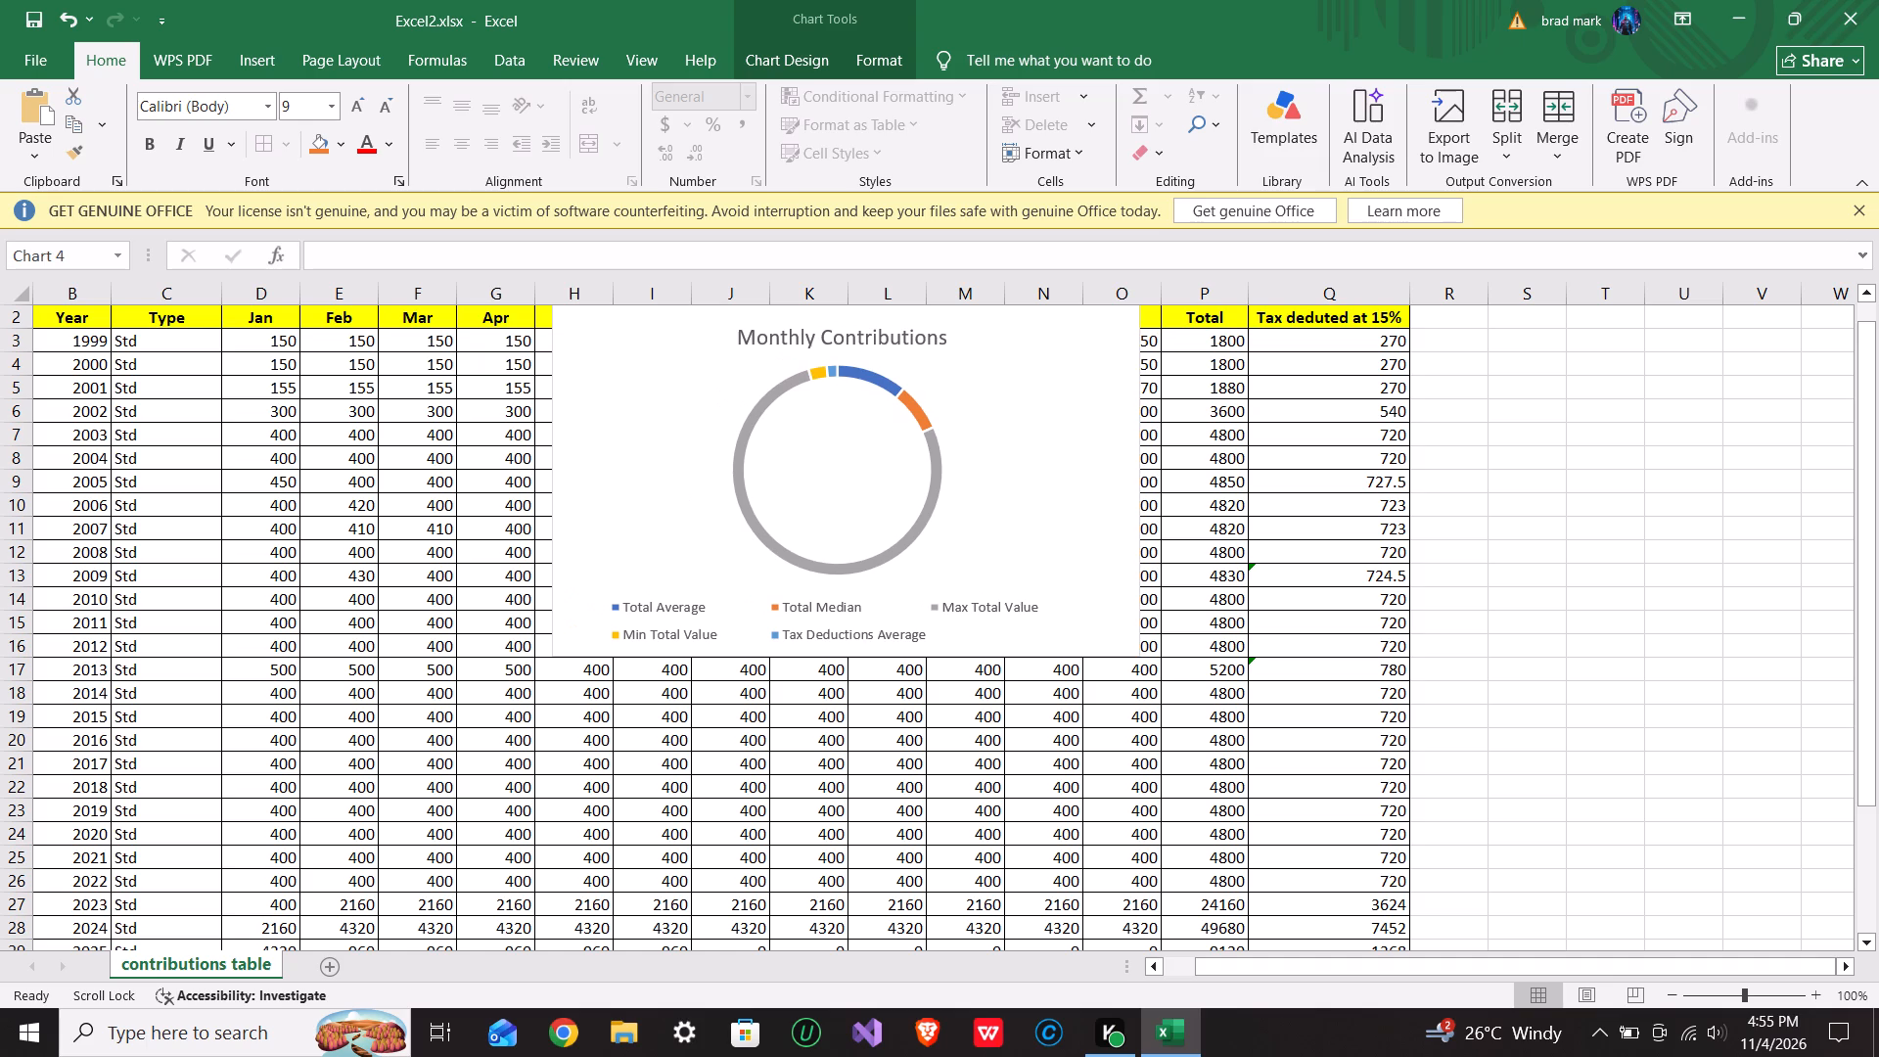
pyautogui.moveTo(963, 406); pyautogui.dragTo(964, 406)
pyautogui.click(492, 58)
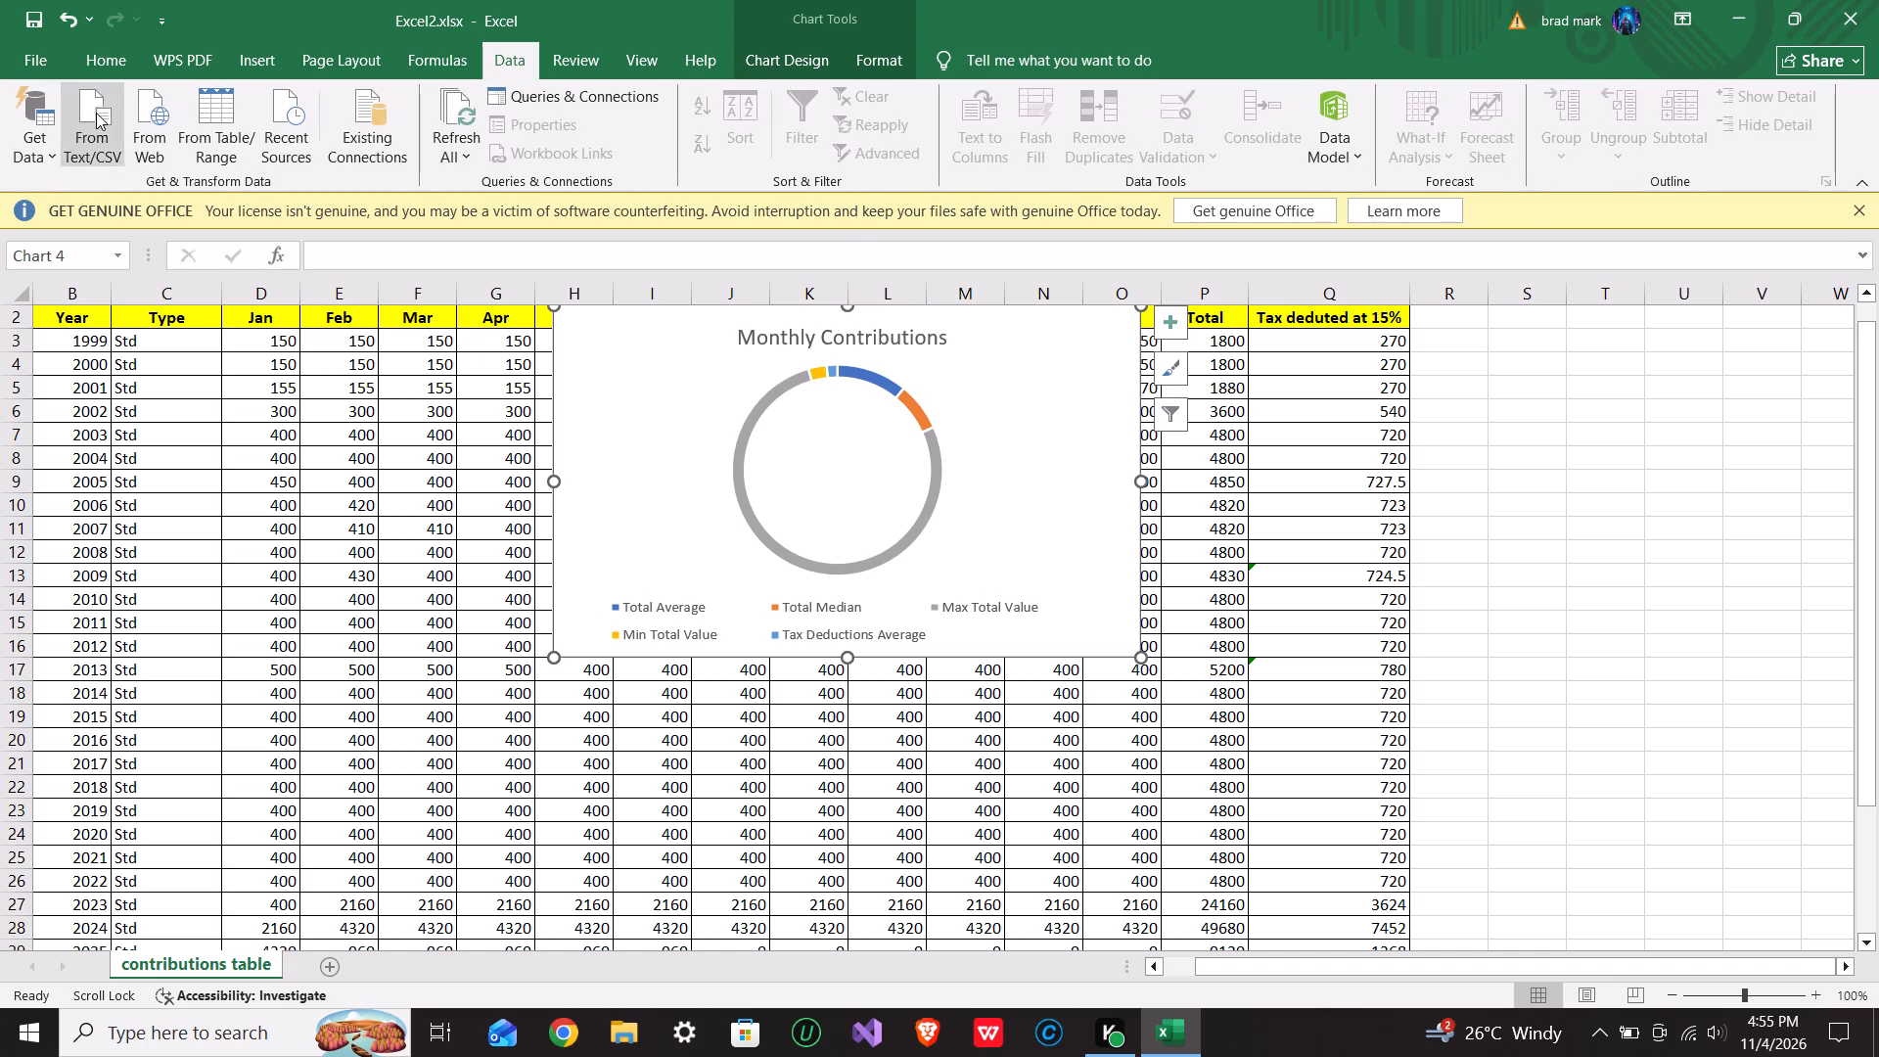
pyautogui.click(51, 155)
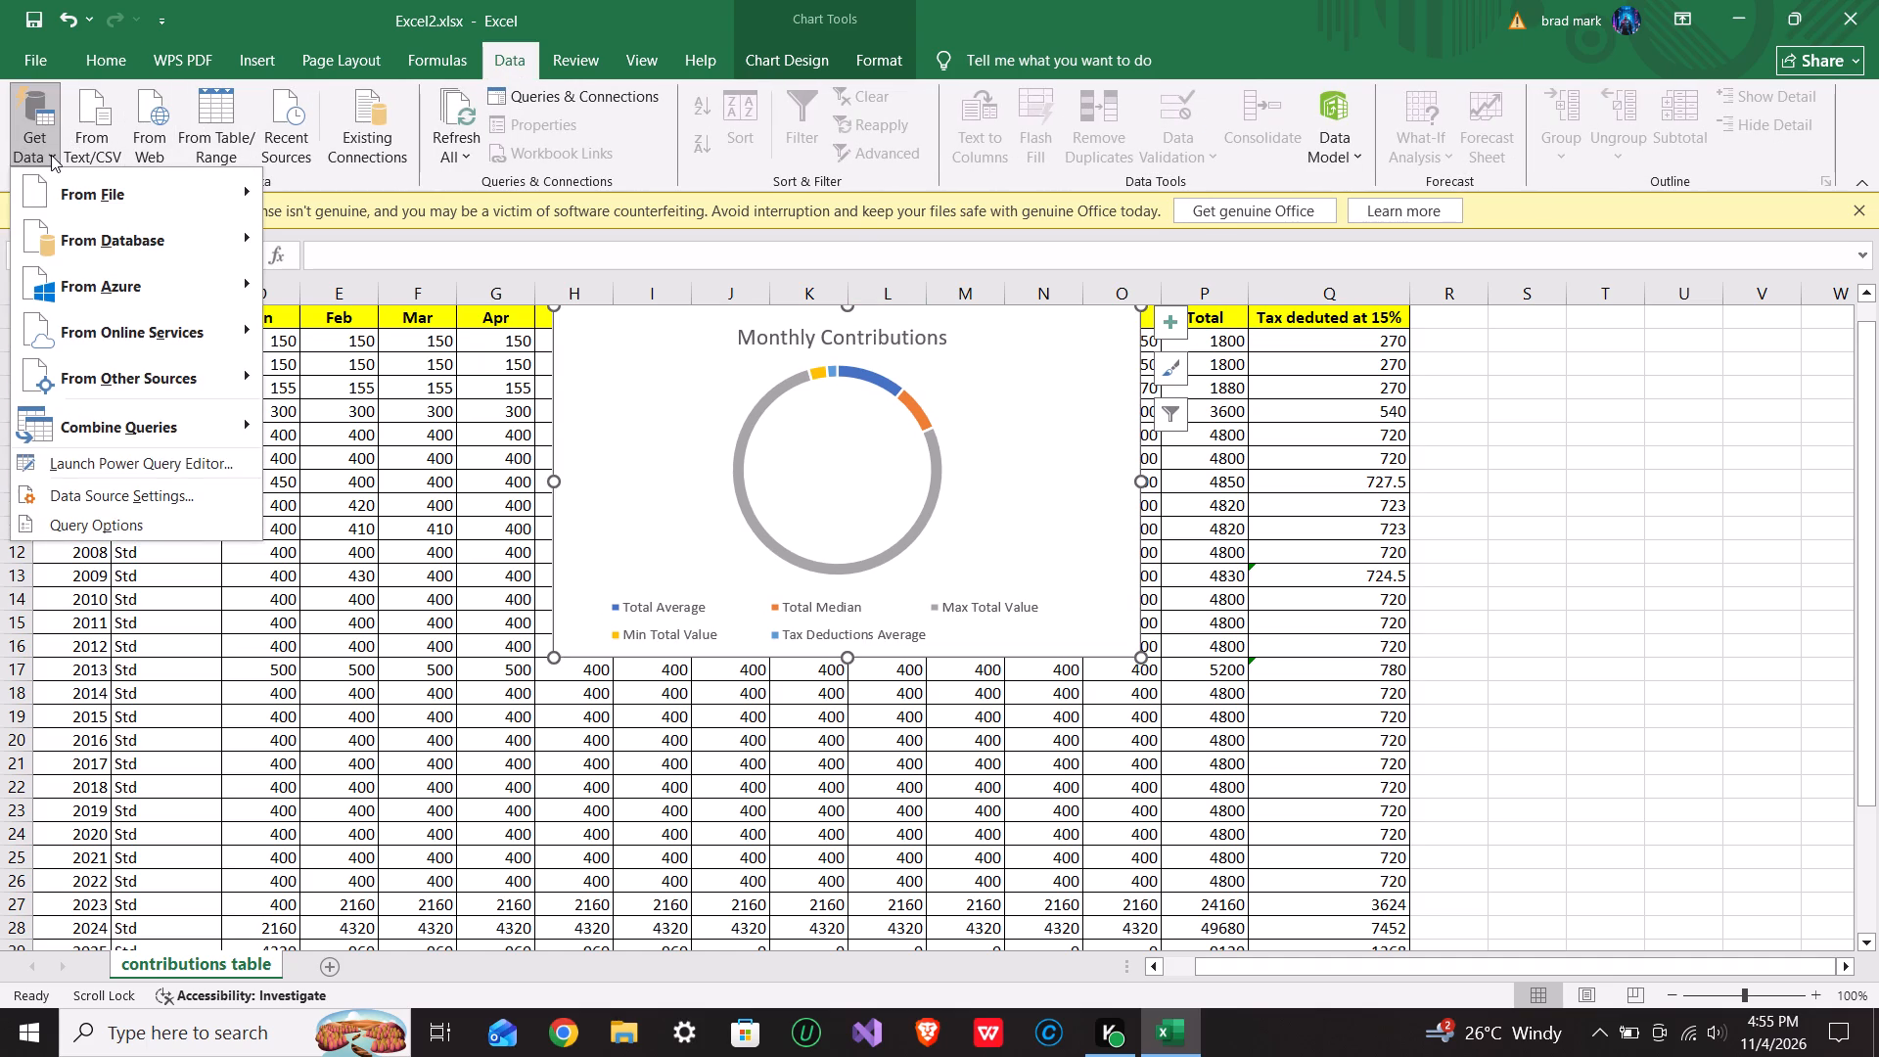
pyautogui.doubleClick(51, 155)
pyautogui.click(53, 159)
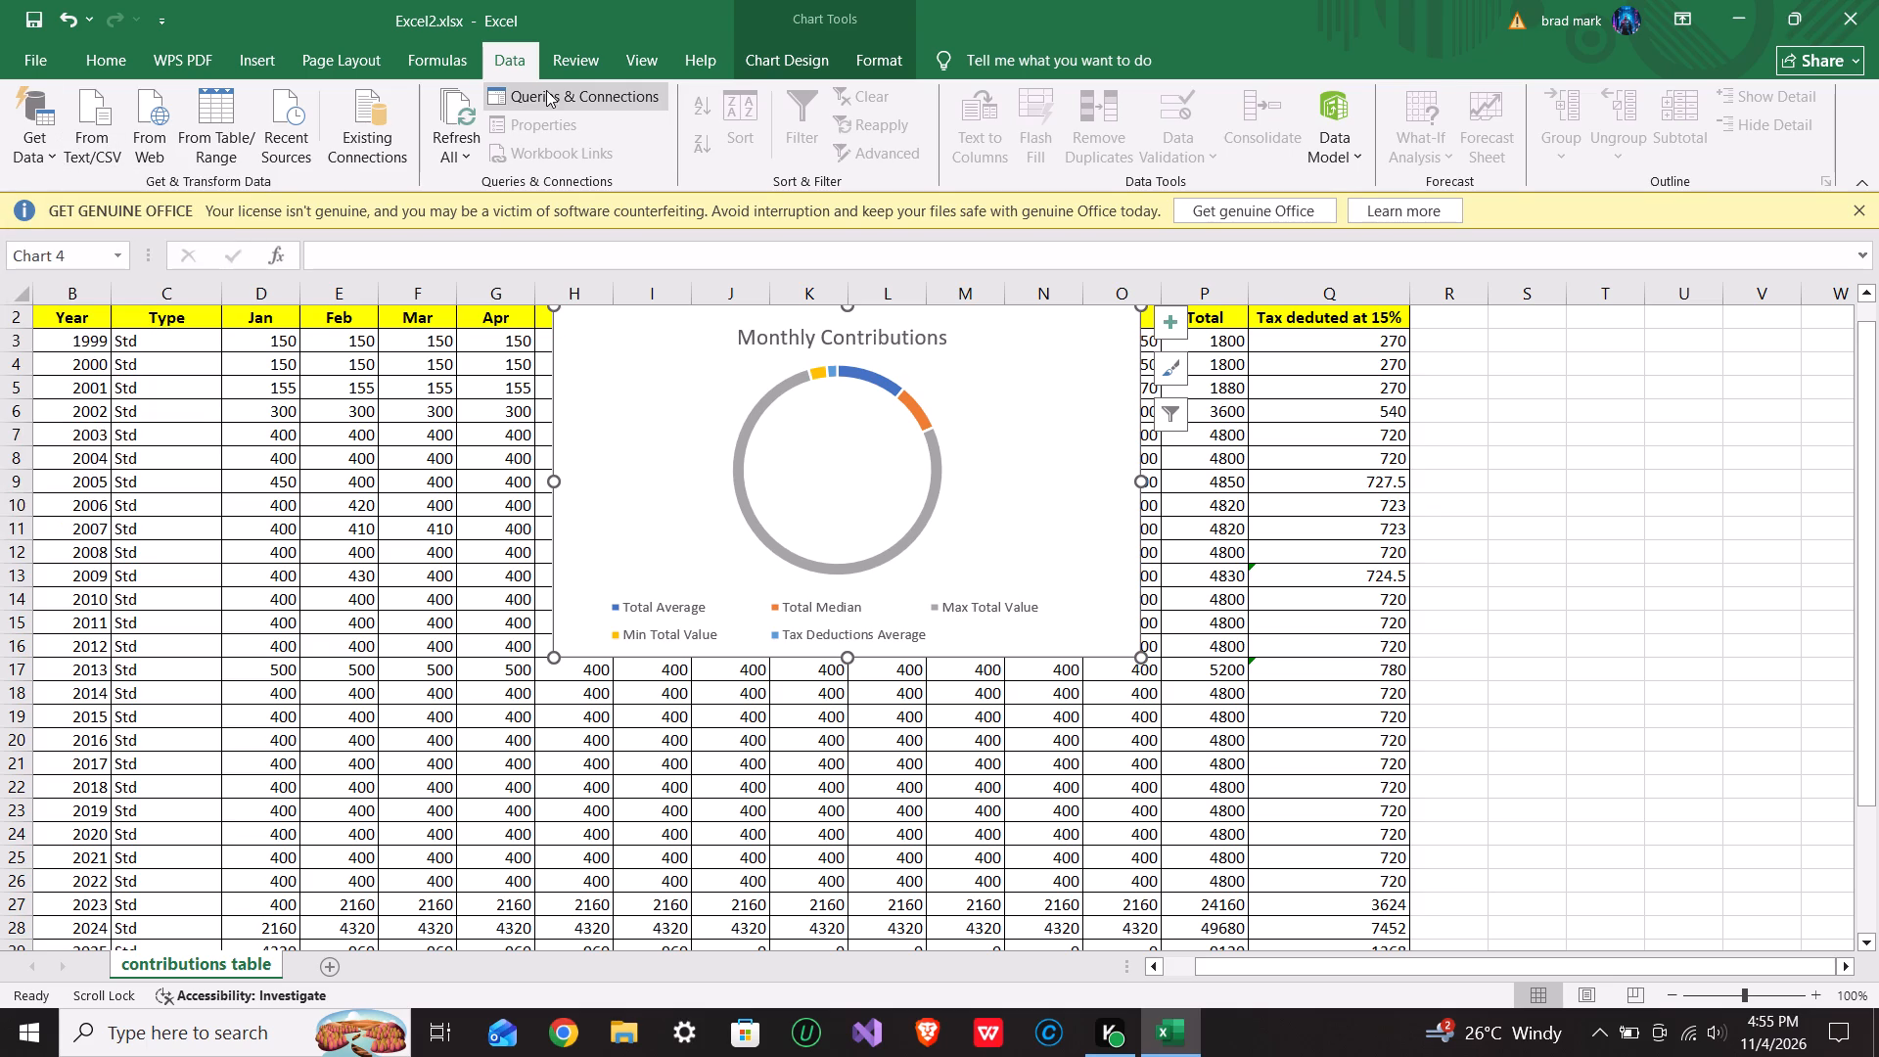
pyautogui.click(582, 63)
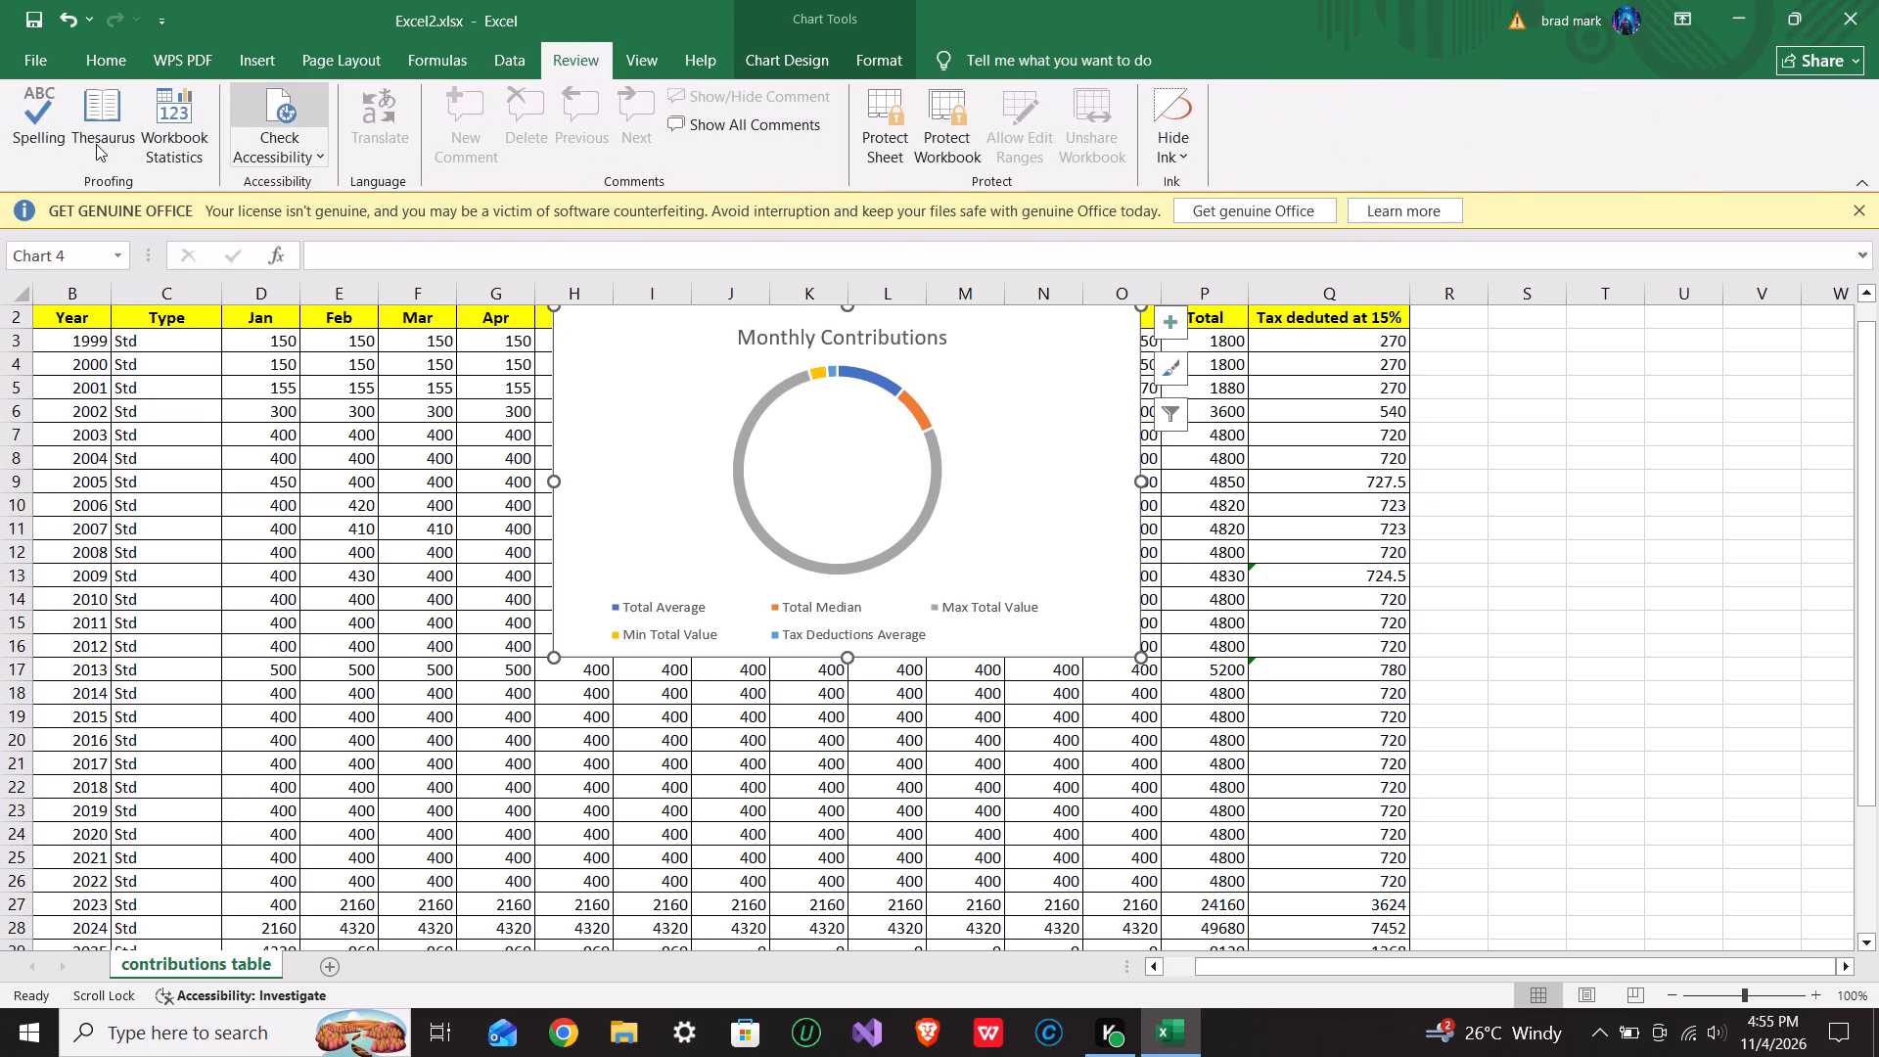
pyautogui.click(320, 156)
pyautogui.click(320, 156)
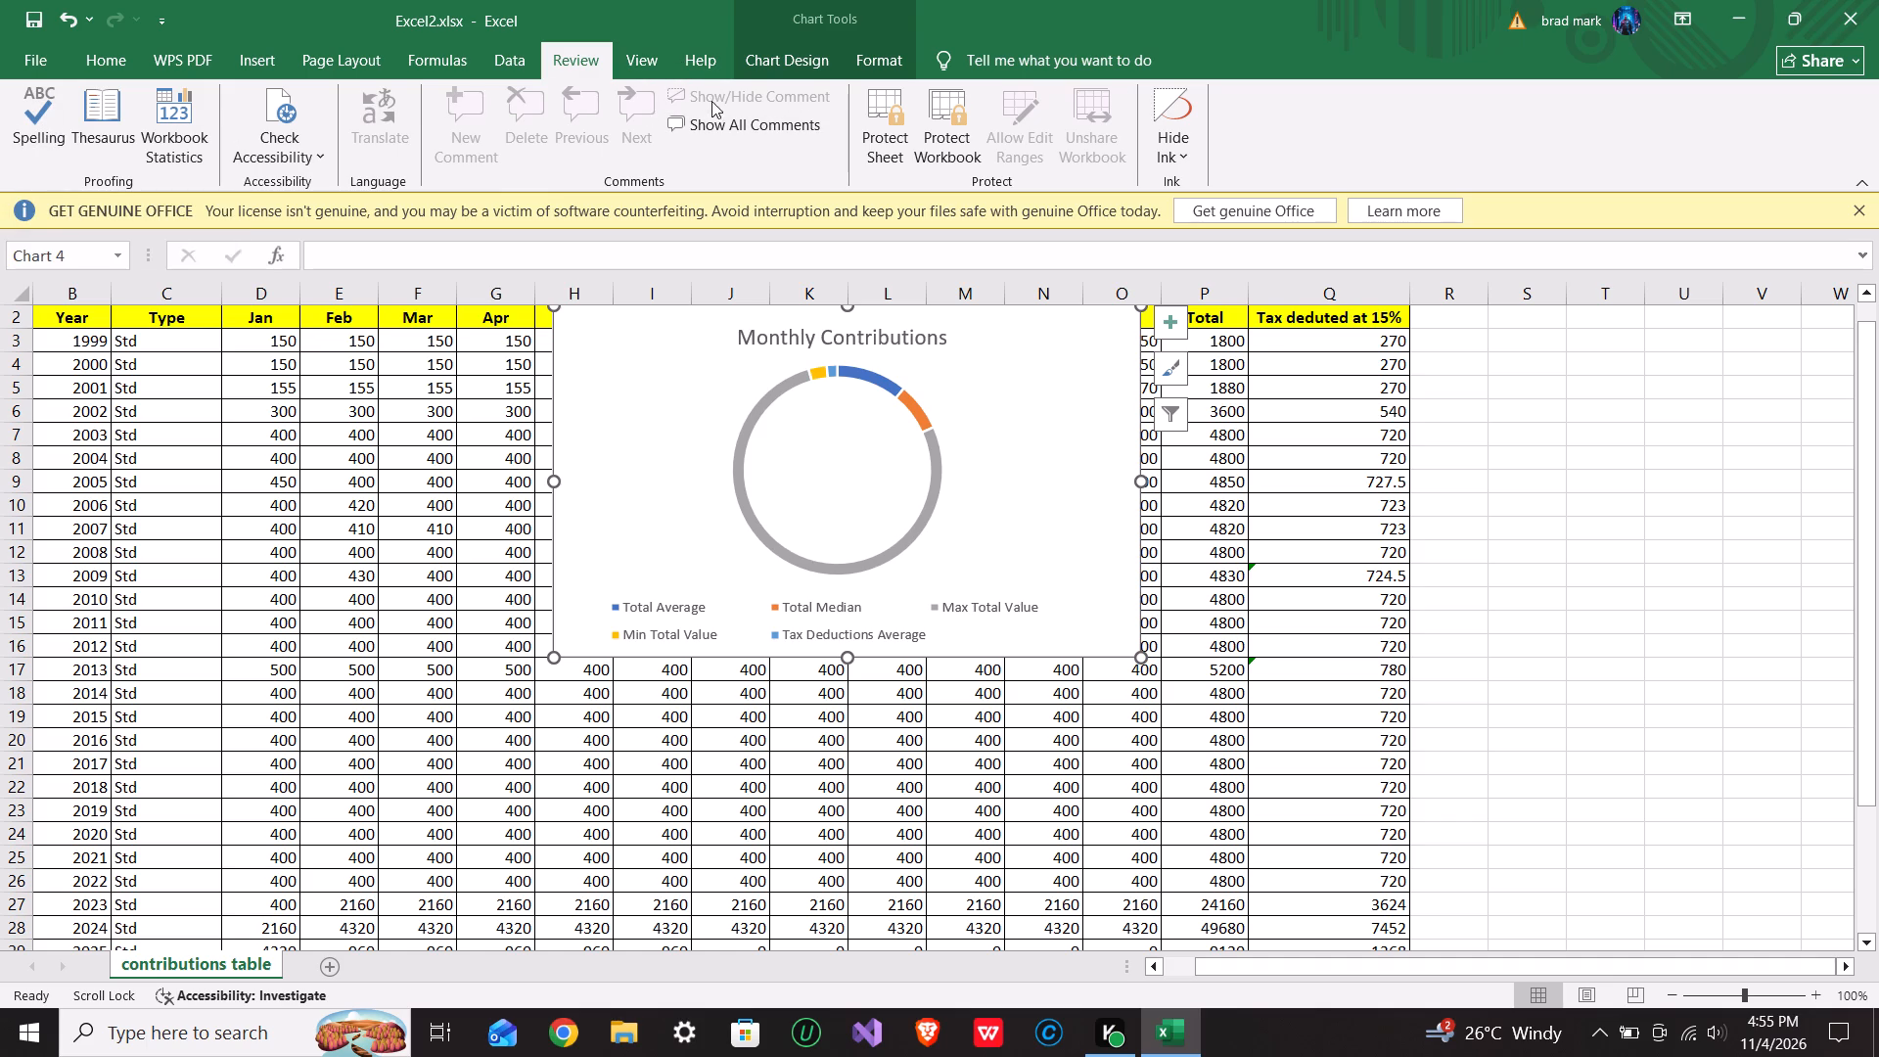
# Try several chart styles and apply the third one, with grey gradient background, dark percentage labels and a side legend.
pyautogui.click(789, 52)
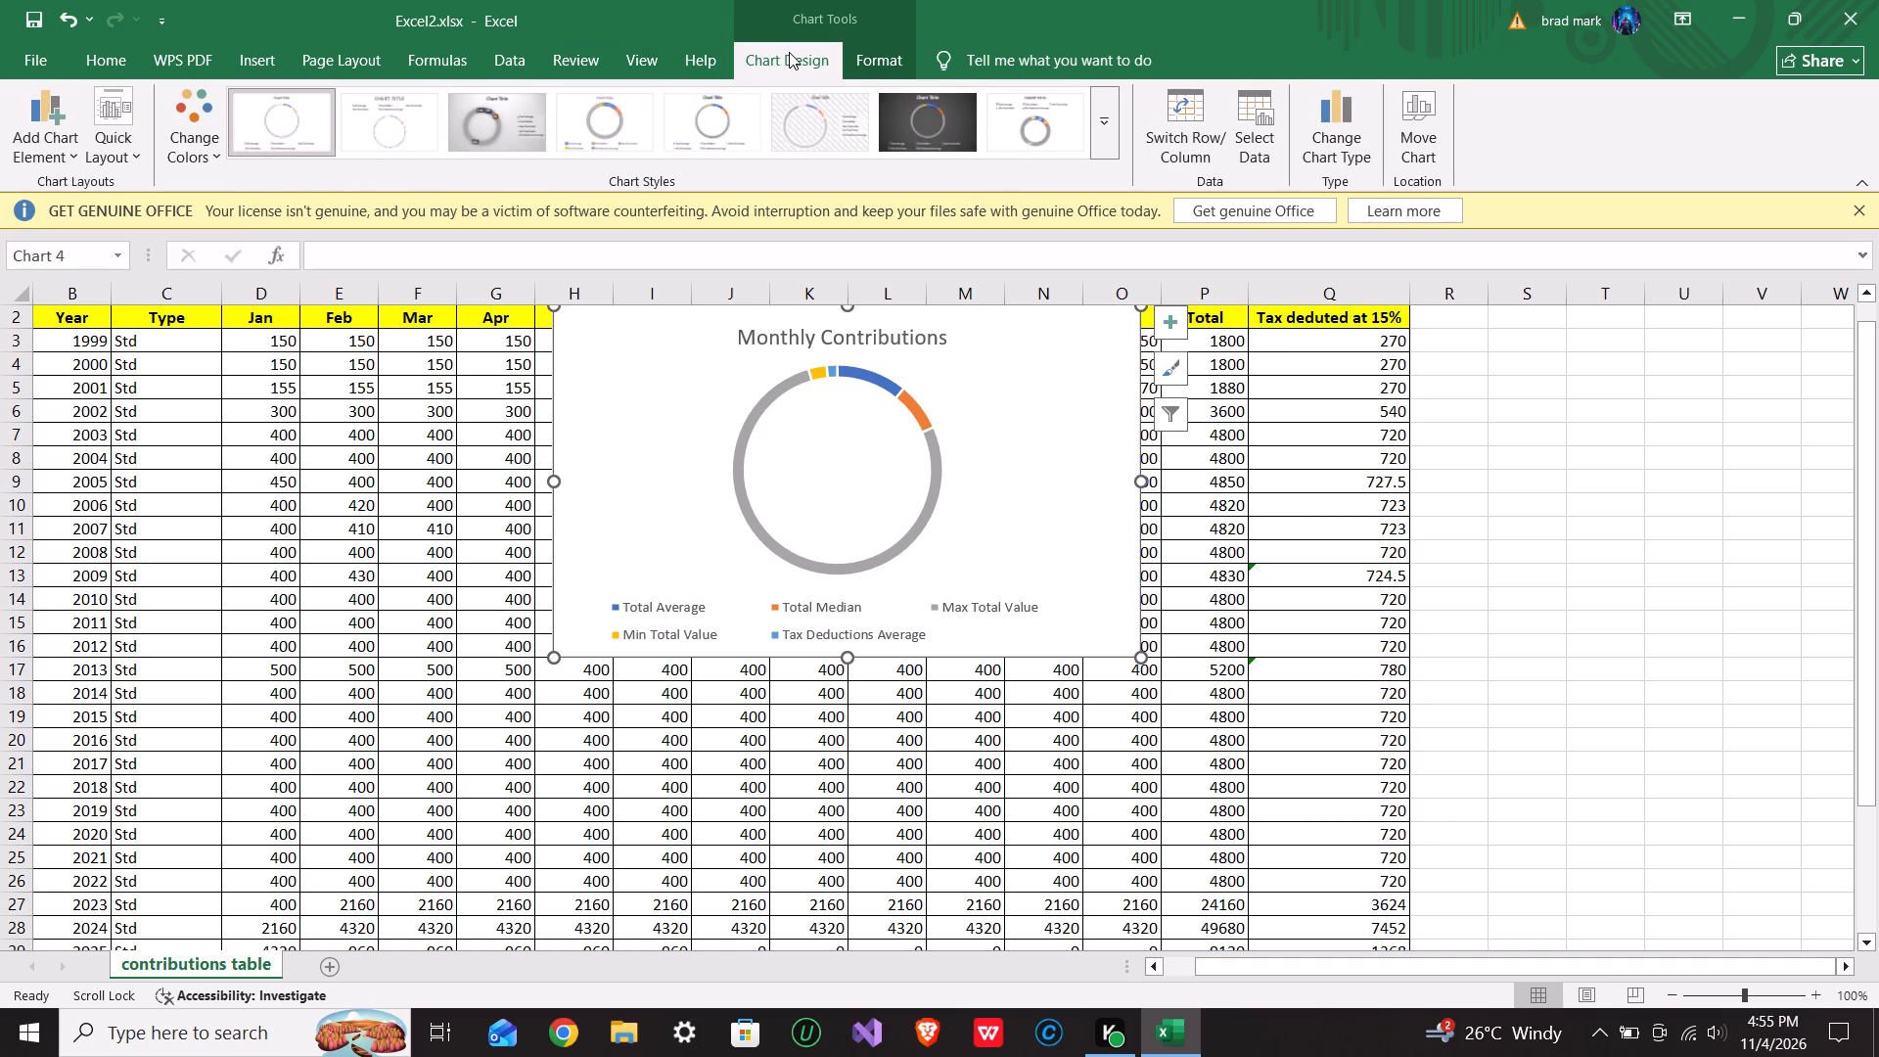
pyautogui.click(391, 125)
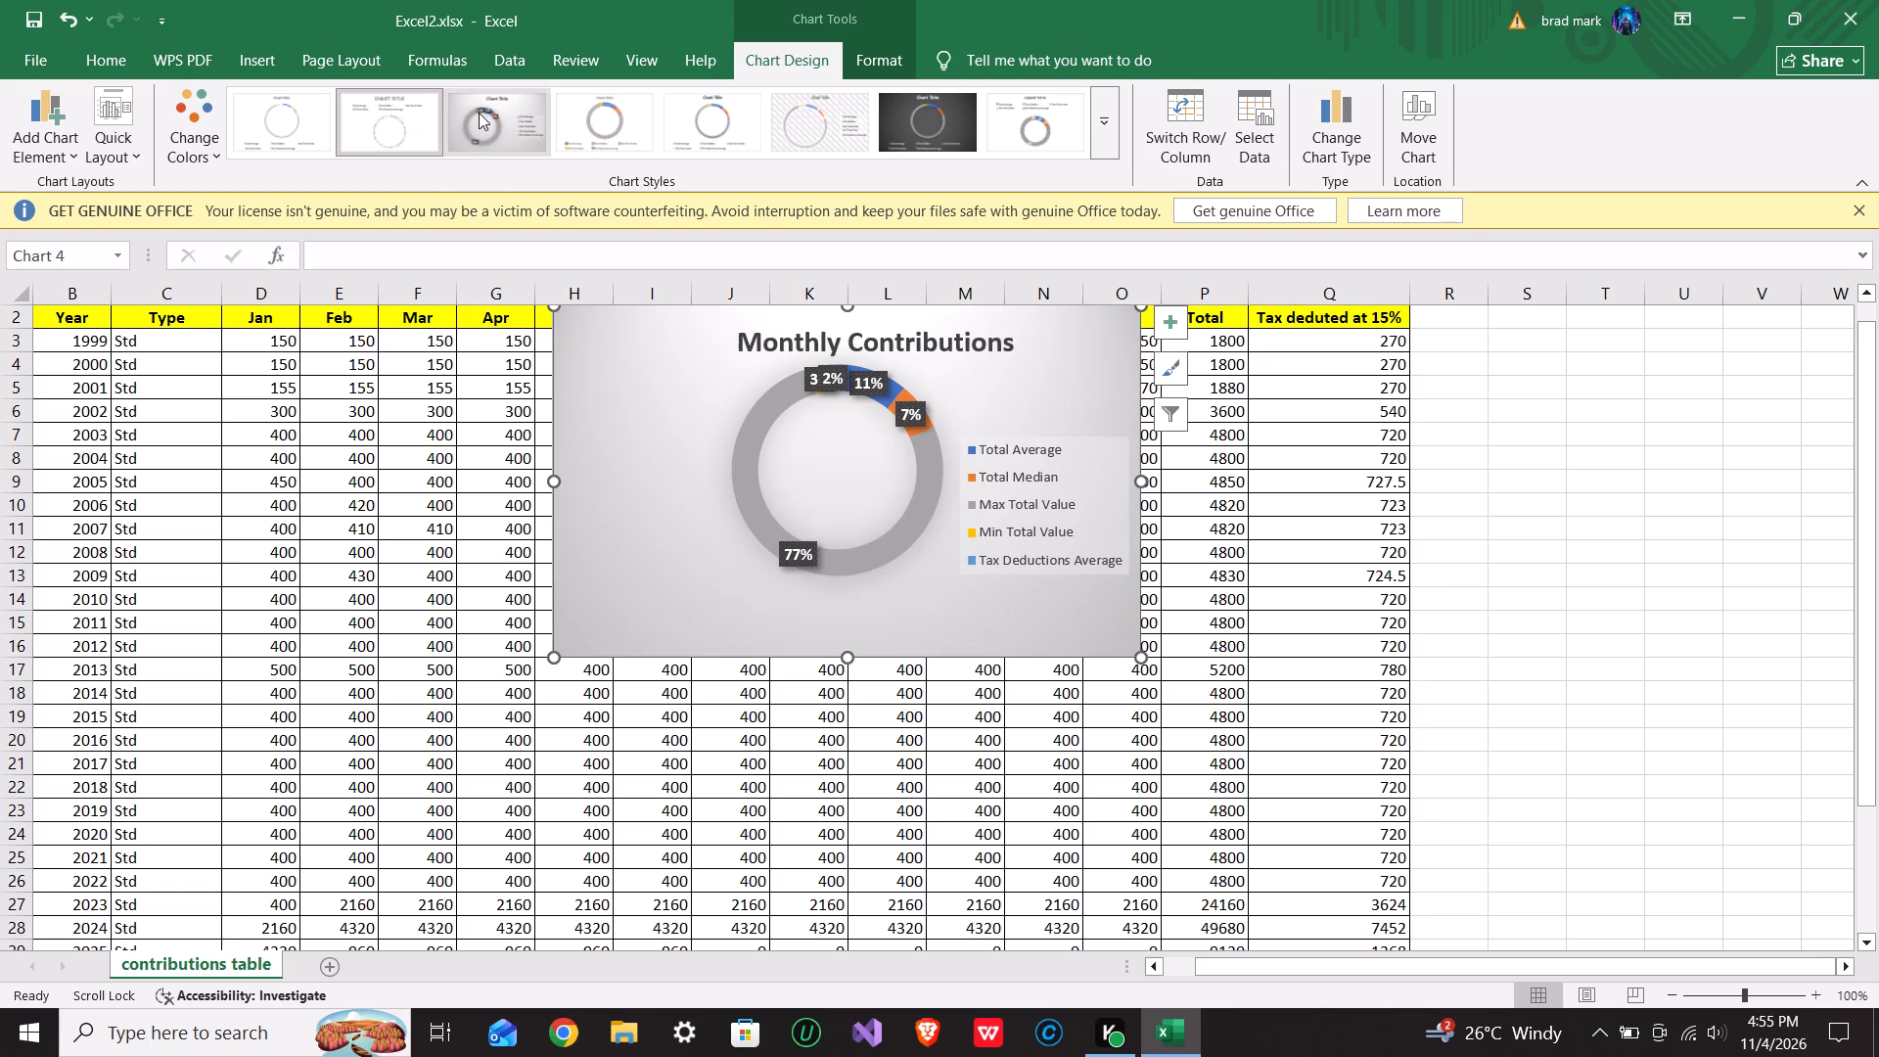
pyautogui.click(504, 113)
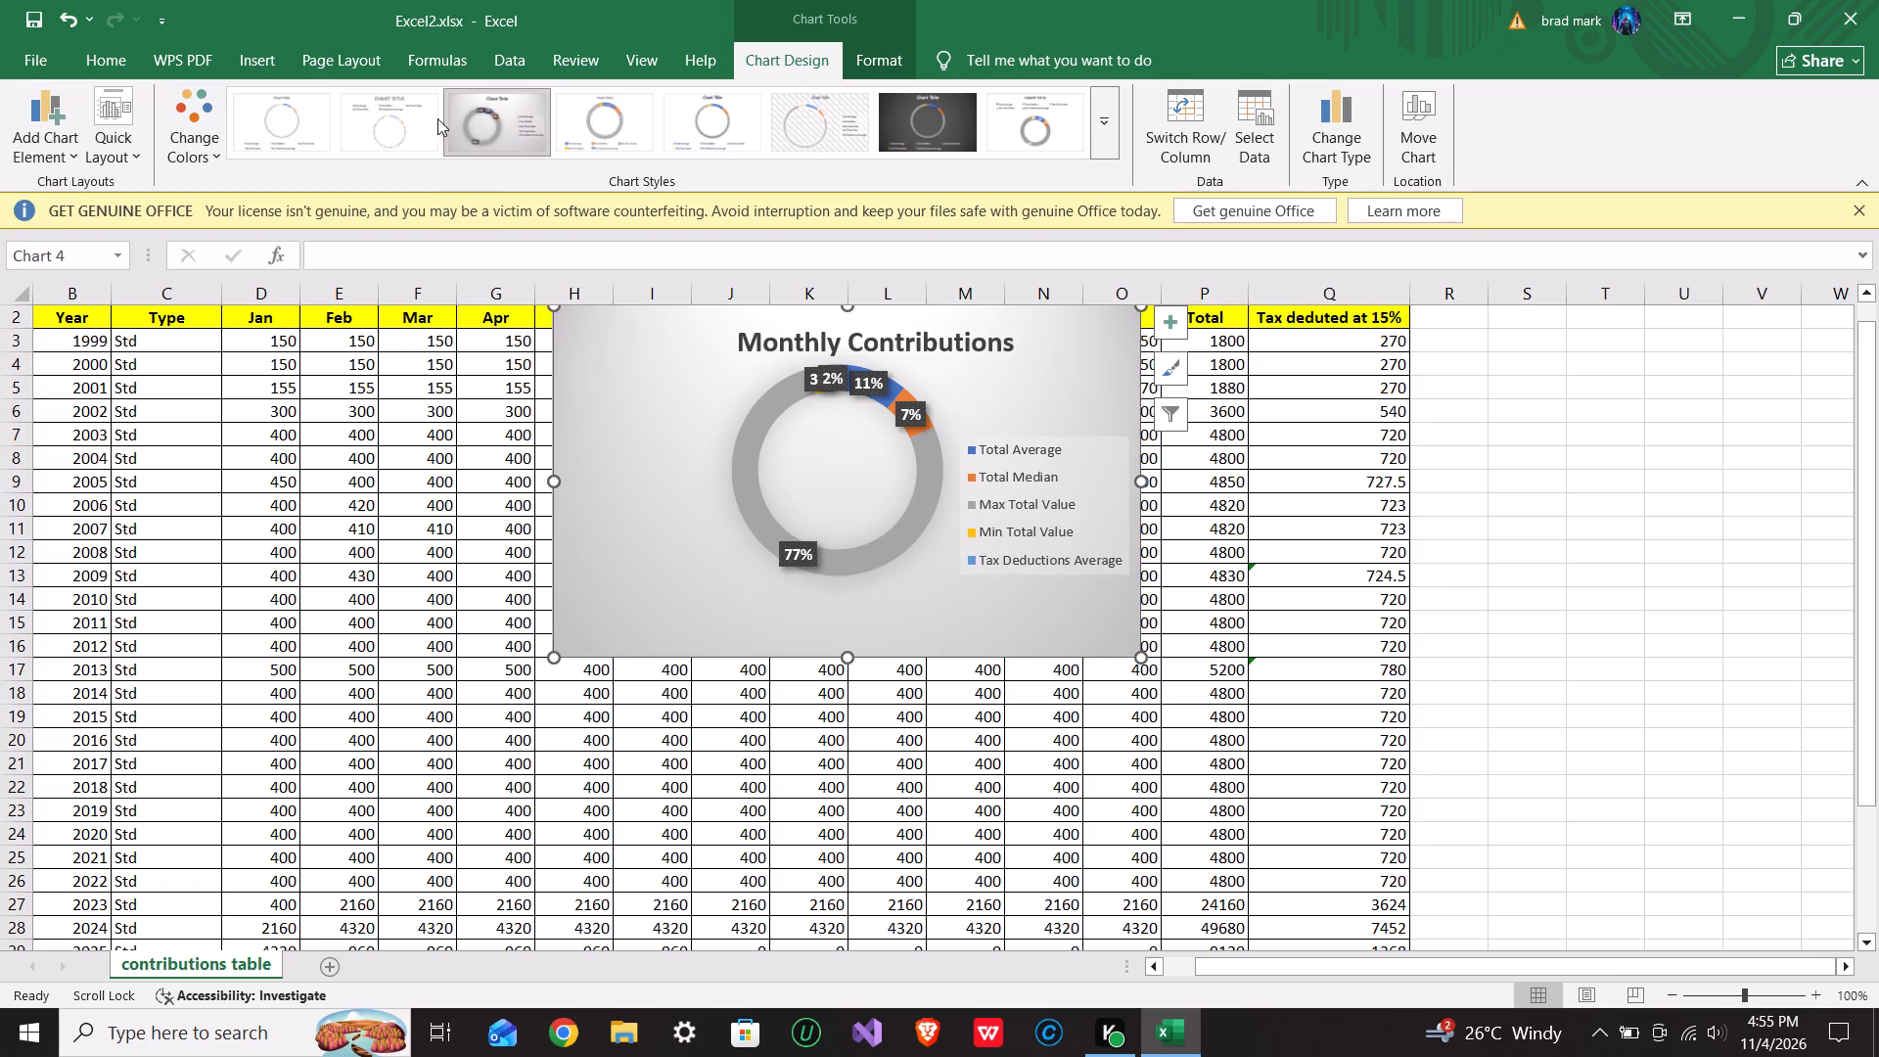
pyautogui.click(575, 107)
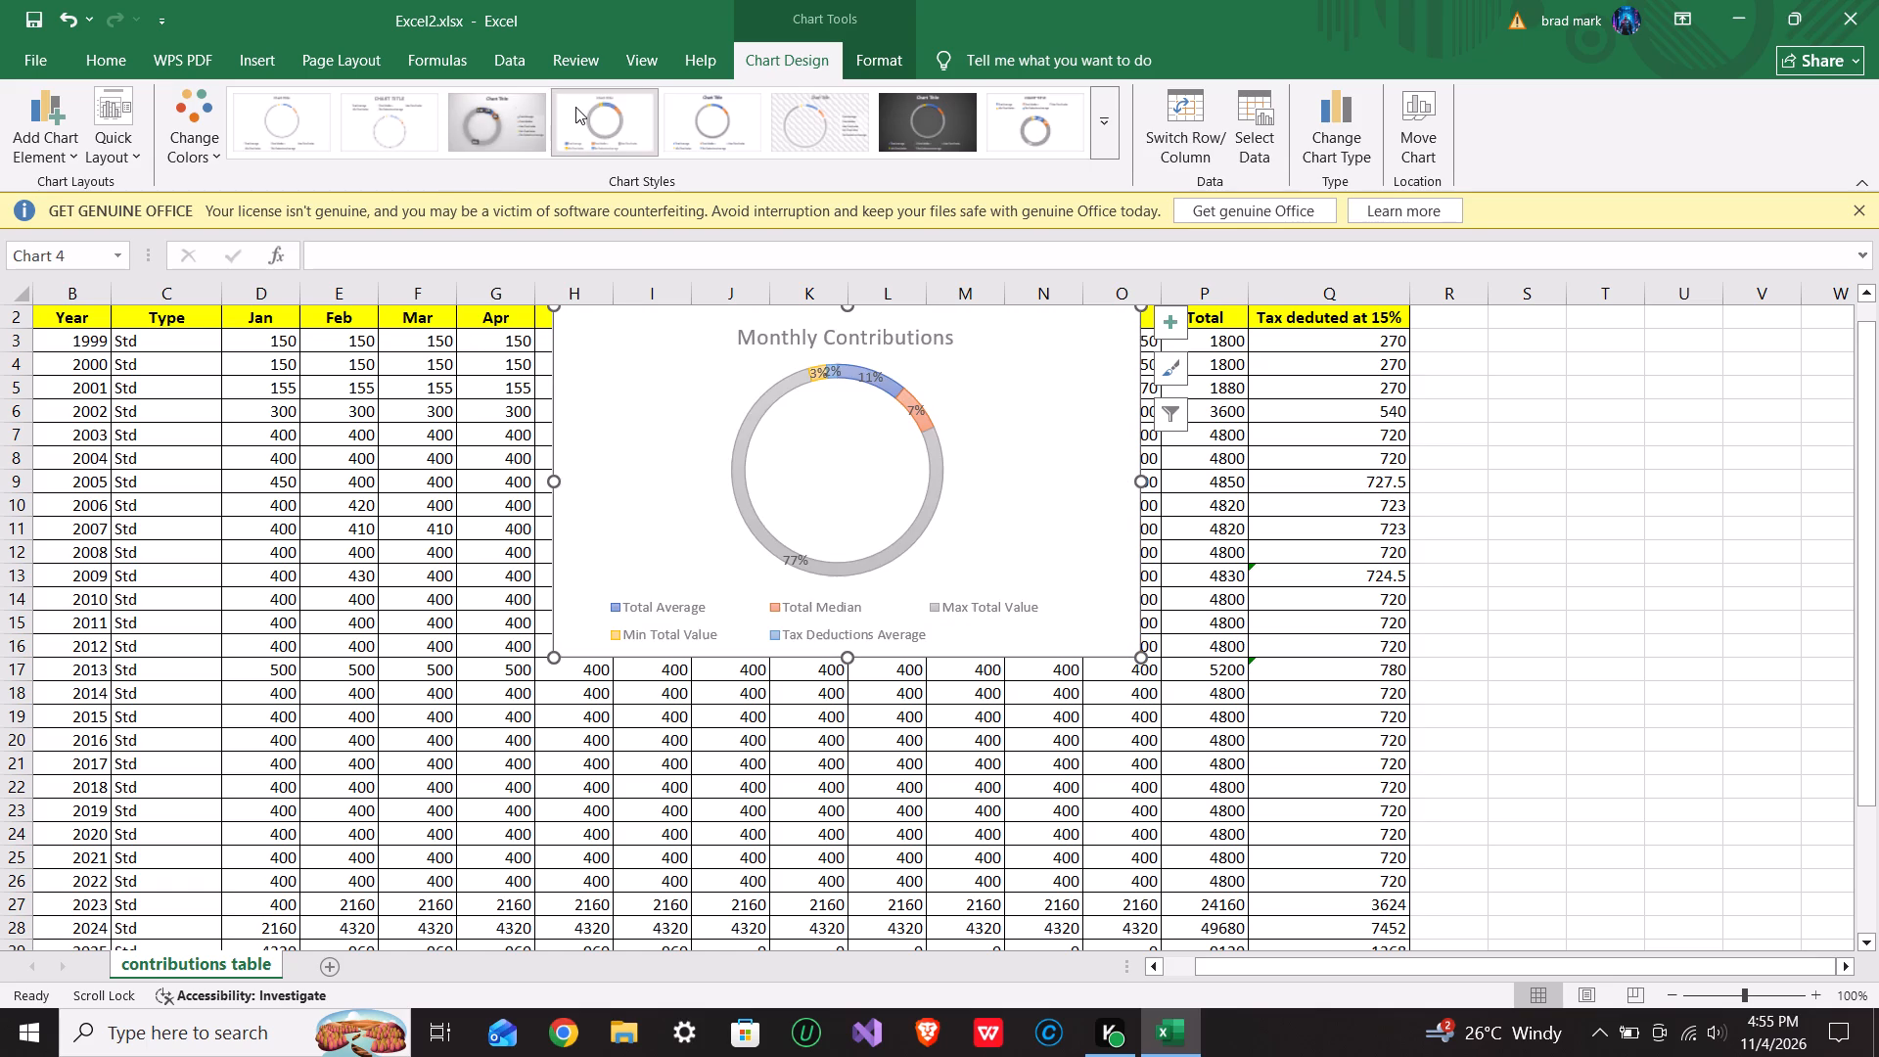
pyautogui.click(490, 110)
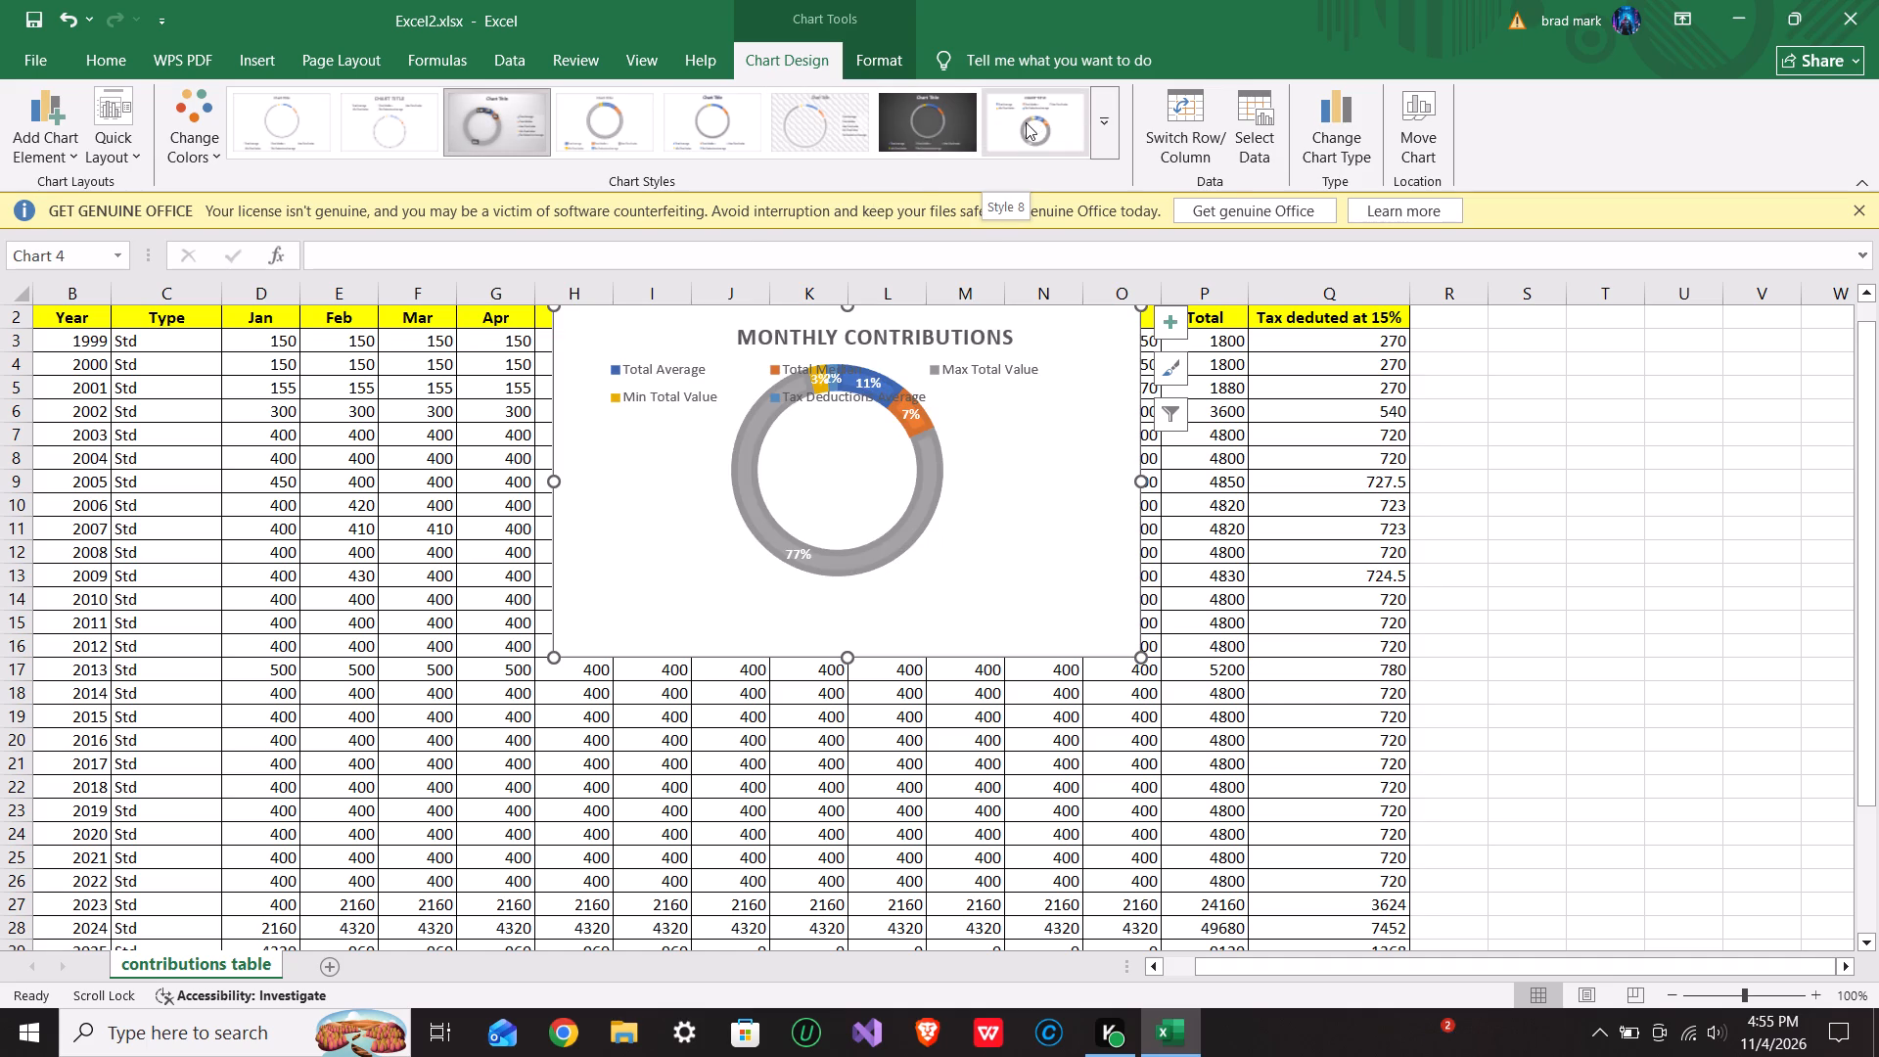
pyautogui.click(1102, 122)
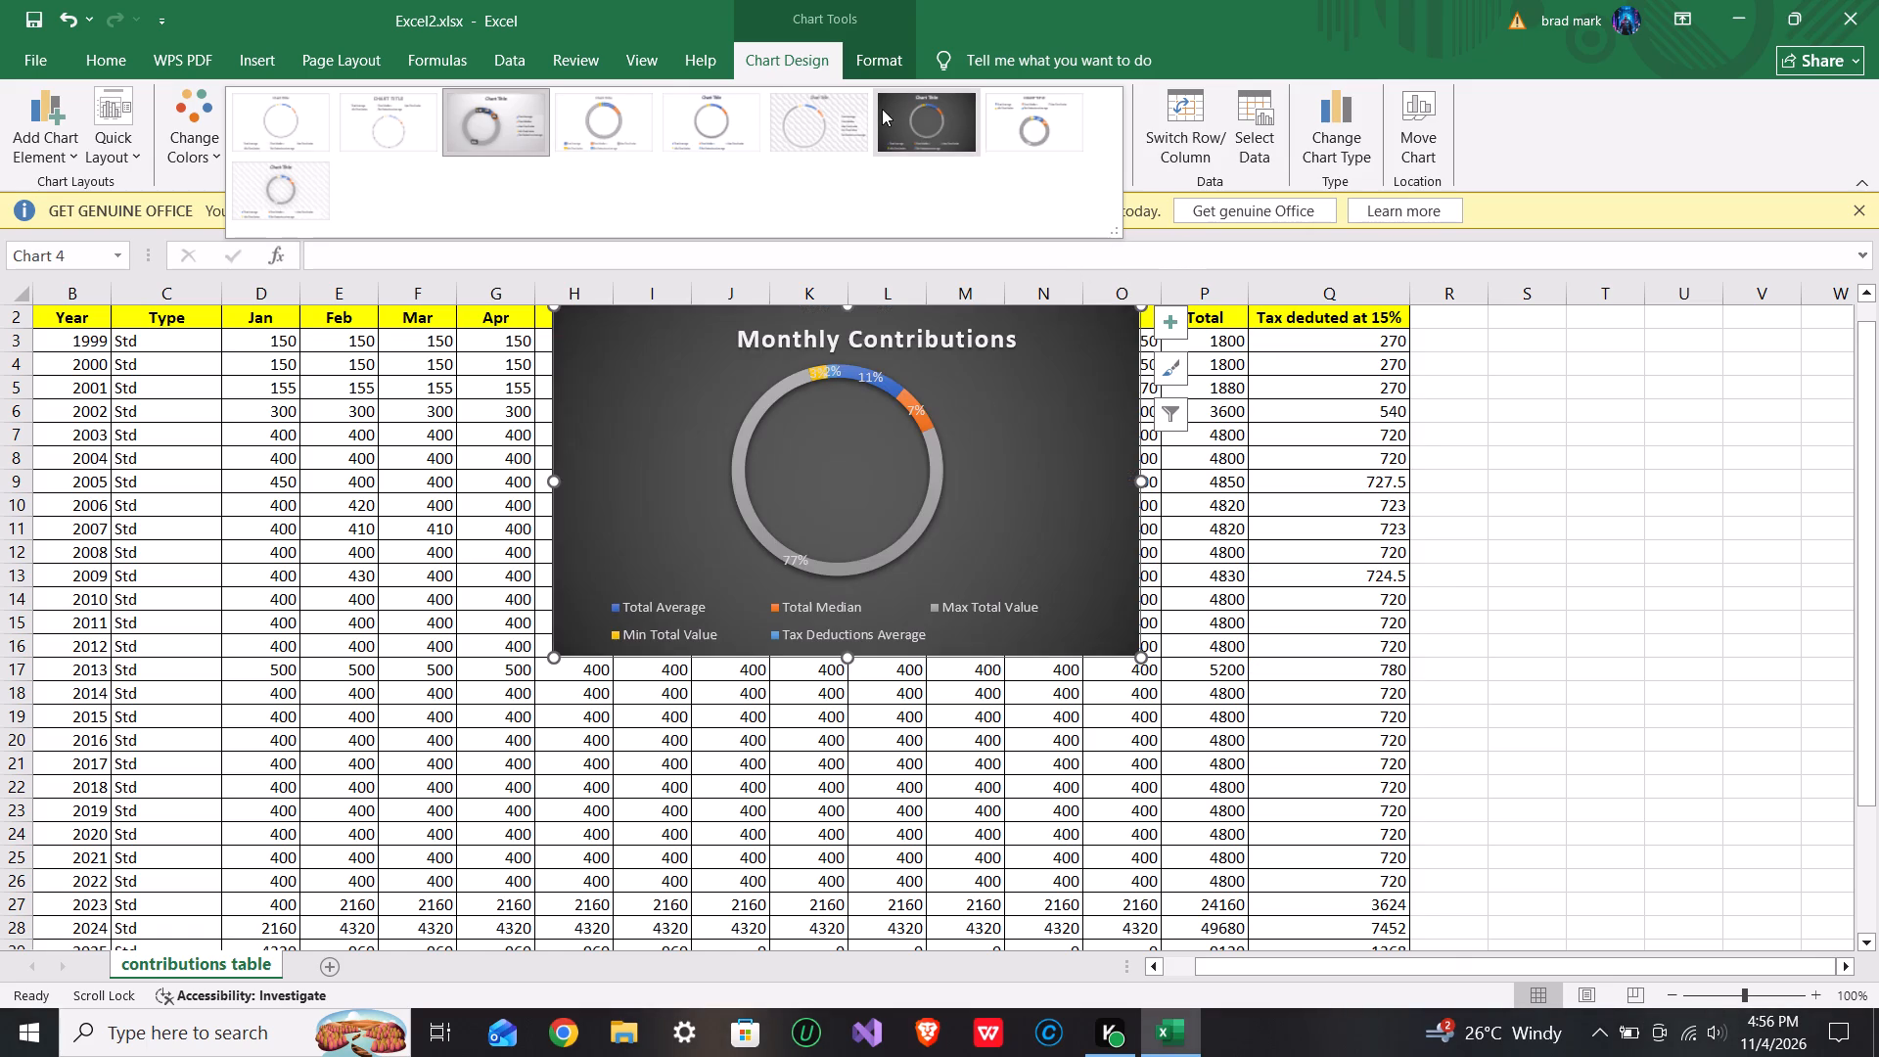
pyautogui.click(505, 113)
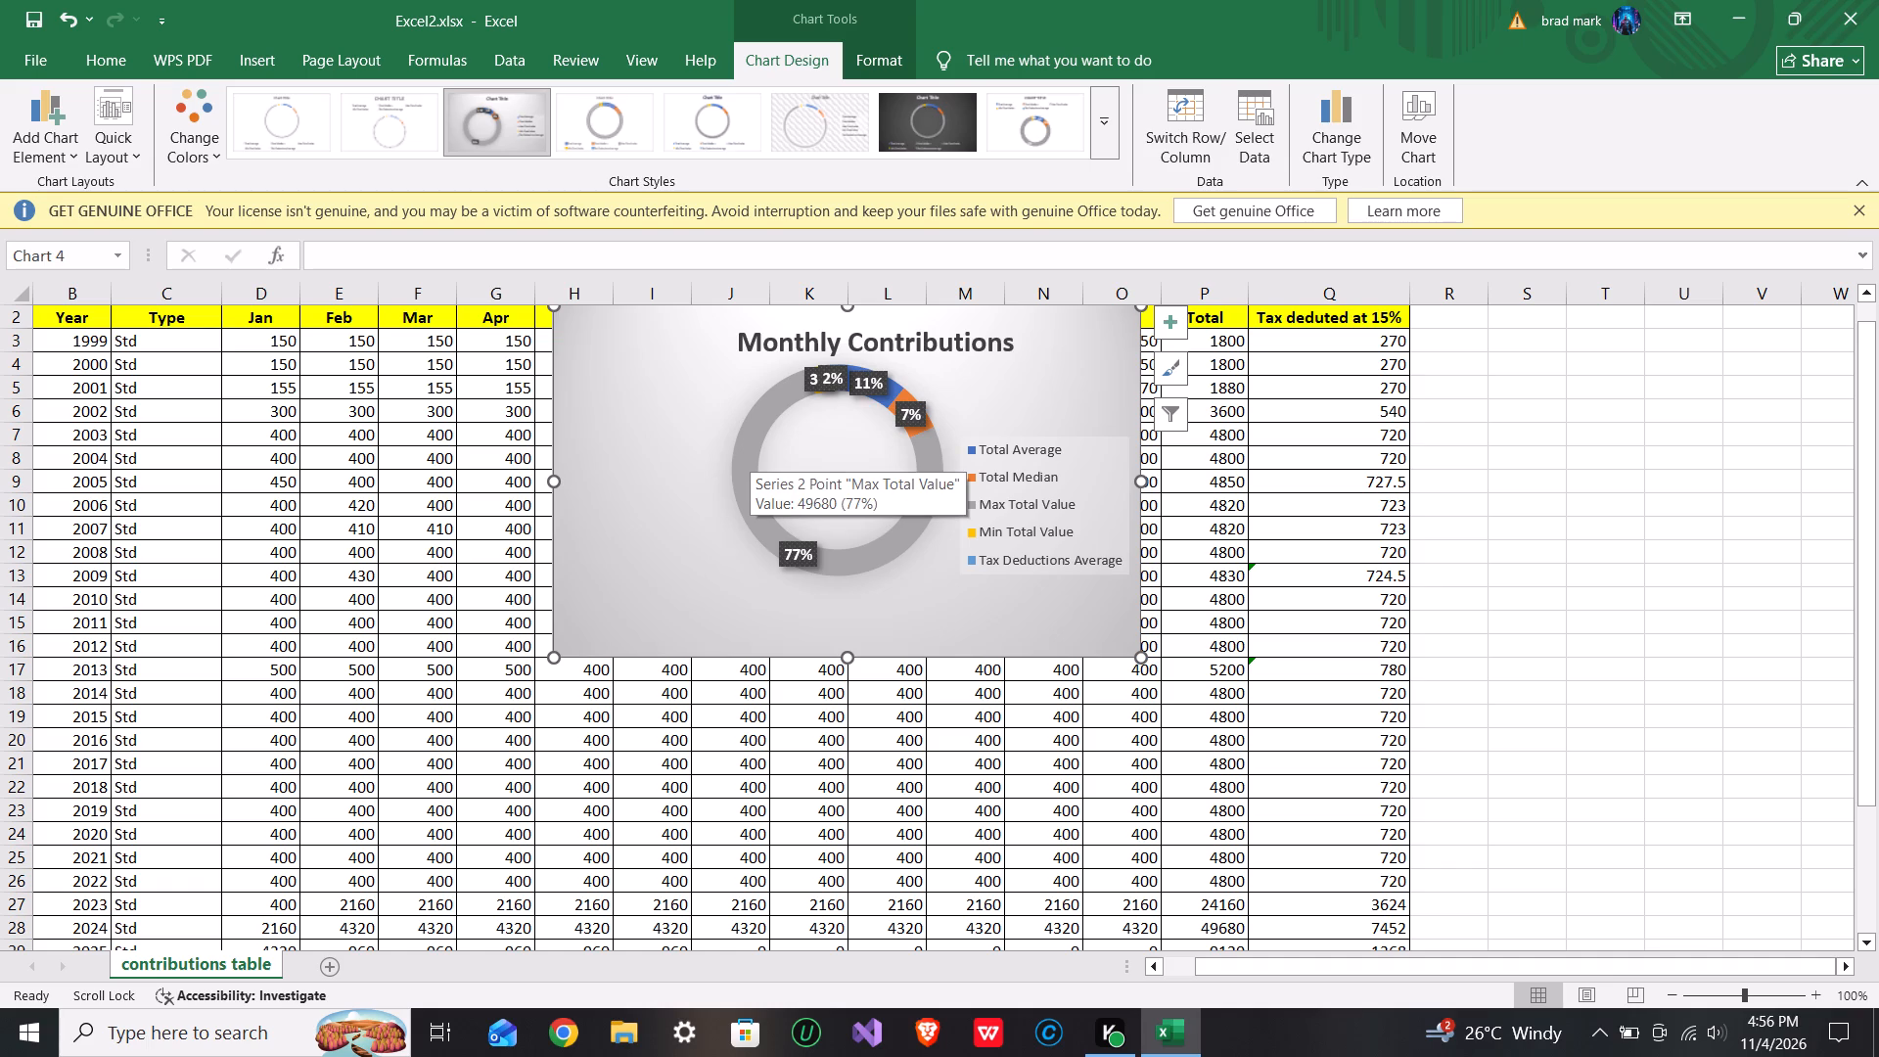
# Move the styled doughnut chart slightly down so it spans about columns H to O and rows 2 to 17.
pyautogui.moveTo(659, 357); pyautogui.dragTo(660, 403)
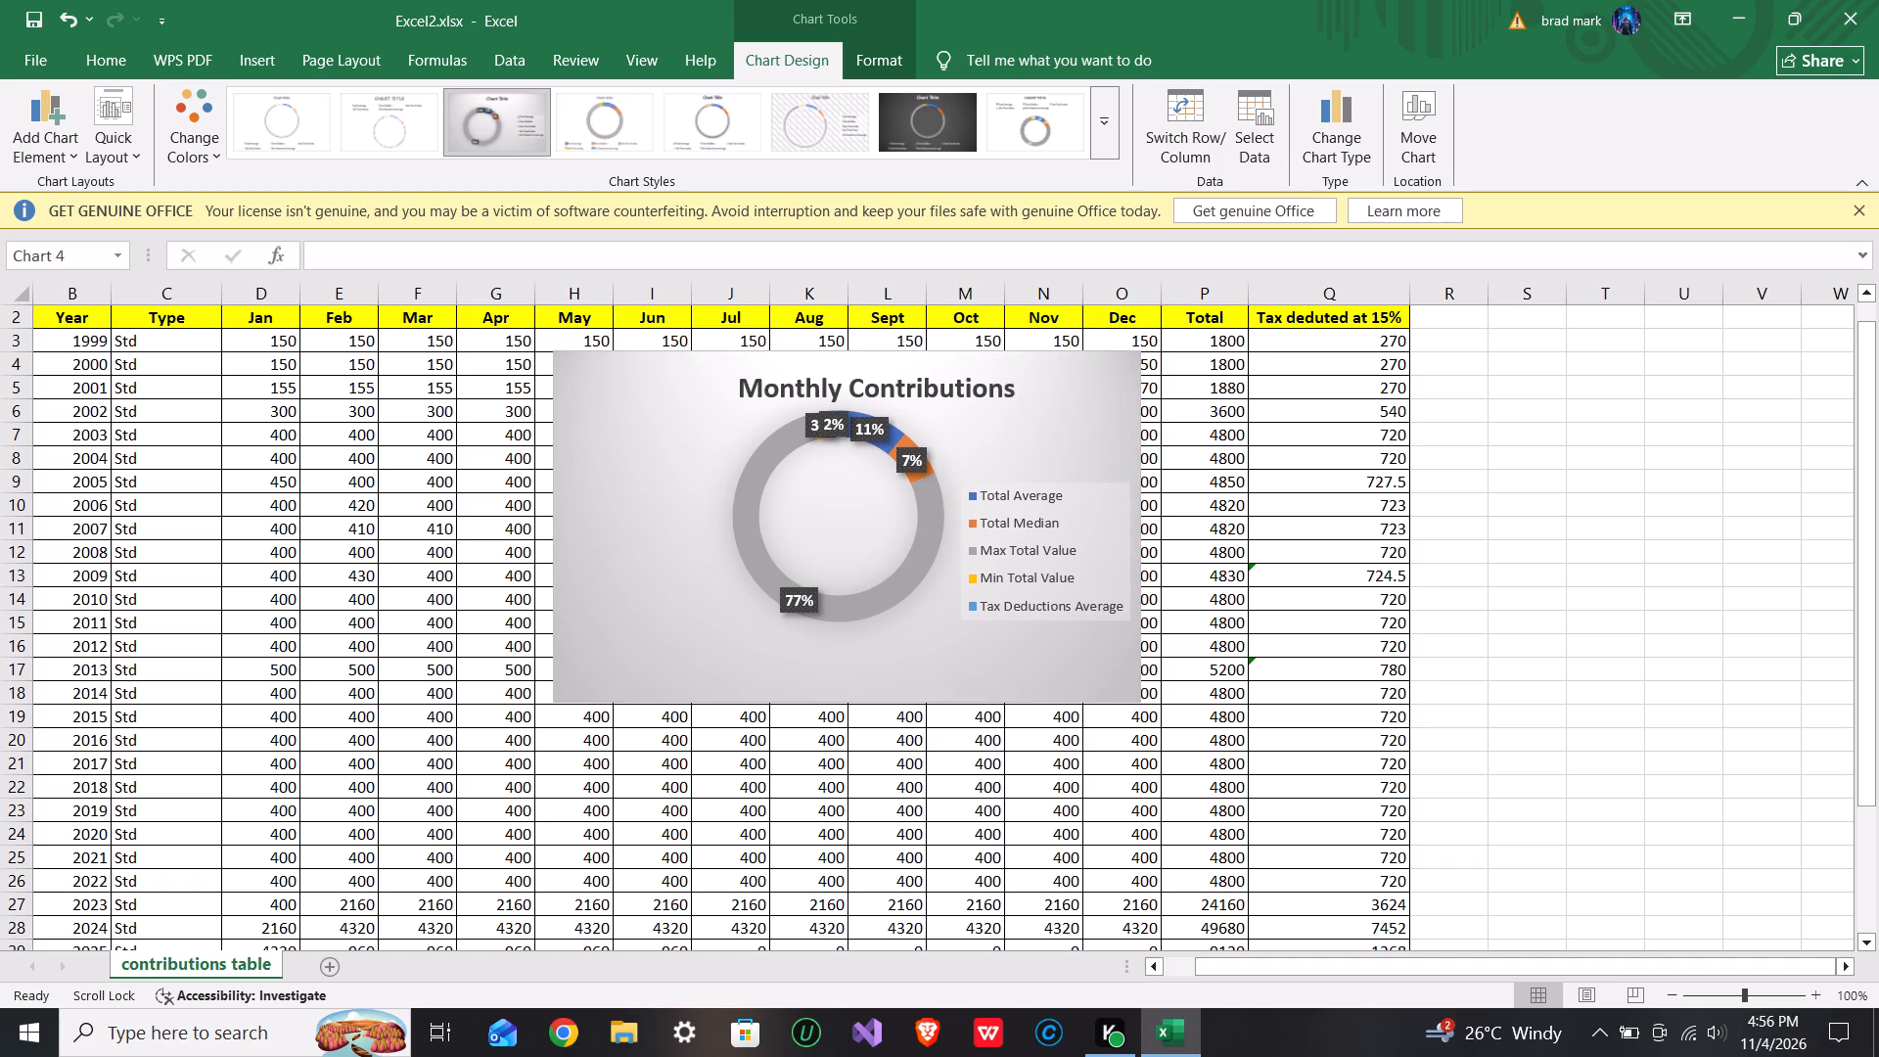
pyautogui.moveTo(660, 403); pyautogui.dragTo(654, 370)
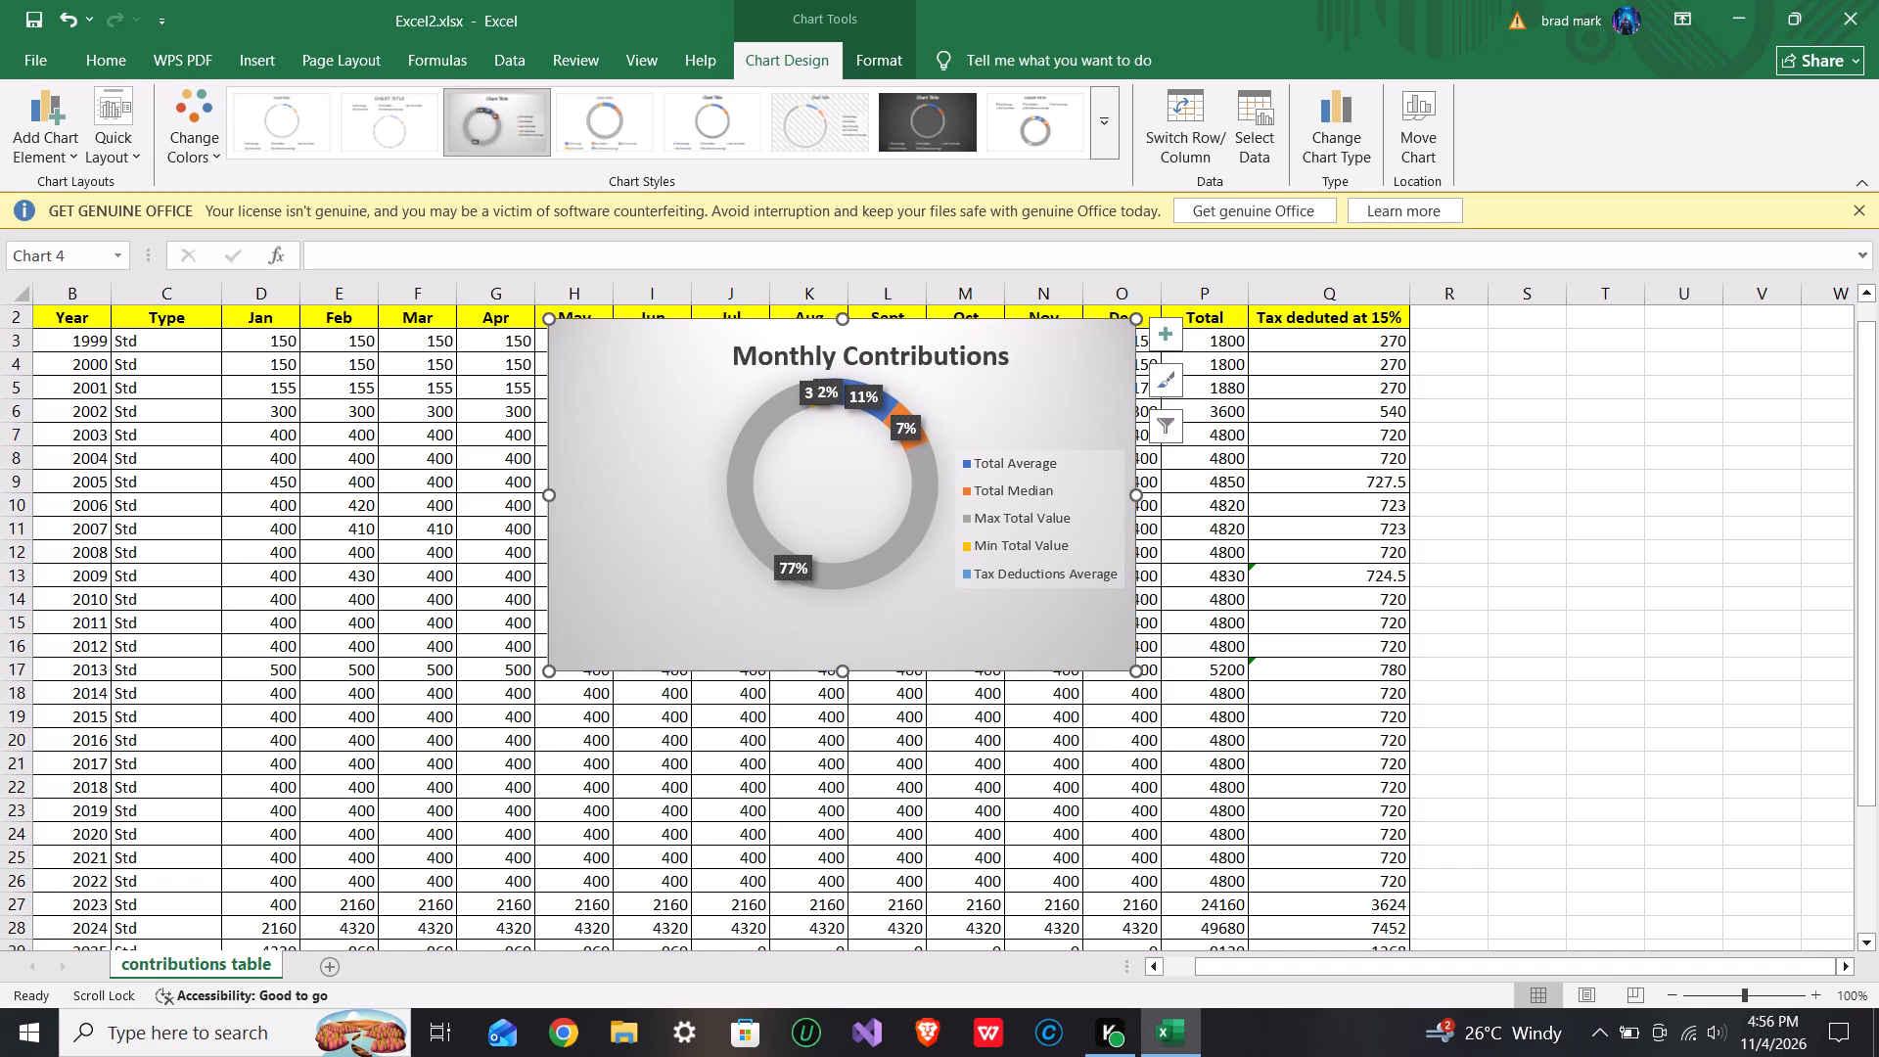
# Shift the Monthly Contributions chart title slightly left and down within the chart, just above the ring.
pyautogui.click(787, 356)
pyautogui.moveTo(786, 333); pyautogui.dragTo(777, 336)
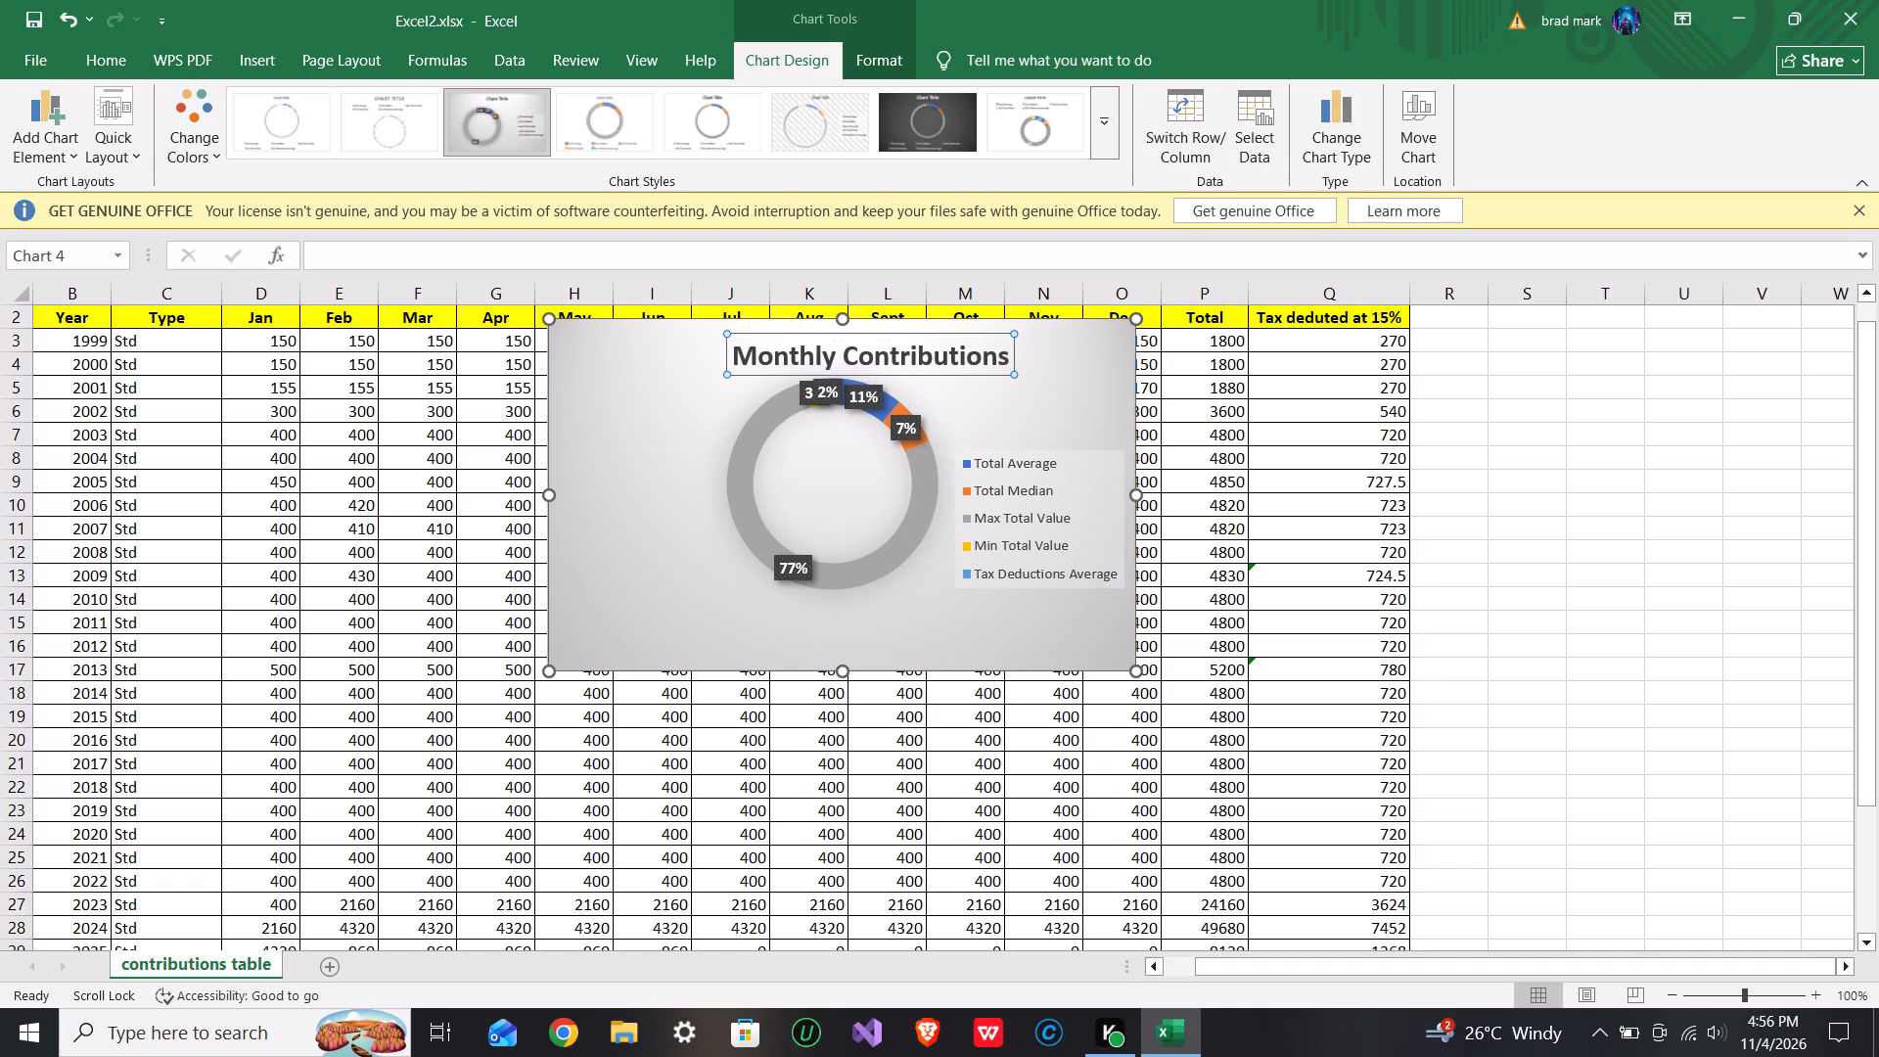
pyautogui.moveTo(777, 336); pyautogui.dragTo(757, 340)
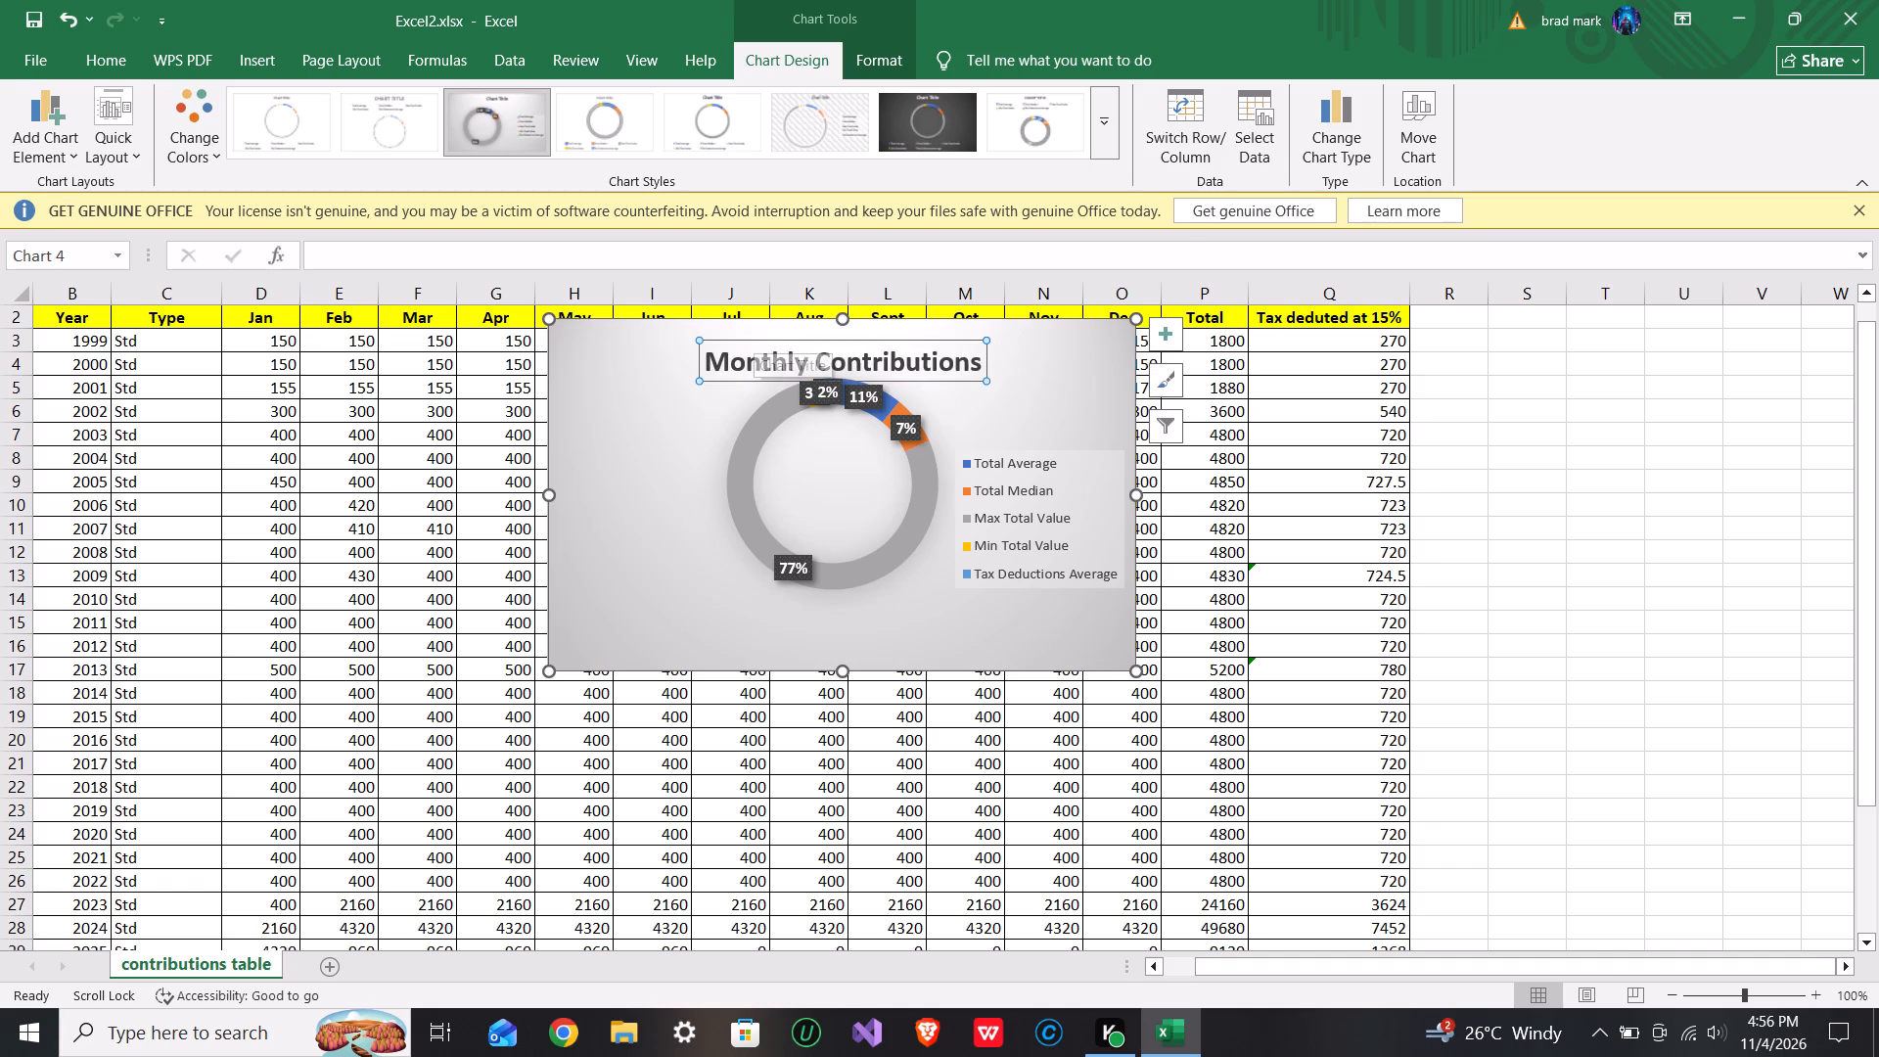
pyautogui.click(758, 339)
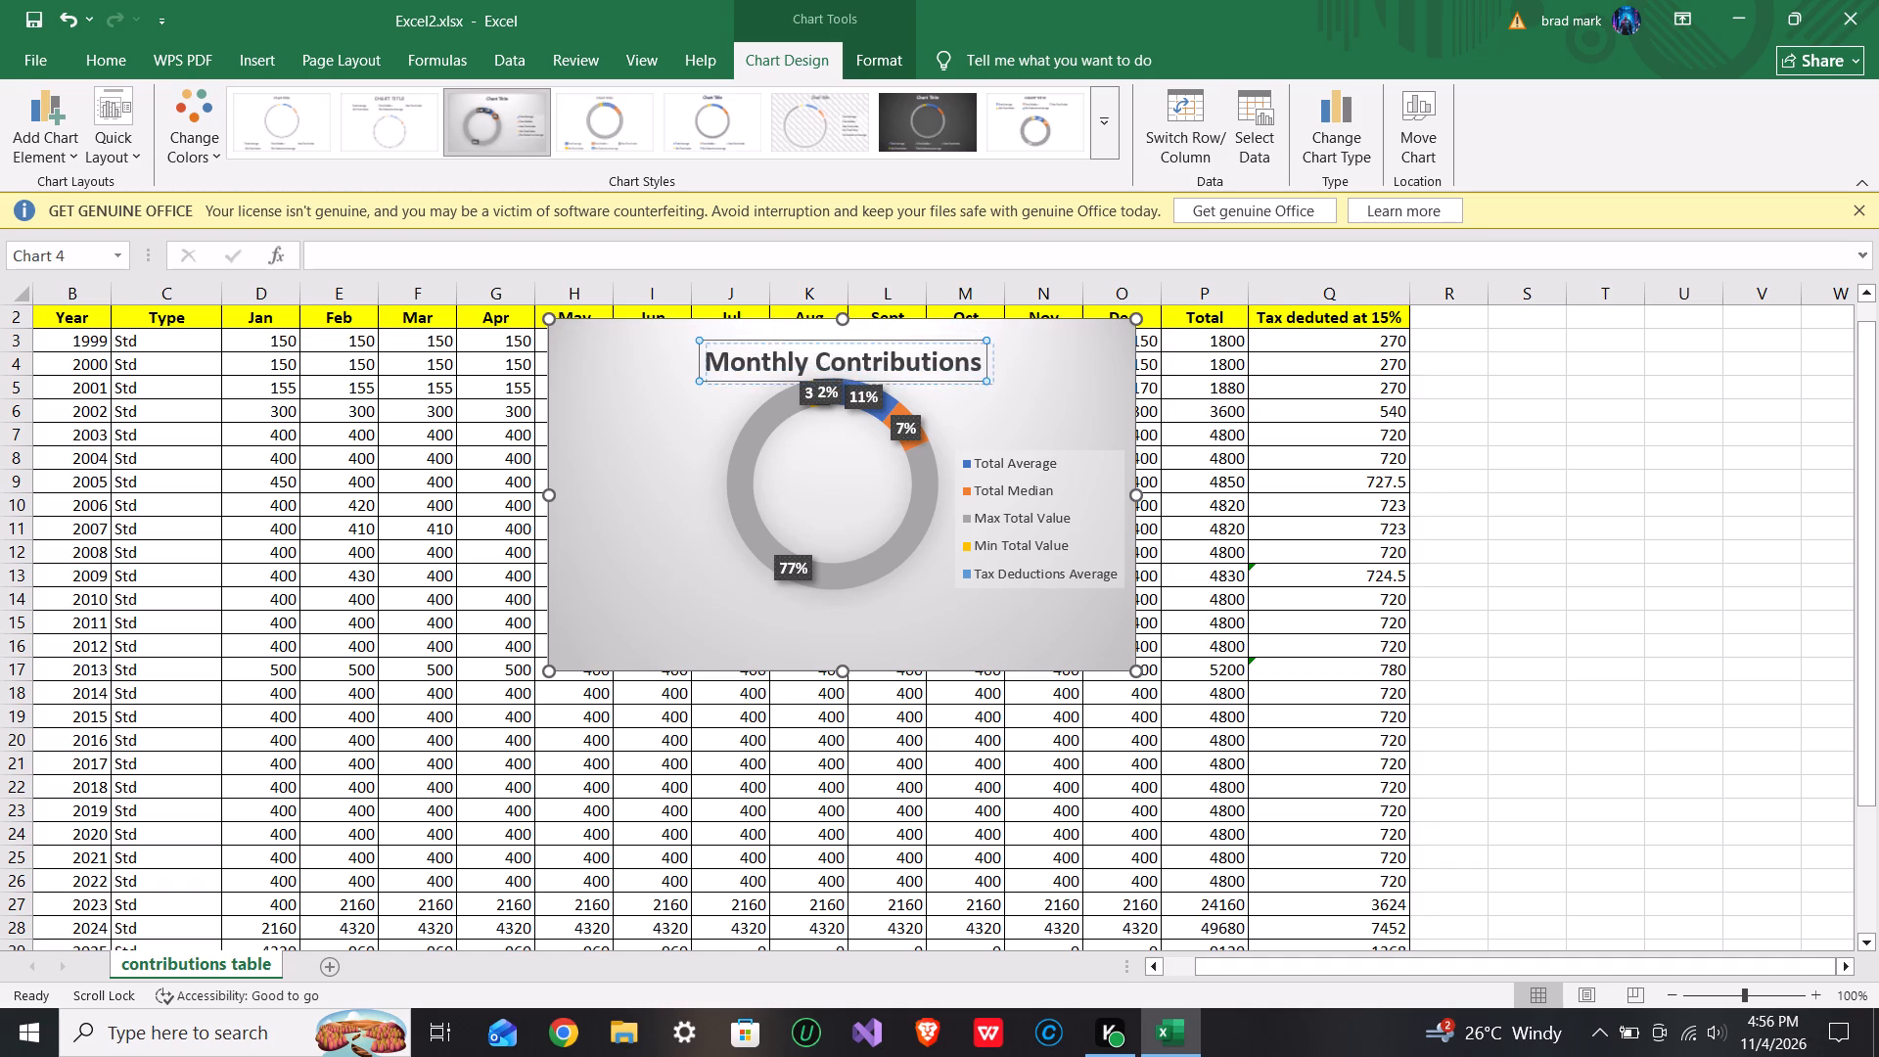
# Nudge the Monthly Contributions chart title slightly upward and to the right, keeping it centred above the doughnut ring.
pyautogui.click(780, 341)
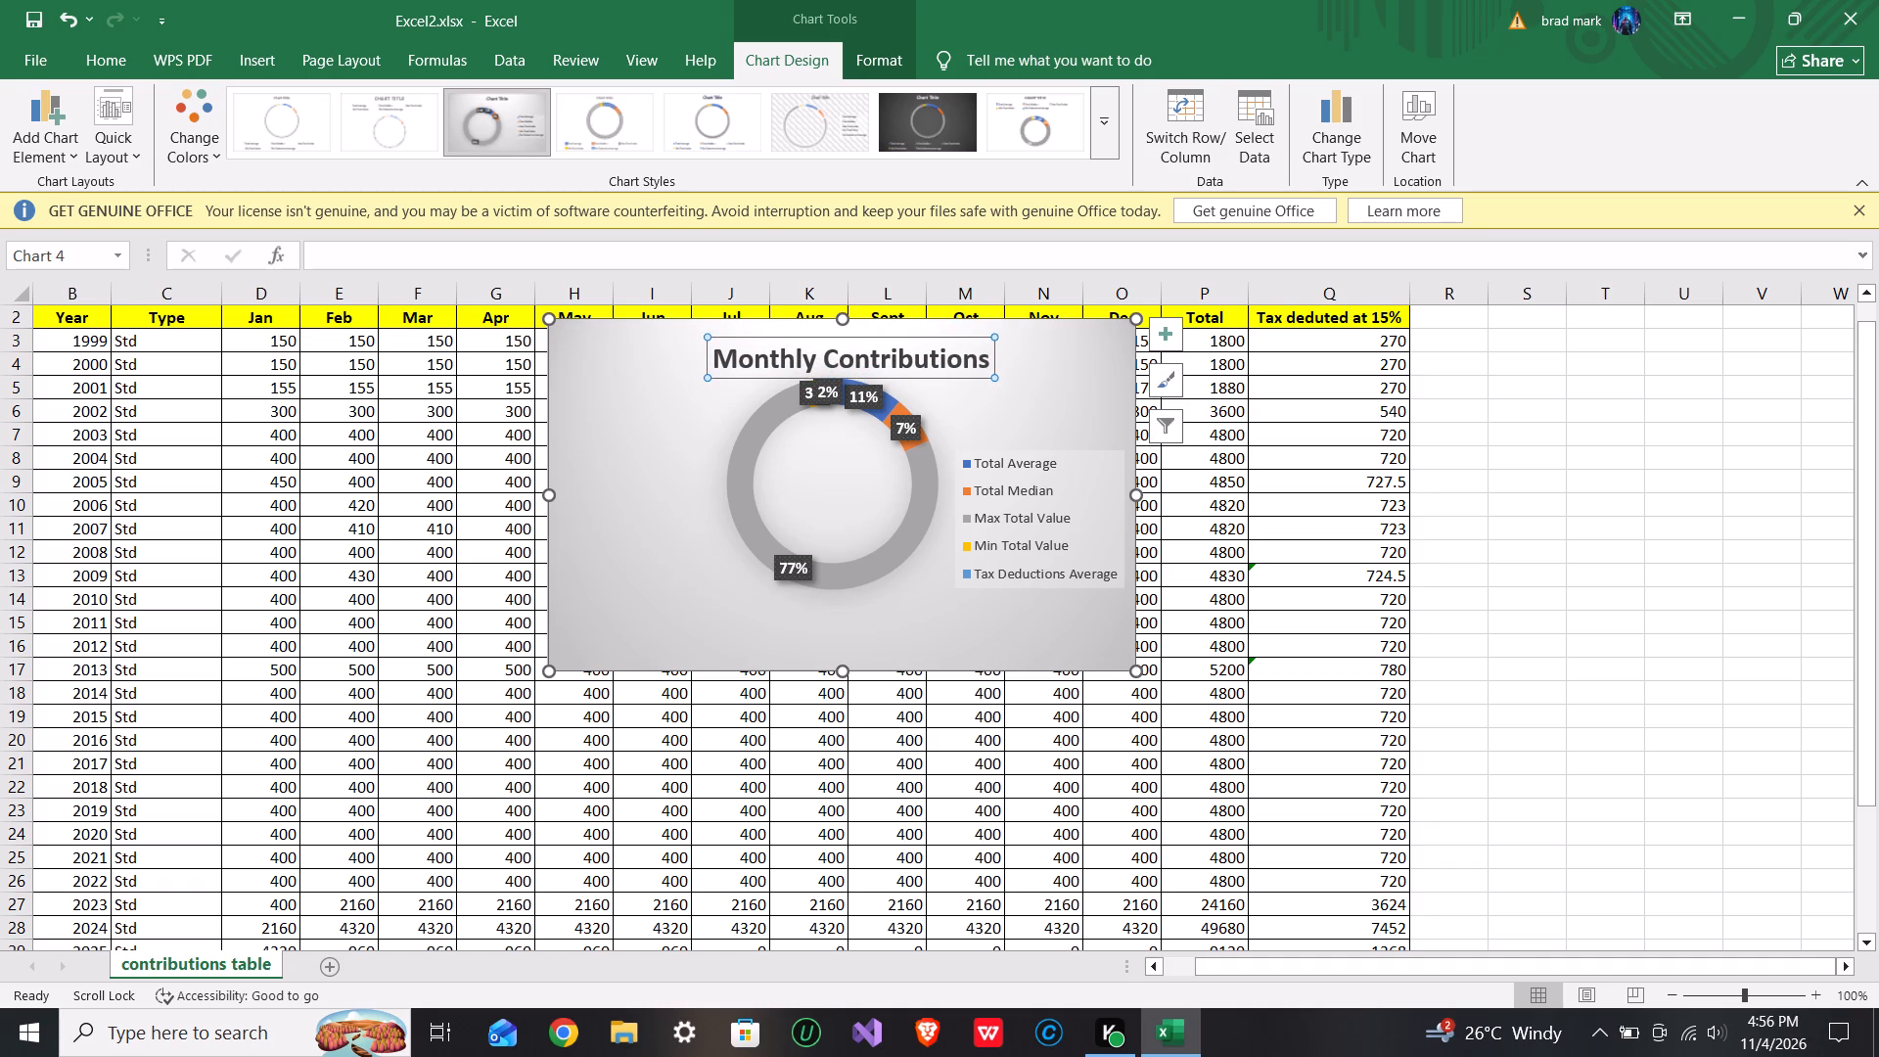
pyautogui.moveTo(773, 340); pyautogui.dragTo(761, 341)
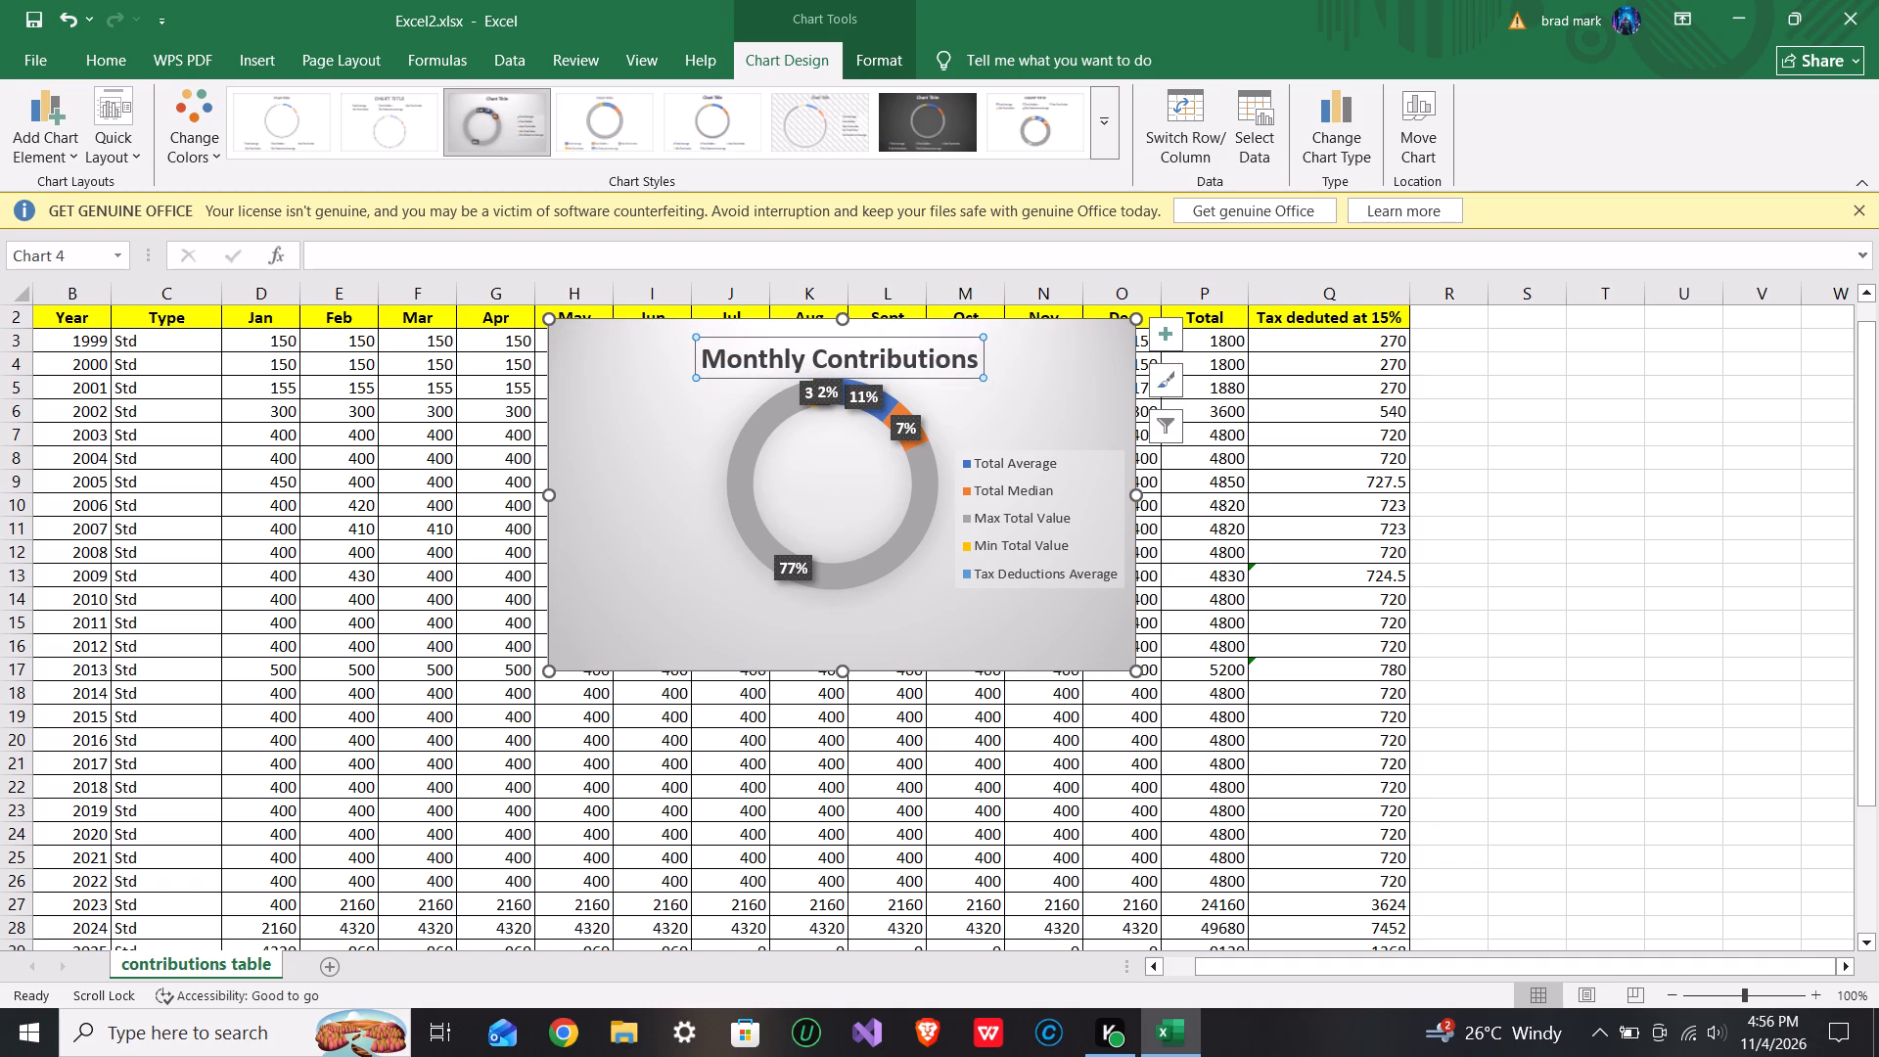
pyautogui.moveTo(782, 338); pyautogui.dragTo(793, 338)
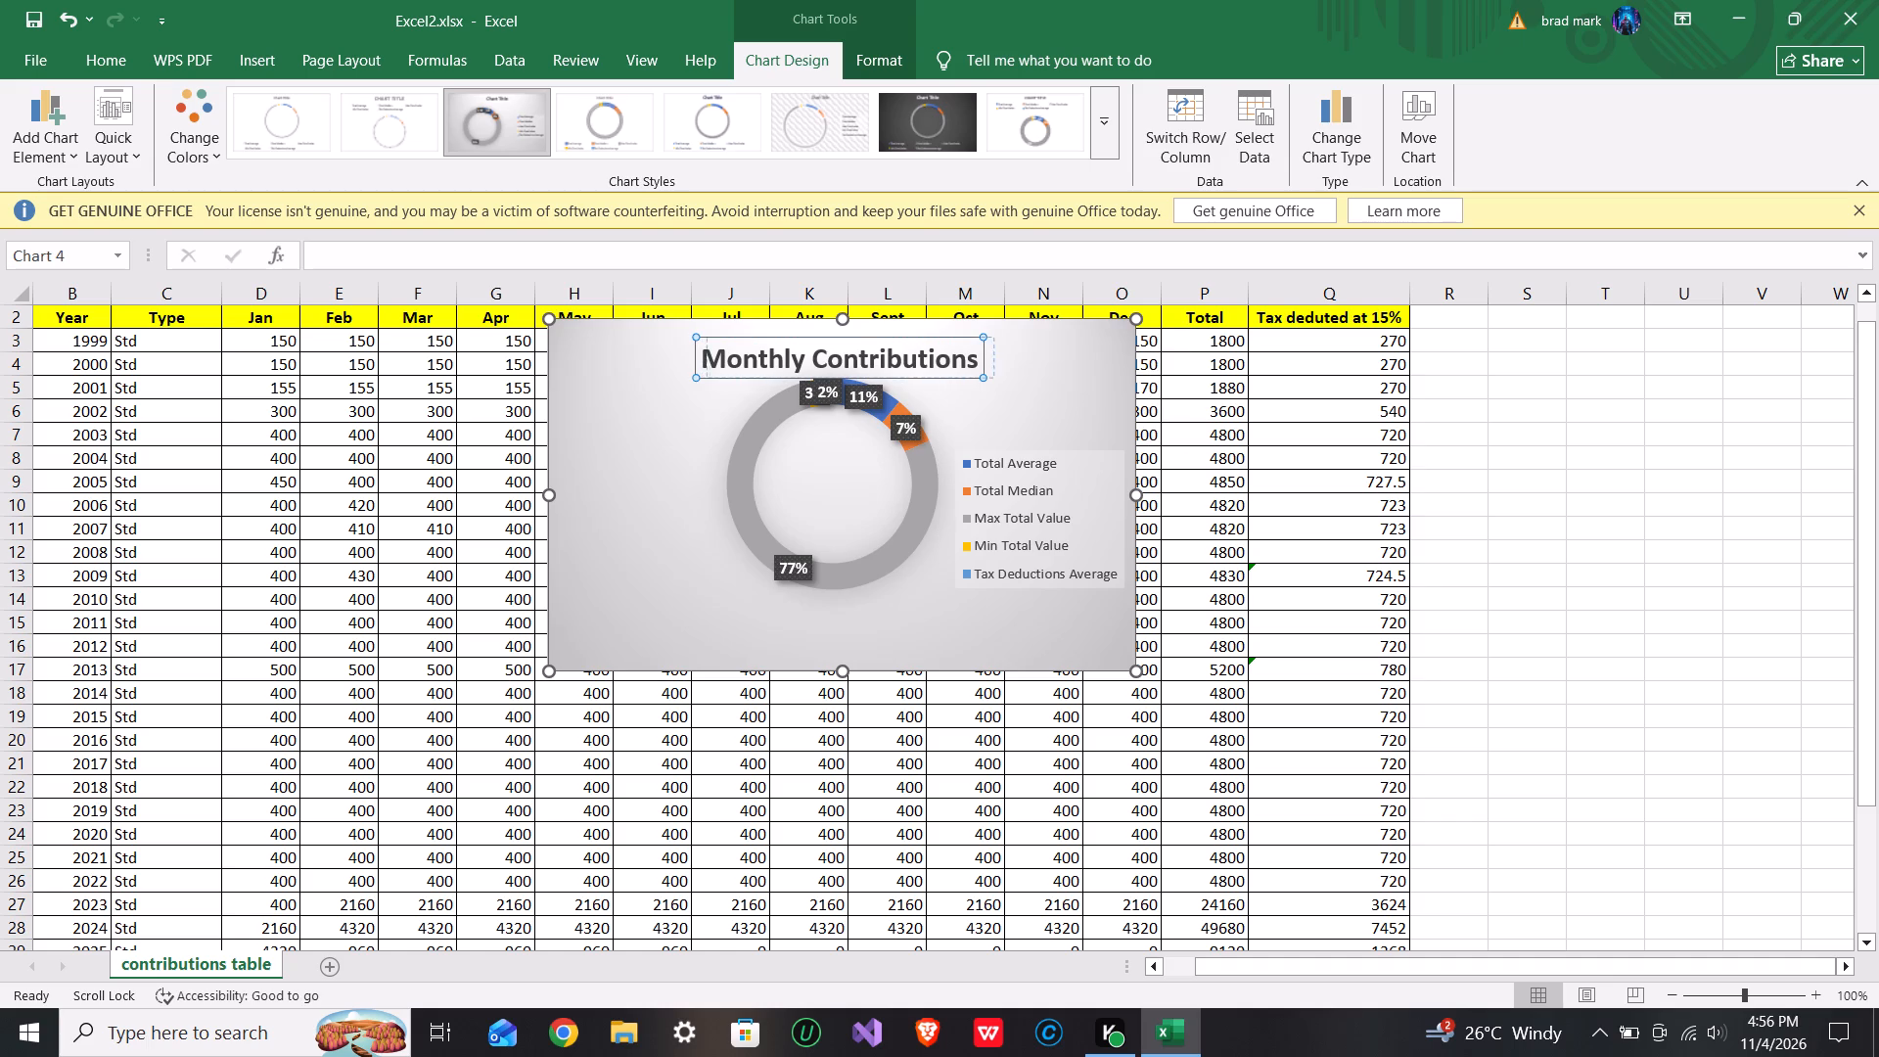
pyautogui.moveTo(793, 338); pyautogui.dragTo(799, 338)
pyautogui.click(785, 338)
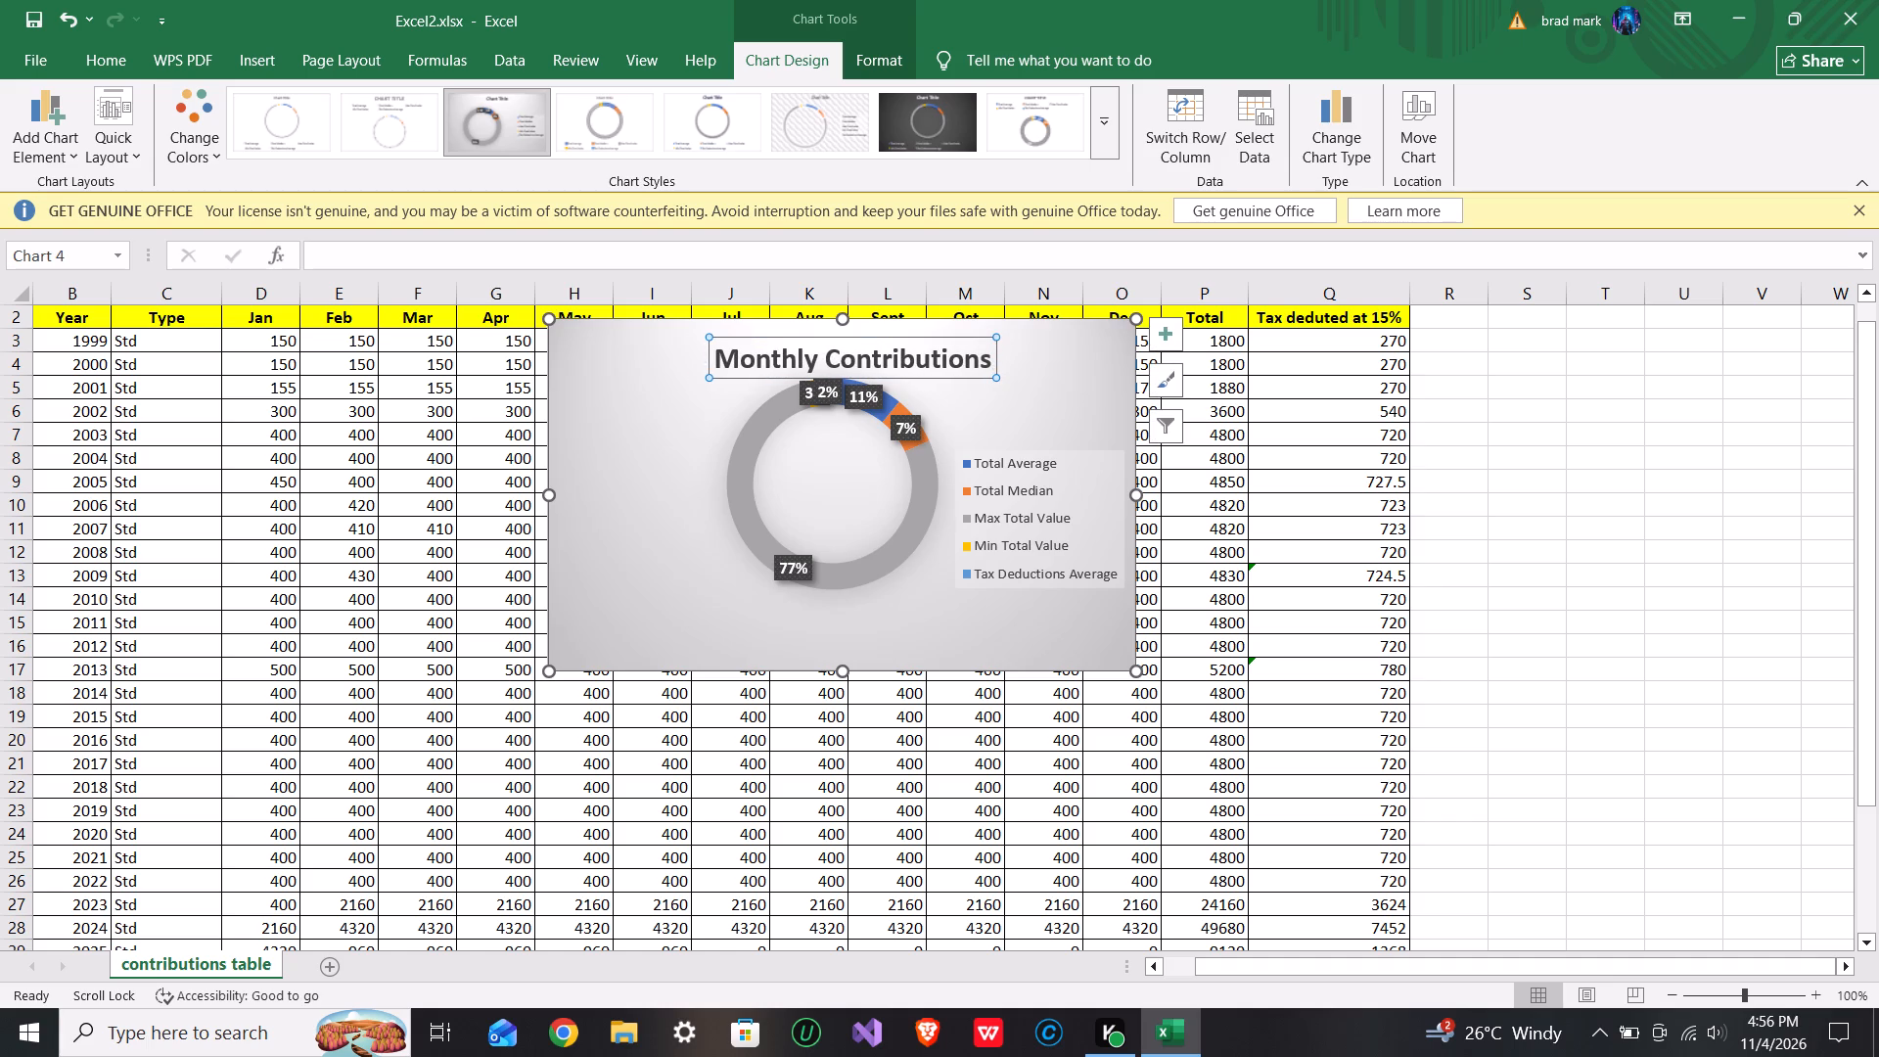
pyautogui.click(779, 338)
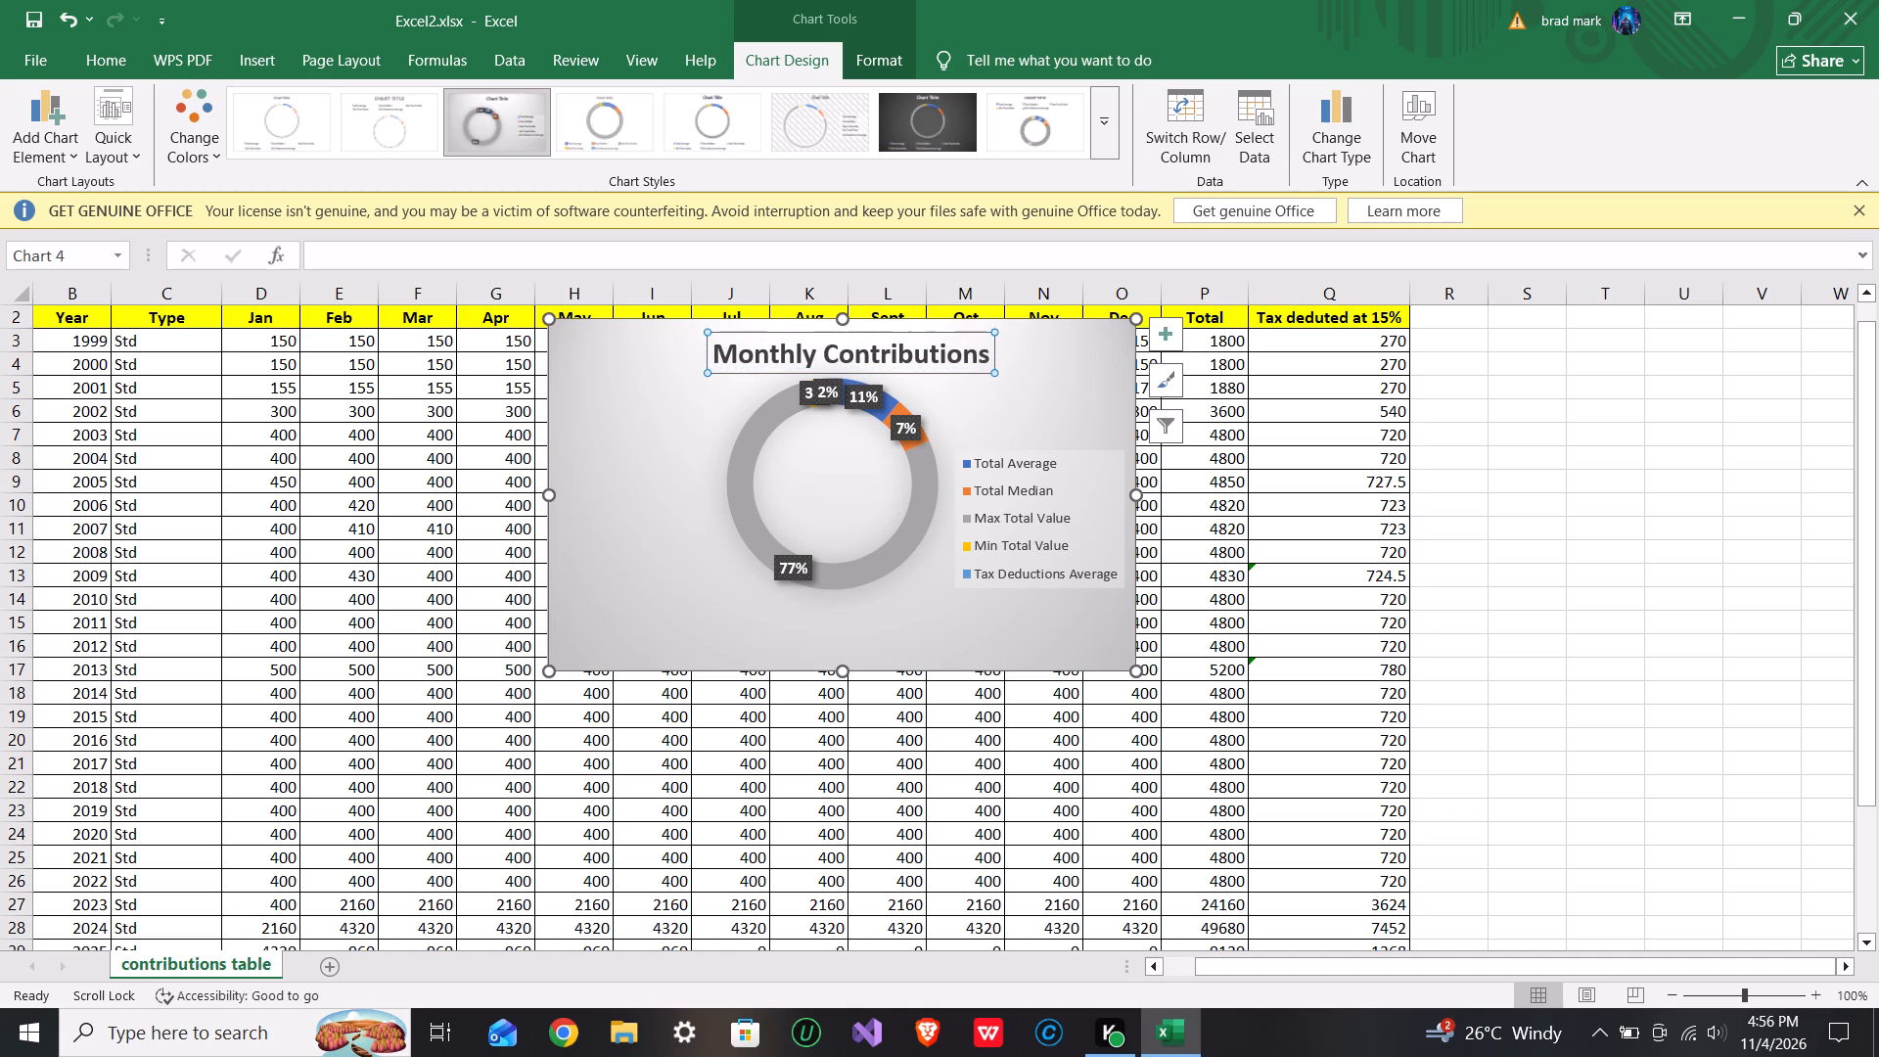
pyautogui.click(777, 330)
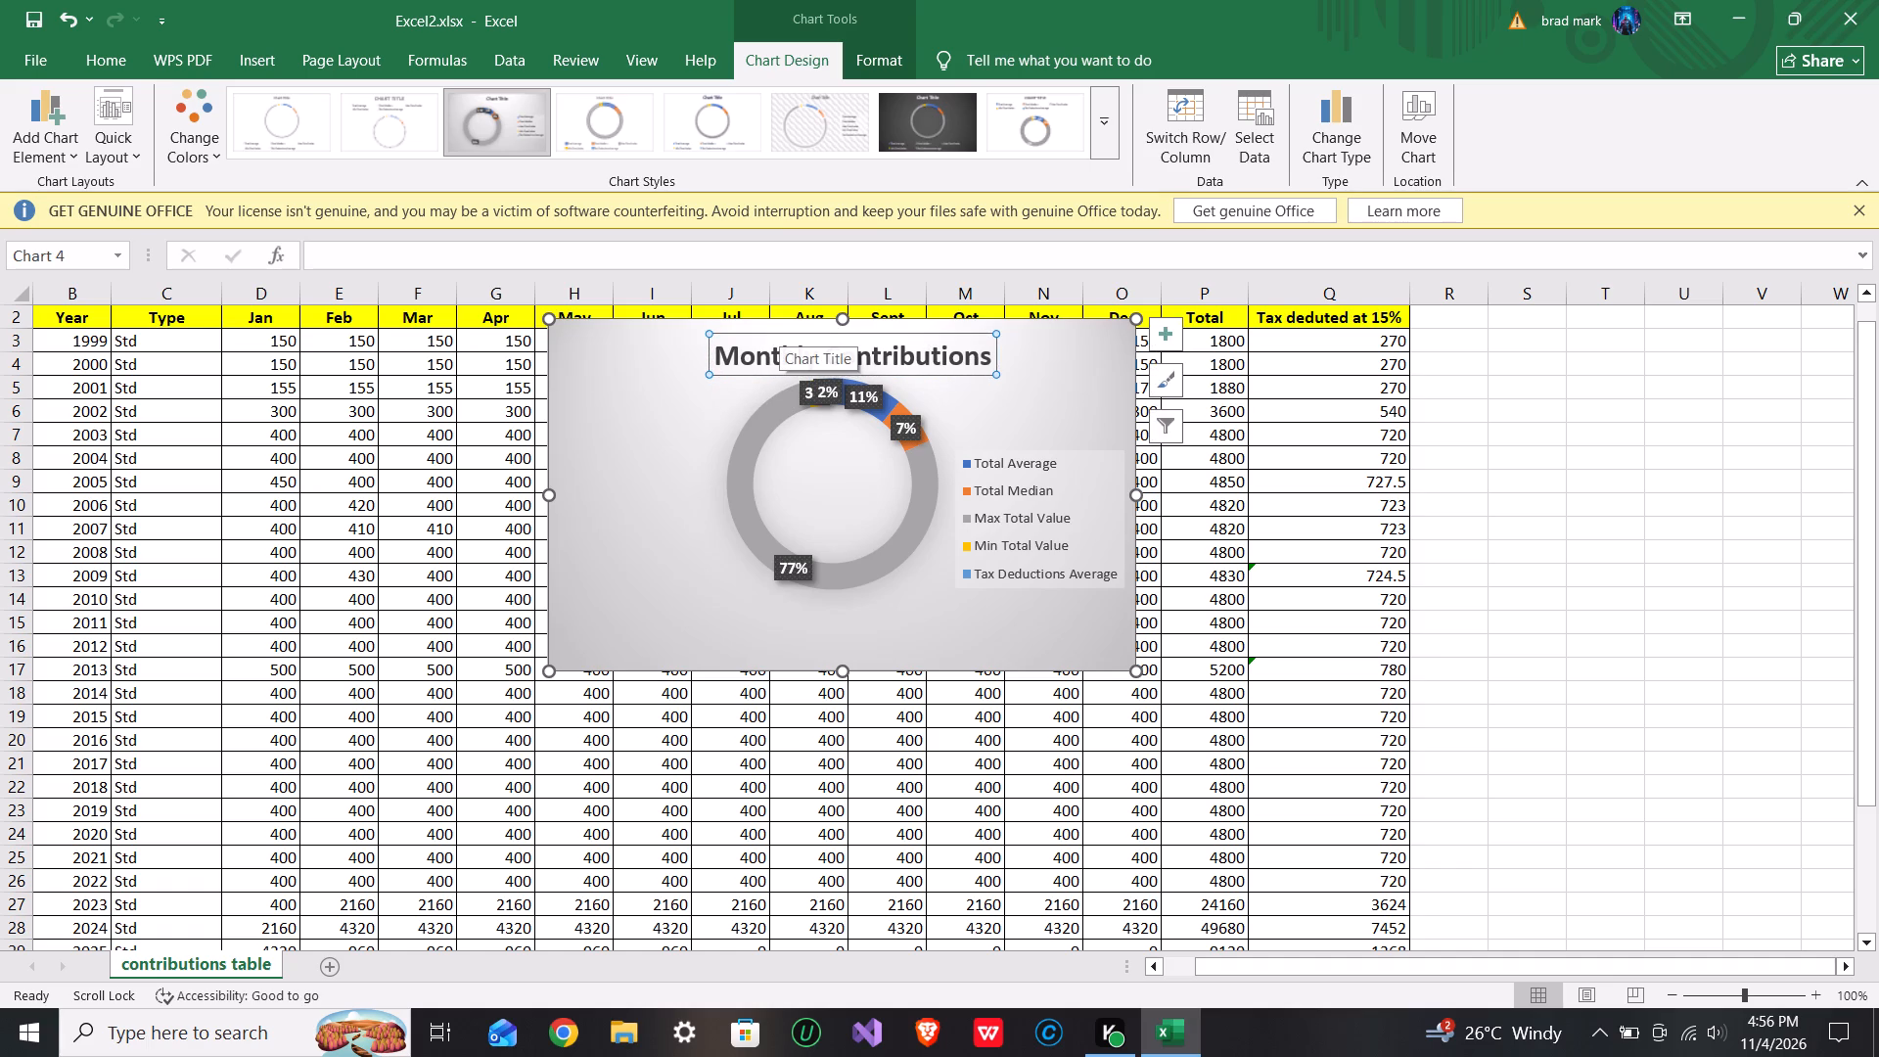
pyautogui.click(764, 335)
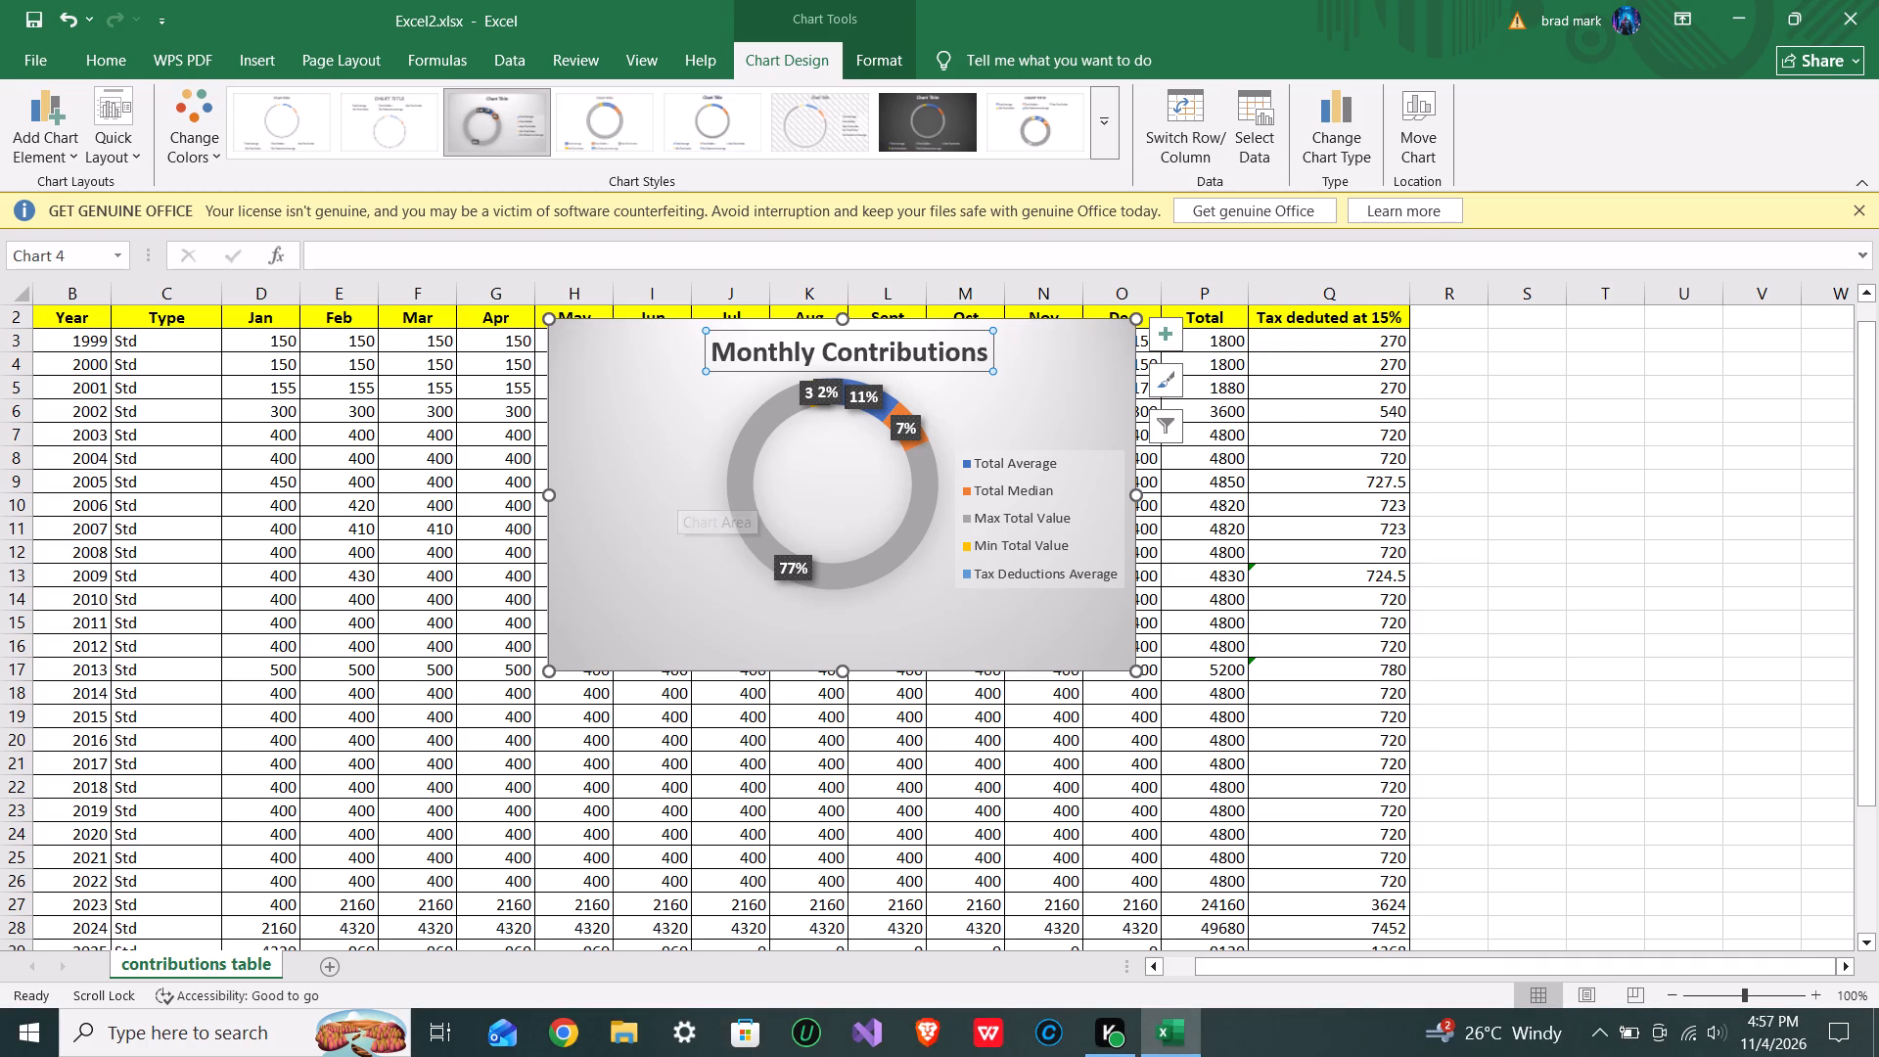
pyautogui.moveTo(762, 330); pyautogui.dragTo(776, 334)
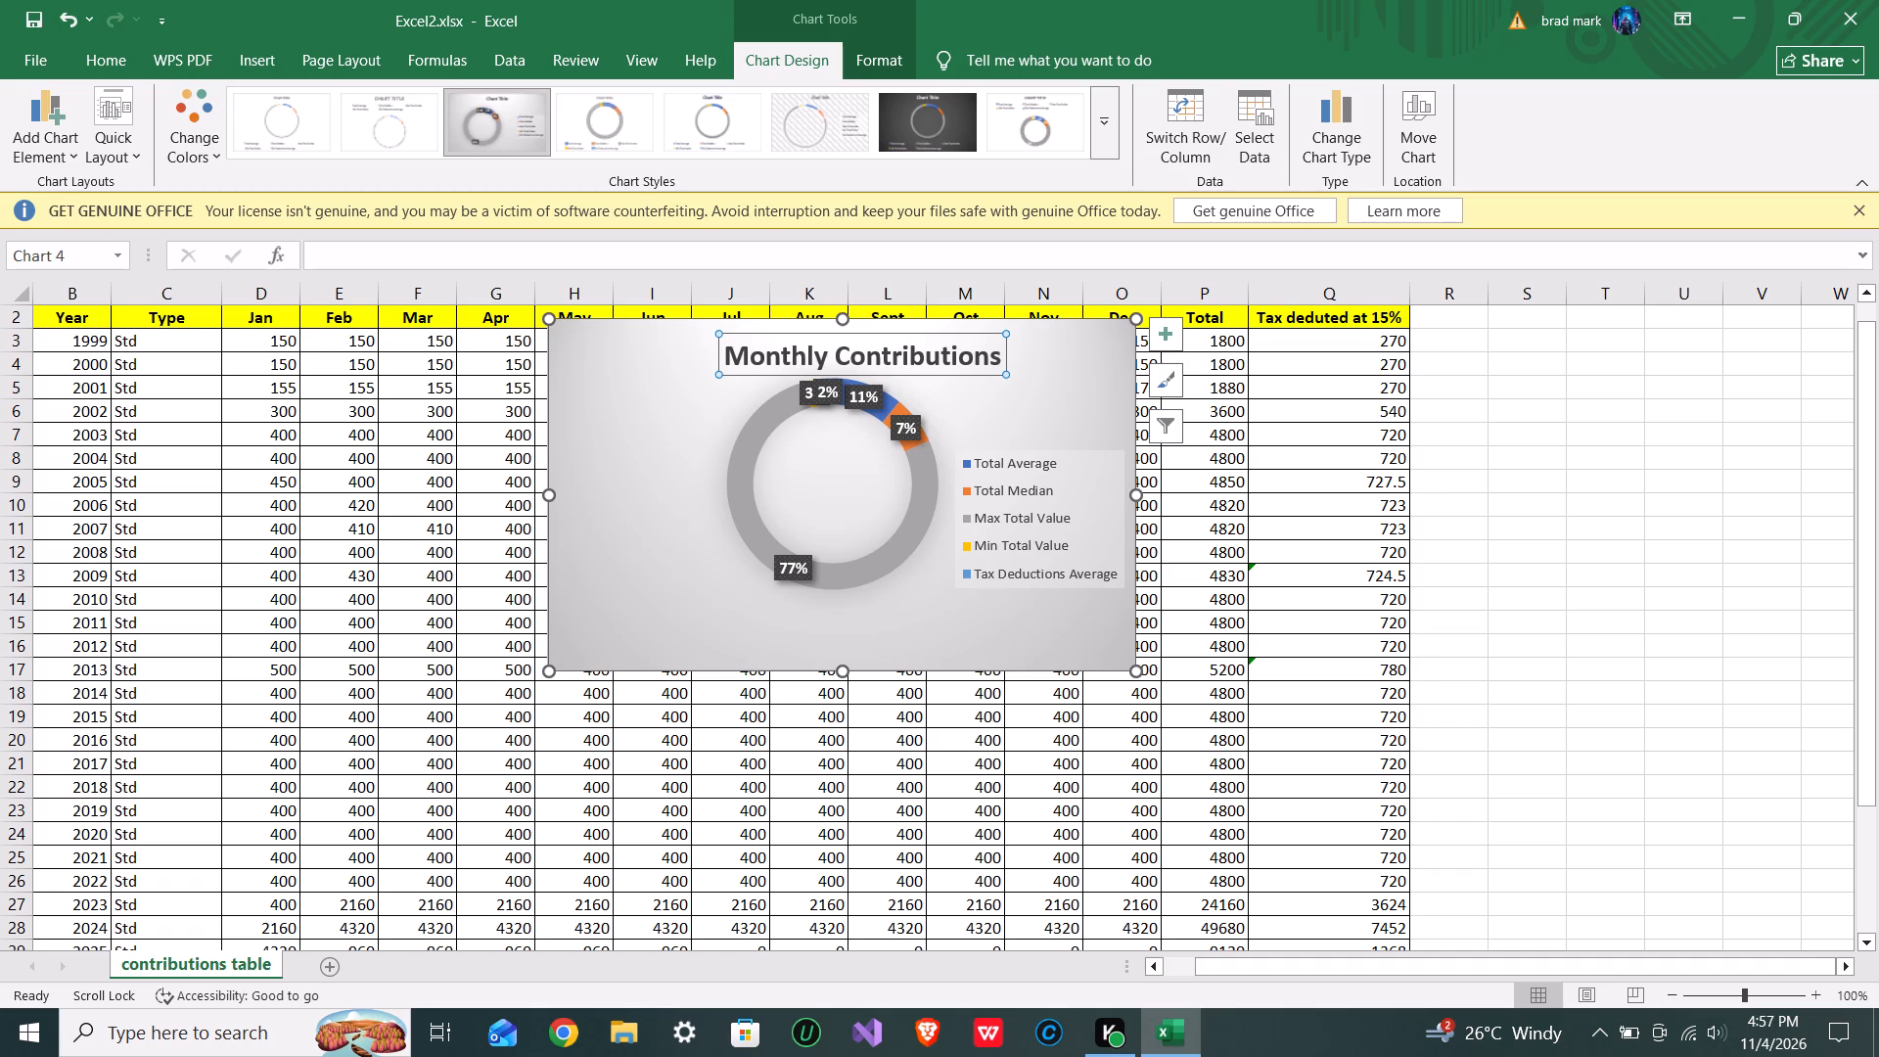
pyautogui.moveTo(769, 333); pyautogui.dragTo(756, 328)
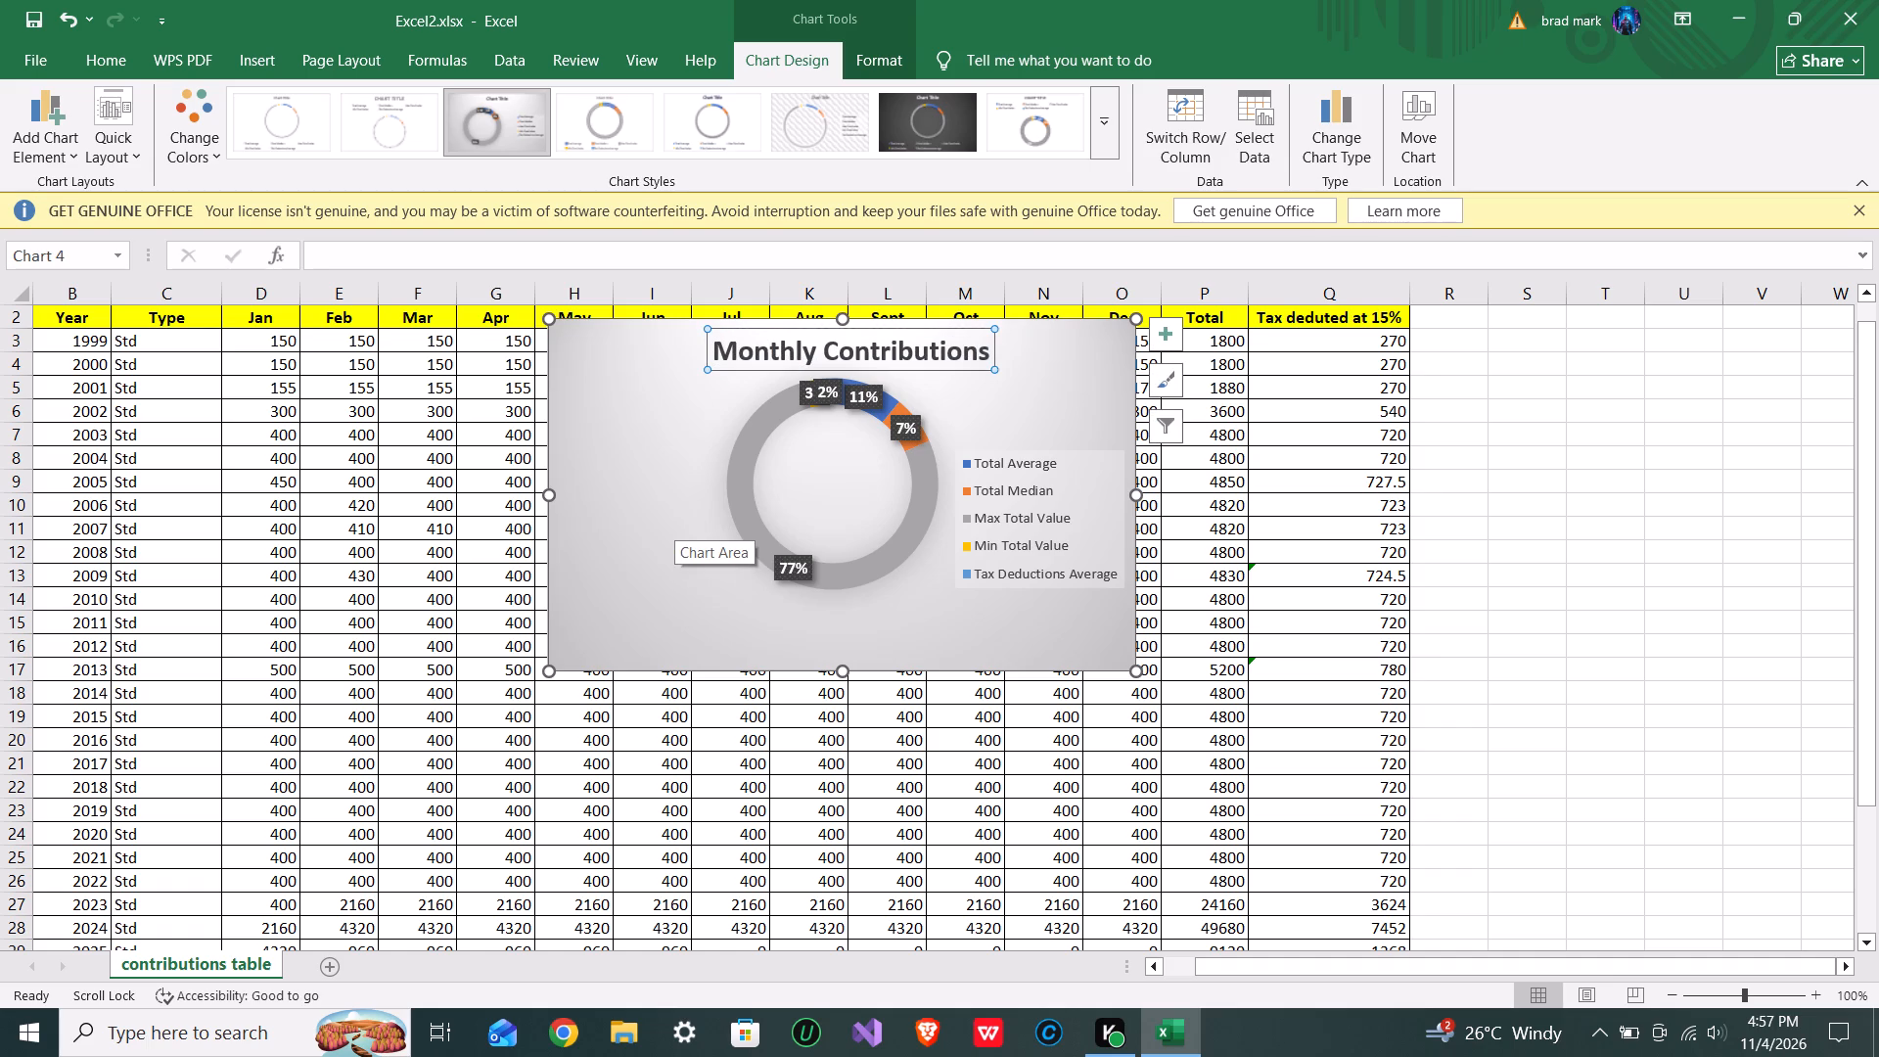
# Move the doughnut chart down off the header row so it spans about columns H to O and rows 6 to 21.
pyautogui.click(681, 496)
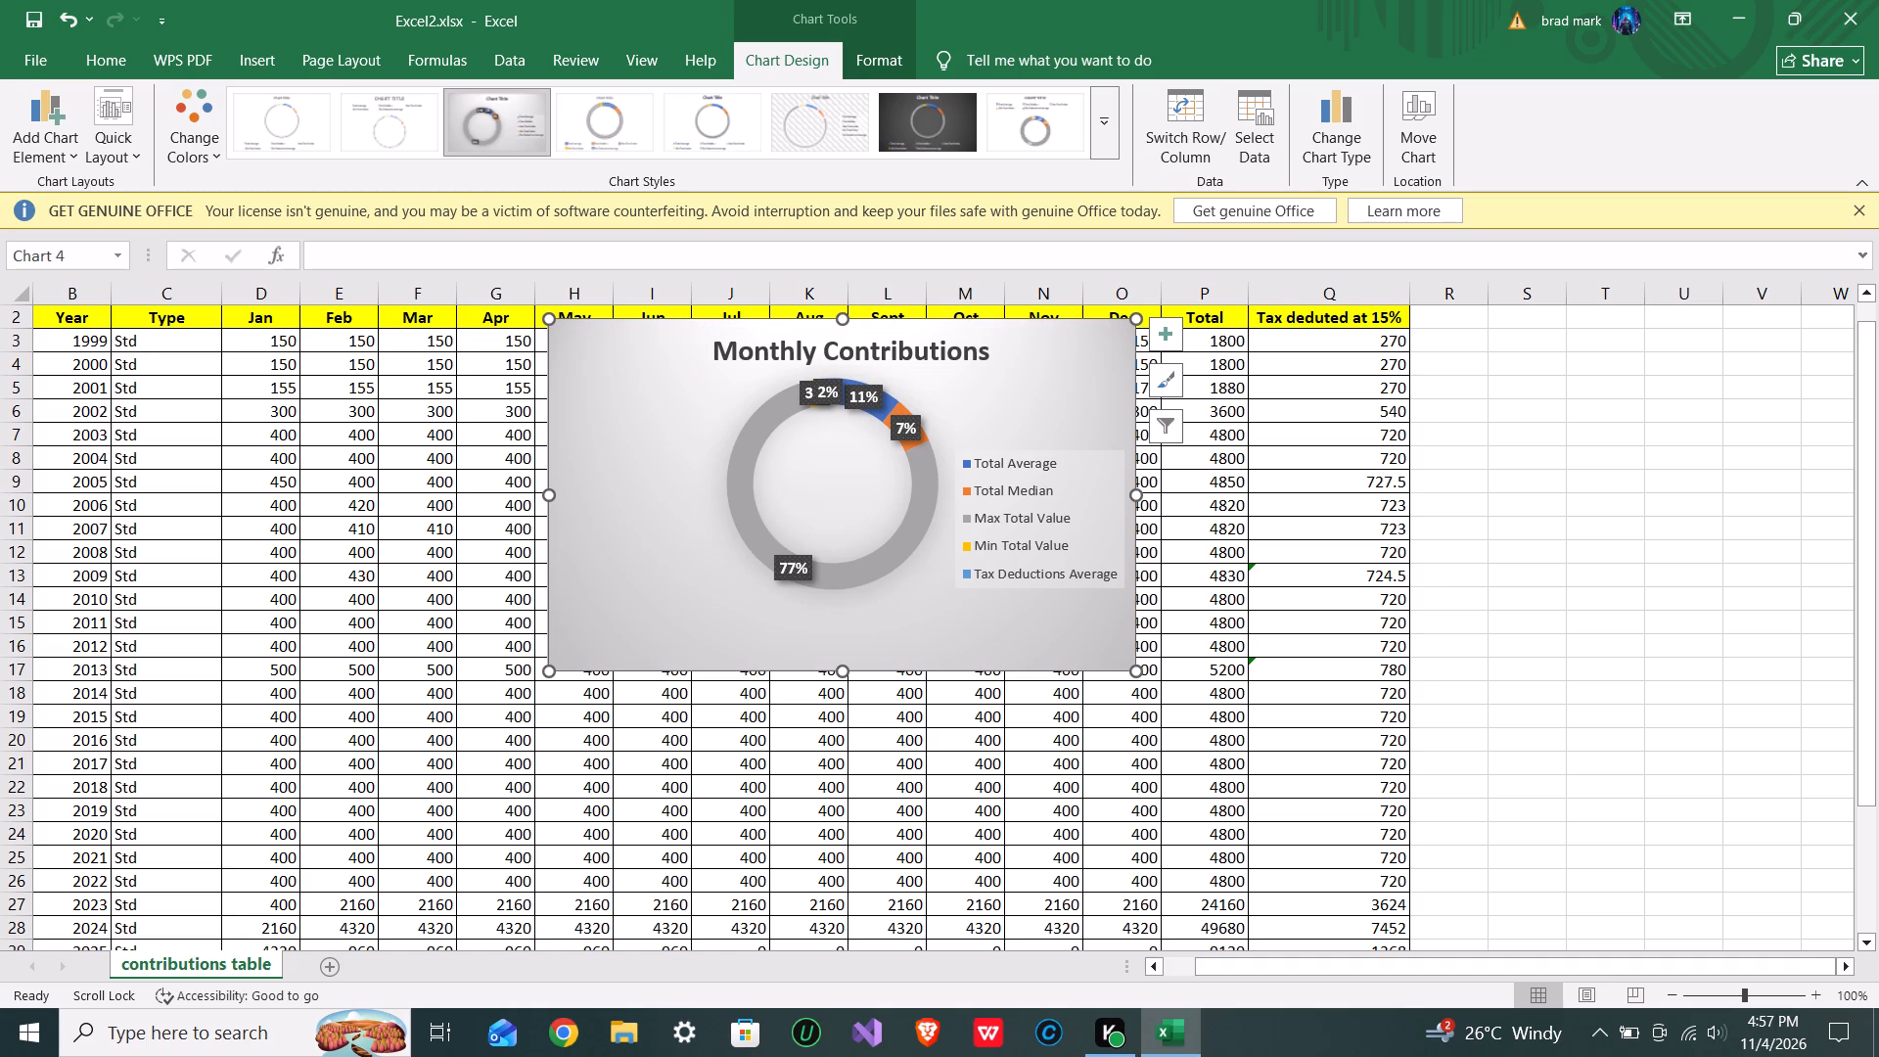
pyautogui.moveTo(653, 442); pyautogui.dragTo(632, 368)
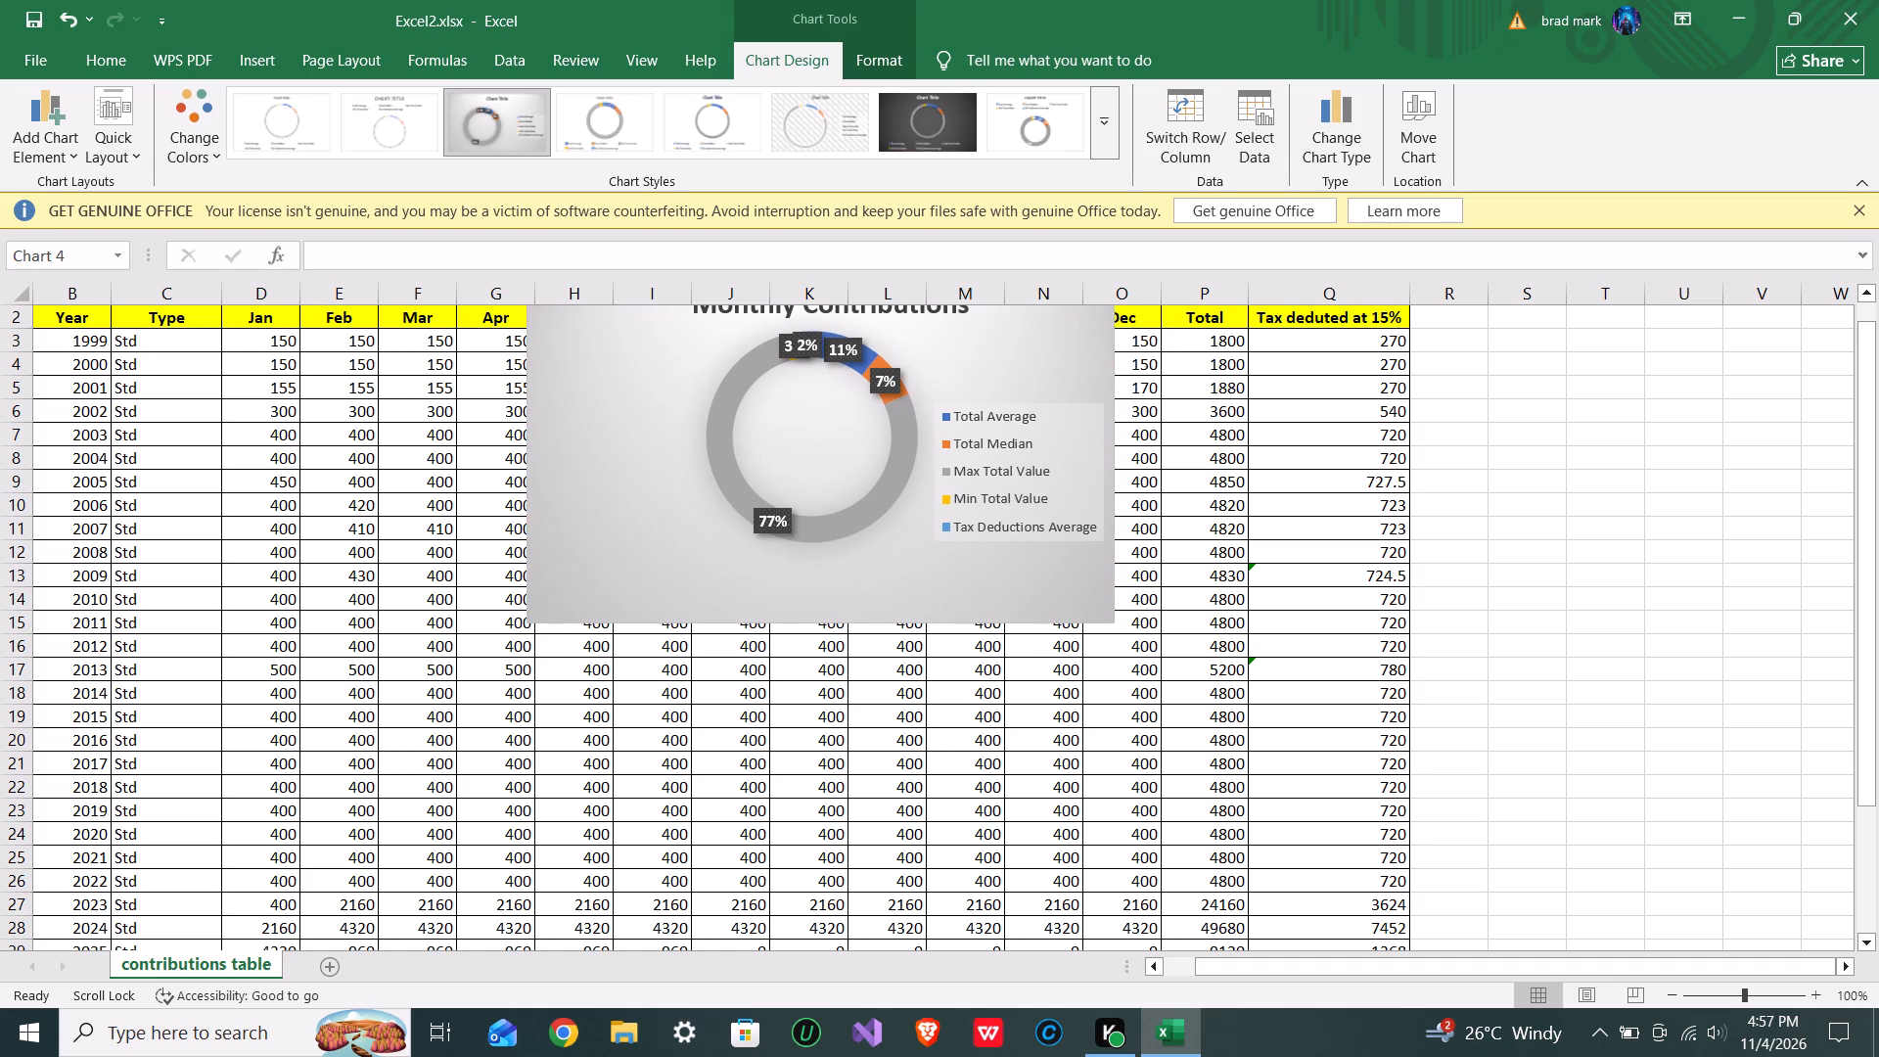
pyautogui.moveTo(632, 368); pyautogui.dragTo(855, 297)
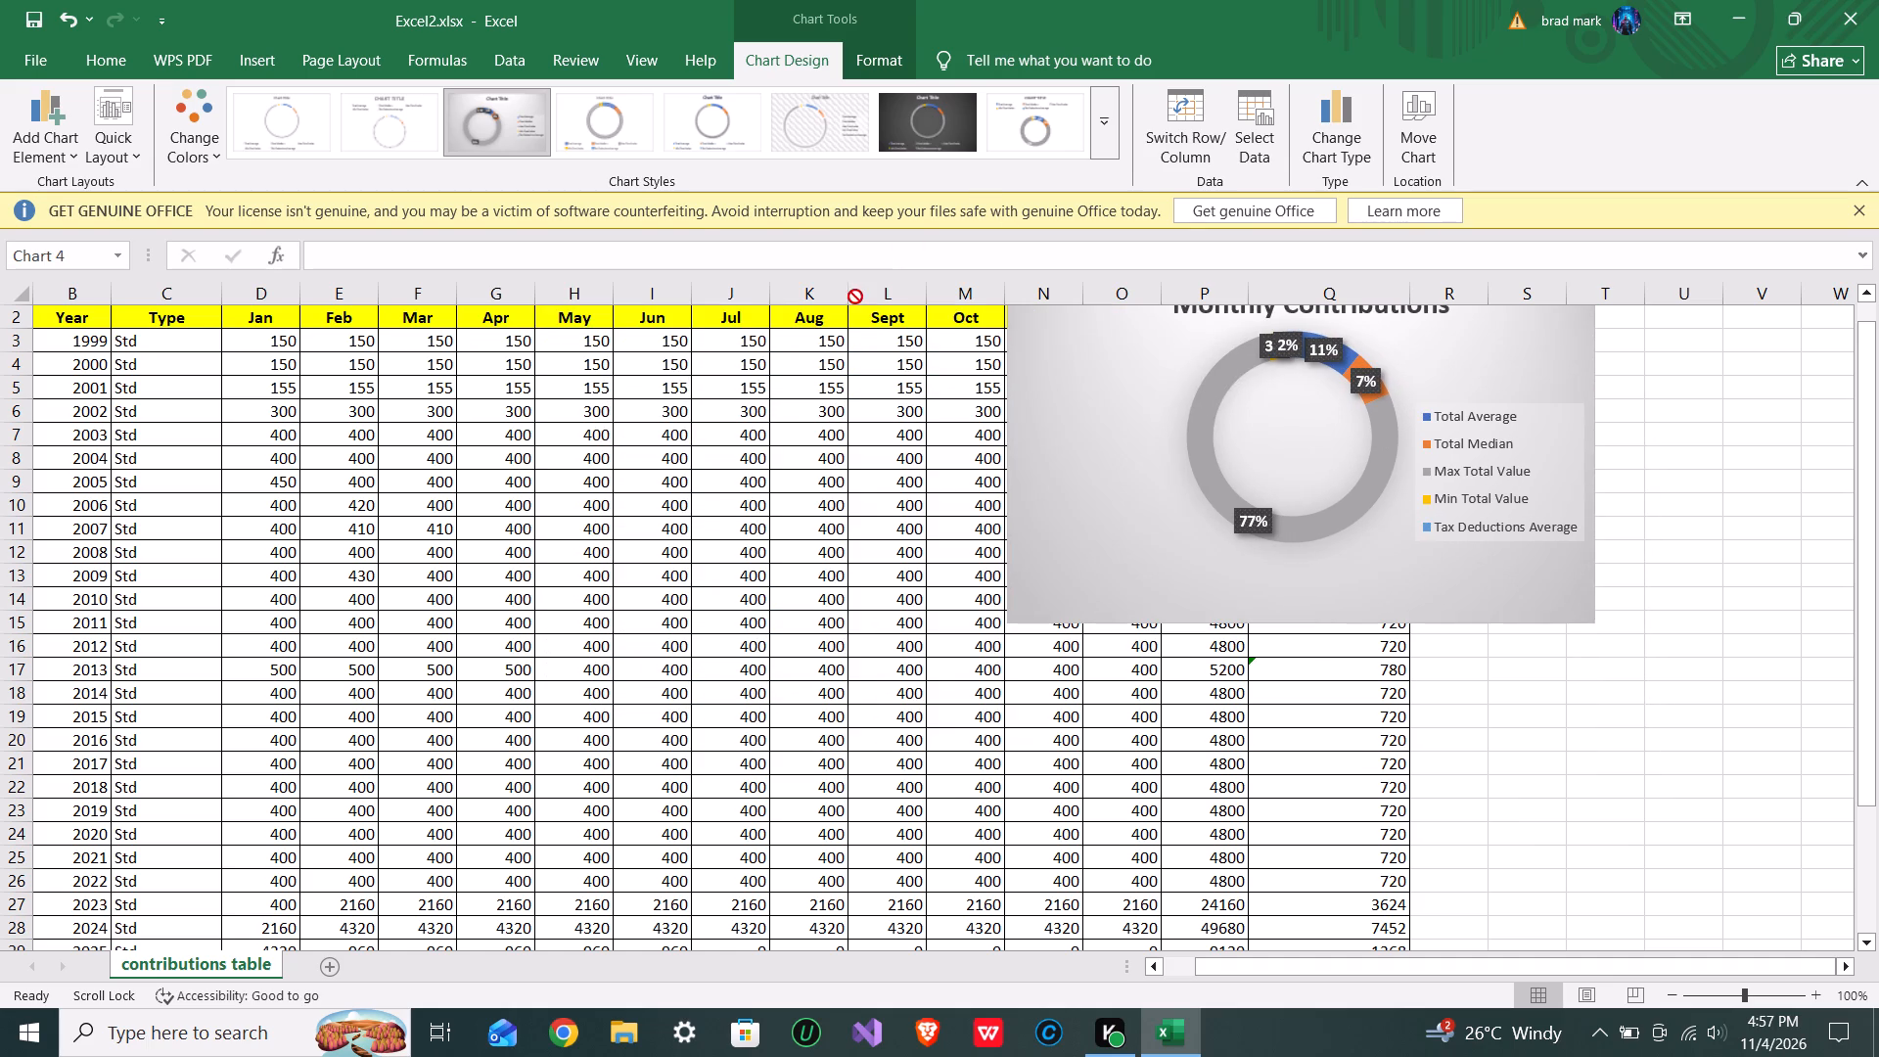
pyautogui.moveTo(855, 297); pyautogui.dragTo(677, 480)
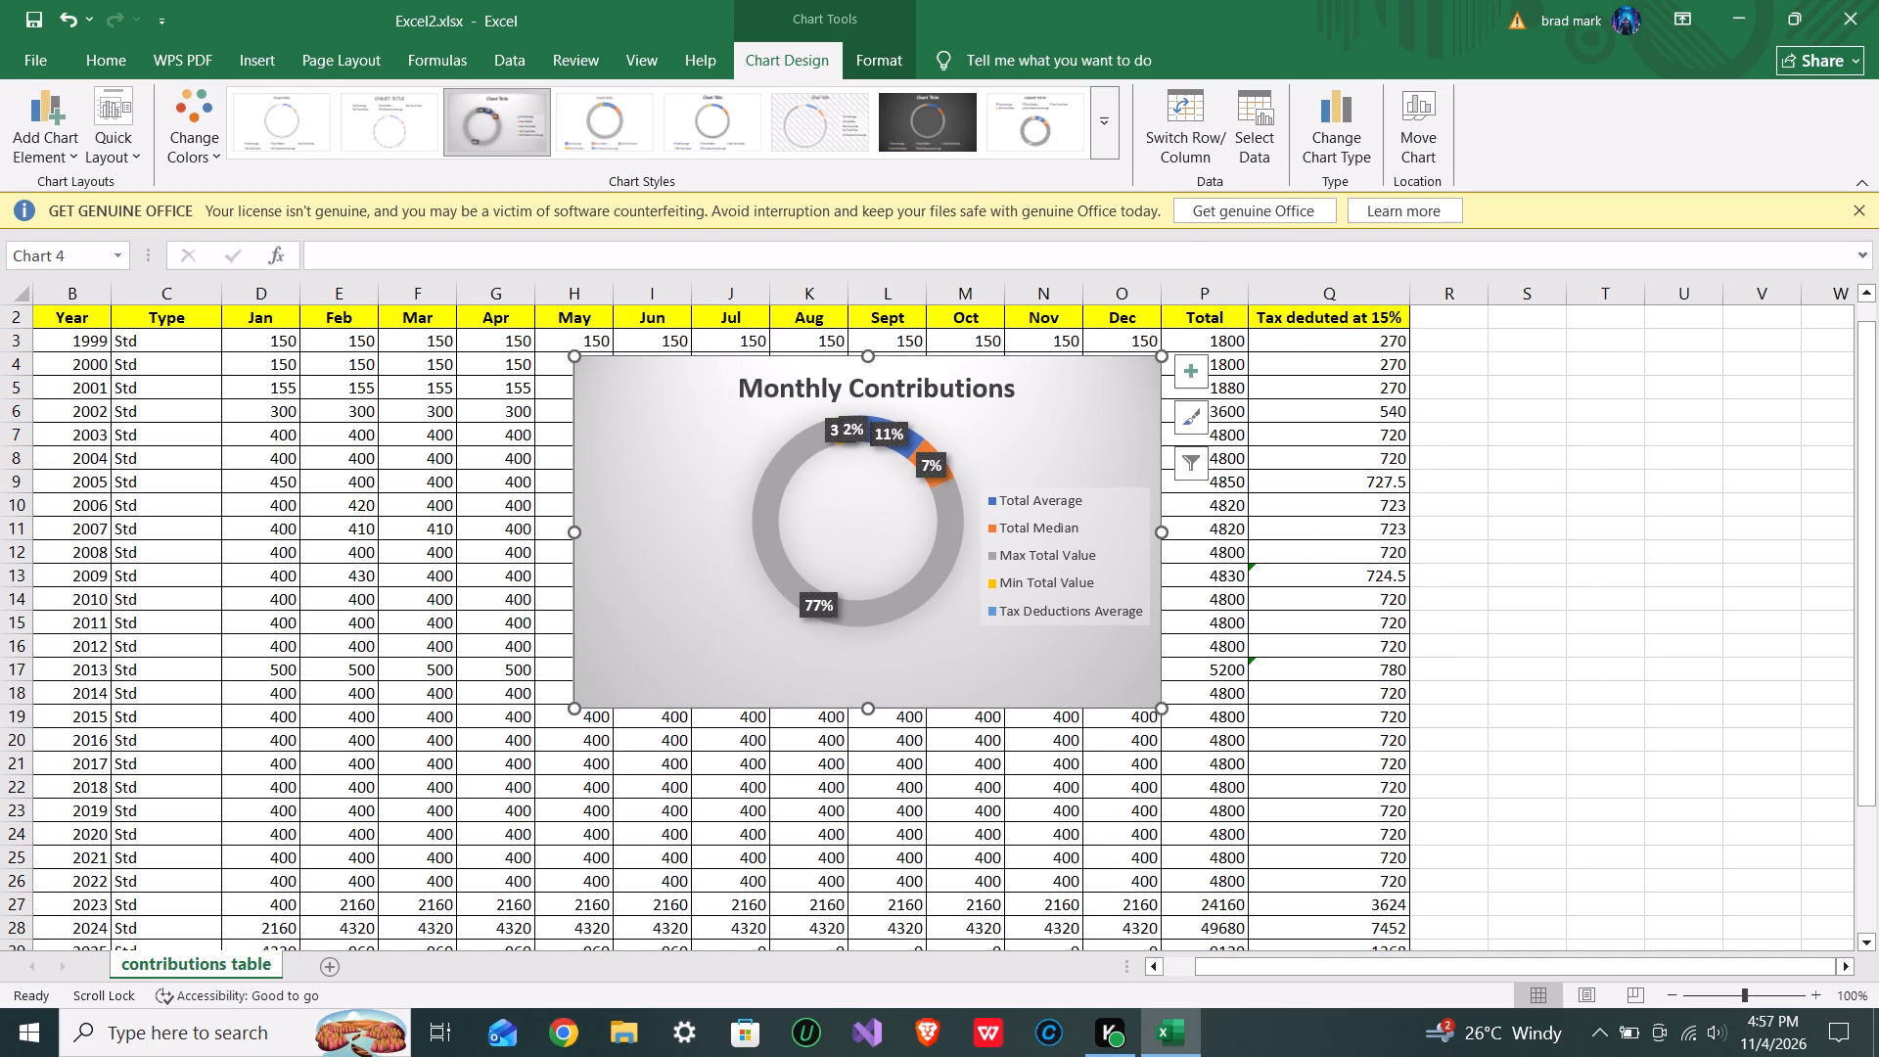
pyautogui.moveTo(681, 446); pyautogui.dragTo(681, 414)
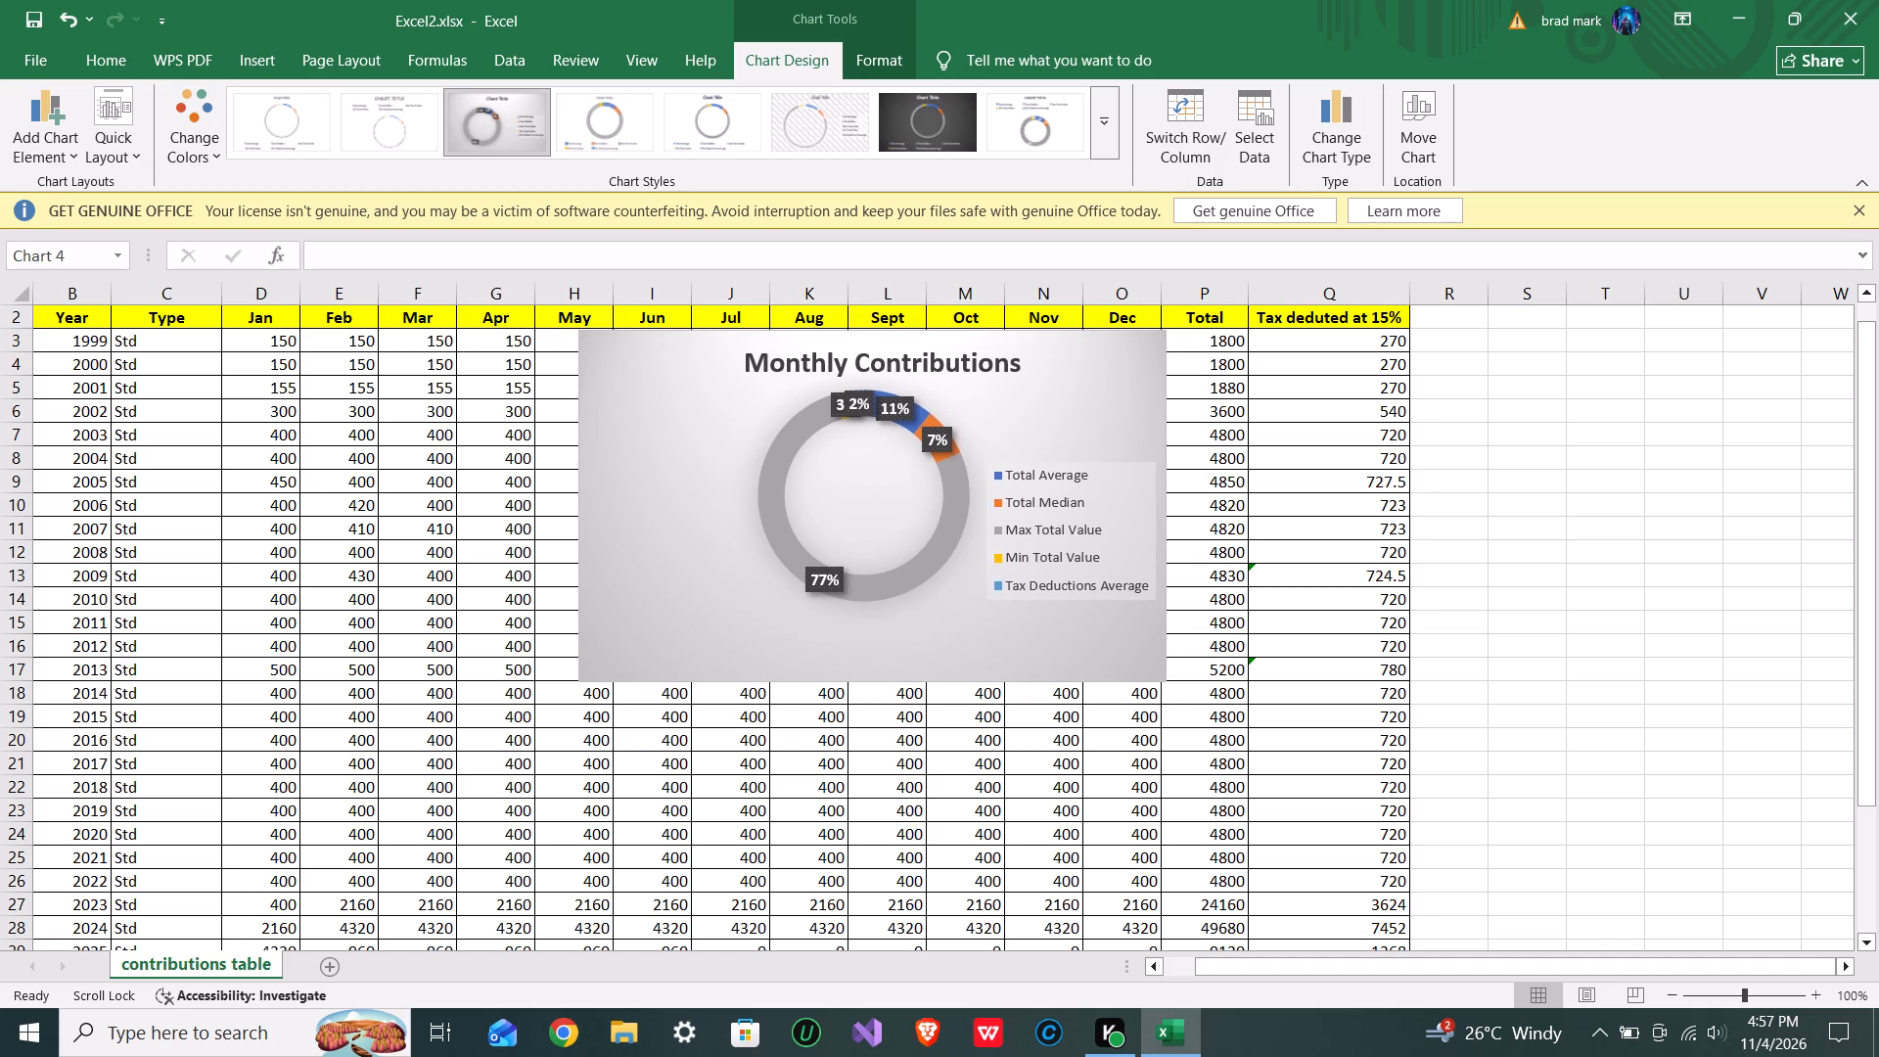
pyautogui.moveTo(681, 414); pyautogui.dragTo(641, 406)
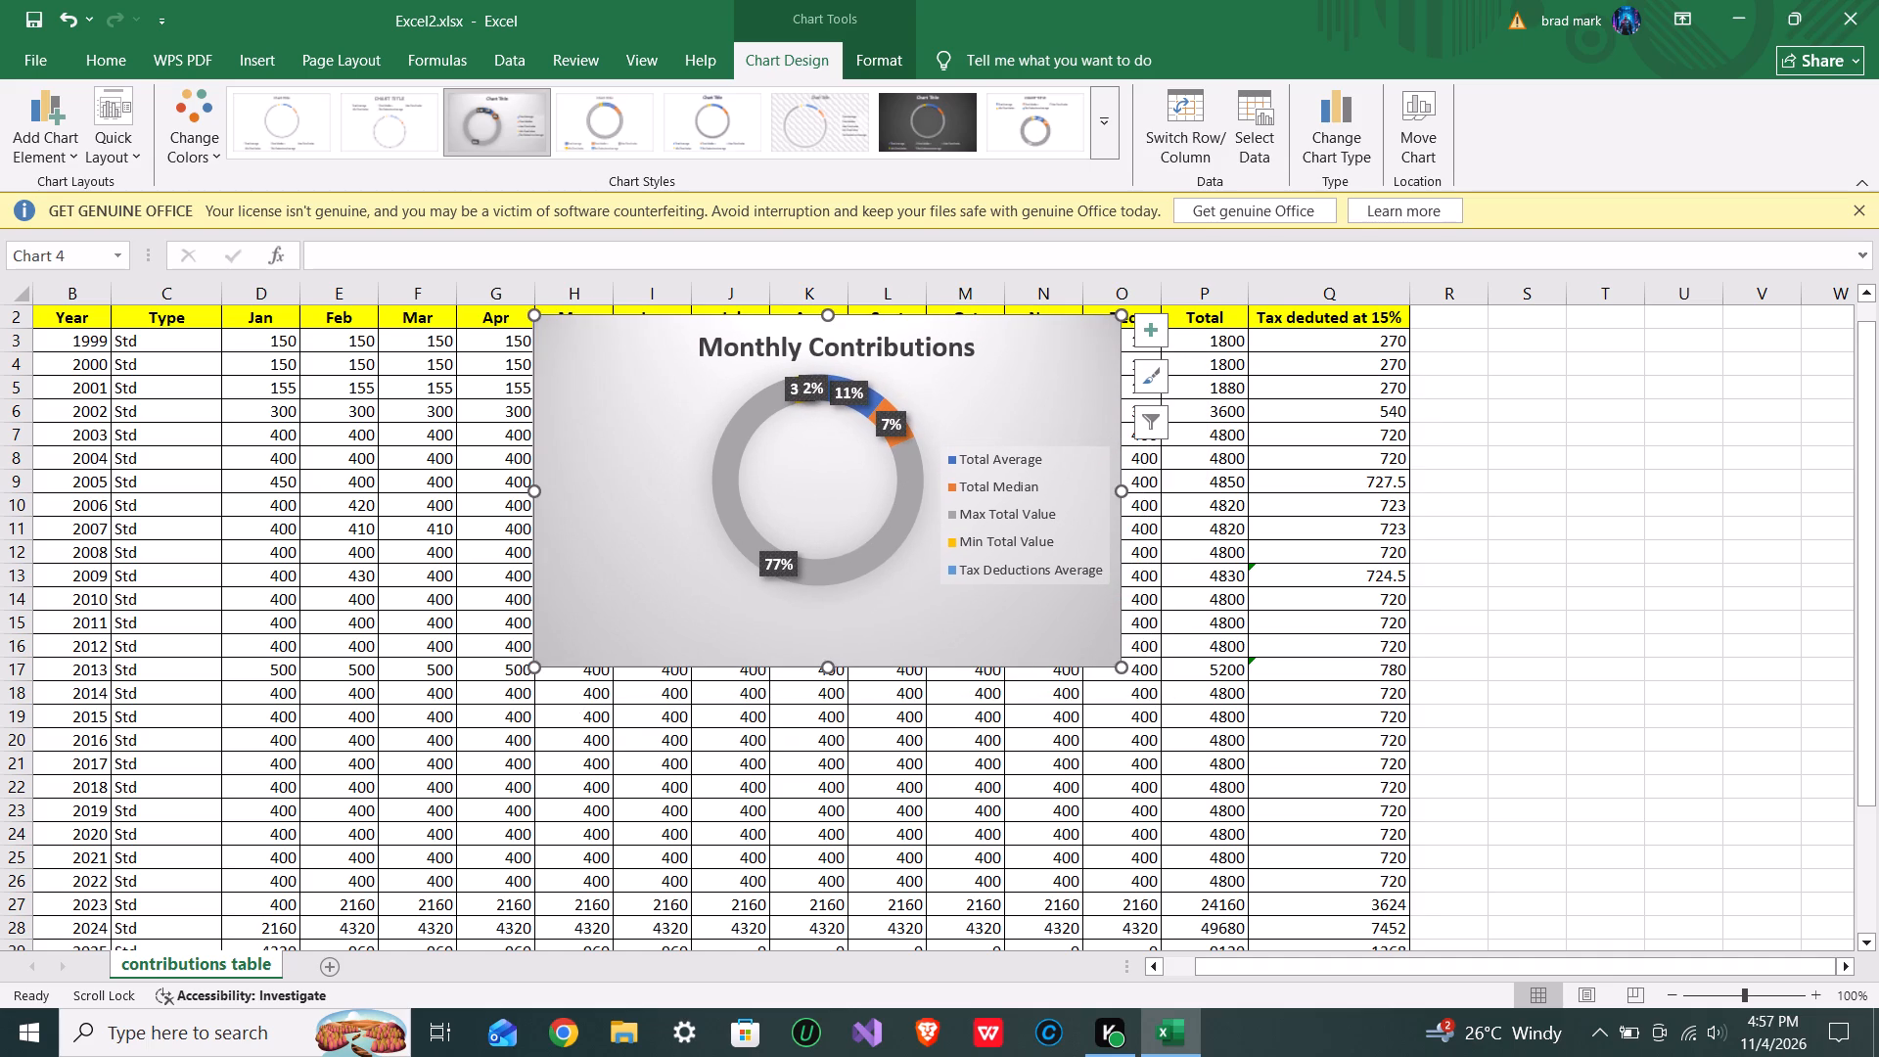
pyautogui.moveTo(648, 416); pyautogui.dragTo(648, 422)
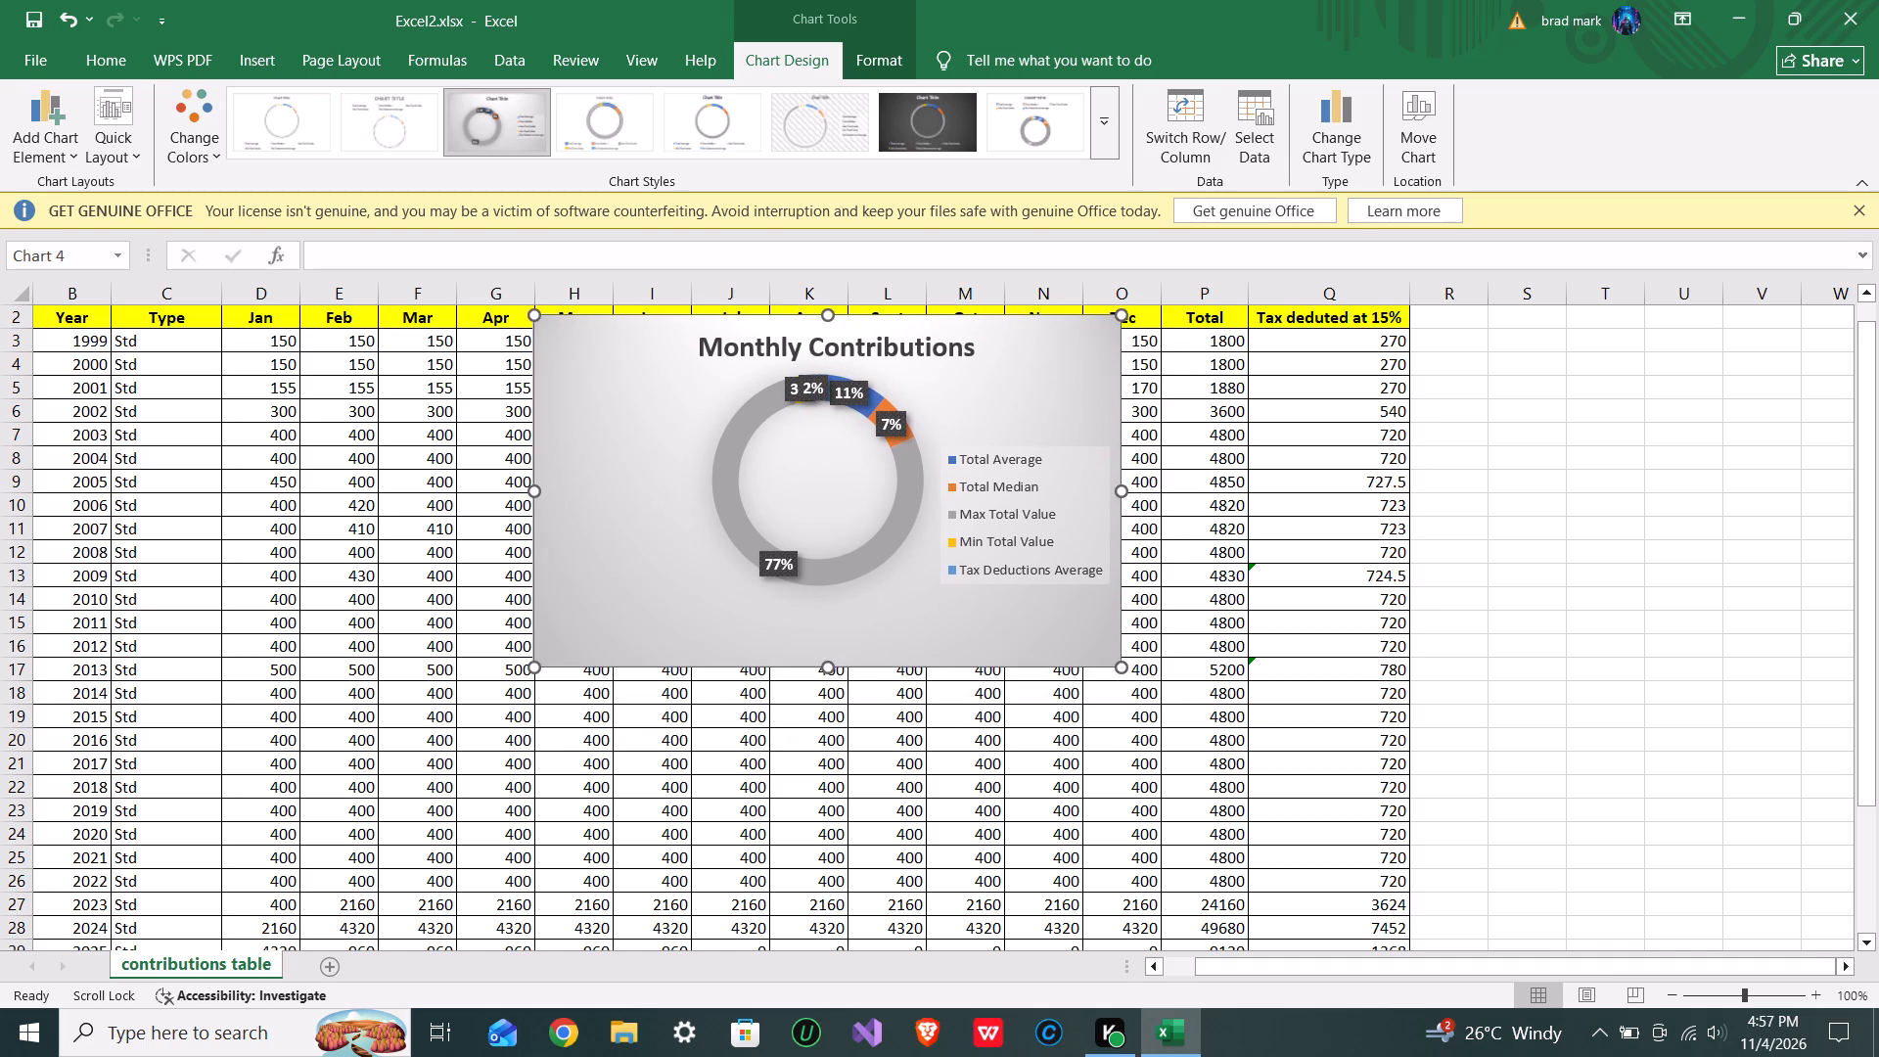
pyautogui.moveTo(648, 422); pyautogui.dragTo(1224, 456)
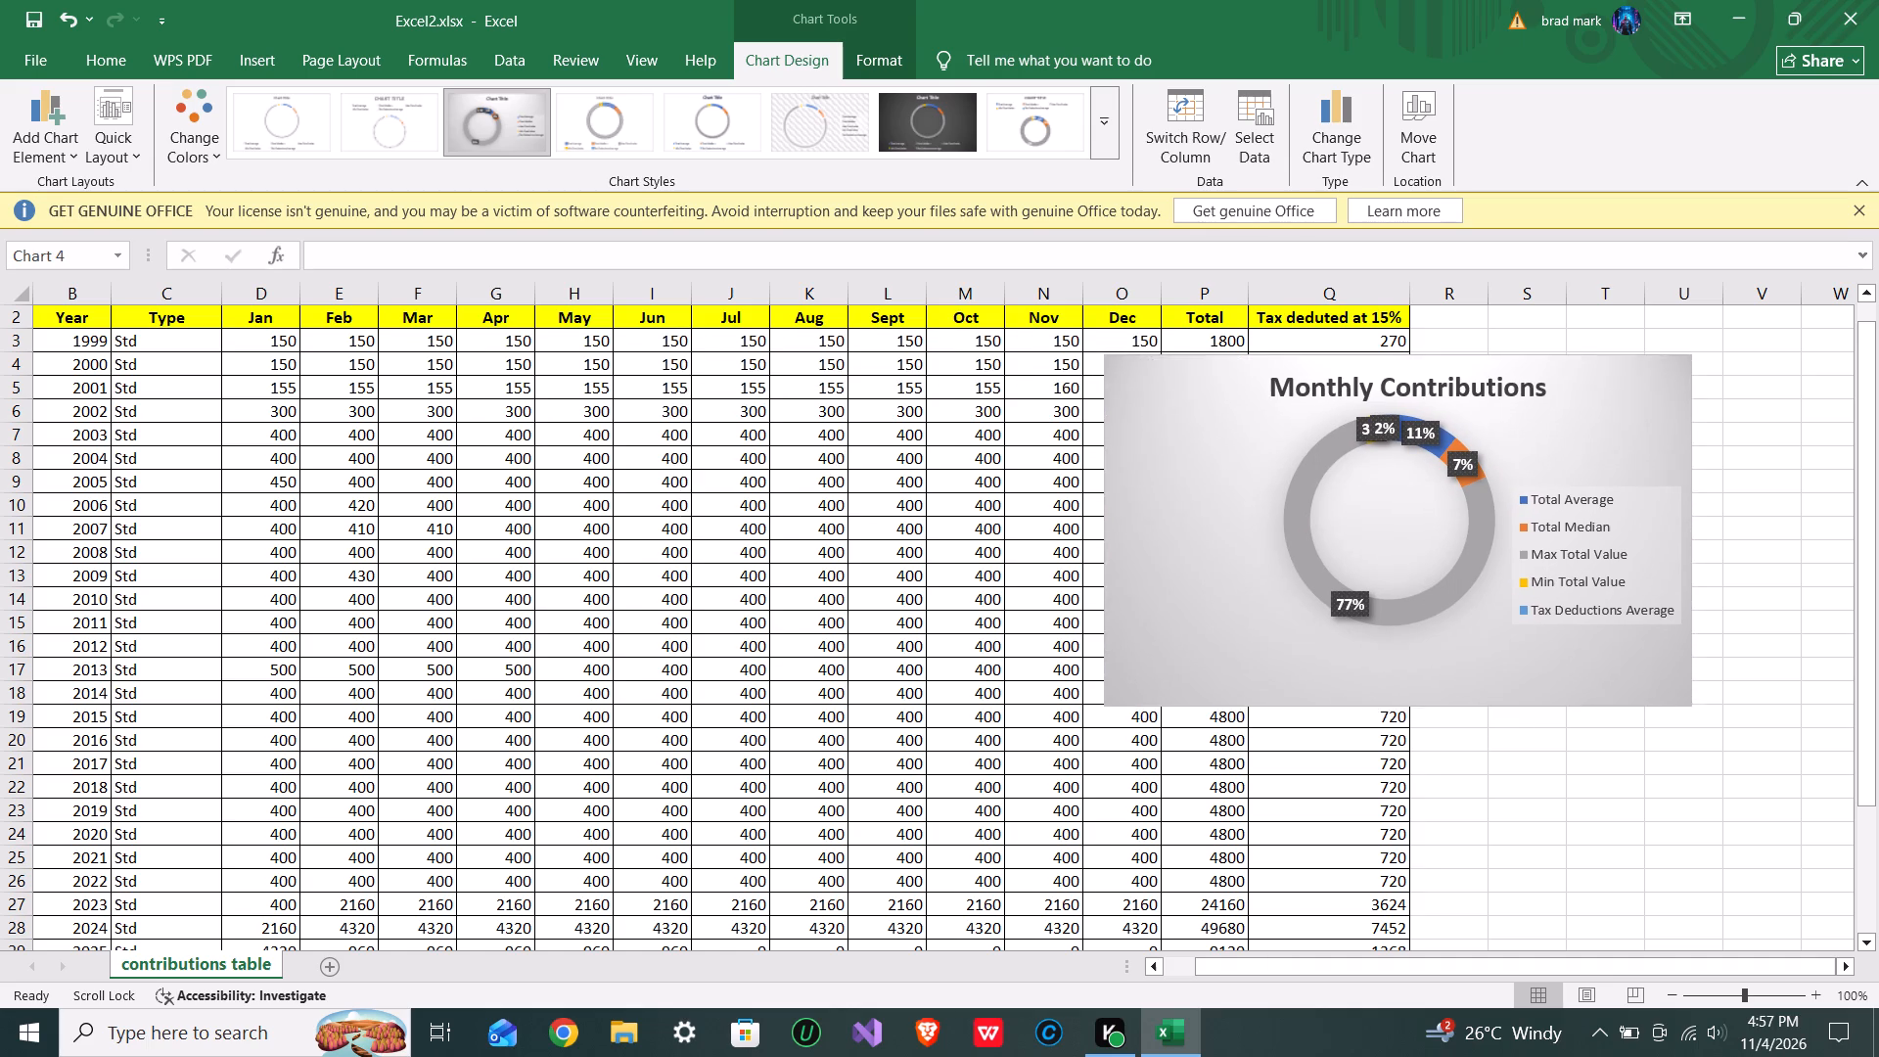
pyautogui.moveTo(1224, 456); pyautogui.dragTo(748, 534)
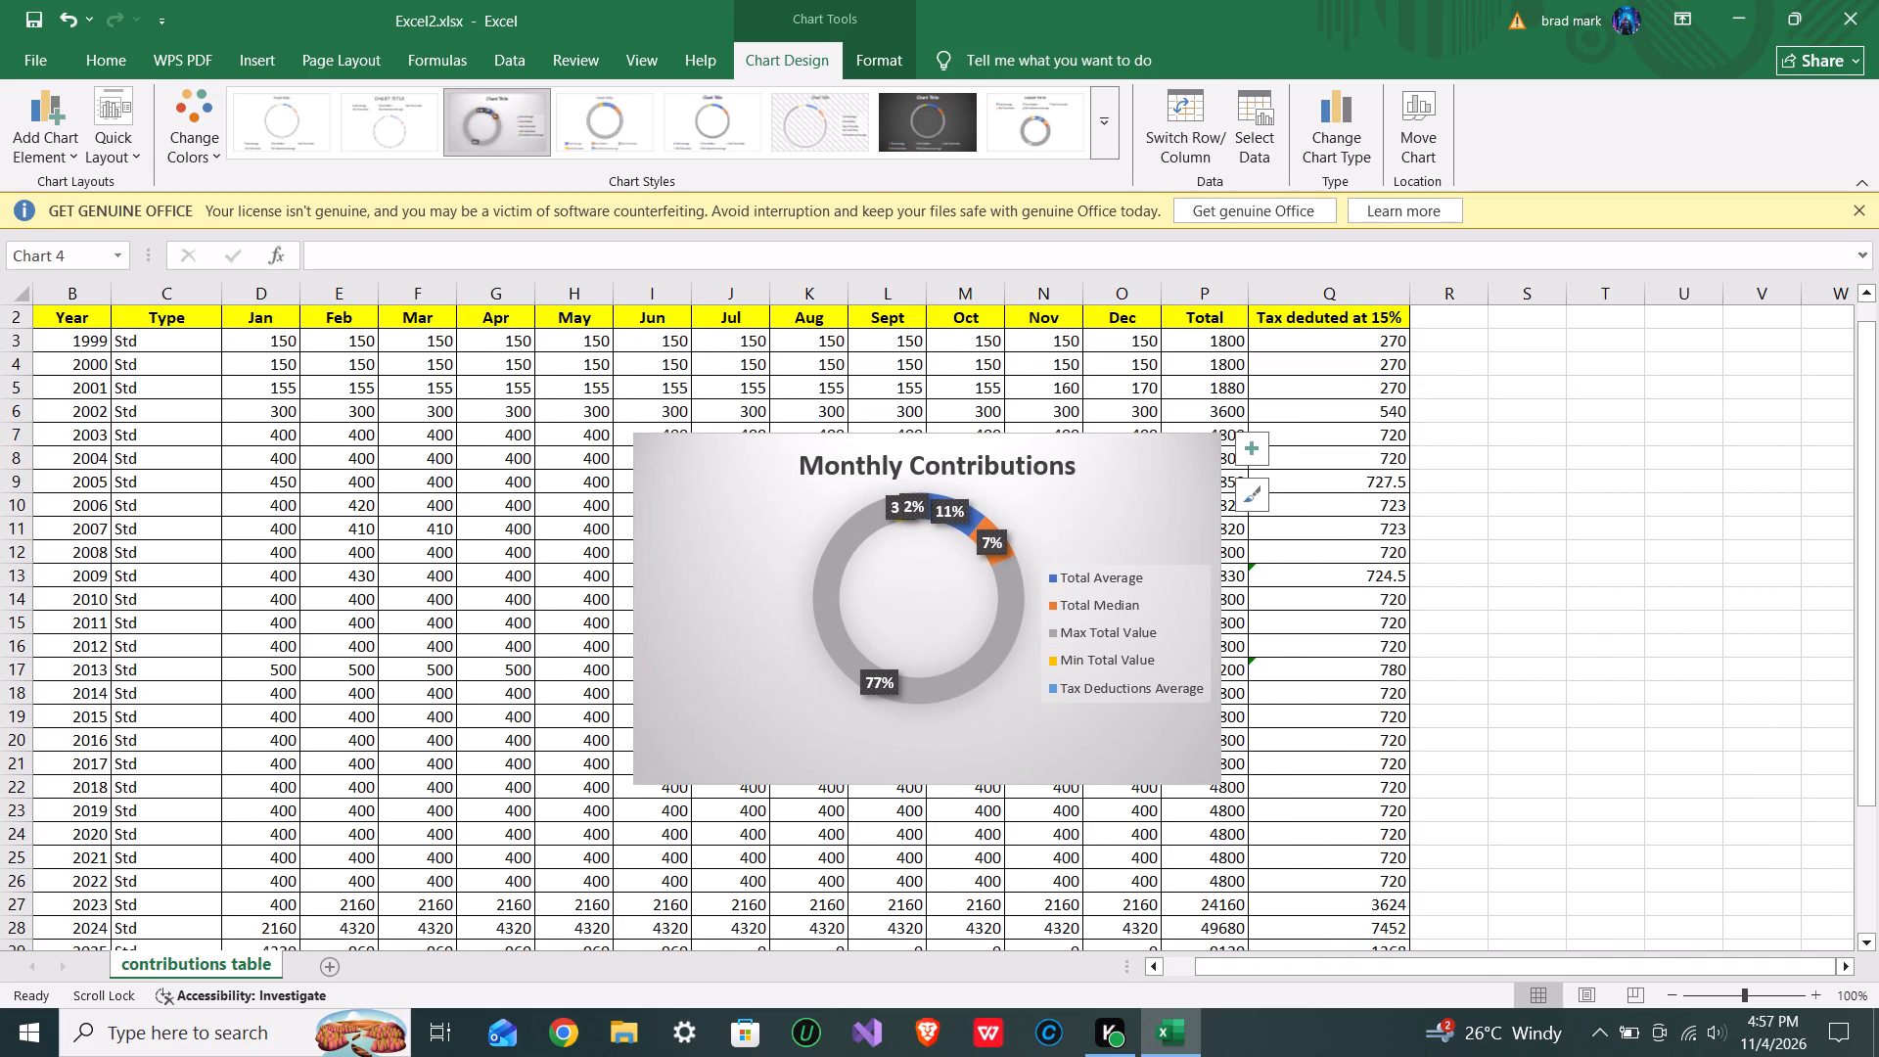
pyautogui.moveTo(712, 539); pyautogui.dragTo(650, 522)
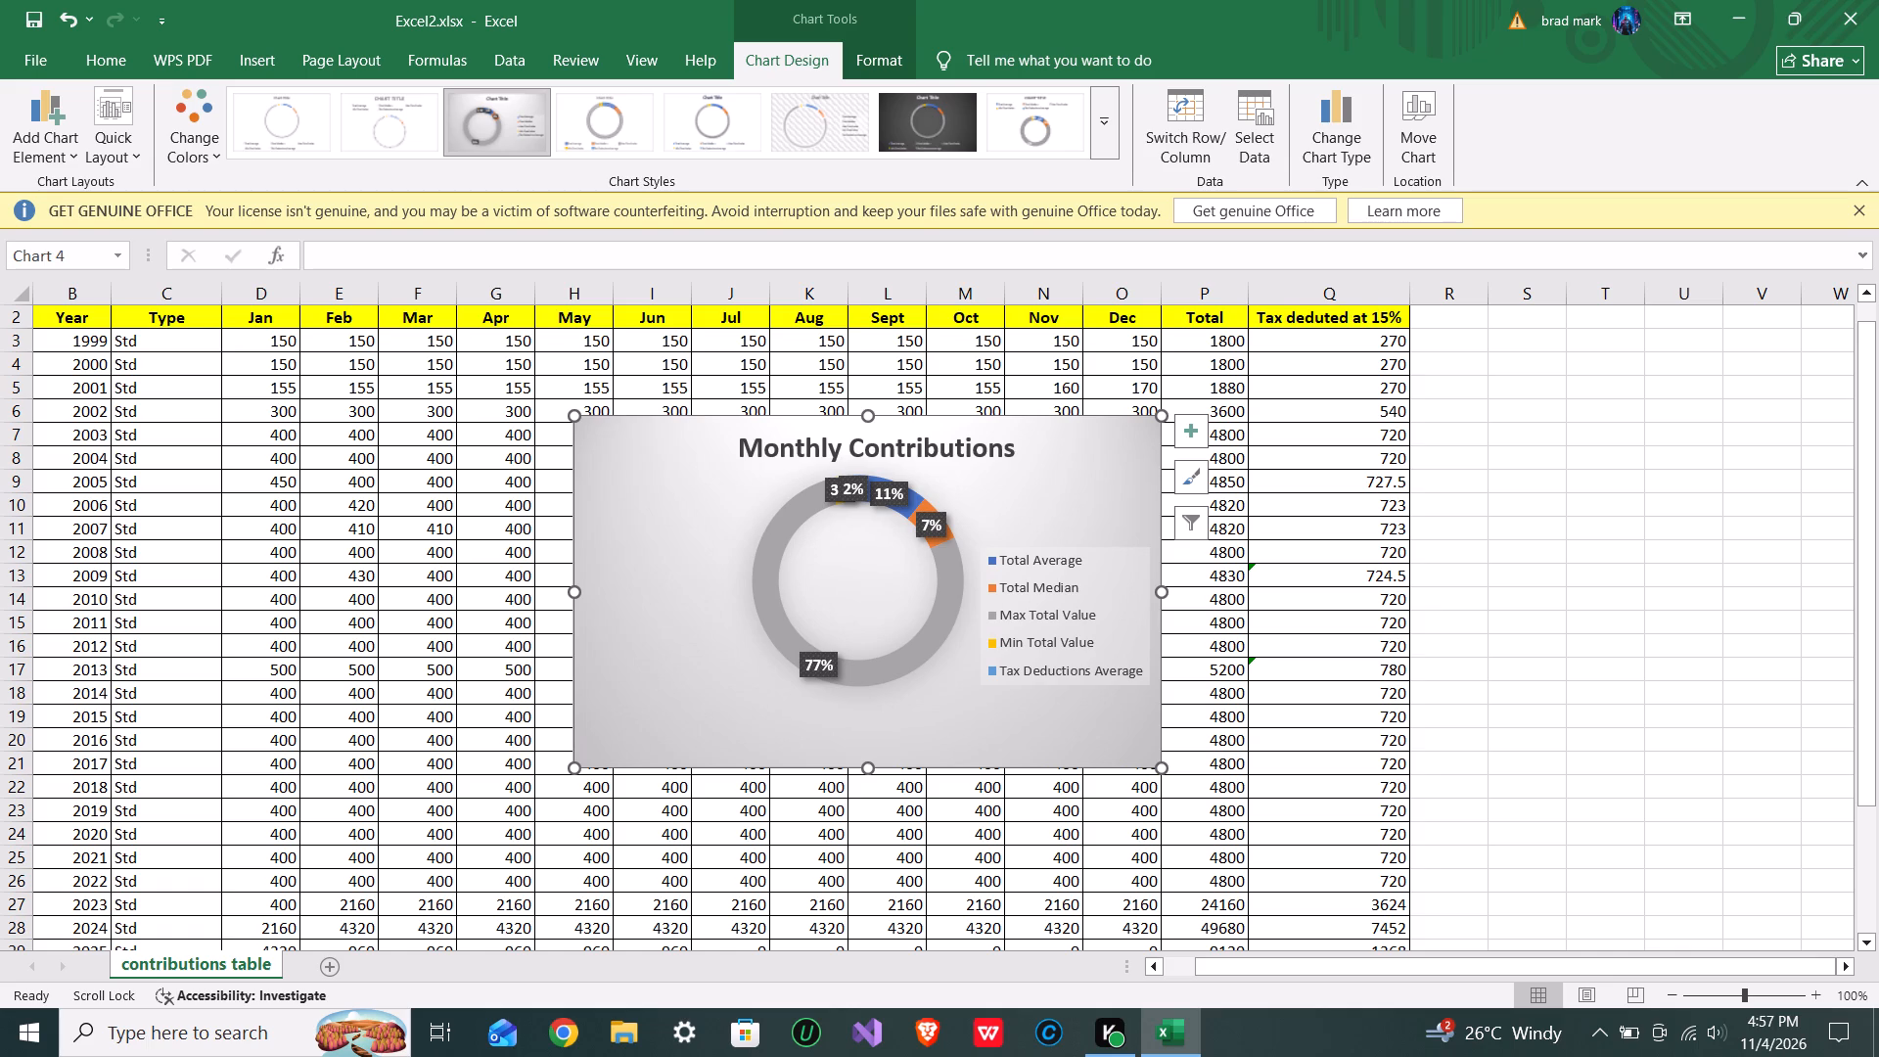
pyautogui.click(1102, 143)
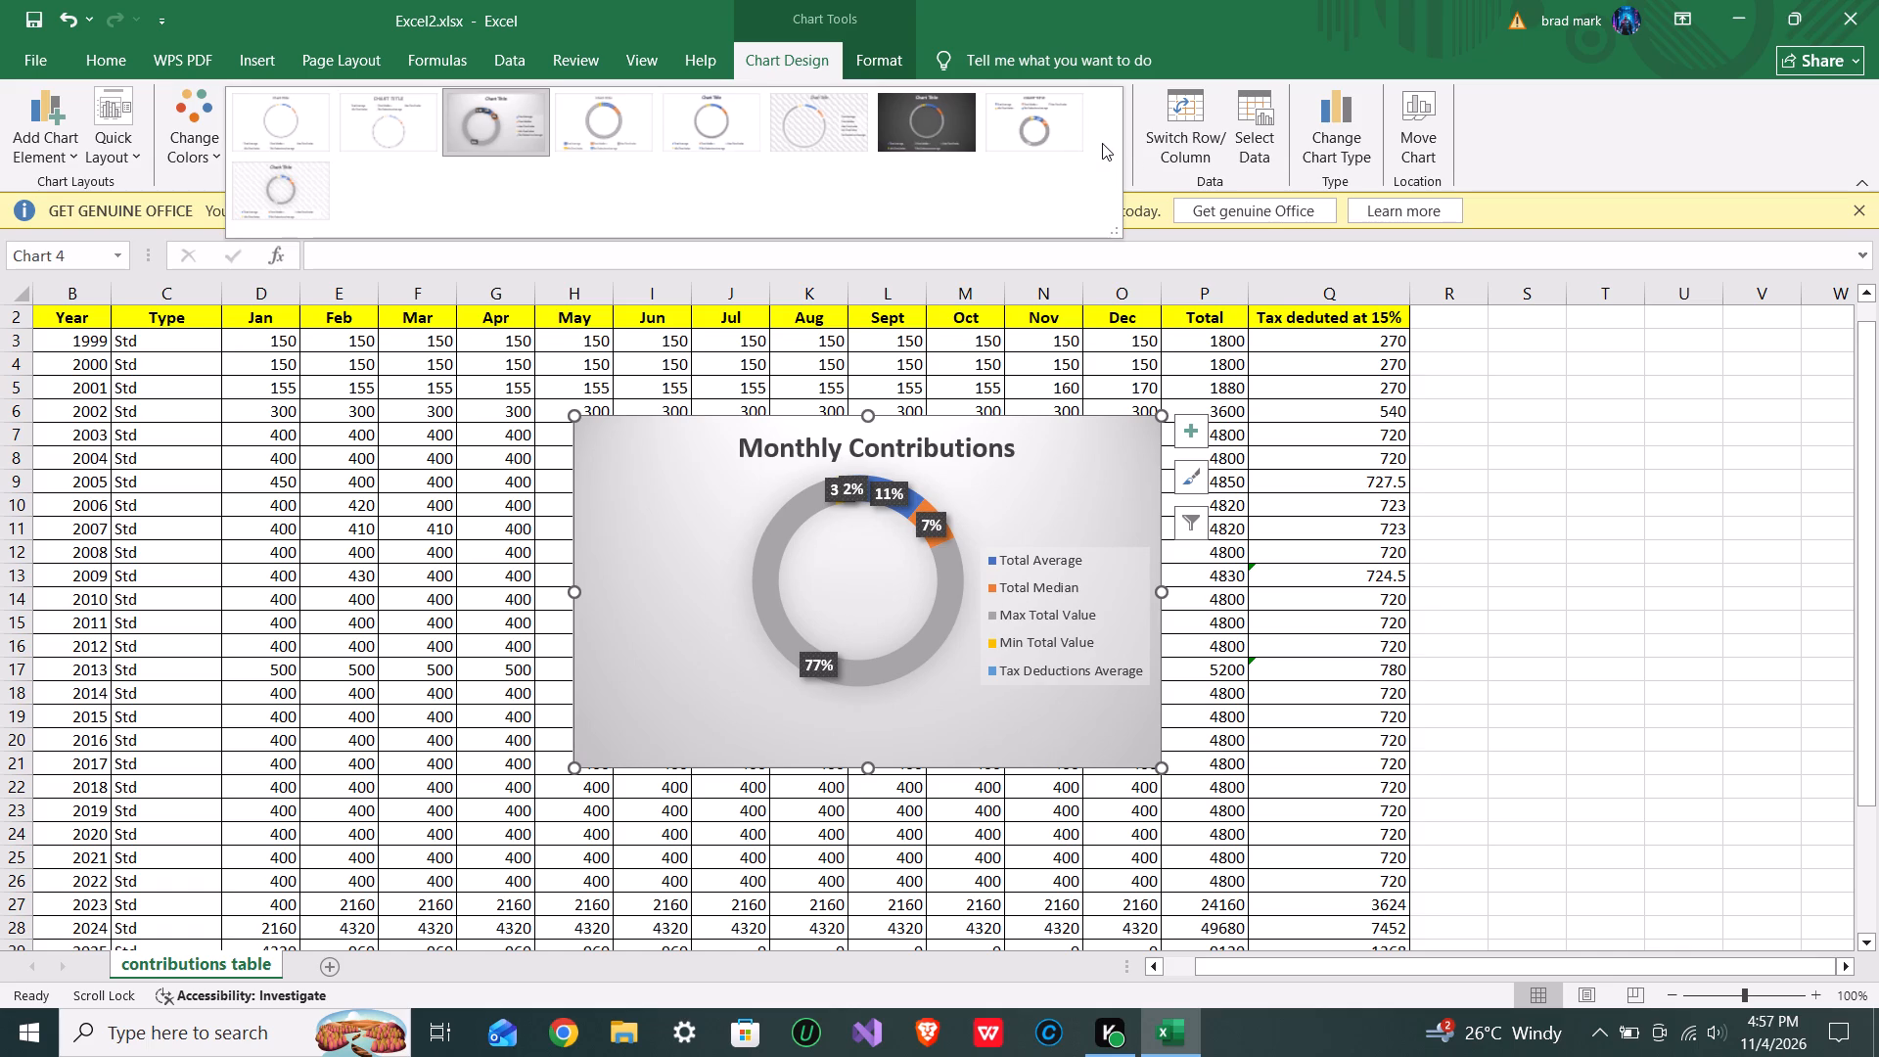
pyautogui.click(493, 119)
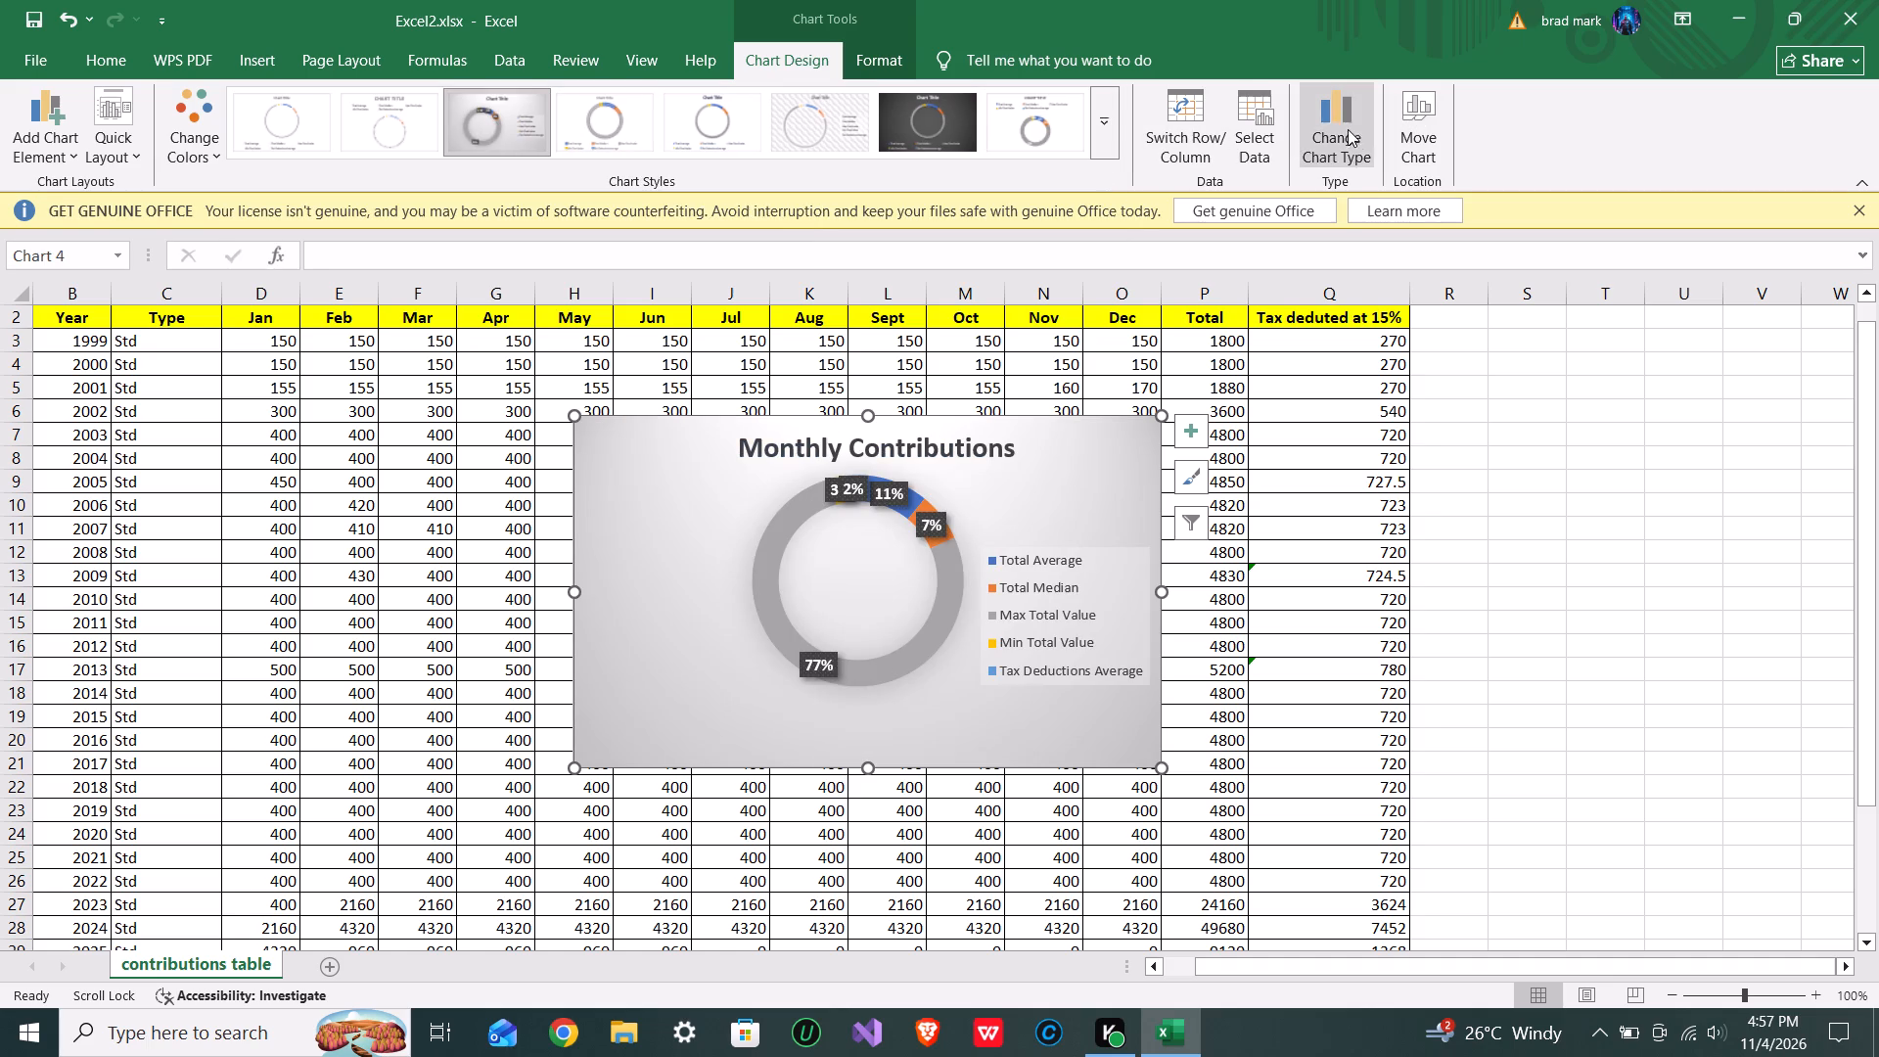
# Compare the pie chart variants and change the doughnut chart to the Bar of Pie type.
pyautogui.click(1340, 128)
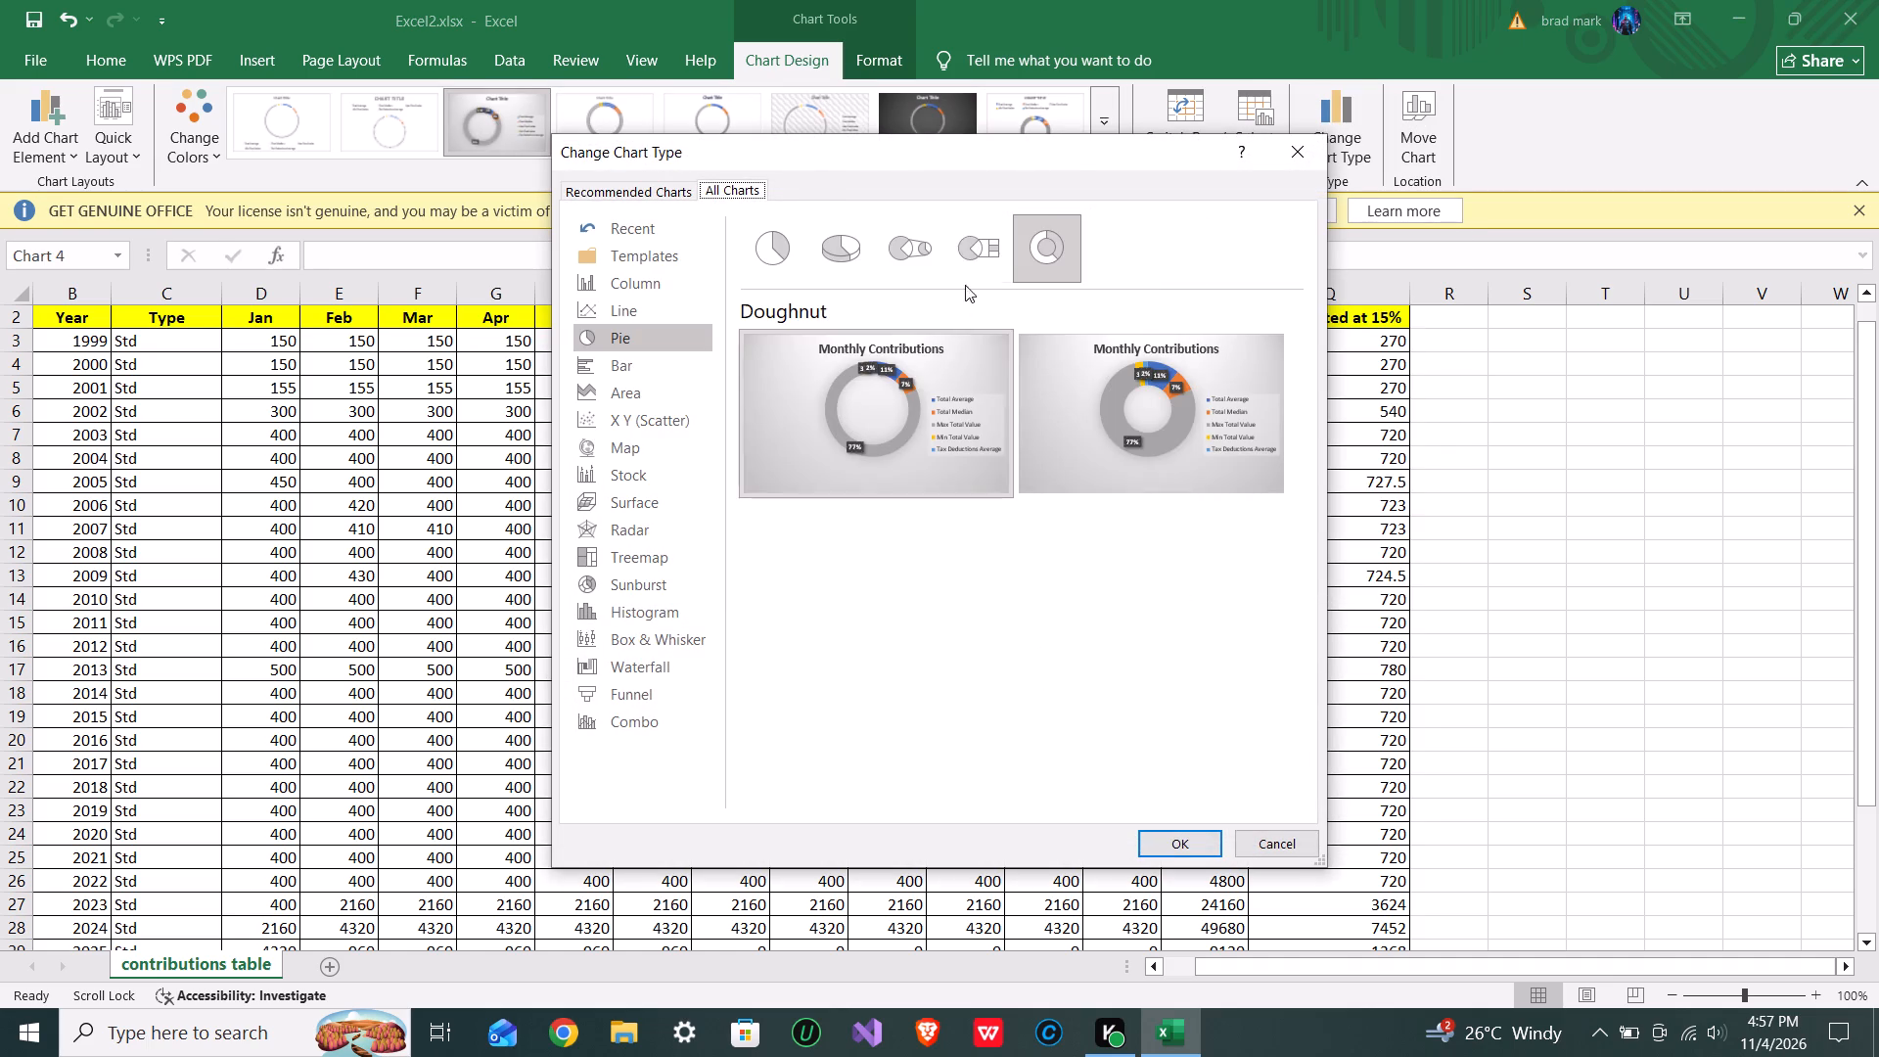
pyautogui.click(972, 256)
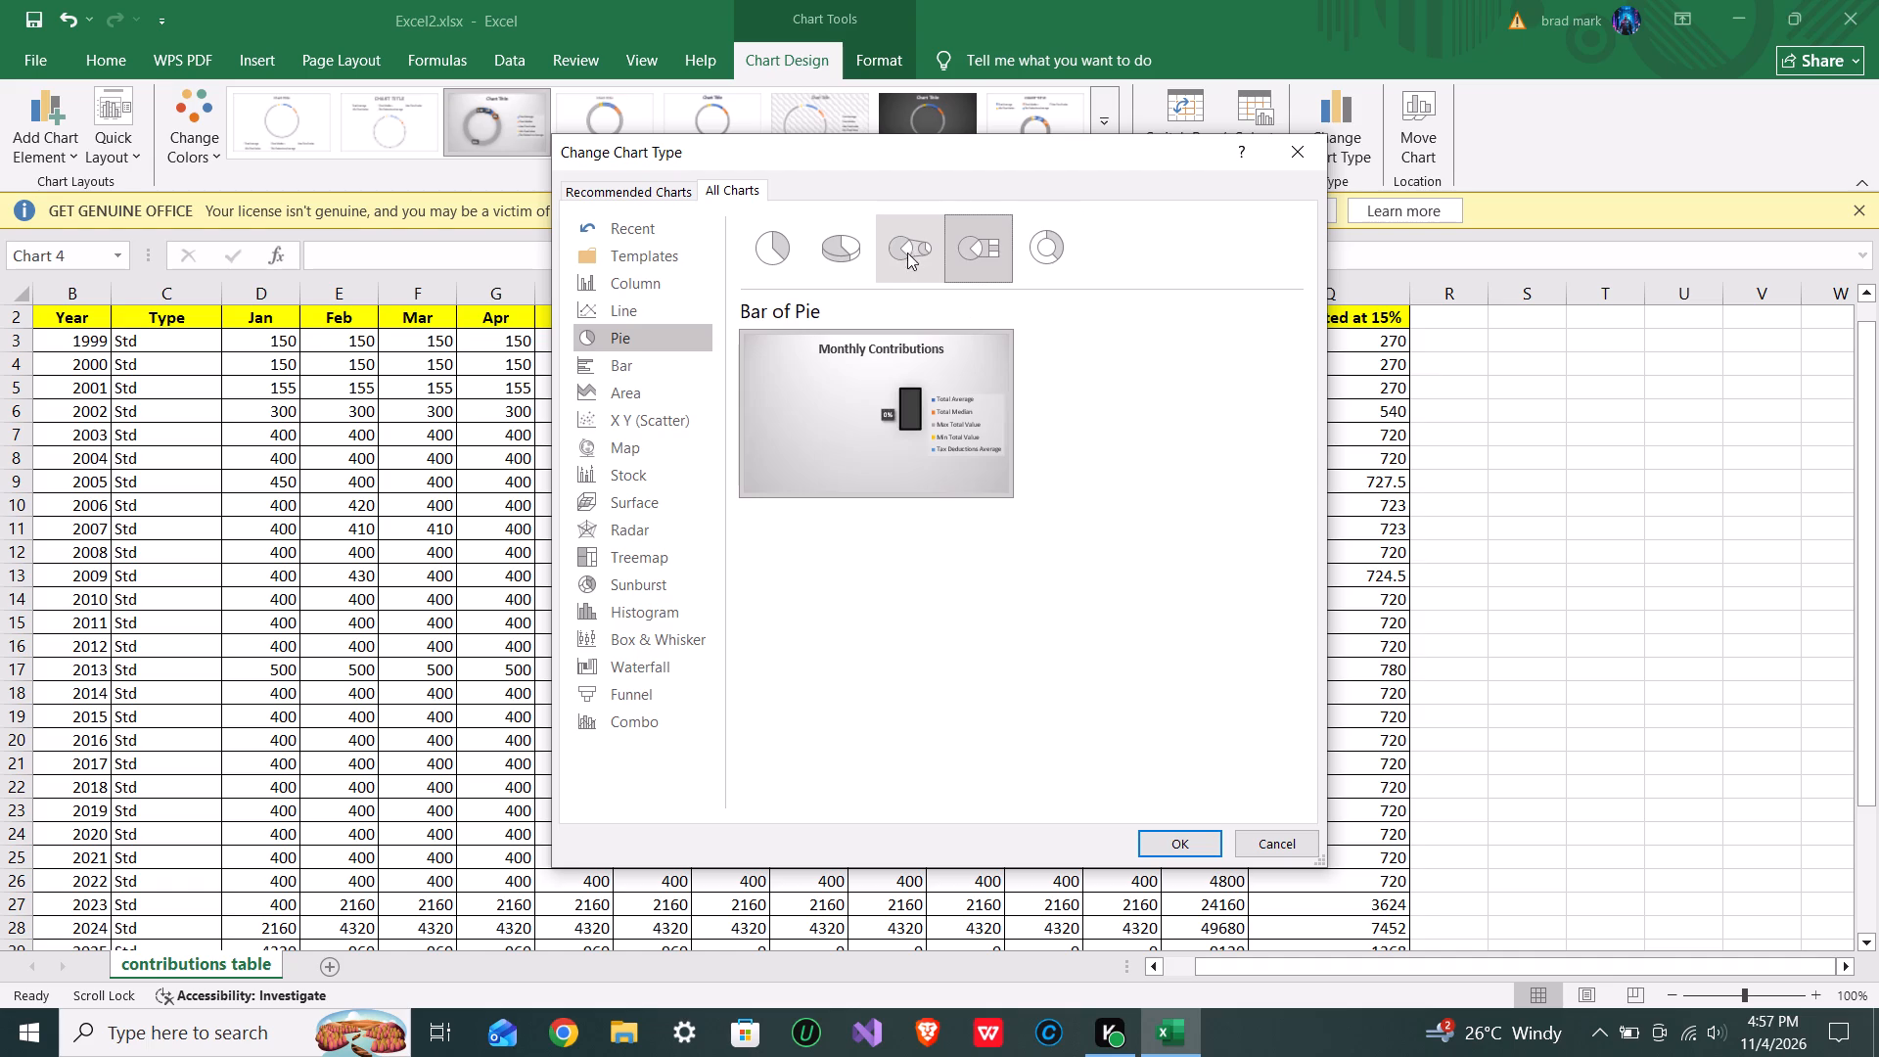
pyautogui.click(887, 258)
pyautogui.click(818, 251)
pyautogui.click(756, 243)
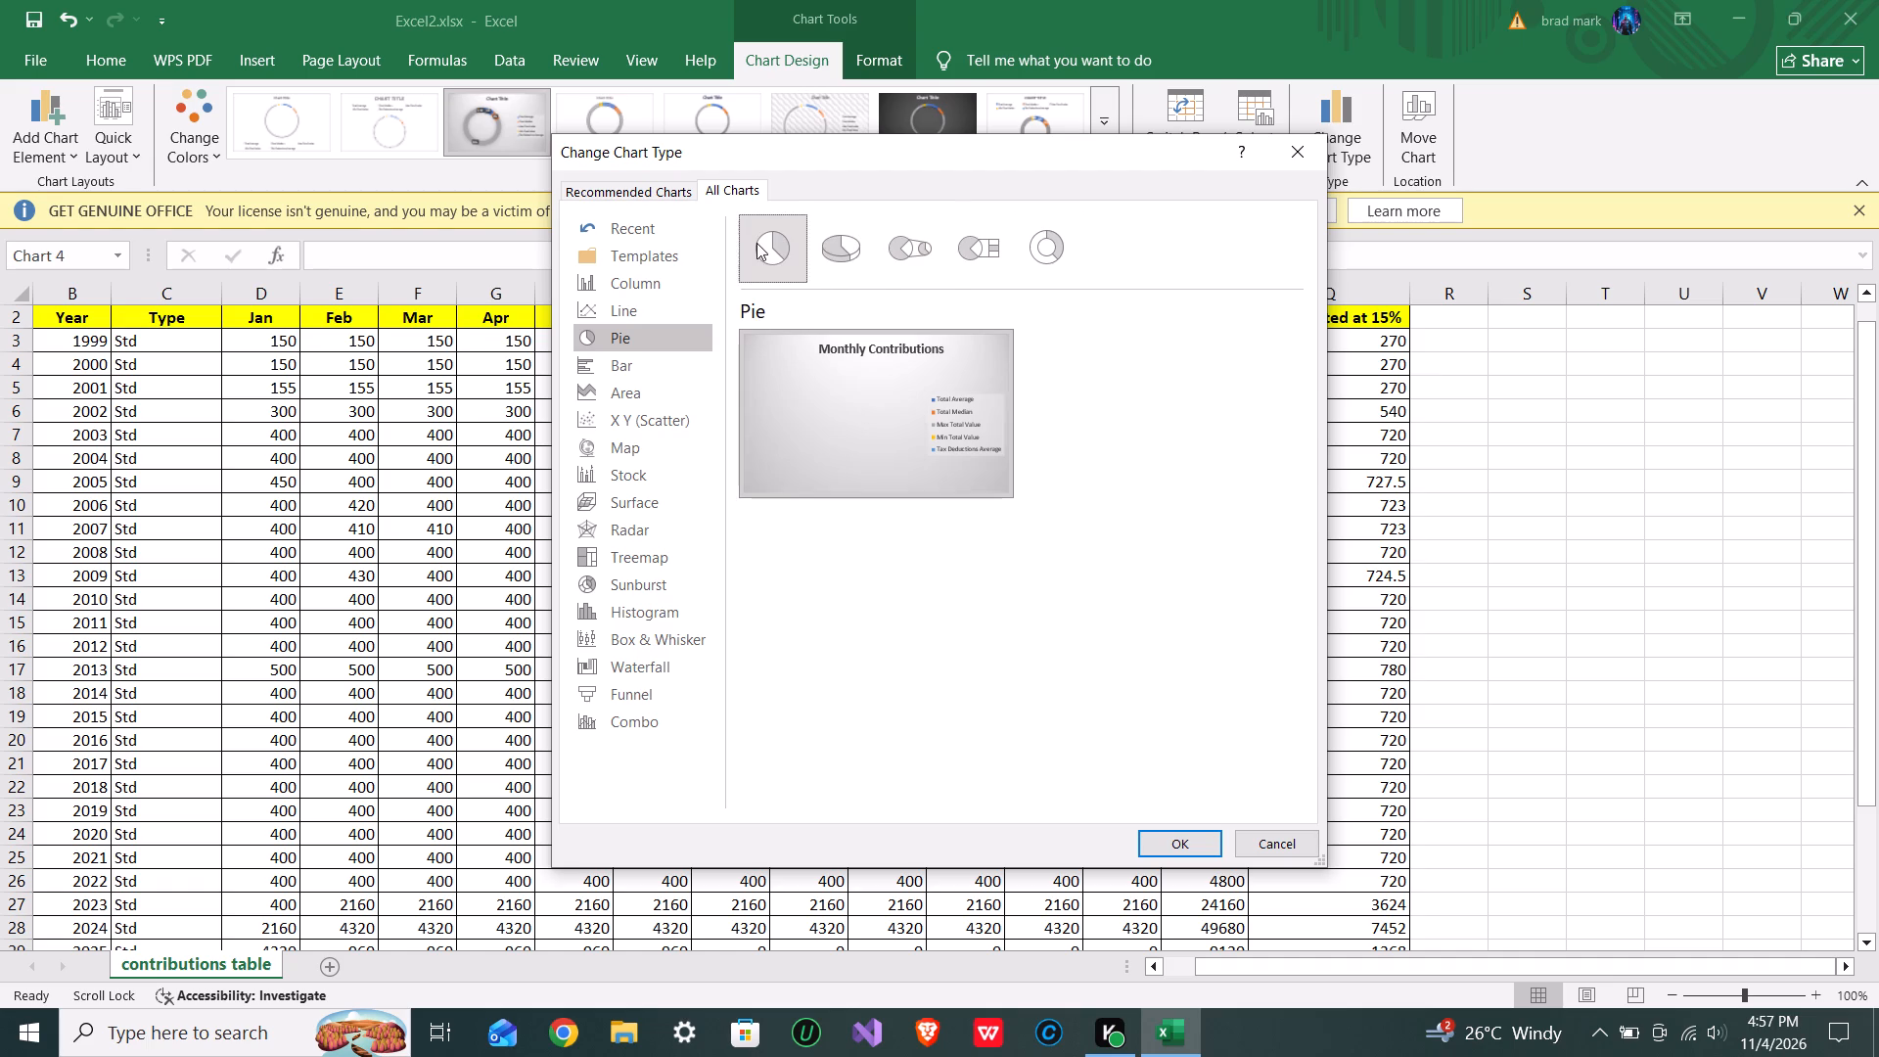
pyautogui.click(842, 234)
pyautogui.click(922, 250)
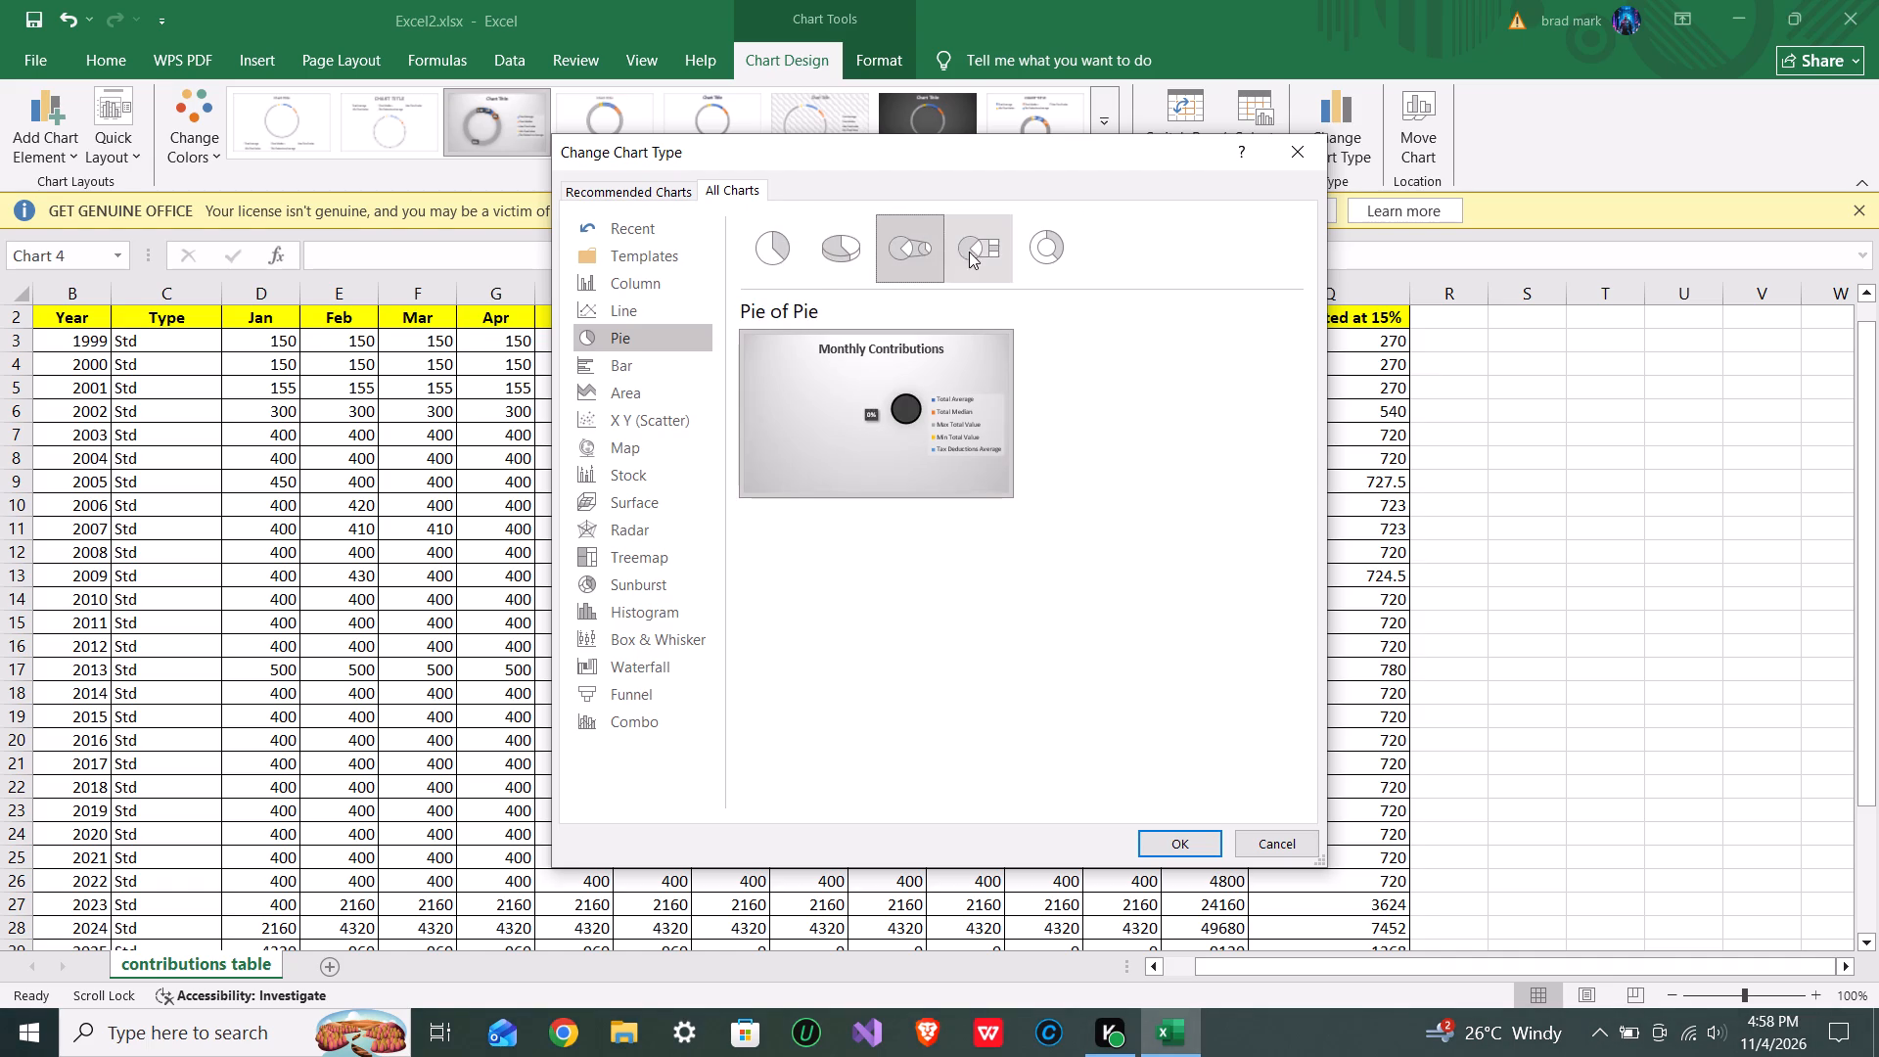
pyautogui.click(975, 253)
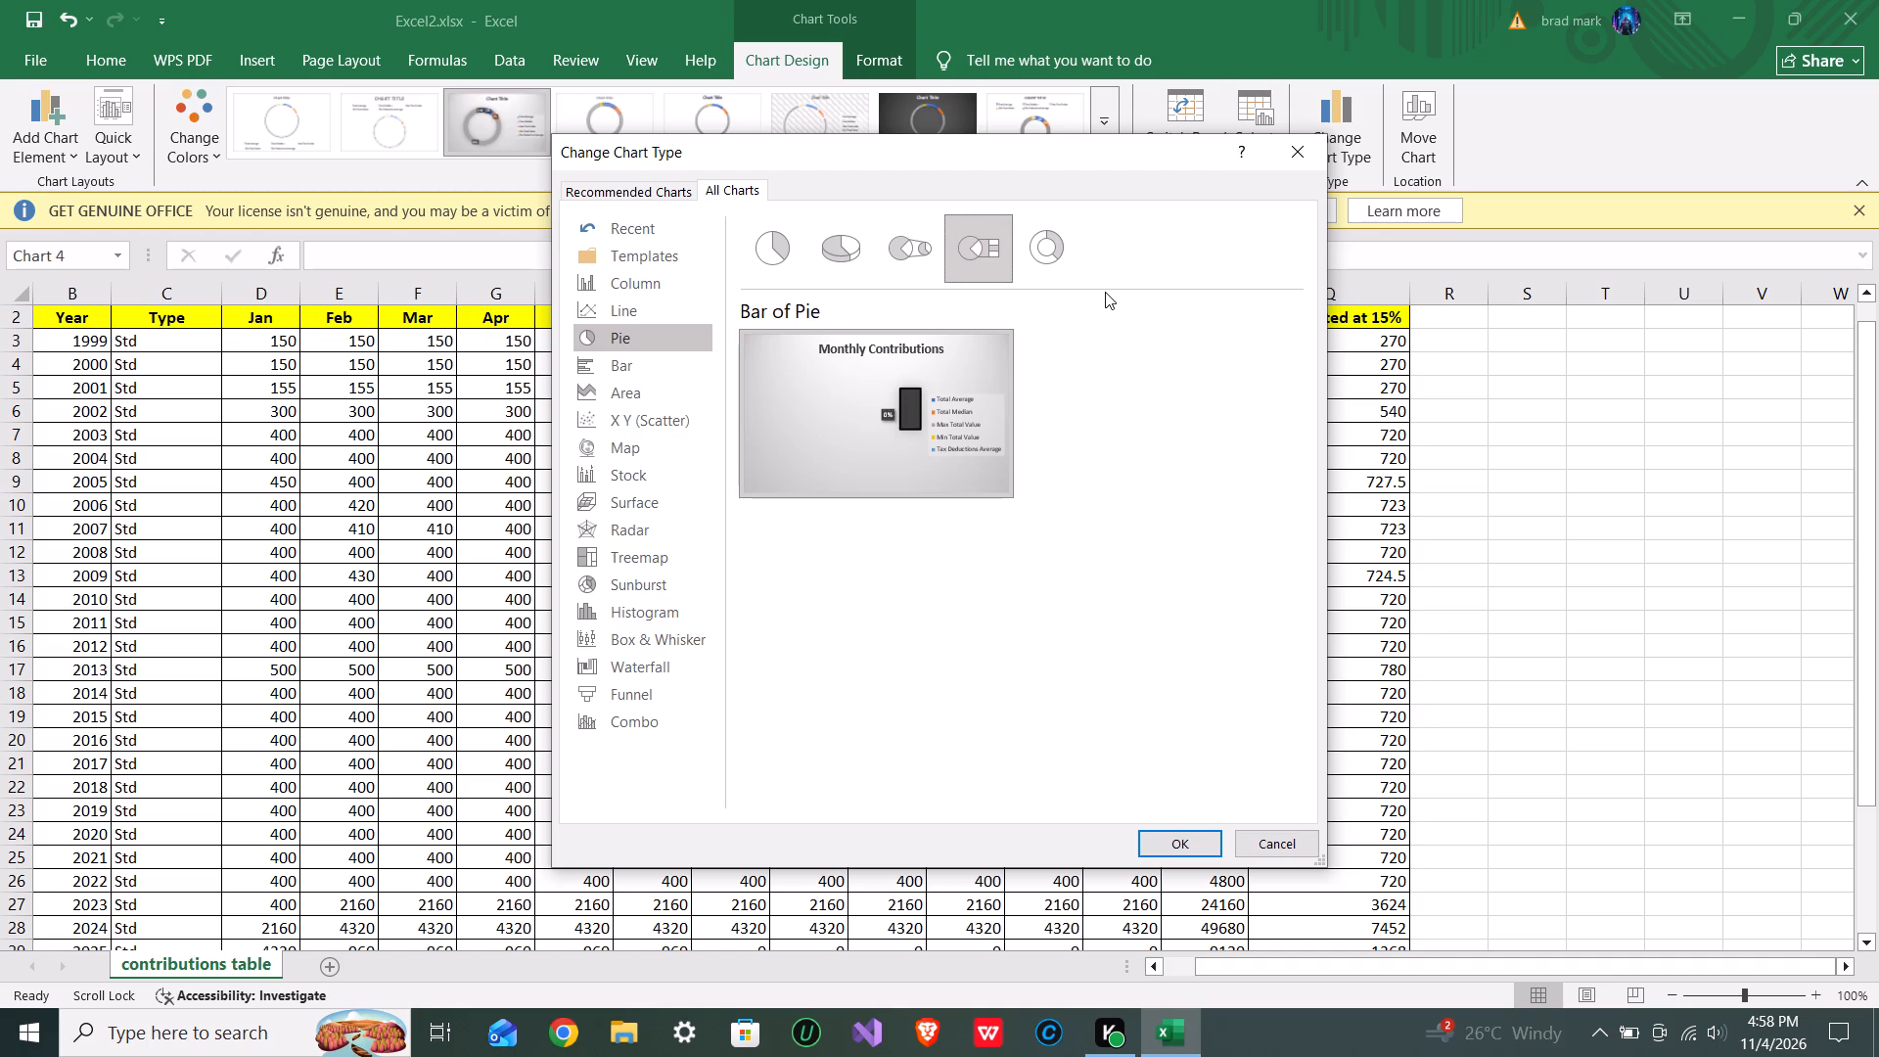
pyautogui.click(1189, 841)
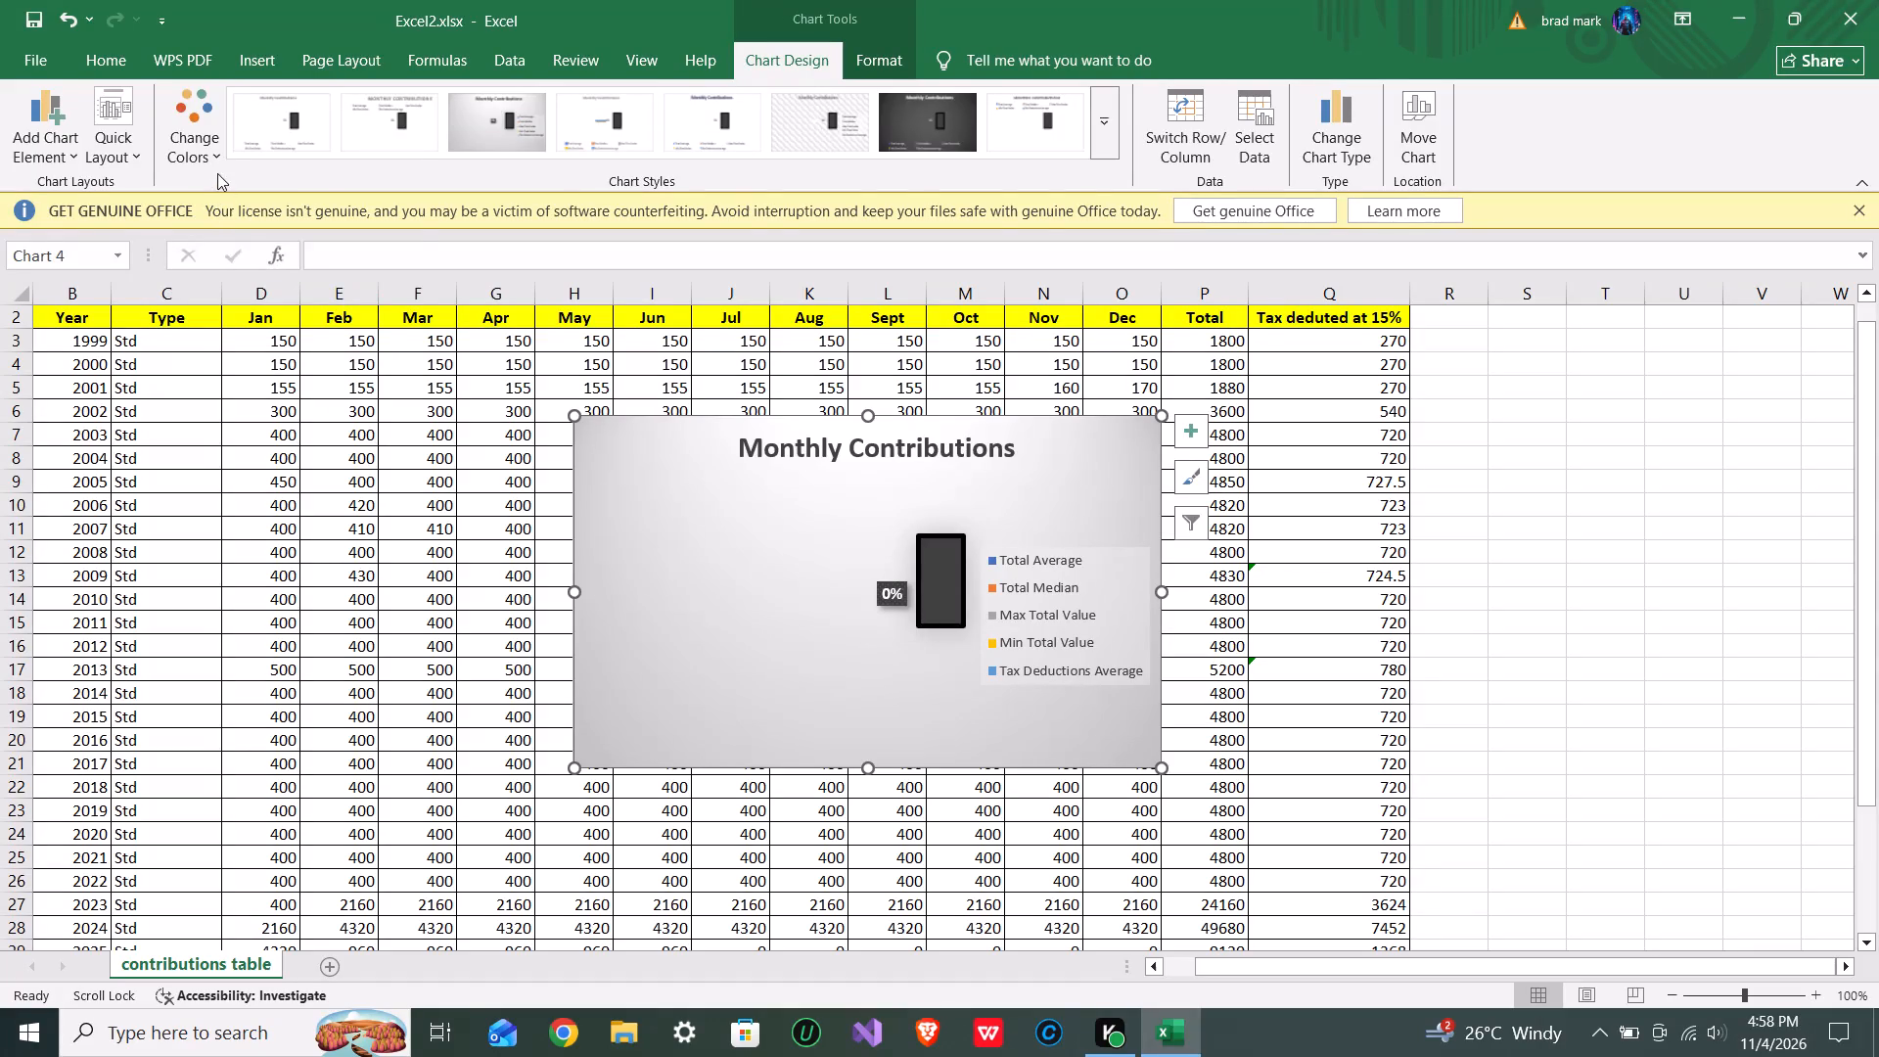
# Recolour the chart with Monochromatic Palette 7, using dark and light greys.
pyautogui.click(219, 144)
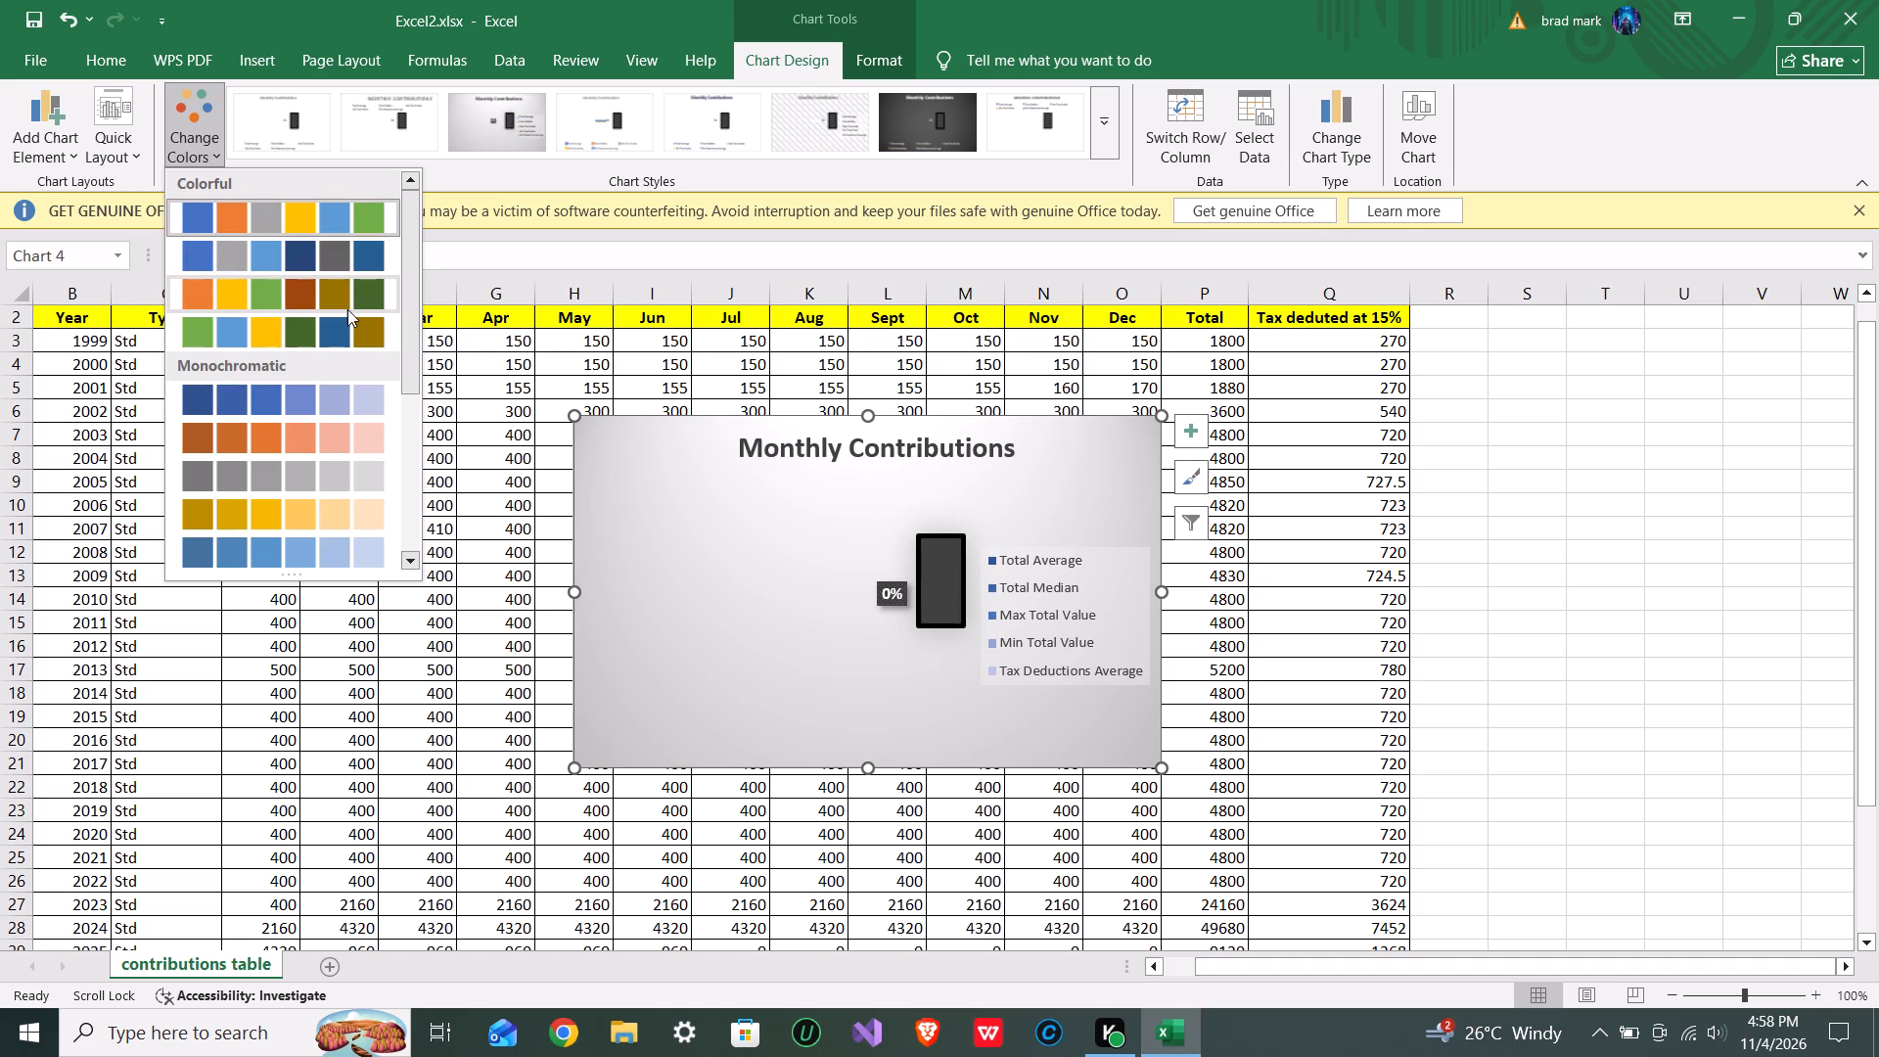
pyautogui.moveTo(411, 327); pyautogui.dragTo(431, 554)
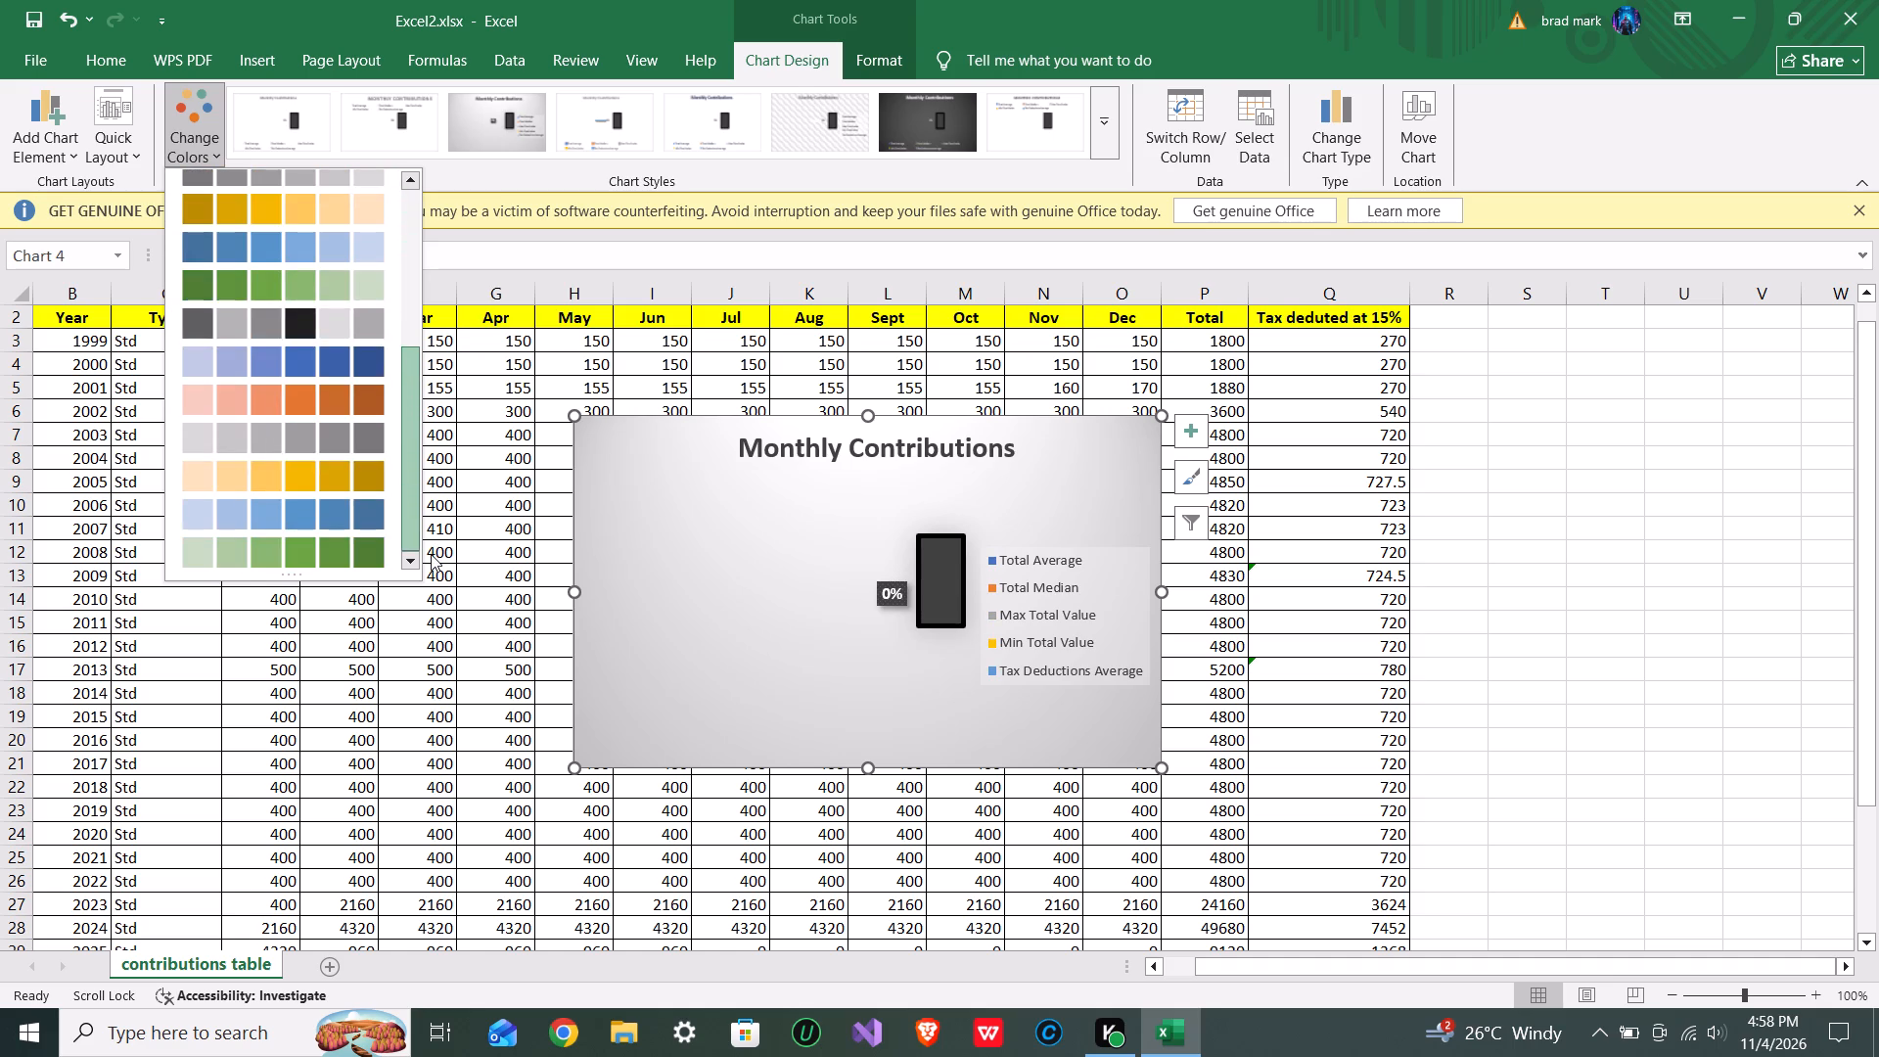
pyautogui.moveTo(431, 554); pyautogui.dragTo(429, 458)
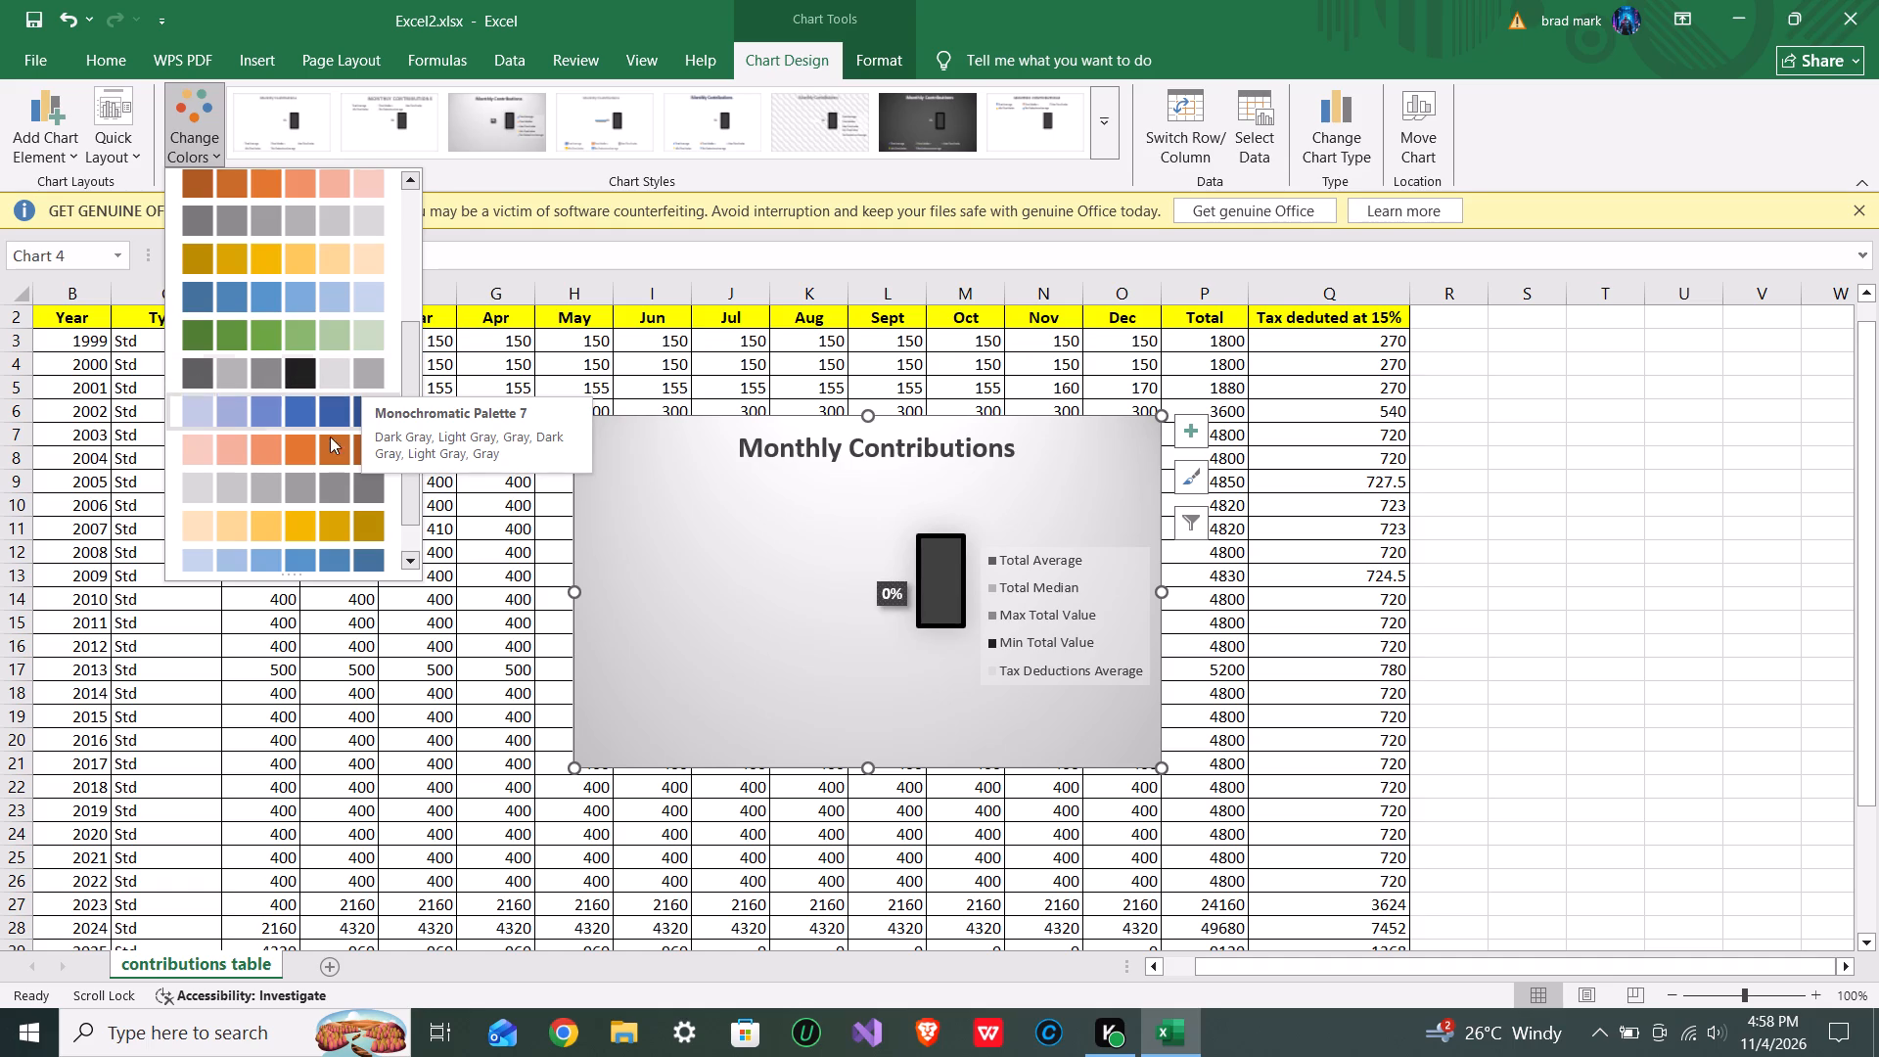
pyautogui.click(298, 375)
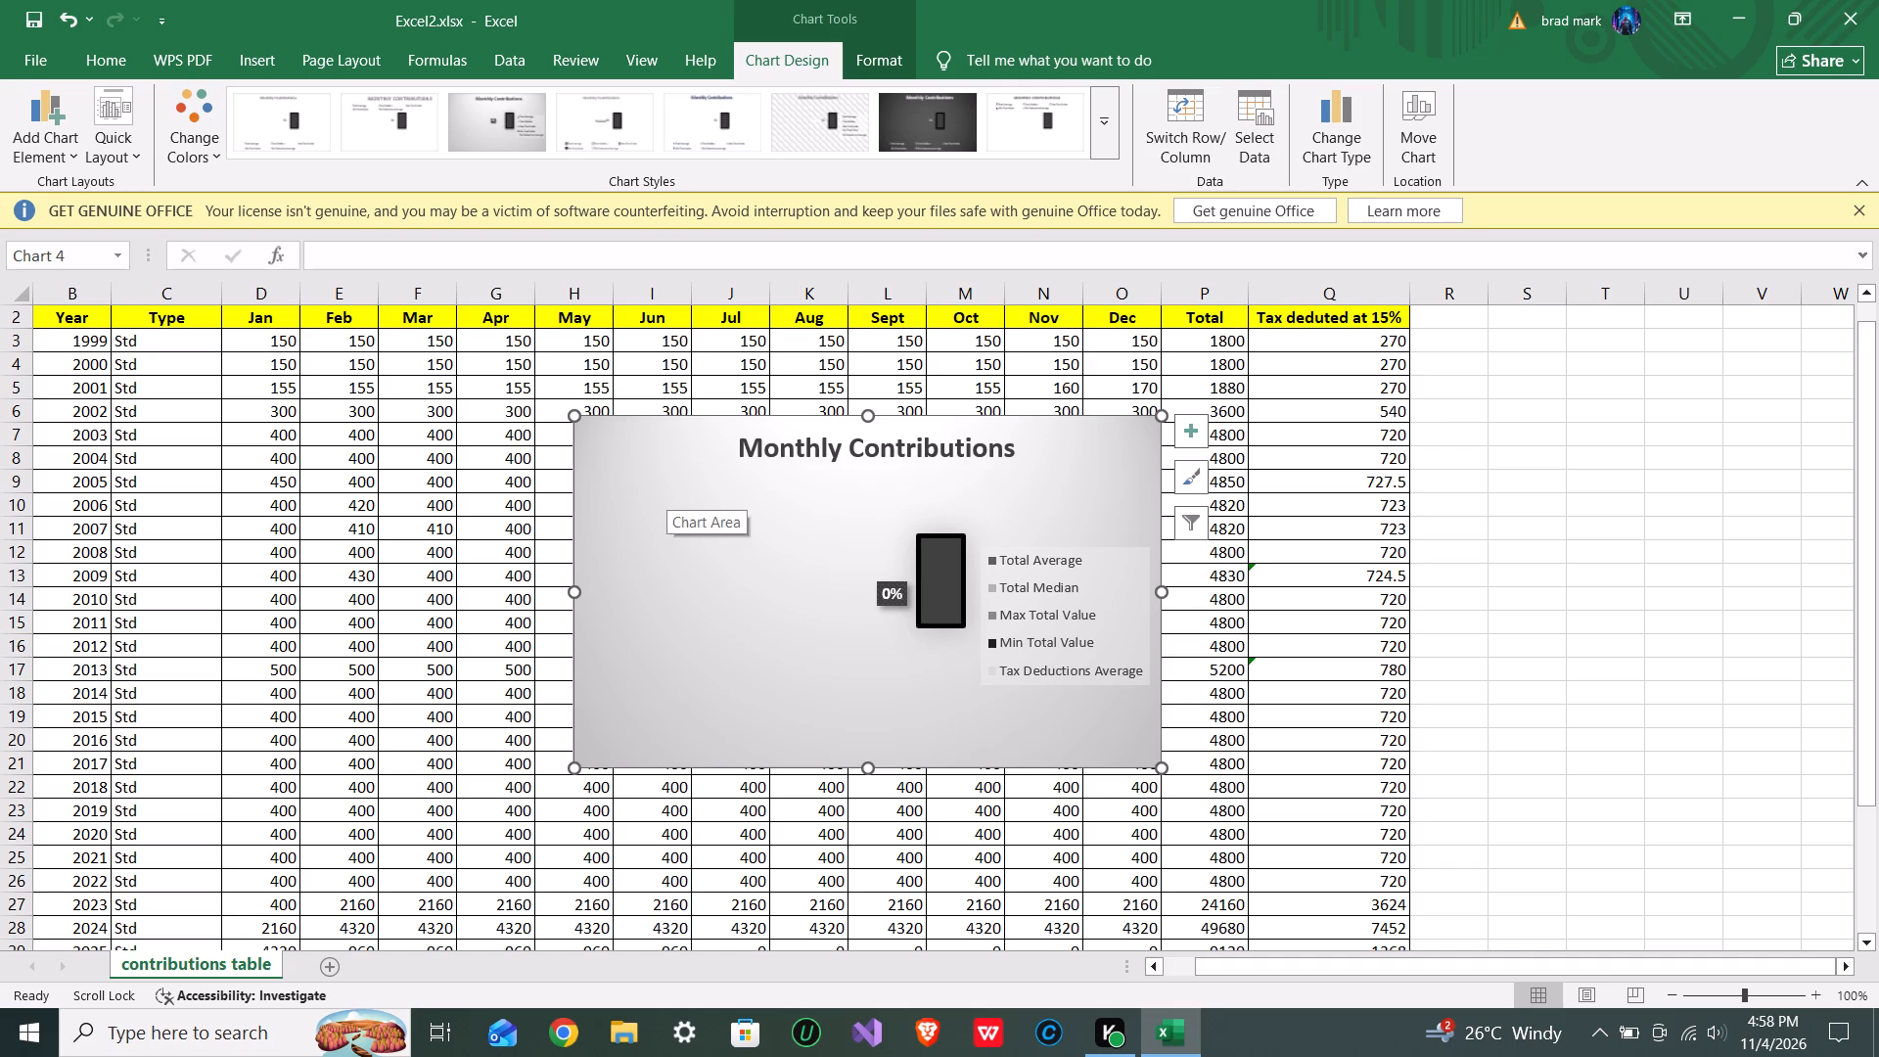
# Move the Bar of Pie chart up and across to span about columns K to Q and rows 4 to 18.
pyautogui.moveTo(665, 491); pyautogui.dragTo(612, 431)
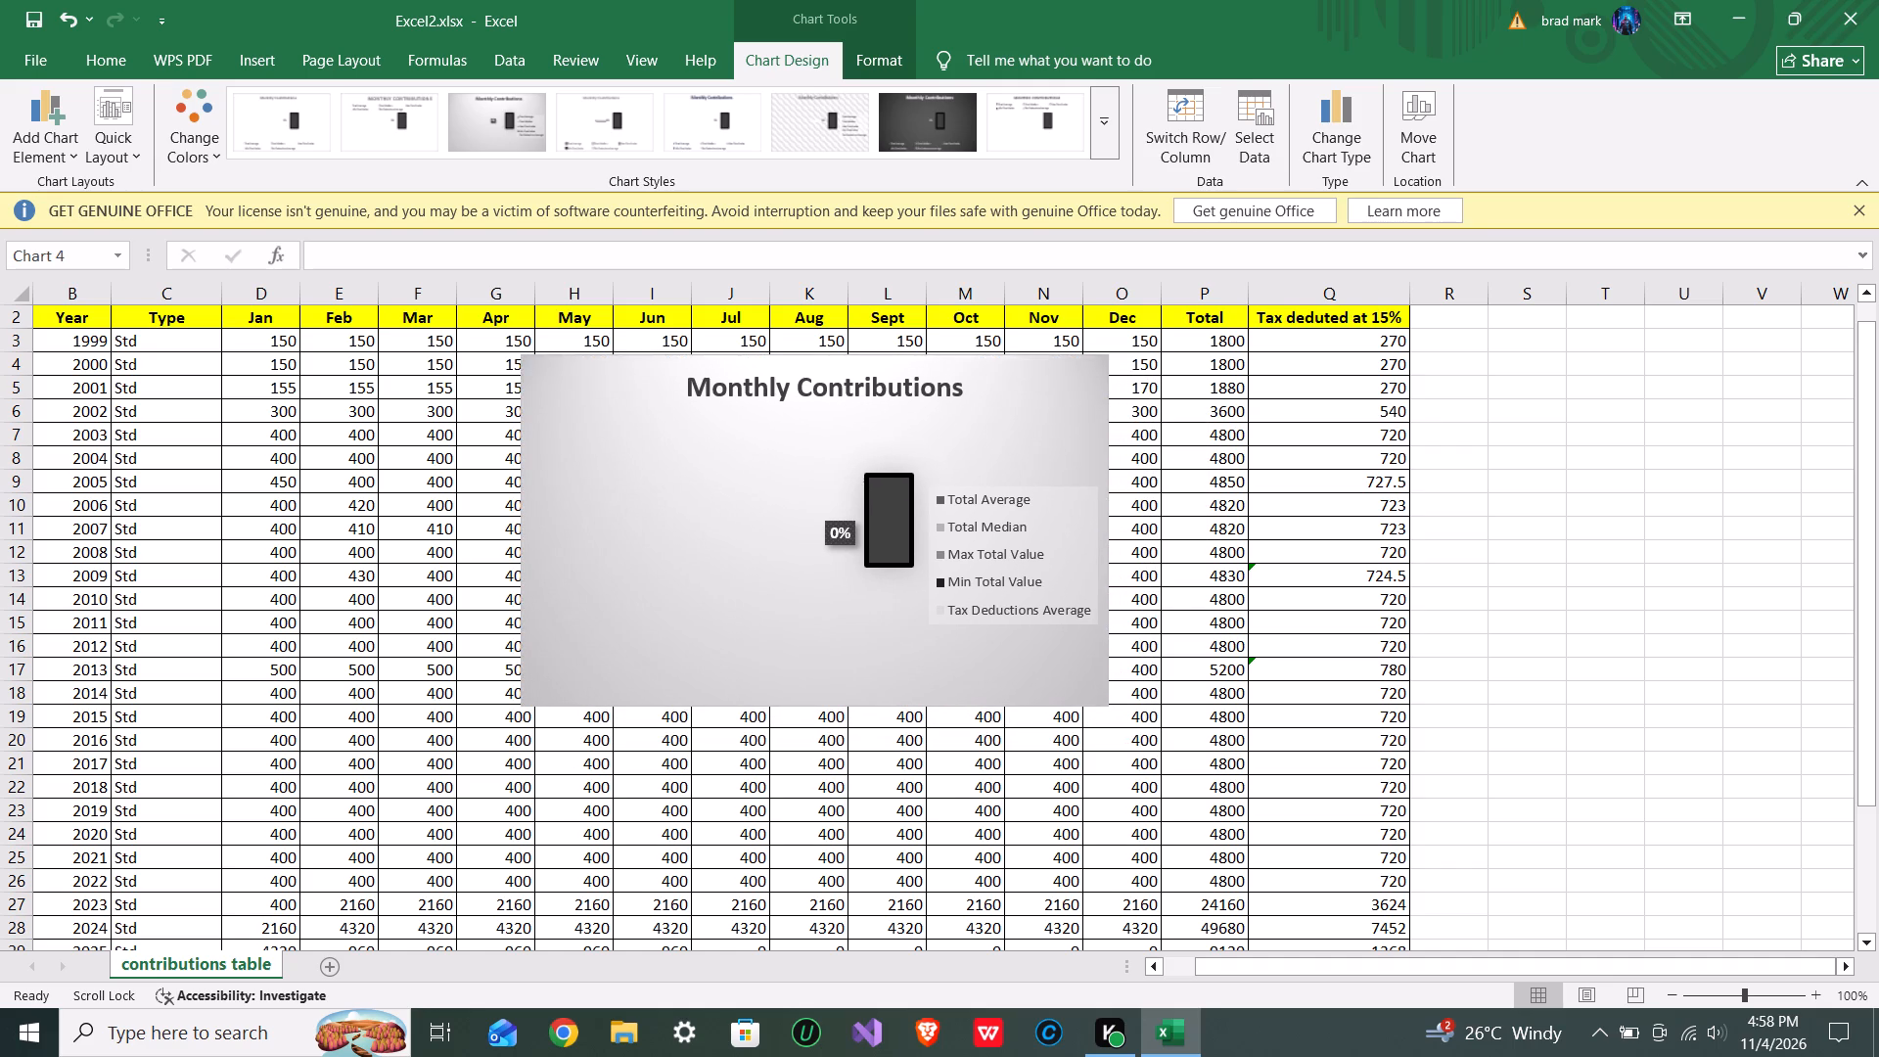
pyautogui.moveTo(612, 431); pyautogui.dragTo(845, 427)
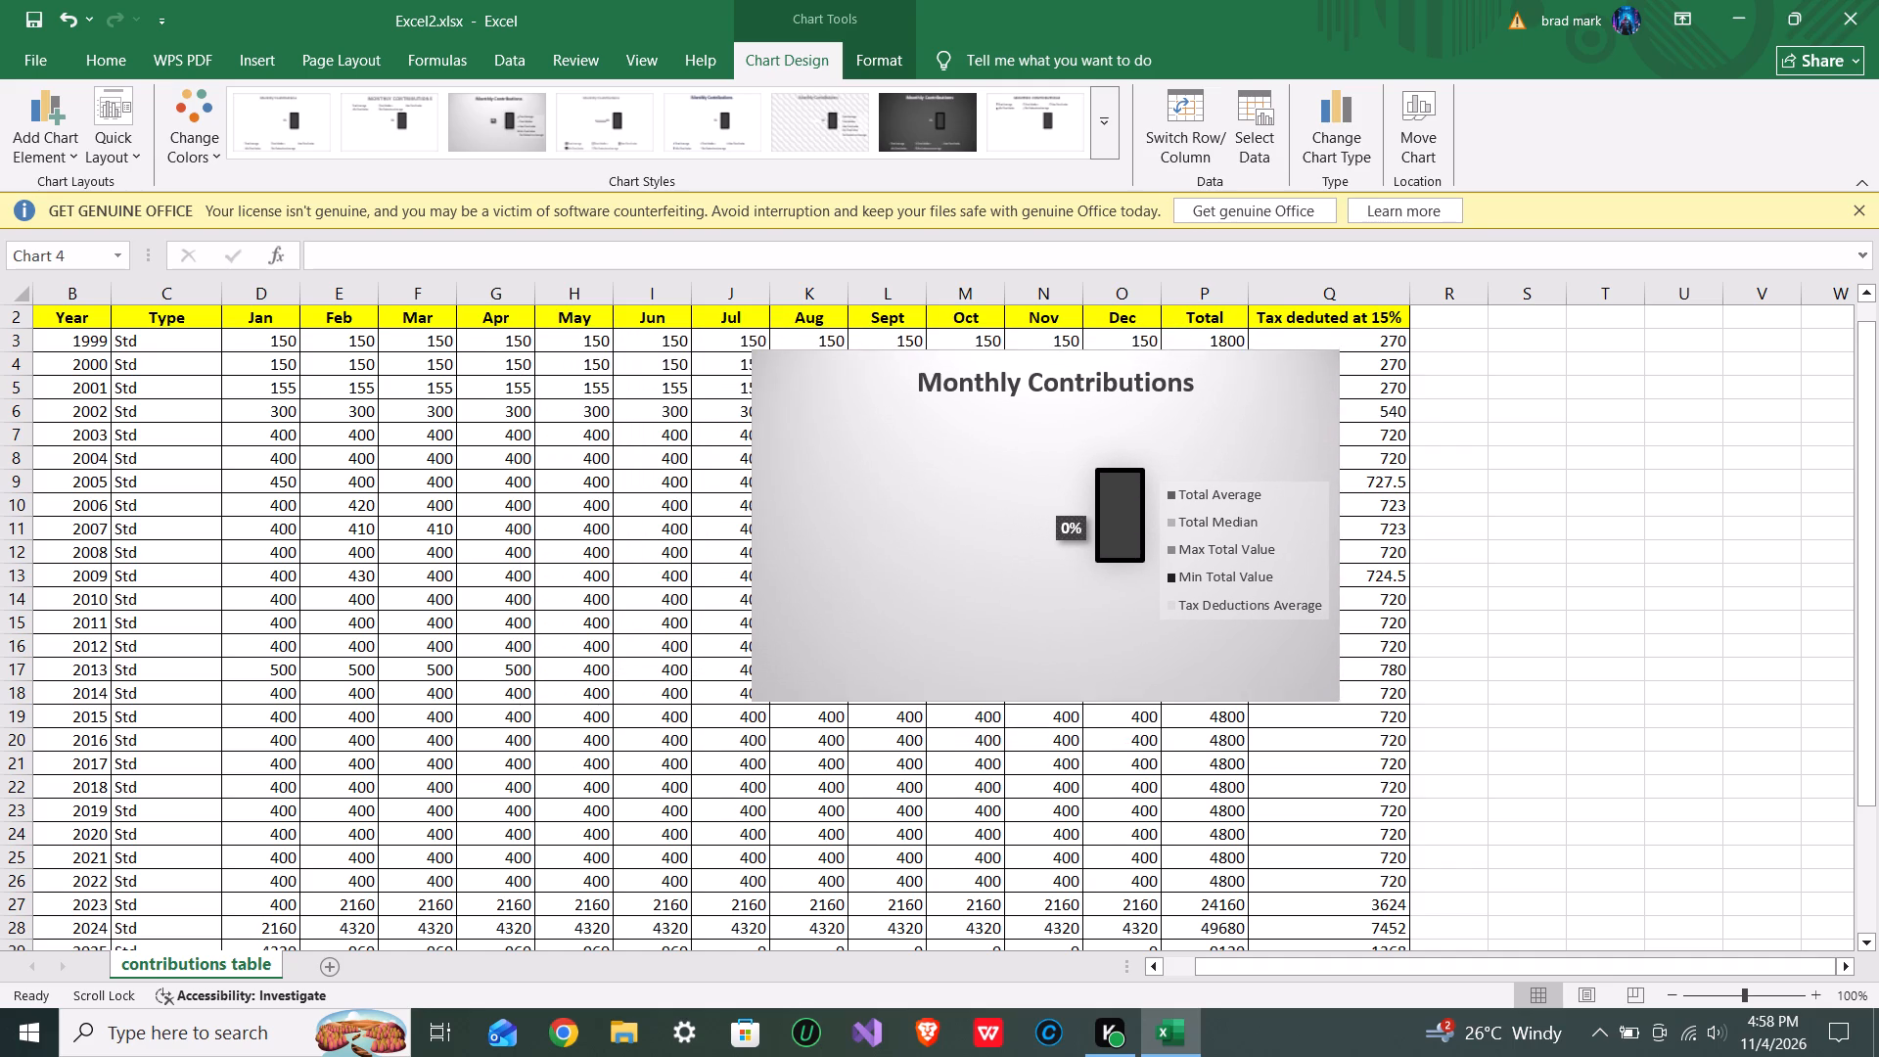
pyautogui.moveTo(845, 427); pyautogui.dragTo(877, 433)
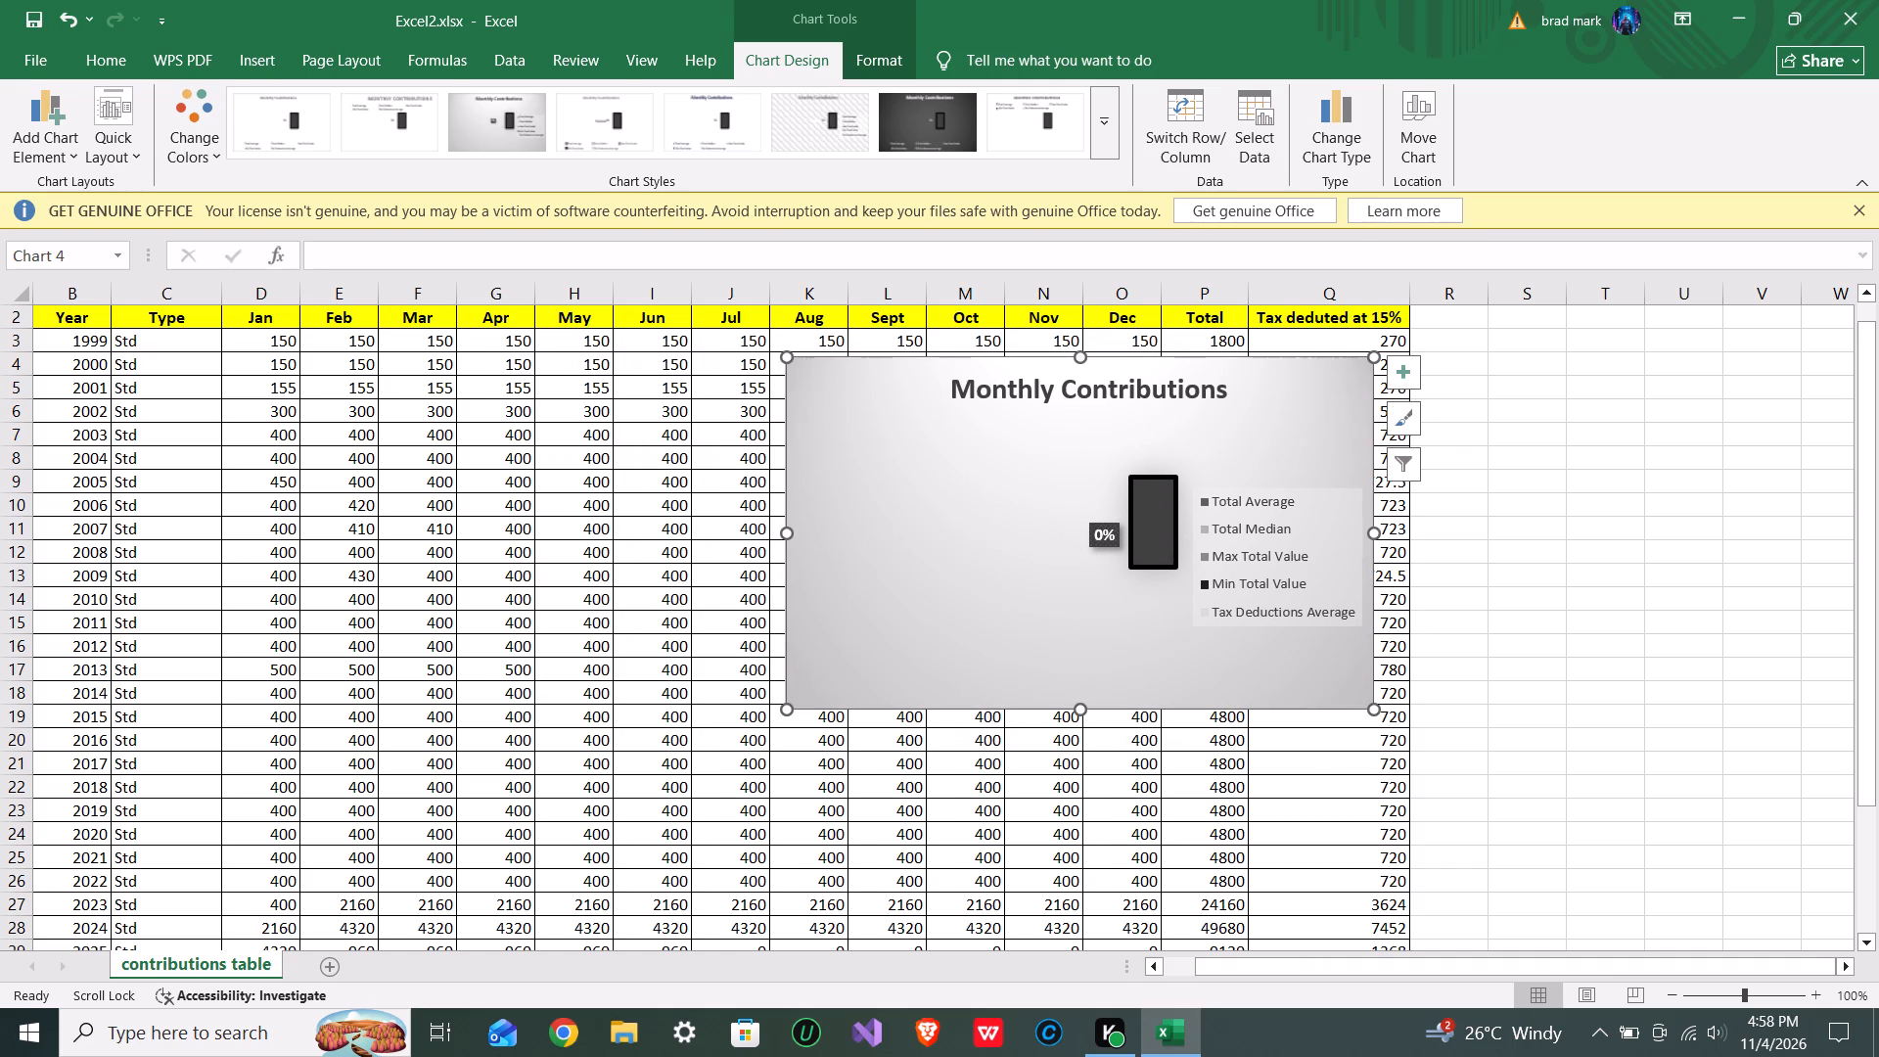
# Apply the quick chart layout that places the legend between the chart title and the plot area.
pyautogui.click(137, 155)
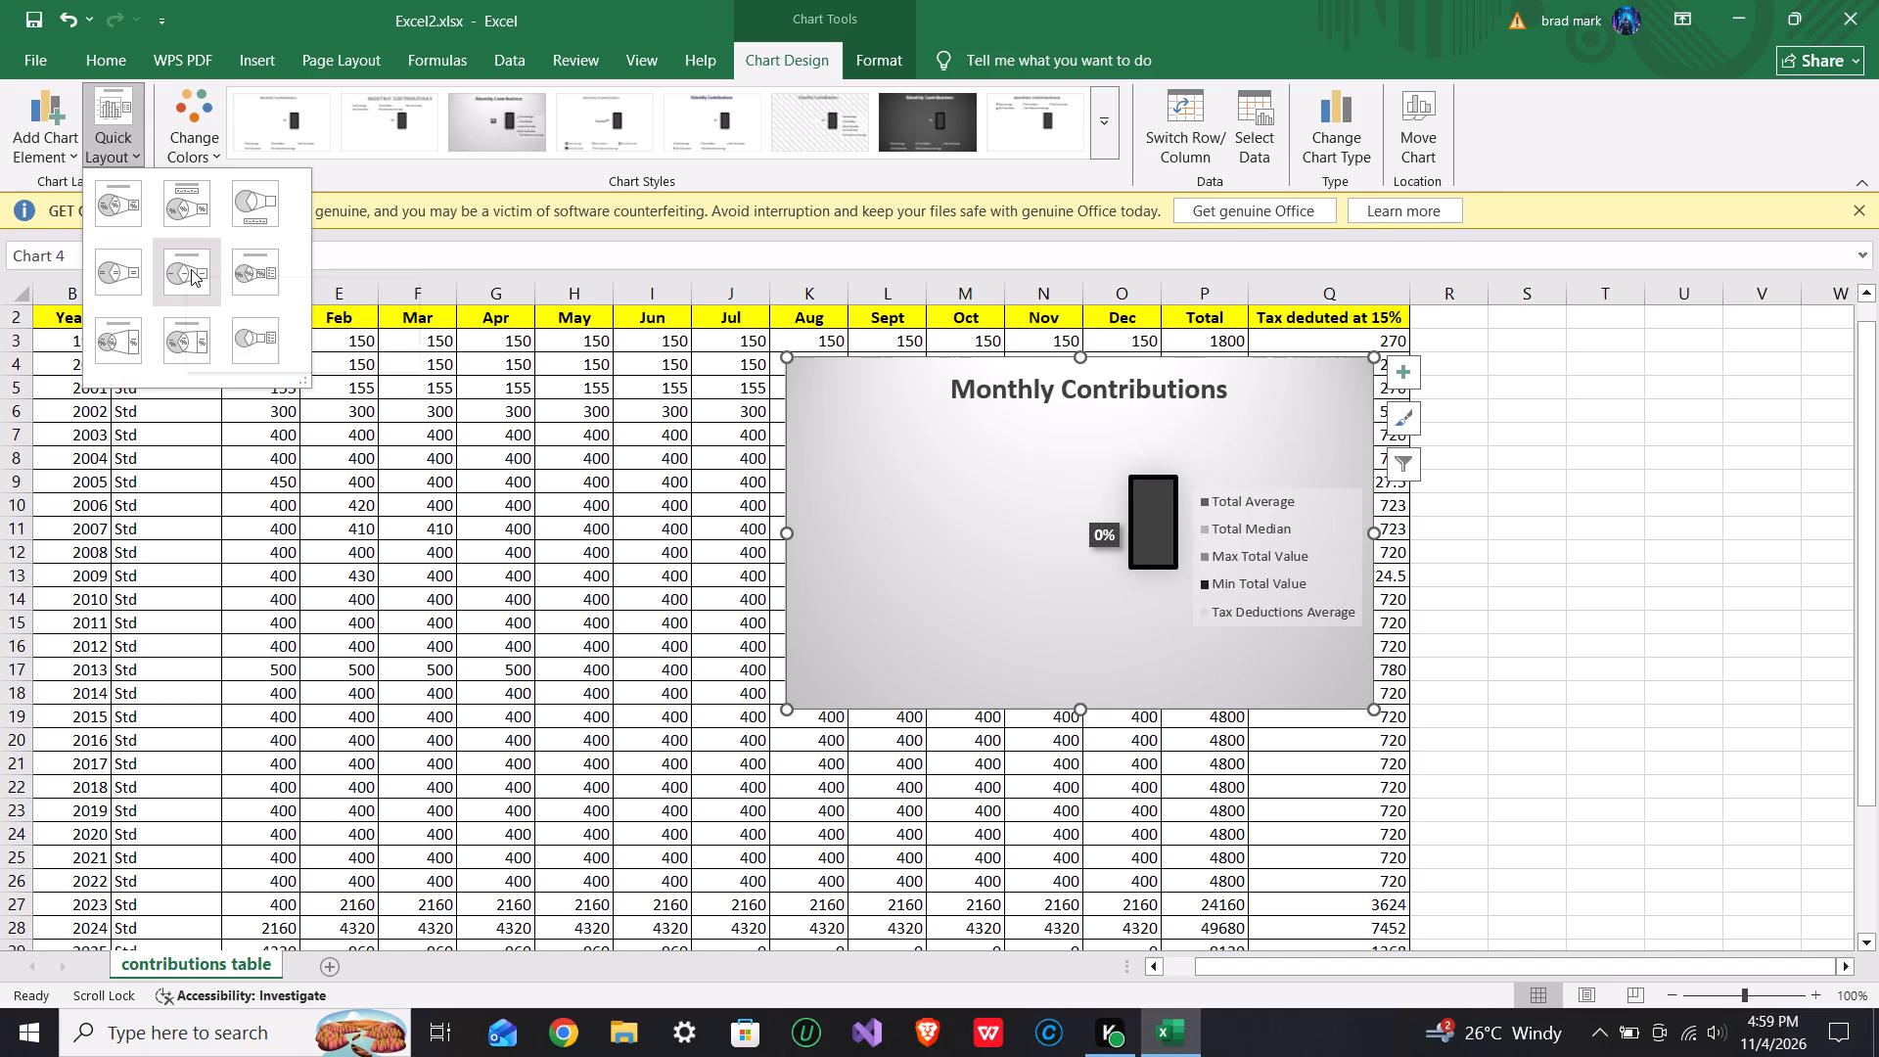
pyautogui.click(185, 212)
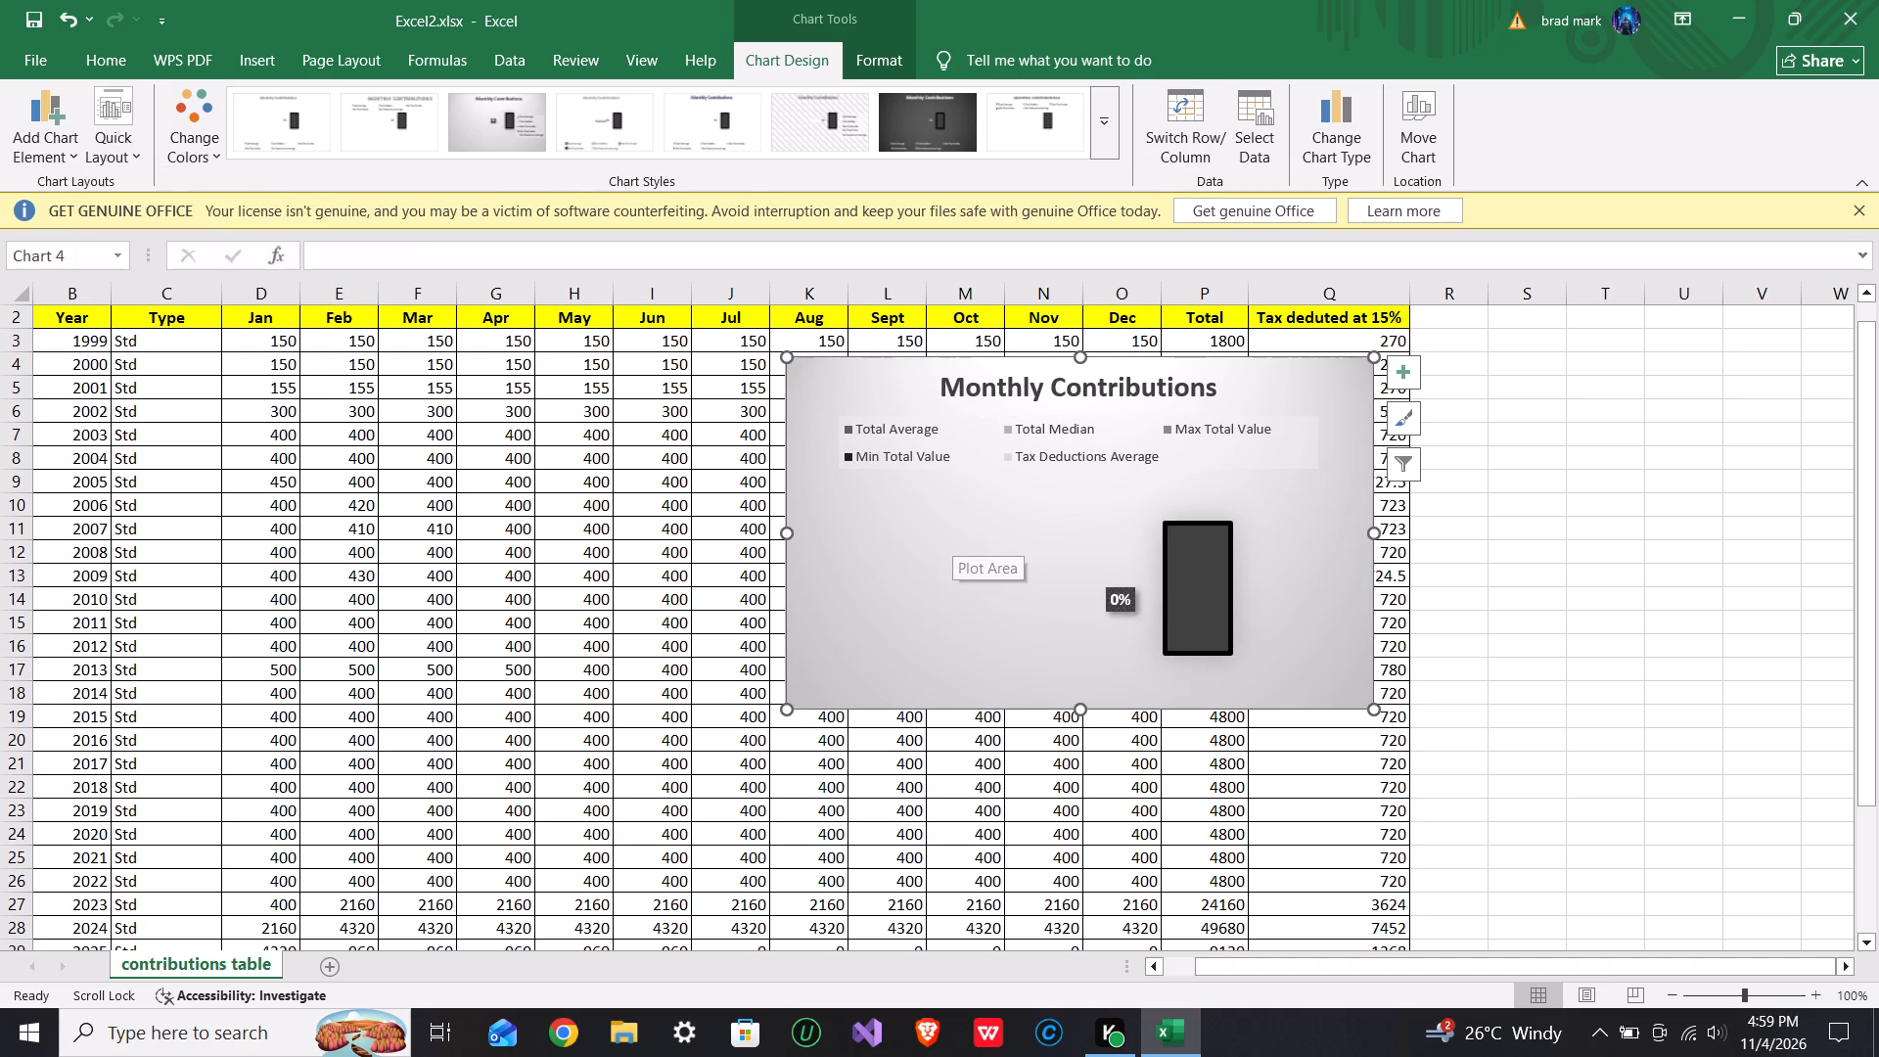
# Enlarge the Bar of Pie chart from its lower corner to span about columns J to Q and rows 4 to 20.
pyautogui.moveTo(783, 707); pyautogui.dragTo(746, 731)
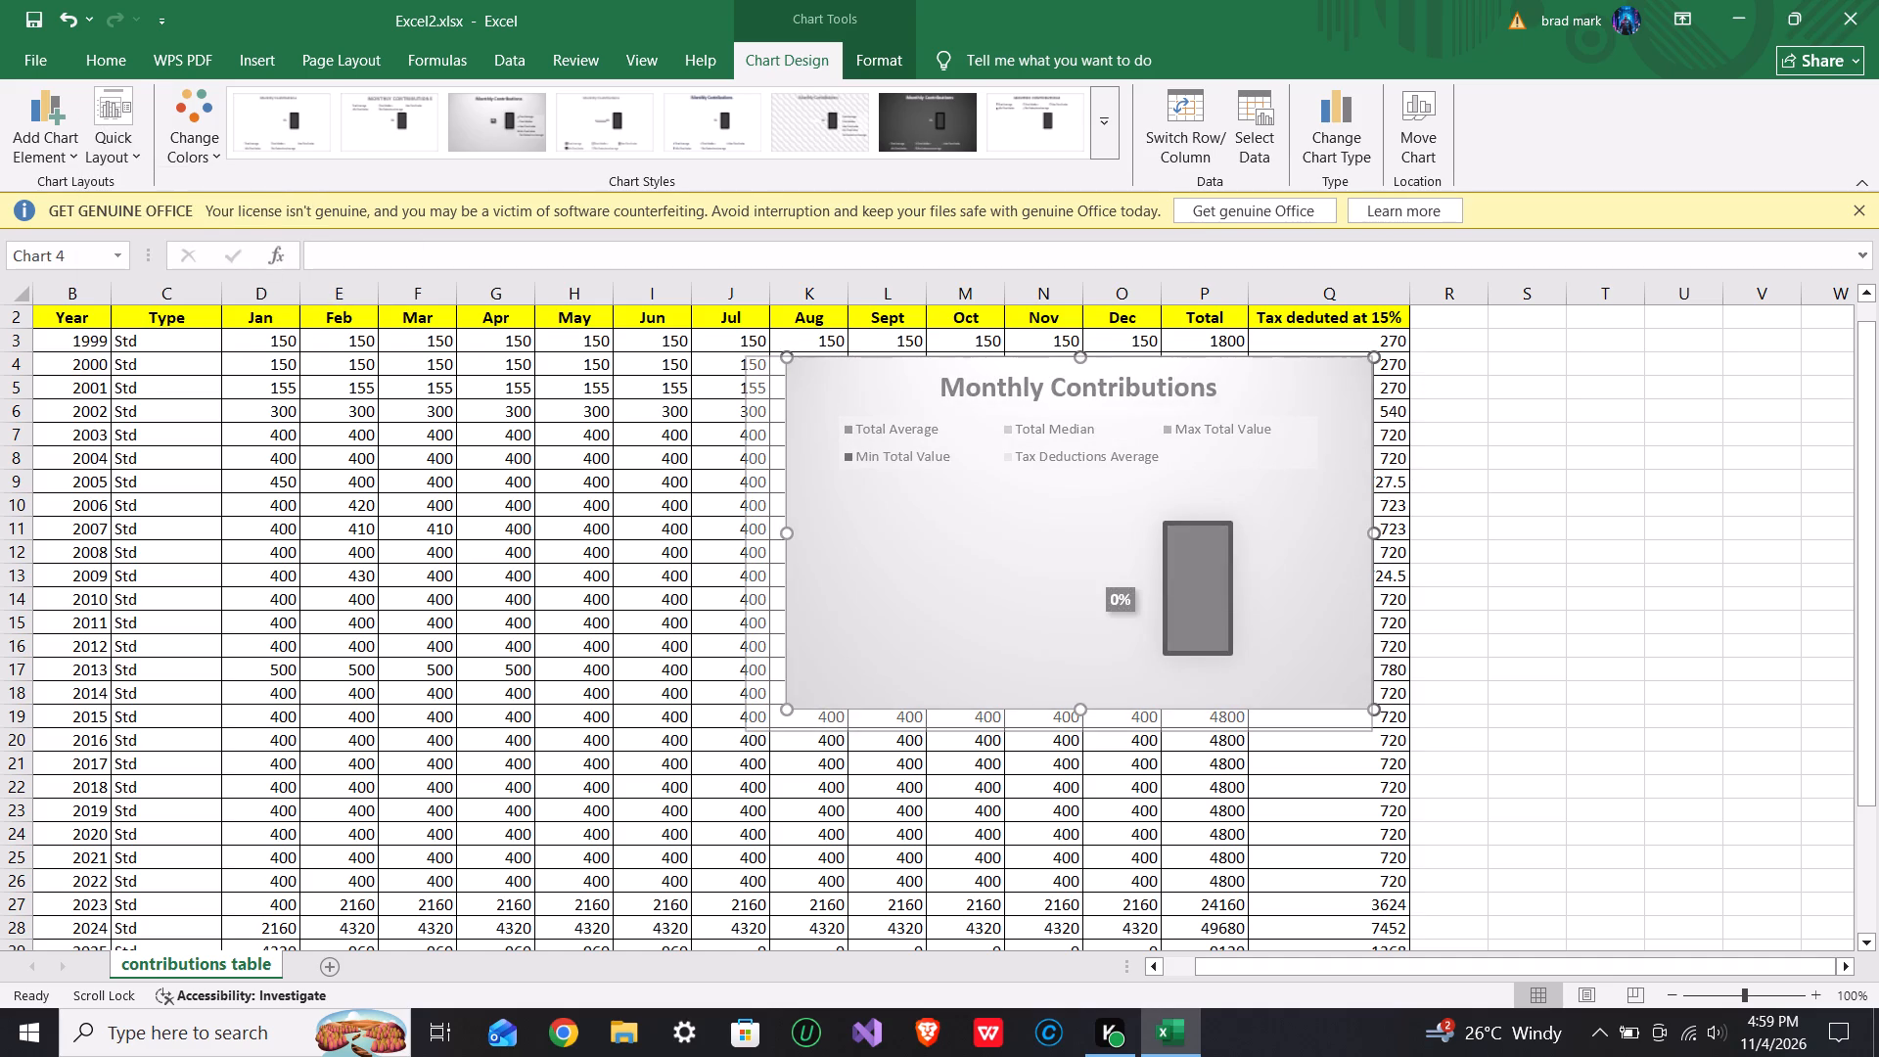
pyautogui.moveTo(746, 731); pyautogui.dragTo(740, 762)
# Reposition the plot area inside the chart so it sits centred just beneath the legend, nudging the whole chart slightly toward column J.
pyautogui.moveTo(875, 537); pyautogui.dragTo(897, 579)
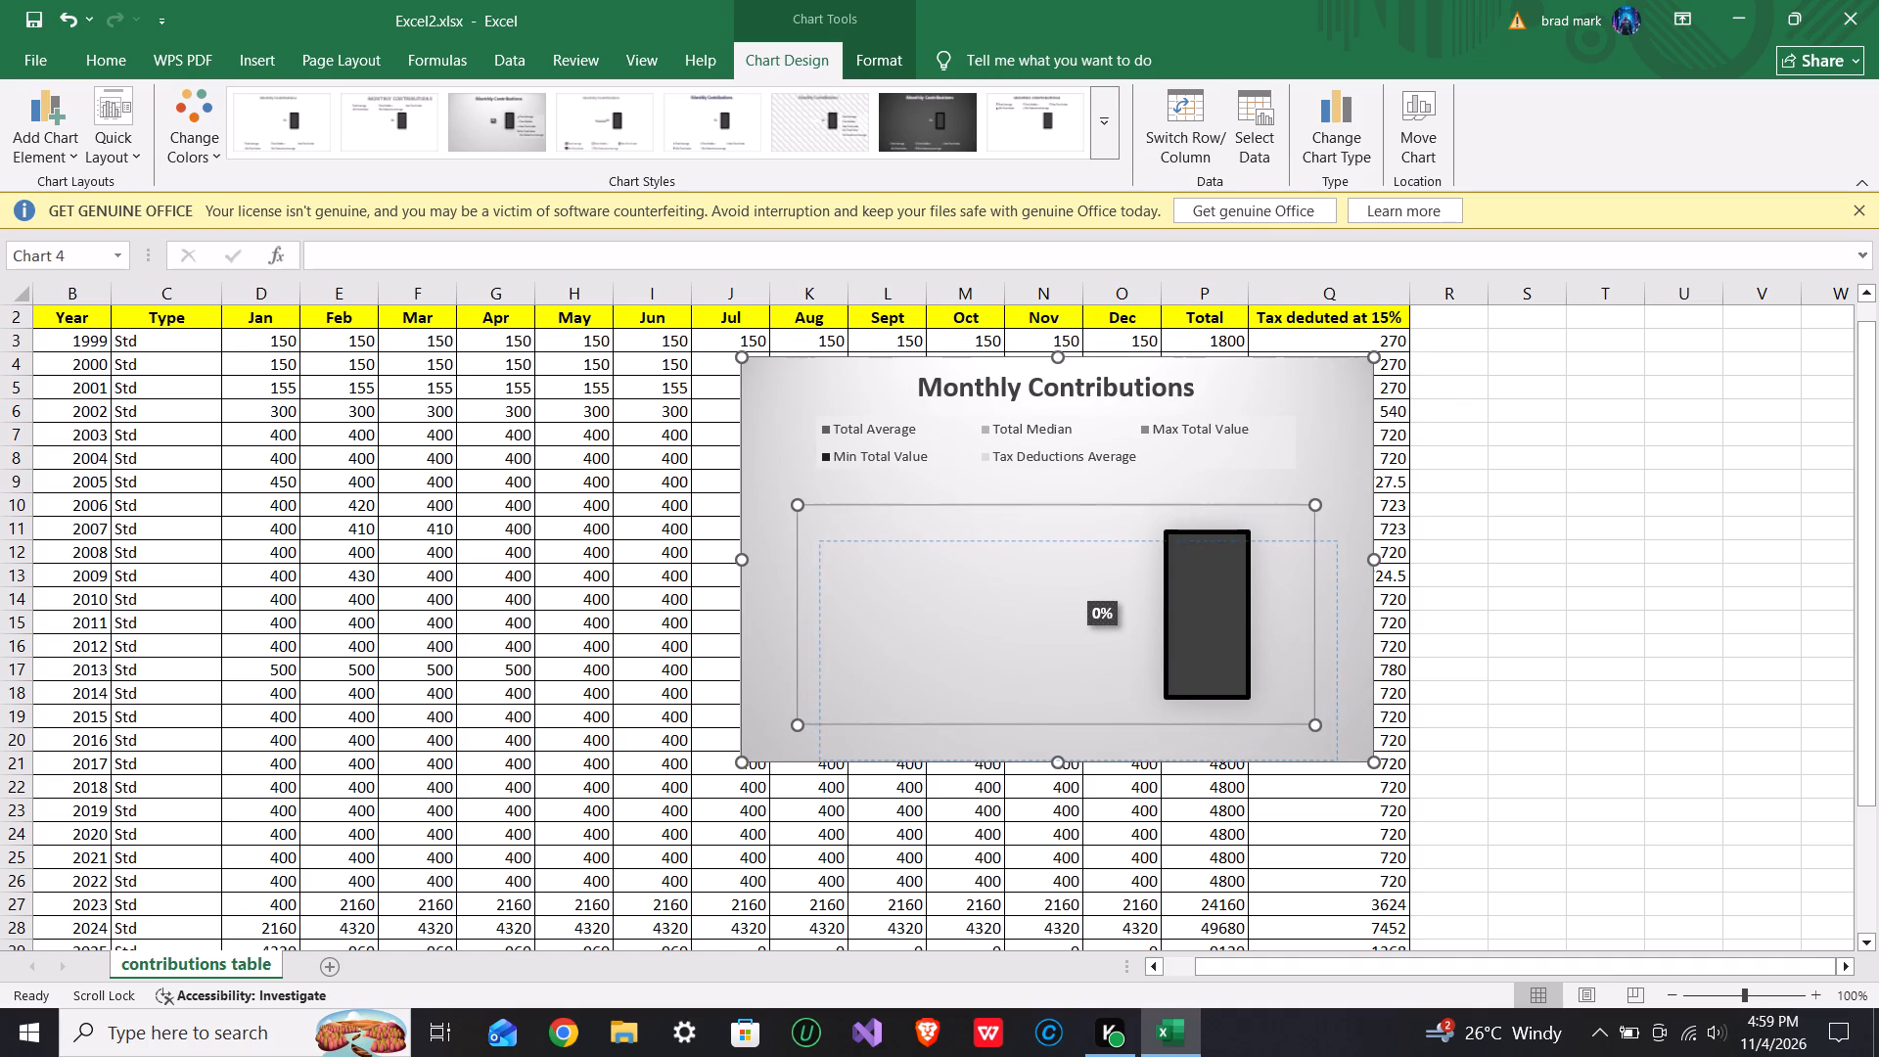
pyautogui.moveTo(897, 579); pyautogui.dragTo(902, 583)
pyautogui.moveTo(925, 532); pyautogui.dragTo(924, 504)
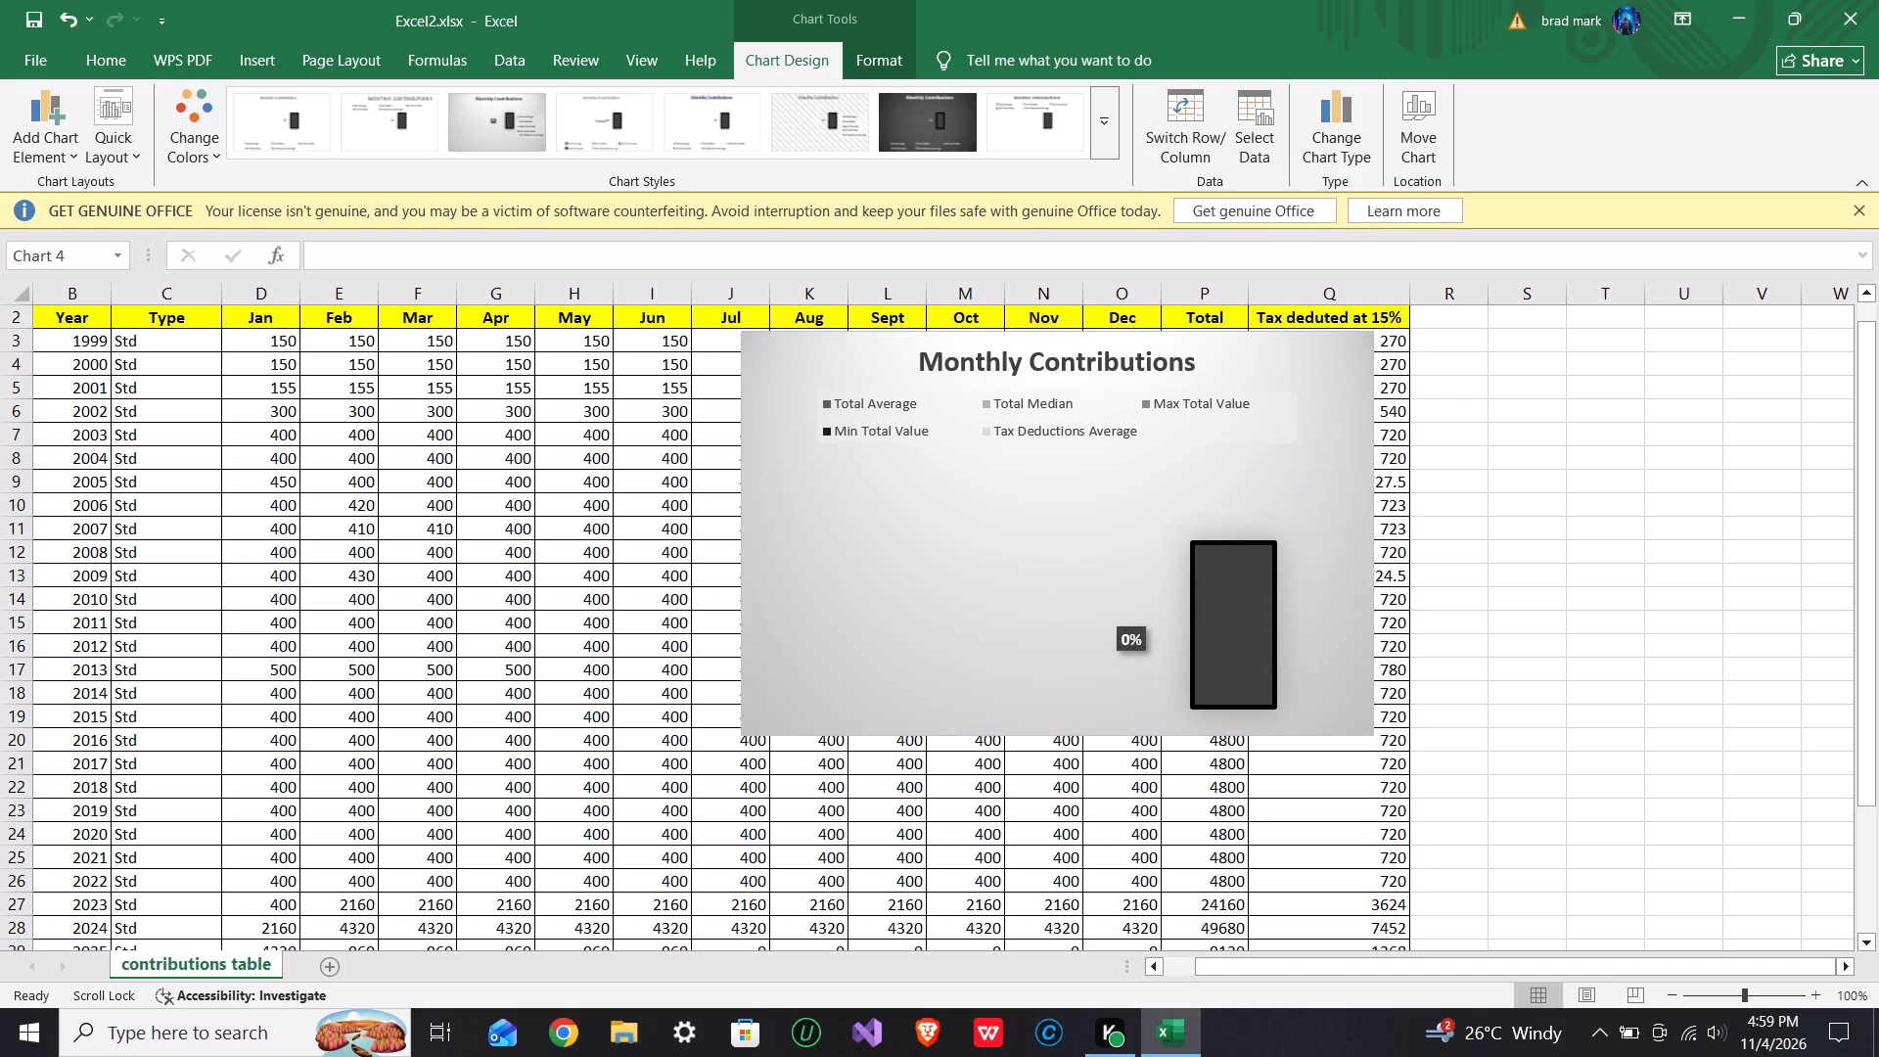
pyautogui.moveTo(924, 504); pyautogui.dragTo(906, 527)
pyautogui.click(1014, 618)
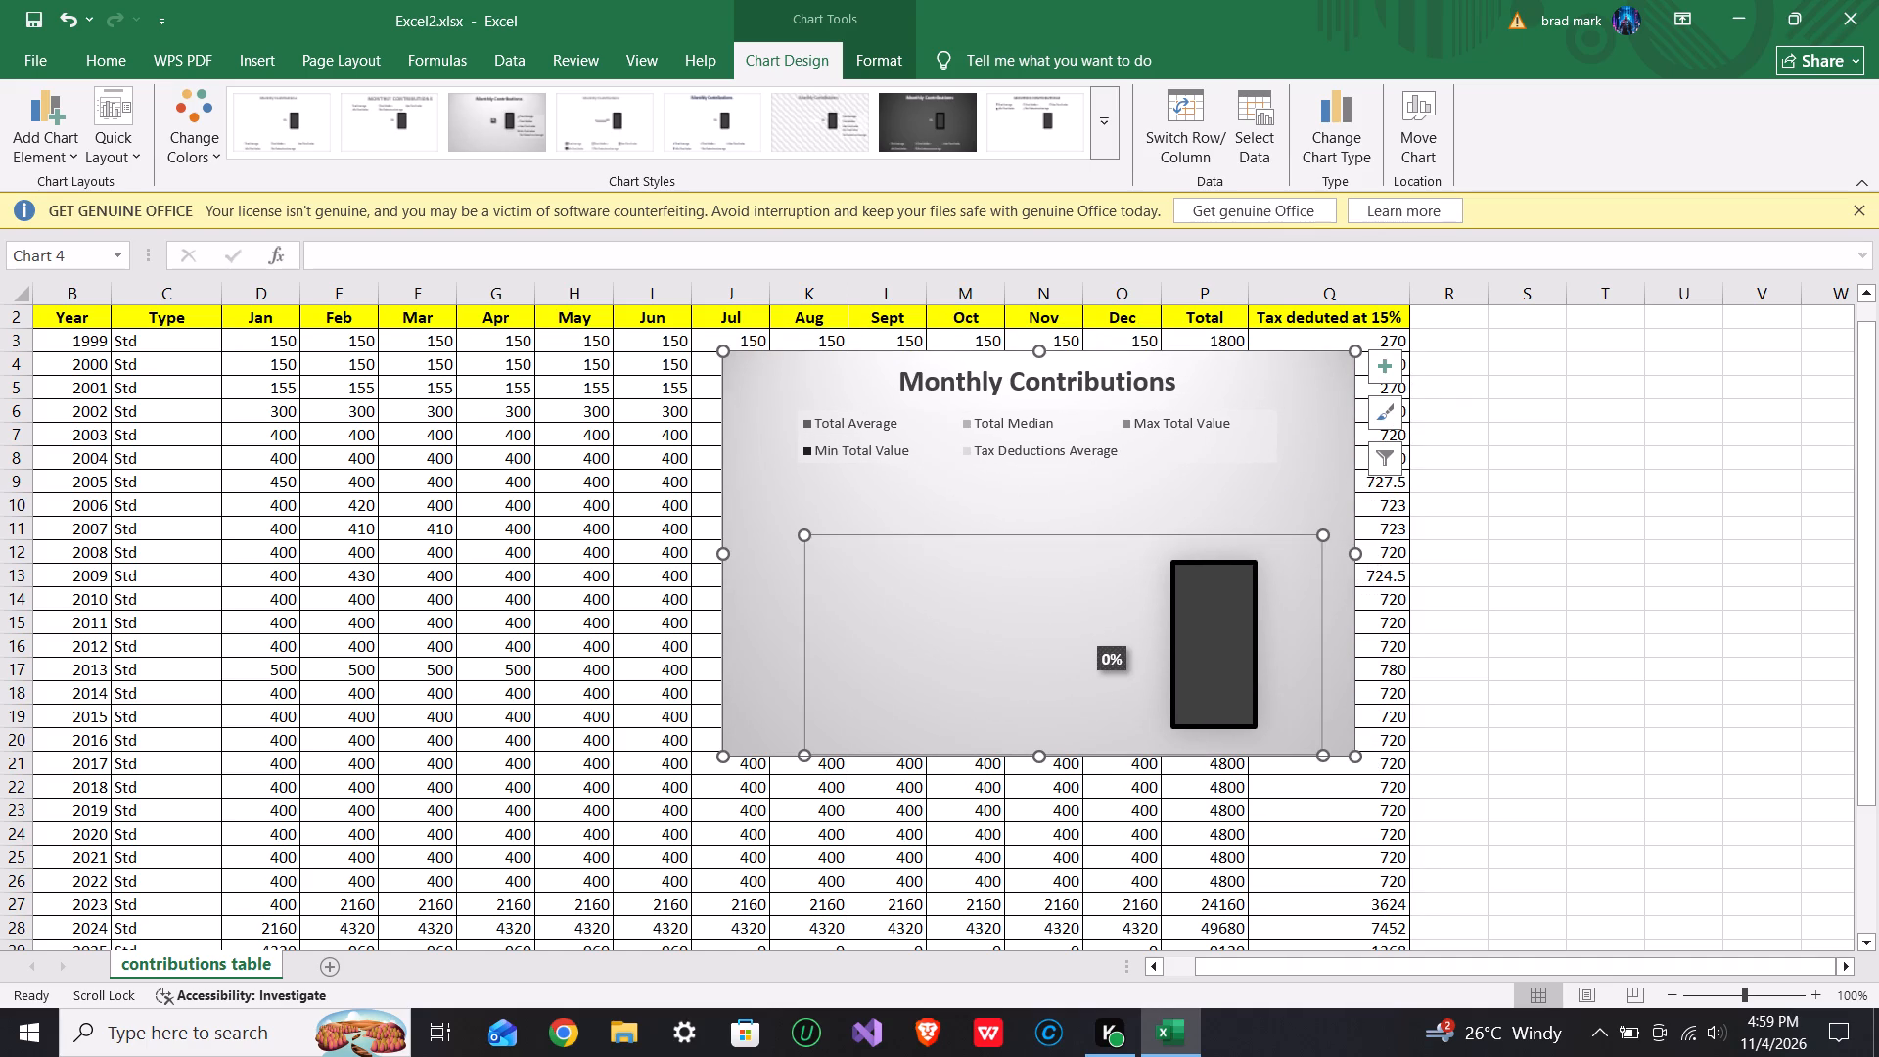
pyautogui.moveTo(1031, 535); pyautogui.dragTo(994, 495)
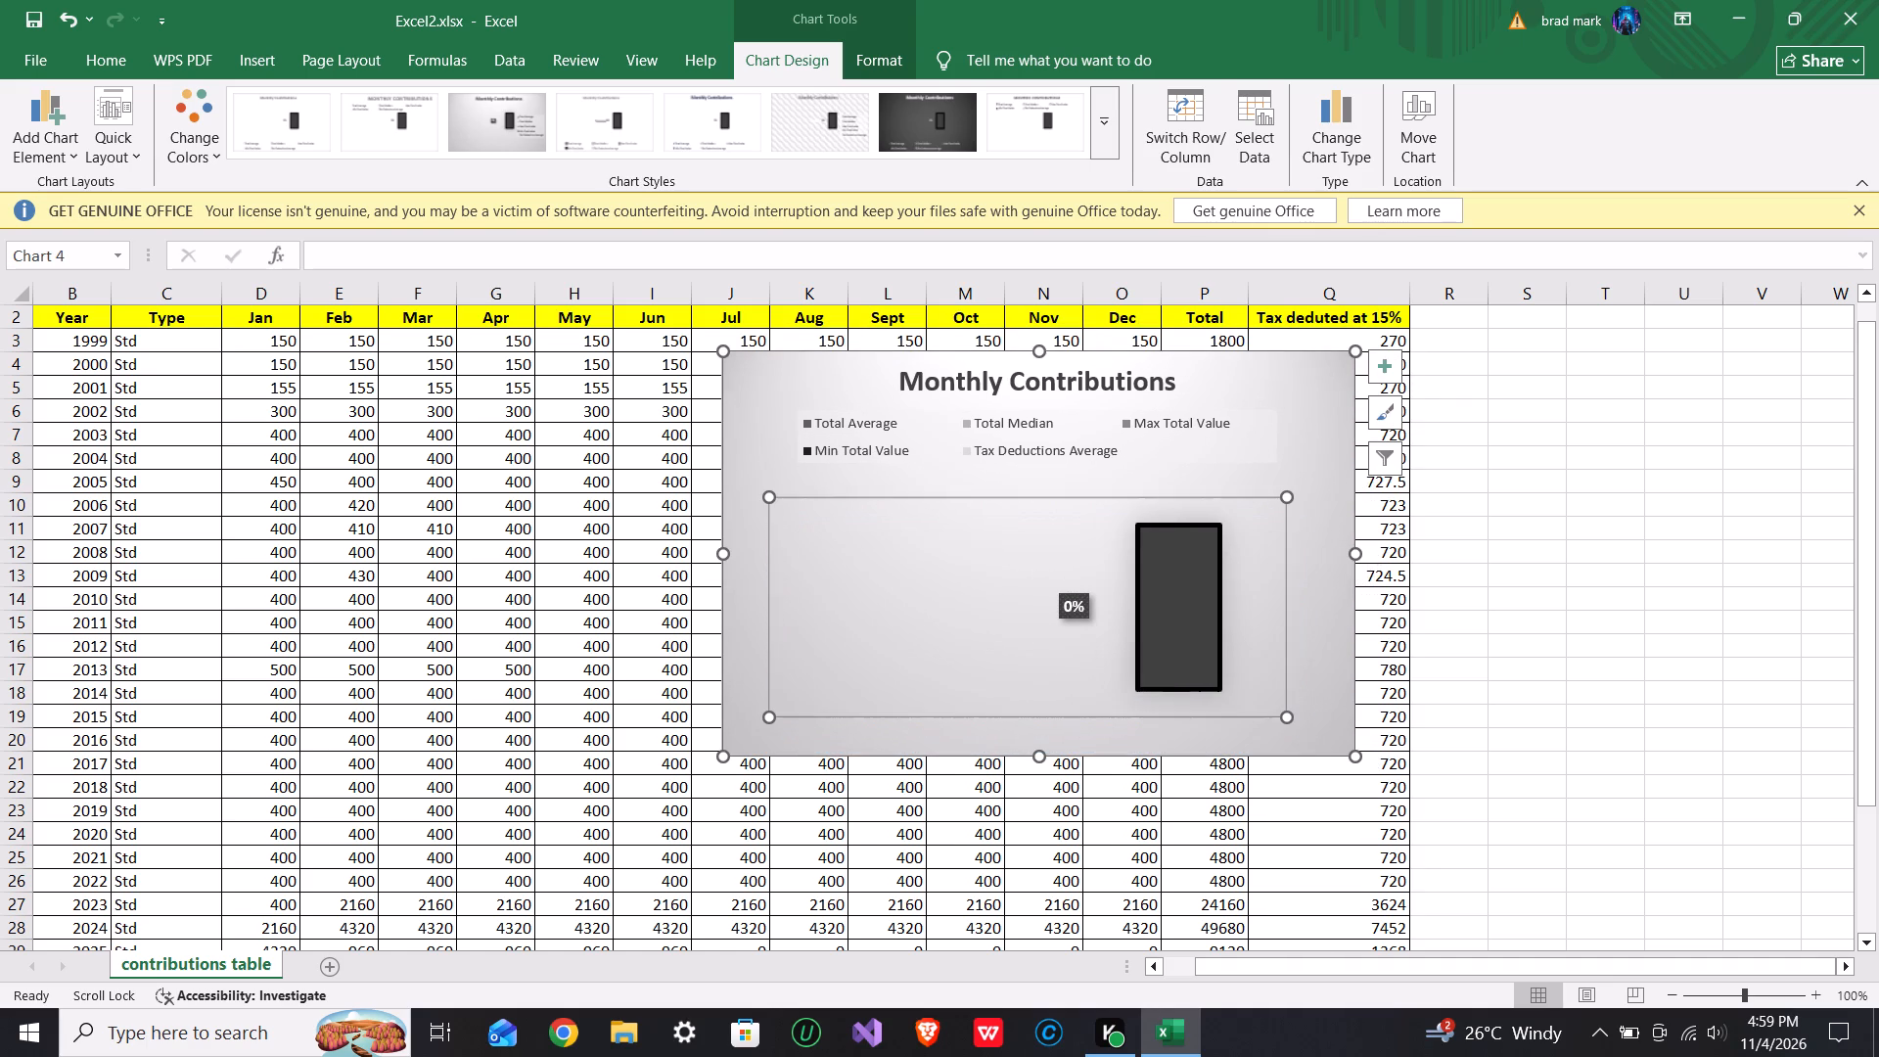
pyautogui.moveTo(994, 500); pyautogui.dragTo(1008, 487)
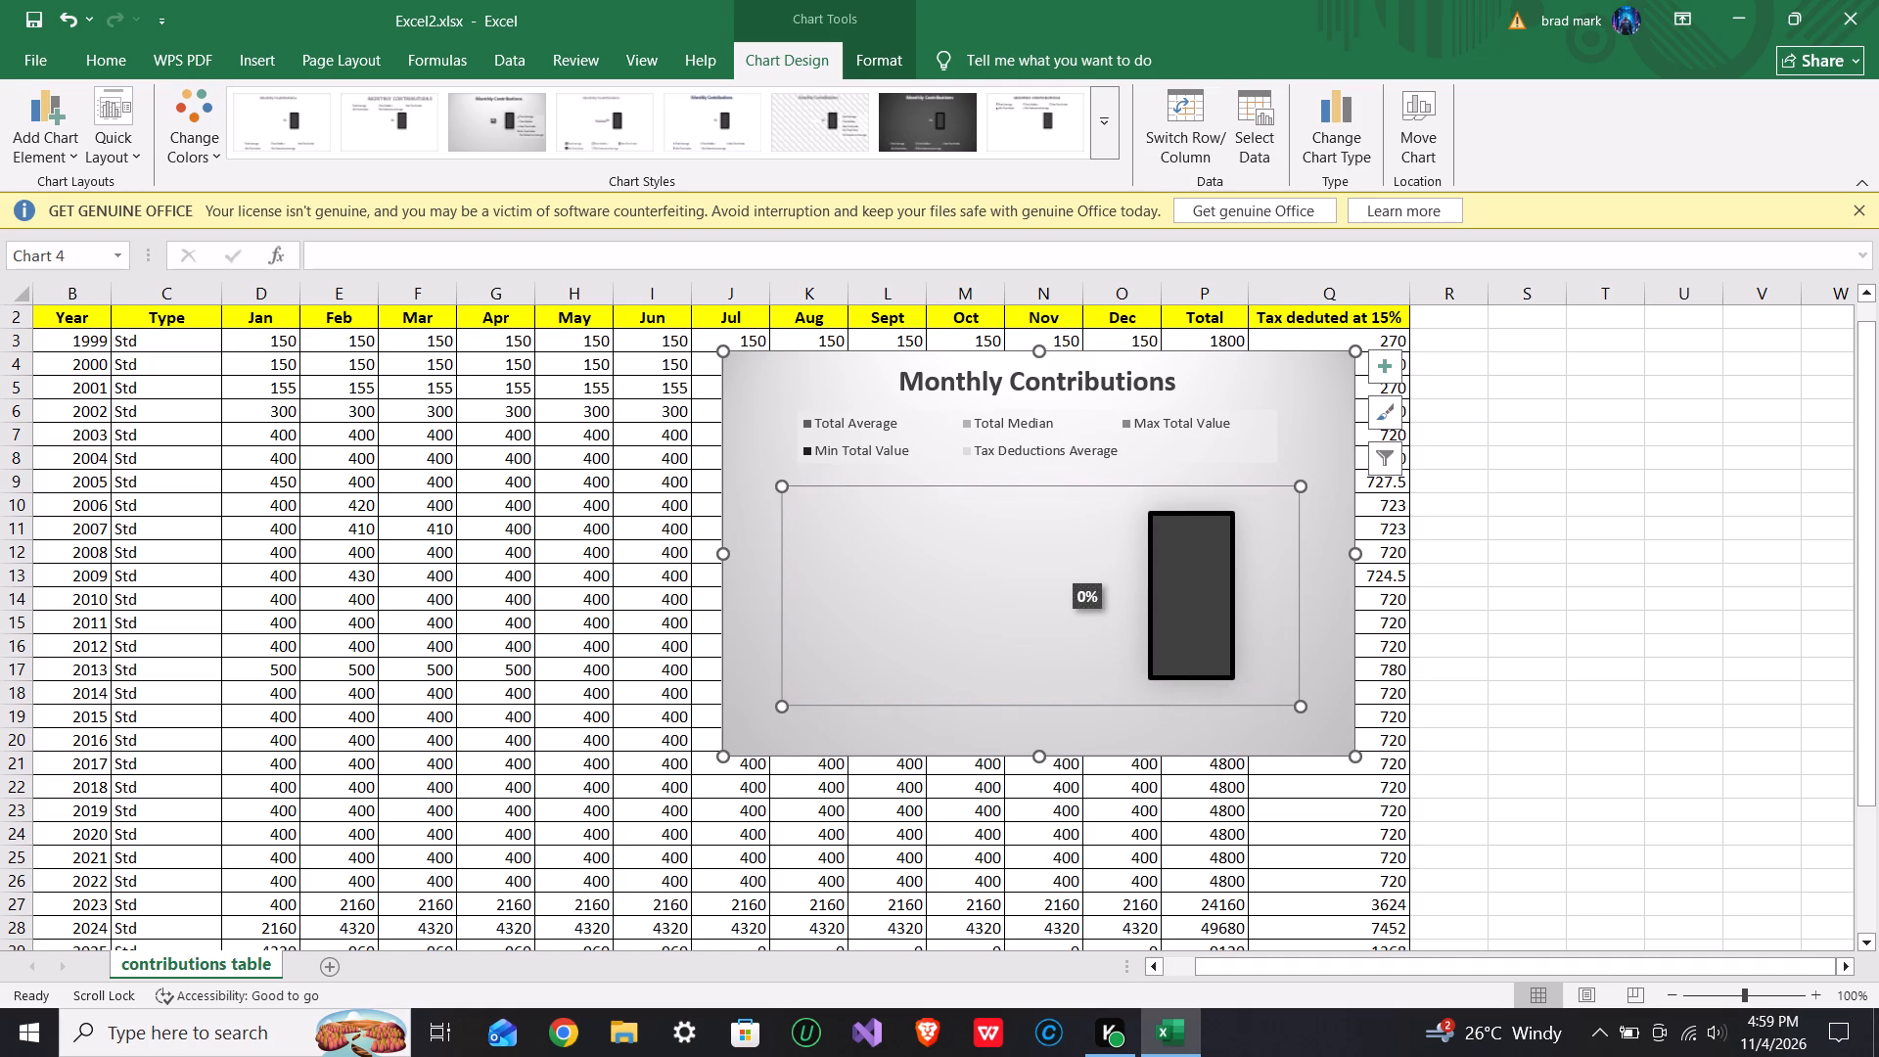
# Move the chart down to span about columns J to Q and rows 6 to 23, and deselect it.
pyautogui.click(751, 380)
pyautogui.moveTo(773, 380); pyautogui.dragTo(782, 443)
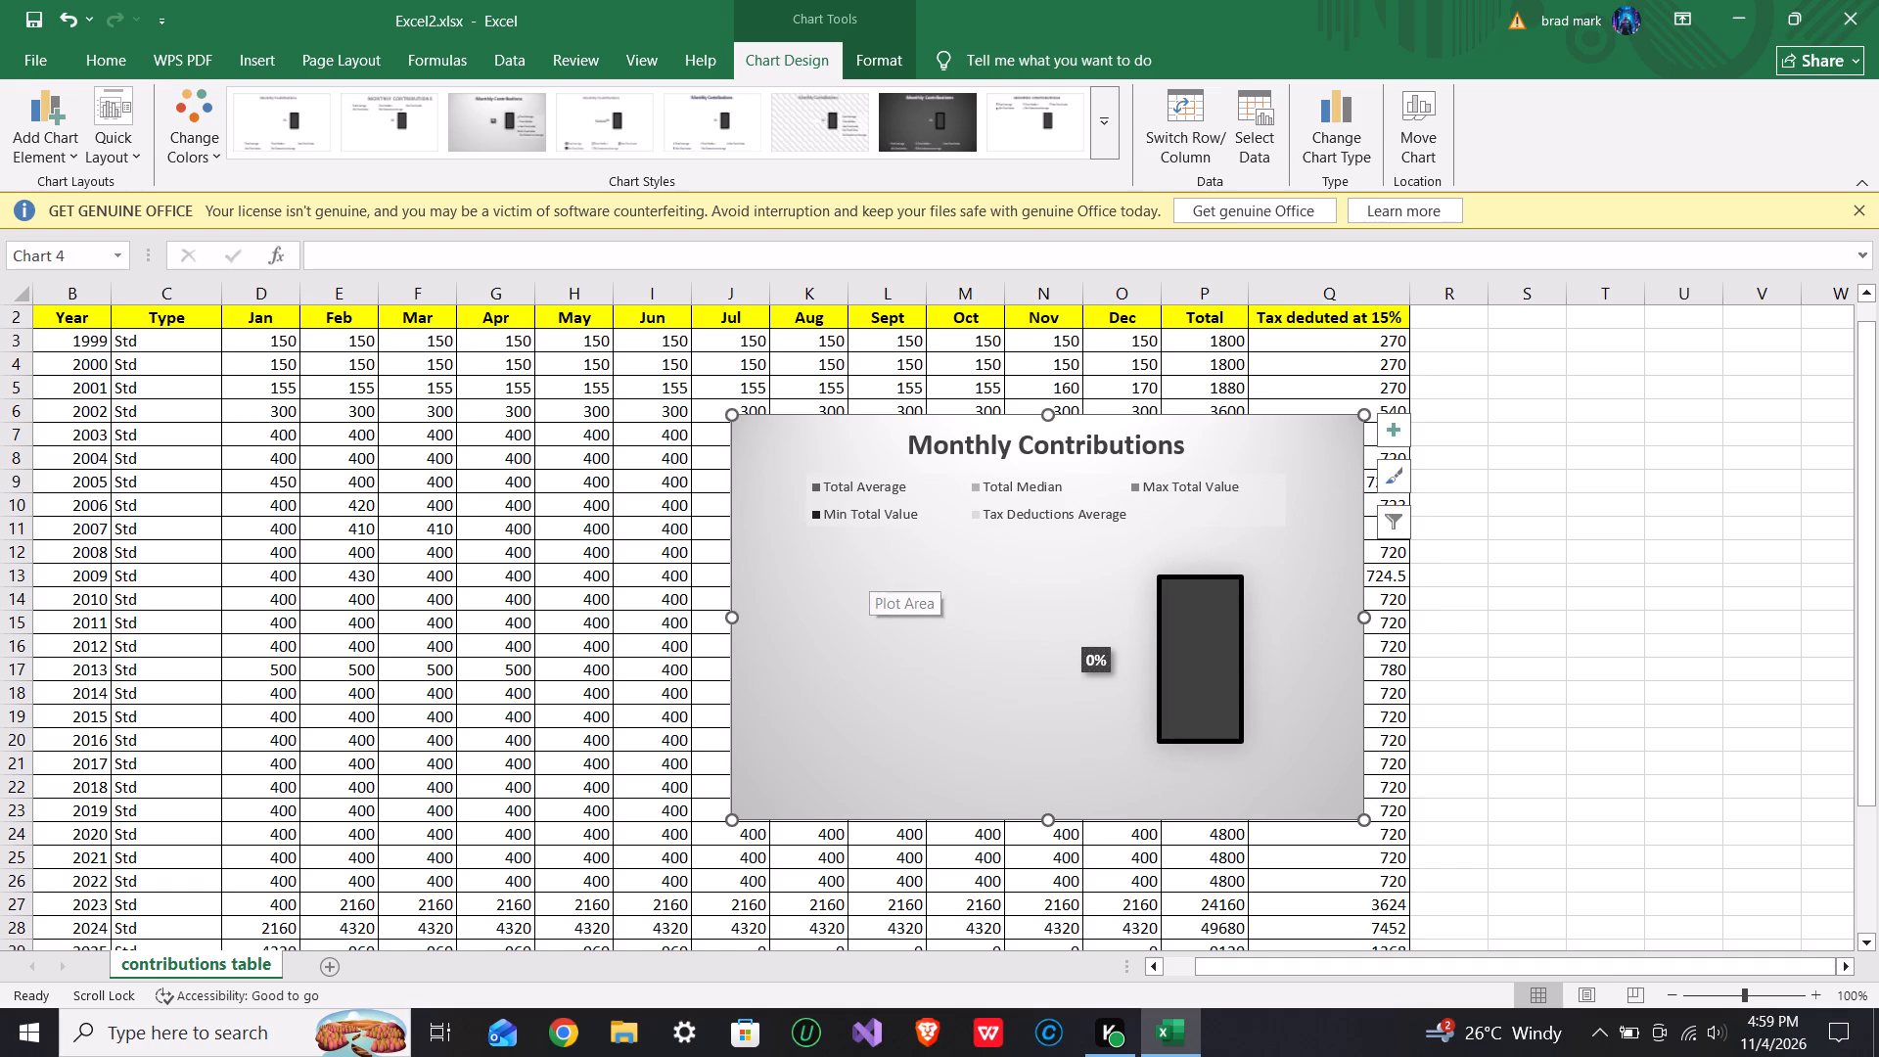
pyautogui.click(1509, 570)
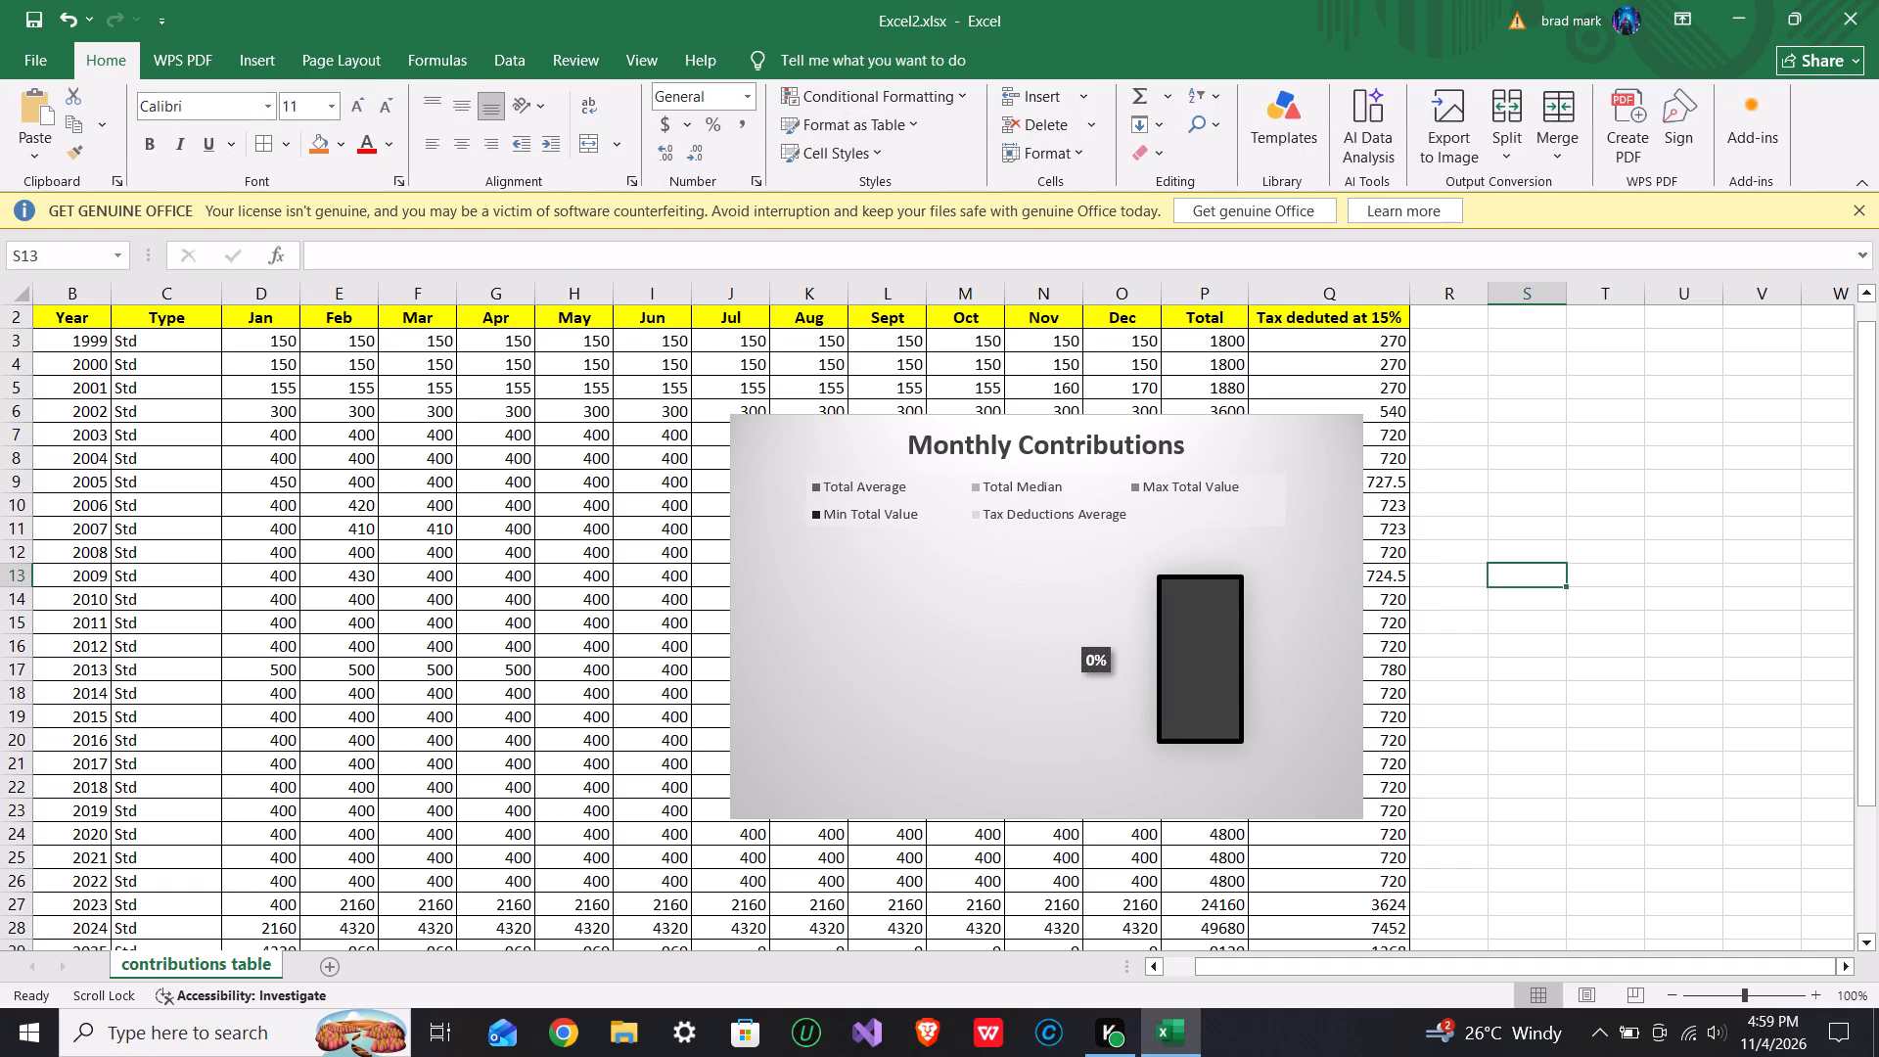
# Widen the empty column R beside the tax column to nearly double its width.
pyautogui.moveTo(1494, 296); pyautogui.dragTo(1497, 296)
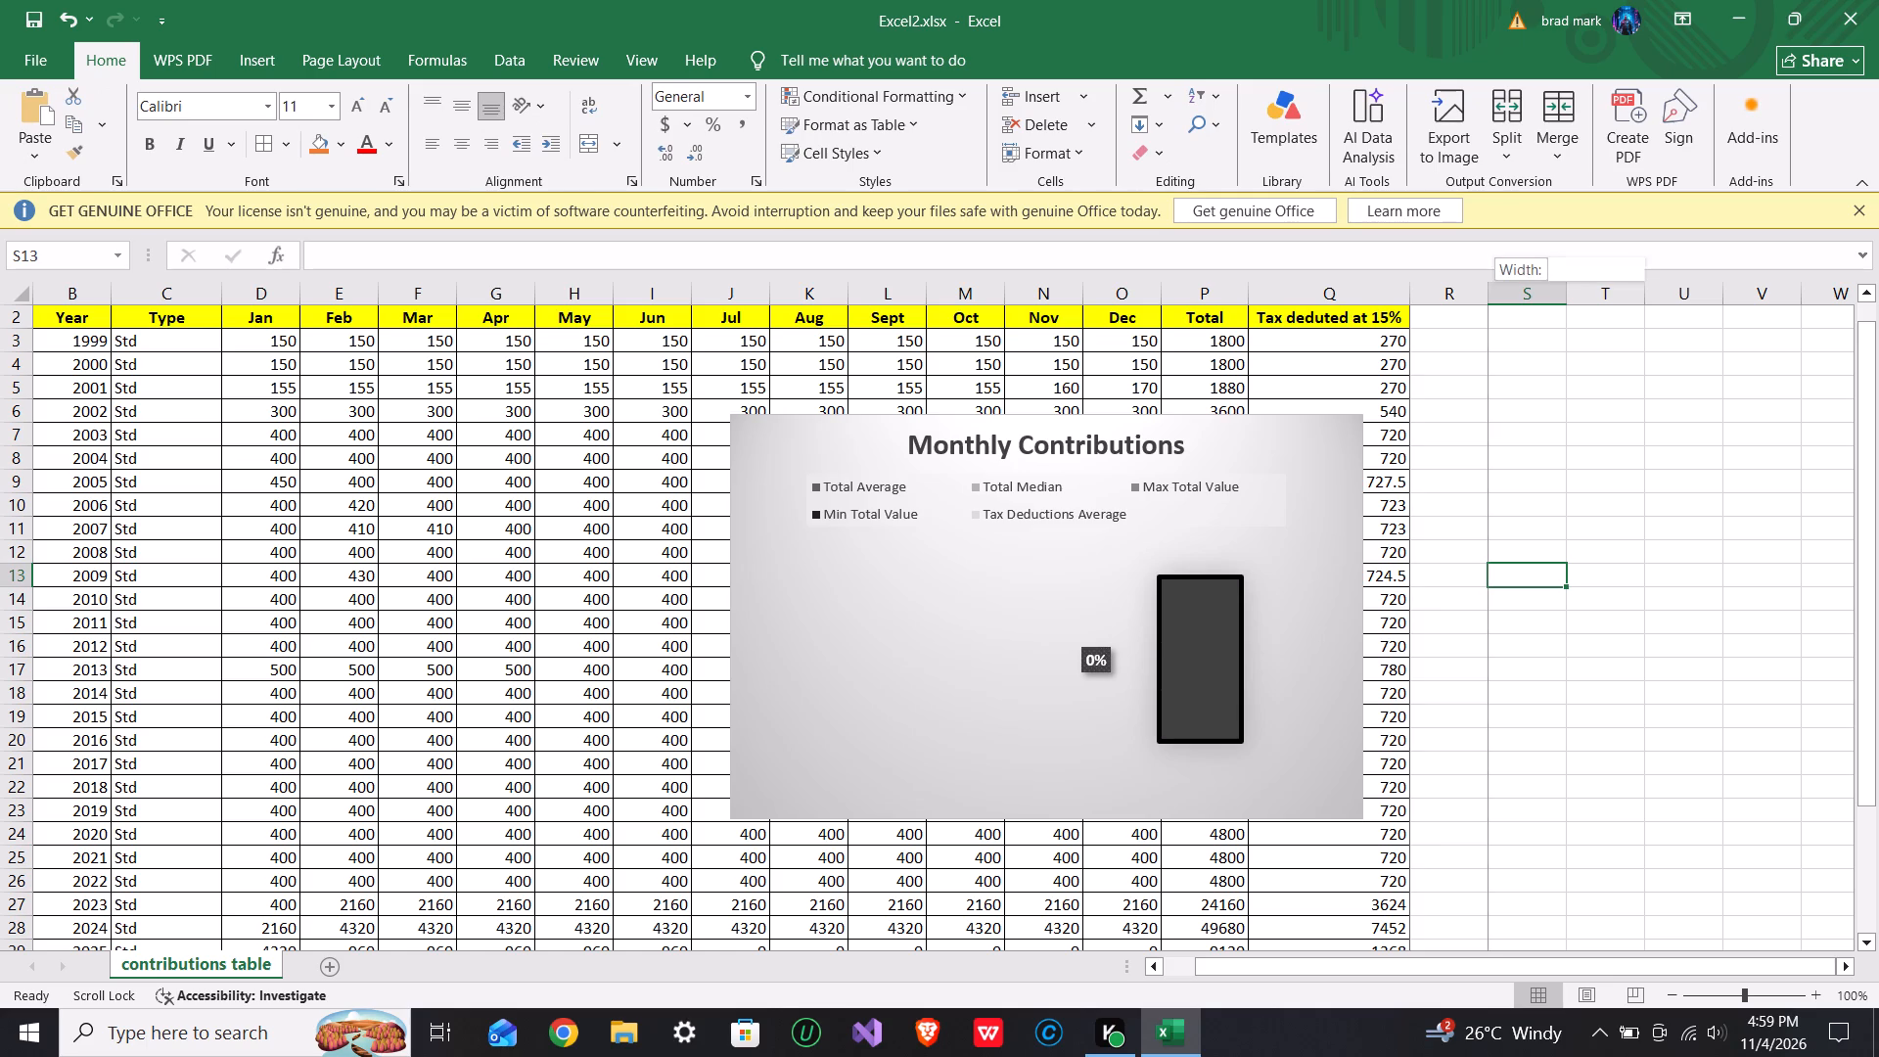
pyautogui.moveTo(1497, 296); pyautogui.dragTo(1554, 306)
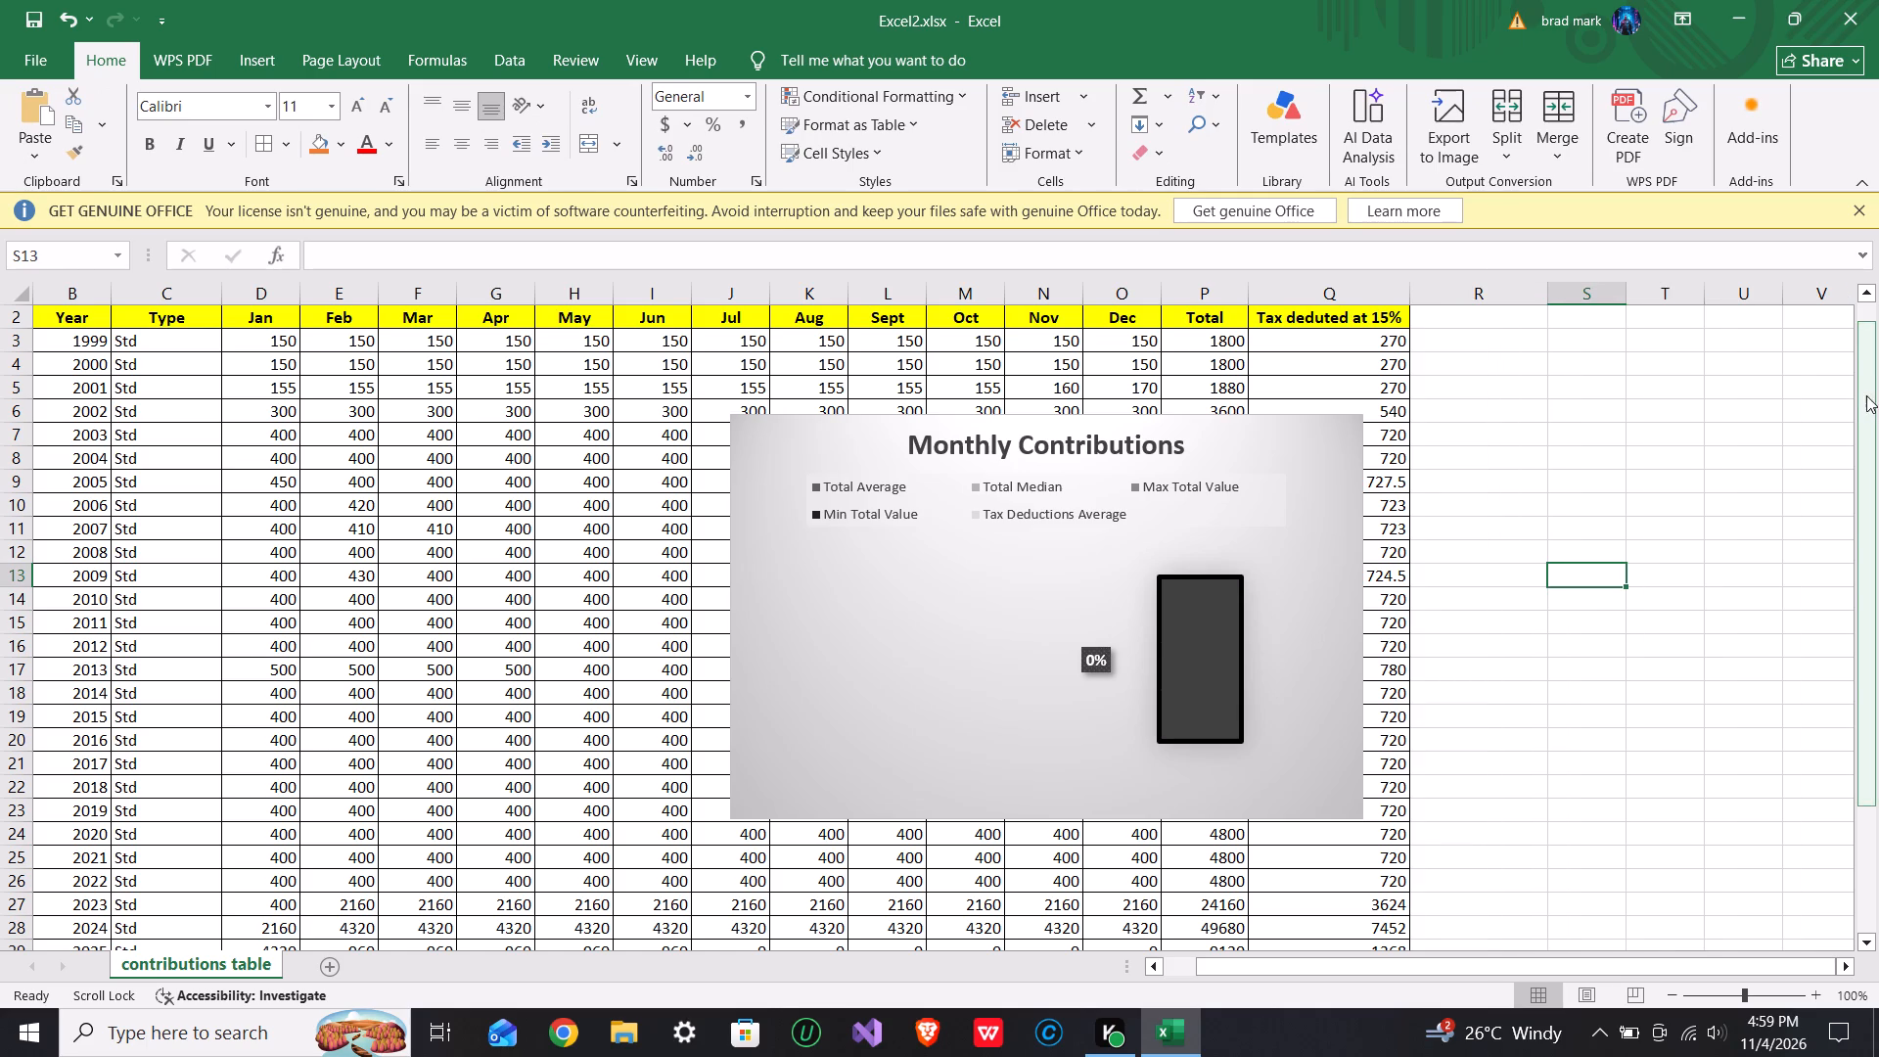
# Review the whole sheet, from the title row through the chart to the summary statistics below the table.
pyautogui.moveTo(1867, 401); pyautogui.dragTo(1854, 354)
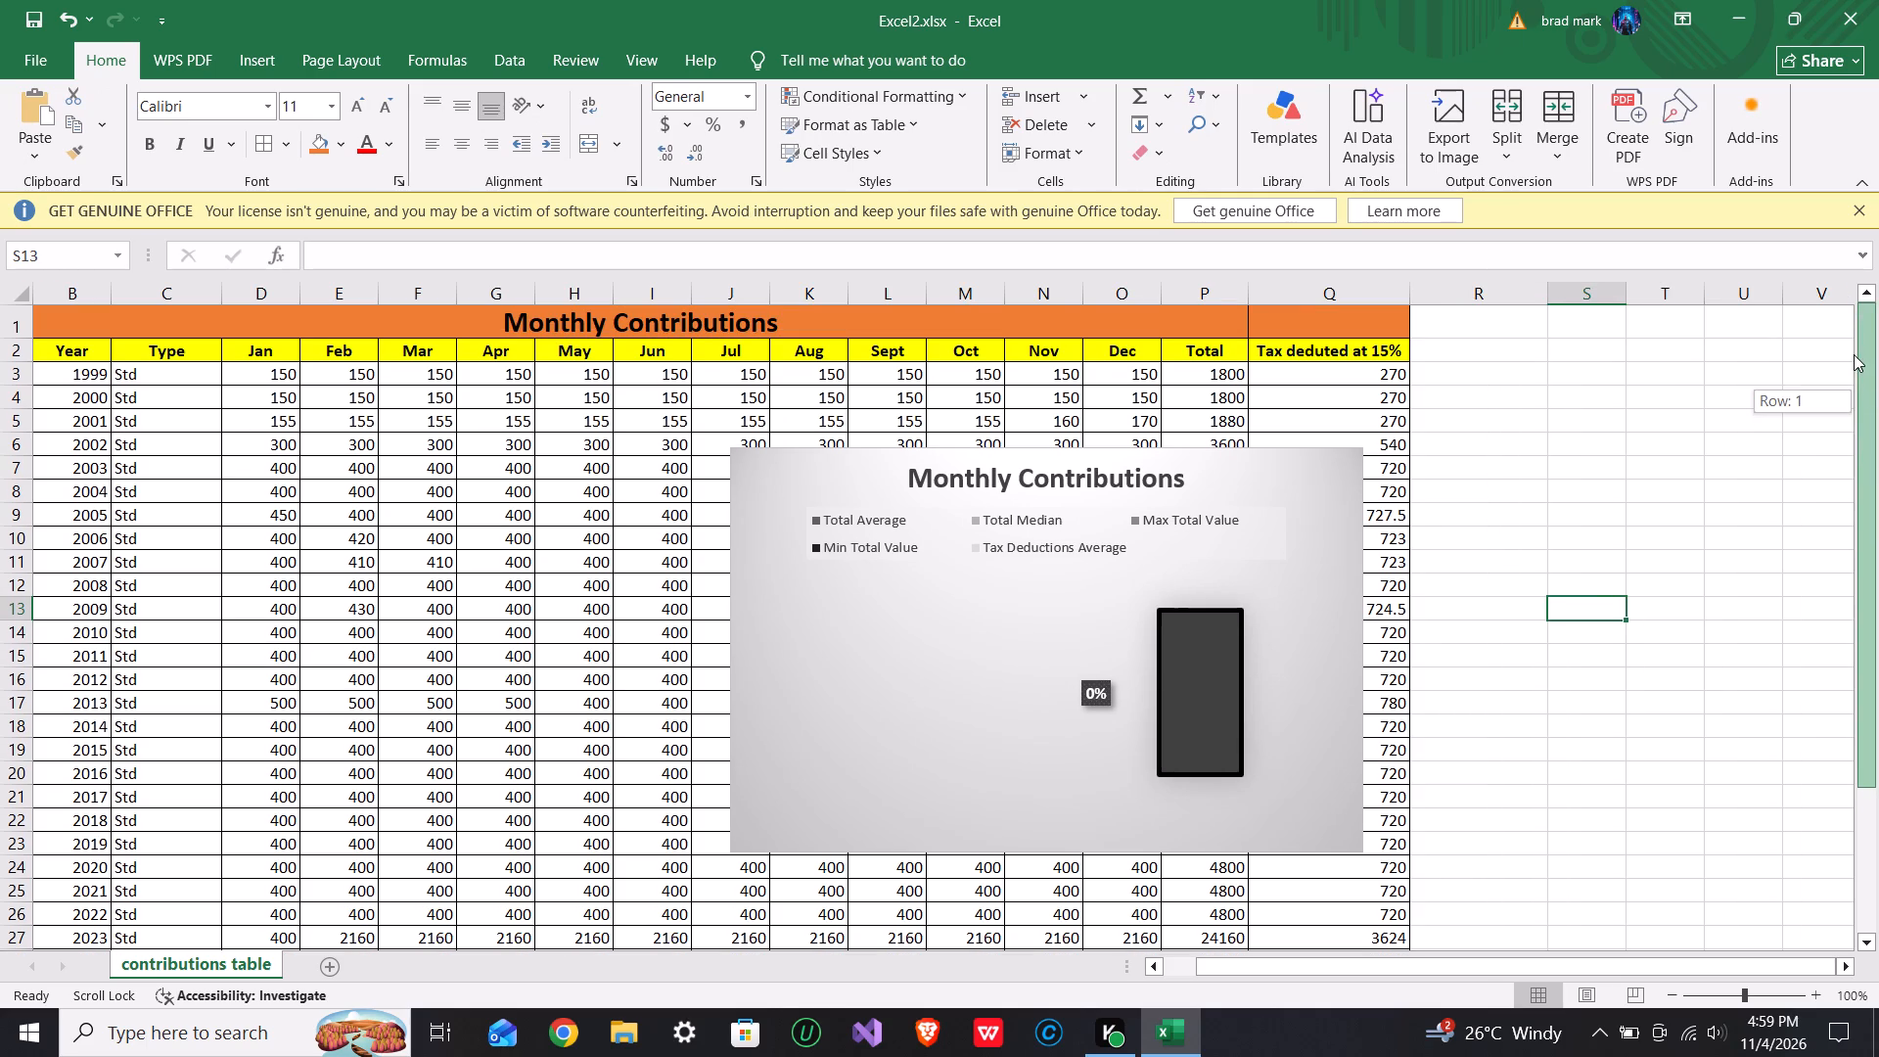
pyautogui.moveTo(1854, 354); pyautogui.dragTo(1831, 430)
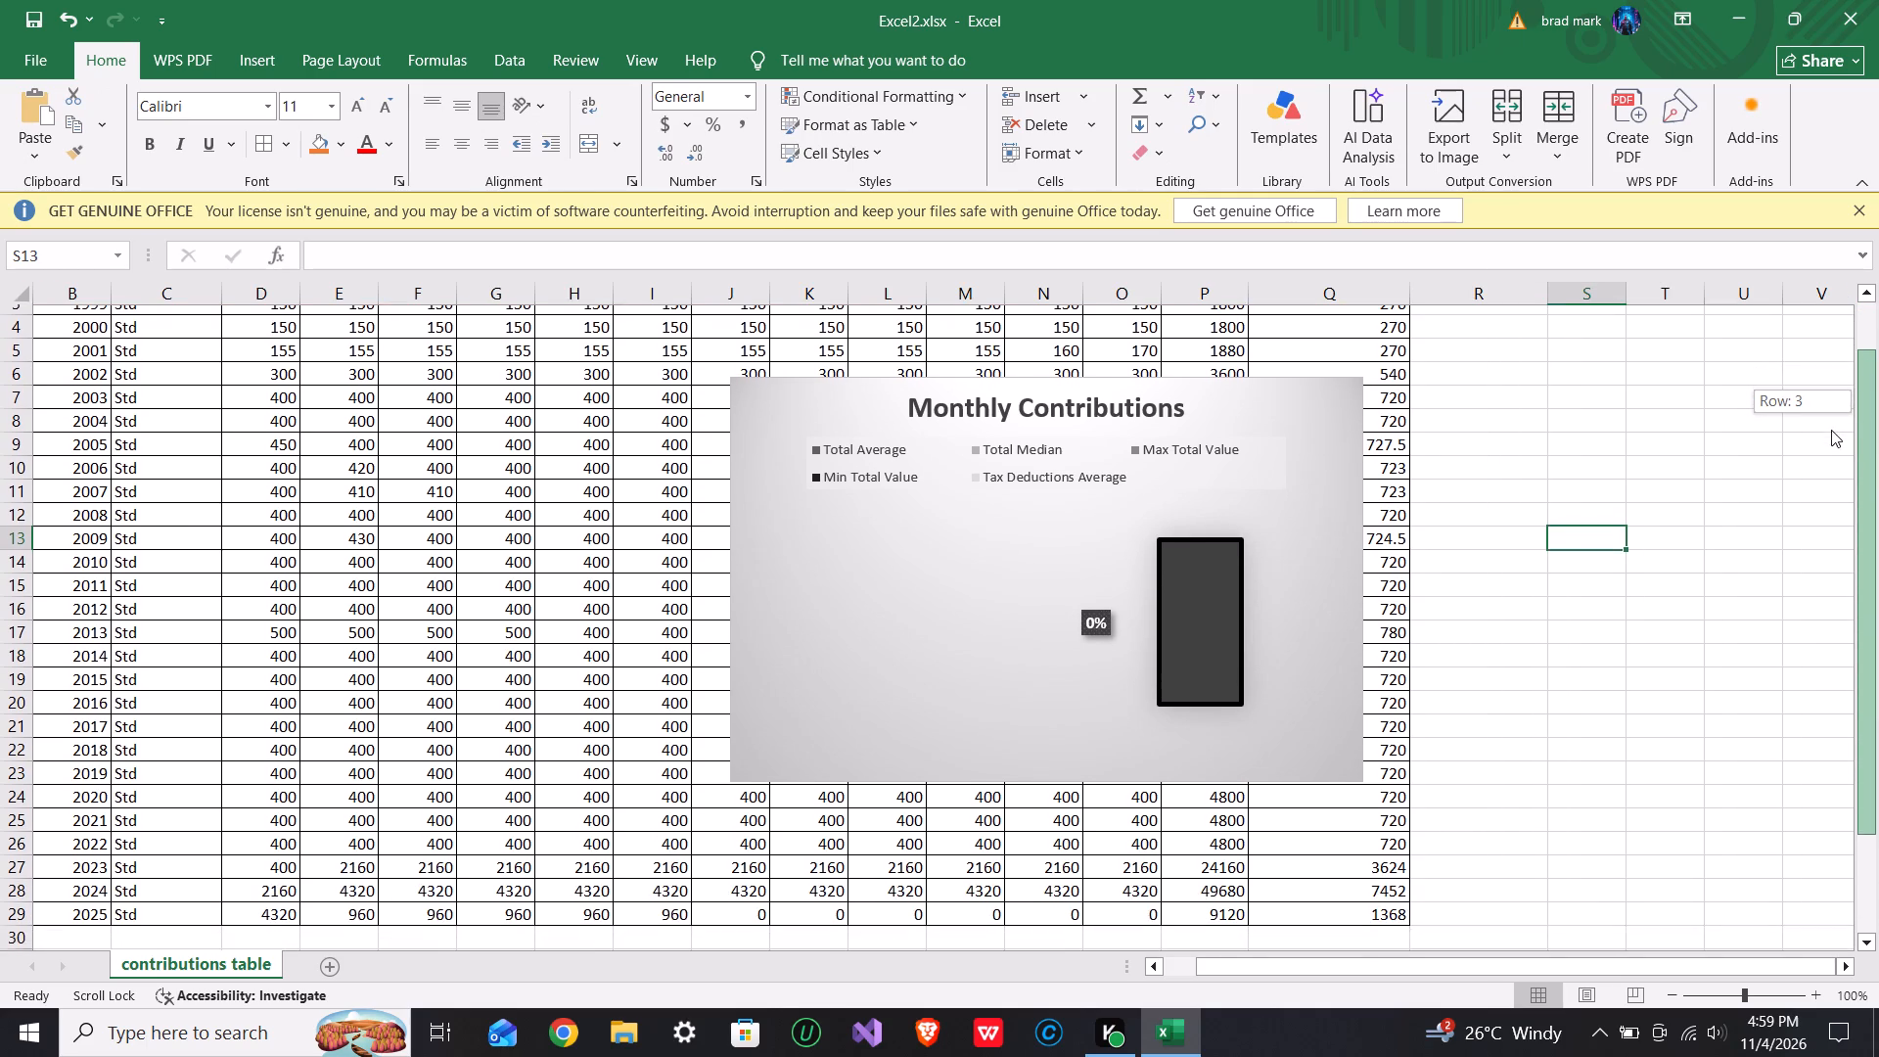
pyautogui.moveTo(1831, 430); pyautogui.dragTo(1817, 519)
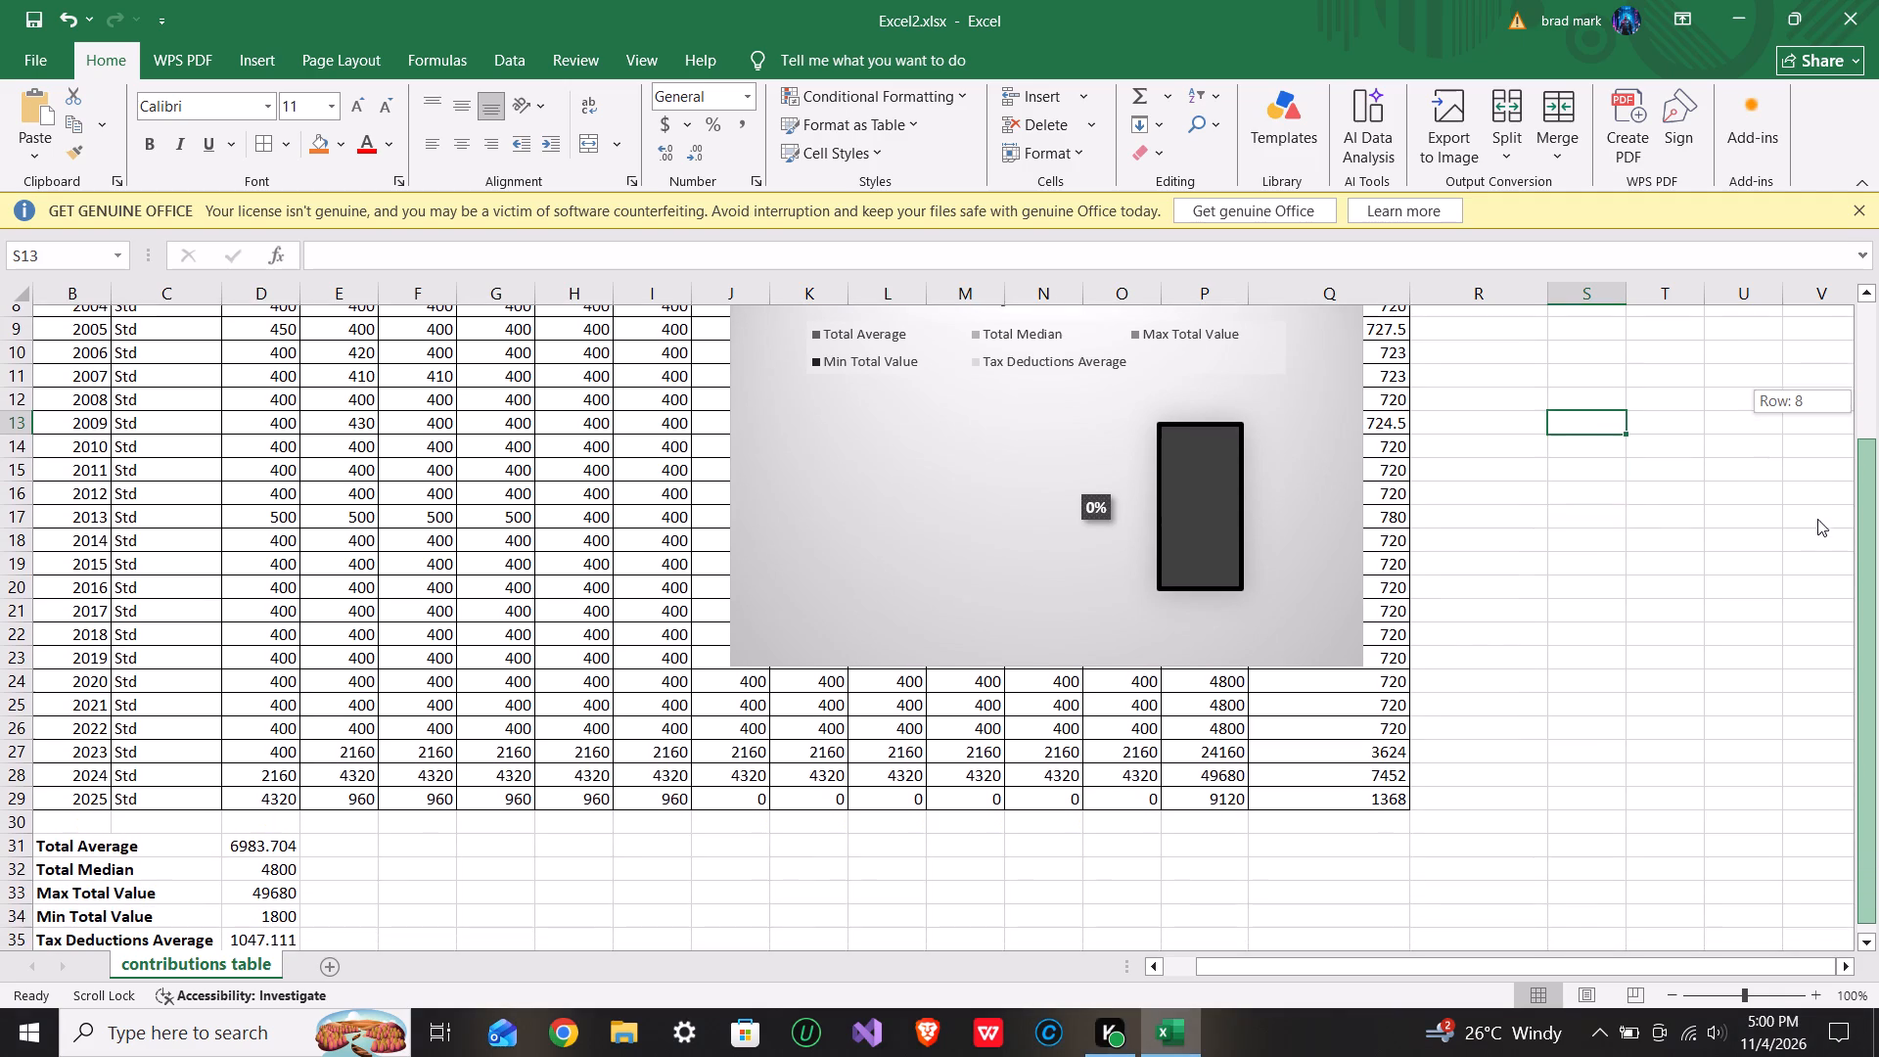
pyautogui.moveTo(1817, 519); pyautogui.dragTo(1818, 536)
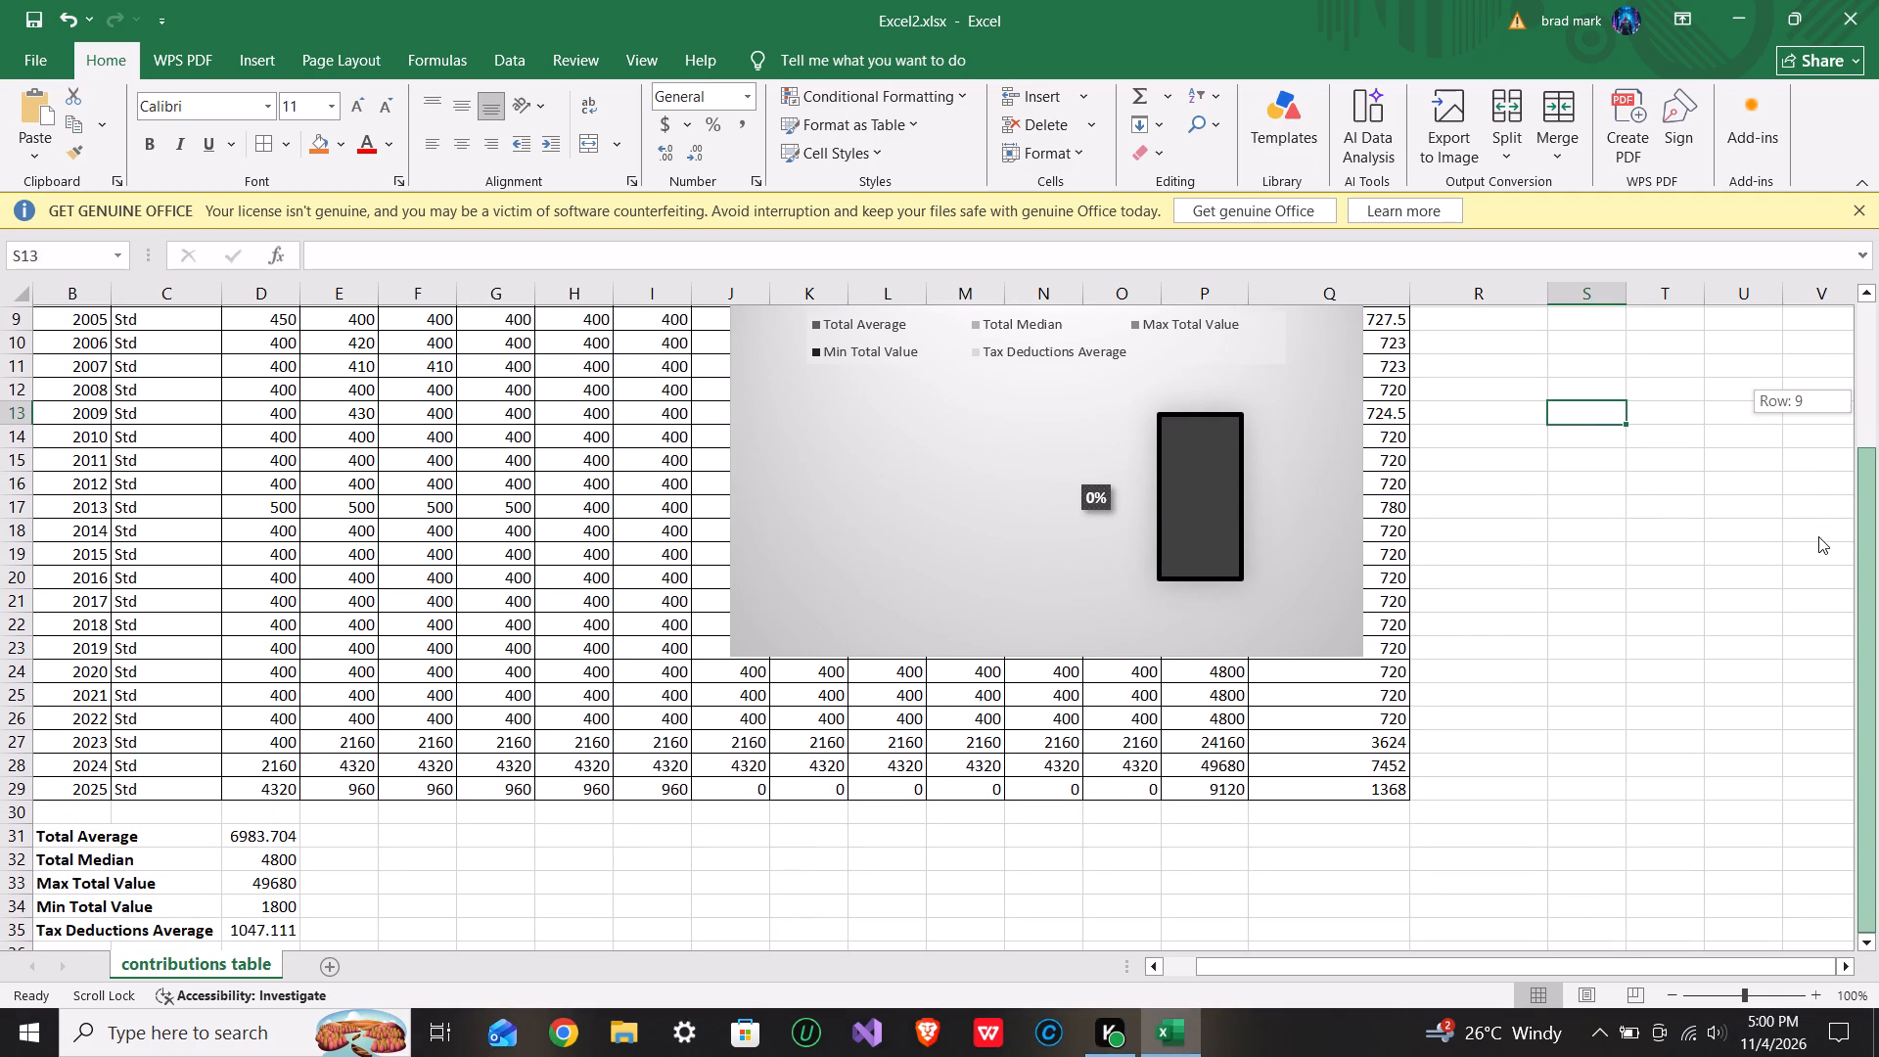
pyautogui.moveTo(1818, 536); pyautogui.dragTo(1818, 561)
pyautogui.moveTo(1818, 561); pyautogui.dragTo(1799, 397)
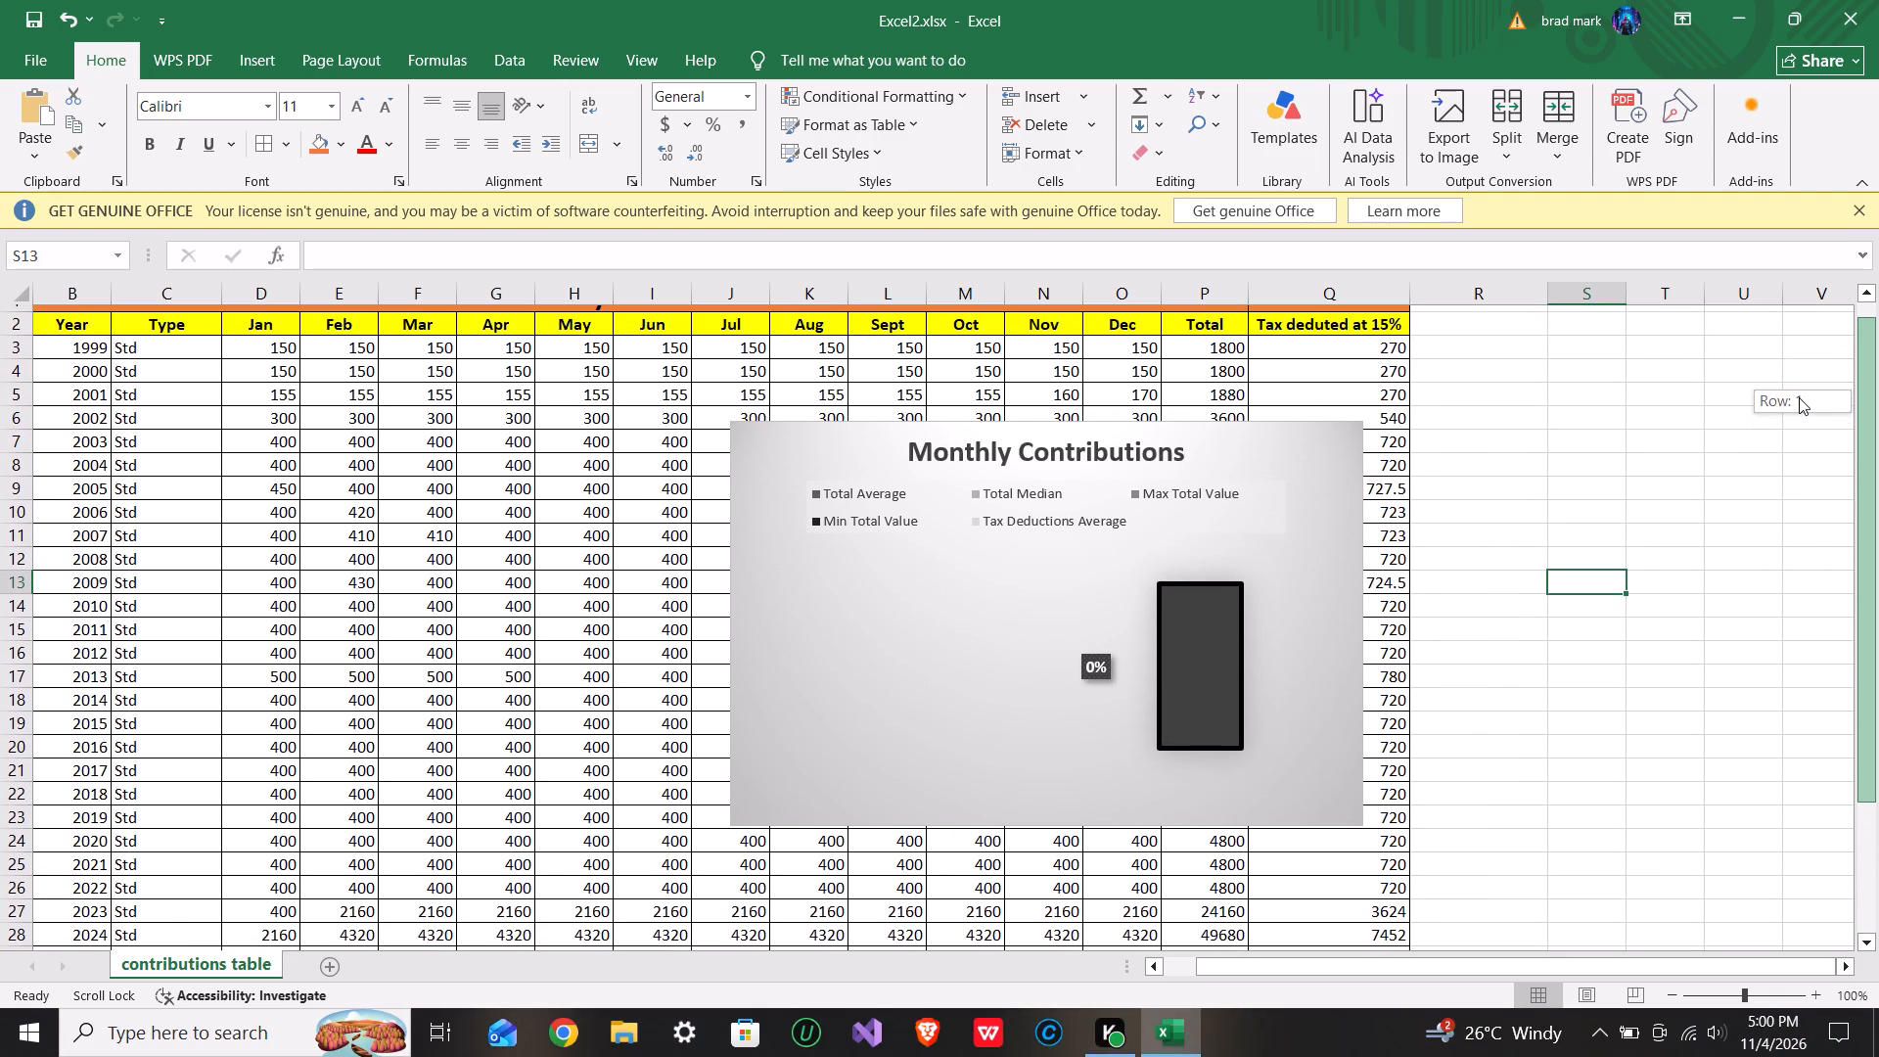
pyautogui.moveTo(1799, 397); pyautogui.dragTo(1765, 352)
# Save the workbook.
pyautogui.click(29, 28)
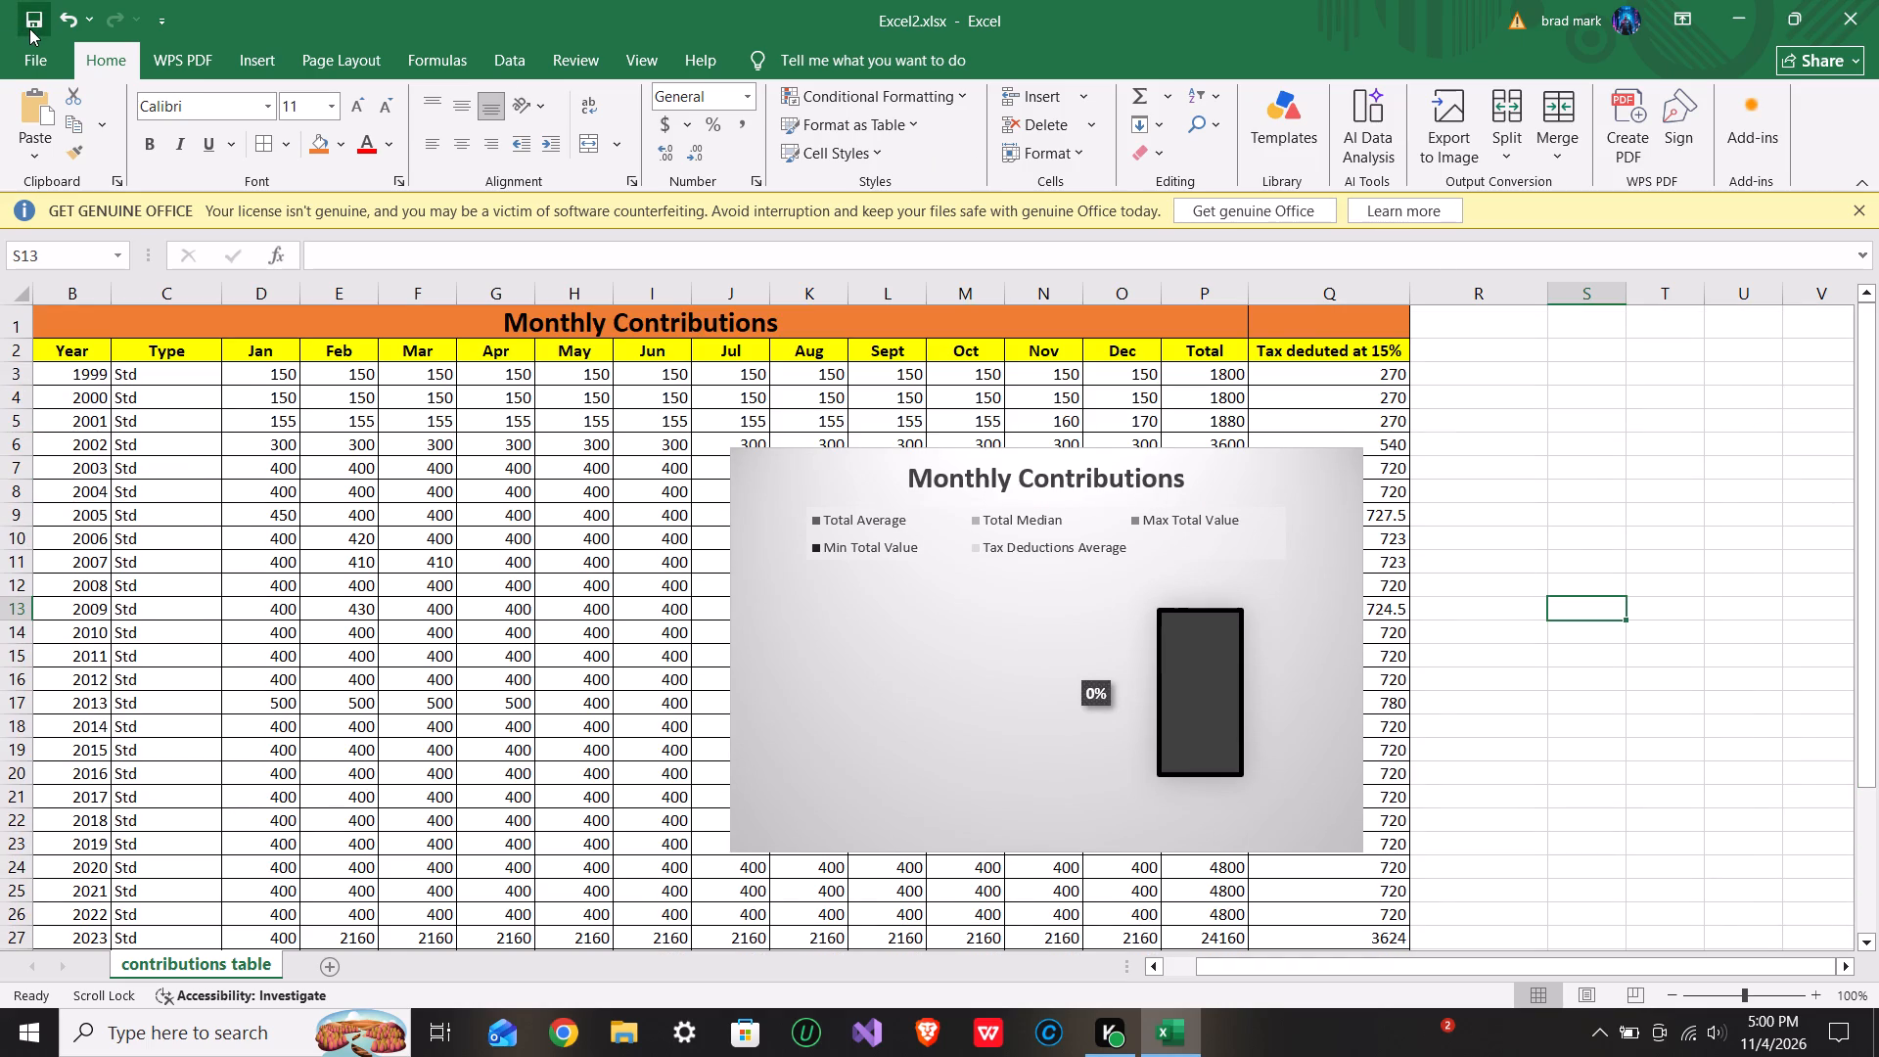